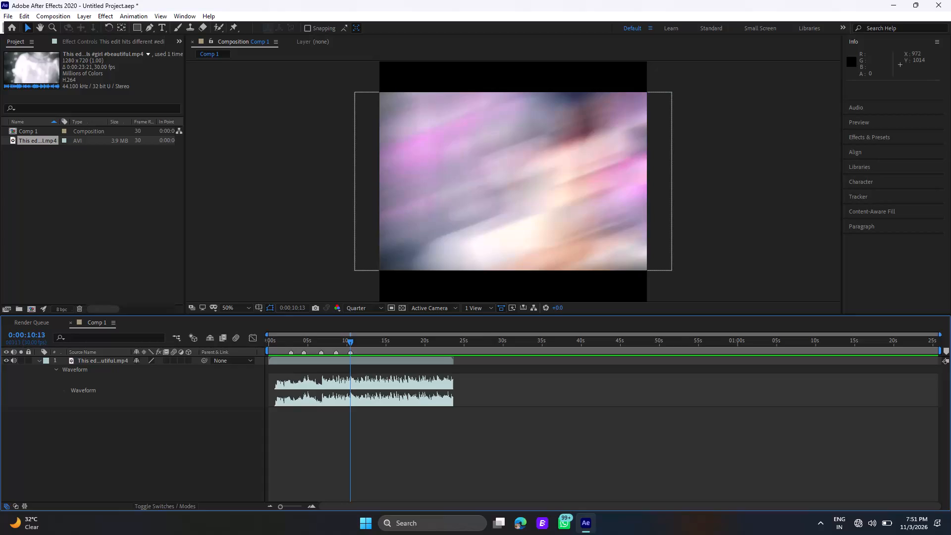
# Add a composition marker in Comp 1 at the shot change at 0:00:11:07.
pyautogui.click(606, 534)
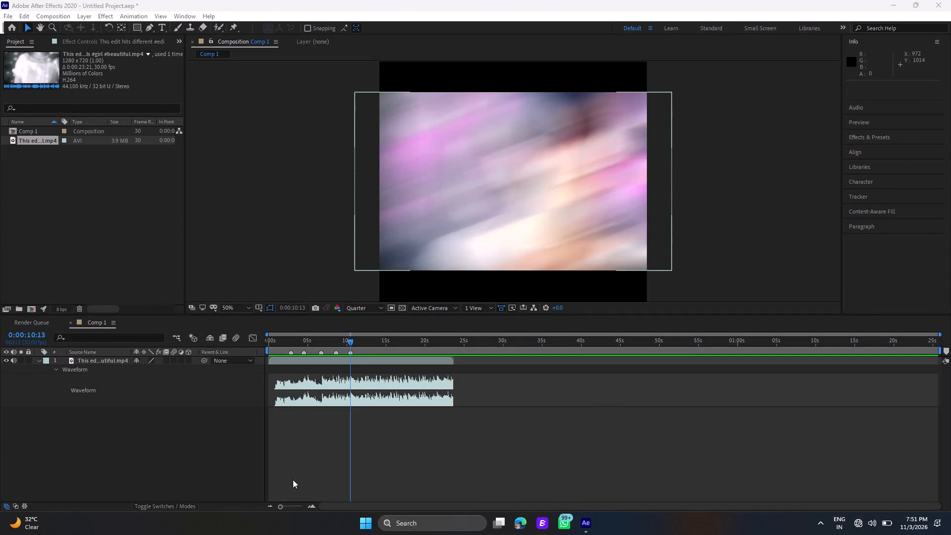
pyautogui.click(291, 503)
pyautogui.click(291, 505)
pyautogui.press('space')
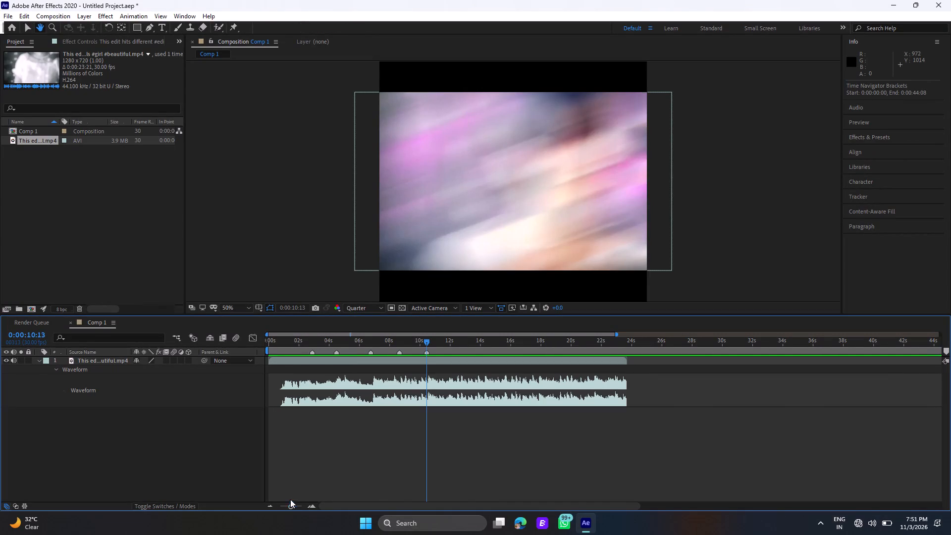
pyautogui.click(406, 349)
pyautogui.press('space')
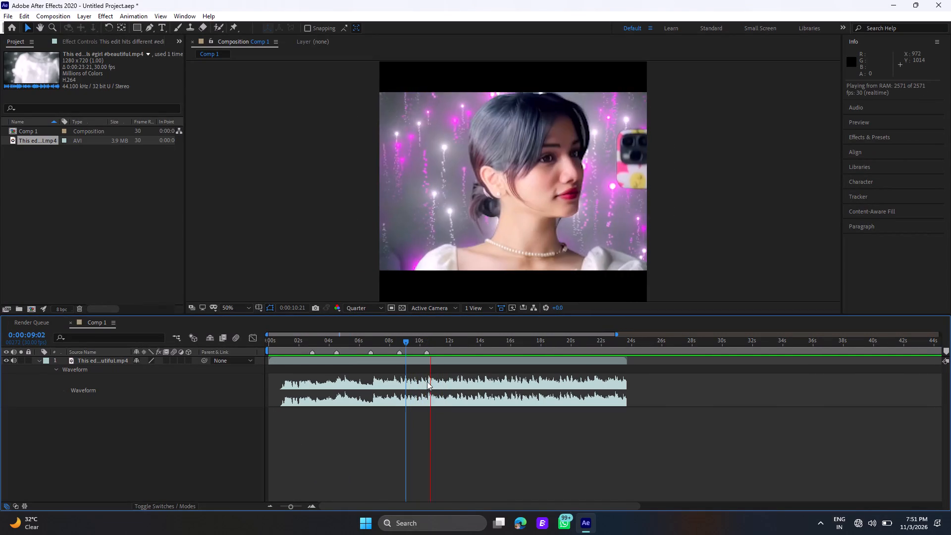
pyautogui.press('space')
pyautogui.doubleClick(432, 330)
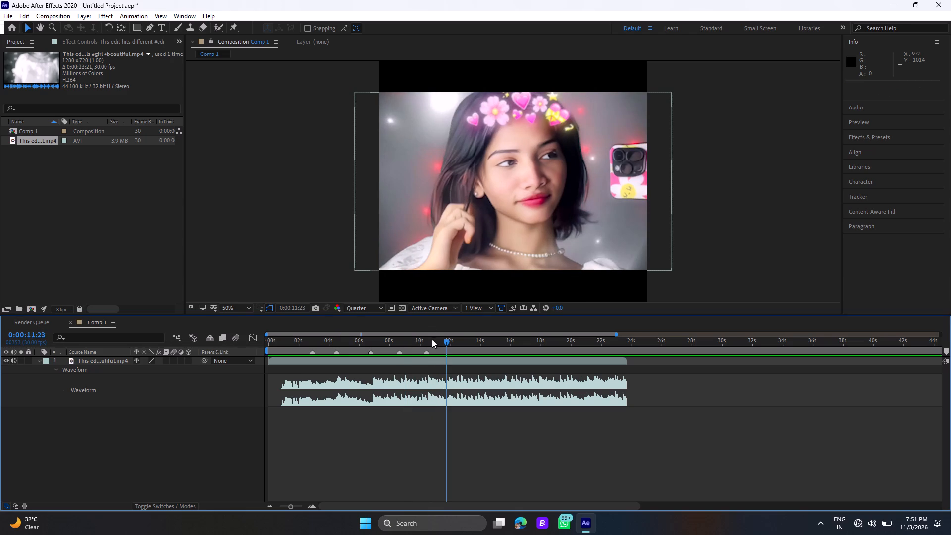
pyautogui.click(442, 346)
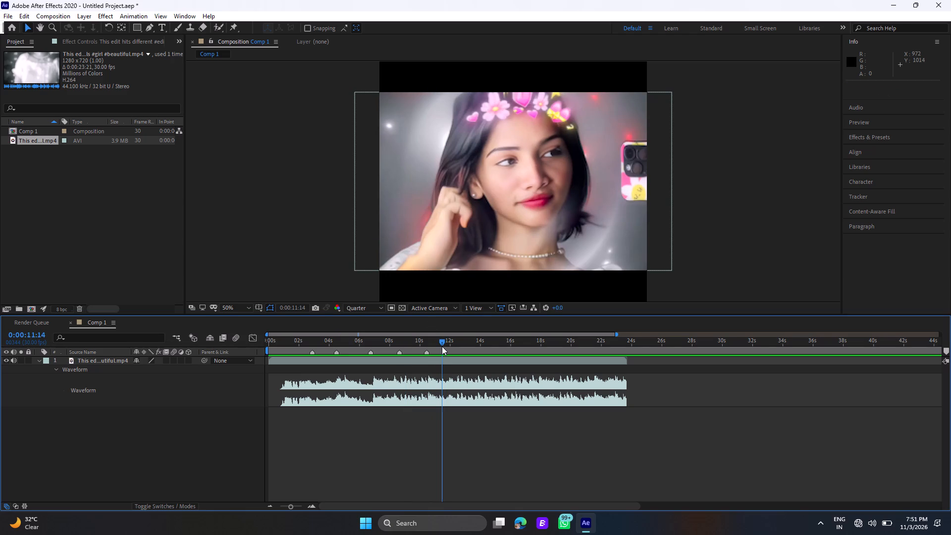
pyautogui.press('pagedown')
pyautogui.press('pagedown')
pyautogui.press('pagedown')
pyautogui.press('pageup')
pyautogui.press('pageup')
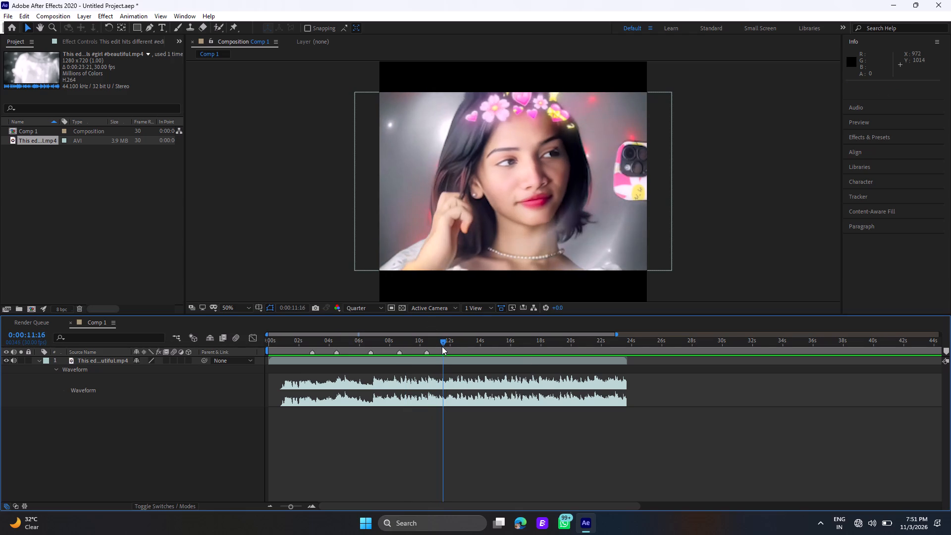
pyautogui.press('pageup')
pyautogui.press('pageup')
pyautogui.press('pageup')
pyautogui.press('pageup')
pyautogui.press('pageup')
pyautogui.press('pageup')
pyautogui.press('pageup')
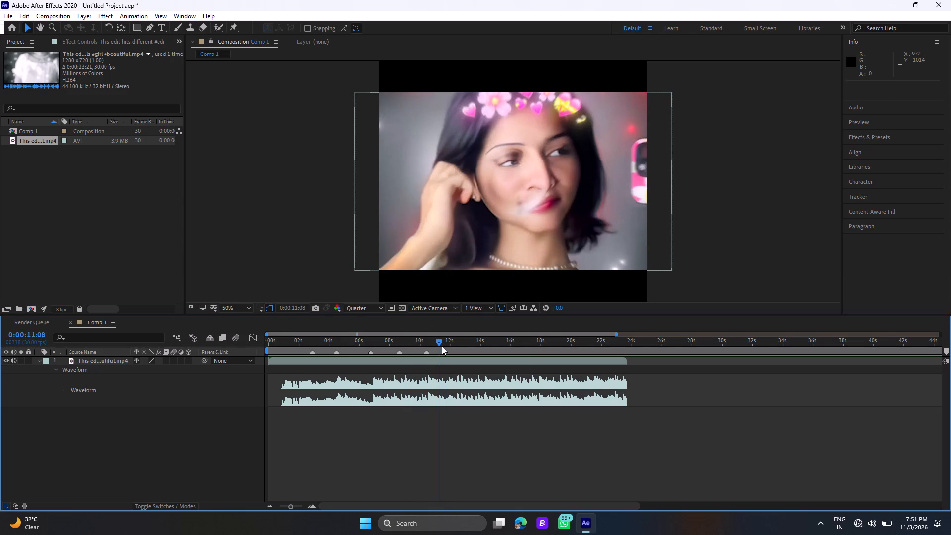
pyautogui.press('pageup')
pyautogui.press('pageup')
pyautogui.press('pagedown')
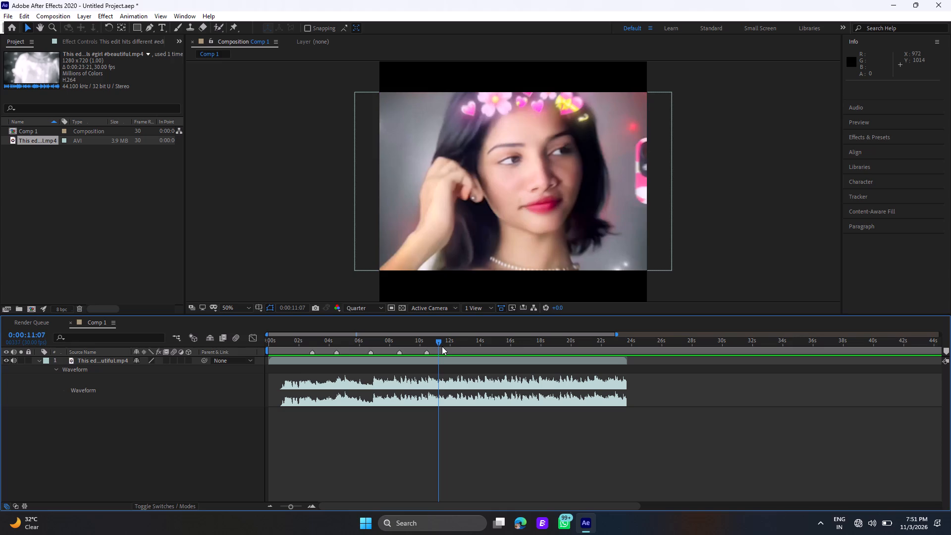
pyautogui.press('pageup')
pyautogui.press('pagedown')
pyautogui.press('pagedown')
pyautogui.press('pageup')
pyautogui.press('*')
# Add a composition marker at the following shot transition, at 0:00:12:08.
pyautogui.press('space')
pyautogui.press('space')
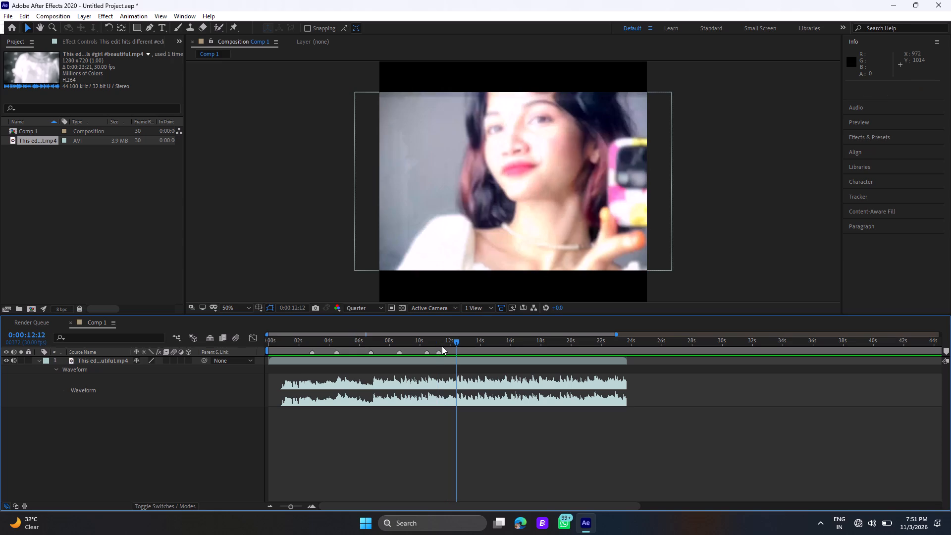
pyautogui.press('pageup')
pyautogui.press('pageup')
pyautogui.press('pageup')
pyautogui.press('pageup')
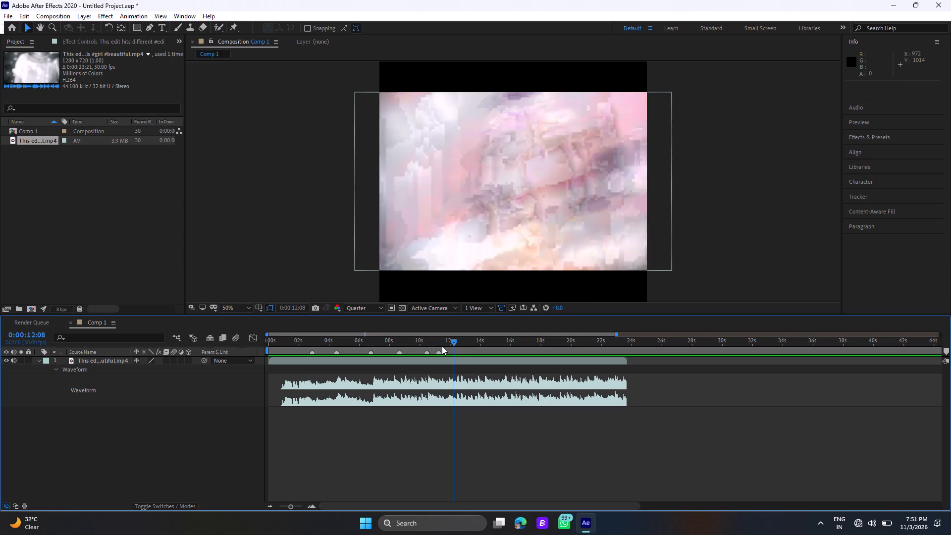
pyautogui.press('pageup')
pyautogui.press('pagedown')
pyautogui.write('*')
# Add a composition marker at the blurred shot transition at 0:00:13:00.
pyautogui.press('space')
pyautogui.press('space')
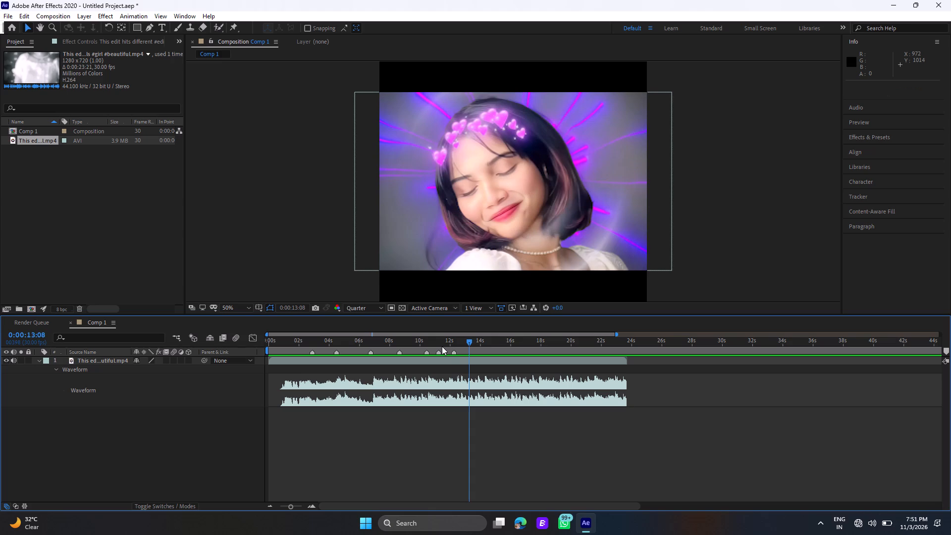
pyautogui.press('pageup')
pyautogui.press('pageup')
pyautogui.press('pageup')
pyautogui.press('pageup')
pyautogui.press('pageup')
pyautogui.press('pageup')
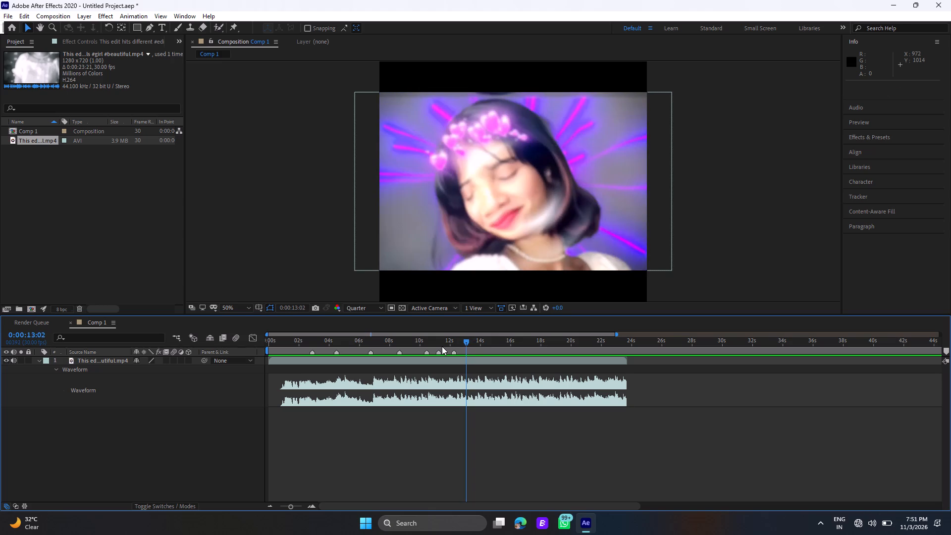
pyautogui.press('pageup')
pyautogui.press('pageup')
pyautogui.write('*')
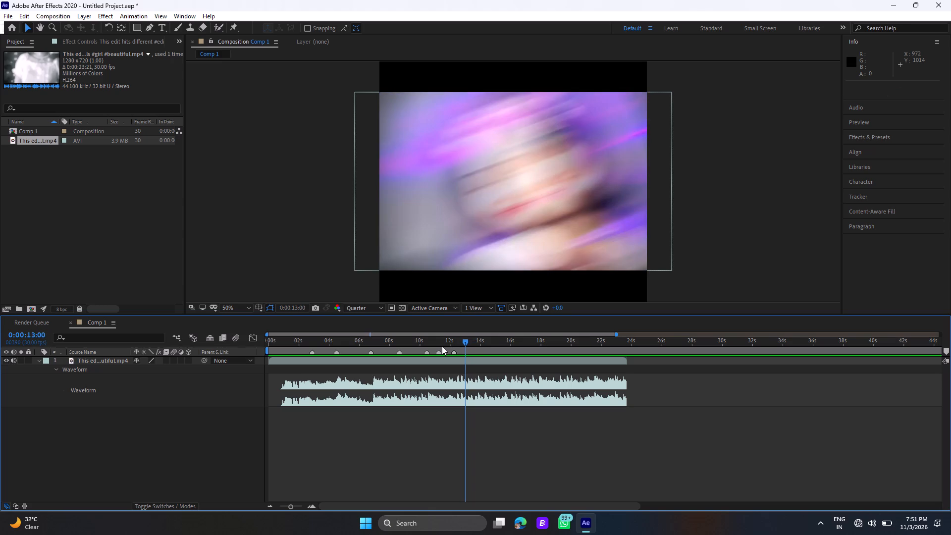
# Find the exact frame of the following shot change and add a composition marker there, at 0:00:14:05.
pyautogui.press('space')
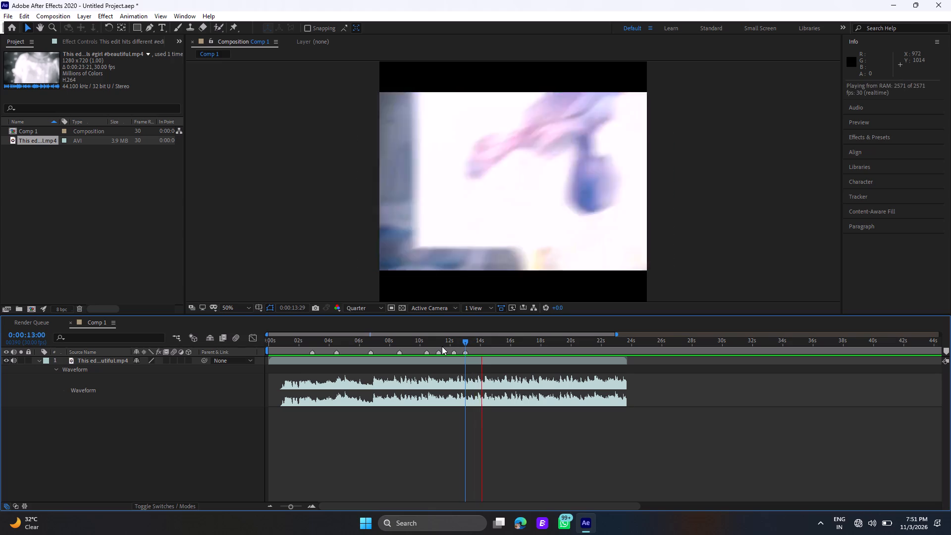
pyautogui.press('space')
pyautogui.press('pageup')
pyautogui.press('pageup')
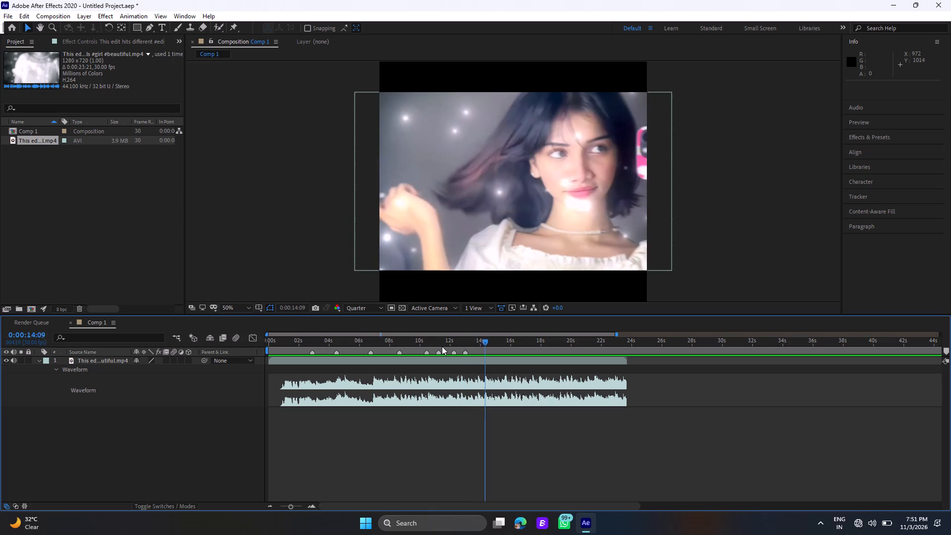
pyautogui.press('pageup')
pyautogui.press('pageup')
pyautogui.press('pageup')
pyautogui.press('pageup')
pyautogui.press('pageup')
pyautogui.press('pageup')
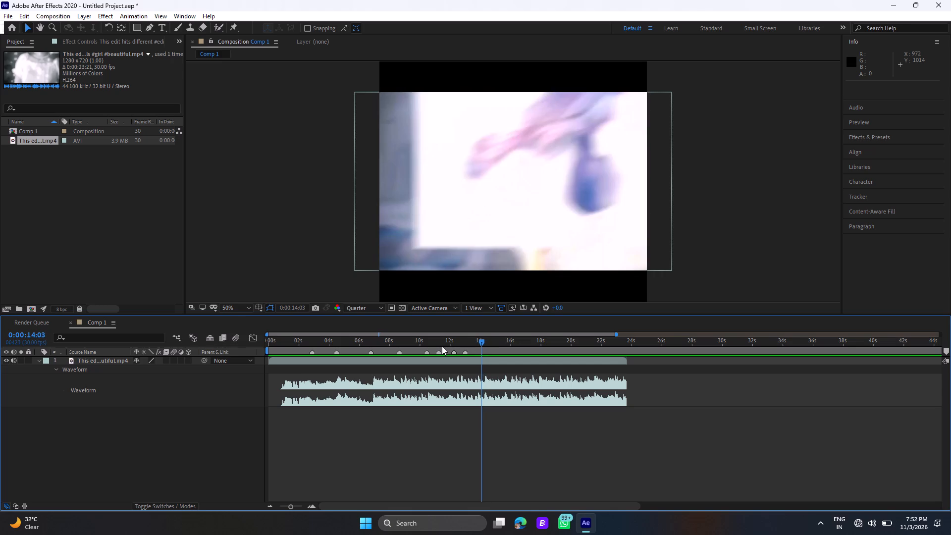
pyautogui.press('pagedown')
pyautogui.press('pagedown')
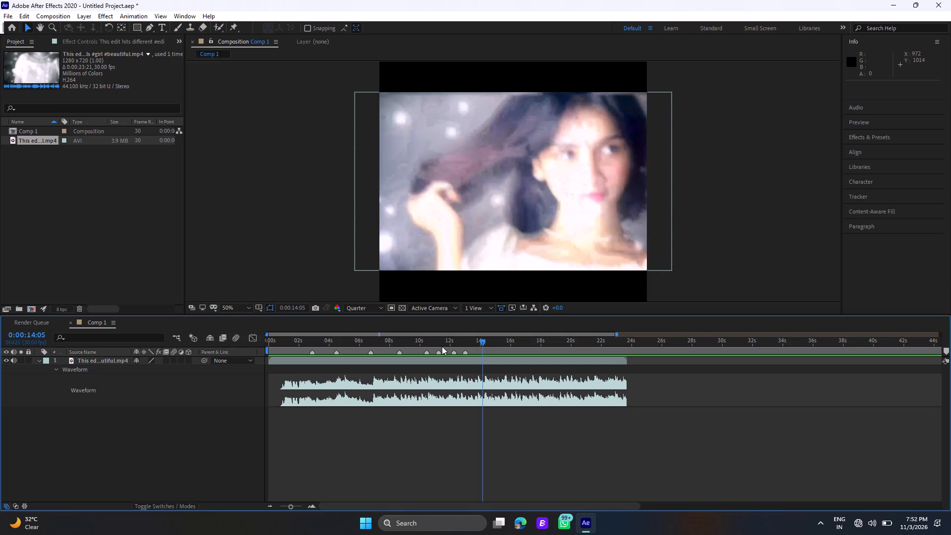
pyautogui.press('pagedown')
pyautogui.press('pagedown')
pyautogui.press('pageup')
pyautogui.press('pageup')
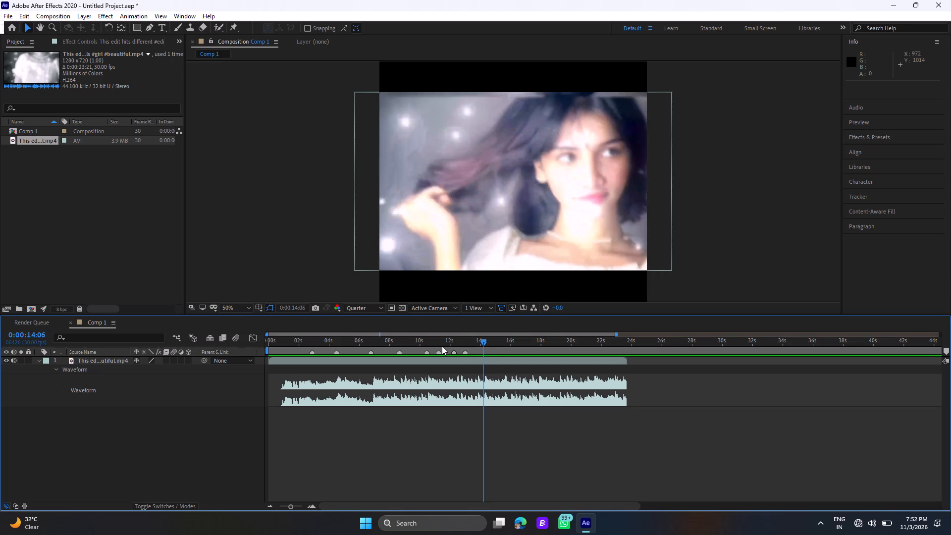
pyautogui.press('pageup')
pyautogui.press('pageup')
pyautogui.press('pagedown')
pyautogui.press('pagedown')
pyautogui.press('pagedown')
pyautogui.press('pageup')
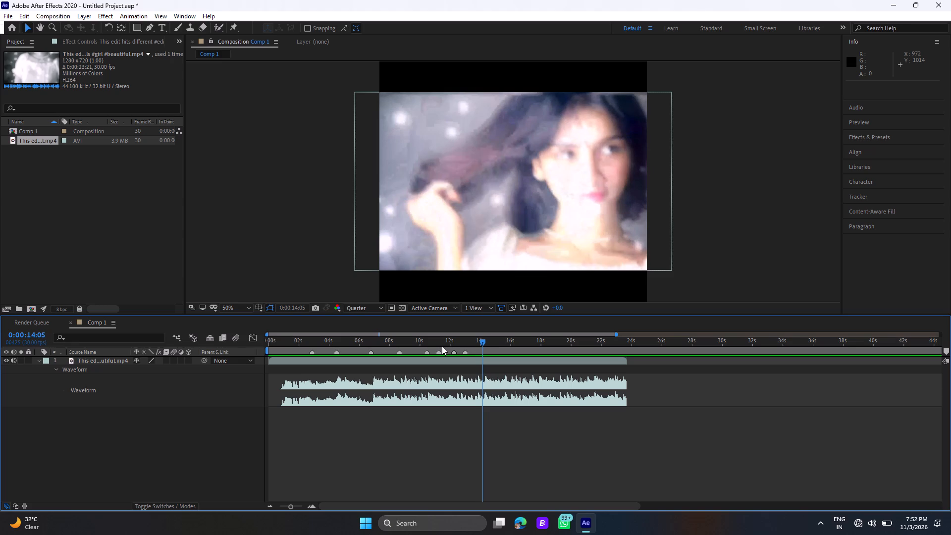
pyautogui.write('*')
# Add a composition marker at the bright flash transition at 0:00:15:14.
pyautogui.press('space')
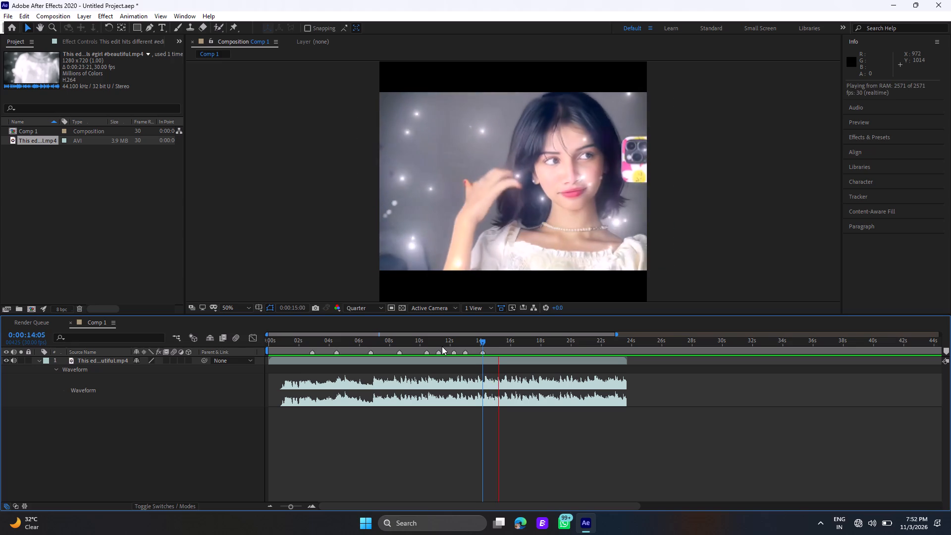
pyautogui.press('space')
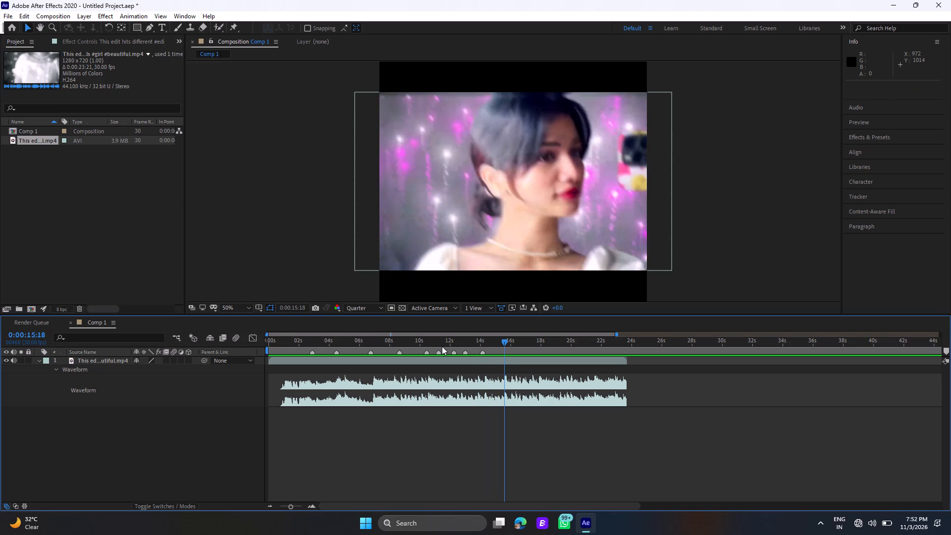
pyautogui.press('pageup')
pyautogui.press('pageup')
pyautogui.press('pageup')
pyautogui.press('pageup')
pyautogui.write('*')
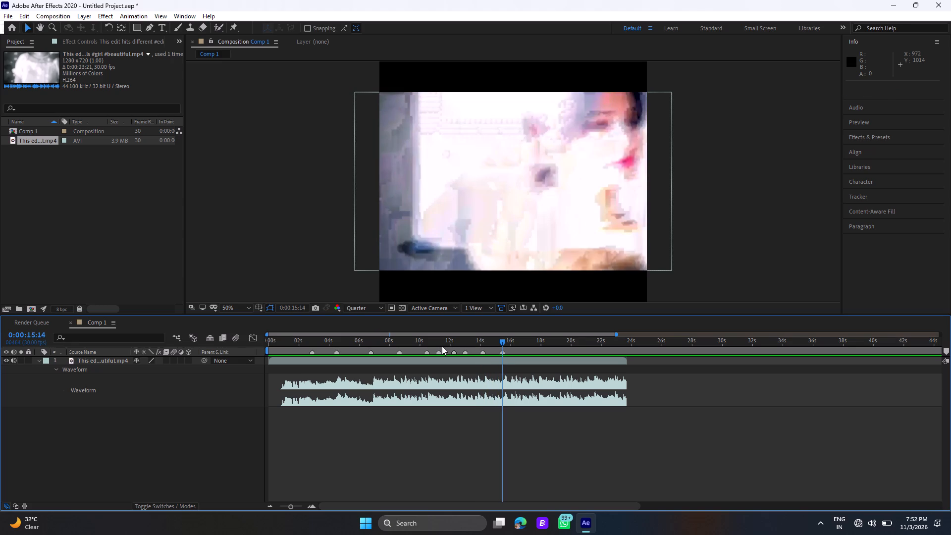
# Add a composition marker at the following flash transition, at 0:00:16:00.
pyautogui.press('space')
pyautogui.press('space')
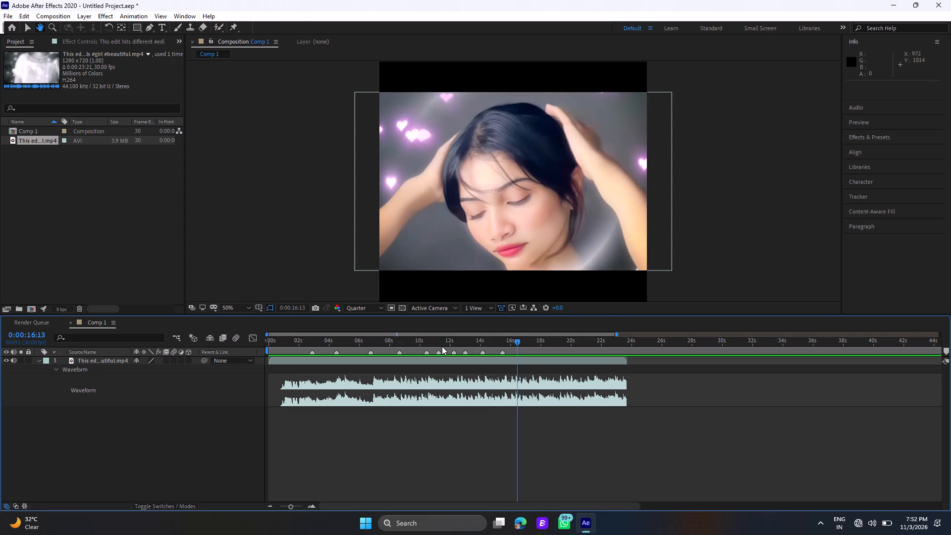
pyautogui.press('pageup')
pyautogui.press('pageup')
pyautogui.press('pageup')
pyautogui.press('pageup')
pyautogui.press('pageup')
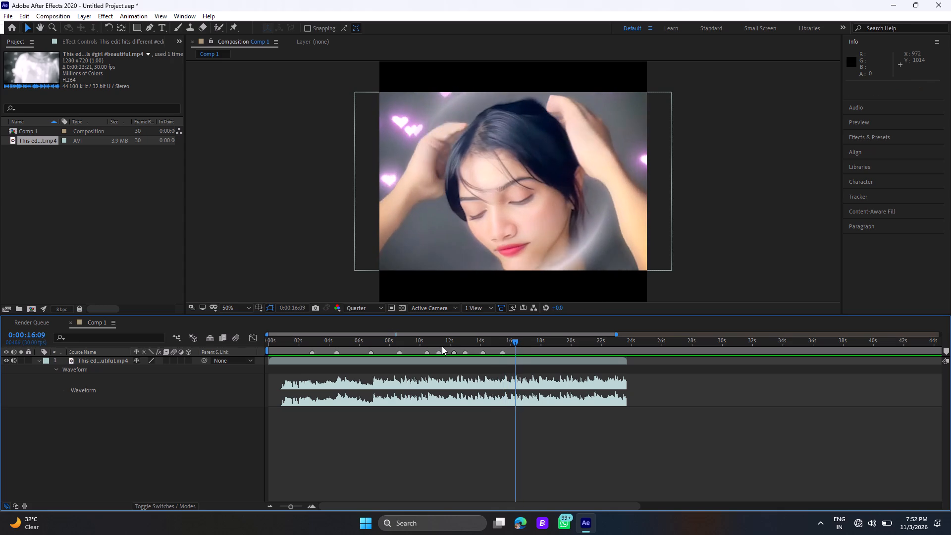
pyautogui.press('pageup')
pyautogui.press('pageup')
pyautogui.press('pageup')
pyautogui.press('pageup')
pyautogui.press('pageup')
pyautogui.press('pageup')
pyautogui.press('pageup')
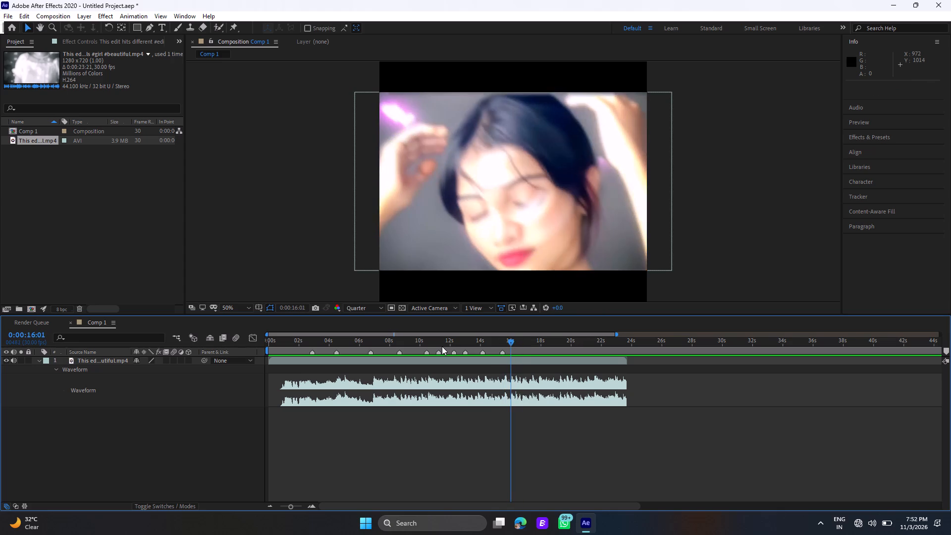
pyautogui.press('pageup')
pyautogui.write('*')
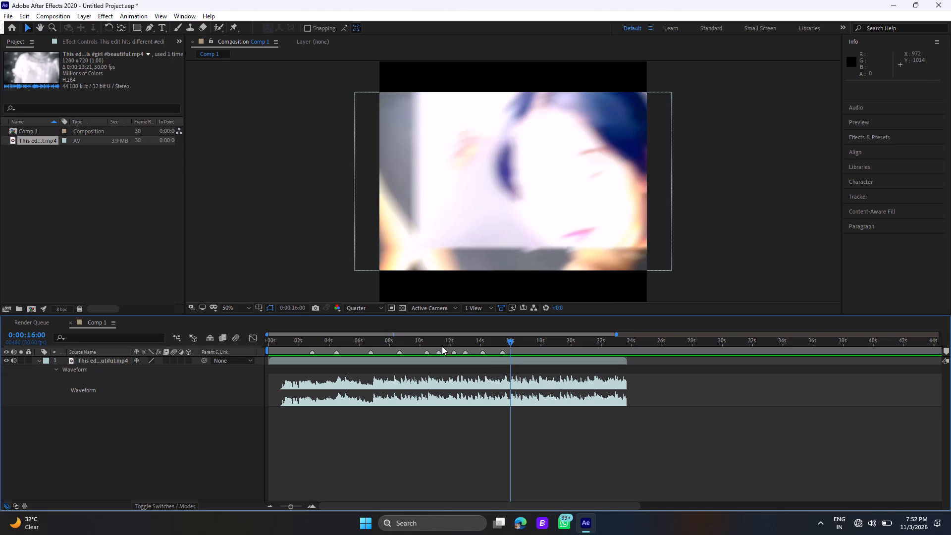
# Find the exact frame of the next blurred shot transition and add a composition marker there, at 0:00:17:21.
pyautogui.press('space')
pyautogui.press('space')
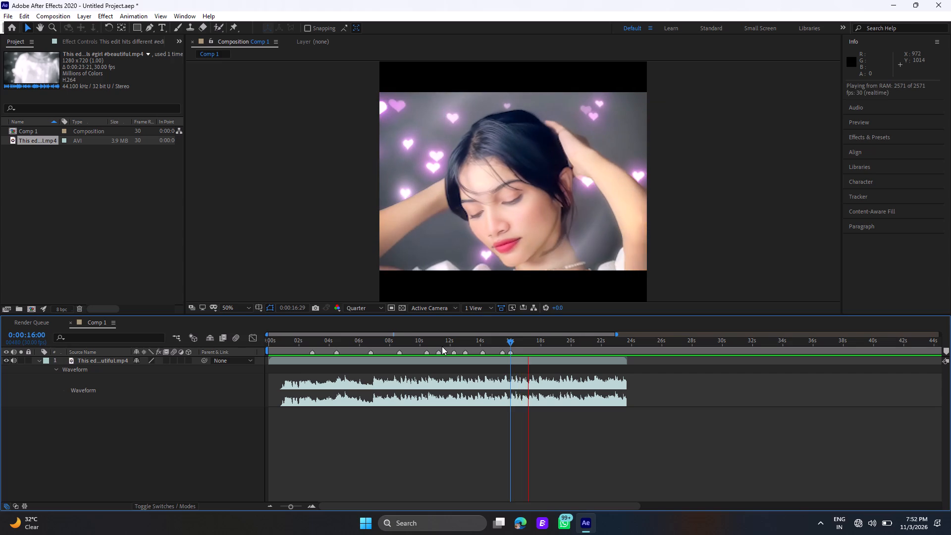
pyautogui.press('space')
pyautogui.press('space')
pyautogui.press('space')
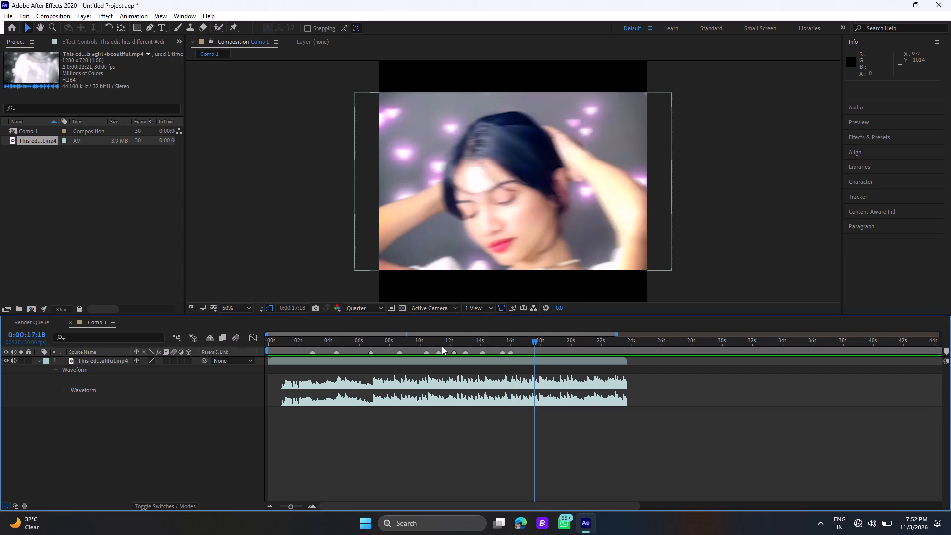
pyautogui.press('space')
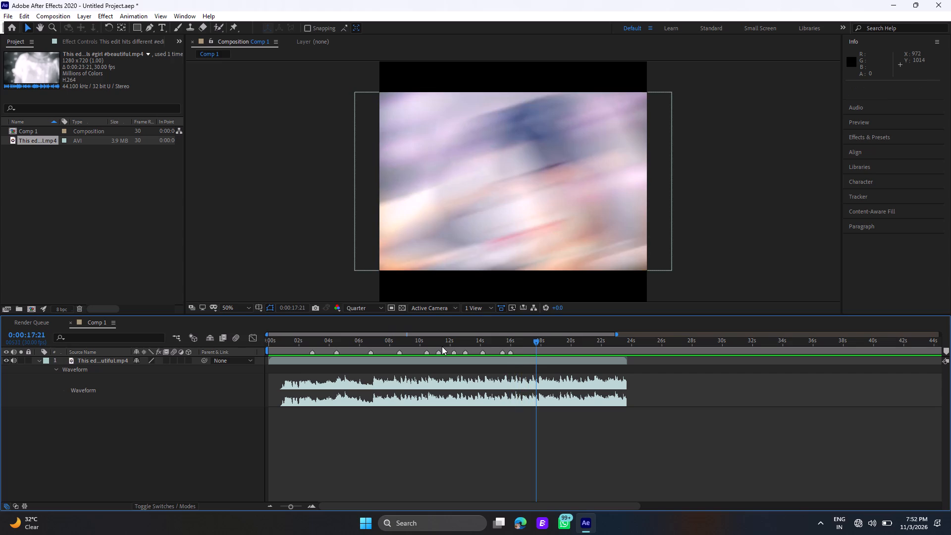
pyautogui.press('pageup')
pyautogui.press('pageup')
pyautogui.press('pagedown')
pyautogui.press('pagedown')
pyautogui.press('pagedown')
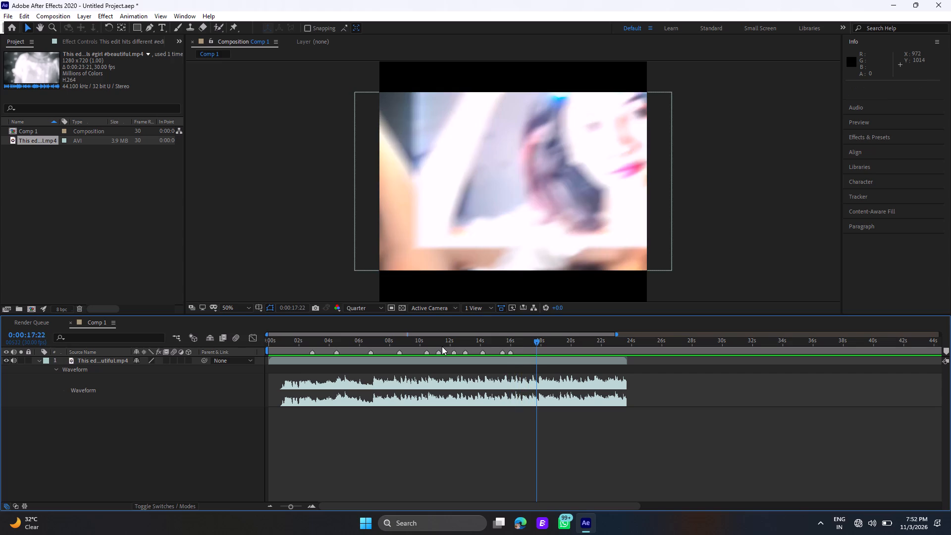
pyautogui.press('pageup')
pyautogui.write('*')
# Find the exact frame of the following shot change and add a composition marker there, at 0:00:19:03.
pyautogui.press('space')
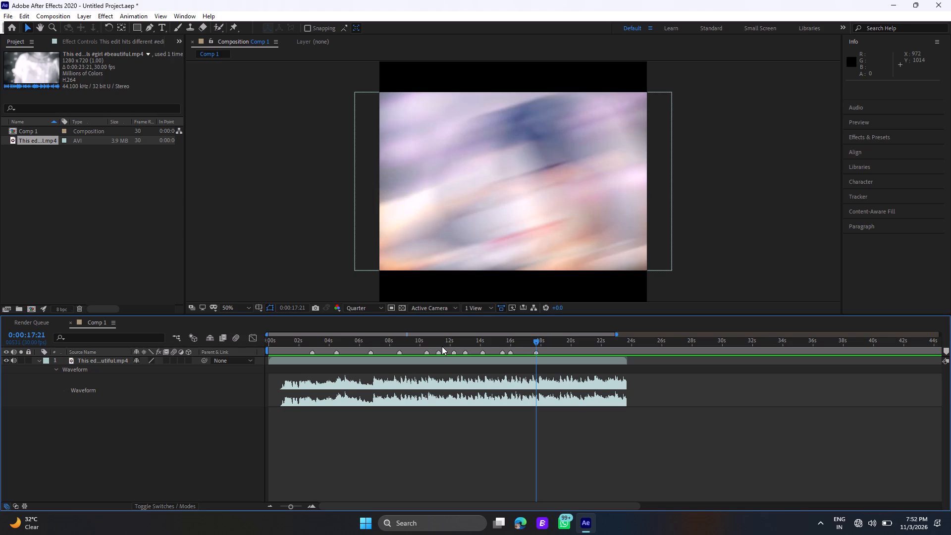
pyautogui.press('space')
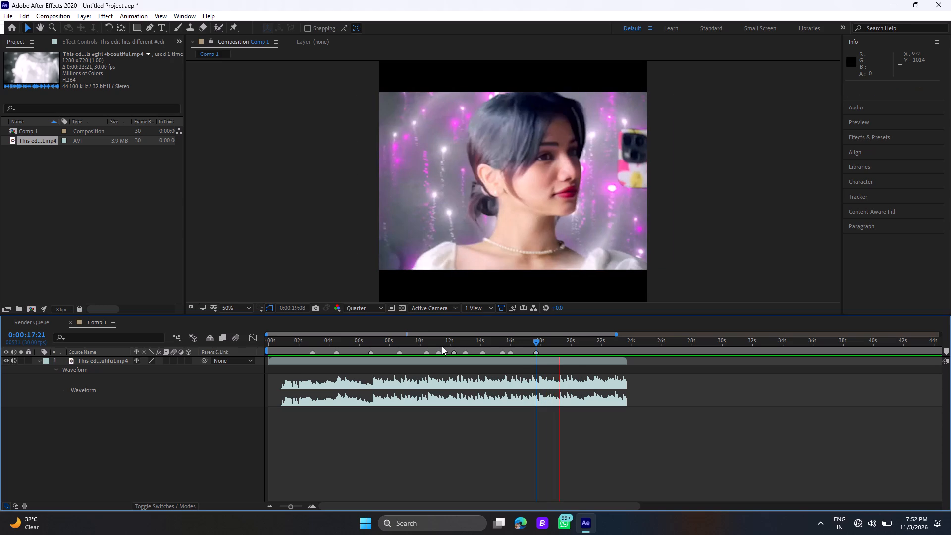
pyautogui.press('pageup')
pyautogui.press('pageup')
pyautogui.press('pageup')
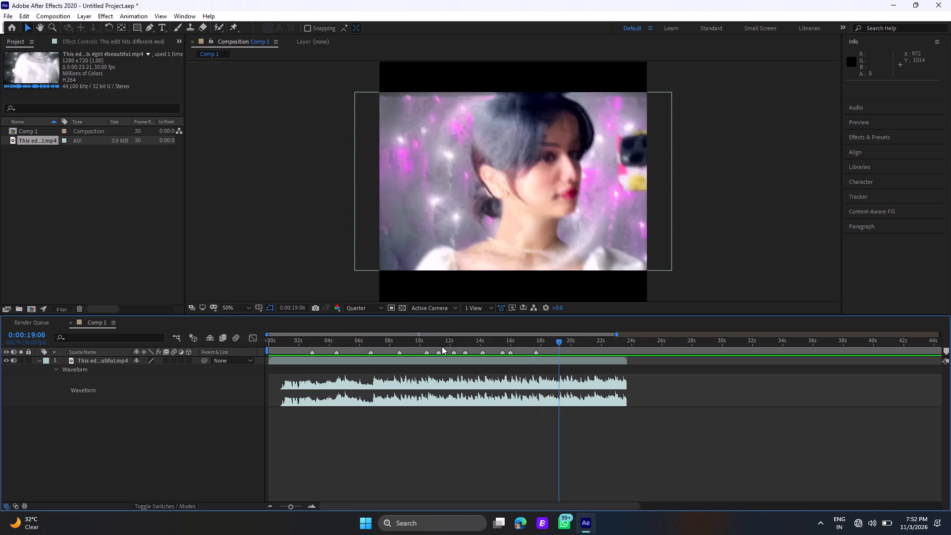
pyautogui.press('pageup')
pyautogui.press('pageup')
pyautogui.press('pageup')
pyautogui.press('pagedown')
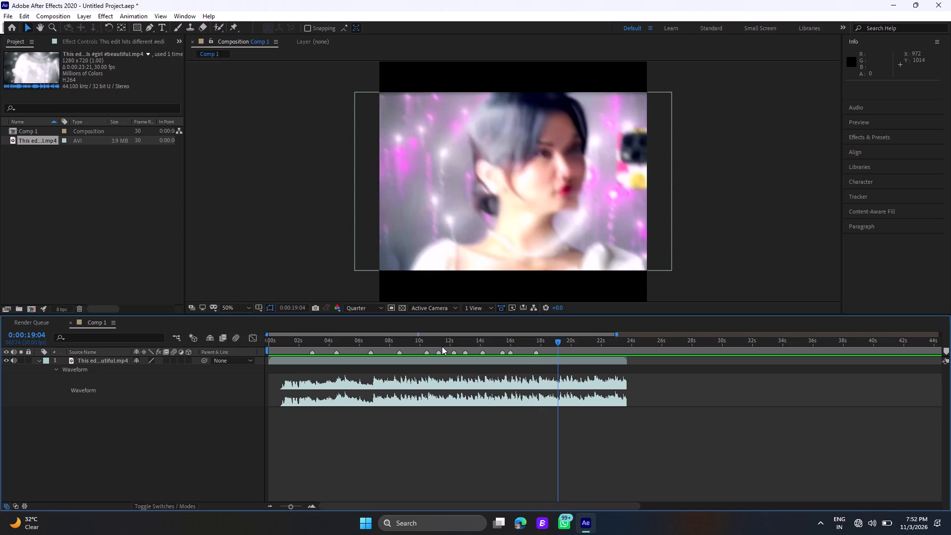
pyautogui.press('pageup')
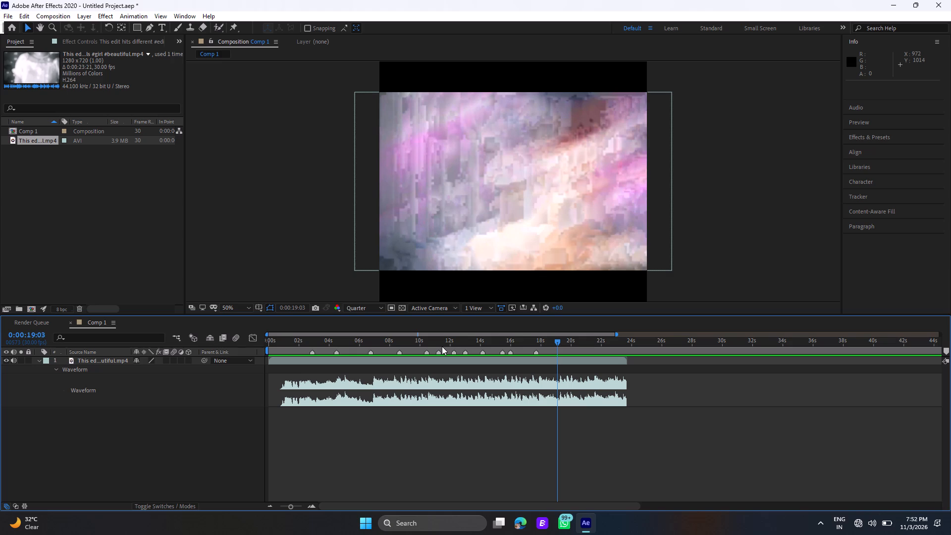
pyautogui.write('*')
# Find the blurred transition into the shot with the flower in the hair and add a composition marker at 0:00:19:20.
pyautogui.press('space')
pyautogui.press('space')
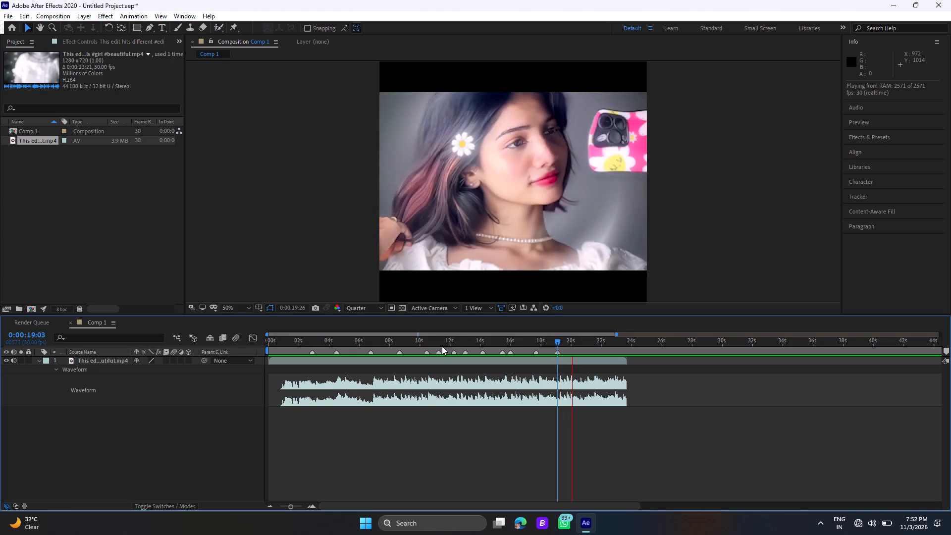
pyautogui.press('pageup')
pyautogui.press('pageup')
pyautogui.press('pageup')
pyautogui.press('pageup')
pyautogui.press('pageup')
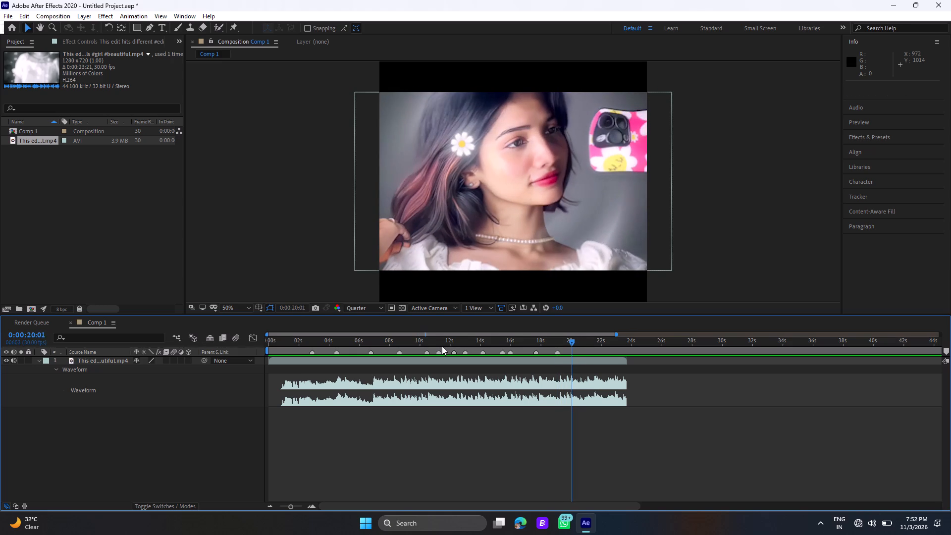
pyautogui.press('pageup')
pyautogui.press('pageup')
pyautogui.press('pageup')
pyautogui.press('pageup')
pyautogui.press('pageup')
pyautogui.press('pageup')
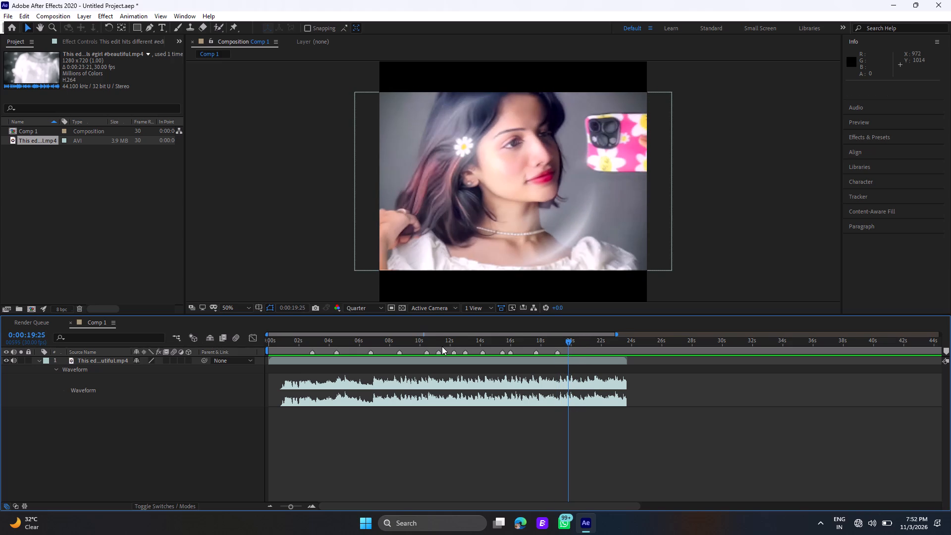
pyautogui.press('pageup')
pyautogui.press('pageup')
pyautogui.press('pageup')
pyautogui.press('pageup')
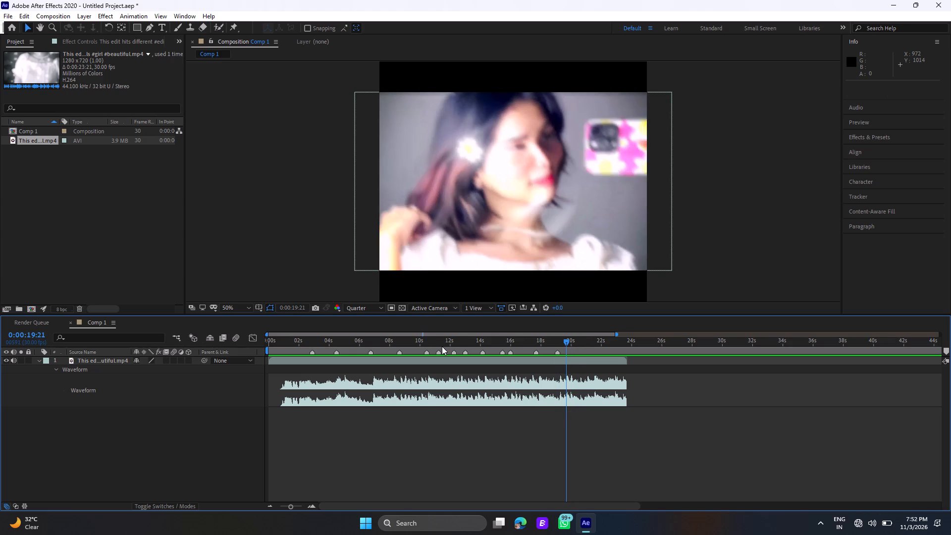
pyautogui.press('pageup')
pyautogui.press('pageup')
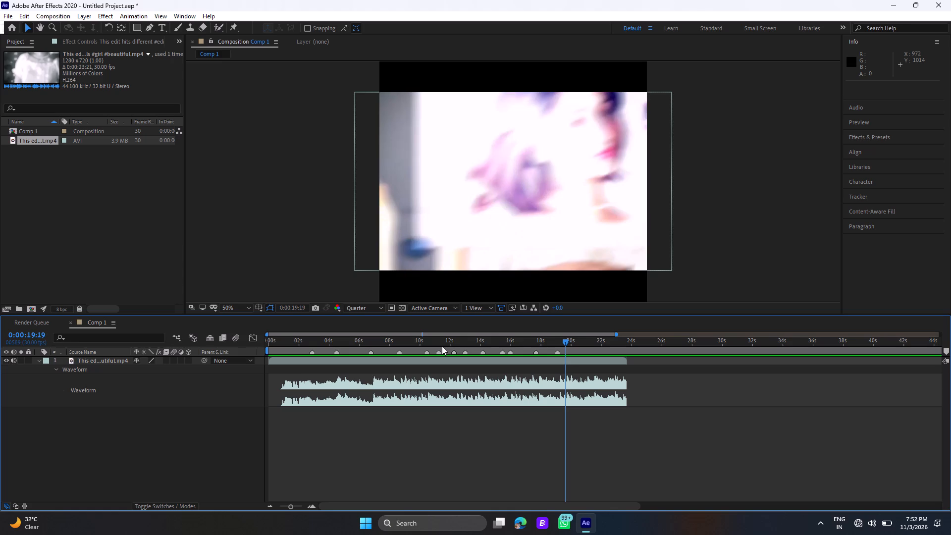
pyautogui.press('pagedown')
pyautogui.write('*')
# Locate the exact frame of the next shot transition, just after 0:00:20:29, for the last composition marker.
pyautogui.press('space')
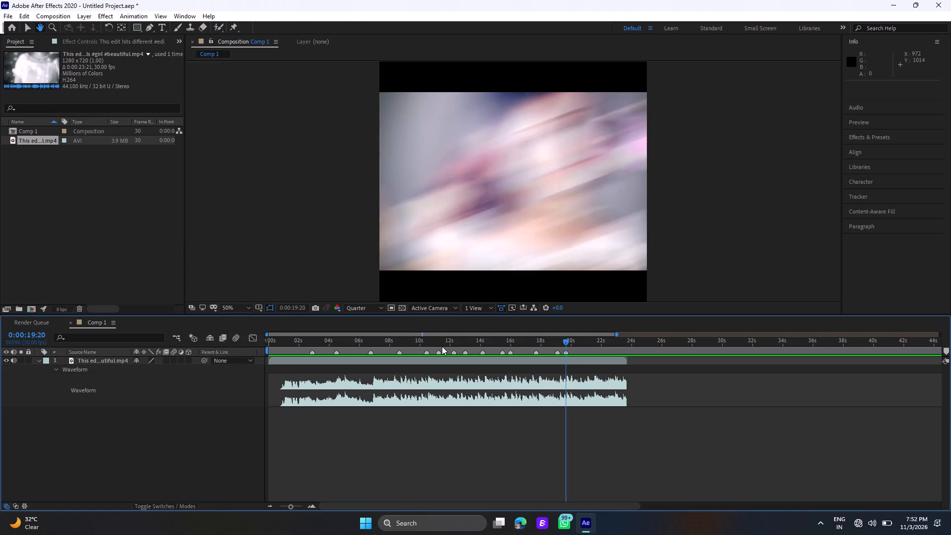
pyautogui.press('space')
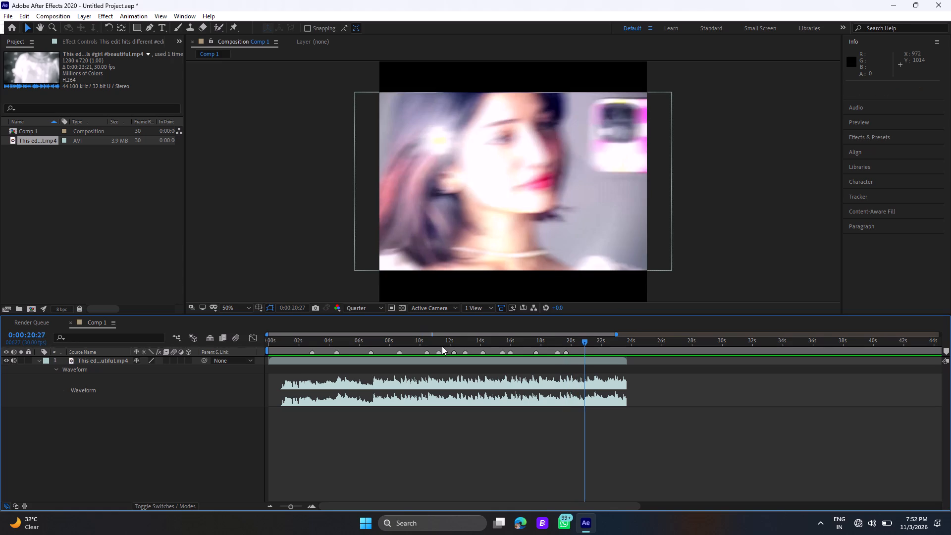
pyautogui.press('pageup')
pyautogui.press('pagedown')
pyautogui.press('pagedown')
pyautogui.press('pagedown')
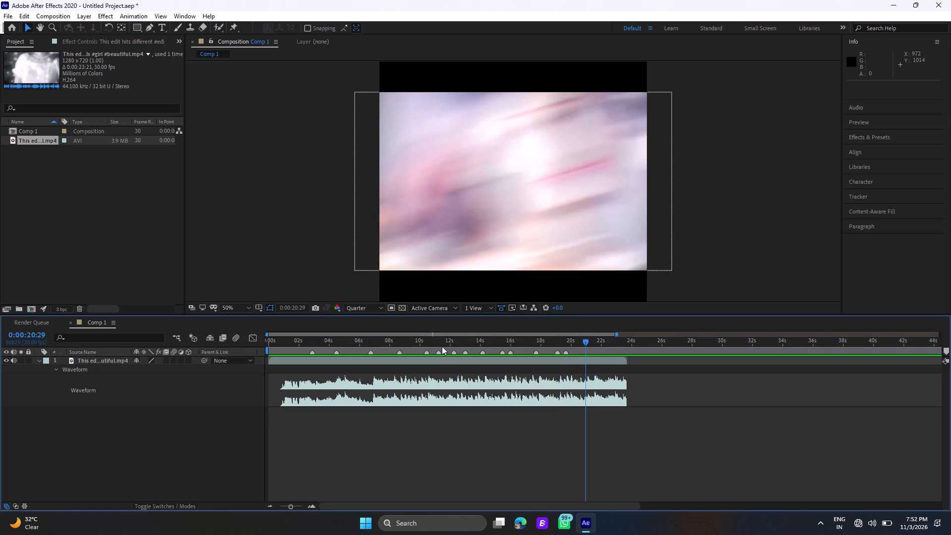
pyautogui.press('pagedown')
pyautogui.press('pagedown')
pyautogui.press('pageup')
pyautogui.press('pagedown')
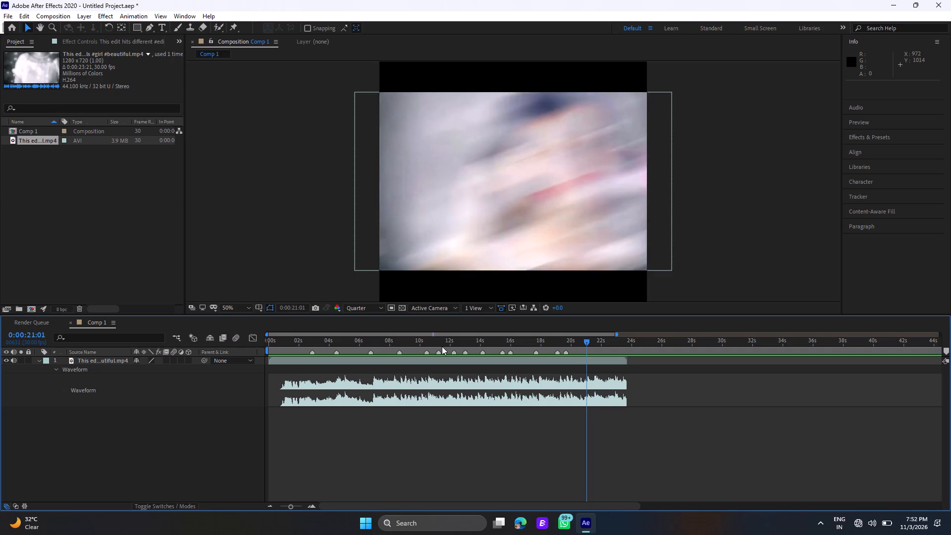
# Add a composition marker on the blurred shot transition at 0:00:21:01 and play back from there.
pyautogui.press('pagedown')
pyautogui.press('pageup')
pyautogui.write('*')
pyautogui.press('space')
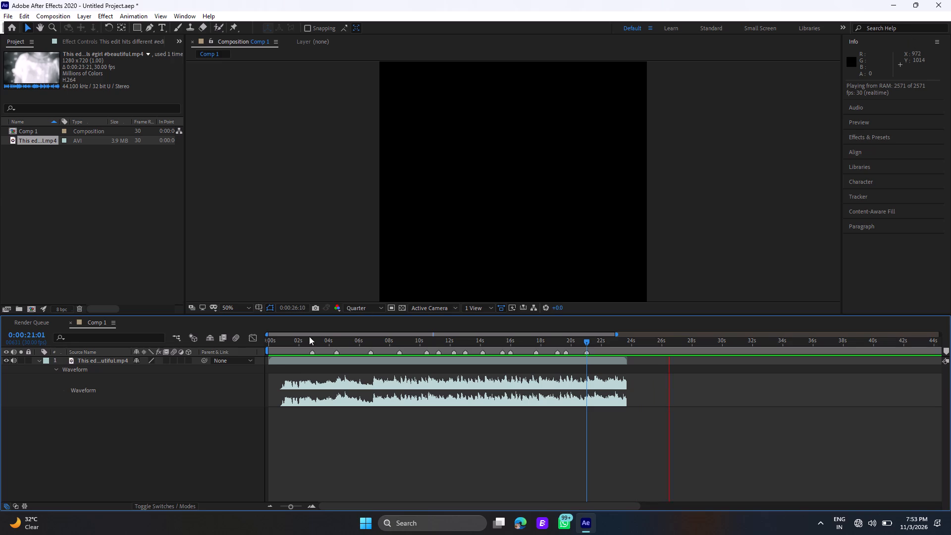
# Return to the composition's first frame and show the video layer's Audio Levels property with its waveform collapsed.
pyautogui.click(277, 342)
pyautogui.moveTo(277, 342); pyautogui.dragTo(249, 339)
pyautogui.click(302, 362)
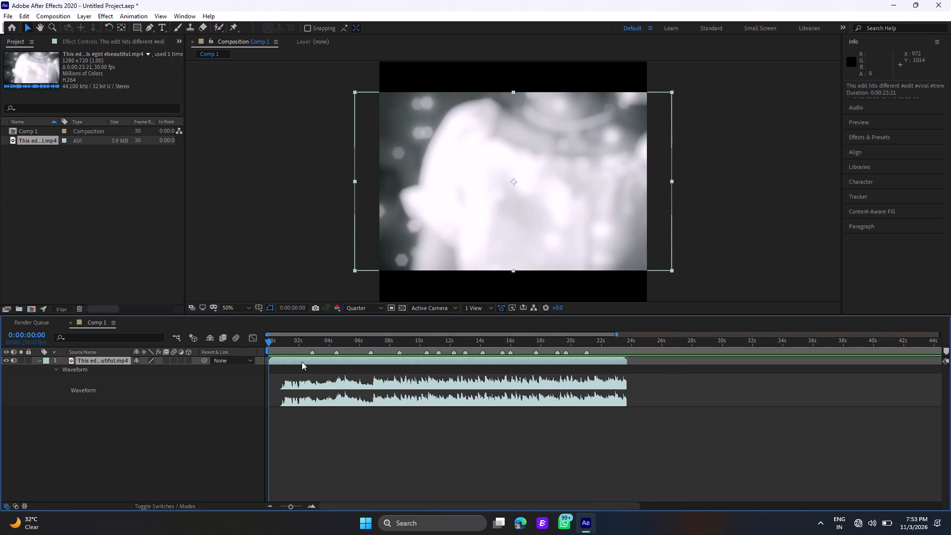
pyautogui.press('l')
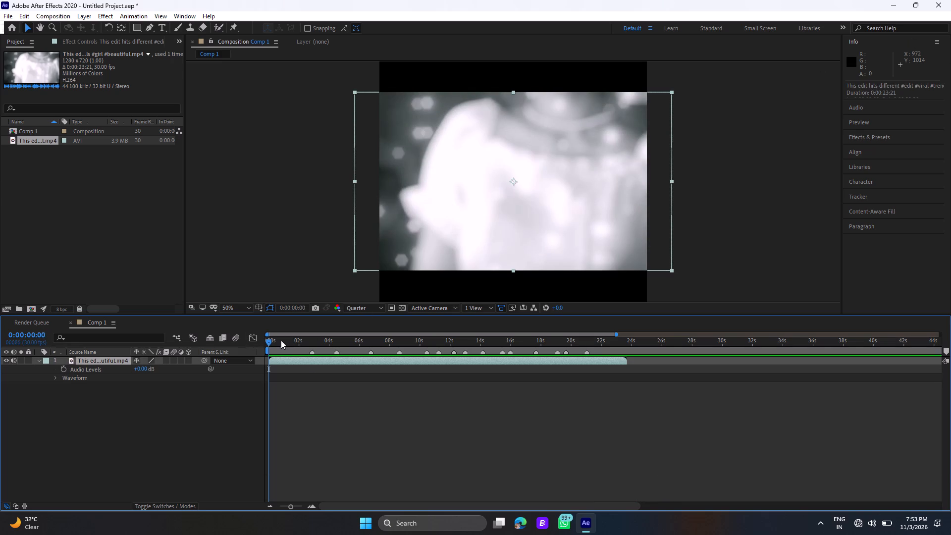
pyautogui.click(281, 340)
pyautogui.moveTo(281, 340); pyautogui.dragTo(245, 339)
# Import the fourteen video clips a1 through a14 as footage from the Whatsapp folder on drive D.
pyautogui.doubleClick(42, 187)
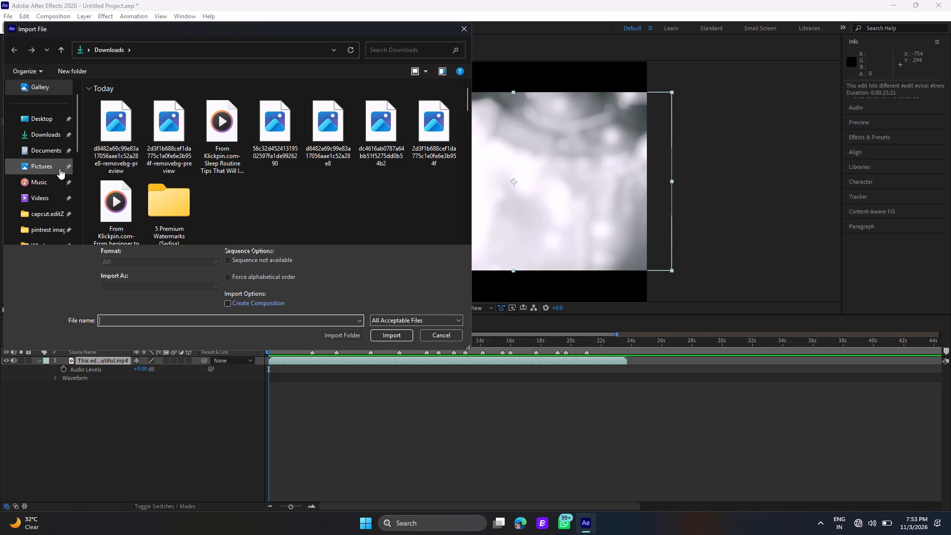
pyautogui.scroll(-1, 59, 168)
pyautogui.click(54, 204)
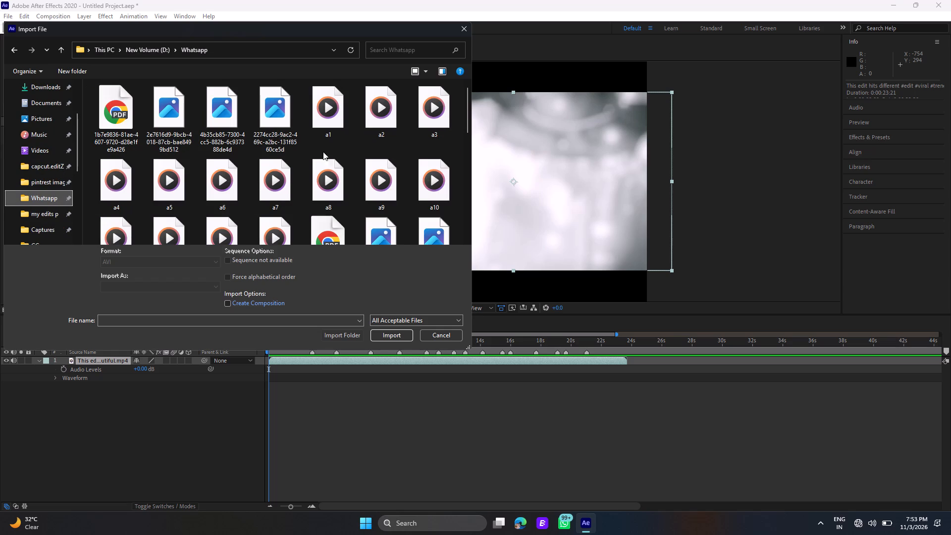
pyautogui.scroll(-1, 323, 156)
pyautogui.scroll(1, 323, 156)
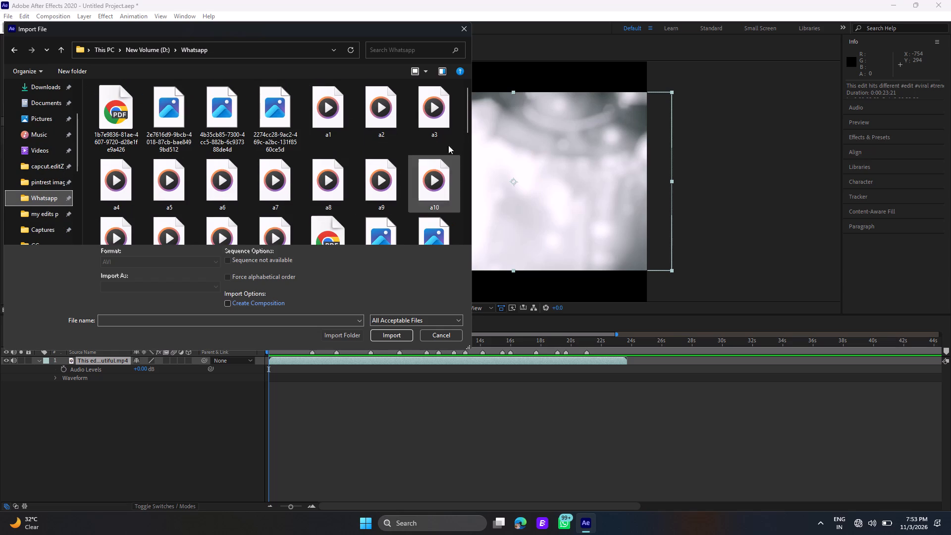
pyautogui.moveTo(467, 121); pyautogui.dragTo(467, 126)
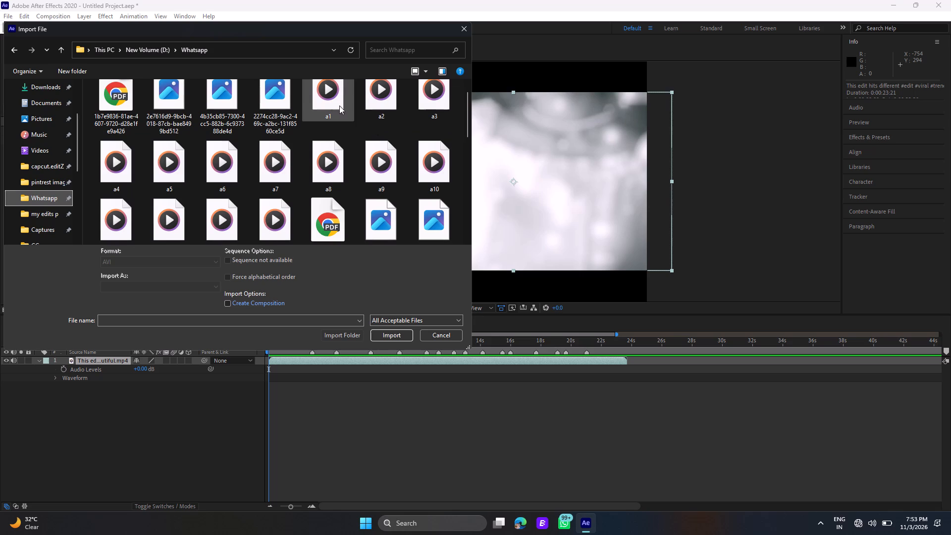
pyautogui.keyDown('ctrl'); pyautogui.click(337, 106); pyautogui.keyUp('ctrl')
pyautogui.keyDown('ctrl'); pyautogui.click(375, 109); pyautogui.keyUp('ctrl')
pyautogui.keyDown('ctrl'); pyautogui.click(414, 116); pyautogui.keyUp('ctrl')
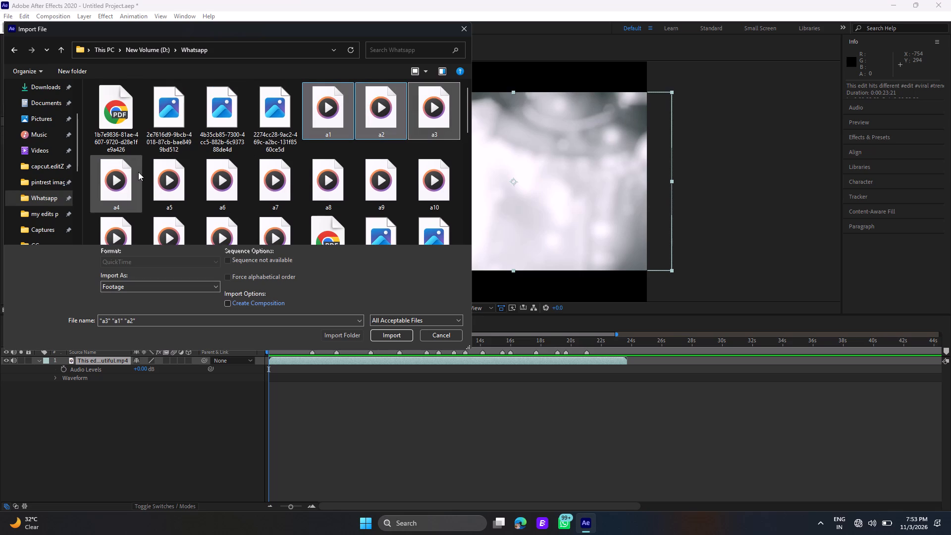
pyautogui.keyDown('ctrl'); pyautogui.click(137, 172); pyautogui.keyUp('ctrl')
pyautogui.keyDown('ctrl'); pyautogui.click(158, 176); pyautogui.keyUp('ctrl')
pyautogui.keyDown('ctrl'); pyautogui.click(214, 175); pyautogui.keyUp('ctrl')
pyautogui.keyDown('ctrl'); pyautogui.click(282, 177); pyautogui.keyUp('ctrl')
pyautogui.keyDown('ctrl'); pyautogui.click(323, 176); pyautogui.keyUp('ctrl')
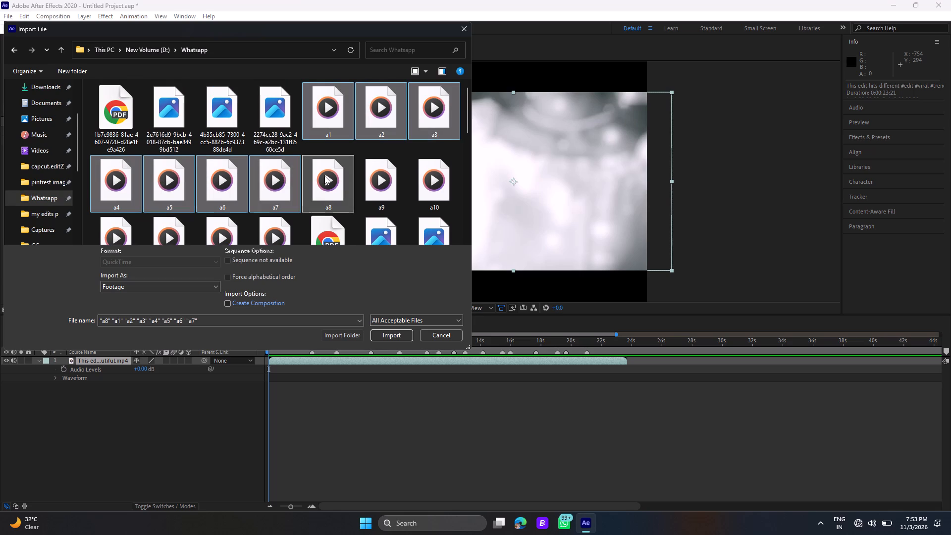
pyautogui.keyDown('ctrl'); pyautogui.click(376, 178); pyautogui.keyUp('ctrl')
pyautogui.keyDown('ctrl'); pyautogui.click(427, 179); pyautogui.keyUp('ctrl')
pyautogui.keyDown('ctrl'); pyautogui.click(127, 232); pyautogui.keyUp('ctrl')
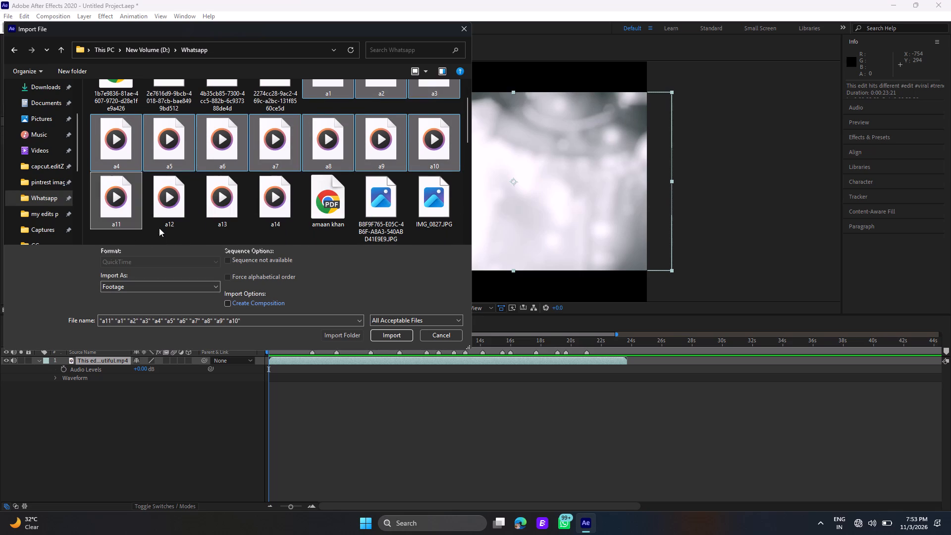
pyautogui.keyDown('ctrl'); pyautogui.click(165, 204); pyautogui.keyUp('ctrl')
pyautogui.keyDown('ctrl'); pyautogui.click(217, 206); pyautogui.keyUp('ctrl')
pyautogui.keyDown('ctrl'); pyautogui.click(262, 198); pyautogui.keyUp('ctrl')
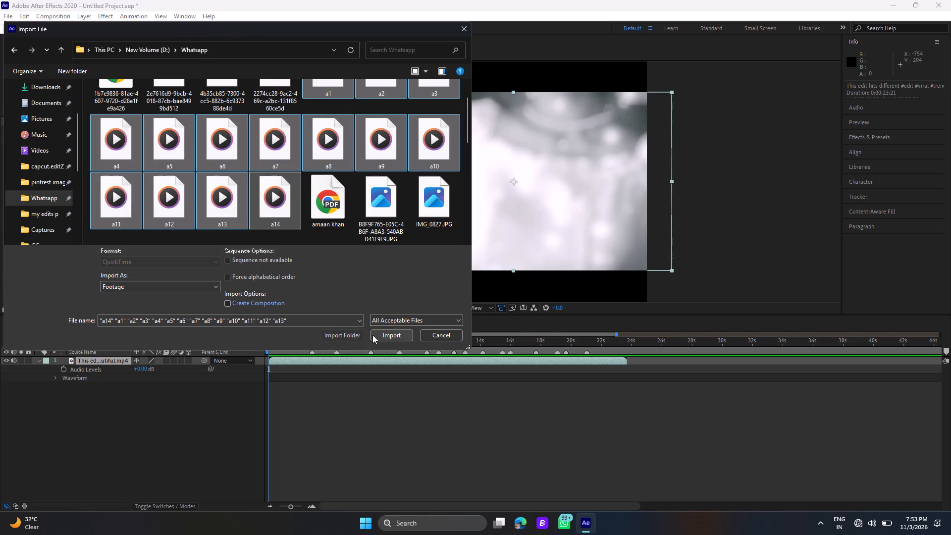
pyautogui.click(381, 339)
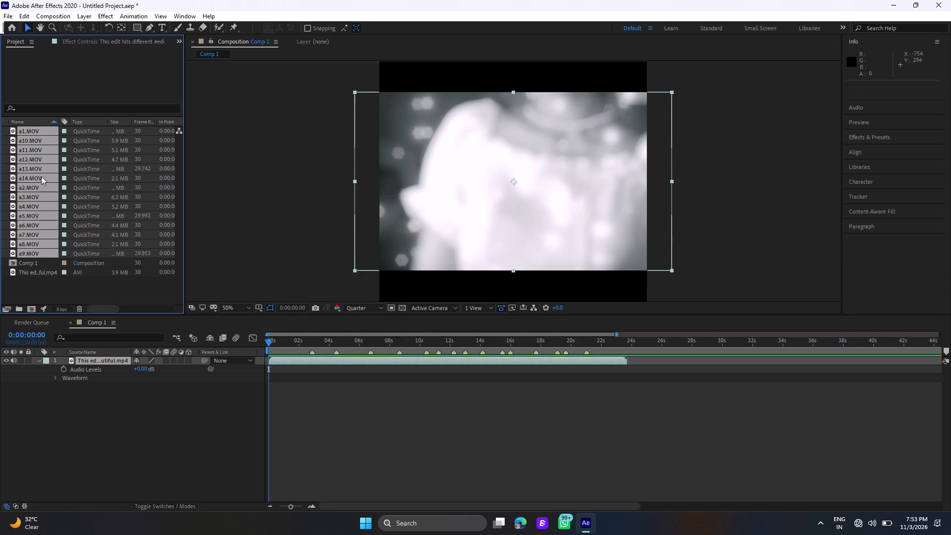
# Add the fourteen selected clips, a1.MOV to a14.MOV, to Comp 1 above the reference video, centred in the frame.
pyautogui.moveTo(34, 159); pyautogui.dragTo(157, 240)
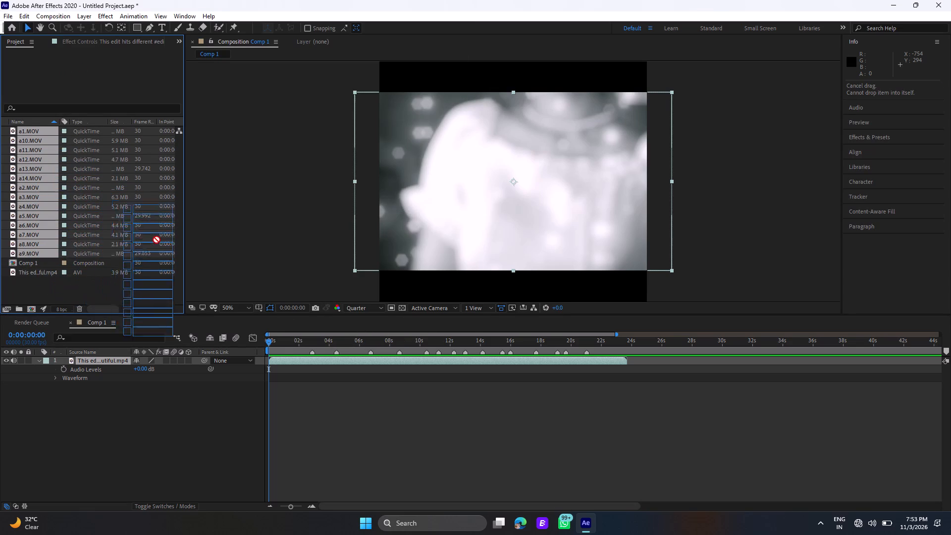
pyautogui.moveTo(157, 240); pyautogui.dragTo(497, 208)
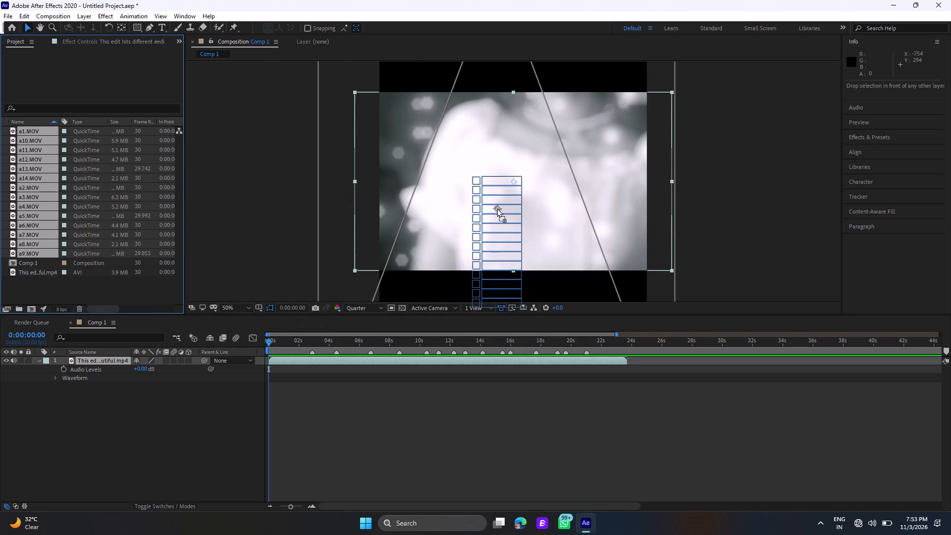
pyautogui.moveTo(497, 208); pyautogui.dragTo(510, 146)
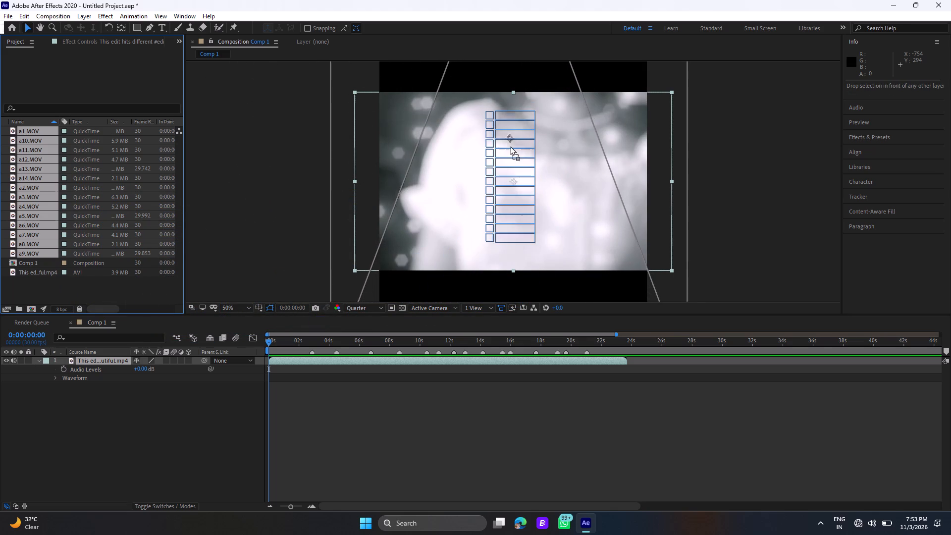
pyautogui.moveTo(510, 146); pyautogui.dragTo(518, 125)
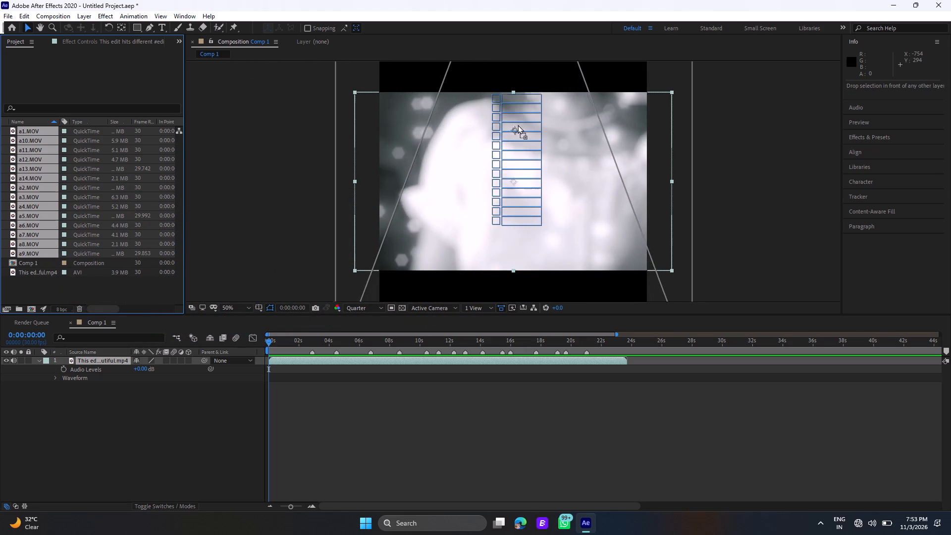
pyautogui.moveTo(518, 125); pyautogui.dragTo(520, 190)
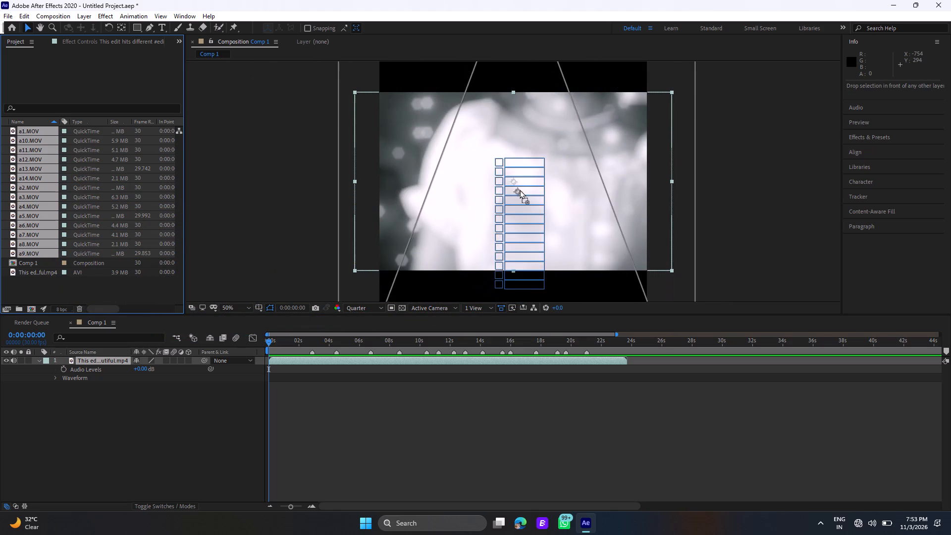
pyautogui.moveTo(520, 190); pyautogui.dragTo(512, 171)
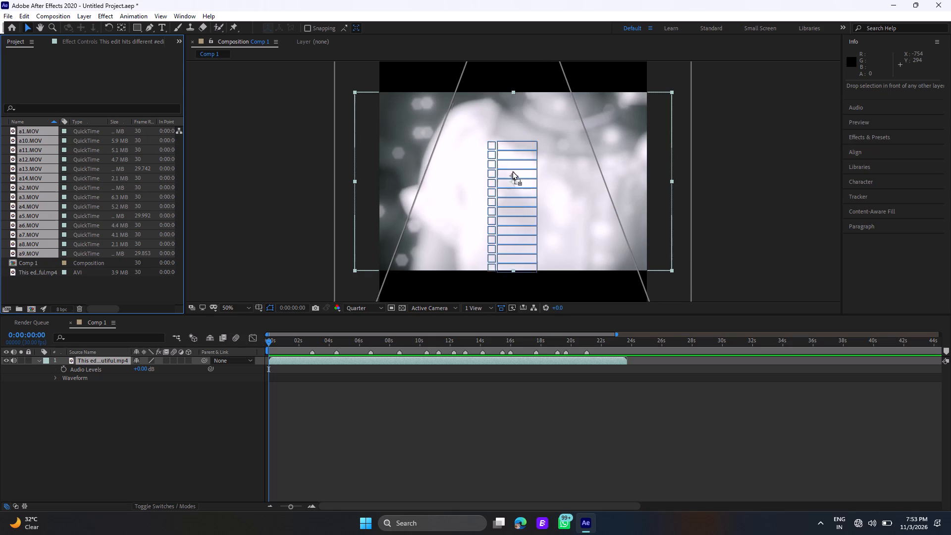
pyautogui.moveTo(512, 171); pyautogui.dragTo(513, 181)
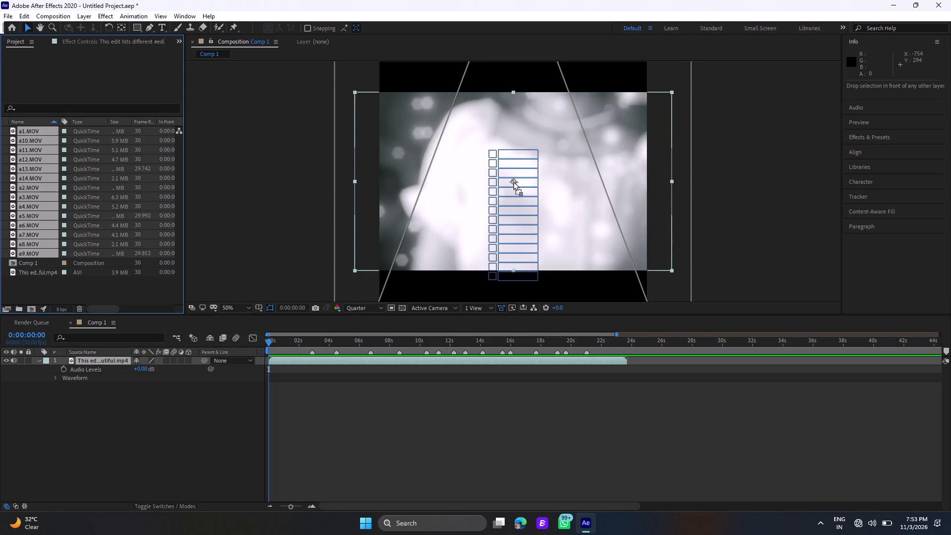
pyautogui.moveTo(513, 181); pyautogui.dragTo(513, 181)
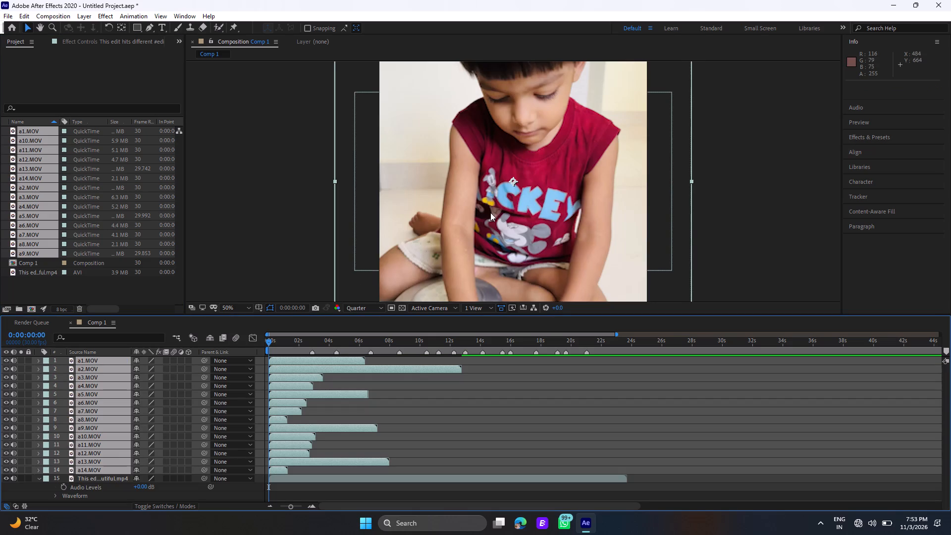
# Deselect the new layers and move the a14.MOV layer above a13.MOV in the layer stack.
pyautogui.scroll(-1, 469, 215)
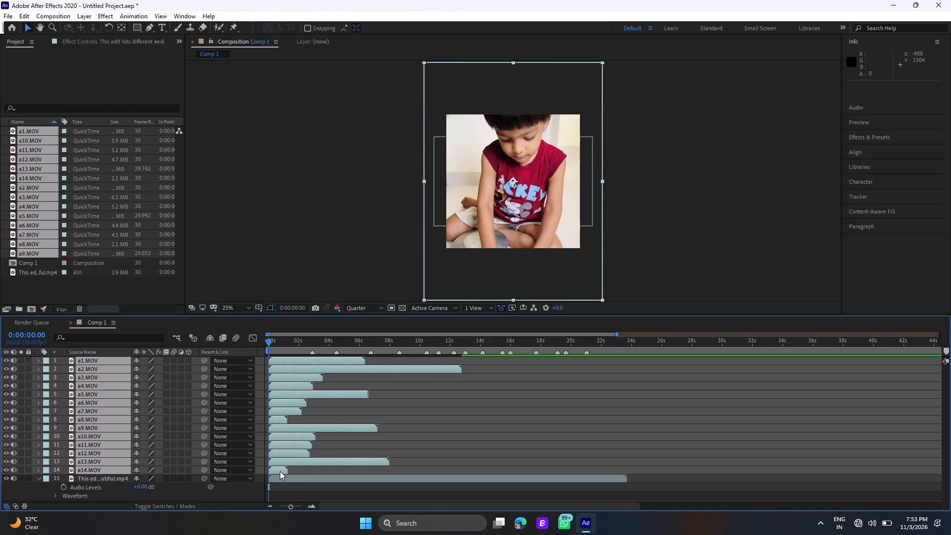
pyautogui.click(298, 474)
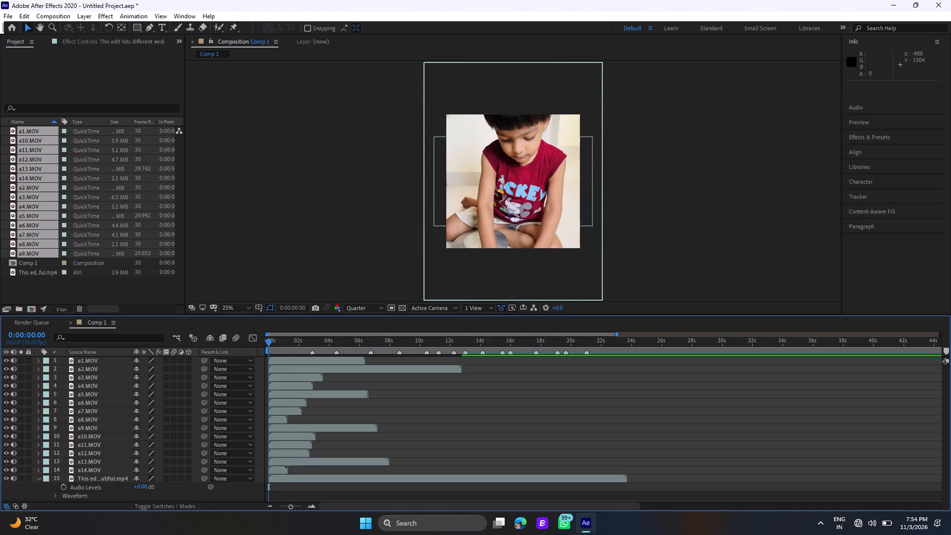
pyautogui.moveTo(104, 468); pyautogui.dragTo(104, 463)
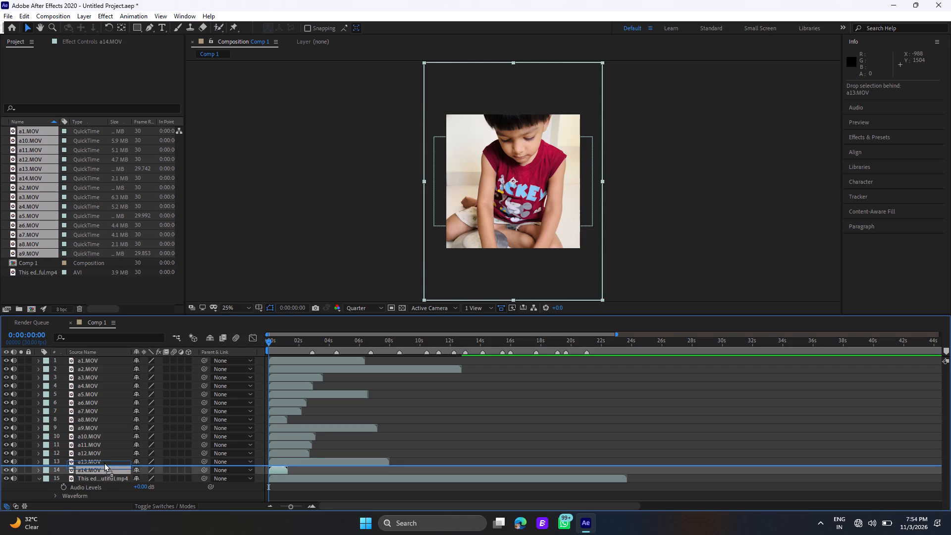
pyautogui.moveTo(104, 463); pyautogui.dragTo(104, 459)
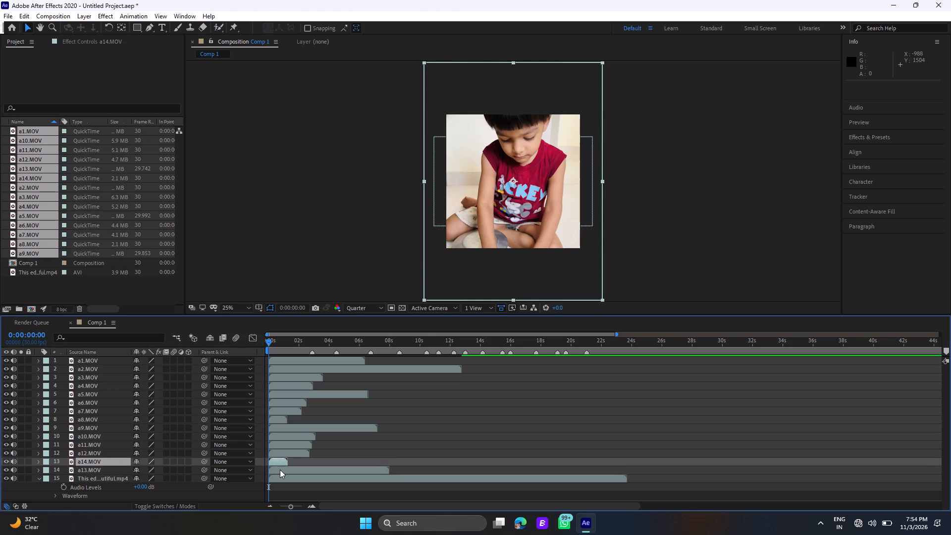
# Slide a14.MOV, a12.MOV and a11.MOV along the timeline so each one starts where the layer below it ends, beginning after a13.MOV.
pyautogui.moveTo(276, 460); pyautogui.dragTo(398, 465)
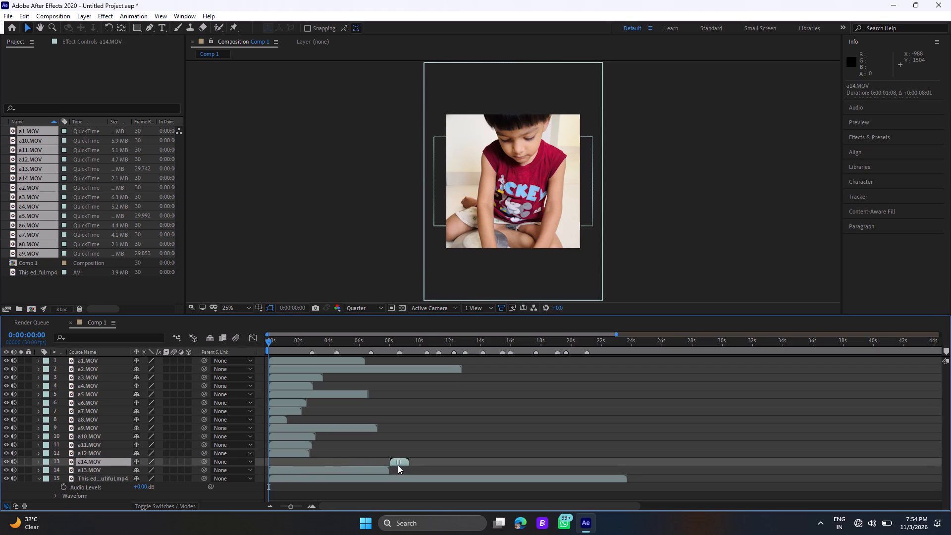
pyautogui.moveTo(398, 465); pyautogui.dragTo(396, 465)
pyautogui.moveTo(296, 454); pyautogui.dragTo(370, 456)
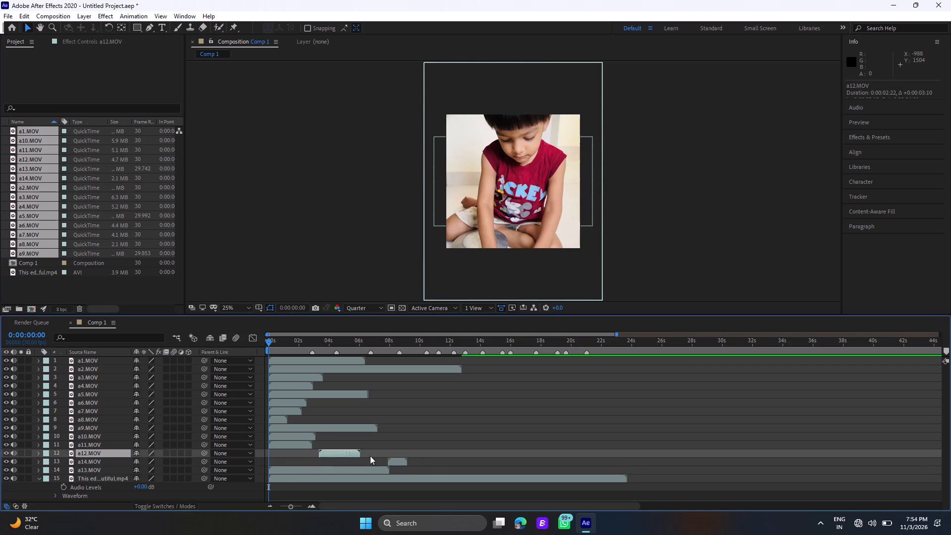
pyautogui.moveTo(370, 456); pyautogui.dragTo(435, 463)
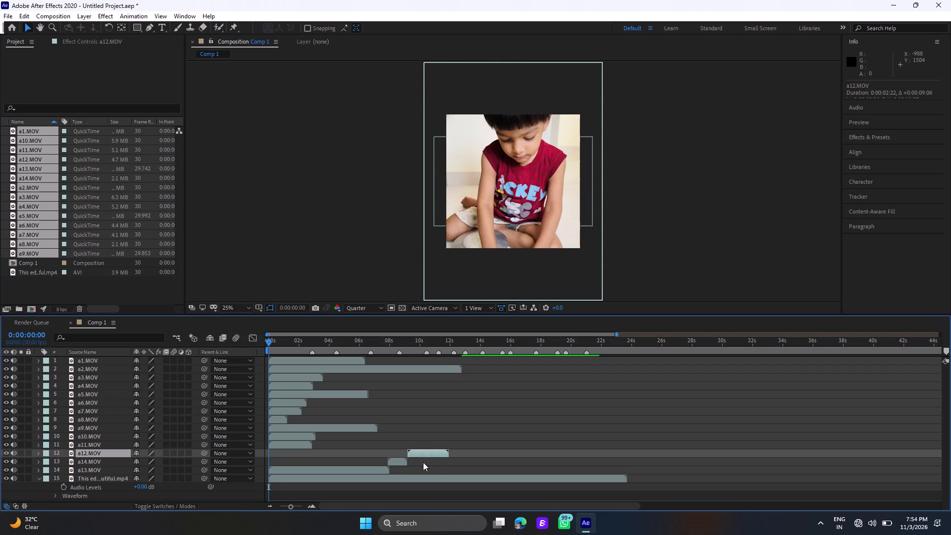
pyautogui.moveTo(296, 444); pyautogui.dragTo(471, 450)
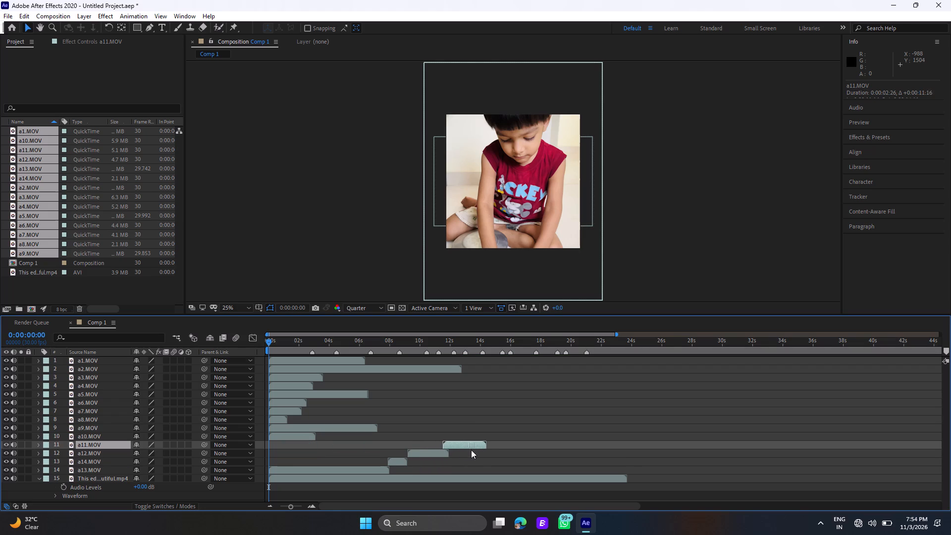
pyautogui.moveTo(471, 450); pyautogui.dragTo(476, 453)
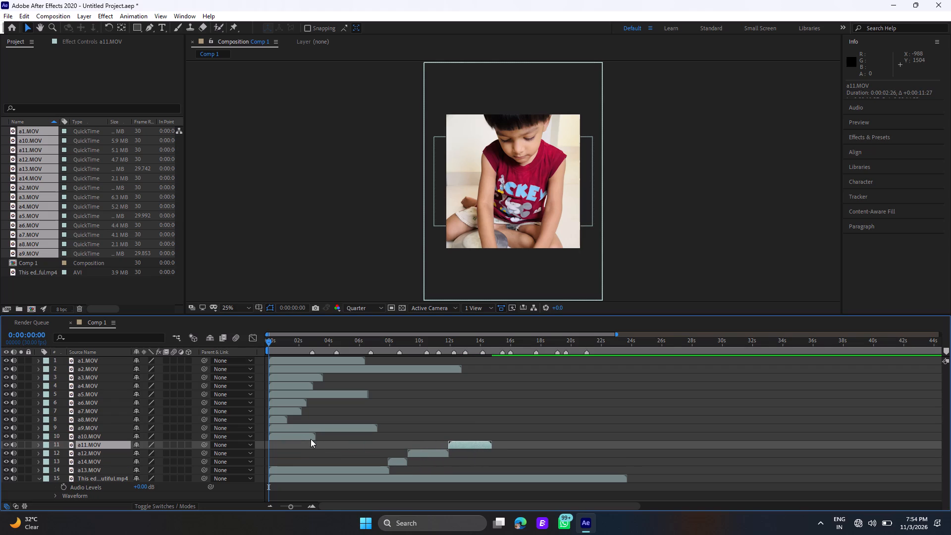
# Slide a10.MOV, a9.MOV and a8.MOV along the timeline so each starts where the layer below it ends, continuing after a11.MOV.
pyautogui.moveTo(311, 439); pyautogui.dragTo(534, 449)
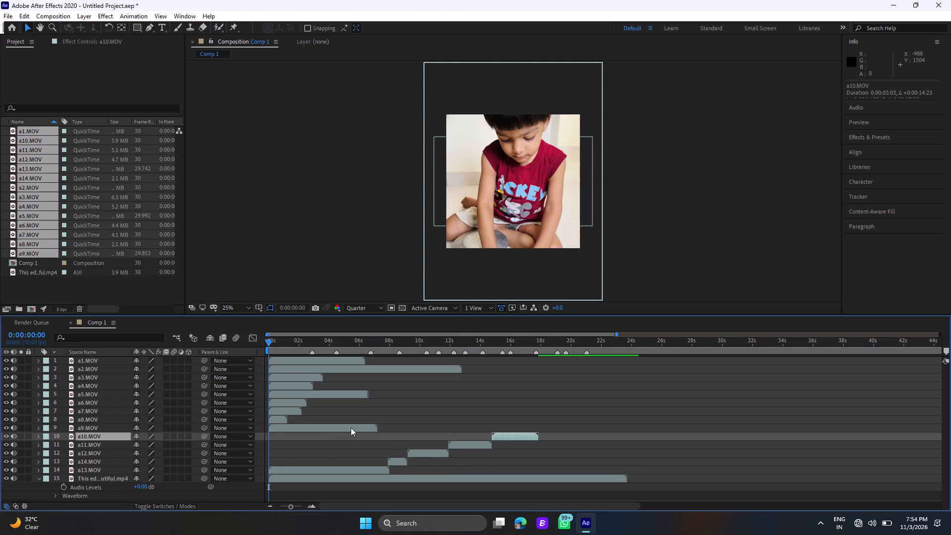
pyautogui.moveTo(346, 428); pyautogui.dragTo(617, 431)
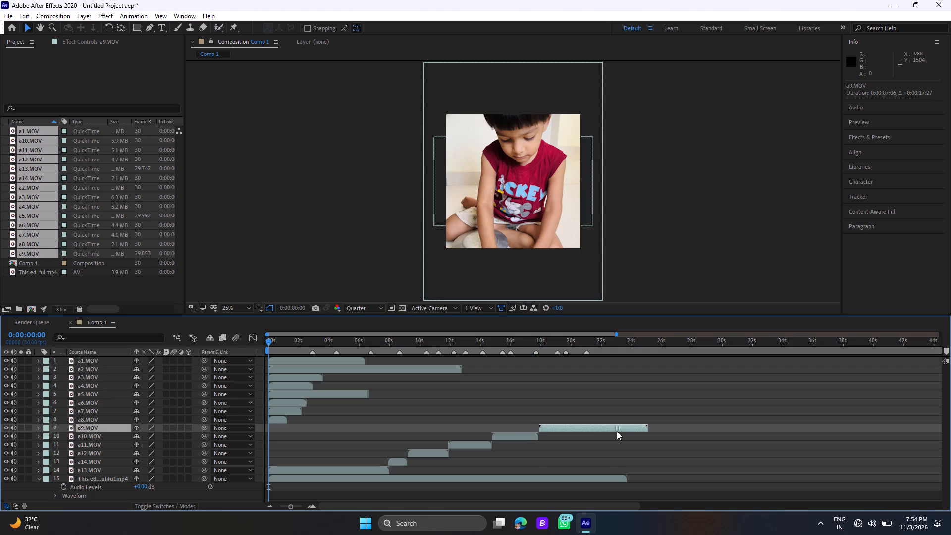
pyautogui.moveTo(617, 431); pyautogui.dragTo(616, 431)
pyautogui.moveTo(272, 418); pyautogui.dragTo(637, 422)
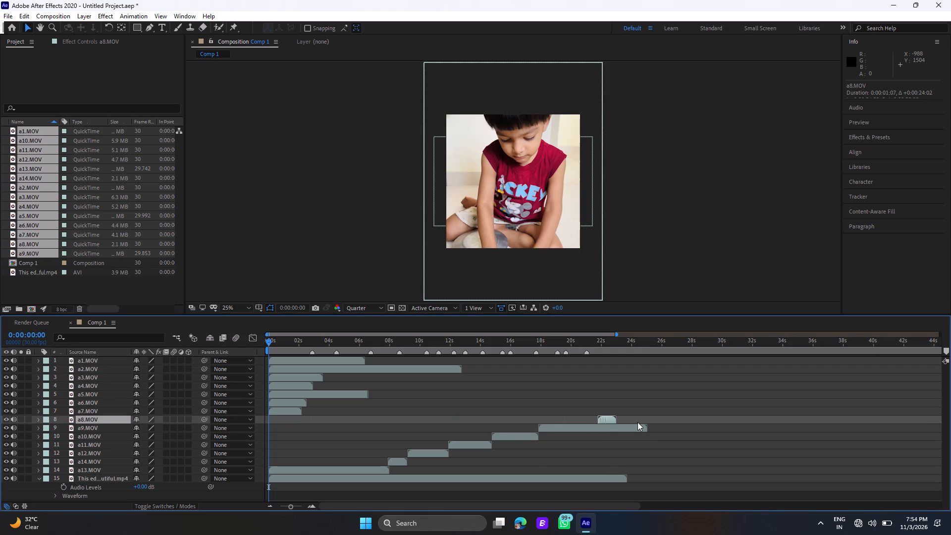
pyautogui.moveTo(637, 422); pyautogui.dragTo(650, 423)
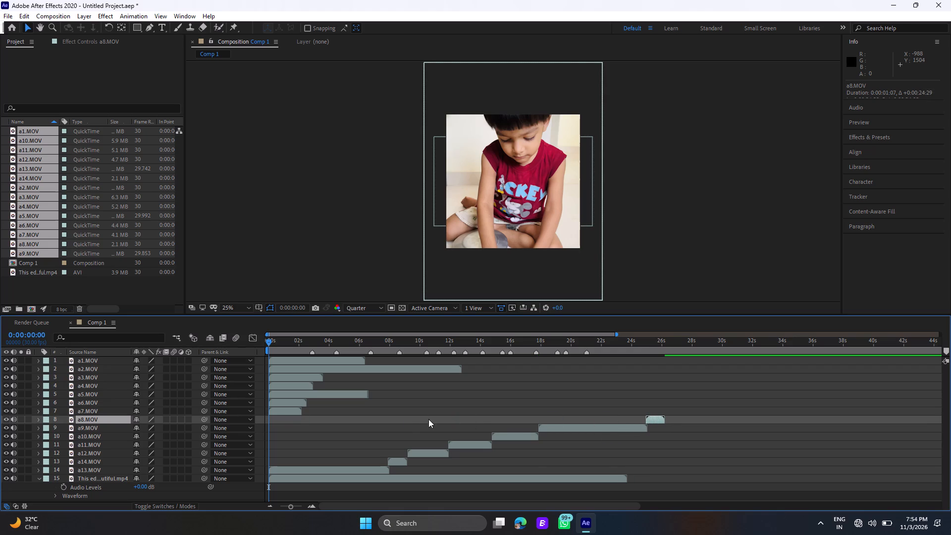
# Shift a7.MOV, a6.MOV, a5.MOV and a4.MOV later in the timeline, starting roughly at 19 s, 20.5 s, 20 s and 23 s.
pyautogui.moveTo(284, 410); pyautogui.dragTo(287, 410)
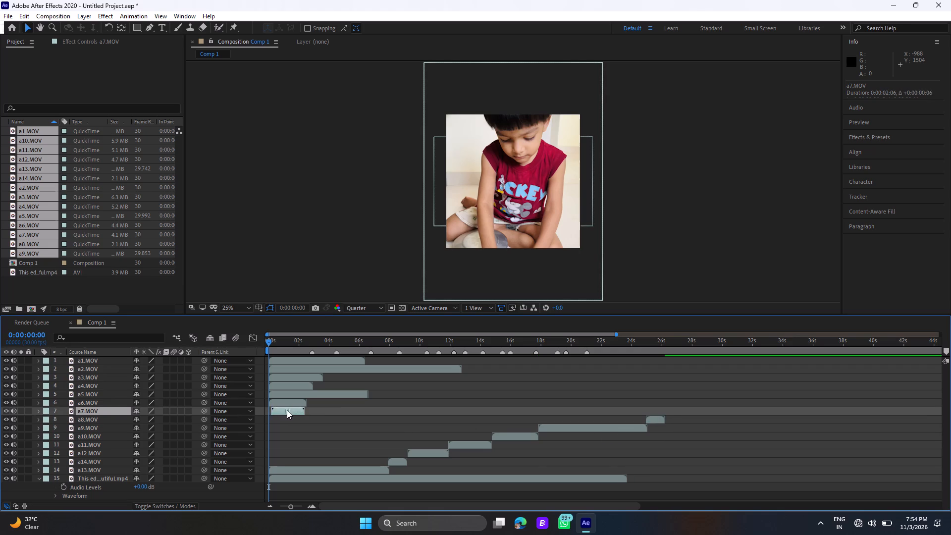
pyautogui.moveTo(287, 410); pyautogui.dragTo(571, 417)
pyautogui.moveTo(292, 399); pyautogui.dragTo(600, 403)
pyautogui.moveTo(296, 394); pyautogui.dragTo(326, 391)
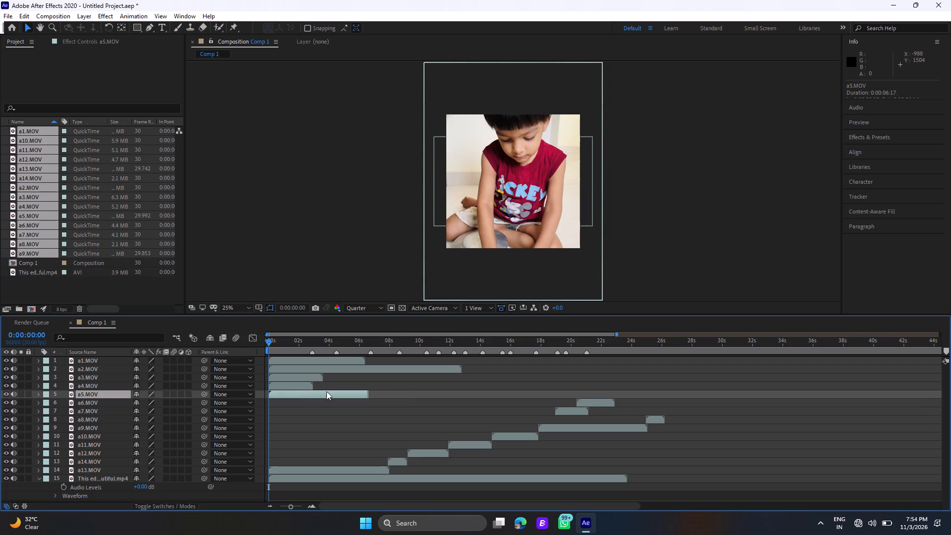
pyautogui.moveTo(326, 391); pyautogui.dragTo(601, 395)
pyautogui.moveTo(288, 386); pyautogui.dragTo(575, 394)
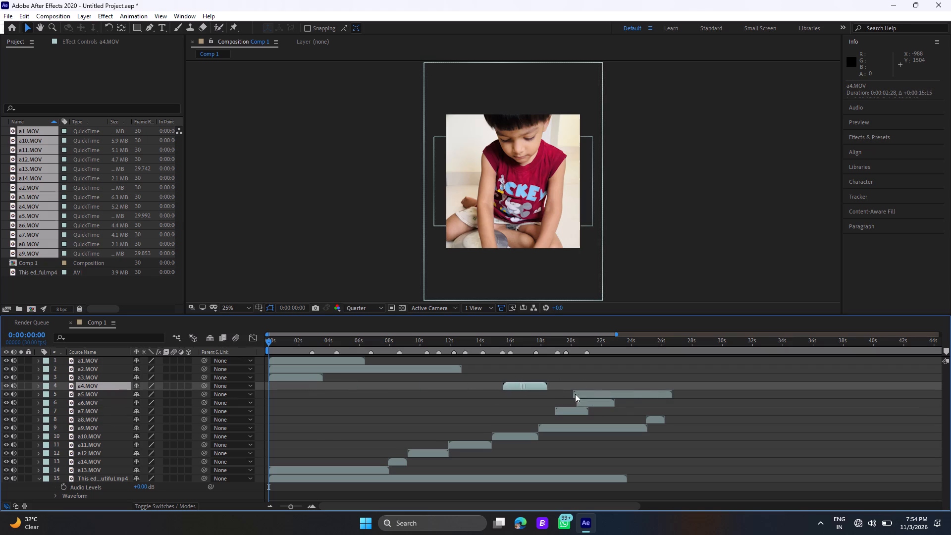
pyautogui.moveTo(575, 394); pyautogui.dragTo(639, 395)
# Shift a3.MOV, a2.MOV and a1.MOV later in the timeline, starting at about 24.5 s, 27 s and 28 s.
pyautogui.moveTo(300, 376); pyautogui.dragTo(647, 383)
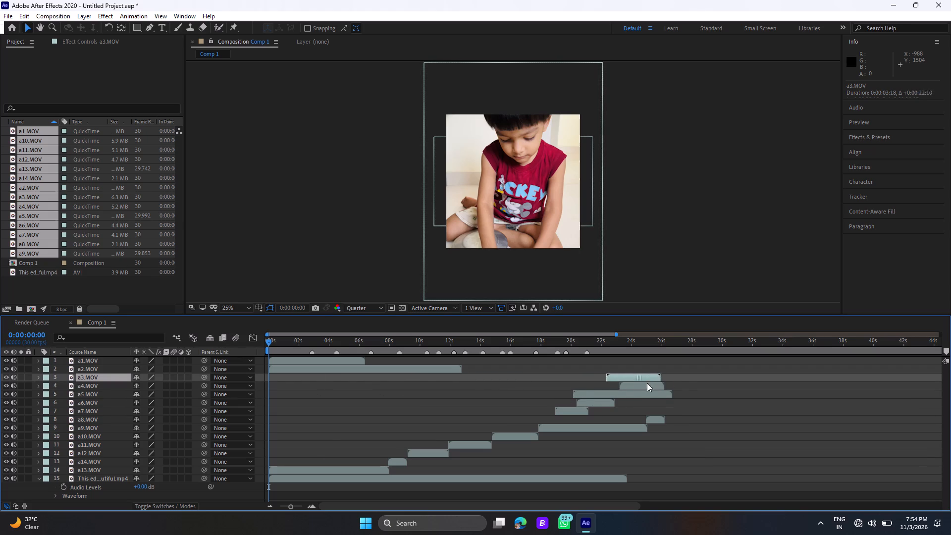
pyautogui.moveTo(647, 383); pyautogui.dragTo(670, 382)
pyautogui.moveTo(350, 369); pyautogui.dragTo(756, 370)
pyautogui.moveTo(322, 358); pyautogui.dragTo(626, 363)
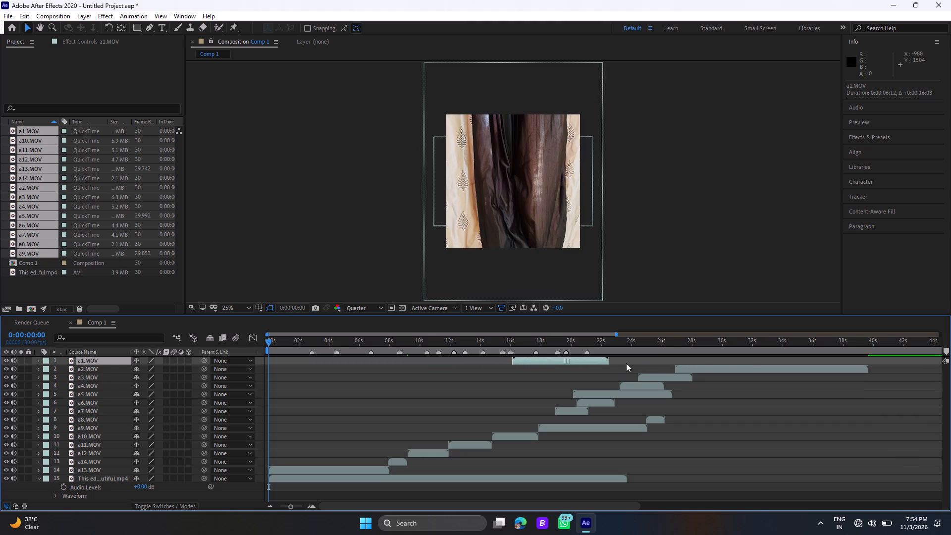
pyautogui.moveTo(626, 363); pyautogui.dragTo(747, 363)
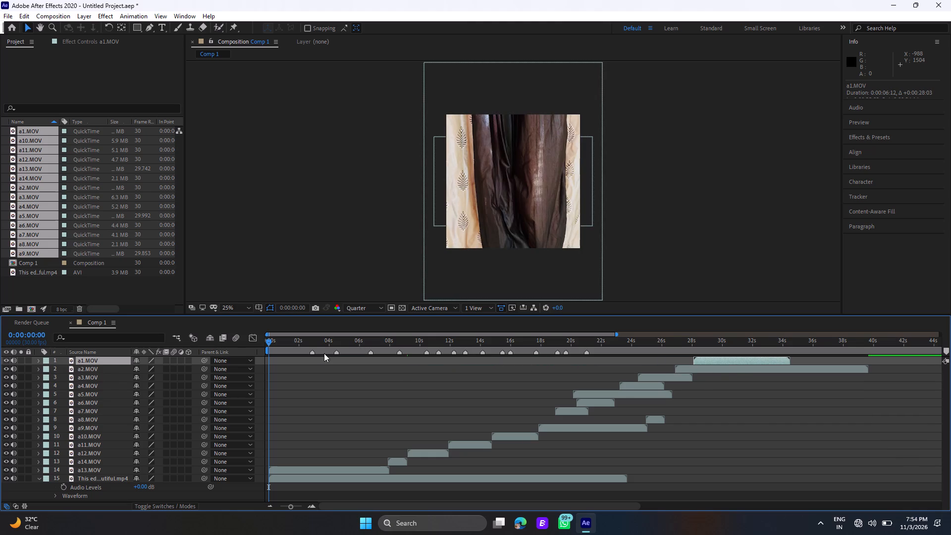
# Move the a13.MOV layer to the top of the stack and slide it to start at the last composition marker, about 21 s.
pyautogui.click(279, 347)
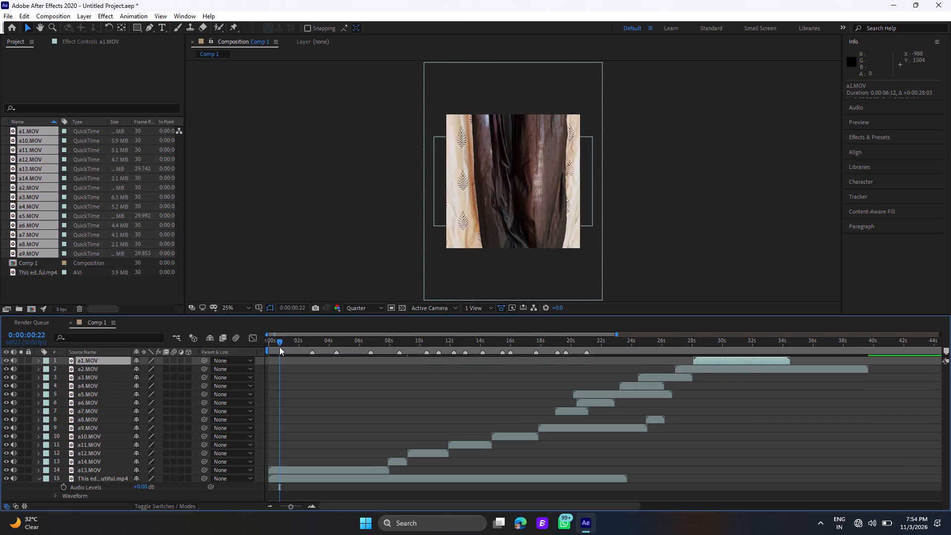
pyautogui.moveTo(279, 347); pyautogui.dragTo(369, 353)
pyautogui.moveTo(343, 470); pyautogui.dragTo(413, 469)
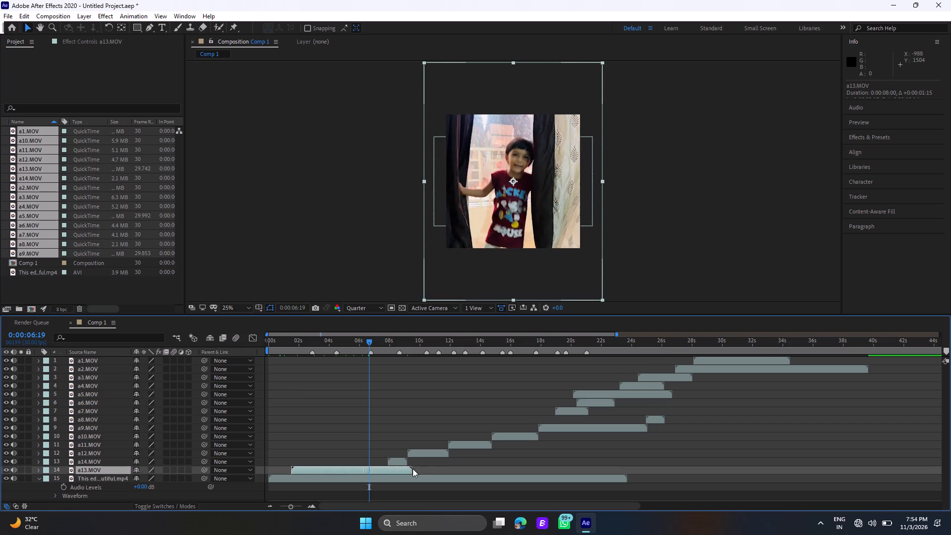
pyautogui.moveTo(413, 469); pyautogui.dragTo(613, 467)
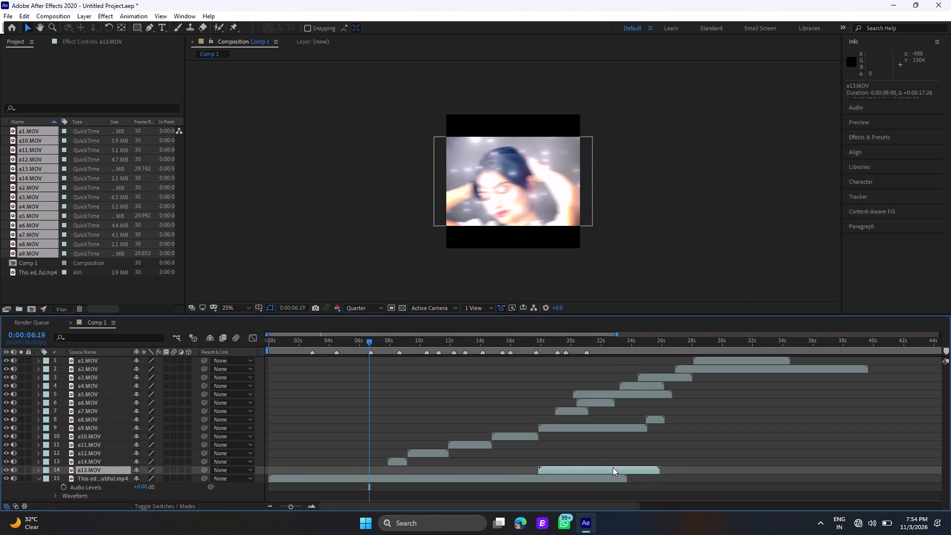
pyautogui.moveTo(613, 467); pyautogui.dragTo(599, 466)
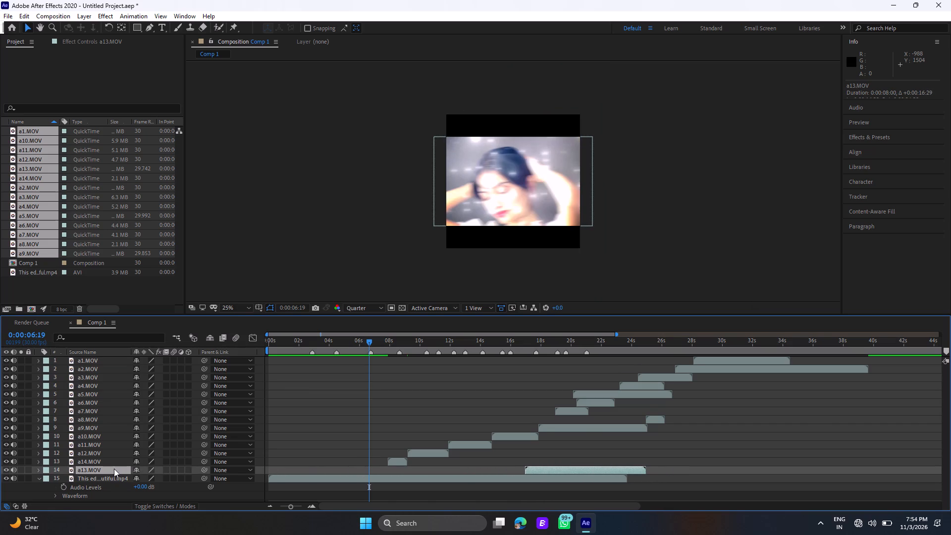
pyautogui.moveTo(114, 469); pyautogui.dragTo(129, 354)
pyautogui.click(107, 471)
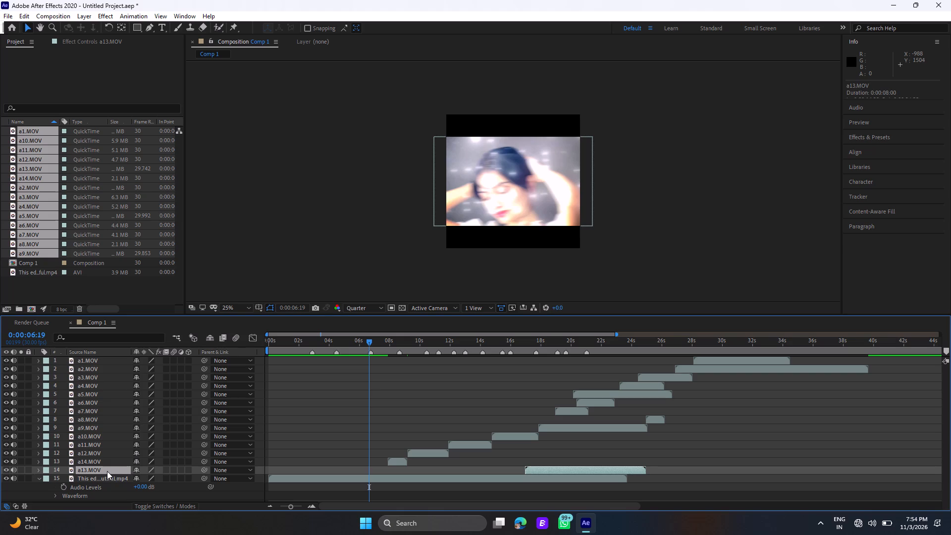
pyautogui.scroll(-1, 107, 460)
pyautogui.scroll(4, 107, 458)
pyautogui.moveTo(91, 470); pyautogui.dragTo(97, 377)
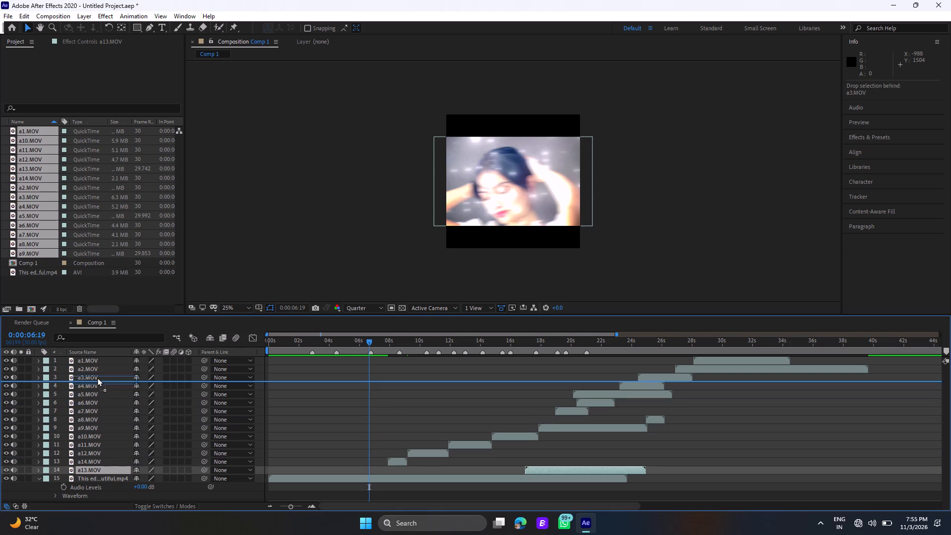
pyautogui.moveTo(97, 377); pyautogui.dragTo(97, 359)
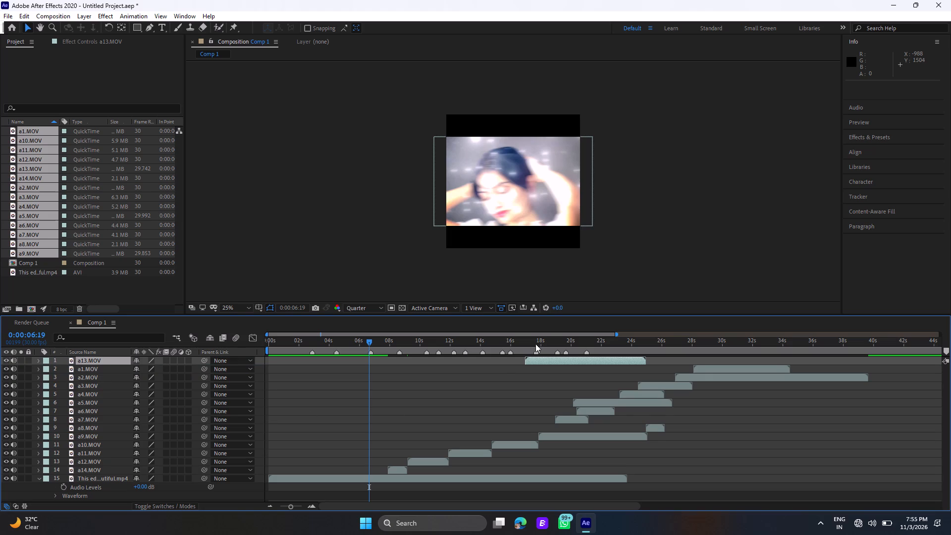
pyautogui.moveTo(545, 356); pyautogui.dragTo(593, 360)
pyautogui.moveTo(579, 362); pyautogui.dragTo(614, 362)
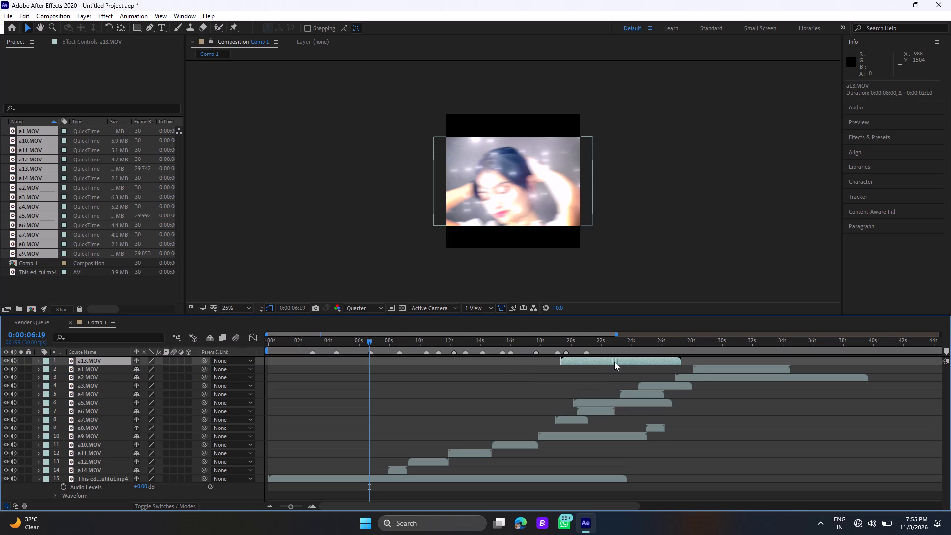
pyautogui.moveTo(614, 362); pyautogui.dragTo(640, 360)
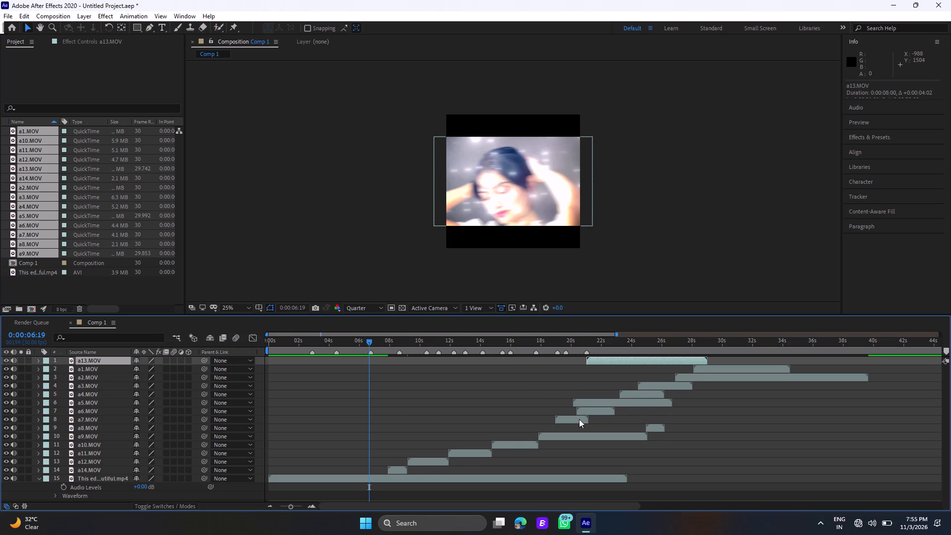
# Scrub through the arranged clips from about 9 s to 36 s to review which one suits the opening.
pyautogui.click(404, 346)
pyautogui.moveTo(405, 346); pyautogui.dragTo(466, 358)
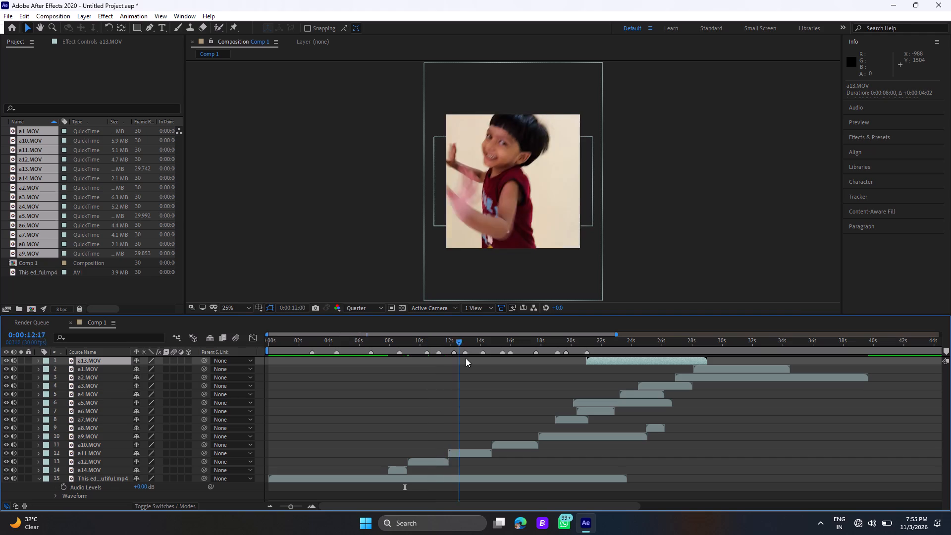
pyautogui.moveTo(466, 358); pyautogui.dragTo(551, 368)
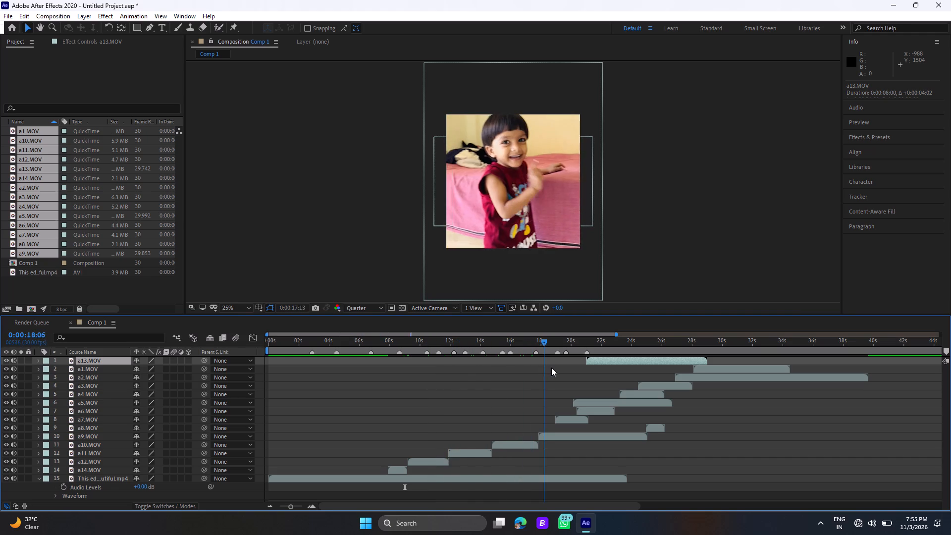
pyautogui.moveTo(551, 368); pyautogui.dragTo(581, 374)
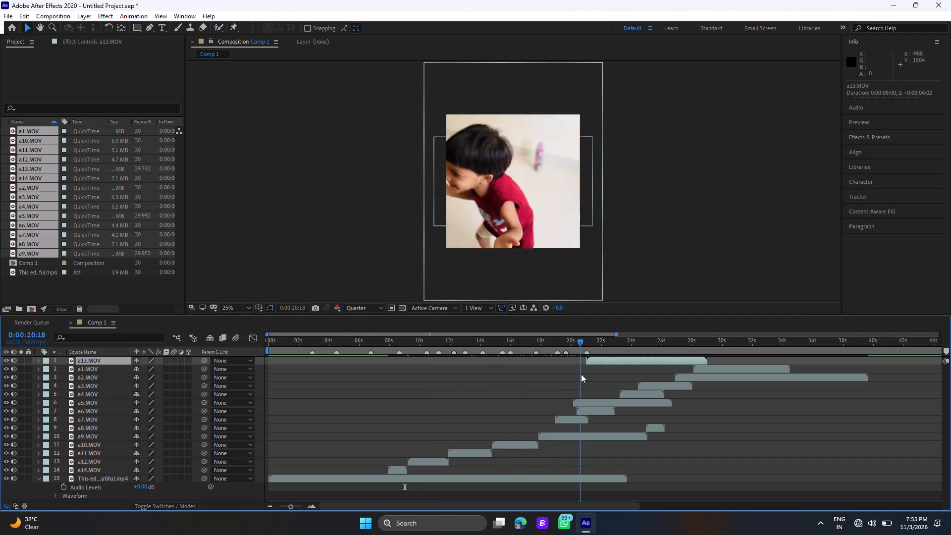
pyautogui.moveTo(581, 374); pyautogui.dragTo(627, 388)
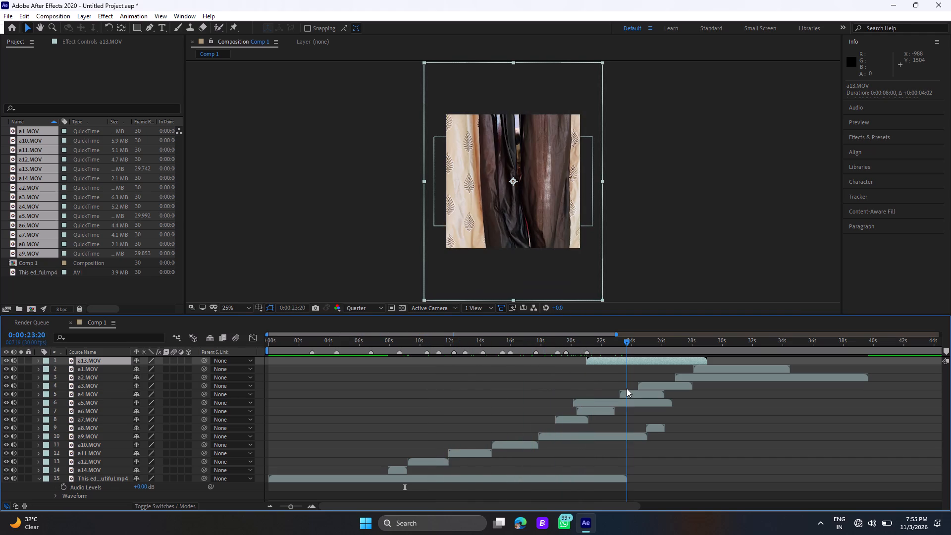
pyautogui.moveTo(627, 388); pyautogui.dragTo(736, 402)
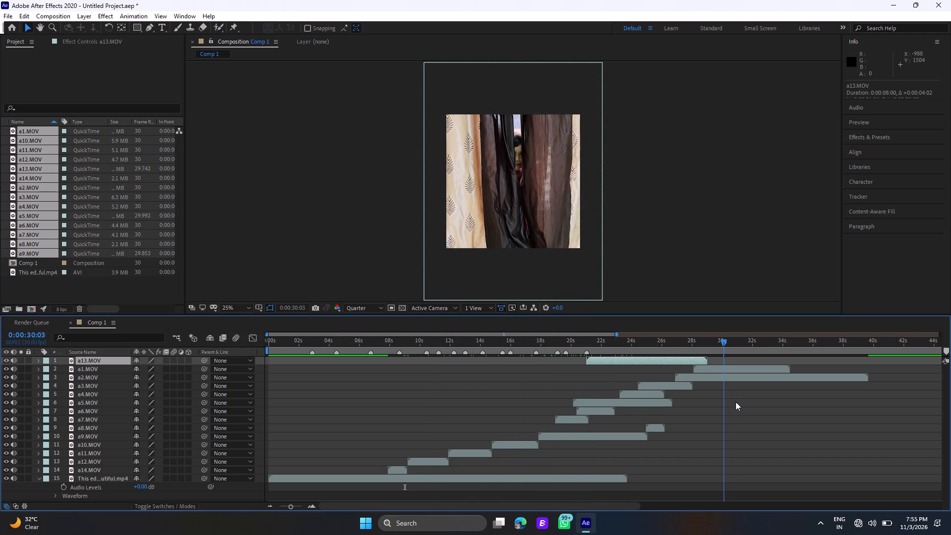
pyautogui.moveTo(736, 402); pyautogui.dragTo(810, 409)
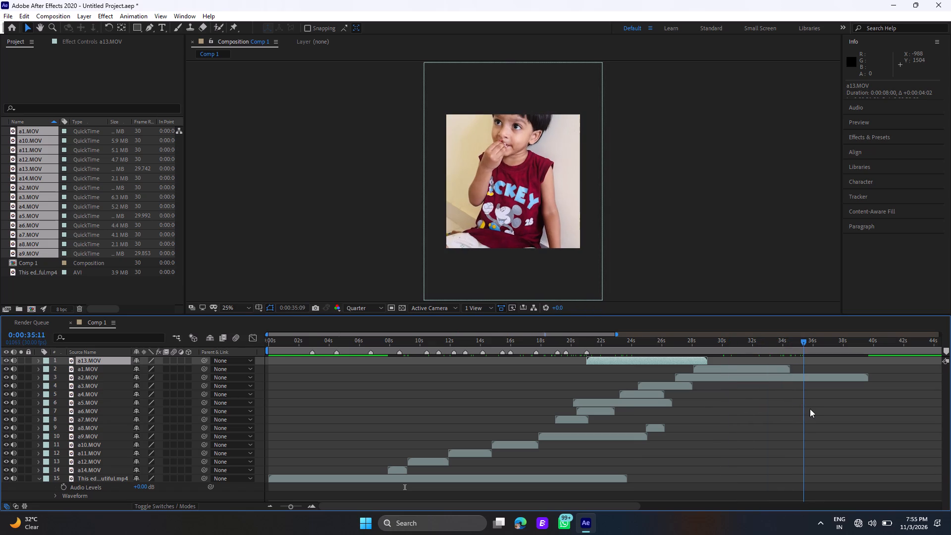
pyautogui.moveTo(810, 409); pyautogui.dragTo(817, 410)
# Slide a2.MOV to the start of the composition and place its layer directly above the reference video.
pyautogui.moveTo(789, 377); pyautogui.dragTo(481, 384)
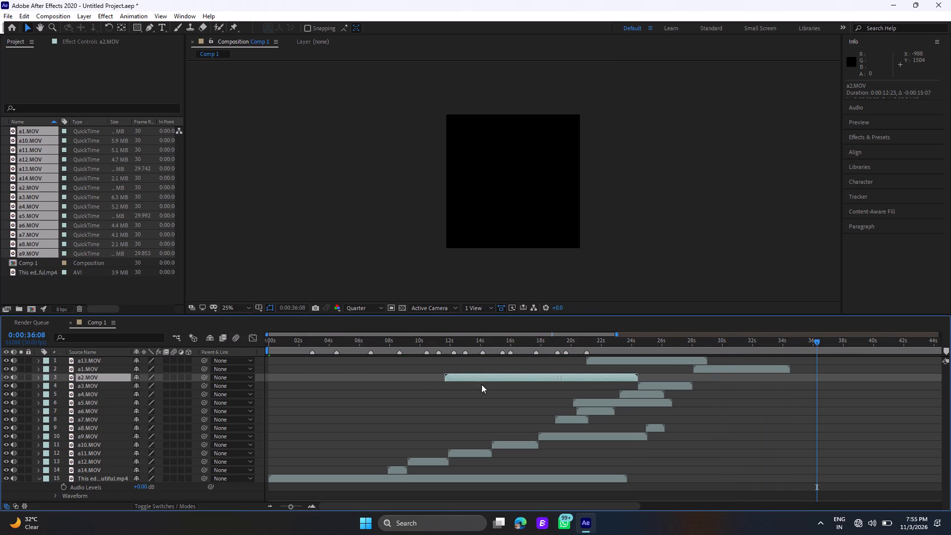
pyautogui.moveTo(481, 384); pyautogui.dragTo(395, 388)
pyautogui.moveTo(111, 374); pyautogui.dragTo(100, 472)
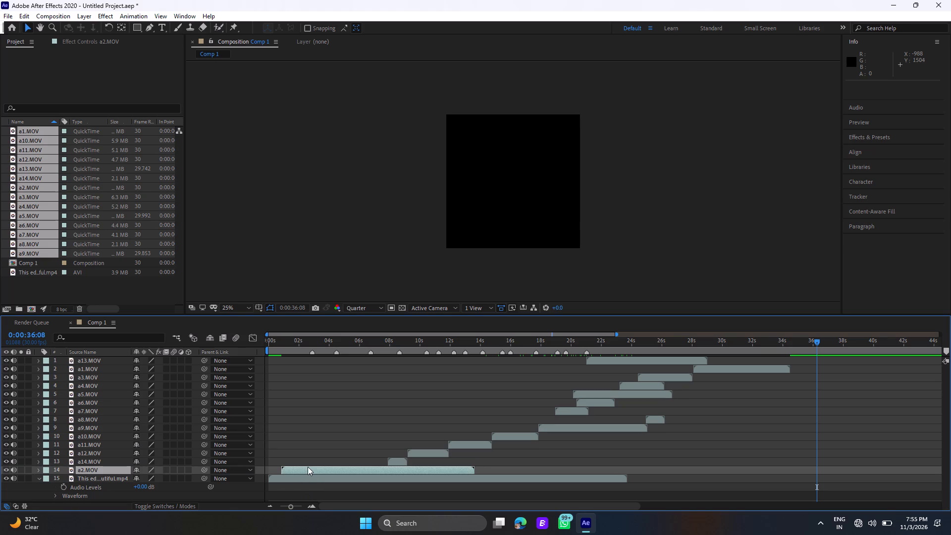
pyautogui.moveTo(306, 470); pyautogui.dragTo(293, 469)
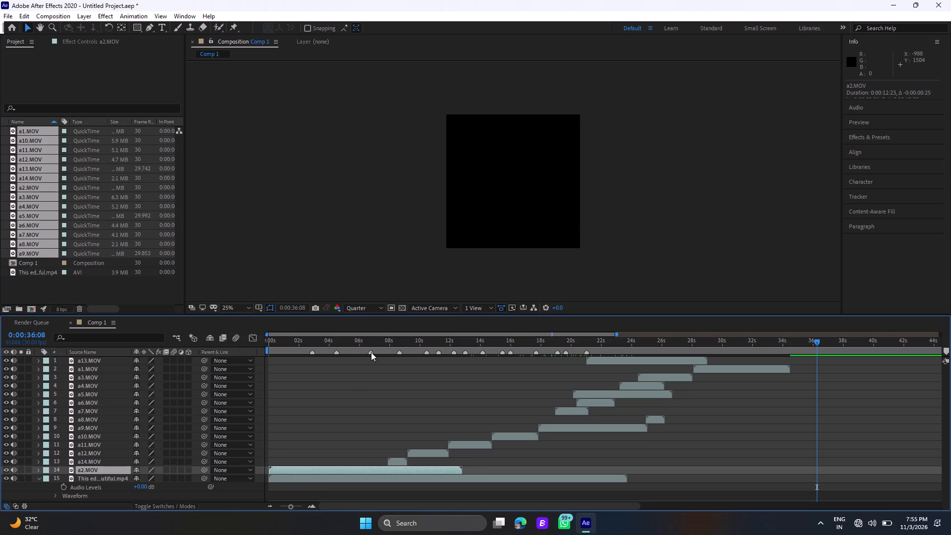
# Scrub through the composition from about 3 s to 19 s to review a2.MOV and the clips that follow it.
pyautogui.click(312, 342)
pyautogui.moveTo(312, 342); pyautogui.dragTo(327, 346)
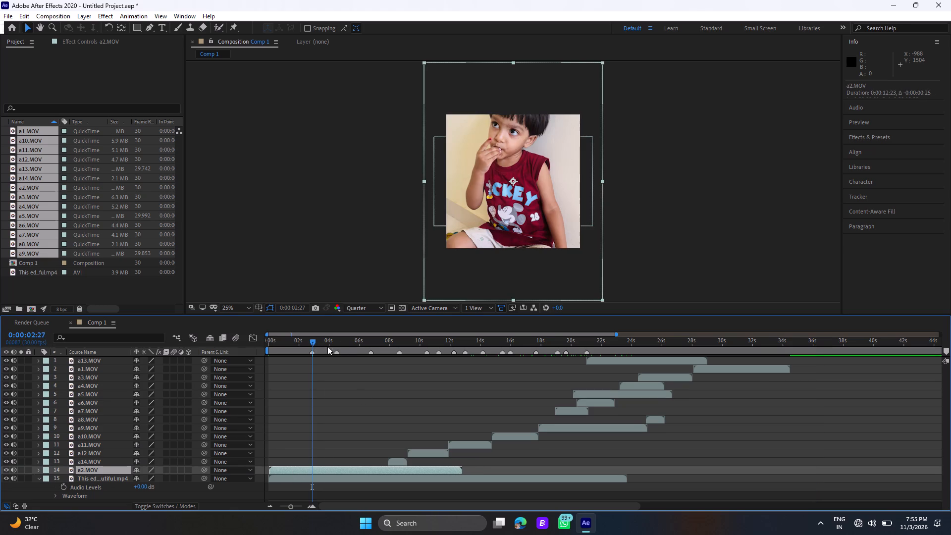
pyautogui.moveTo(327, 346); pyautogui.dragTo(410, 367)
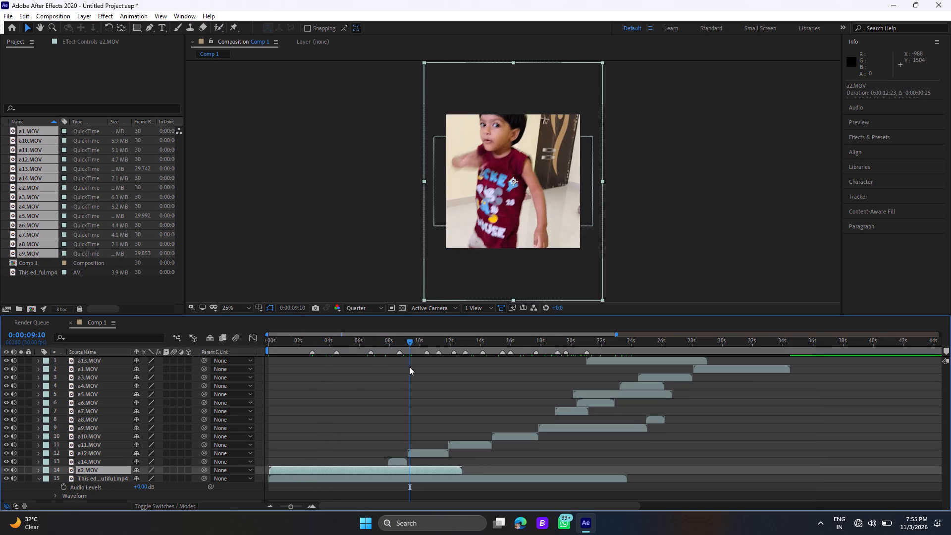
pyautogui.moveTo(408, 343); pyautogui.dragTo(413, 351)
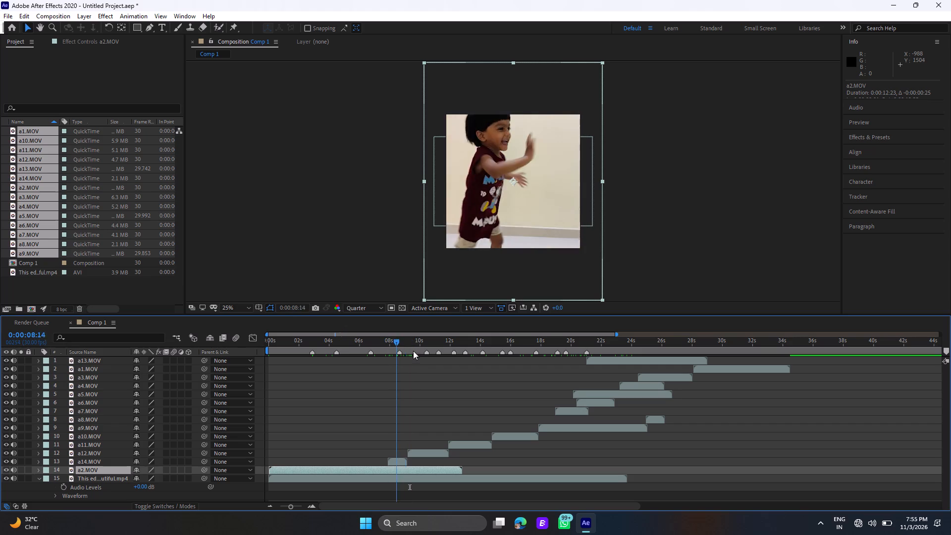
pyautogui.moveTo(413, 351); pyautogui.dragTo(422, 353)
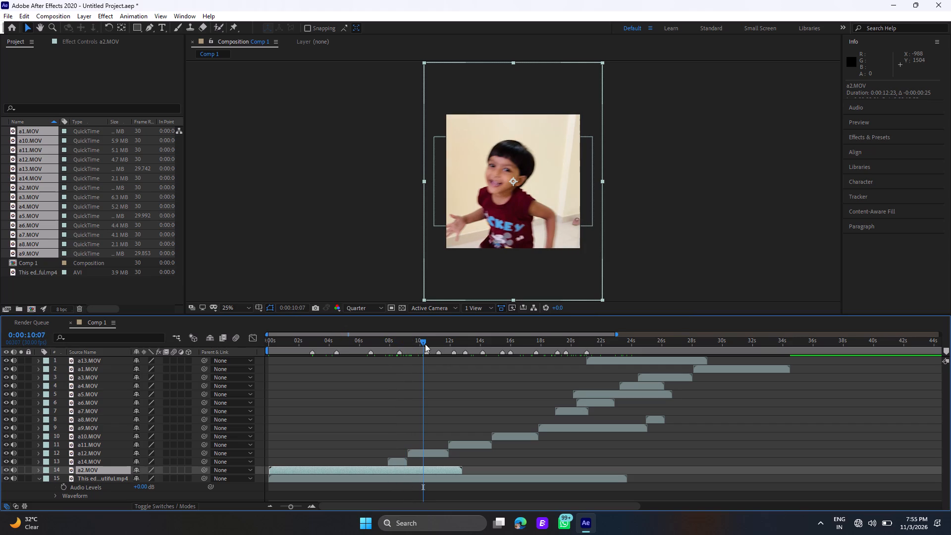
pyautogui.moveTo(422, 340); pyautogui.dragTo(420, 341)
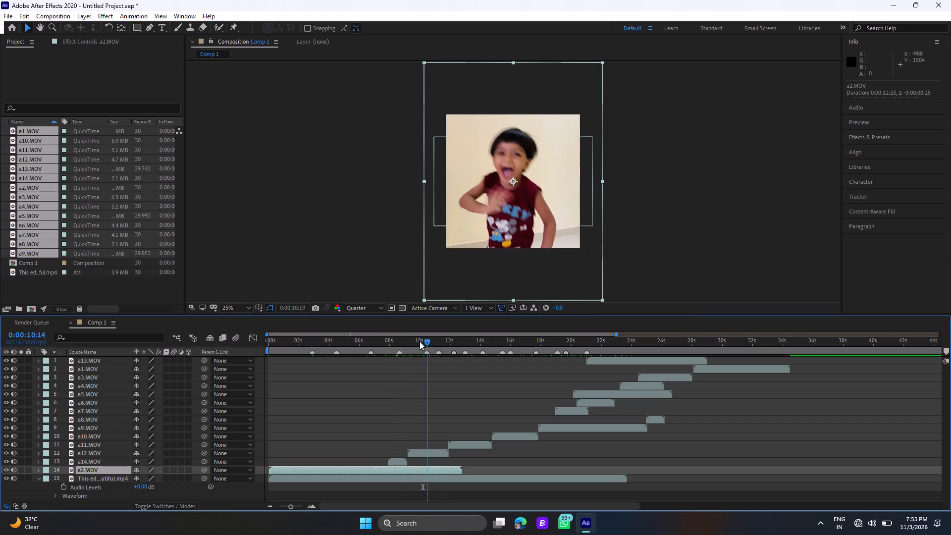
pyautogui.moveTo(420, 341); pyautogui.dragTo(432, 350)
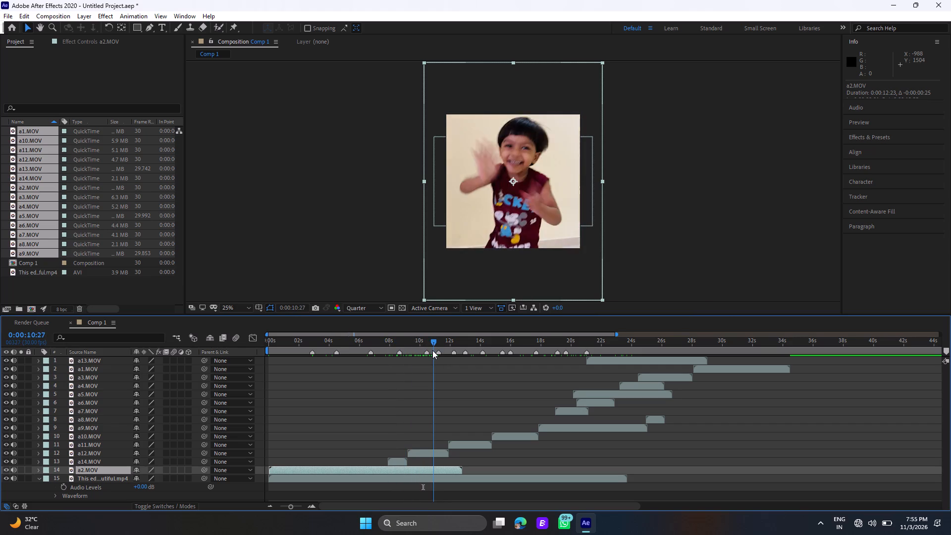
pyautogui.moveTo(432, 350); pyautogui.dragTo(550, 357)
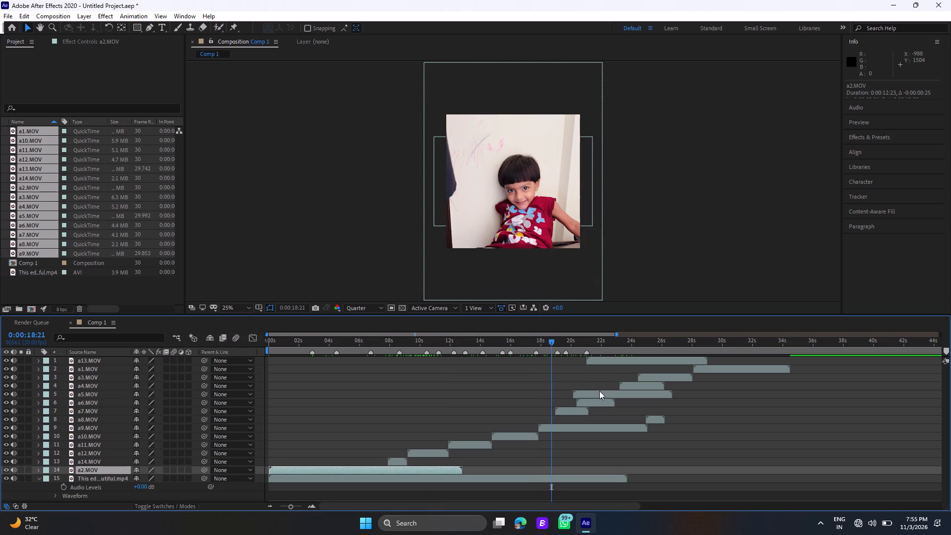
# Slide a7, a6, a5, a4 and a3.MOV end to end after a8.MOV, starting at about 26, 28.5, 31, 37.5 and 40.5 s.
pyautogui.moveTo(600, 392); pyautogui.dragTo(670, 399)
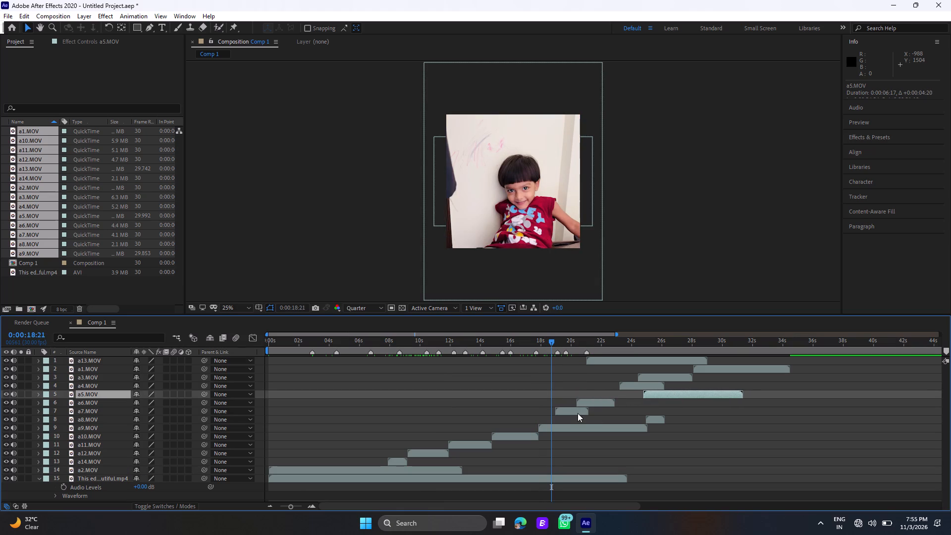
pyautogui.moveTo(577, 413); pyautogui.dragTo(687, 415)
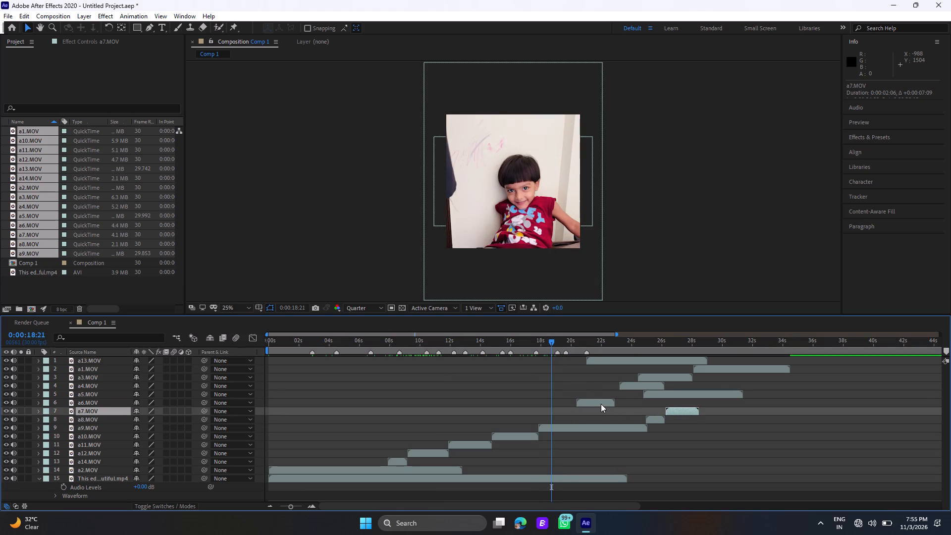
pyautogui.moveTo(601, 404); pyautogui.dragTo(722, 409)
pyautogui.moveTo(689, 394); pyautogui.dragTo(783, 402)
pyautogui.moveTo(650, 384); pyautogui.dragTo(867, 387)
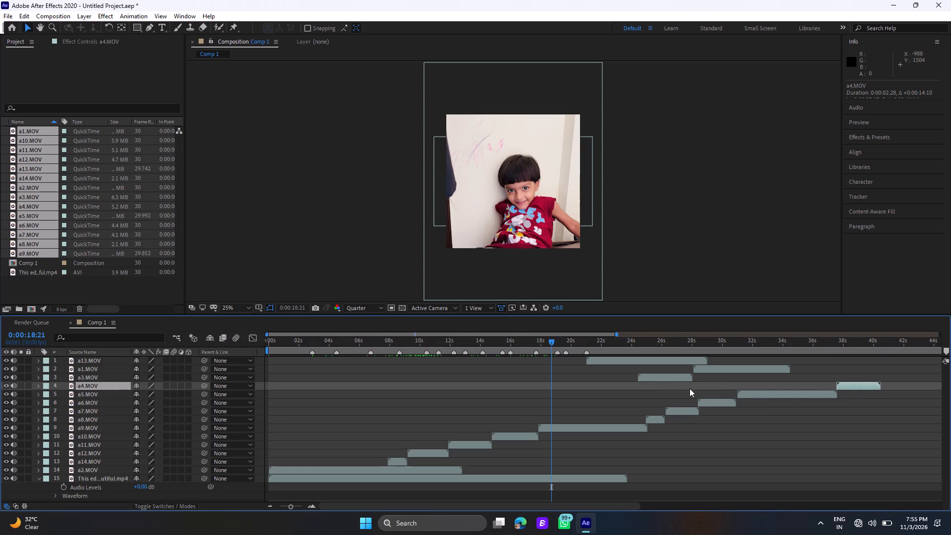
pyautogui.moveTo(681, 378); pyautogui.dragTo(921, 383)
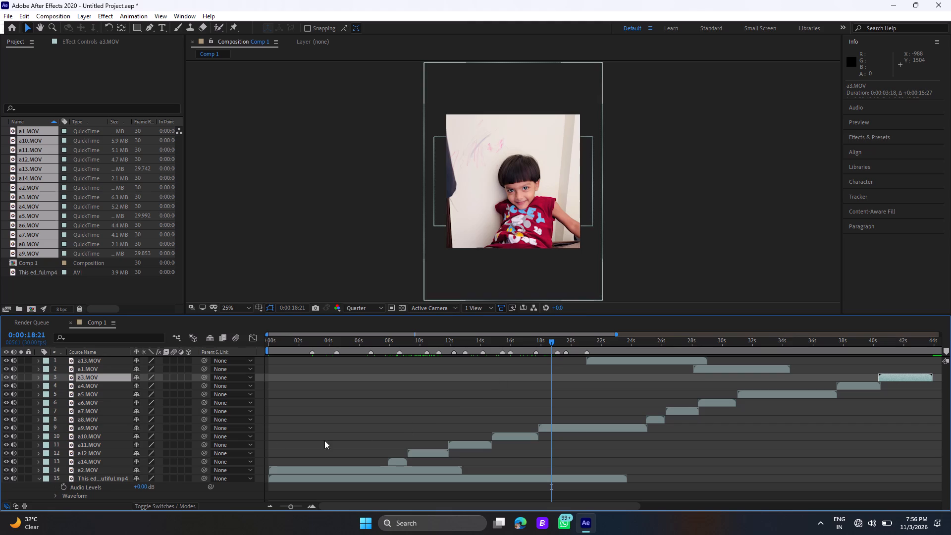
# Hide the picture of the reference video layer and deselect all layers.
pyautogui.click(7, 478)
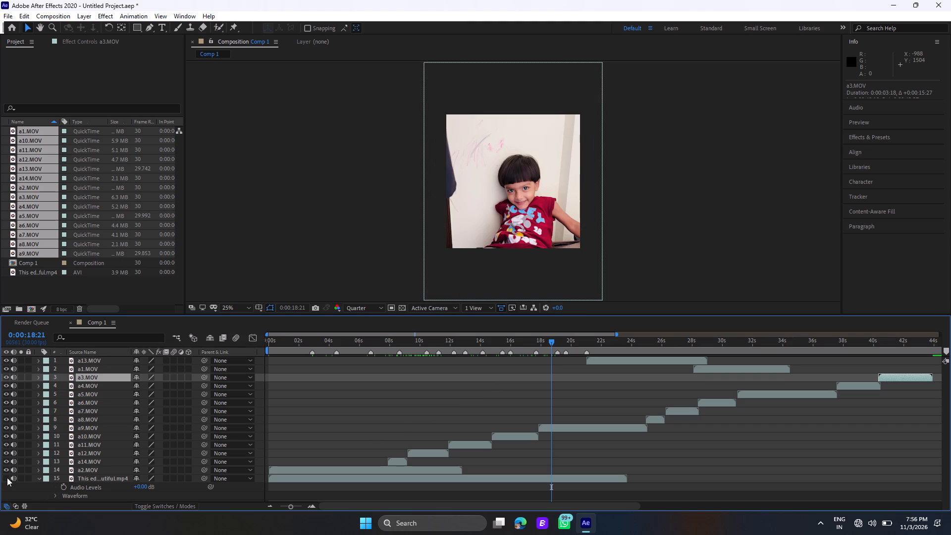
pyautogui.click(648, 385)
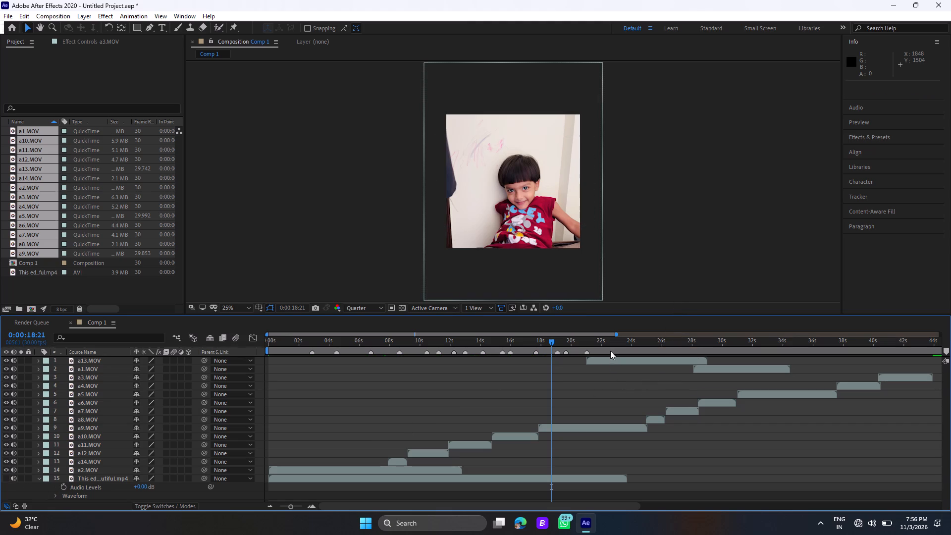
# Enlarge the timeline area upward to make more room for the layer stack.
pyautogui.moveTo(609, 315); pyautogui.dragTo(609, 280)
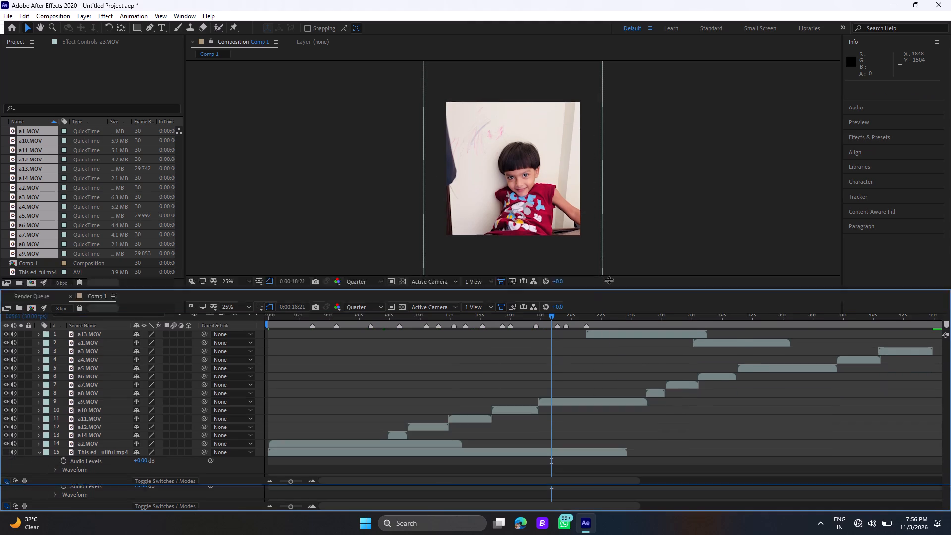
pyautogui.moveTo(609, 280); pyautogui.dragTo(609, 267)
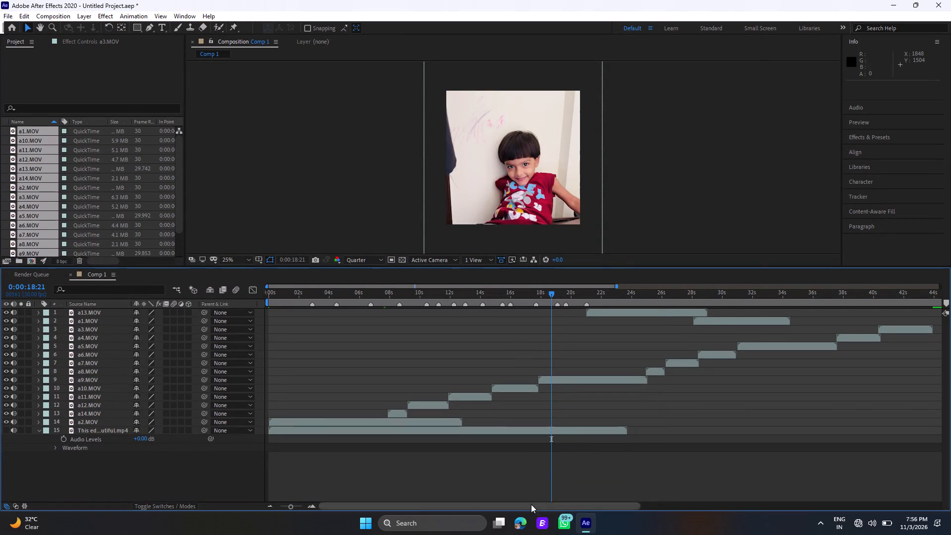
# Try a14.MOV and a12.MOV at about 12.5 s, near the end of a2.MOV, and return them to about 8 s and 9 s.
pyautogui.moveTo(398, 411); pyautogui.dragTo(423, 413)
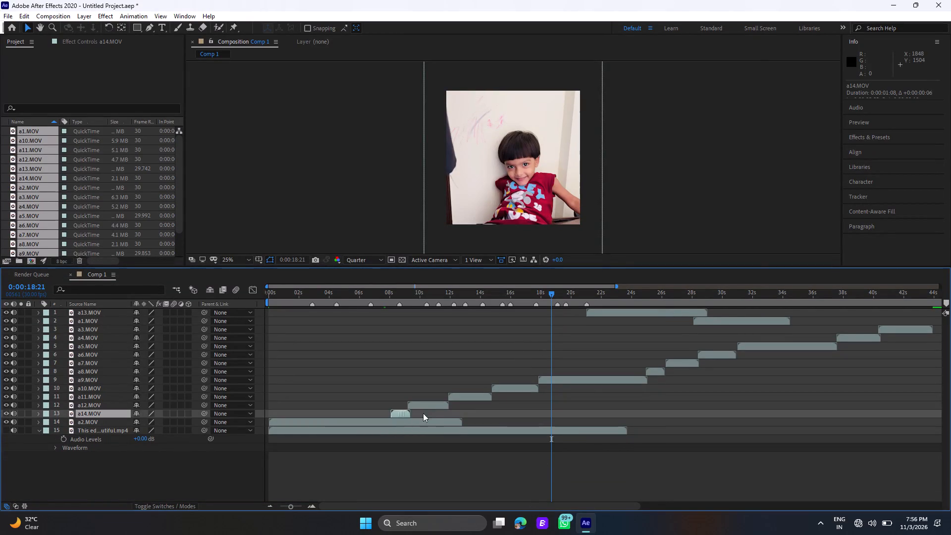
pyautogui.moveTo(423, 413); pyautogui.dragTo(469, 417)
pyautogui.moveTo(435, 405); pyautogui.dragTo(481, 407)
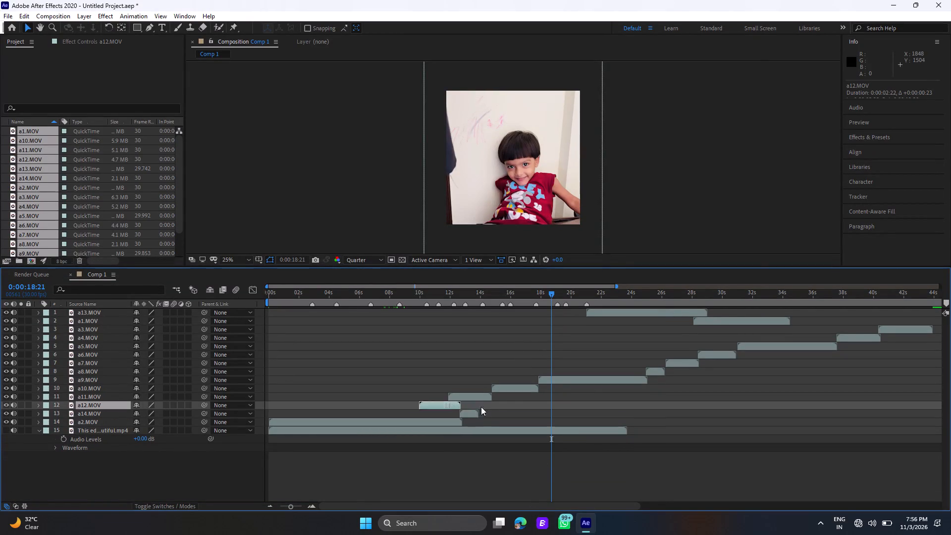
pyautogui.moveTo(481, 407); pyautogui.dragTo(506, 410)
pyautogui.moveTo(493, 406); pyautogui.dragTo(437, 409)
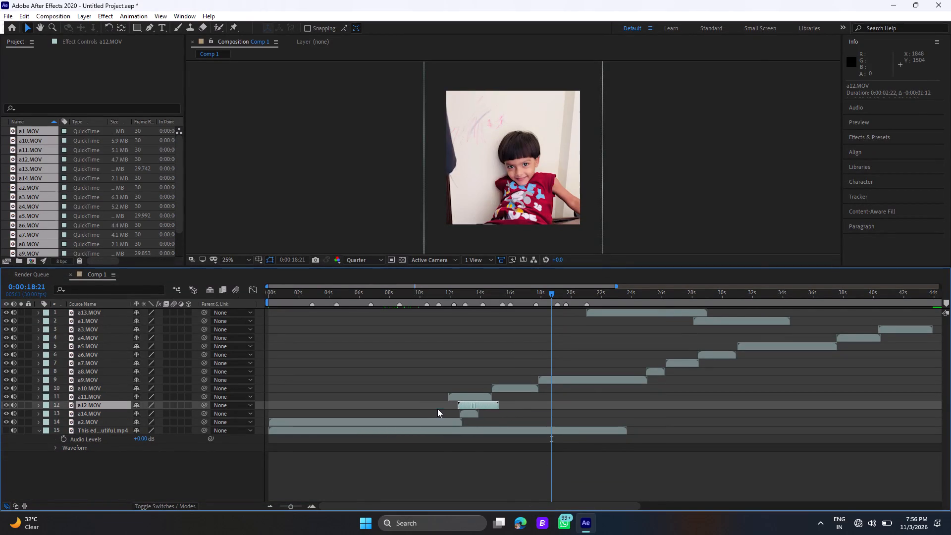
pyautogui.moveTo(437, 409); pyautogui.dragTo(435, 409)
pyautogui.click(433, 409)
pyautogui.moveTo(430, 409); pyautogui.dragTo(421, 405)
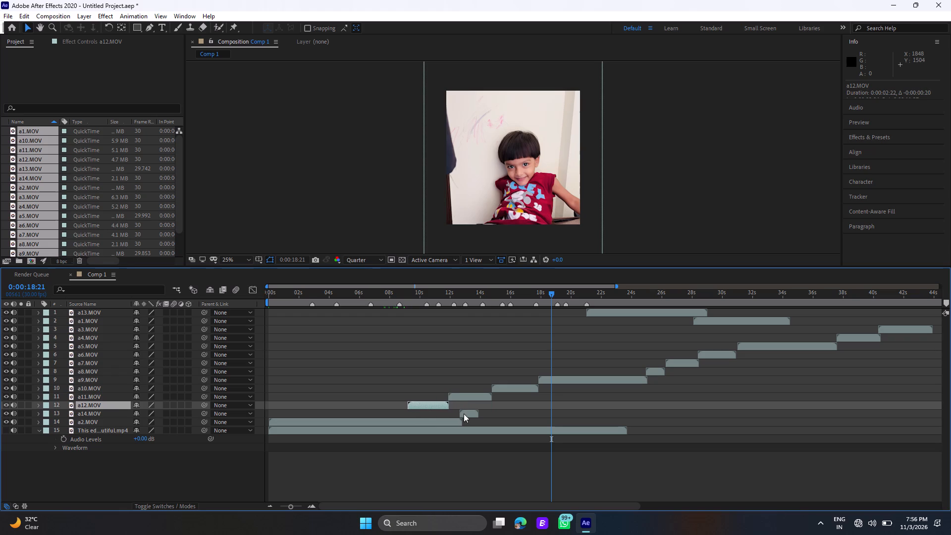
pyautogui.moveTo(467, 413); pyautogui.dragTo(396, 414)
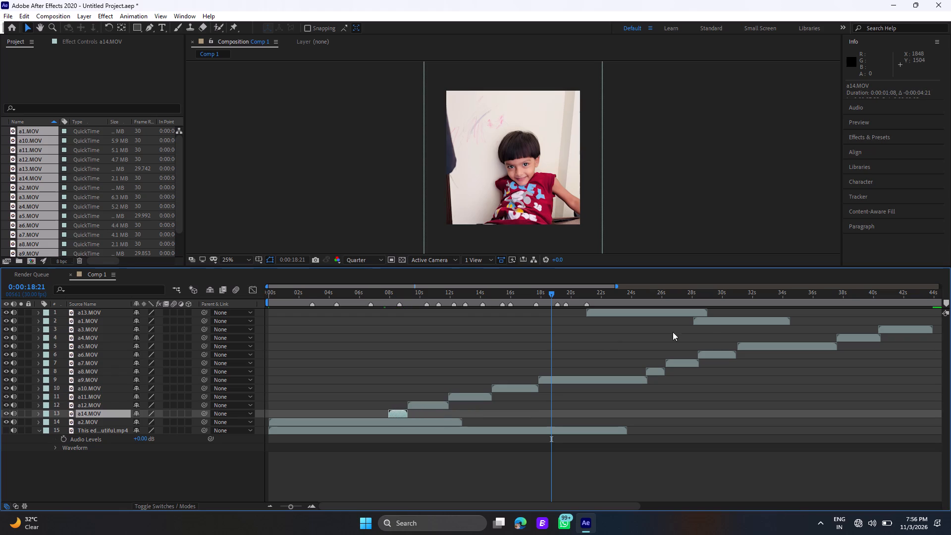
# Slide a1.MOV to follow a3.MOV at about 44 s and a13.MOV to follow a1.MOV at about 50 s.
pyautogui.moveTo(711, 321); pyautogui.dragTo(948, 324)
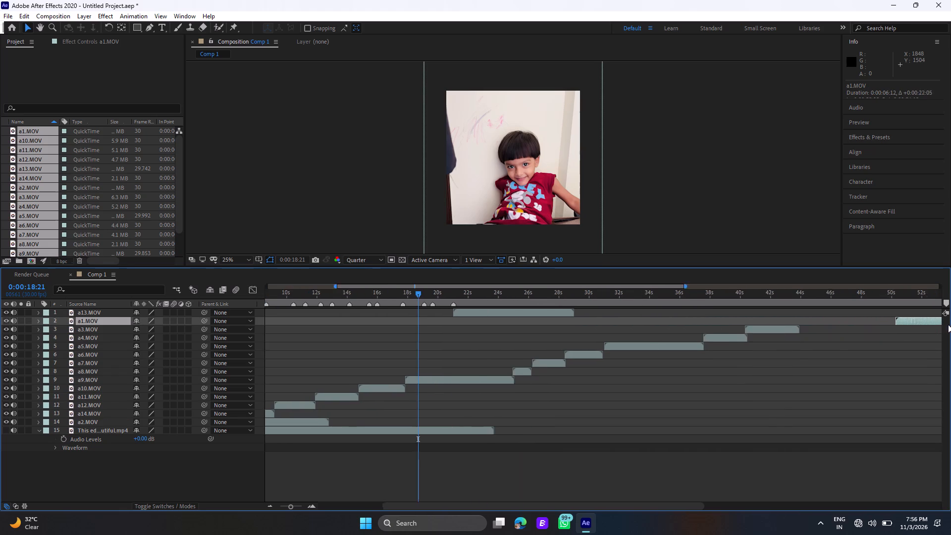
pyautogui.moveTo(948, 324); pyautogui.dragTo(746, 337)
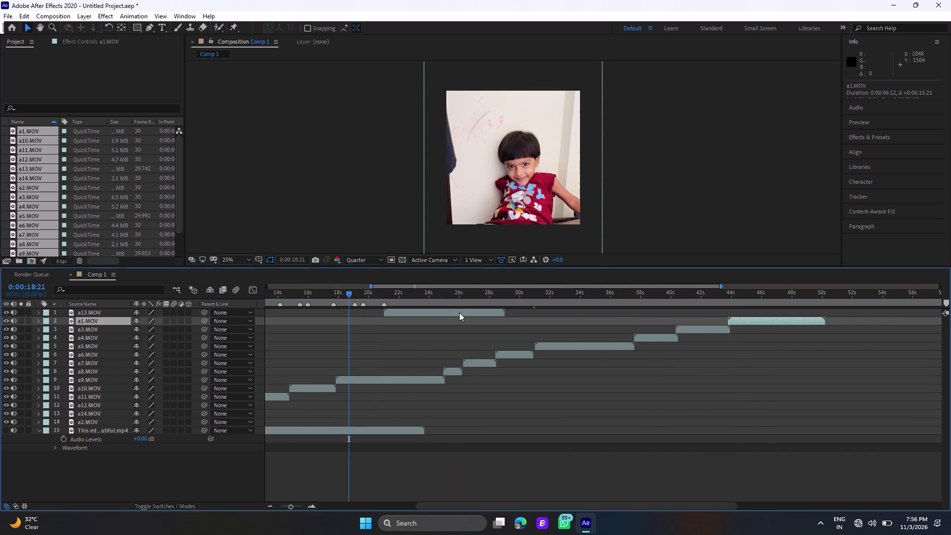
pyautogui.moveTo(459, 313); pyautogui.dragTo(897, 316)
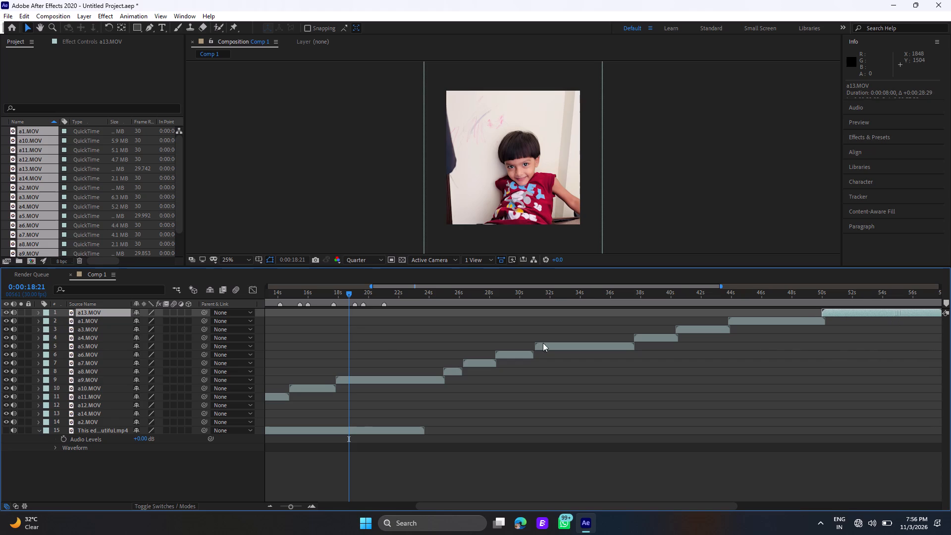
# Scrub through the clip sequence from the start of the composition to about 48 s to review the footage of each clip.
pyautogui.doubleClick(308, 299)
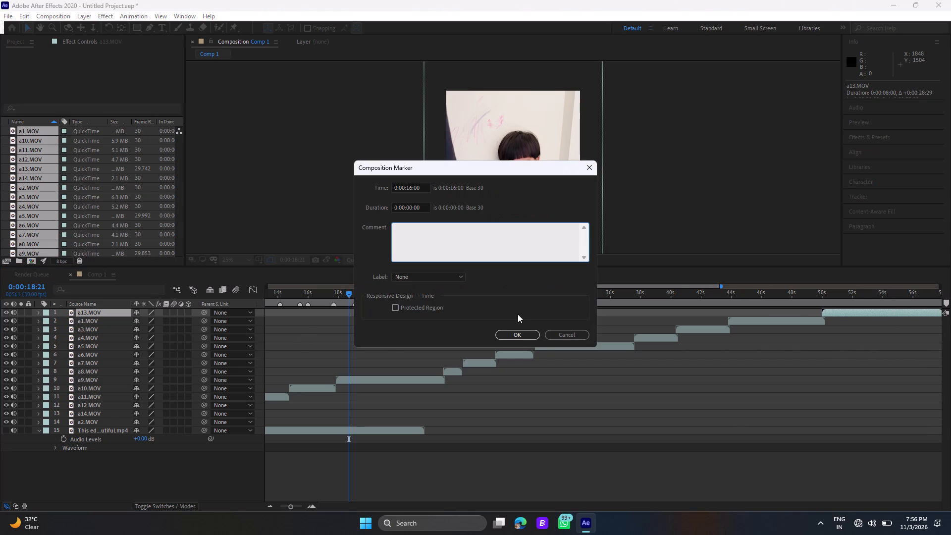
pyautogui.click(561, 338)
pyautogui.click(327, 297)
pyautogui.moveTo(327, 297); pyautogui.dragTo(279, 298)
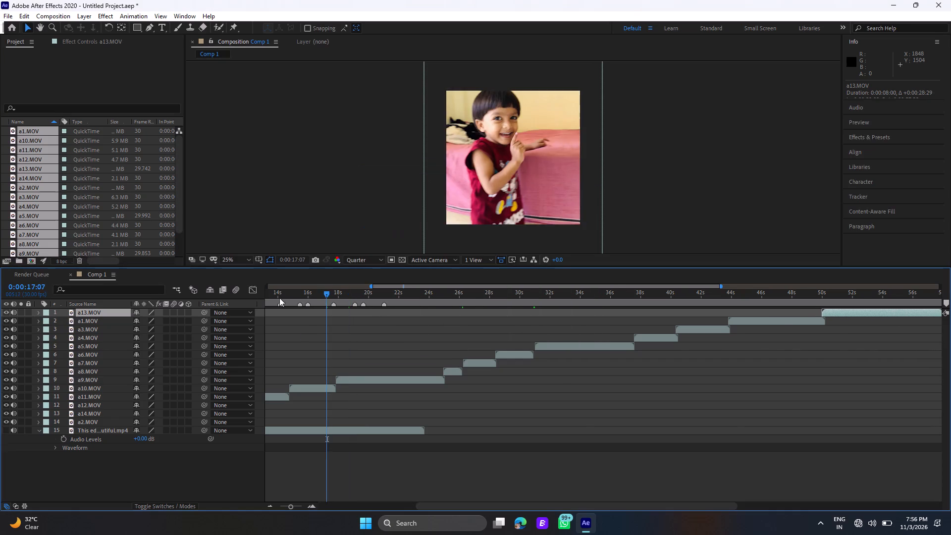
pyautogui.moveTo(279, 298); pyautogui.dragTo(414, 322)
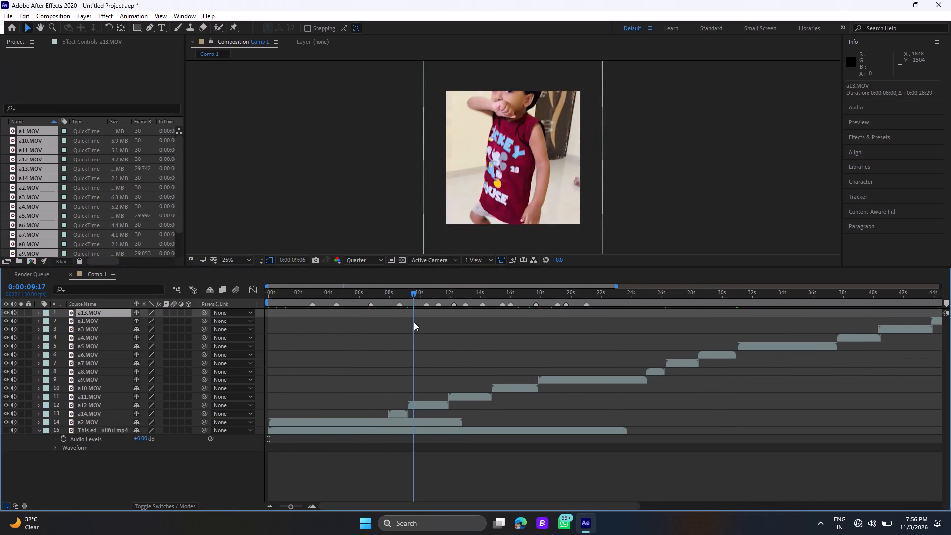
pyautogui.moveTo(414, 322); pyautogui.dragTo(467, 339)
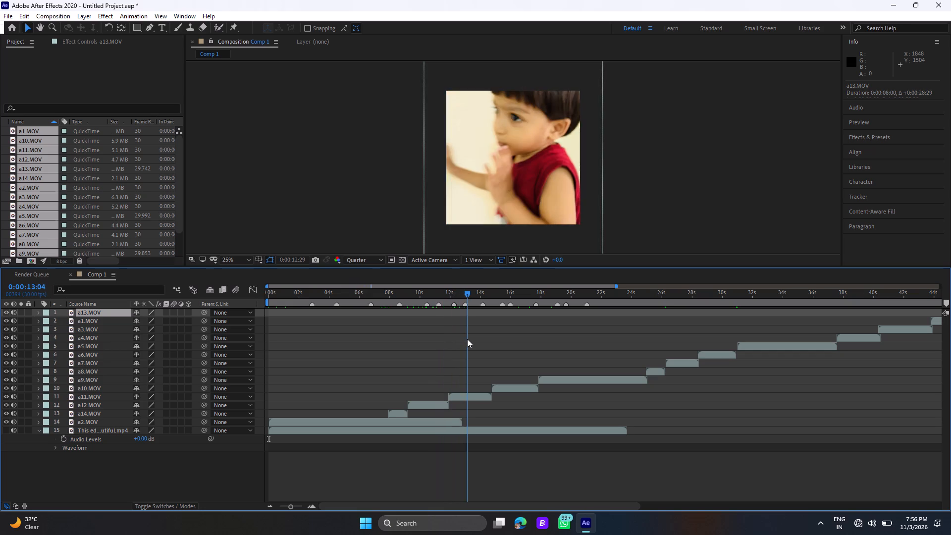
pyautogui.moveTo(467, 339); pyautogui.dragTo(528, 352)
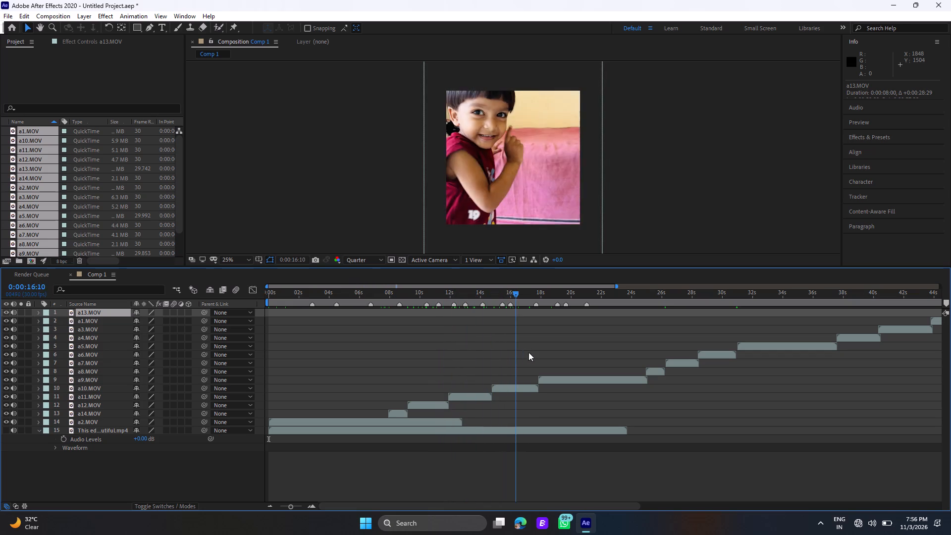
pyautogui.moveTo(528, 352); pyautogui.dragTo(658, 371)
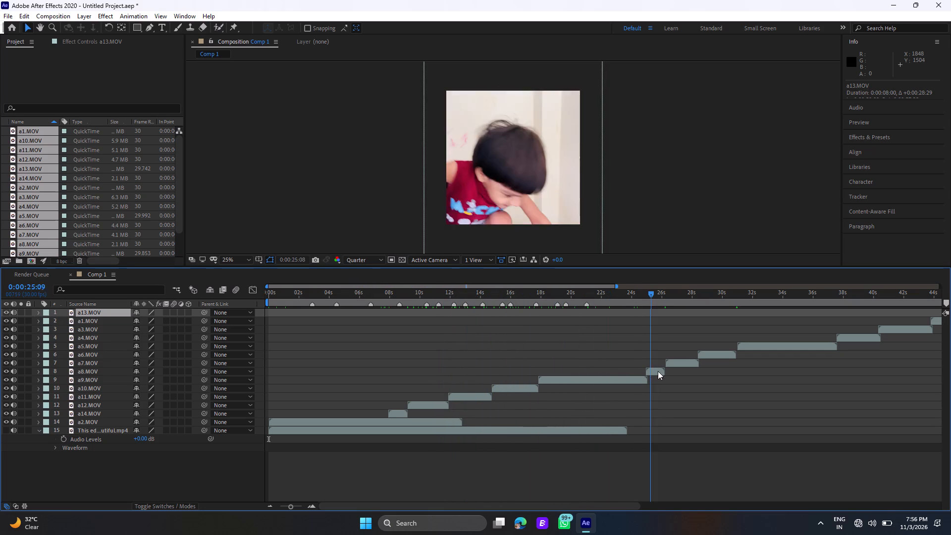
pyautogui.moveTo(658, 371); pyautogui.dragTo(726, 392)
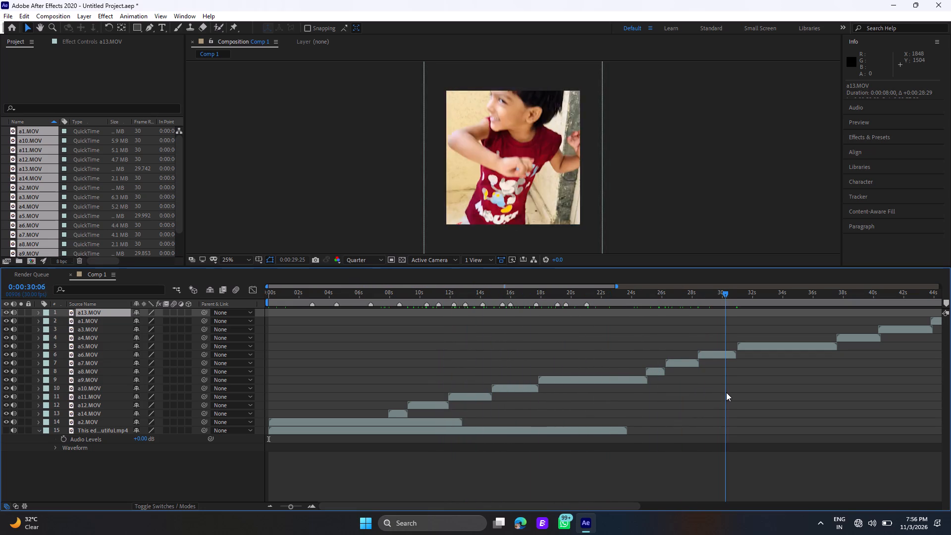
pyautogui.moveTo(726, 392); pyautogui.dragTo(816, 404)
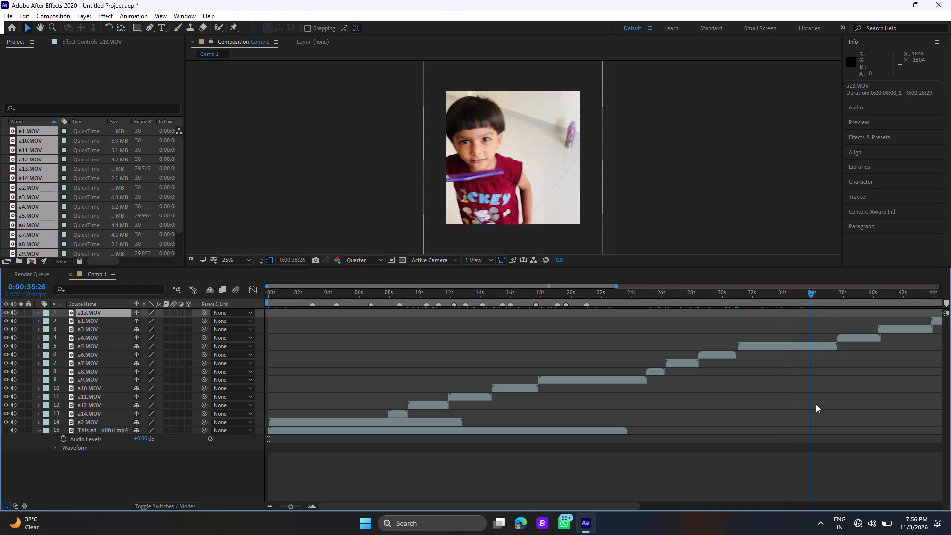
pyautogui.moveTo(816, 404); pyautogui.dragTo(901, 411)
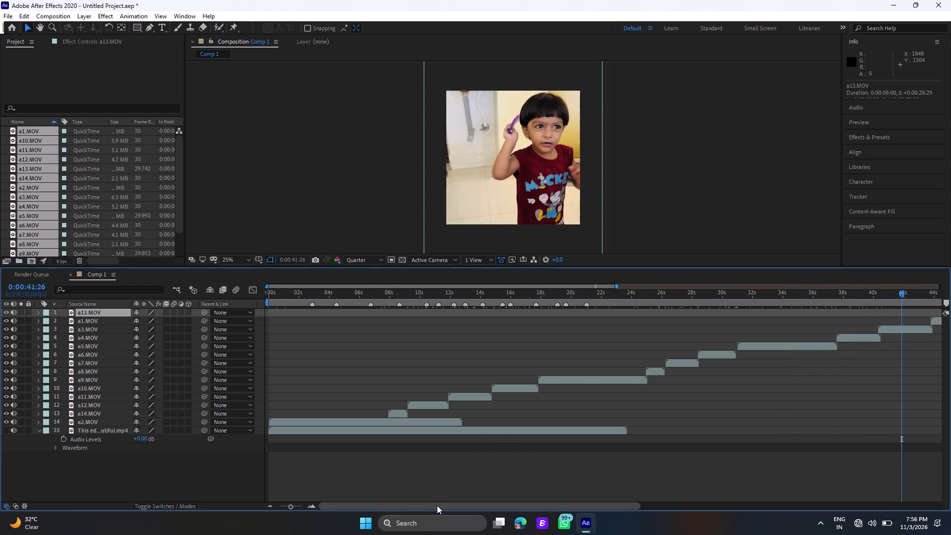
pyautogui.moveTo(437, 505); pyautogui.dragTo(623, 509)
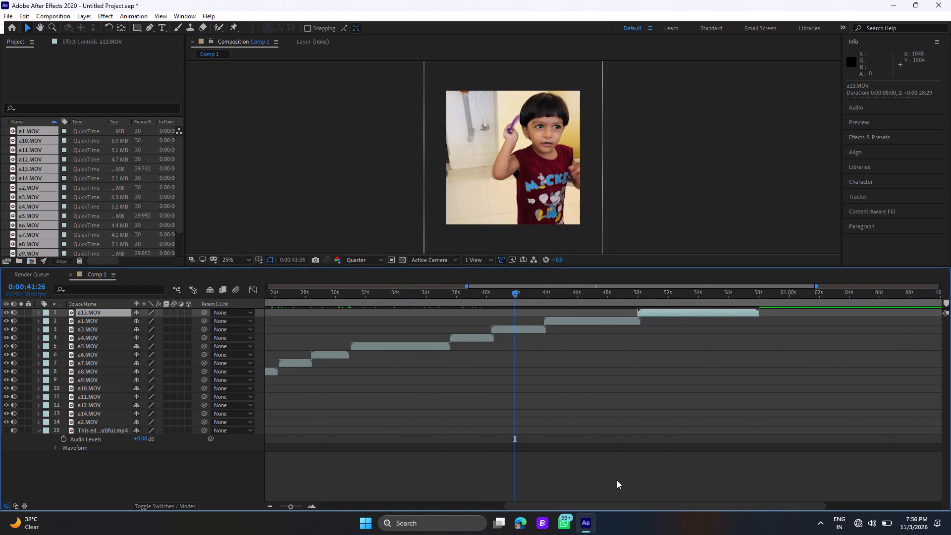
pyautogui.moveTo(514, 293); pyautogui.dragTo(599, 317)
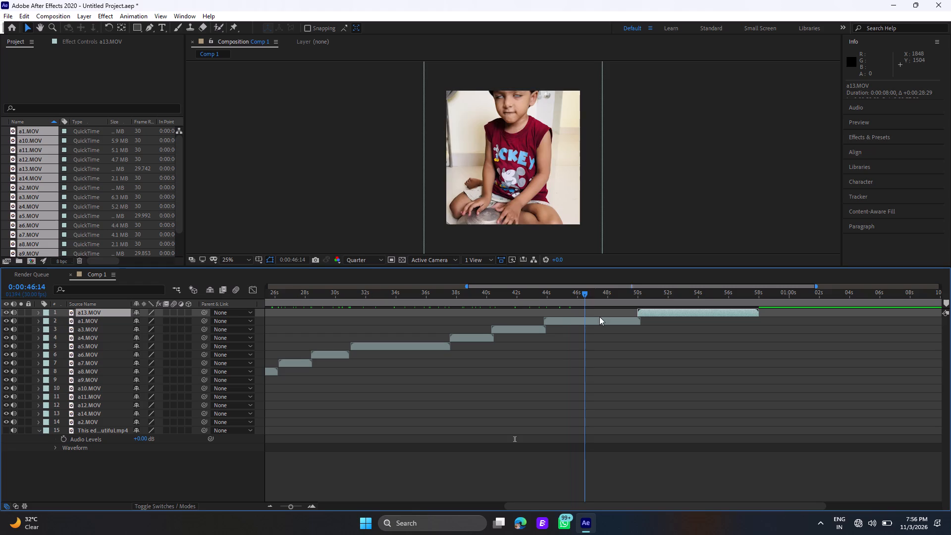
pyautogui.moveTo(599, 317); pyautogui.dragTo(603, 318)
# Slide a1.MOV back to start at about 3 s and reorder its layer directly above a2.MOV.
pyautogui.moveTo(575, 322); pyautogui.dragTo(552, 321)
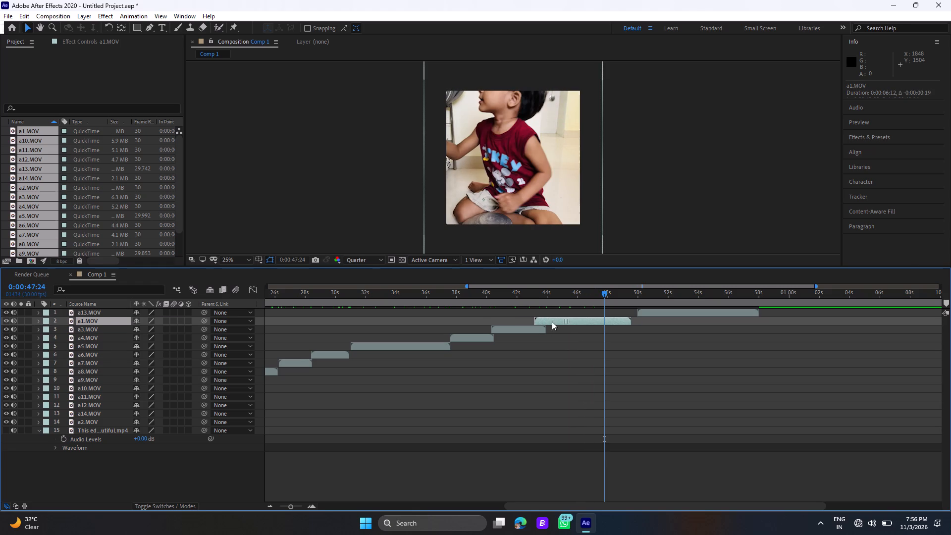
pyautogui.moveTo(552, 321); pyautogui.dragTo(368, 334)
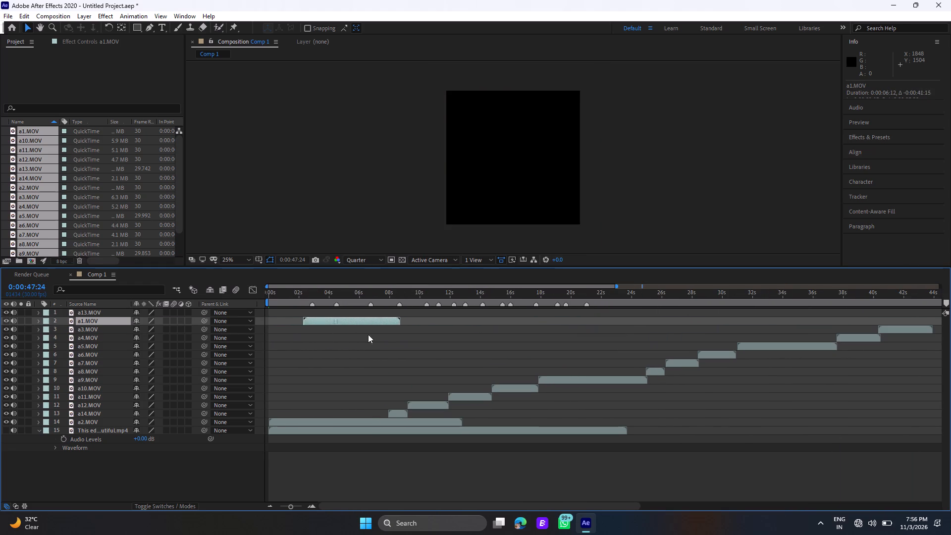
pyautogui.moveTo(368, 334); pyautogui.dragTo(342, 319)
pyautogui.moveTo(114, 320); pyautogui.dragTo(106, 411)
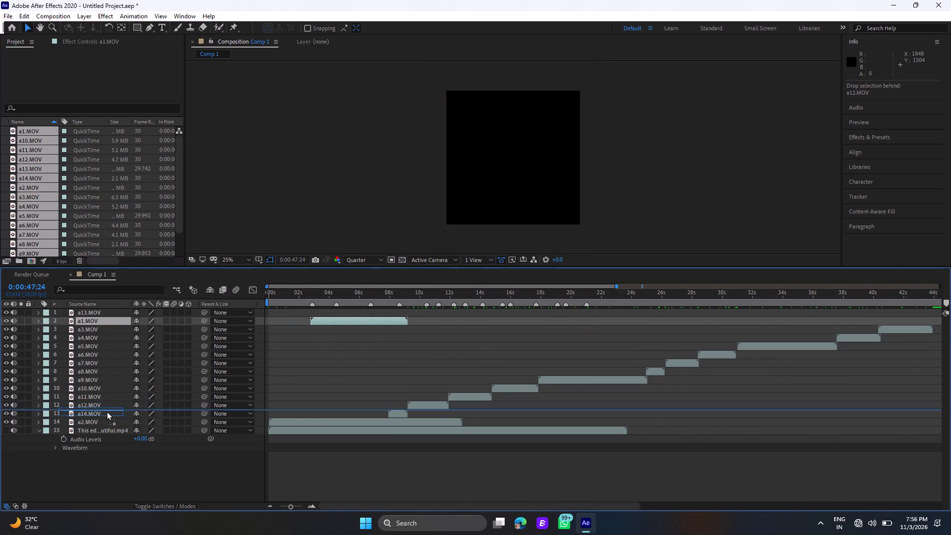
pyautogui.moveTo(106, 411); pyautogui.dragTo(106, 415)
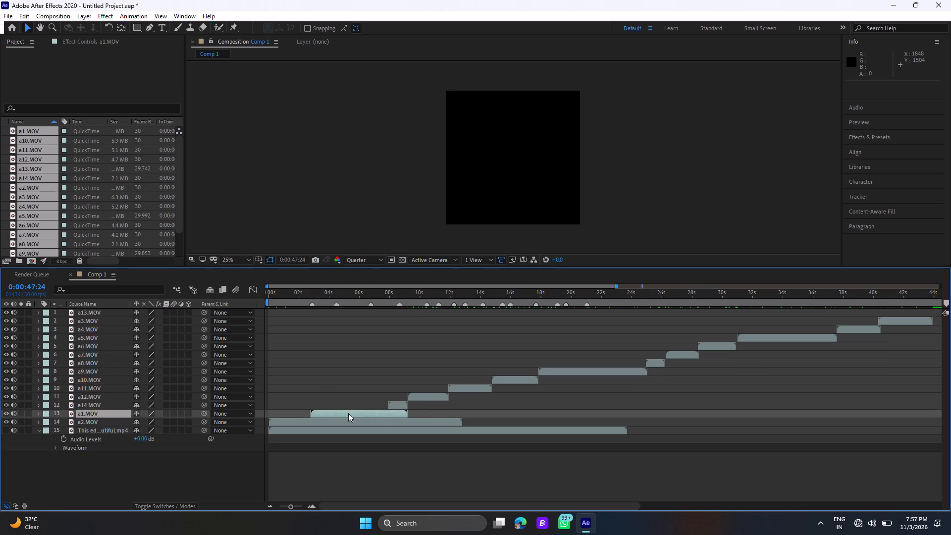
# Align the start of a1.MOV with the marker at 0:00:04:15.
pyautogui.moveTo(348, 413); pyautogui.dragTo(390, 415)
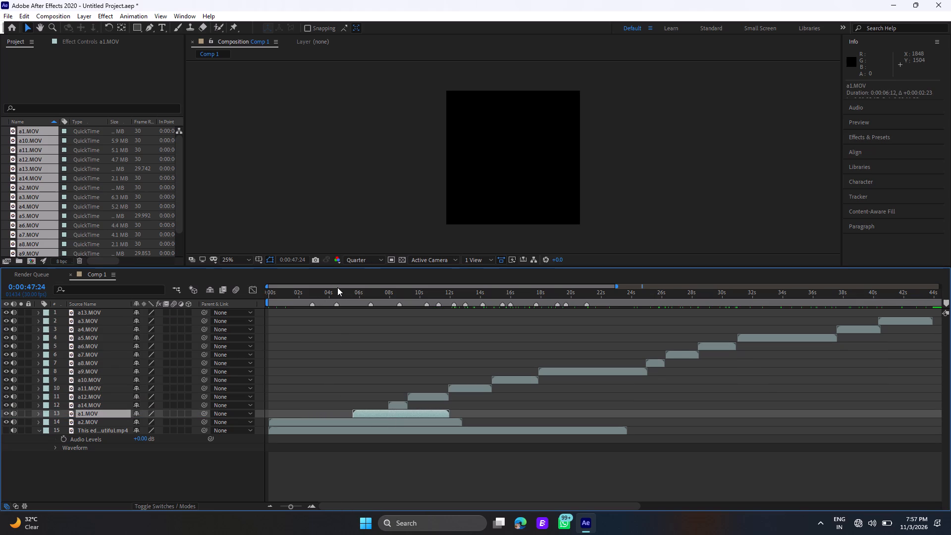
pyautogui.click(336, 288)
pyautogui.click(336, 291)
pyautogui.click(336, 291)
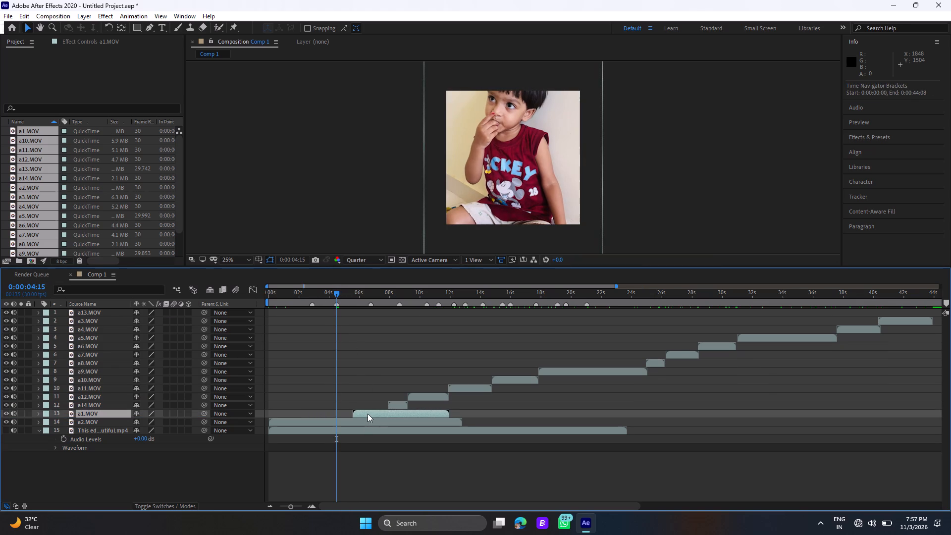
pyautogui.moveTo(368, 413); pyautogui.dragTo(353, 413)
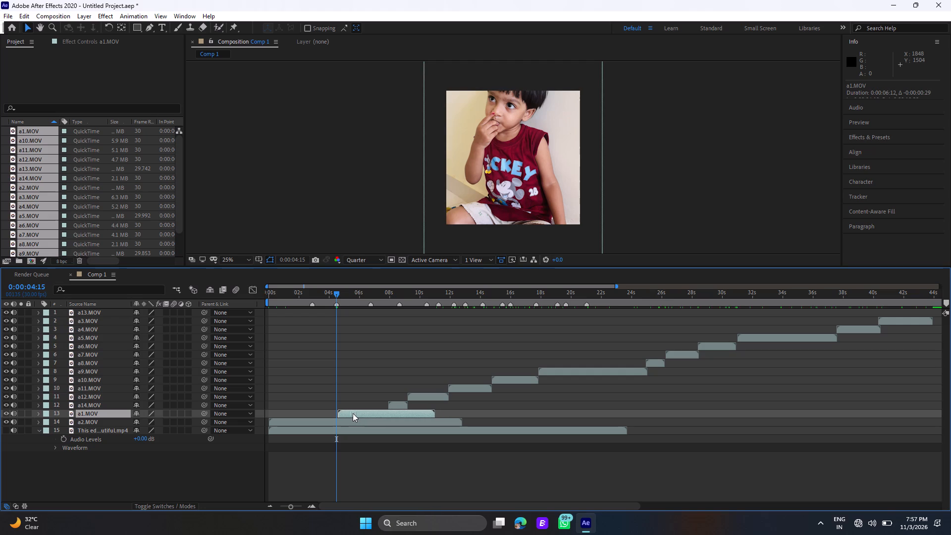
pyautogui.moveTo(353, 413); pyautogui.dragTo(352, 413)
pyautogui.moveTo(352, 413); pyautogui.dragTo(351, 412)
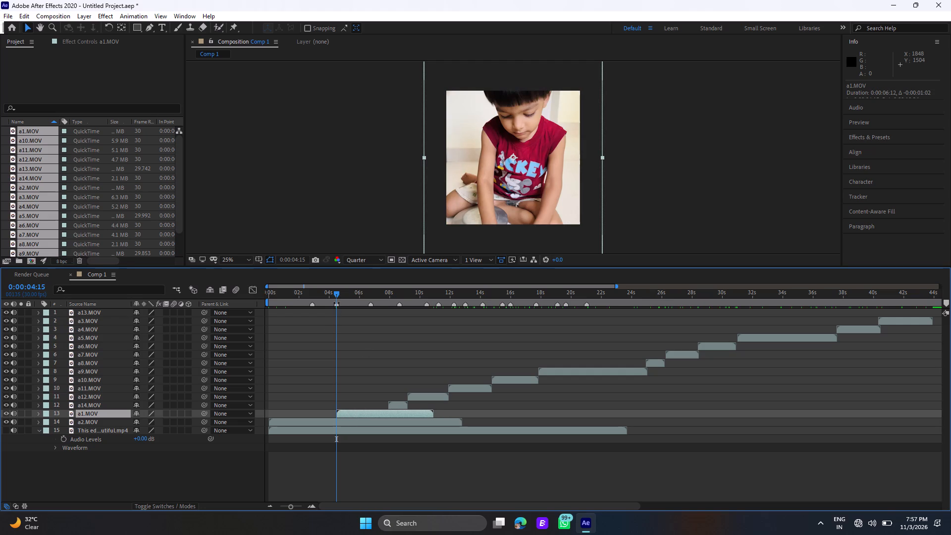
# Play the composition from its start through the a1.MOV cut and on to about 26 s to review the clip sequence.
pyautogui.click(369, 294)
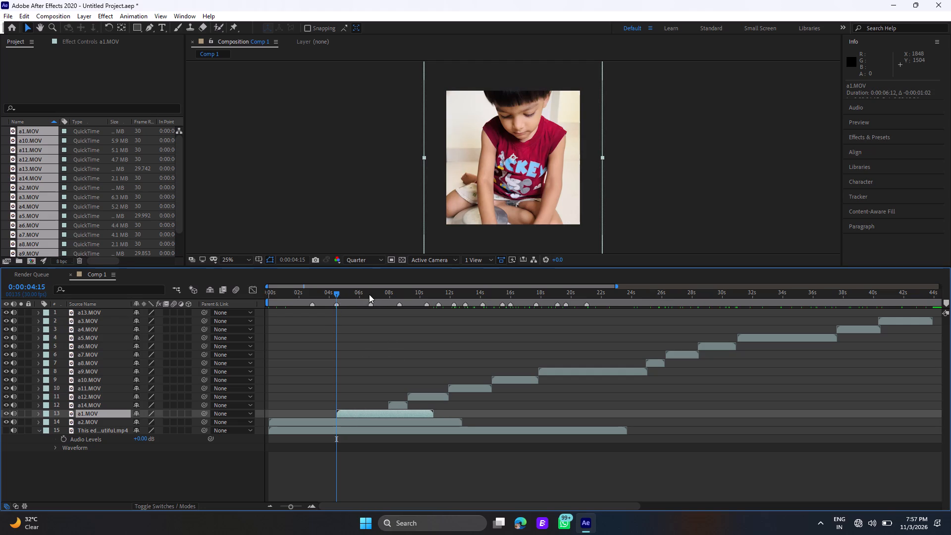
pyautogui.click(369, 294)
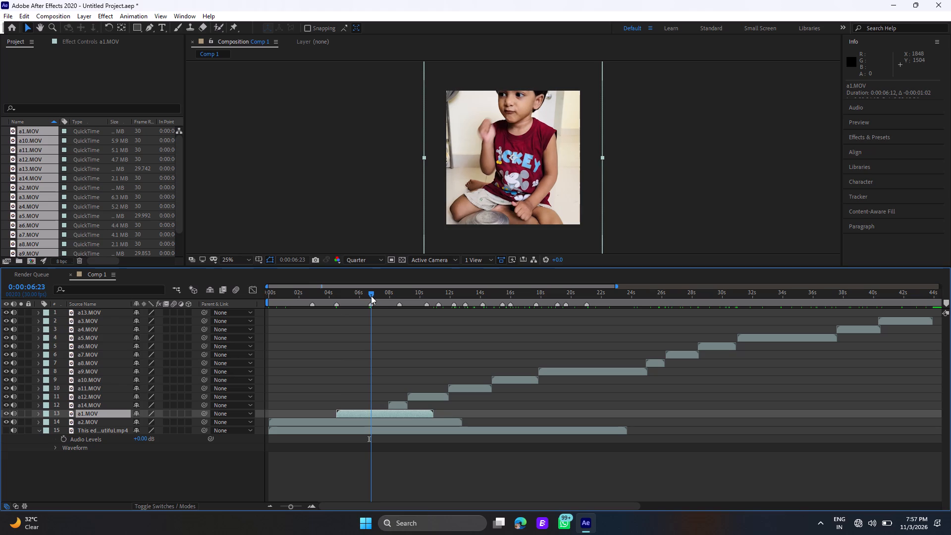
pyautogui.click(314, 296)
pyautogui.press('space')
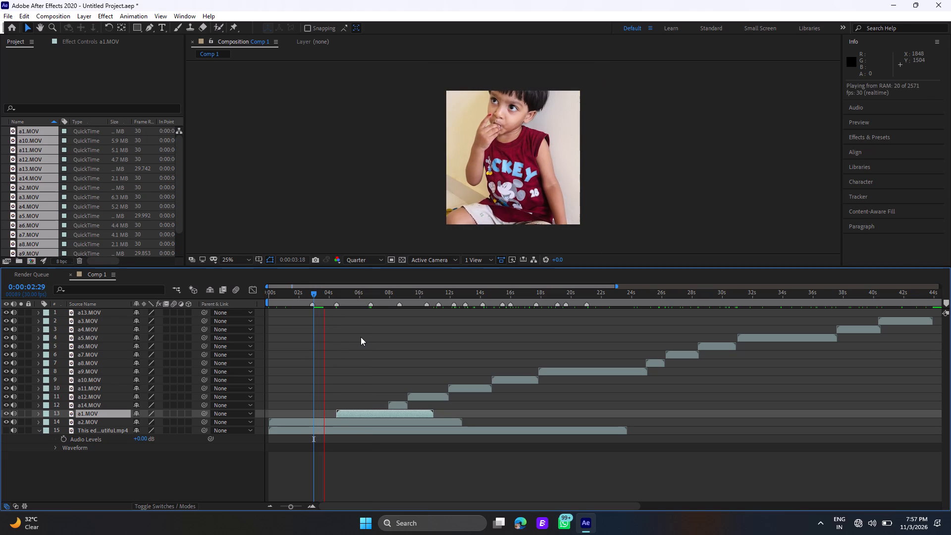
pyautogui.click(269, 291)
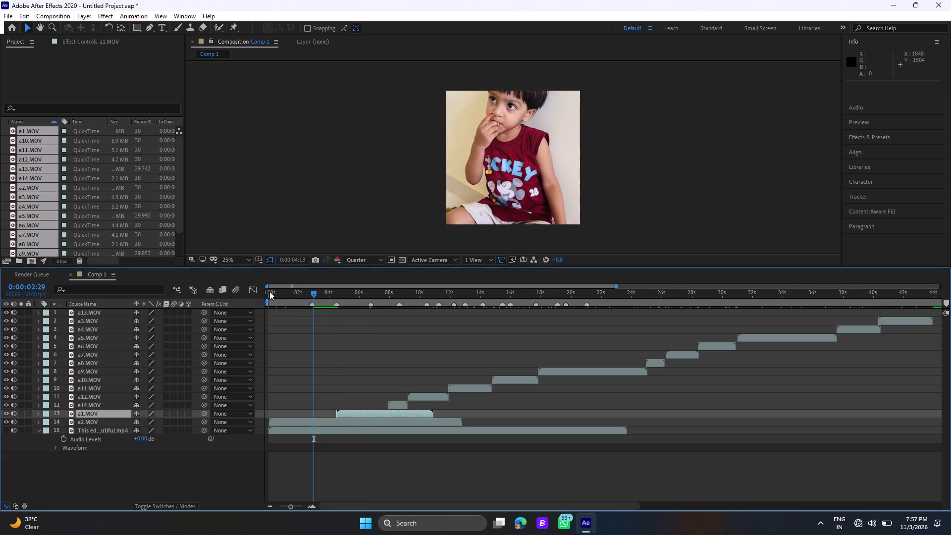
pyautogui.moveTo(269, 291); pyautogui.dragTo(263, 291)
pyautogui.press('space')
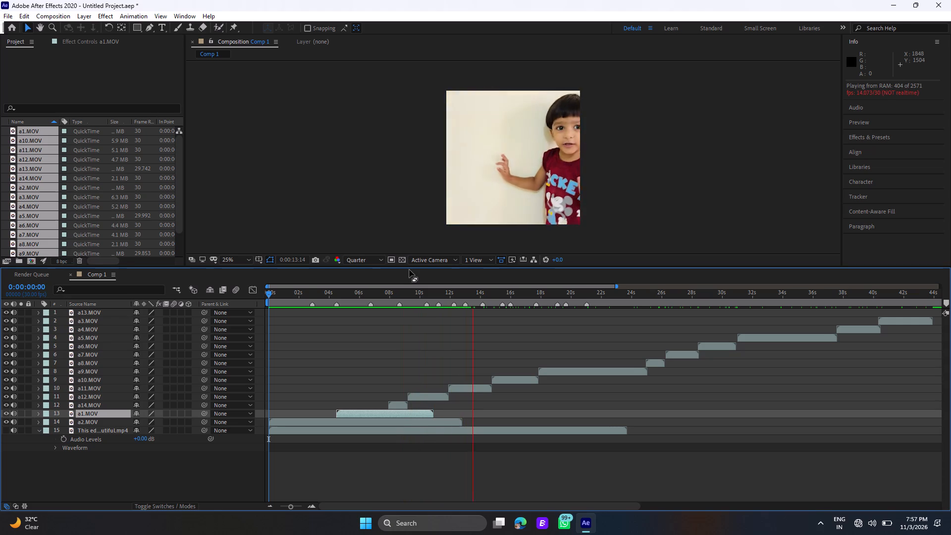
pyautogui.press('space')
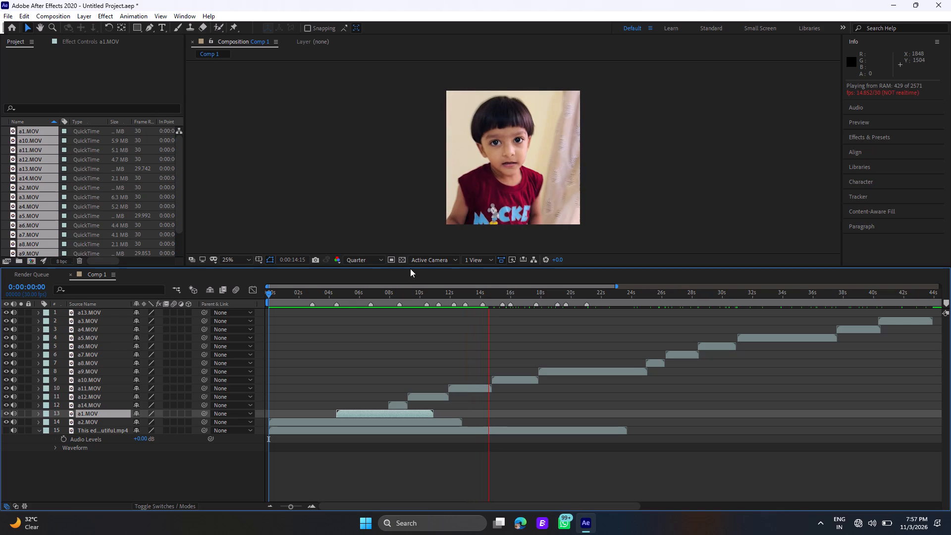
pyautogui.press('space')
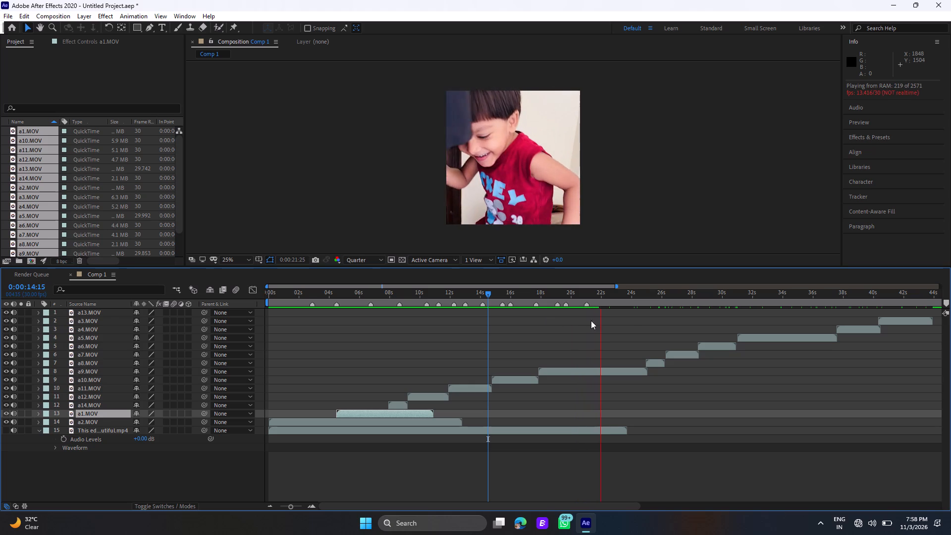
pyautogui.press('space')
pyautogui.press('space')
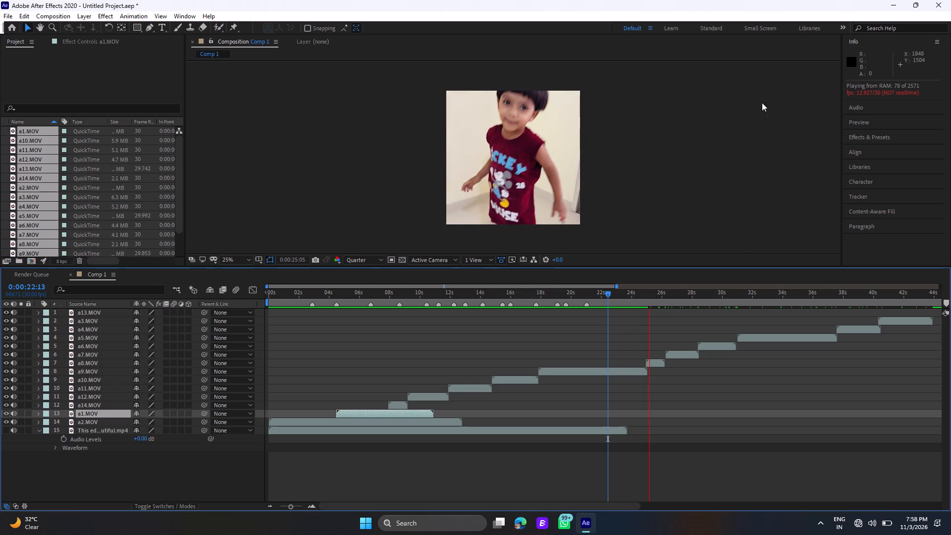
# Switch to the Standard workspace.
pyautogui.click(714, 26)
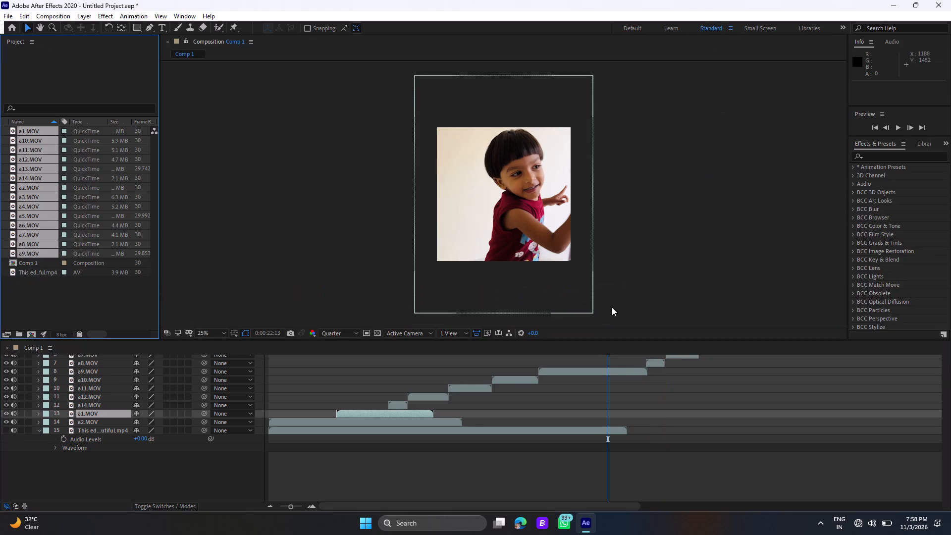
# Mute the audio of all fourteen clip layers, a1.MOV to a14.MOV, leaving only the reference video's sound on.
pyautogui.press('space')
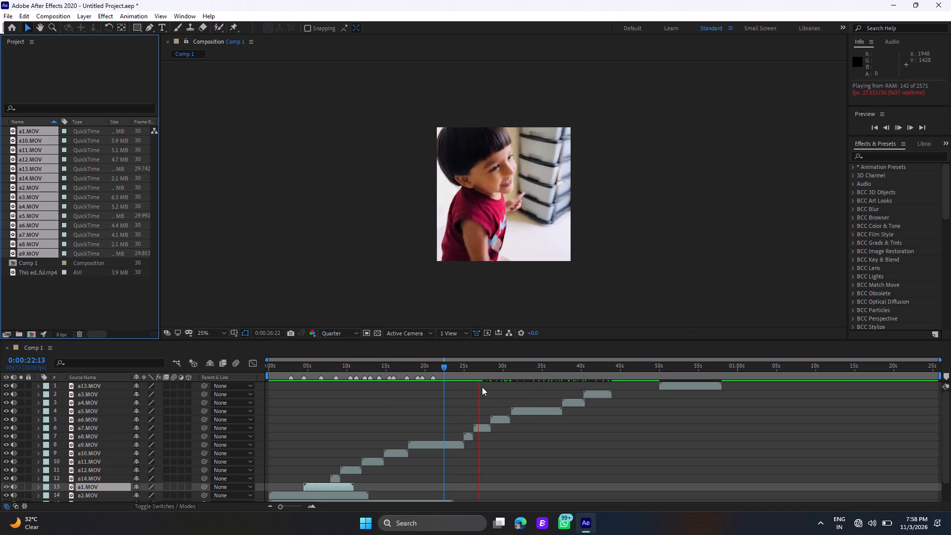
pyautogui.click(12, 384)
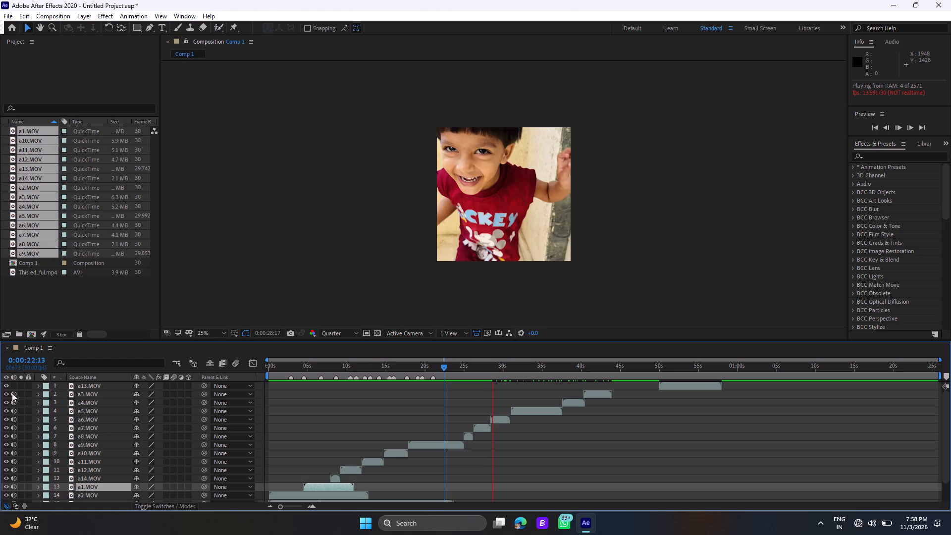
pyautogui.click(12, 393)
pyautogui.click(16, 402)
pyautogui.click(13, 414)
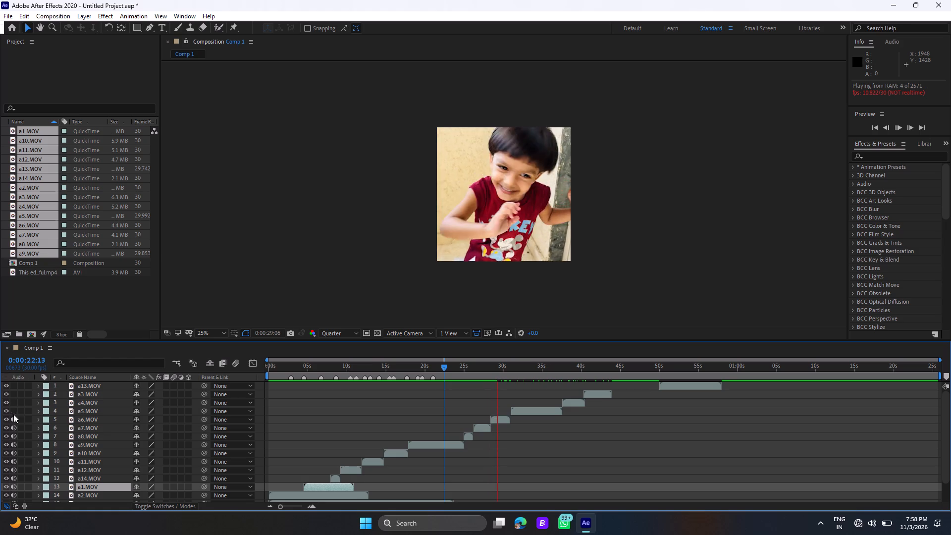
pyautogui.click(12, 419)
pyautogui.click(13, 429)
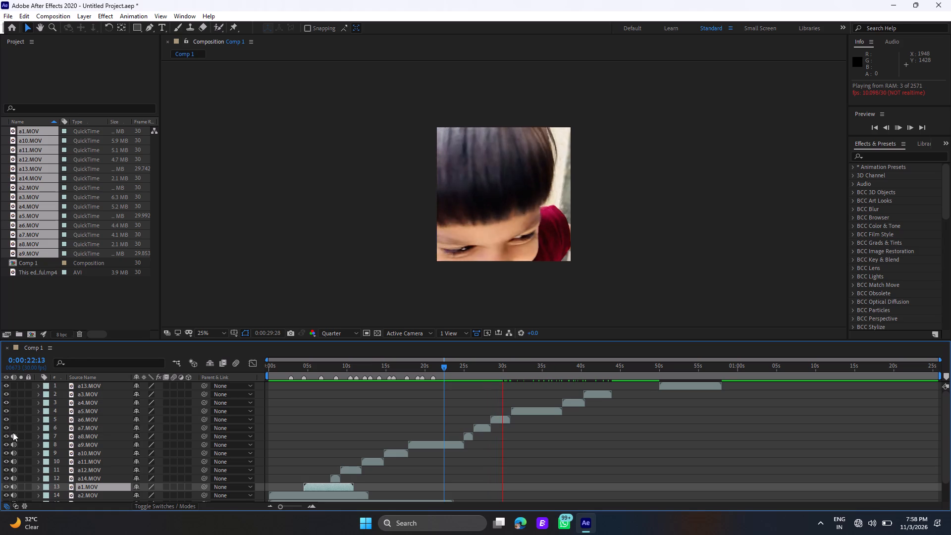
pyautogui.click(12, 434)
pyautogui.click(12, 445)
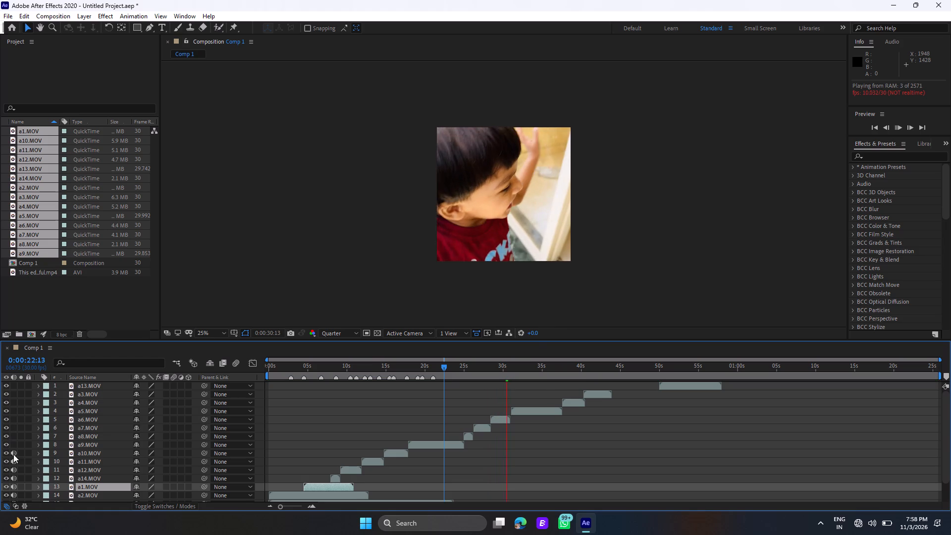
pyautogui.click(13, 455)
pyautogui.click(14, 461)
pyautogui.click(16, 469)
pyautogui.click(16, 479)
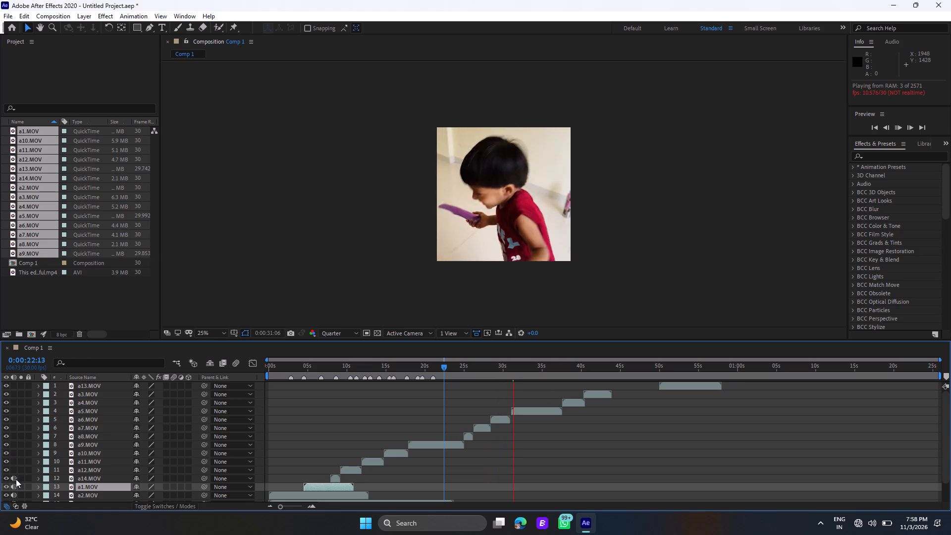
pyautogui.click(15, 486)
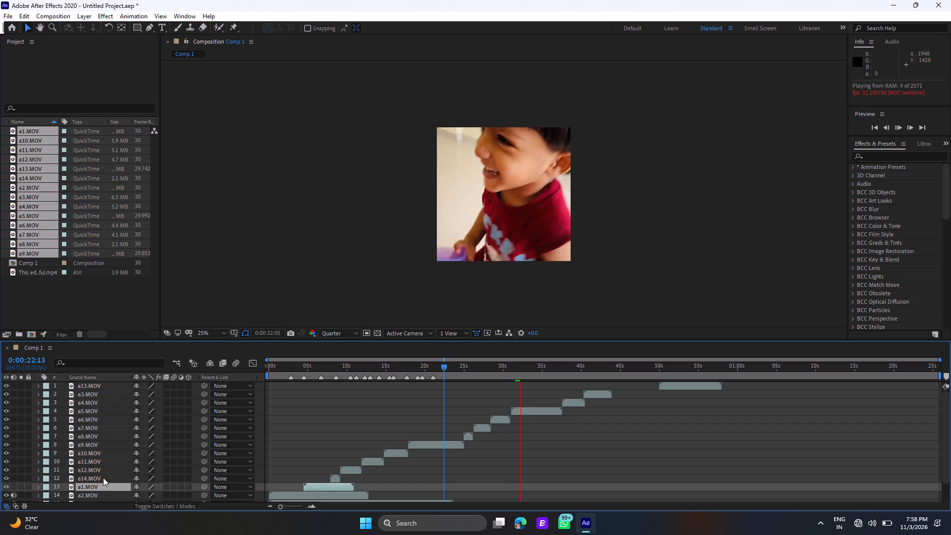
pyautogui.scroll(-1, 101, 461)
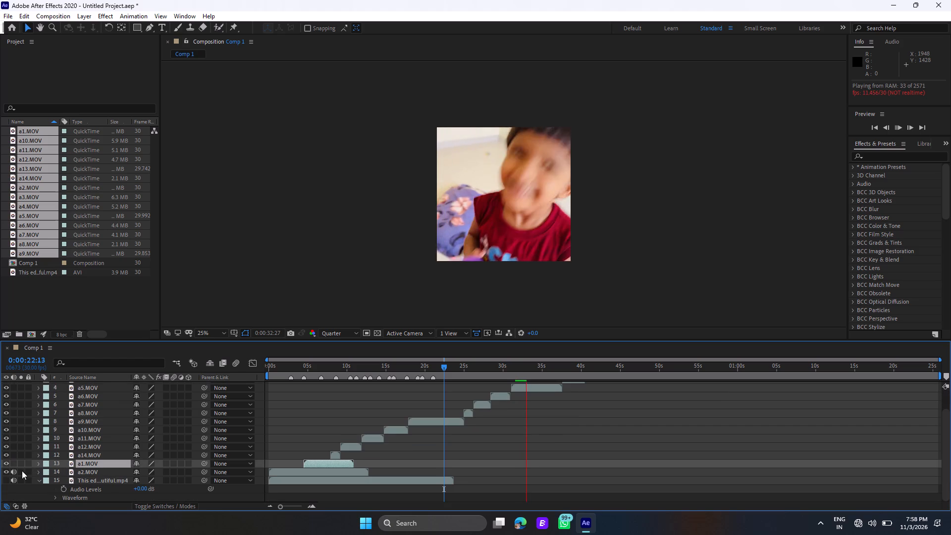
pyautogui.click(14, 471)
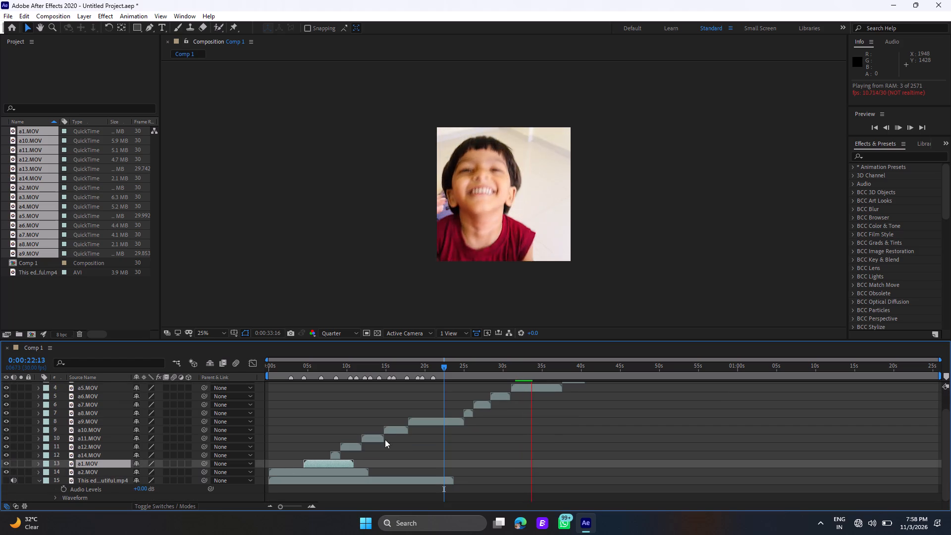
# Play the composition from the start to review the clips against the reference video's audio.
pyautogui.click(277, 364)
pyautogui.moveTo(277, 364); pyautogui.dragTo(256, 365)
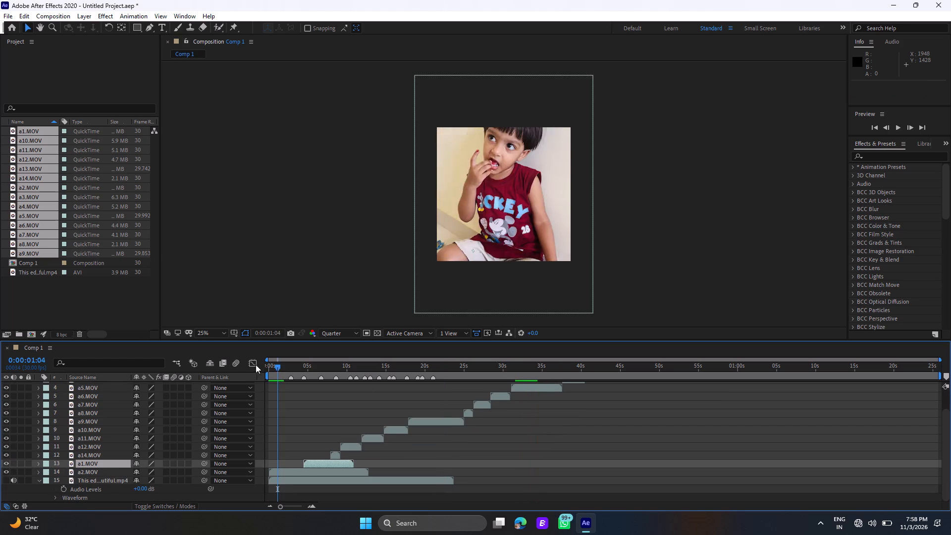
pyautogui.moveTo(256, 365); pyautogui.dragTo(228, 371)
pyautogui.press('space')
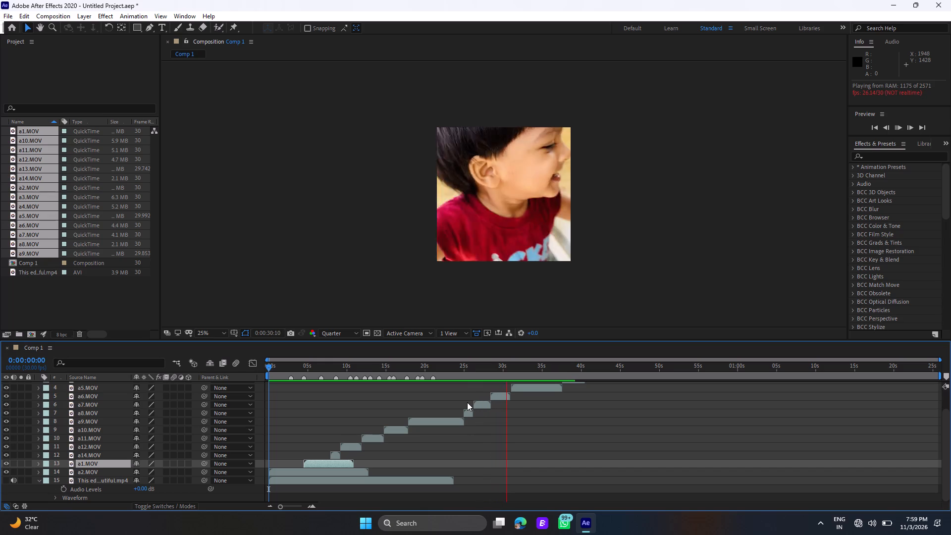
# Slide a13.MOV earlier to follow the end of a3.MOV at about 44 s.
pyautogui.scroll(3, 573, 403)
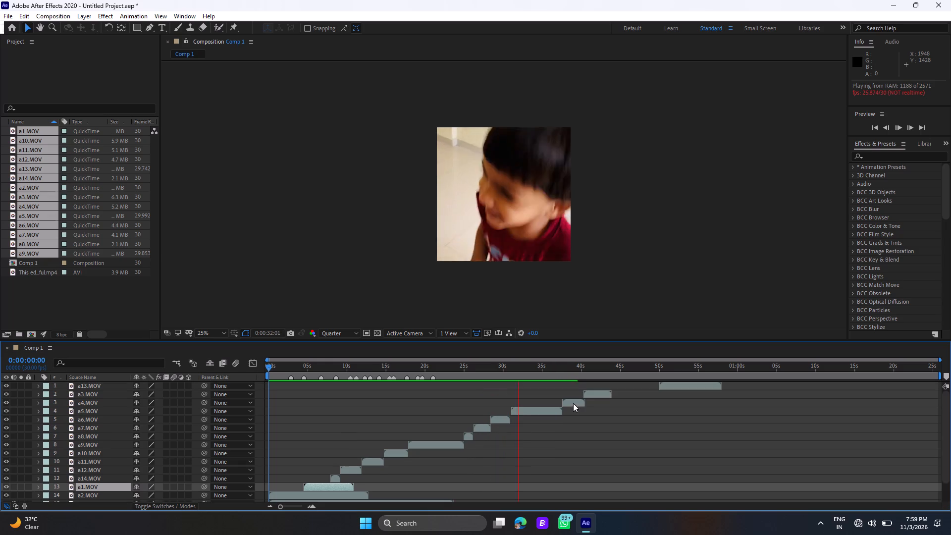
pyautogui.scroll(4, 597, 415)
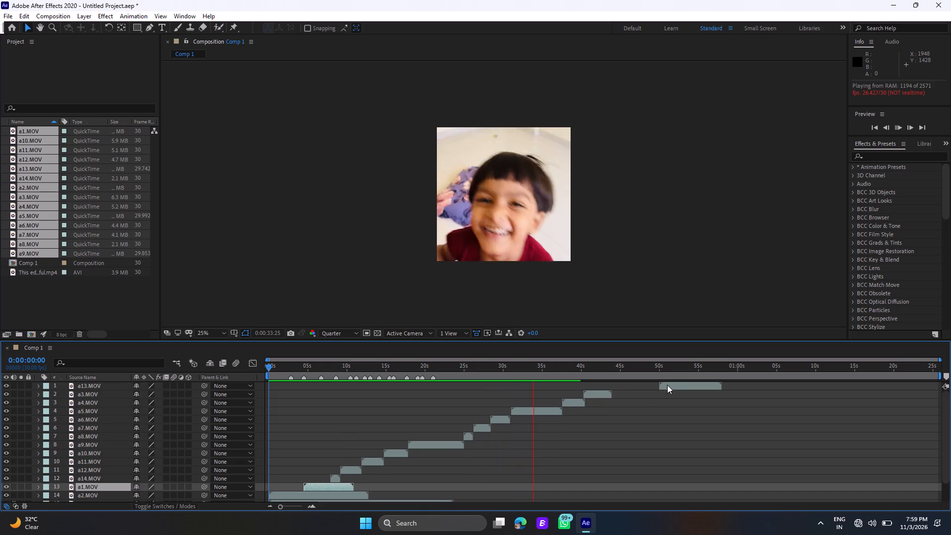
pyautogui.moveTo(667, 385); pyautogui.dragTo(608, 390)
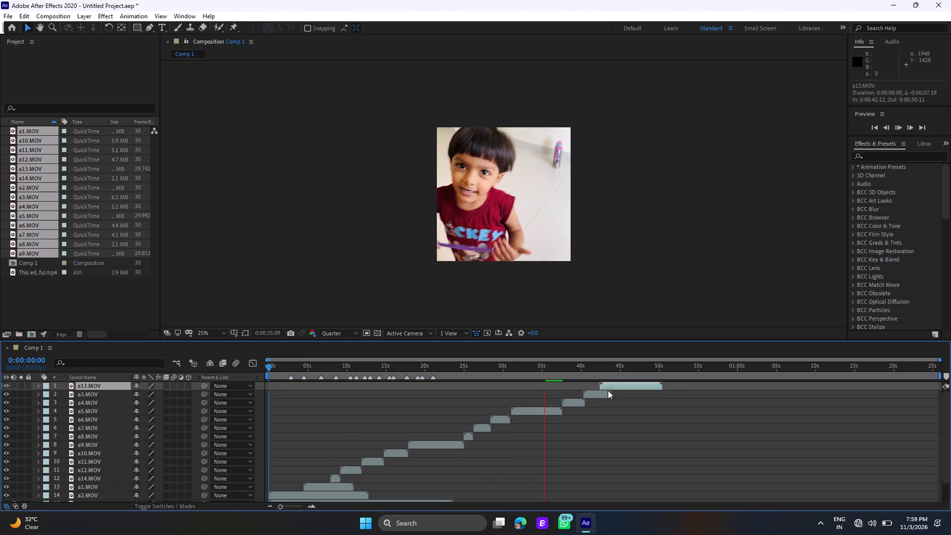
pyautogui.moveTo(608, 390); pyautogui.dragTo(621, 397)
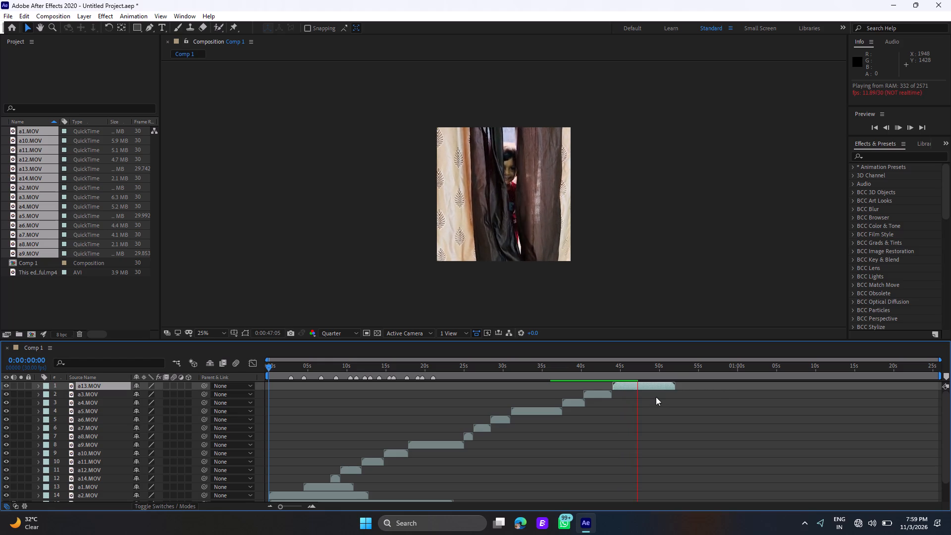
pyautogui.scroll(3, 691, 402)
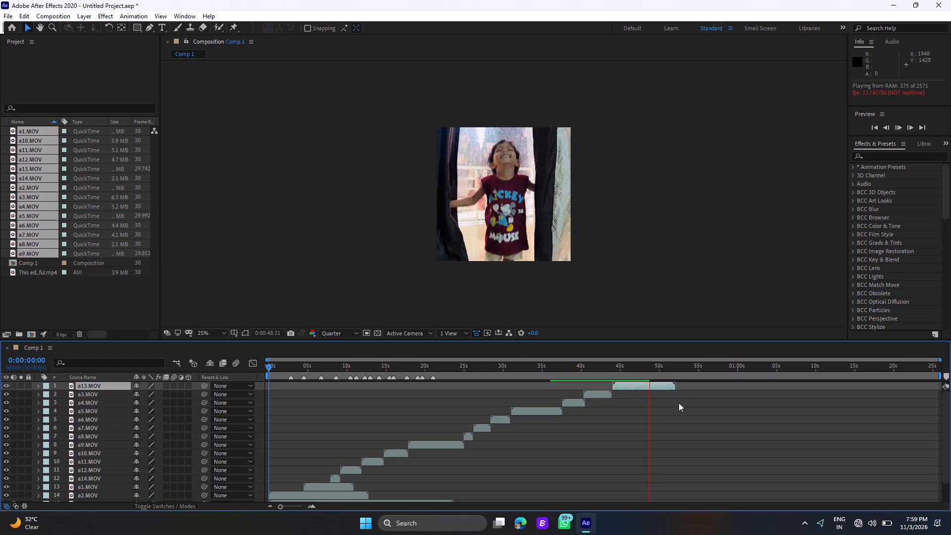
# Play the composition from the start to about 10.5 s to check the clip cuts against the shot markers.
pyautogui.scroll(-2, 665, 407)
pyautogui.scroll(3, 665, 407)
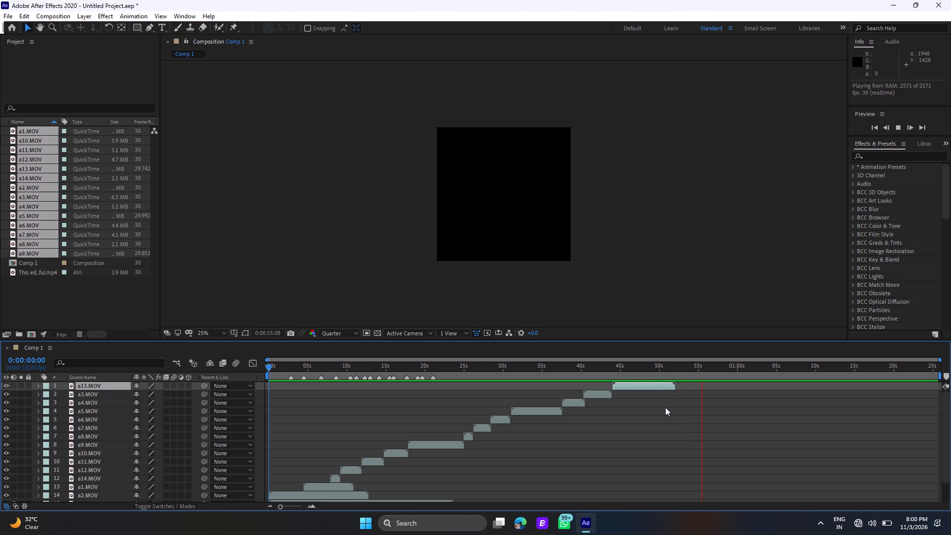
pyautogui.click(279, 365)
pyautogui.moveTo(279, 365); pyautogui.dragTo(248, 370)
pyautogui.press('space')
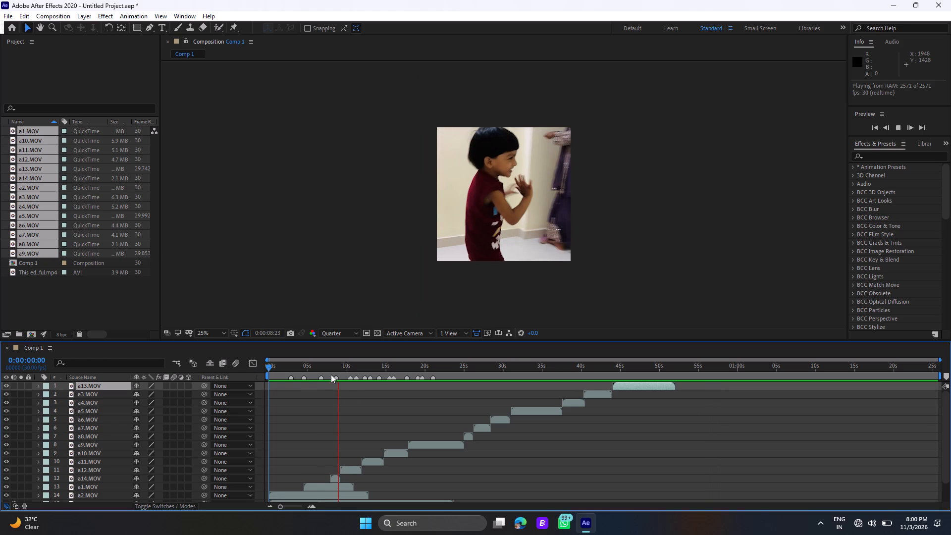
pyautogui.press('space')
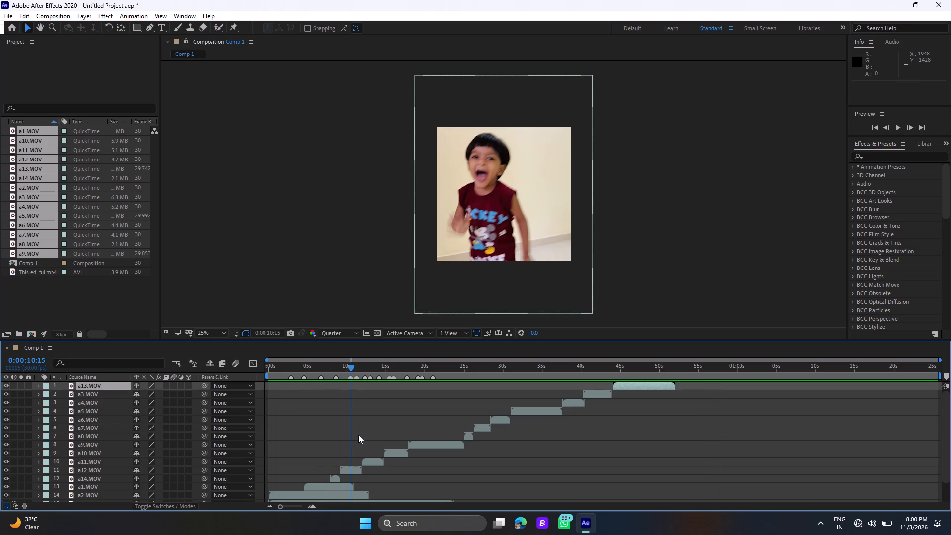
# Place a12.MOV below a14.MOV in the layer stack and slide a14.MOV later to start at about 11.5 s.
pyautogui.click(344, 468)
pyautogui.moveTo(114, 468); pyautogui.dragTo(111, 482)
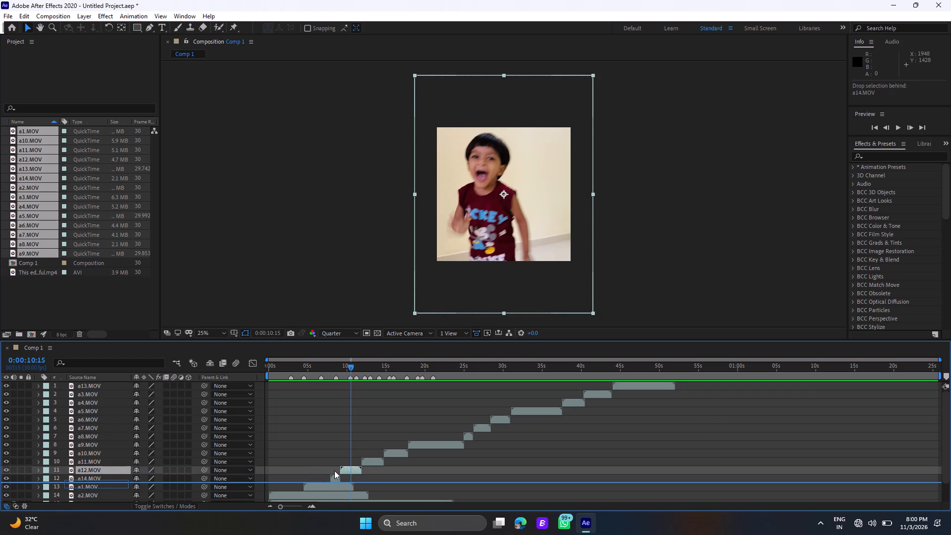
pyautogui.moveTo(334, 471); pyautogui.dragTo(333, 378)
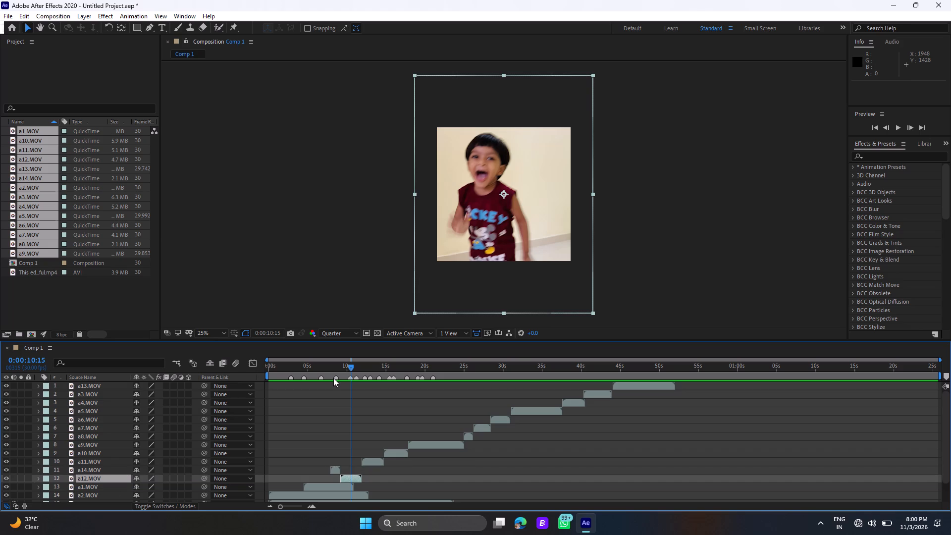
pyautogui.moveTo(333, 378); pyautogui.dragTo(363, 472)
# Slide a12.MOV earlier so it starts at the shot marker at 0:00:06:23.
pyautogui.moveTo(351, 481); pyautogui.dragTo(333, 378)
pyautogui.moveTo(333, 378); pyautogui.dragTo(334, 480)
pyautogui.click(322, 367)
pyautogui.click(322, 367)
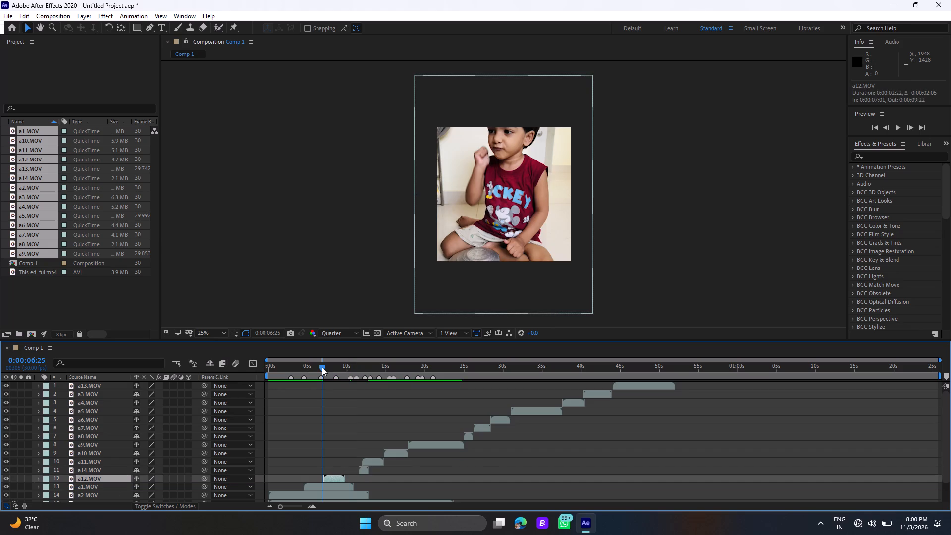
pyautogui.click(330, 478)
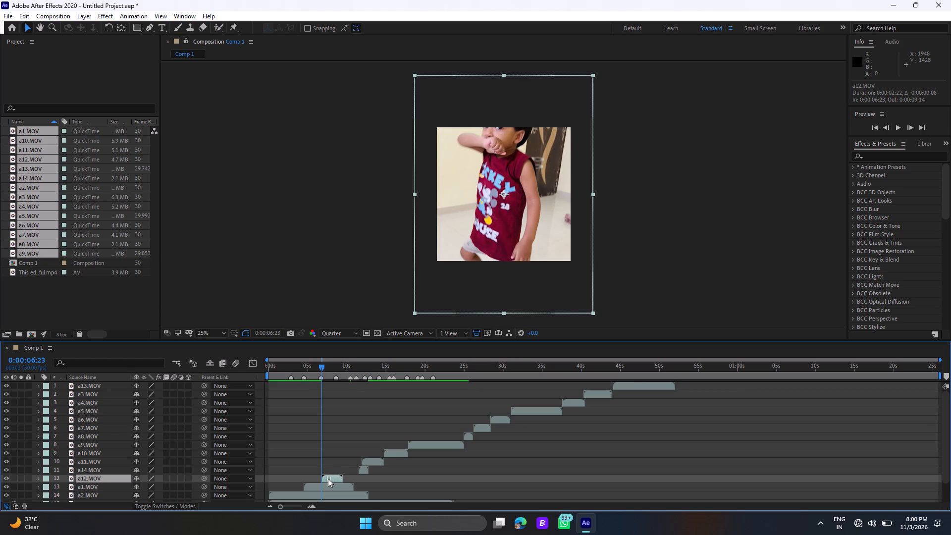
# Play the composition from the start to review the cut from a1.MOV to a12.MOV.
pyautogui.click(278, 367)
pyautogui.moveTo(278, 368); pyautogui.dragTo(256, 368)
pyautogui.press('space')
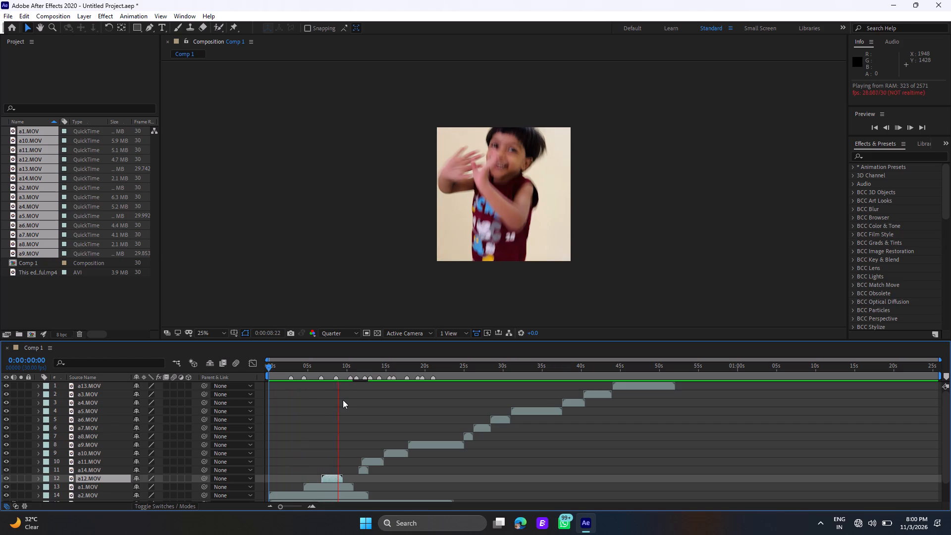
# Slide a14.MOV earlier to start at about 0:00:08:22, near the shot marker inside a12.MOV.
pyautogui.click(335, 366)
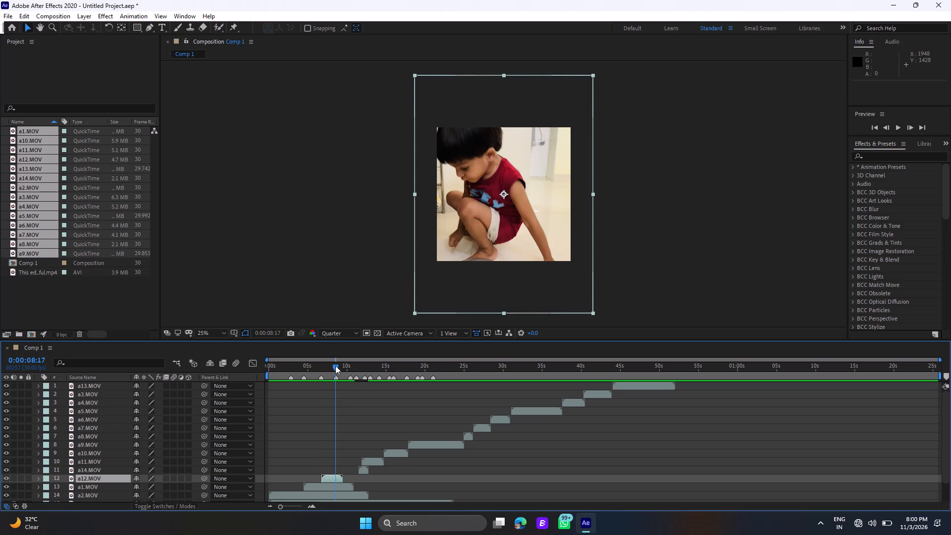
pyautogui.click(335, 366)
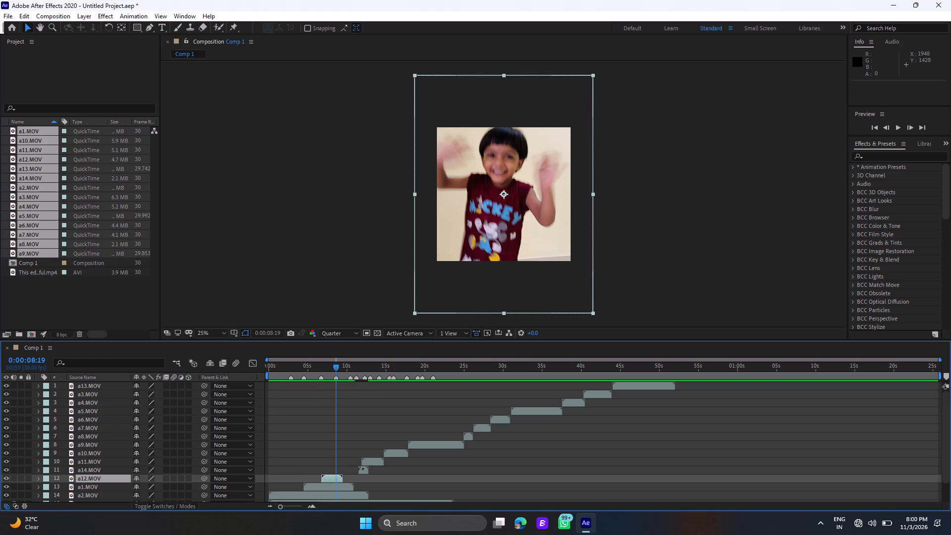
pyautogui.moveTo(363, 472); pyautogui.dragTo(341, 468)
# Place a11.MOV below a14.MOV in the layer stack and slide it earlier to start at 0:00:08:22, near the shot marker.
pyautogui.click(350, 368)
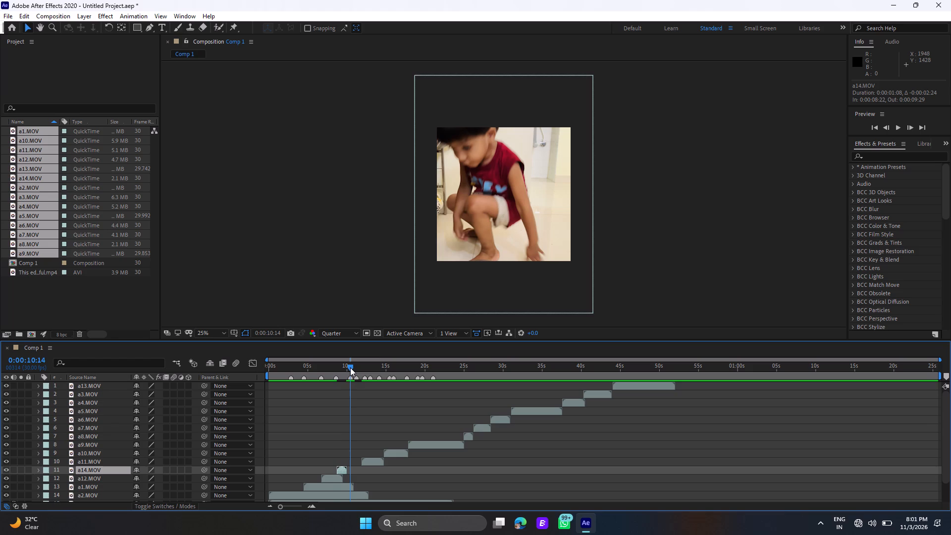
pyautogui.click(371, 460)
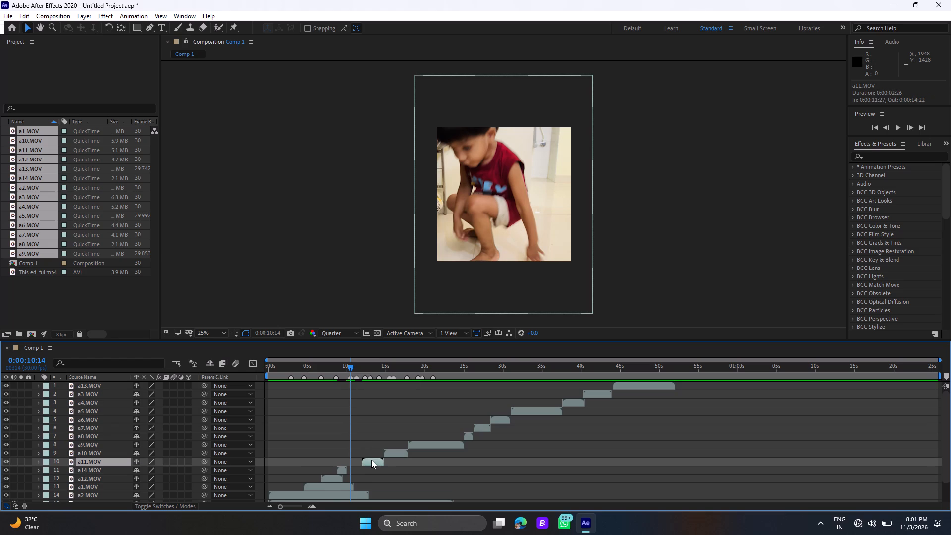
pyautogui.click(369, 369)
pyautogui.moveTo(369, 369); pyautogui.dragTo(373, 374)
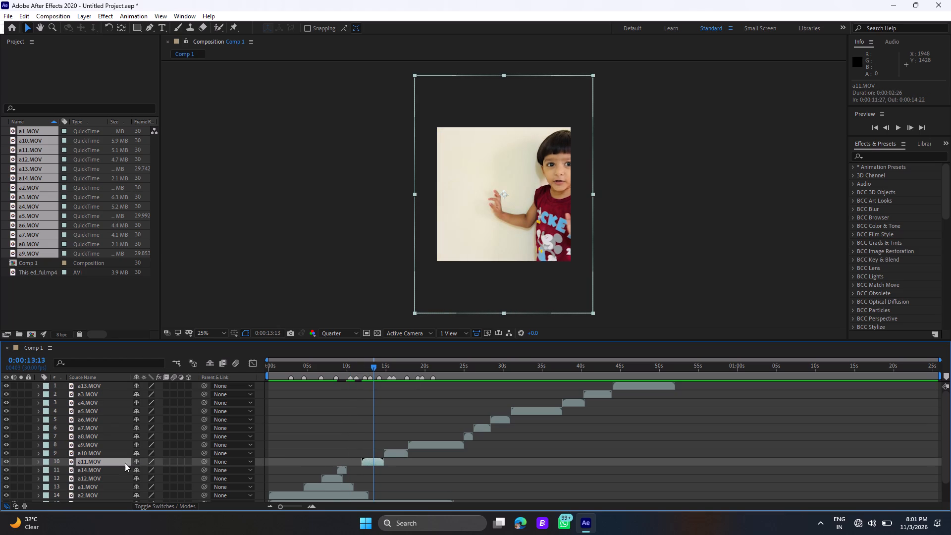
pyautogui.moveTo(114, 461); pyautogui.dragTo(114, 475)
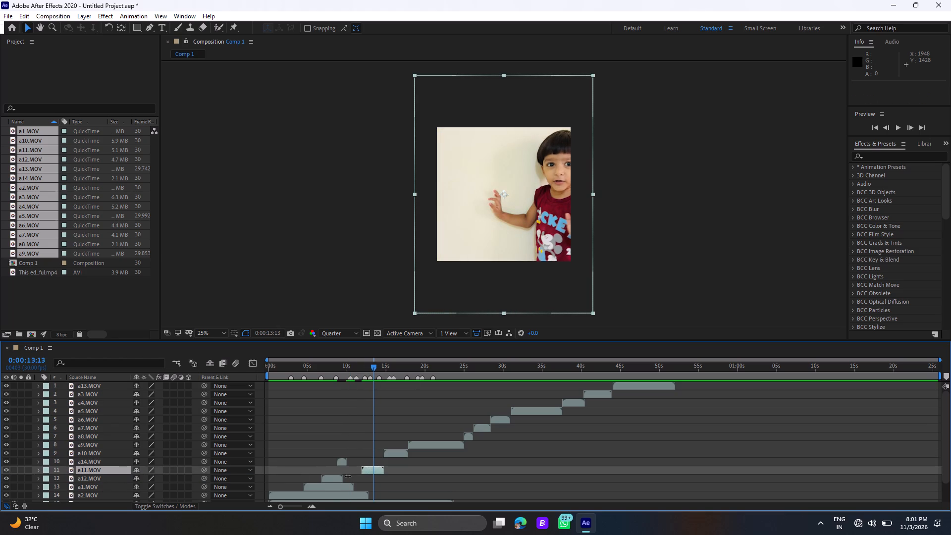
pyautogui.moveTo(370, 470); pyautogui.dragTo(346, 472)
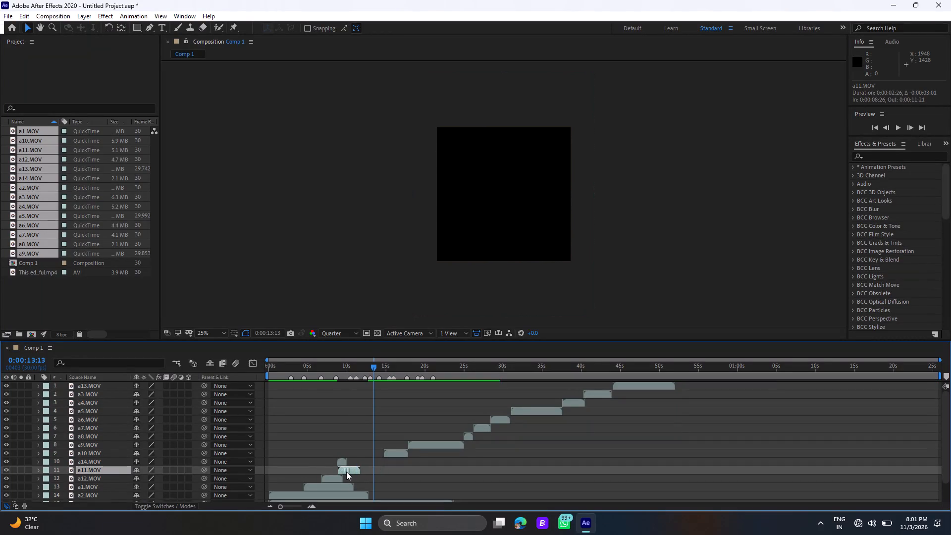
pyautogui.moveTo(346, 472); pyautogui.dragTo(343, 472)
pyautogui.click(336, 365)
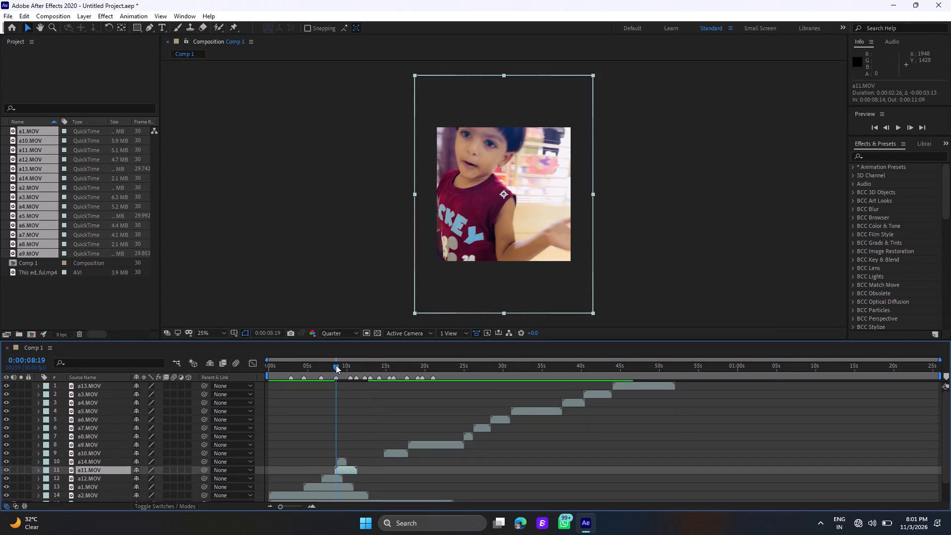
pyautogui.click(346, 469)
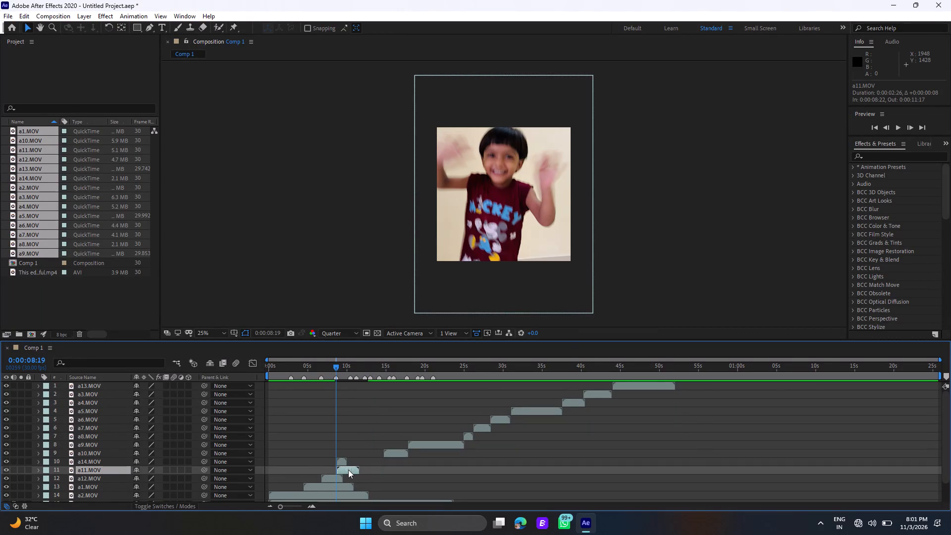
# Slide a14.MOV later to start at 0:00:10:13, at the shot marker during a11.MOV.
pyautogui.moveTo(343, 460); pyautogui.dragTo(357, 459)
pyautogui.click(349, 368)
pyautogui.click(349, 368)
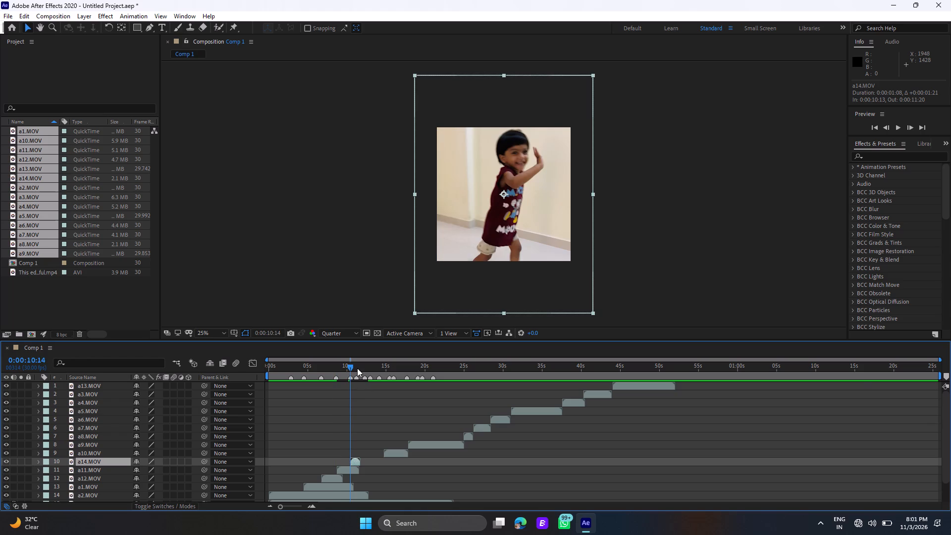
# Slide a10.MOV earlier to start at 0:00:11:09, at the shot marker following a14.MOV's start.
pyautogui.click(357, 367)
pyautogui.click(357, 367)
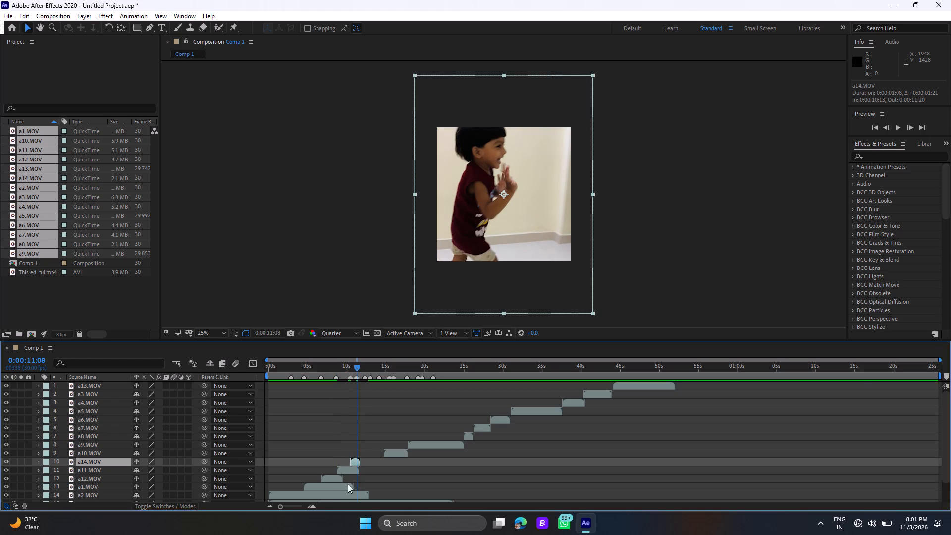
pyautogui.click(289, 505)
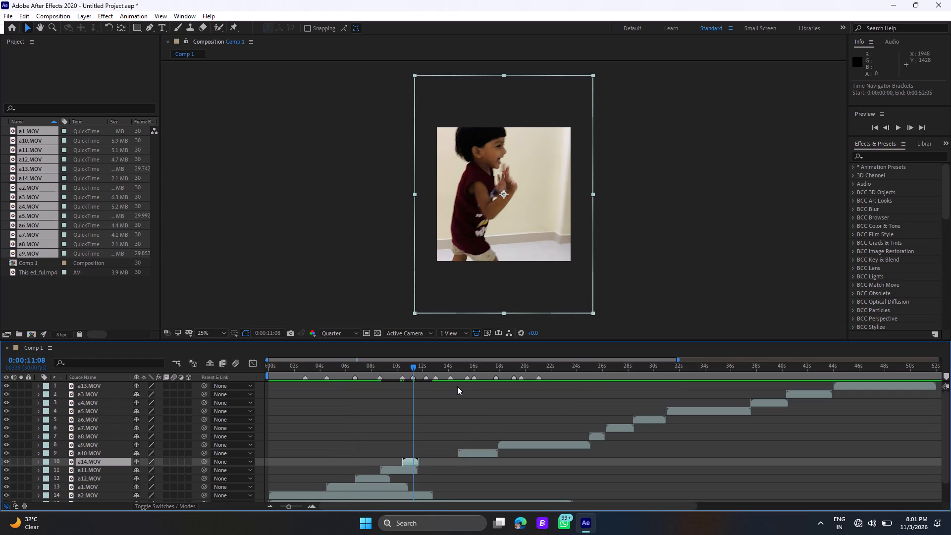
pyautogui.doubleClick(401, 364)
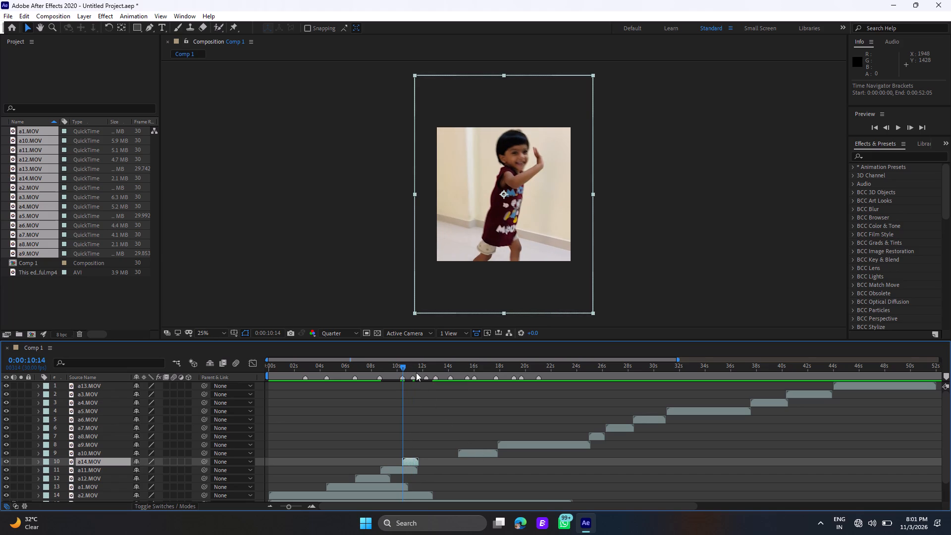
pyautogui.doubleClick(411, 368)
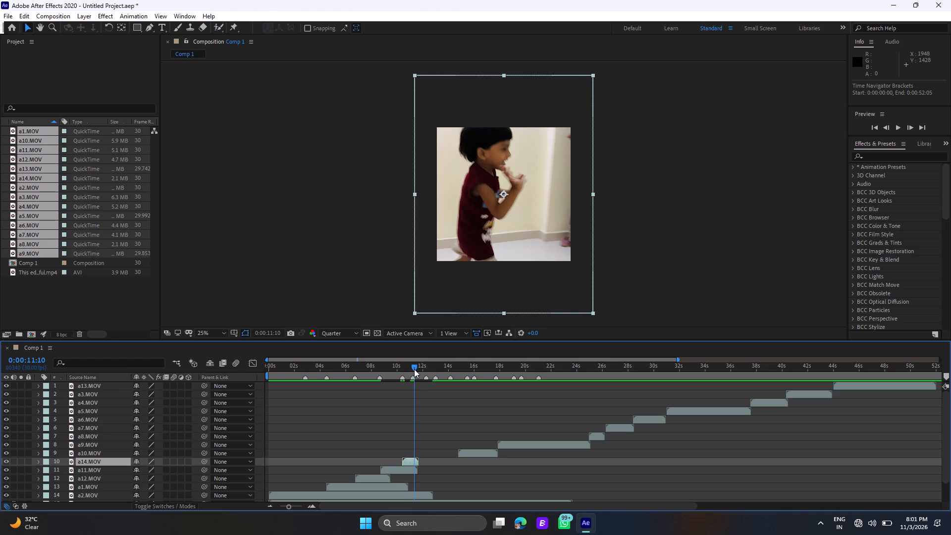
pyautogui.moveTo(469, 452); pyautogui.dragTo(424, 451)
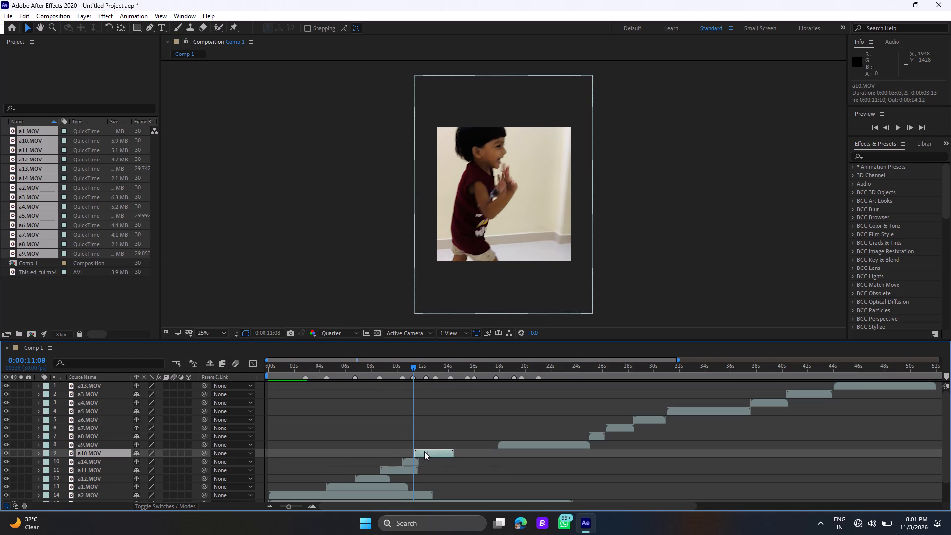
pyautogui.moveTo(424, 451); pyautogui.dragTo(424, 451)
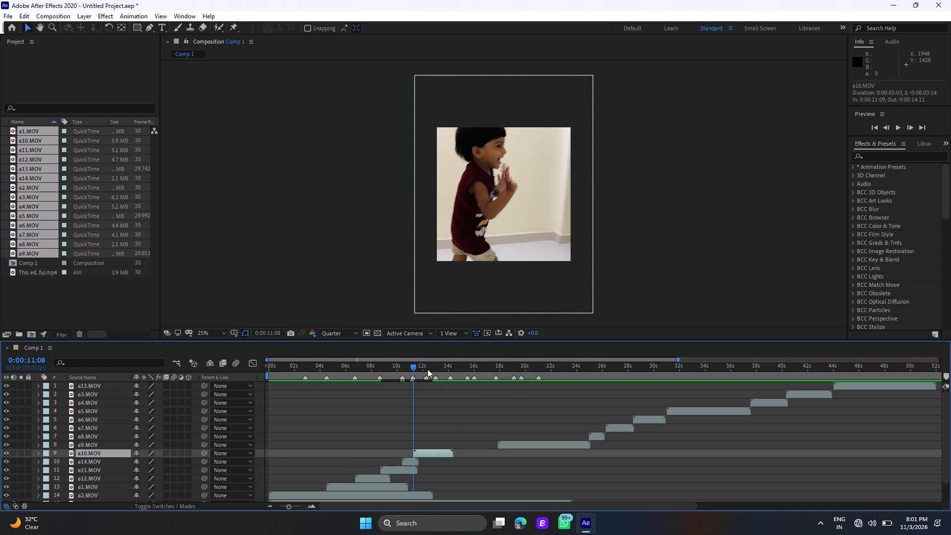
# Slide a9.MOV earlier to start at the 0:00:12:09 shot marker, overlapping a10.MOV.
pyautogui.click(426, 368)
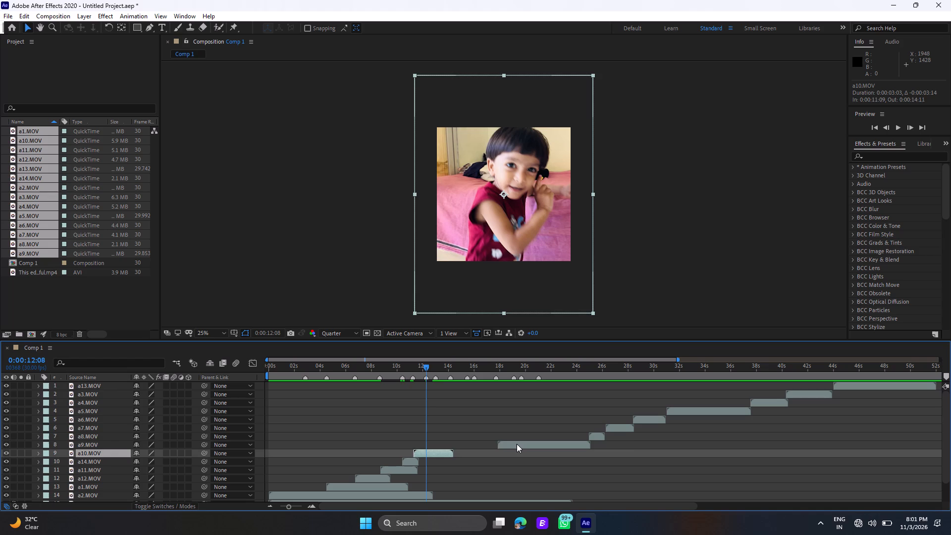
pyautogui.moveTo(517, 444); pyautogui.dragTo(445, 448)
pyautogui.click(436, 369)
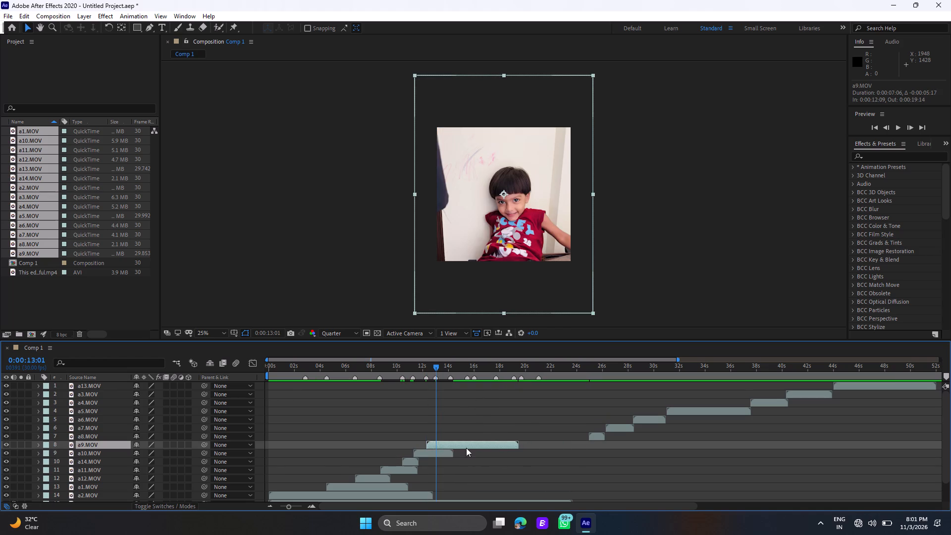
# Slide a8.MOV earlier to start at about 0:00:12:13 and place it below a9.MOV in the layer stack.
pyautogui.click(587, 366)
pyautogui.moveTo(587, 366); pyautogui.dragTo(595, 375)
pyautogui.moveTo(596, 434); pyautogui.dragTo(472, 435)
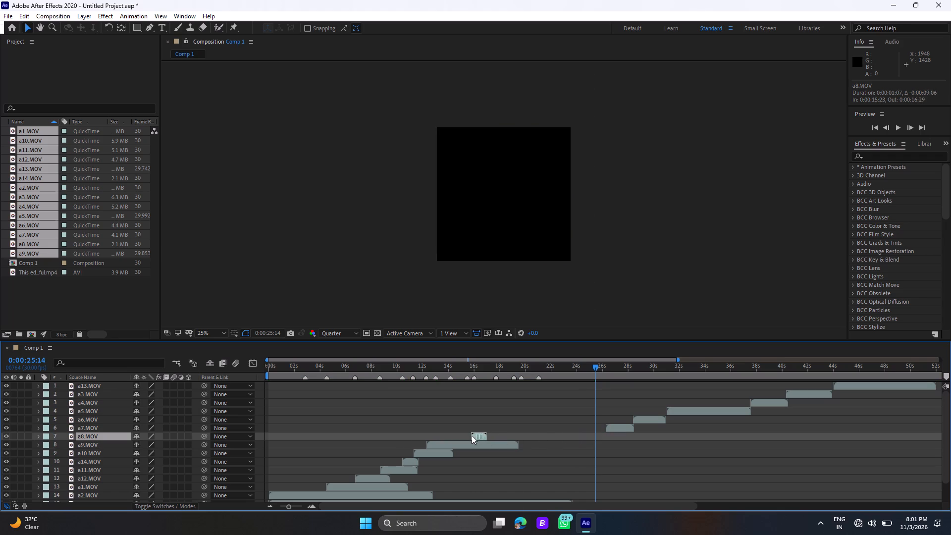
pyautogui.moveTo(472, 435); pyautogui.dragTo(435, 435)
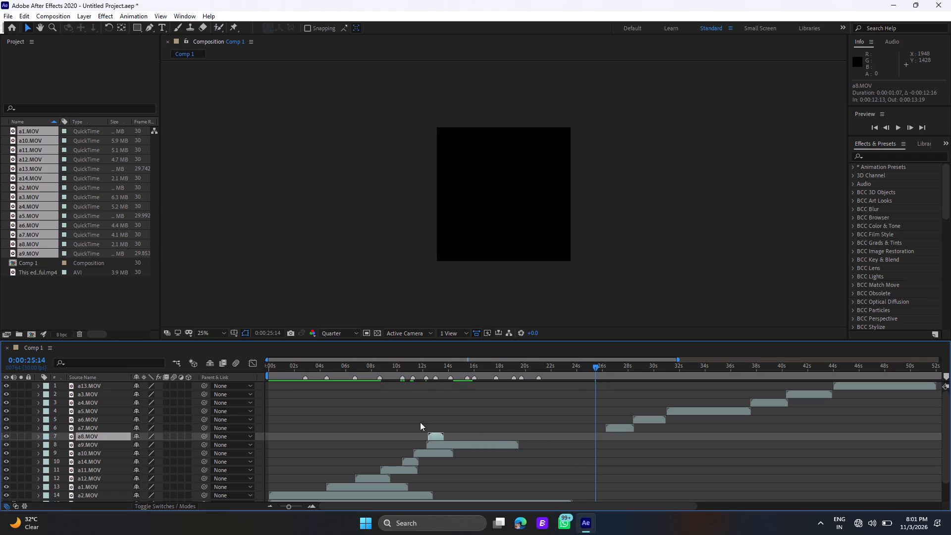
pyautogui.moveTo(121, 435); pyautogui.dragTo(120, 448)
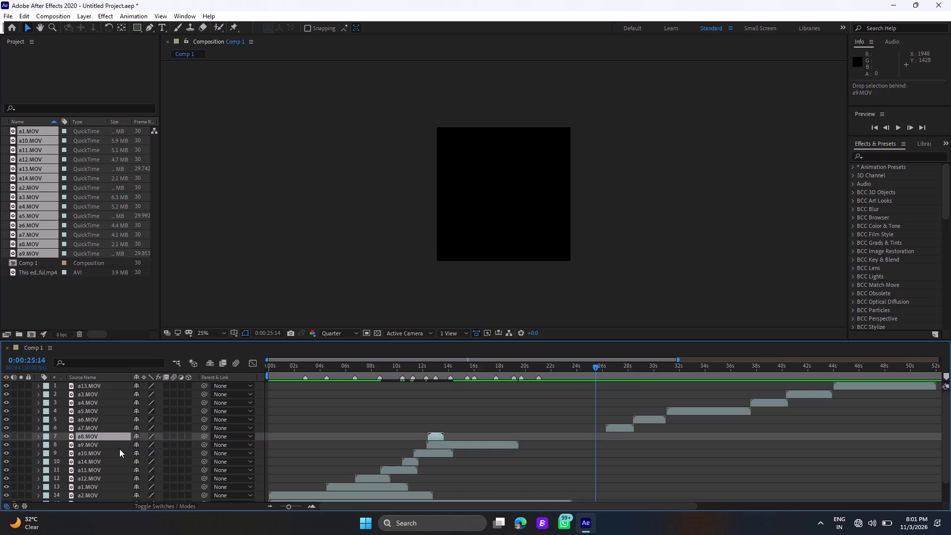
# Slide a9.MOV later to start at 0:00:13:18, right around the end of a8.MOV.
pyautogui.moveTo(443, 435); pyautogui.dragTo(460, 441)
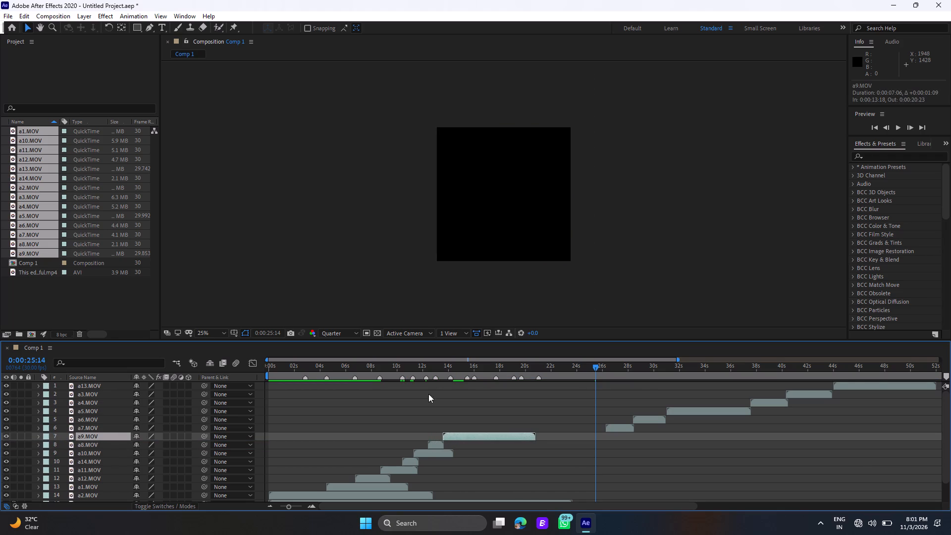
# Nudge a8.MOV earlier to start at 0:00:12:10, at the shot marker.
pyautogui.click(413, 363)
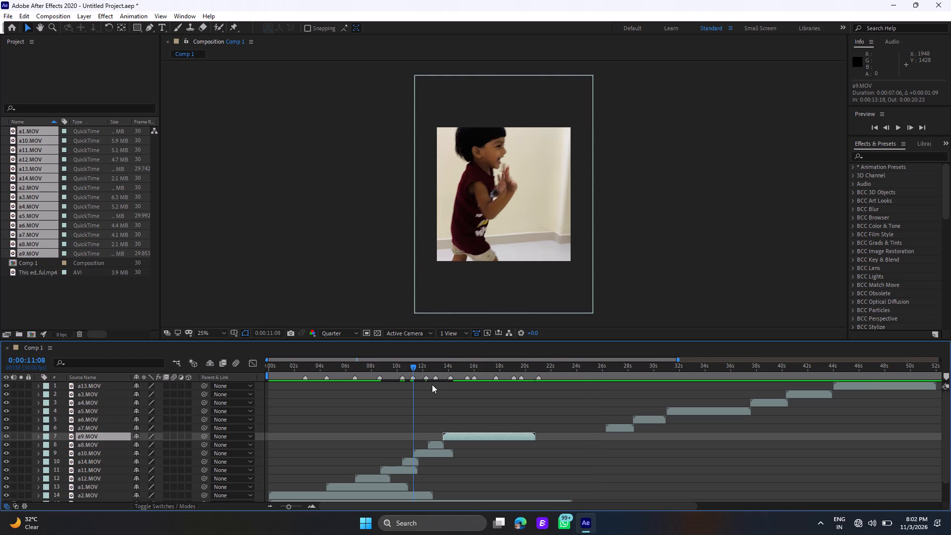
pyautogui.click(426, 366)
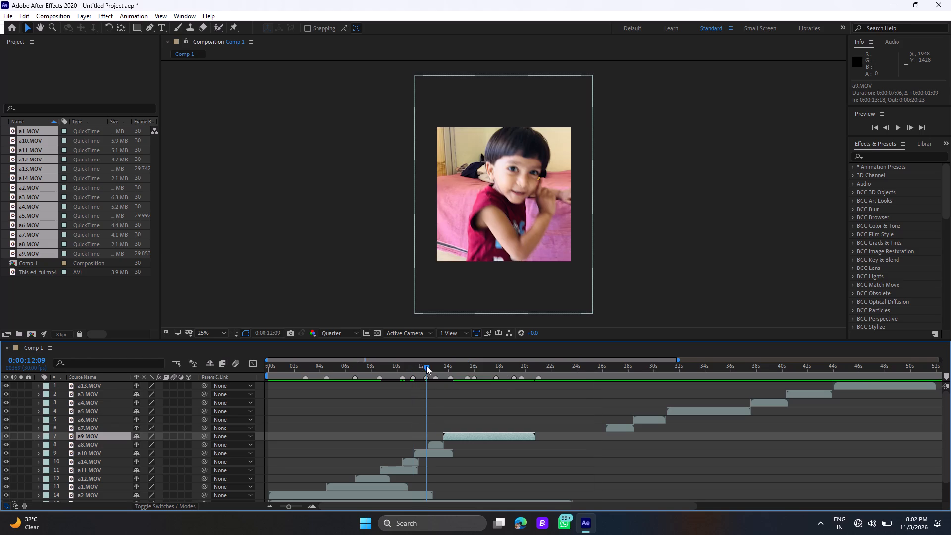
pyautogui.click(432, 445)
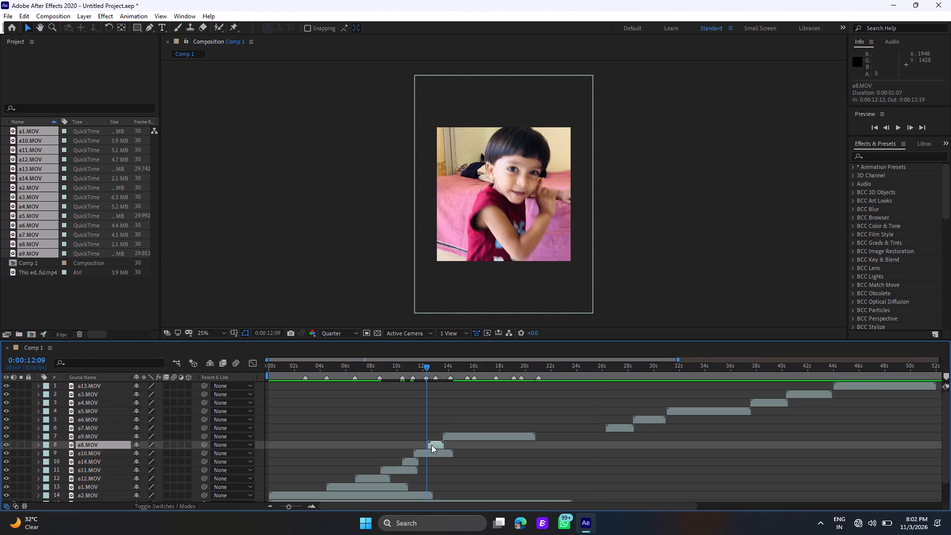
# Slide a9.MOV earlier to start at 0:00:13:02, by the shot marker near 13 seconds.
pyautogui.click(435, 367)
pyautogui.moveTo(459, 438); pyautogui.dragTo(452, 438)
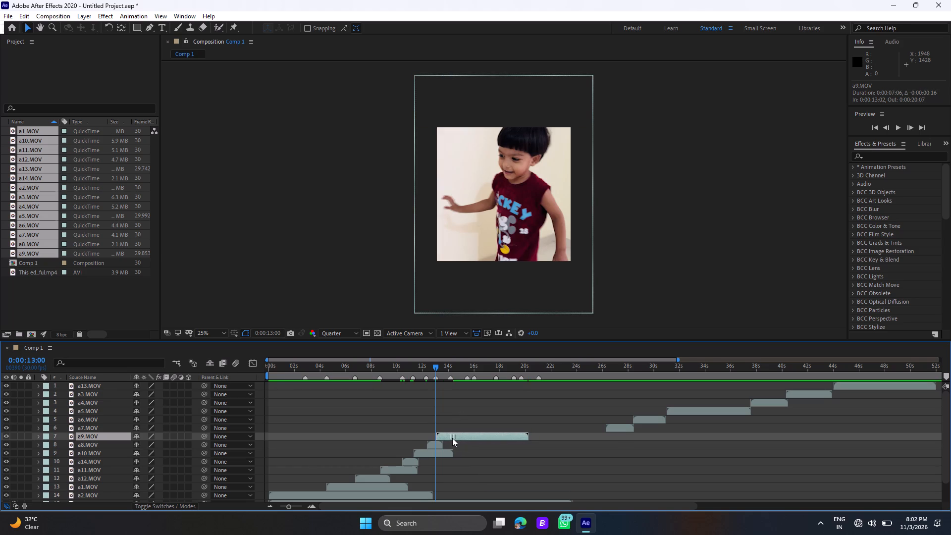
pyautogui.moveTo(452, 438); pyautogui.dragTo(452, 438)
# Slide a7.MOV earlier to start at 0:00:14:06, at the next shot marker after a9.MOV's start.
pyautogui.click(449, 366)
pyautogui.click(449, 366)
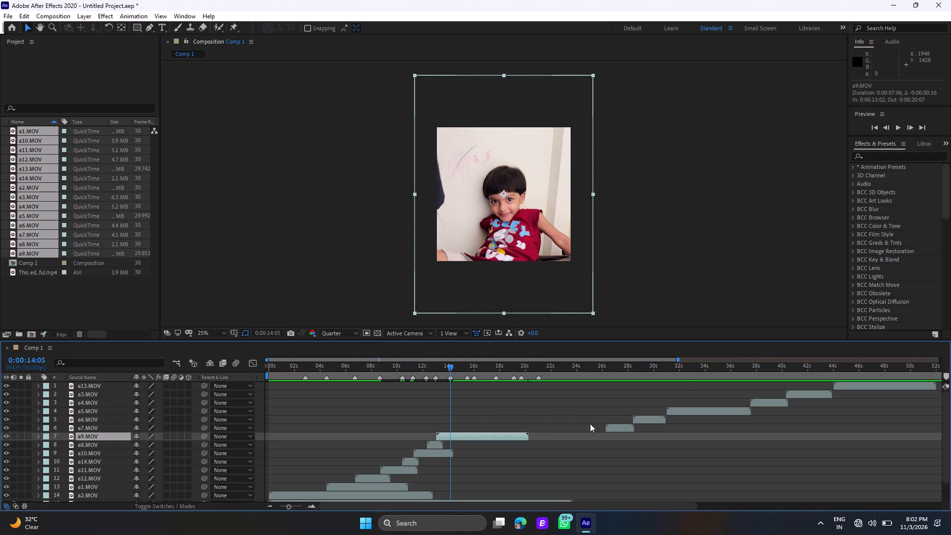
pyautogui.moveTo(615, 428); pyautogui.dragTo(462, 425)
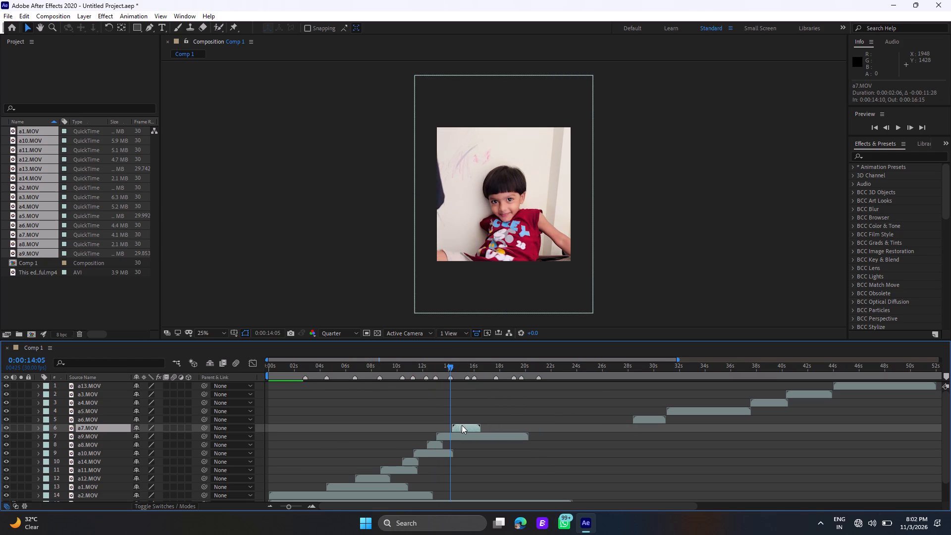
pyautogui.moveTo(462, 425); pyautogui.dragTo(460, 425)
# Slide a6.MOV earlier to start at 0:00:15:14, by the shot marker following a7.MOV's start.
pyautogui.click(468, 366)
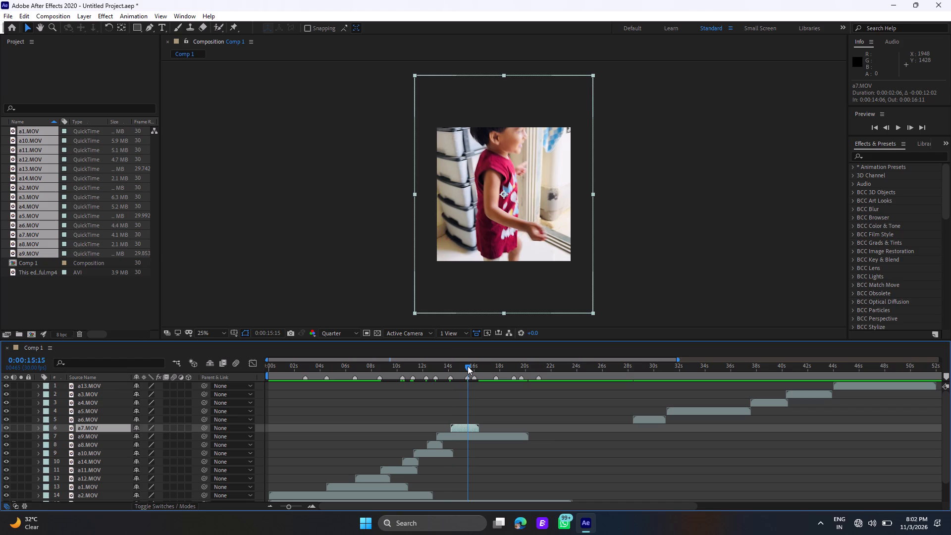
pyautogui.moveTo(640, 419); pyautogui.dragTo(551, 421)
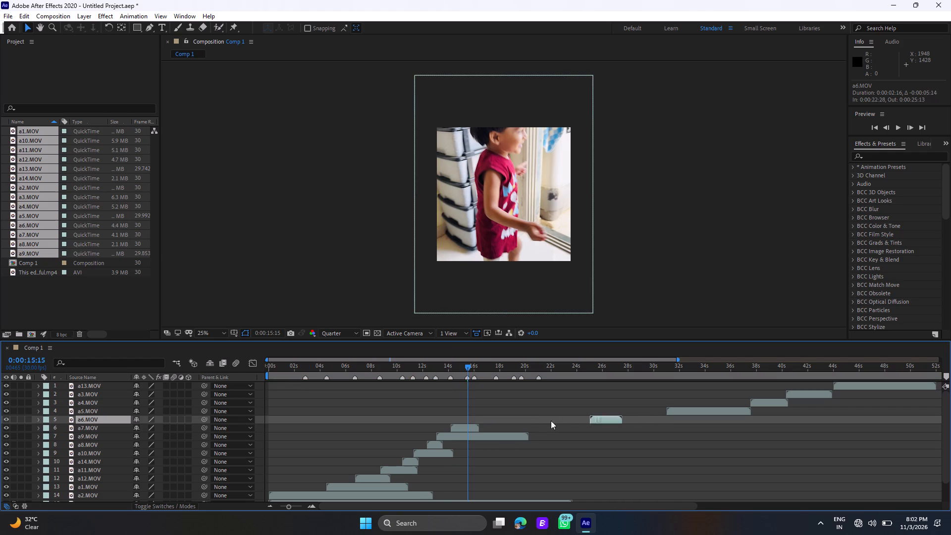
pyautogui.moveTo(551, 421); pyautogui.dragTo(475, 422)
pyautogui.click(475, 422)
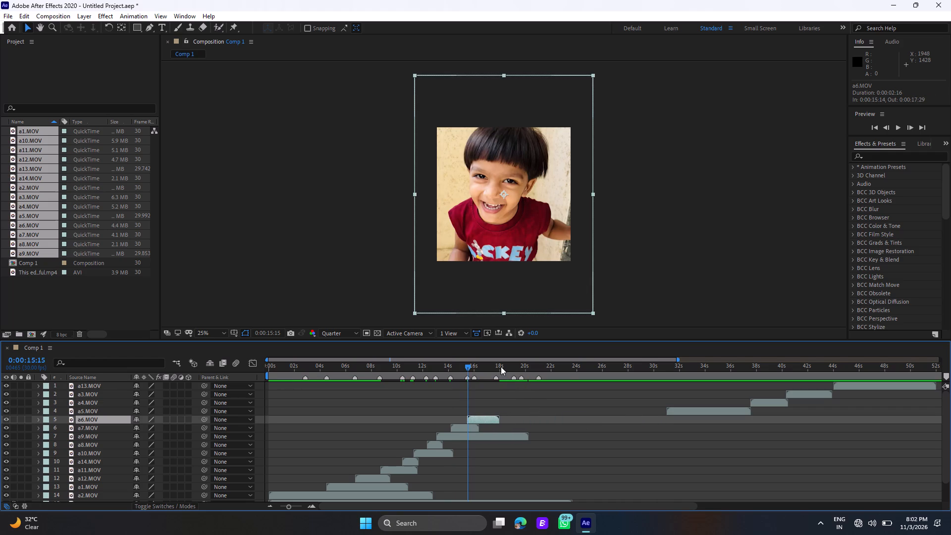
# Slide a5.MOV earlier to start at 0:00:16:01, by the shot marker just after a6.MOV's start.
pyautogui.click(474, 369)
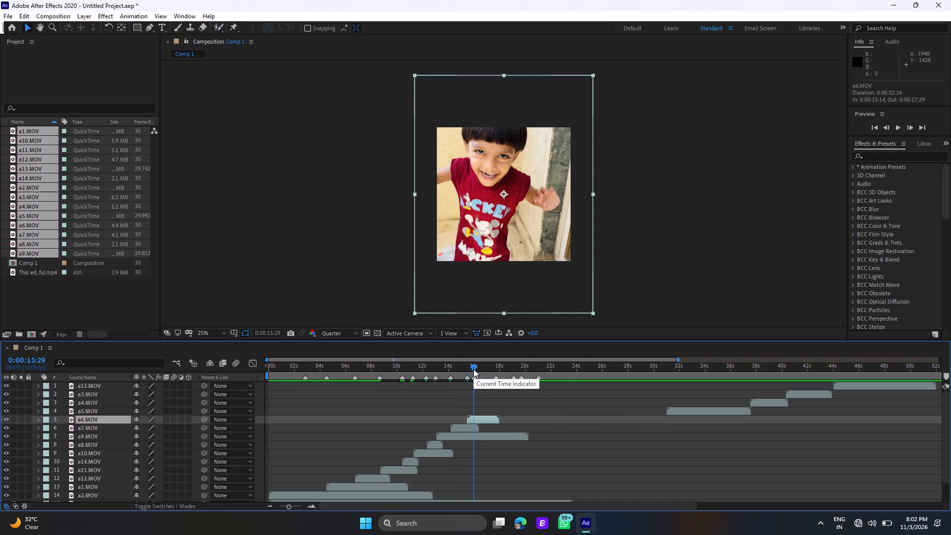
pyautogui.click(474, 369)
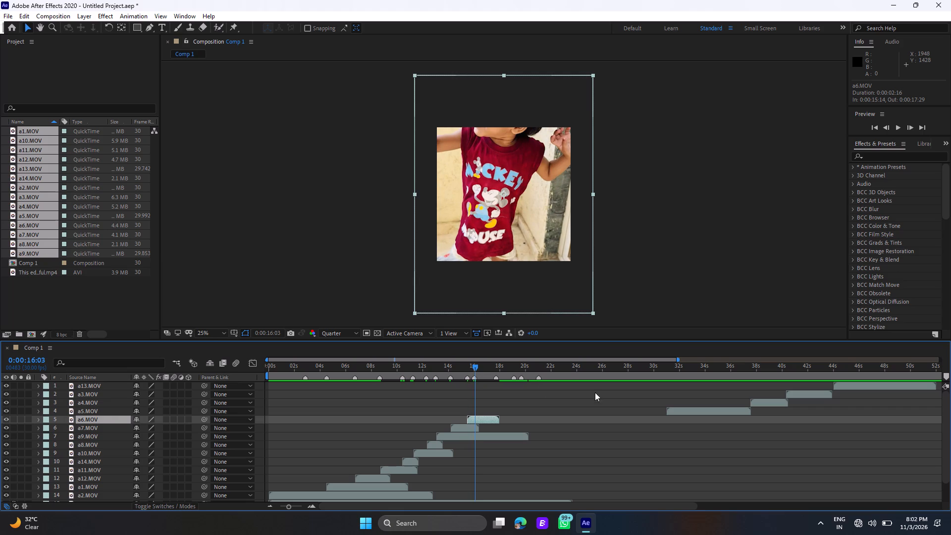
pyautogui.moveTo(682, 411); pyautogui.dragTo(508, 409)
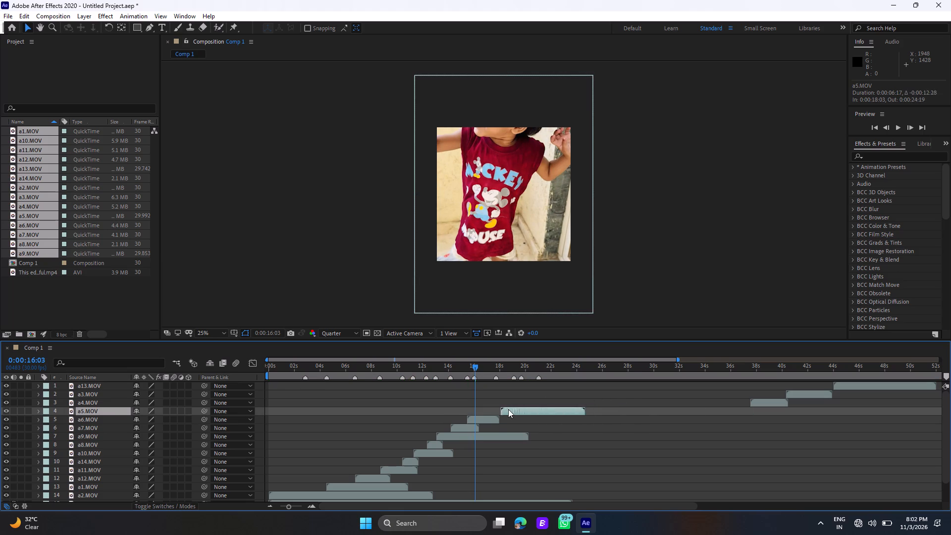
pyautogui.moveTo(508, 409); pyautogui.dragTo(489, 408)
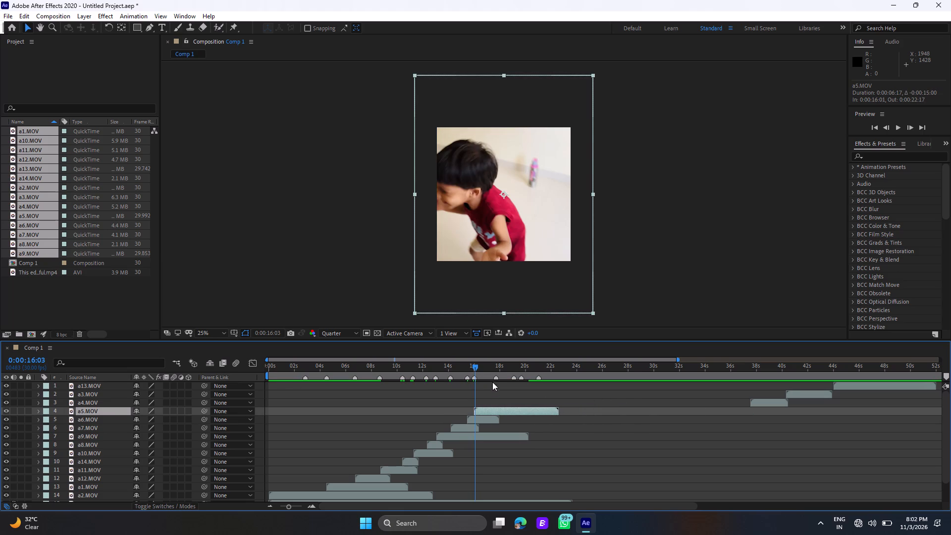
# Slide a4.MOV earlier to start at 0:00:17:22, at the shot marker following a5.MOV's start.
pyautogui.click(495, 368)
pyautogui.click(495, 368)
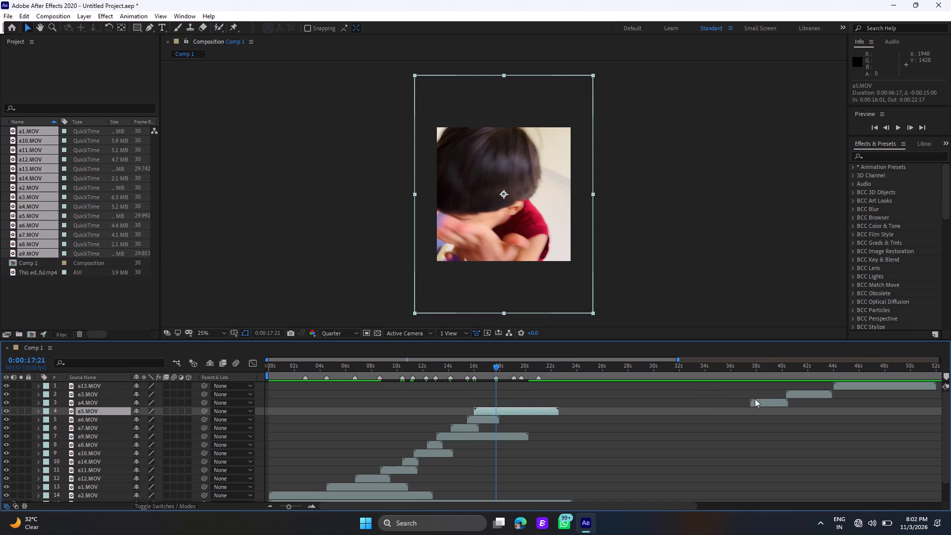
pyautogui.moveTo(772, 401); pyautogui.dragTo(514, 400)
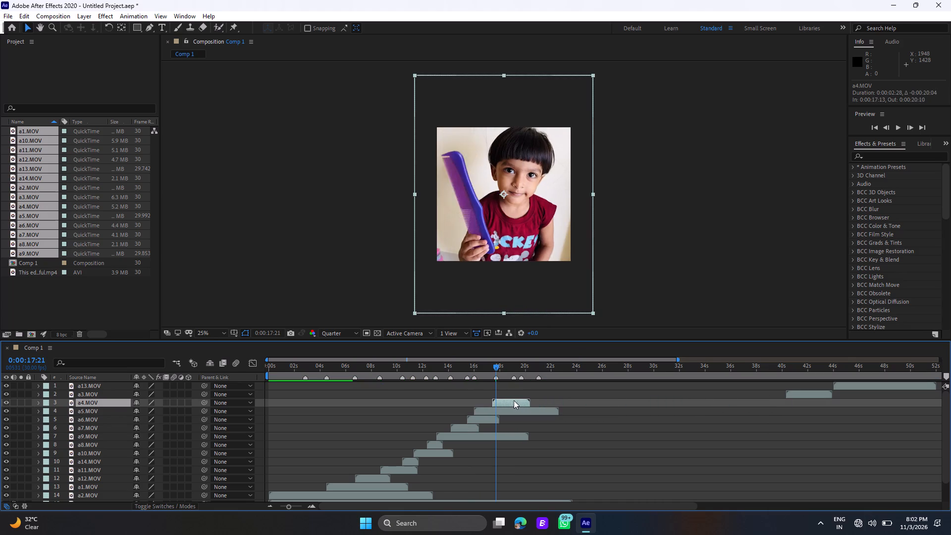
pyautogui.moveTo(514, 400); pyautogui.dragTo(518, 402)
# Slide a3.MOV earlier to start at the 0:00:19:03 shot marker, overlapping a4.MOV.
pyautogui.click(514, 368)
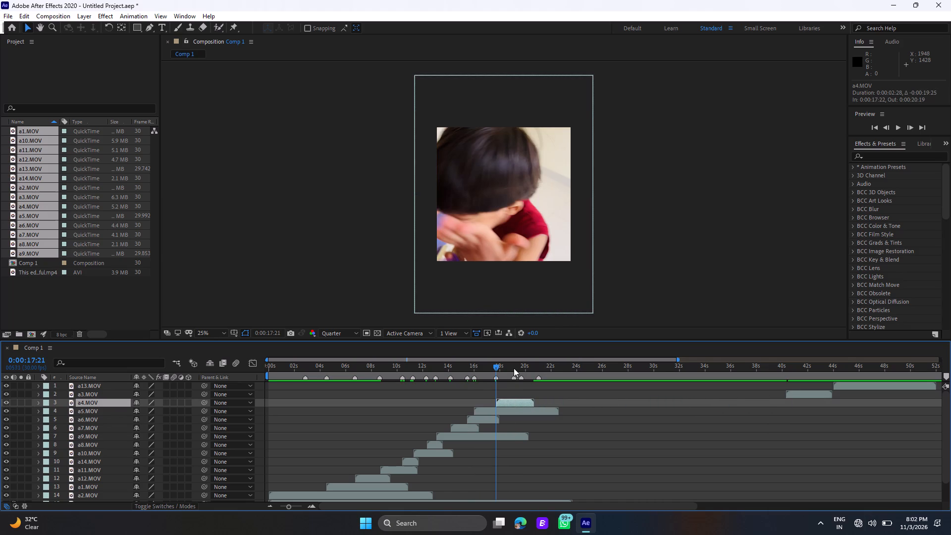
pyautogui.moveTo(798, 391); pyautogui.dragTo(525, 396)
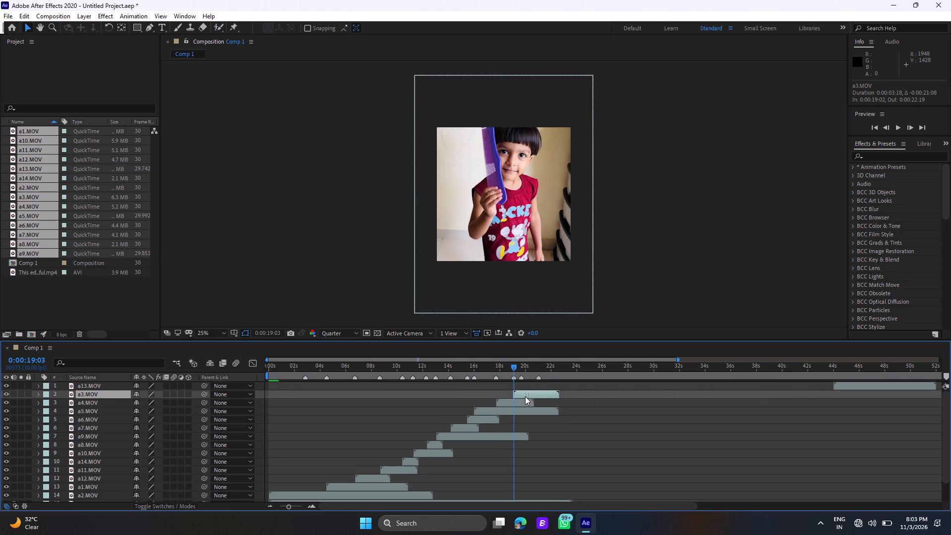
pyautogui.moveTo(525, 396); pyautogui.dragTo(526, 397)
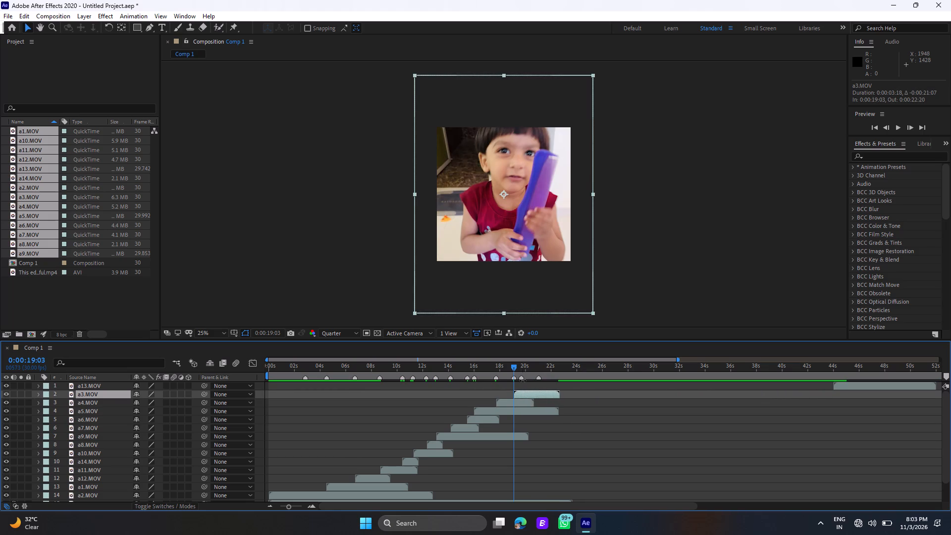
# Slide a13.MOV earlier to start at 0:00:19:20, by the shot marker following a3.MOV's start.
pyautogui.doubleClick(521, 366)
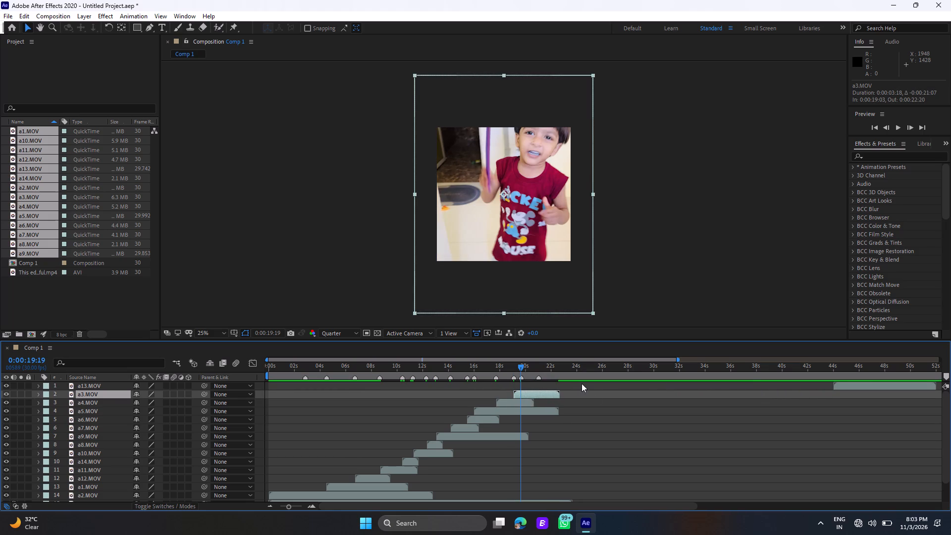
pyautogui.moveTo(869, 385); pyautogui.dragTo(557, 390)
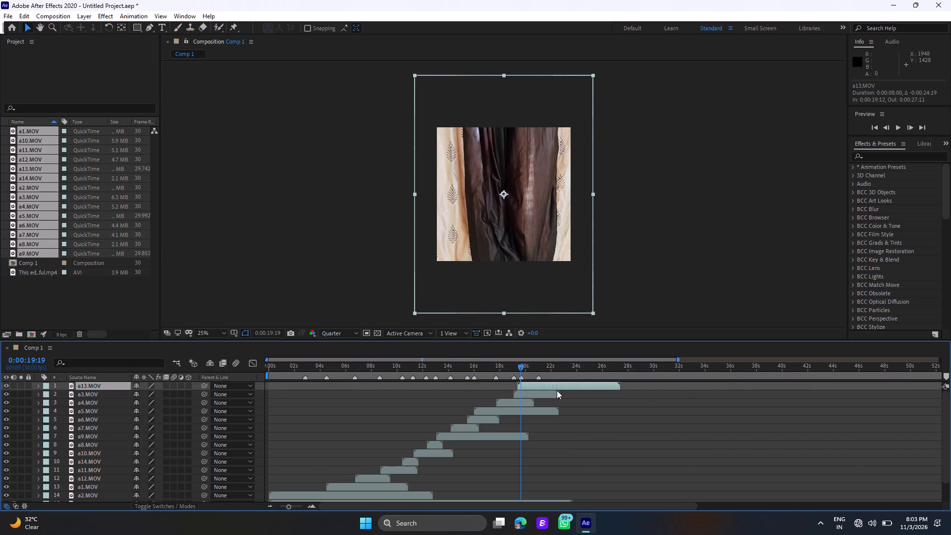
pyautogui.moveTo(557, 390); pyautogui.dragTo(557, 390)
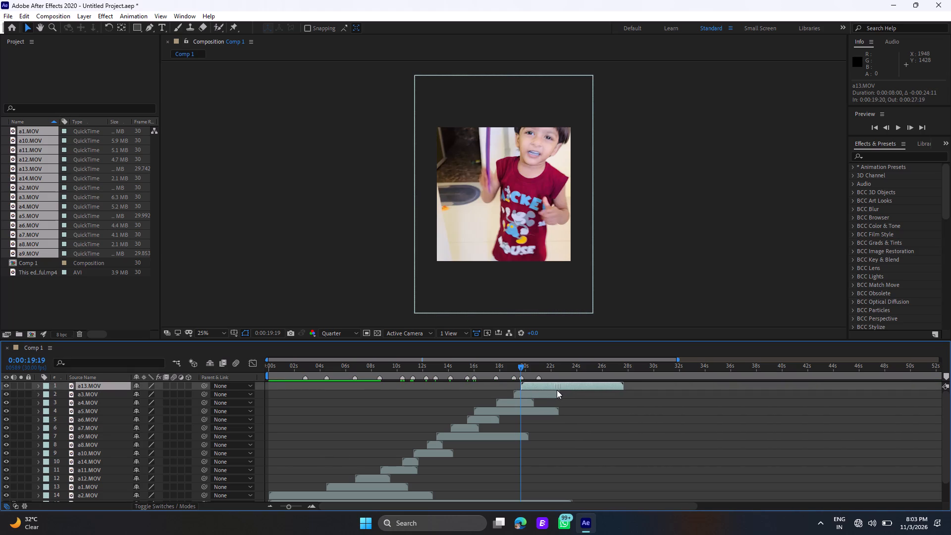
pyautogui.moveTo(557, 390); pyautogui.dragTo(557, 390)
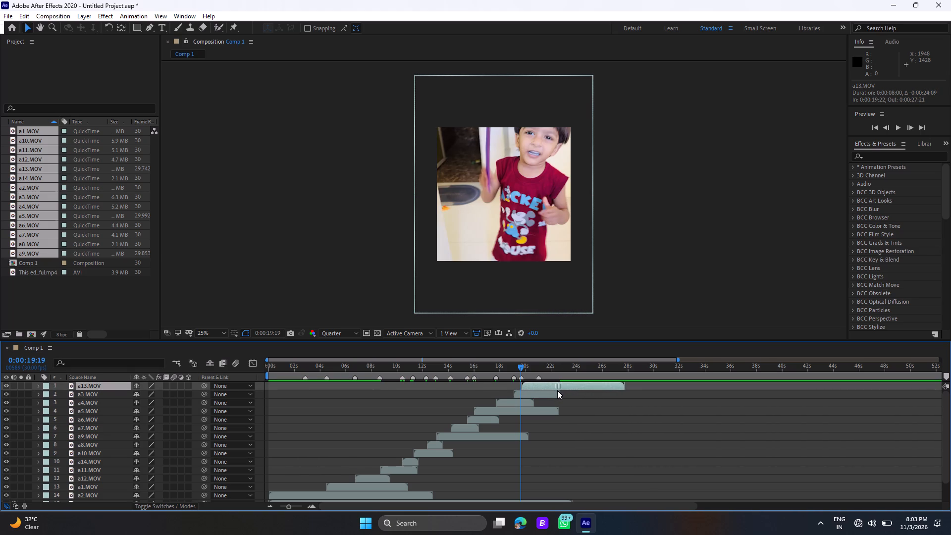
pyautogui.moveTo(557, 390); pyautogui.dragTo(557, 390)
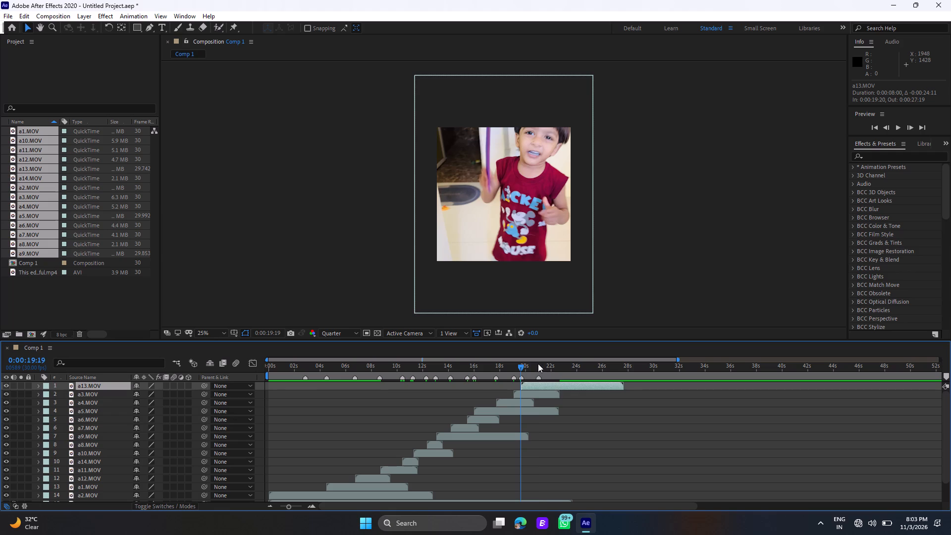
# Review the arranged clips against the shot markers by scrubbing through the comp, finishing at 0:00:00:00.
pyautogui.click(538, 364)
pyautogui.click(538, 364)
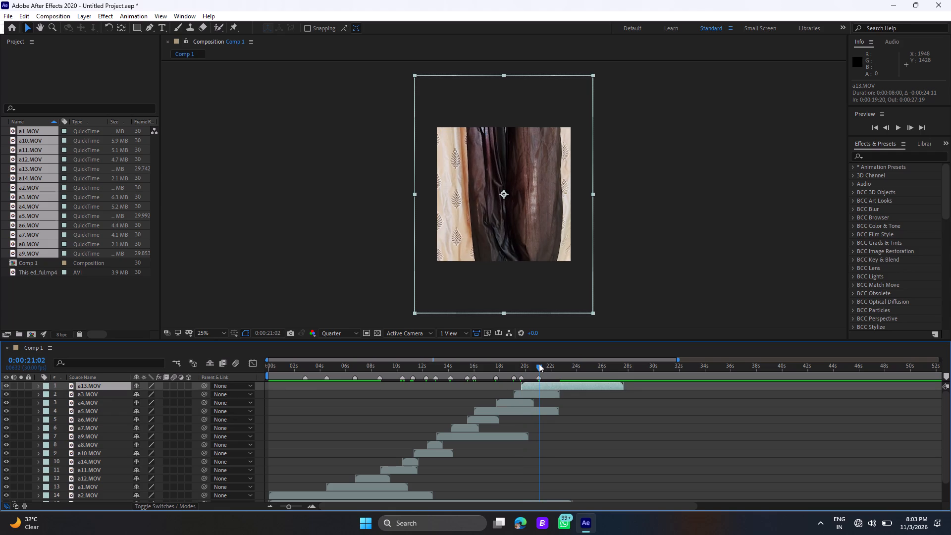
pyautogui.scroll(1, 585, 477)
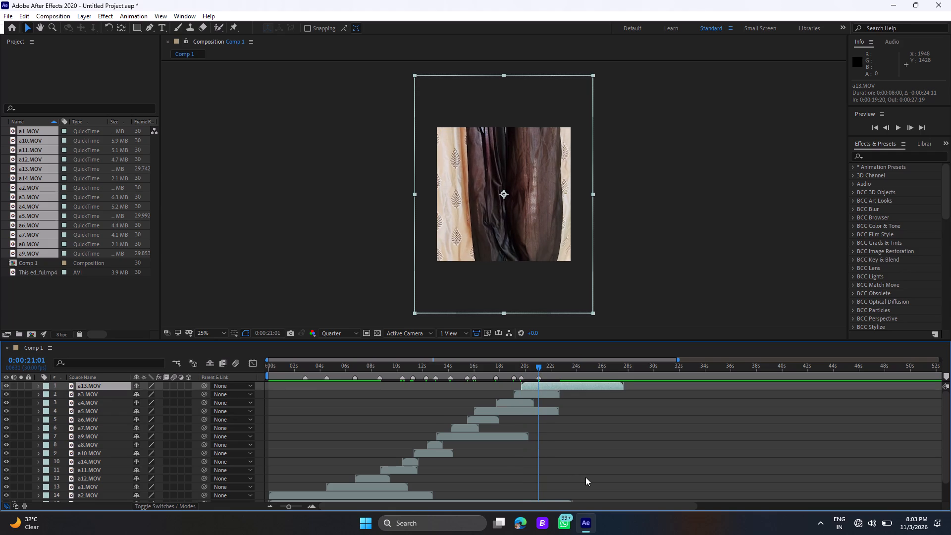
pyautogui.scroll(-3, 585, 477)
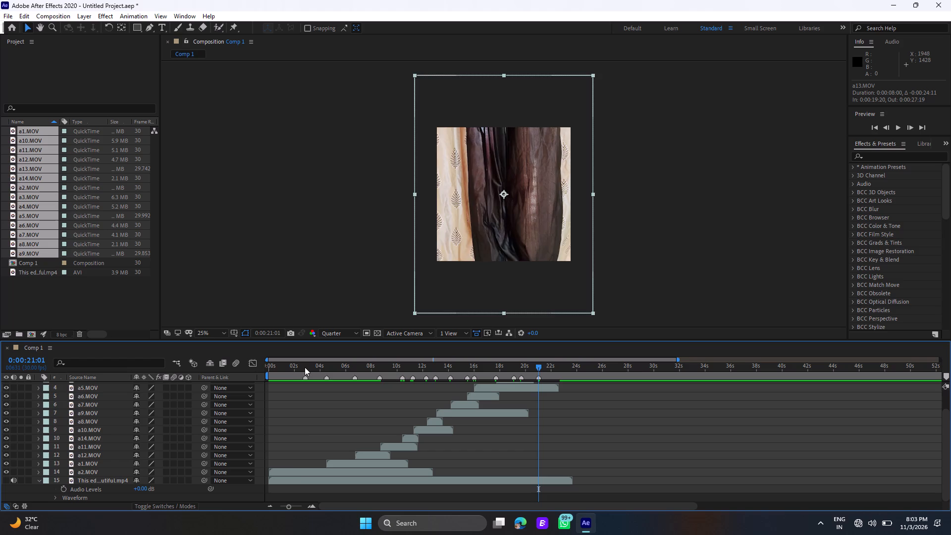
pyautogui.click(306, 367)
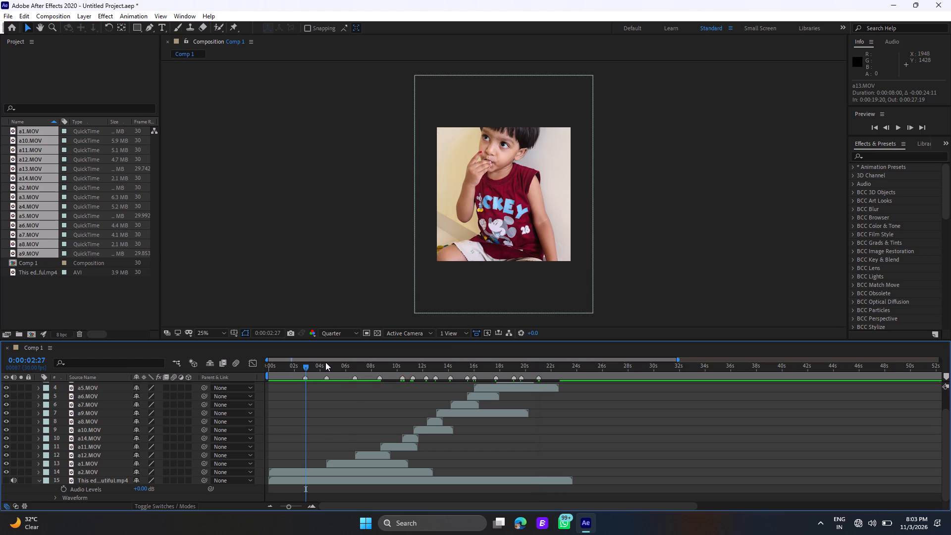
pyautogui.click(325, 362)
pyautogui.click(325, 362)
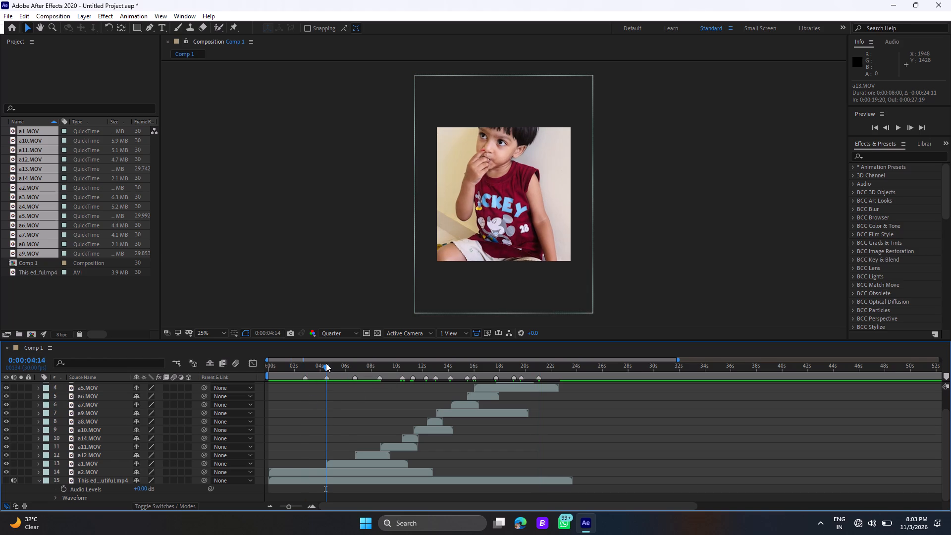
pyautogui.click(350, 460)
pyautogui.click(369, 371)
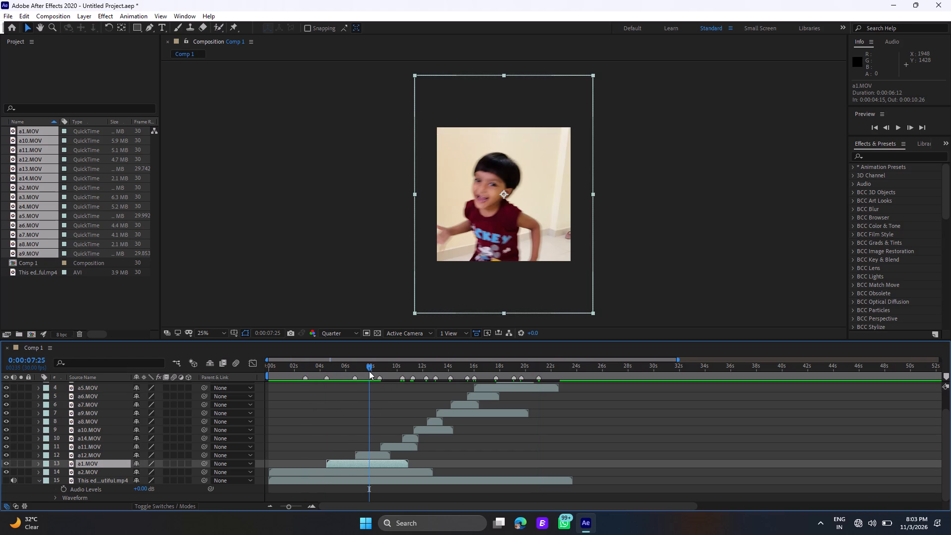
pyautogui.moveTo(369, 371); pyautogui.dragTo(403, 399)
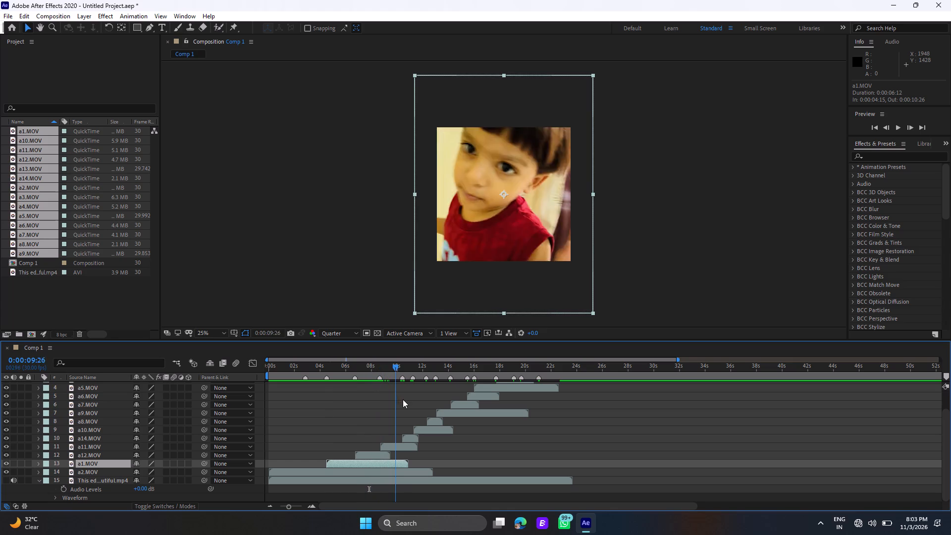
pyautogui.moveTo(403, 399); pyautogui.dragTo(440, 412)
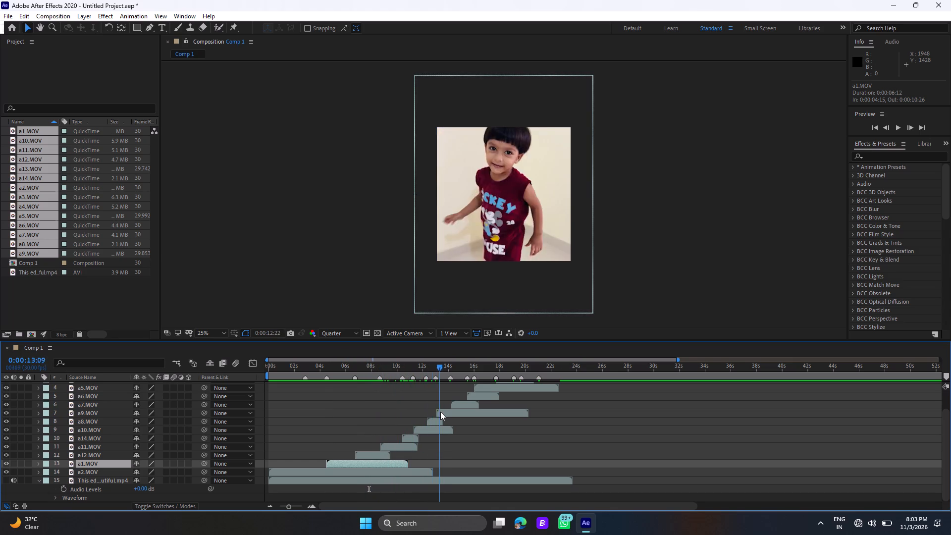
pyautogui.moveTo(440, 412); pyautogui.dragTo(427, 410)
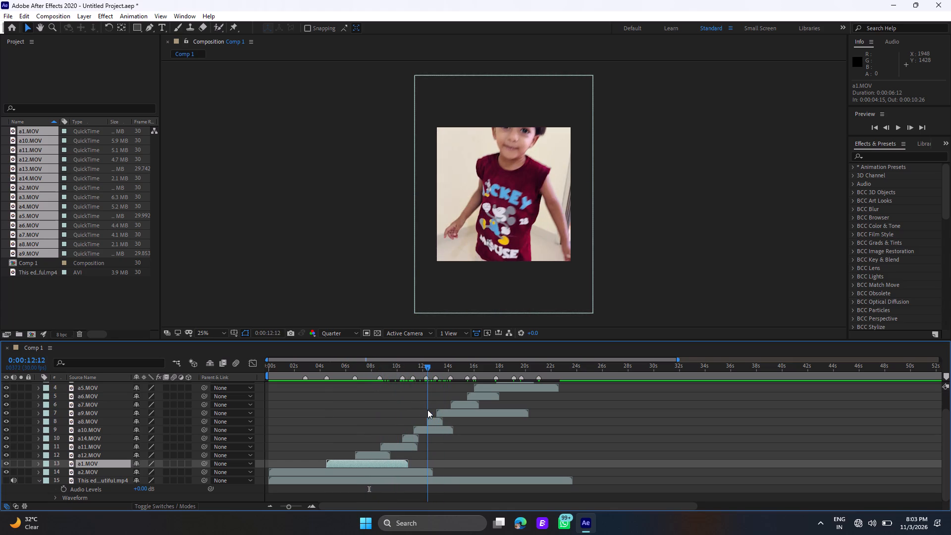
pyautogui.moveTo(427, 410); pyautogui.dragTo(446, 421)
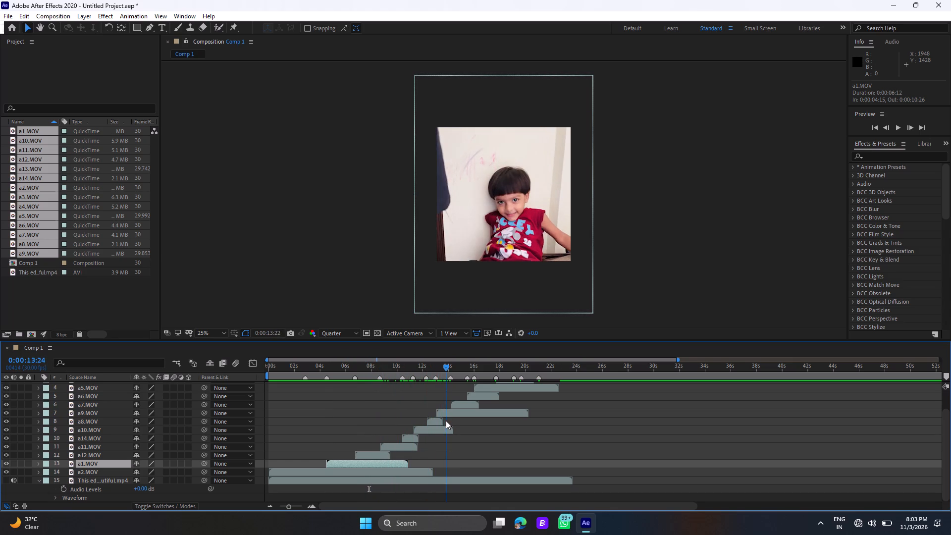
pyautogui.moveTo(446, 421); pyautogui.dragTo(415, 415)
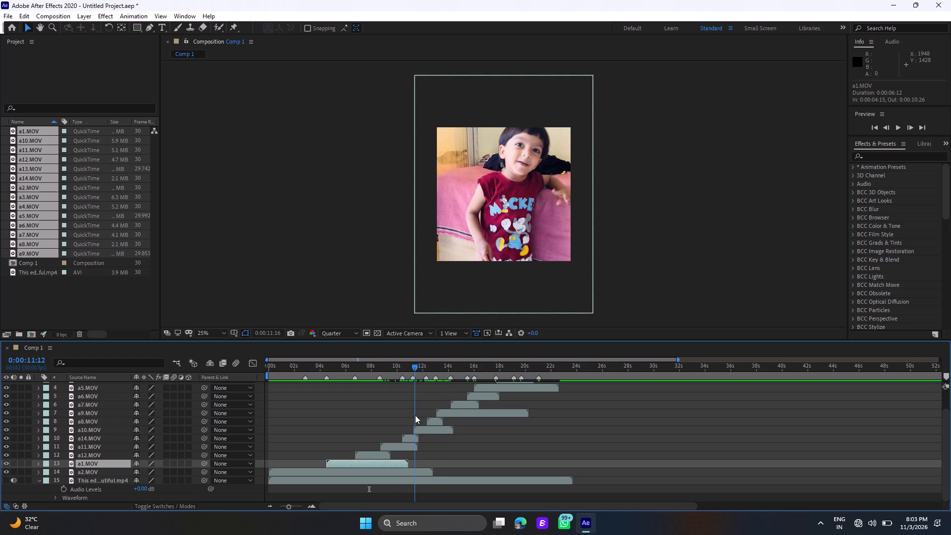
pyautogui.moveTo(415, 415); pyautogui.dragTo(320, 419)
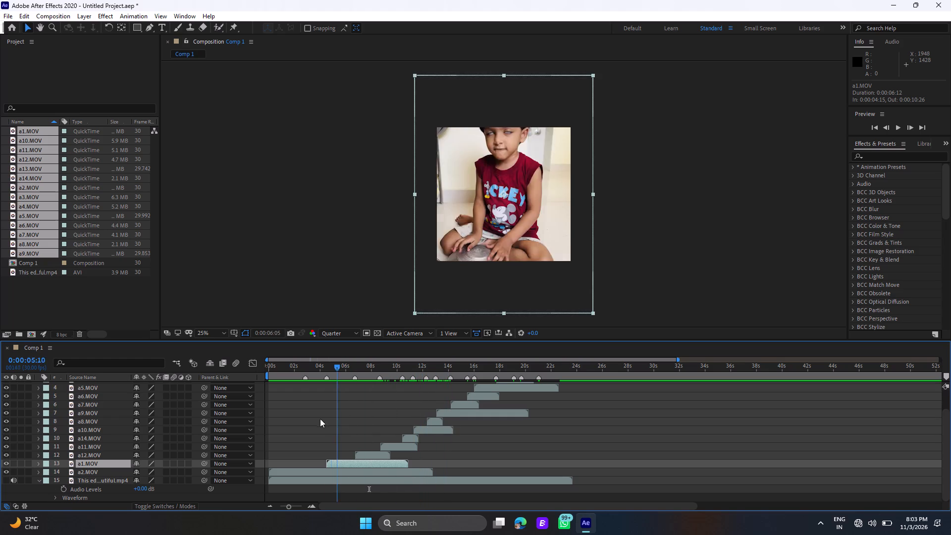
pyautogui.moveTo(320, 419); pyautogui.dragTo(267, 411)
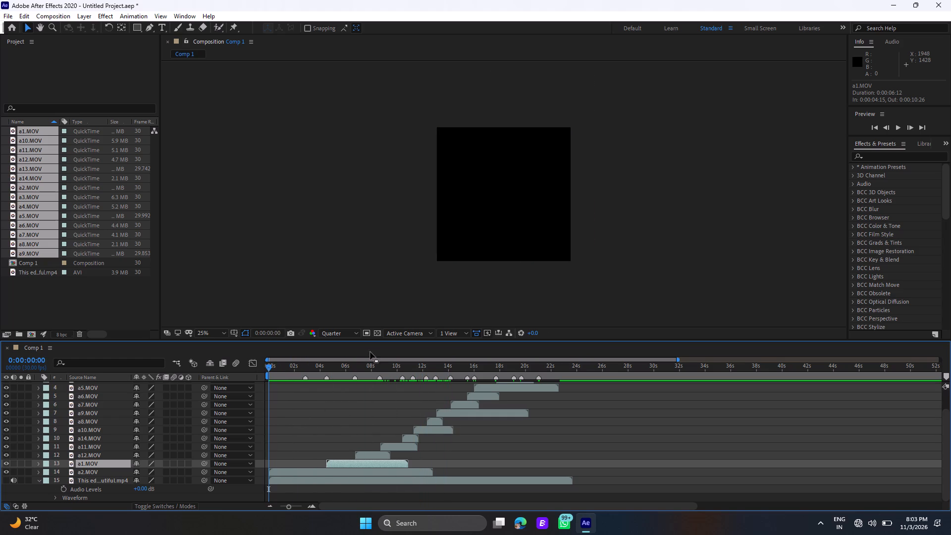
# Split a2.MOV at the 0:00:04:15 shot marker, where a1.MOV starts, and delete the part after the cut.
pyautogui.doubleClick(303, 362)
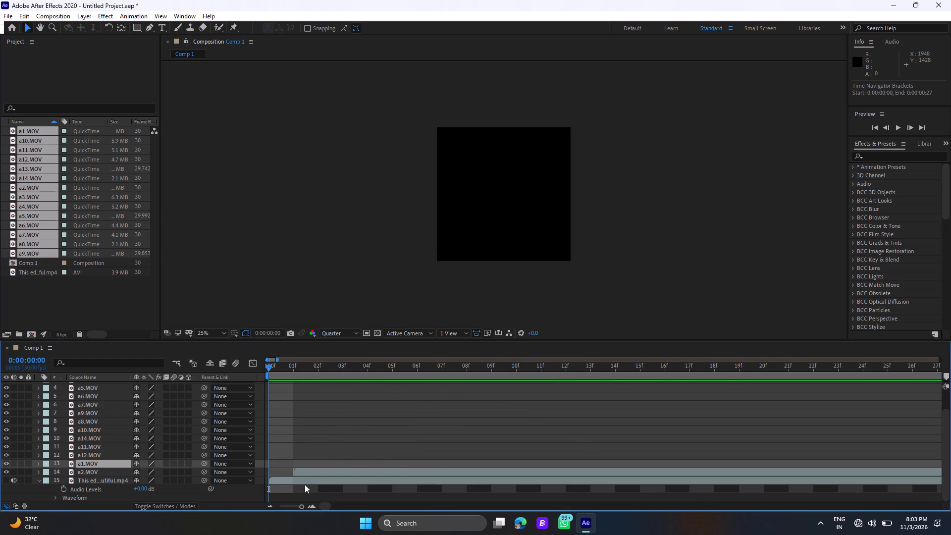
pyautogui.click(296, 504)
pyautogui.moveTo(296, 504); pyautogui.dragTo(293, 507)
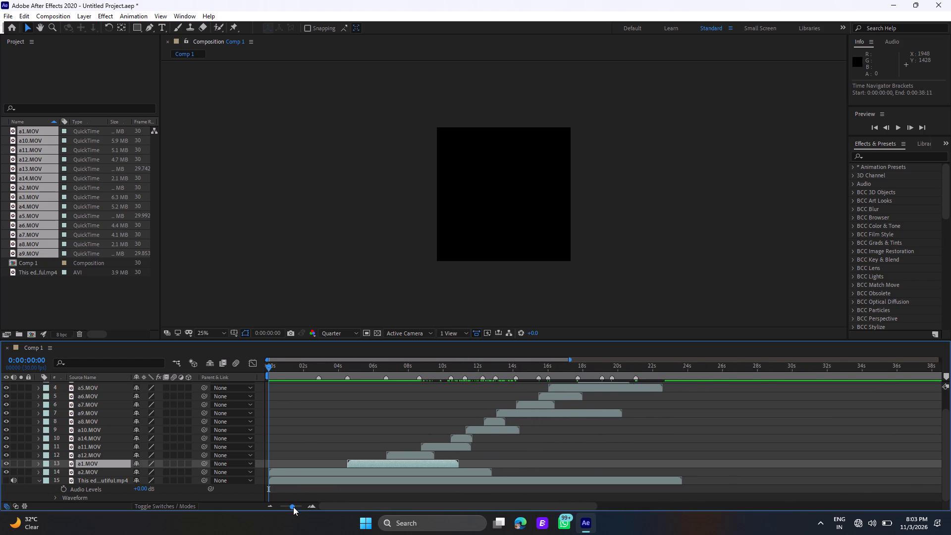
pyautogui.moveTo(293, 507); pyautogui.dragTo(298, 510)
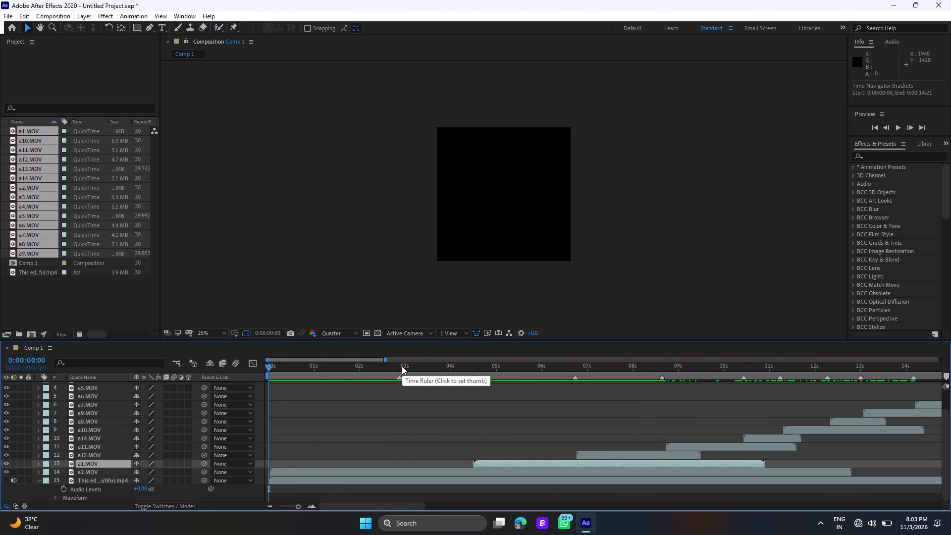
pyautogui.click(401, 365)
pyautogui.click(401, 365)
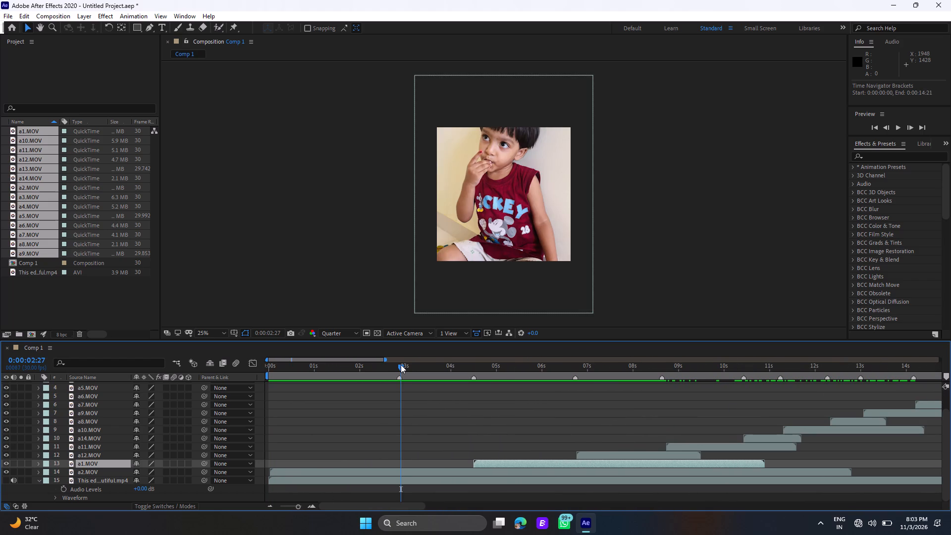
pyautogui.click(472, 362)
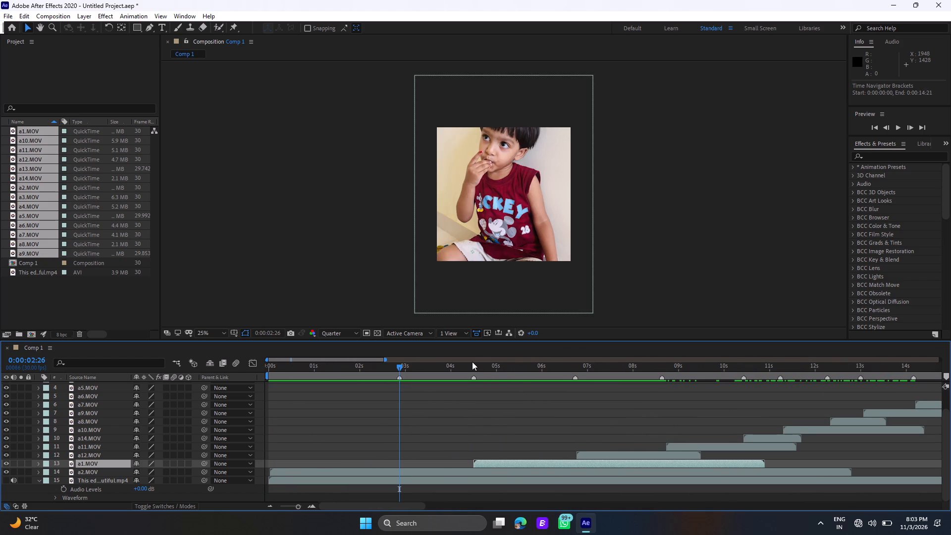
pyautogui.click(474, 366)
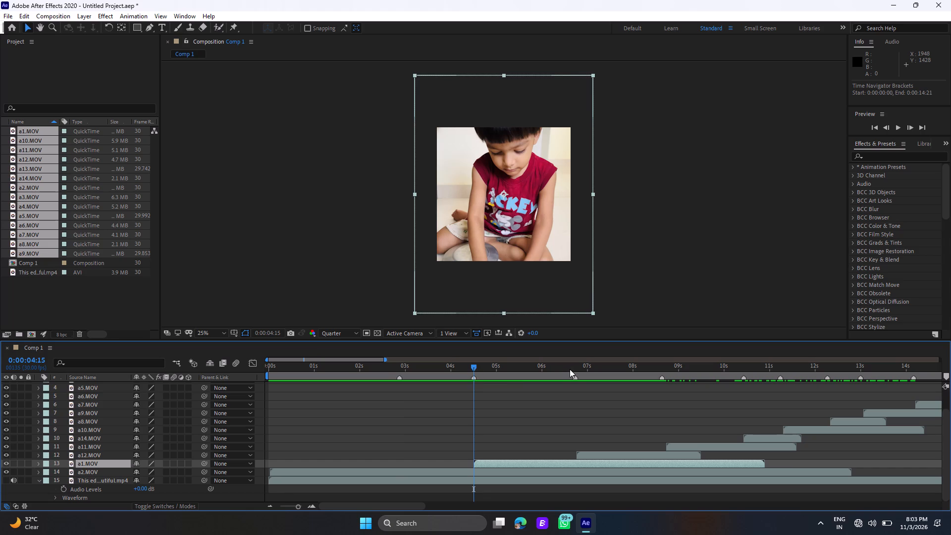
pyautogui.click(517, 471)
pyautogui.hotkey('ctrl', 'shift', 'd')
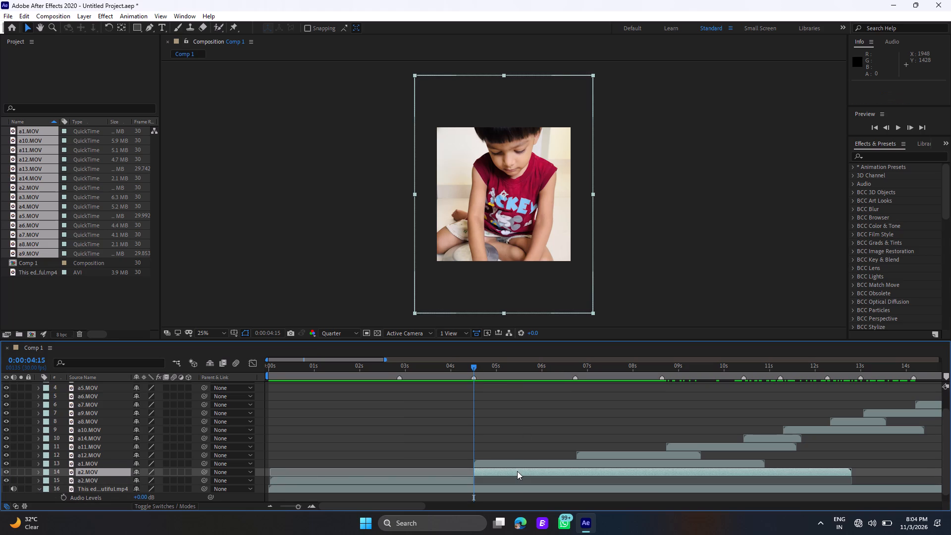
pyautogui.press('Delete')
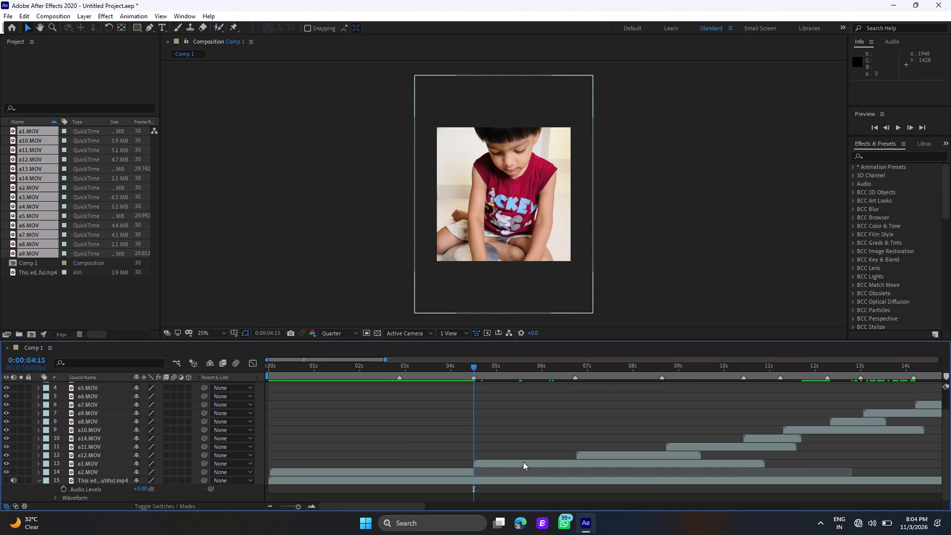
# Slide a12.MOV one frame earlier to start at the 0:00:06:22 shot marker, keeping the Comp 1 view open.
pyautogui.click(577, 364)
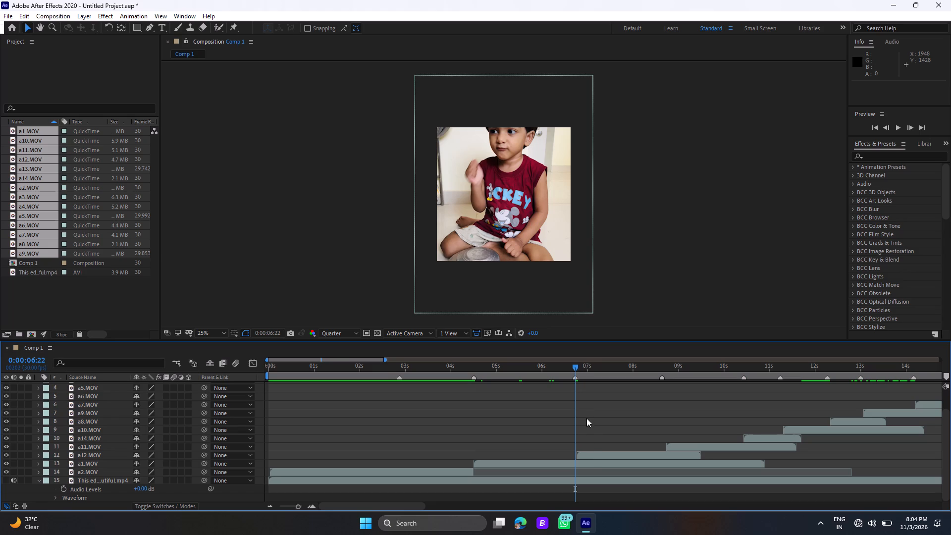
pyautogui.tripleClick(590, 453)
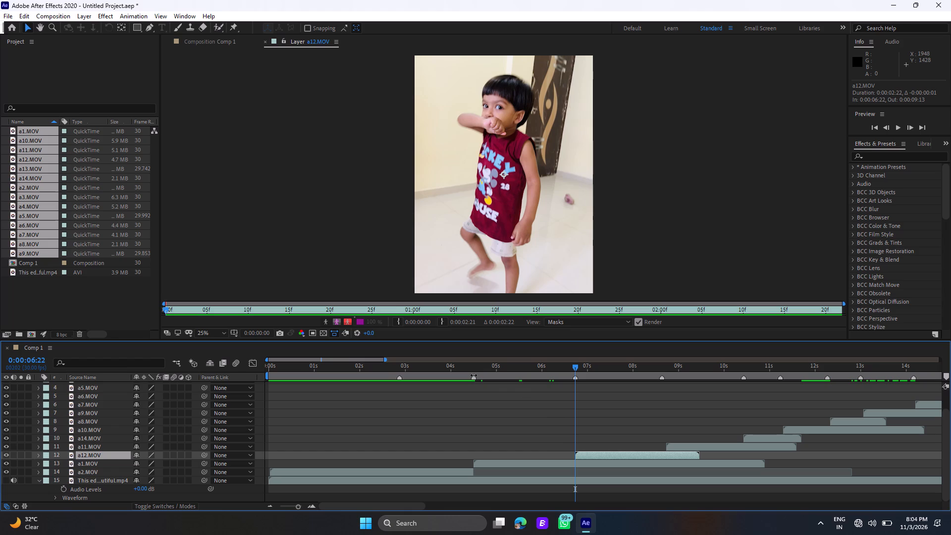
pyautogui.click(192, 42)
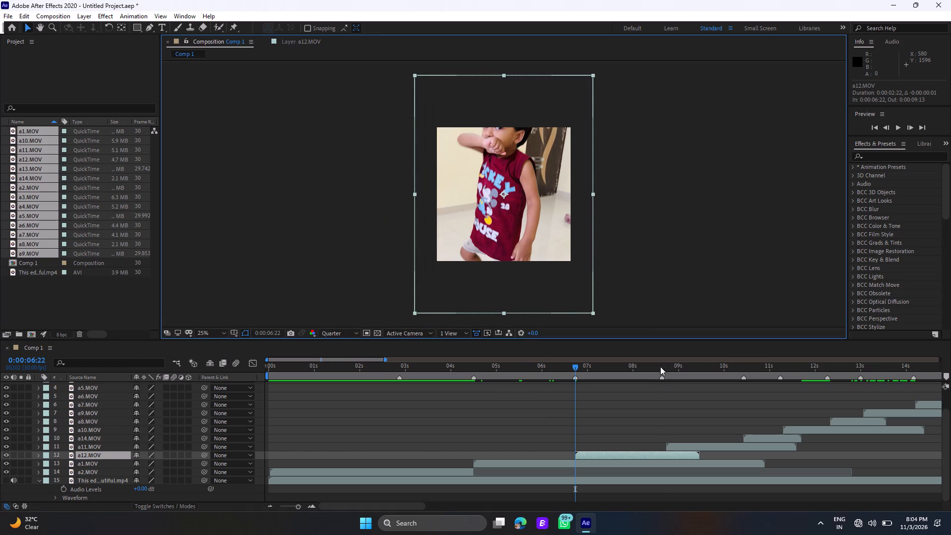
# Slide a11.MOV three frames earlier to start at the 0:00:08:19 shot marker.
pyautogui.doubleClick(663, 362)
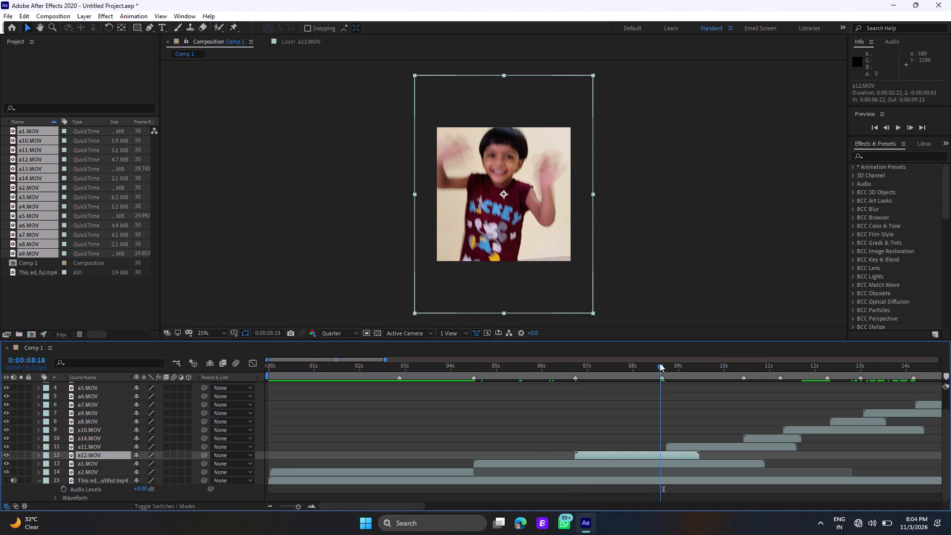
pyautogui.click(672, 447)
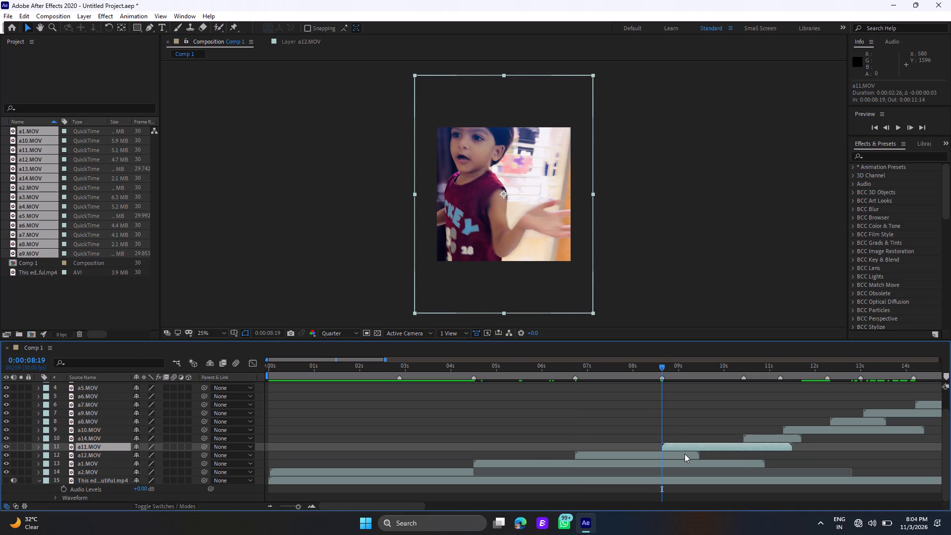
# Split a1.MOV at the 0:00:06:22 shot marker, where a12.MOV starts, and delete the part after the cut.
pyautogui.click(678, 463)
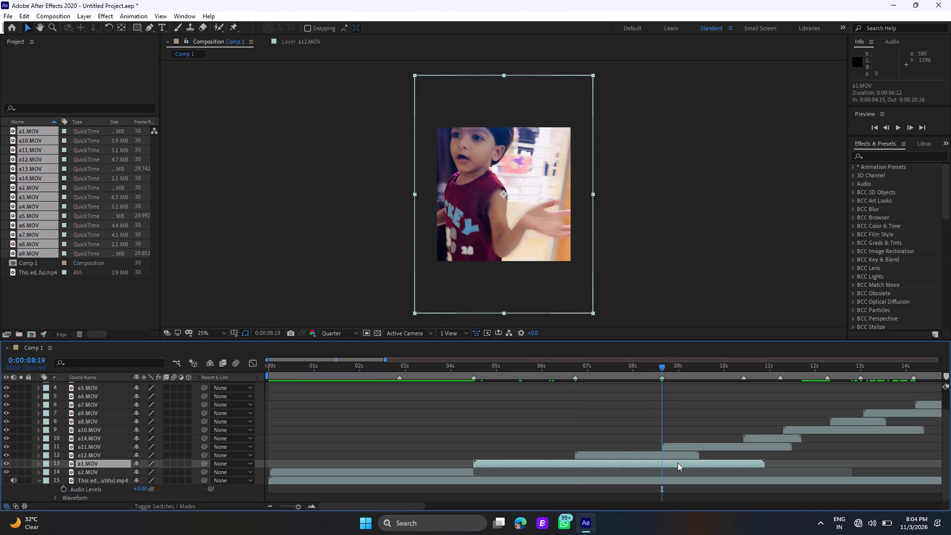
pyautogui.click(574, 366)
pyautogui.click(574, 366)
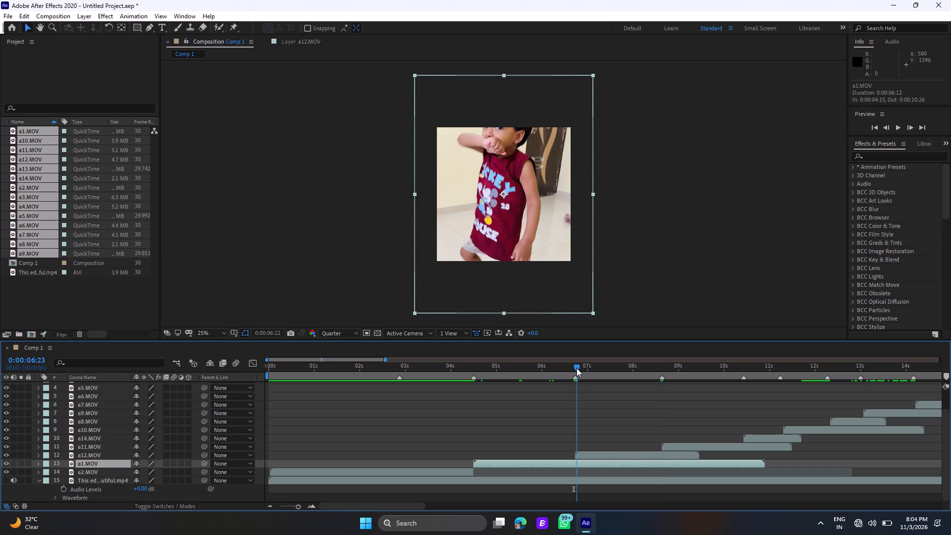
pyautogui.click(582, 462)
pyautogui.hotkey('ctrl', 'd')
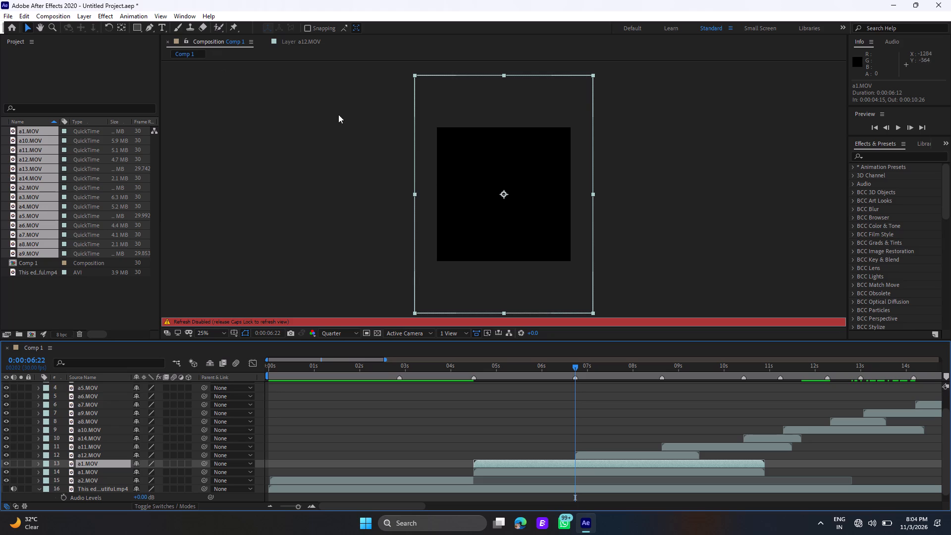
pyautogui.hotkey('ctrl', 'z')
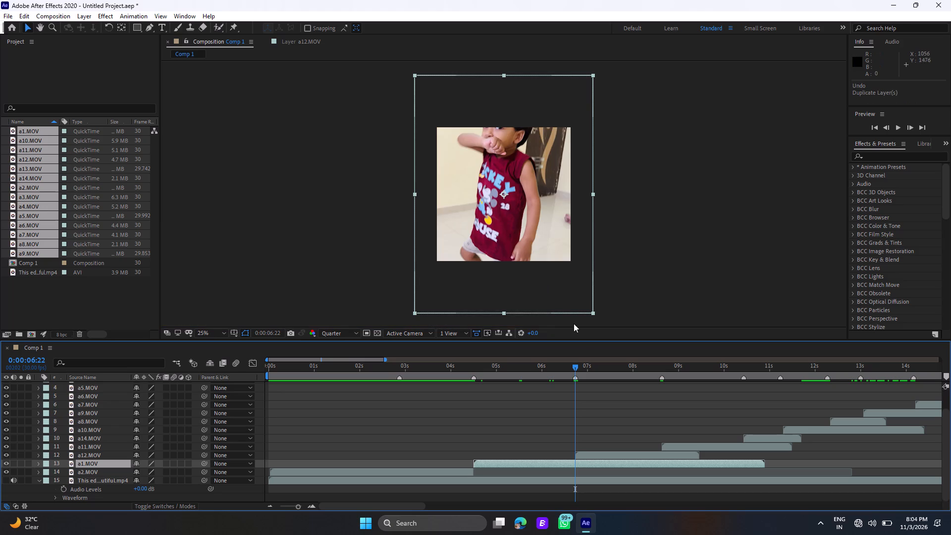
pyautogui.click(605, 474)
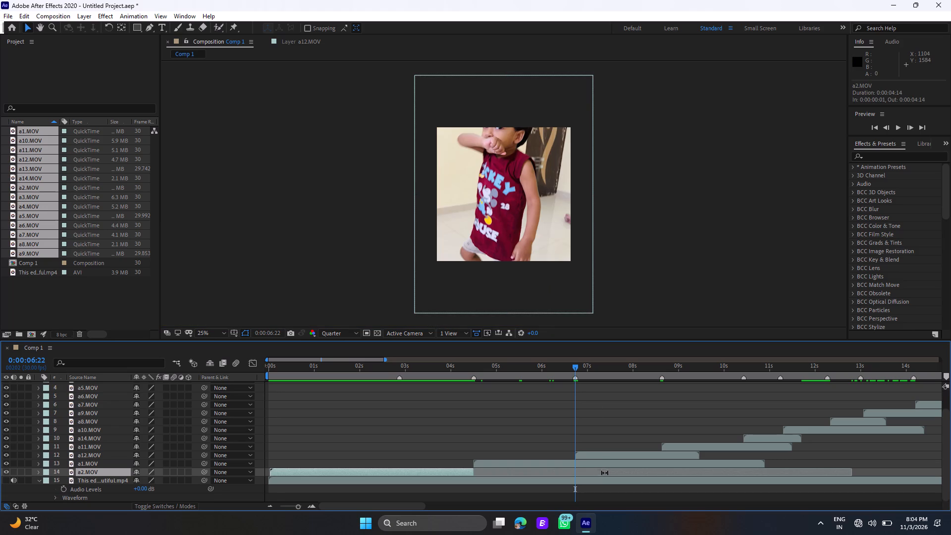
pyautogui.click(474, 421)
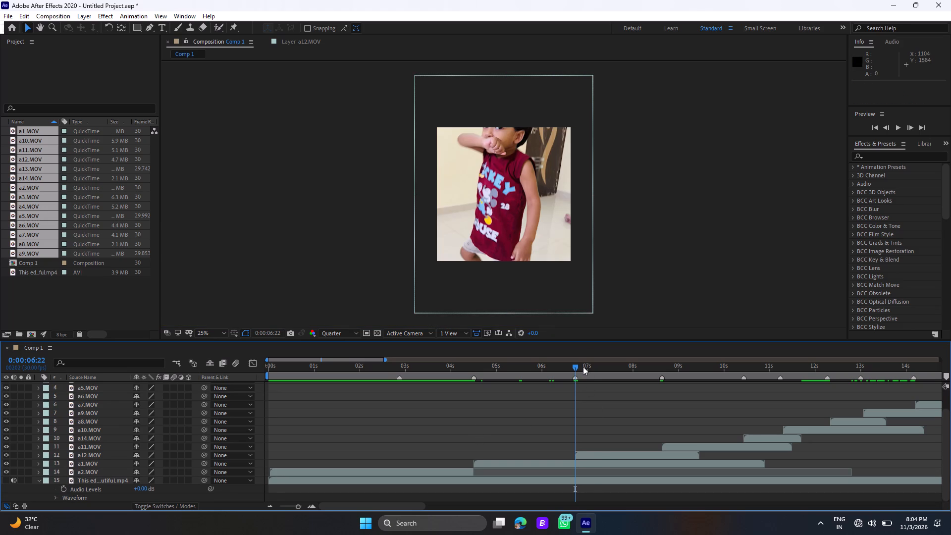
pyautogui.click(590, 463)
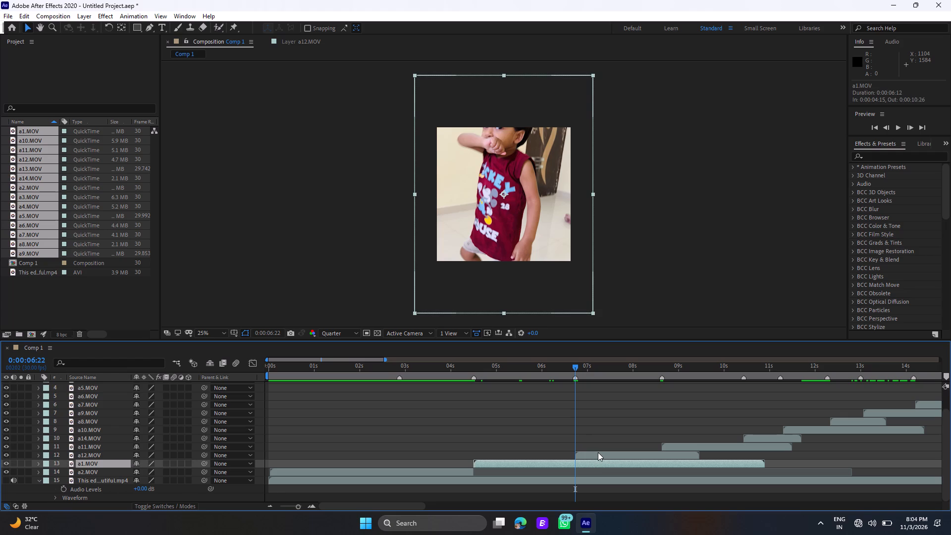
pyautogui.hotkey('ctrl', 'shift', 'd')
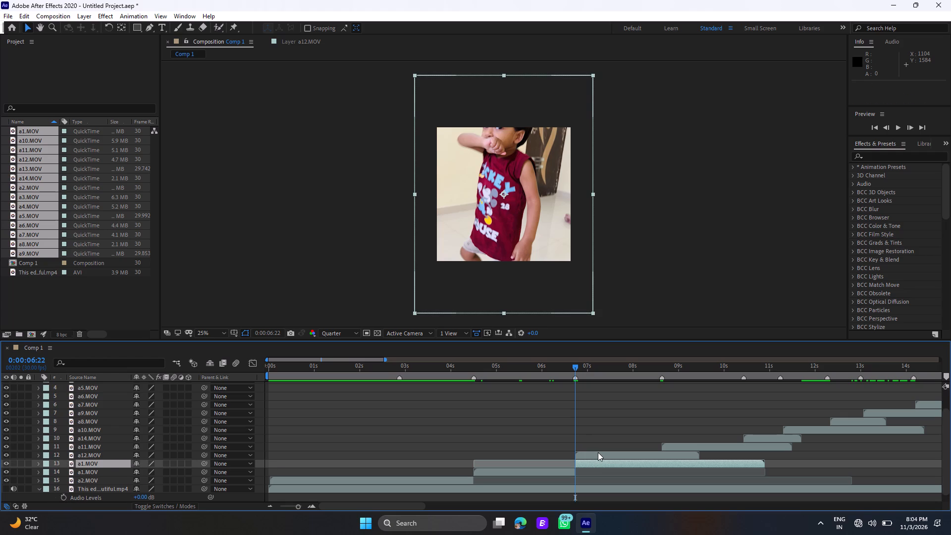
pyautogui.press('Delete')
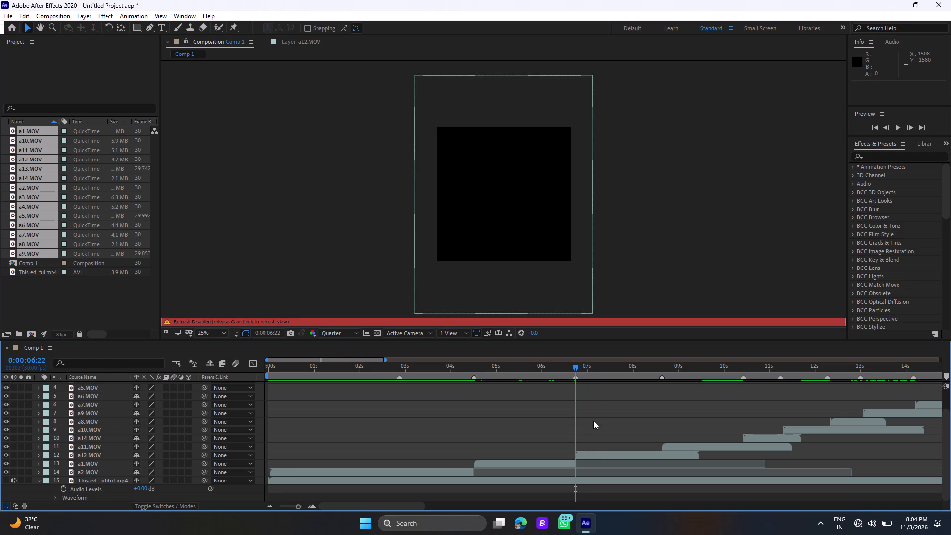
# Play the comp from 0:00:04:04 to check the cuts between a2.MOV, a1.MOV and a12.MOV.
pyautogui.click(297, 506)
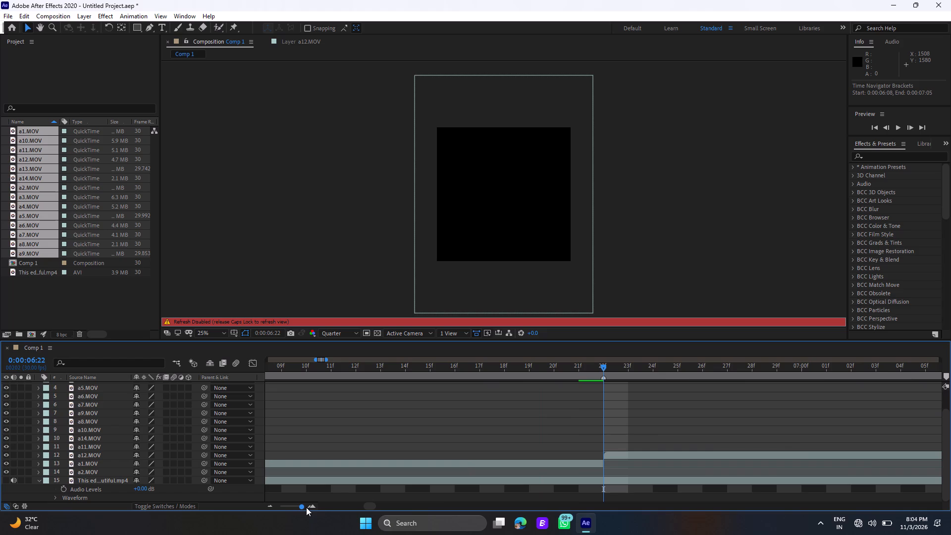
pyautogui.click(516, 369)
pyautogui.click(432, 366)
pyautogui.click(402, 369)
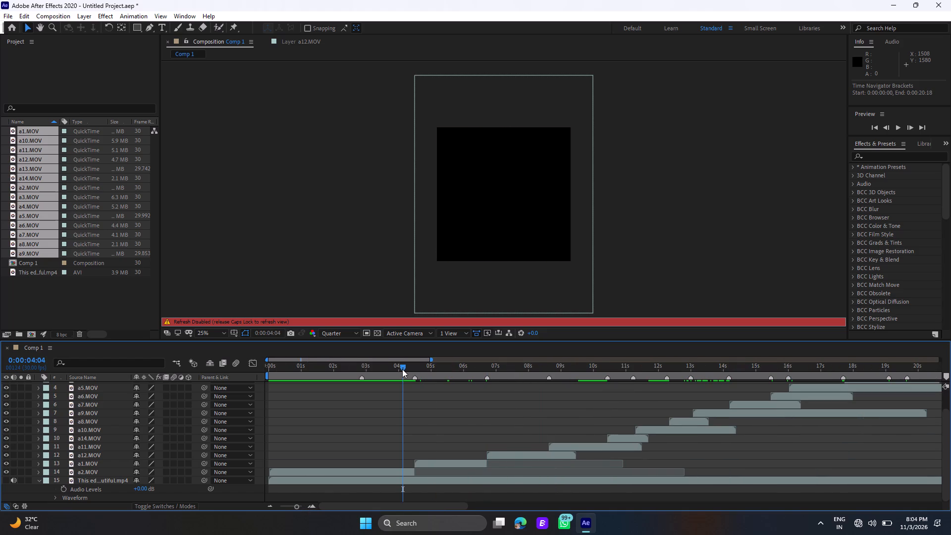
pyautogui.press('space')
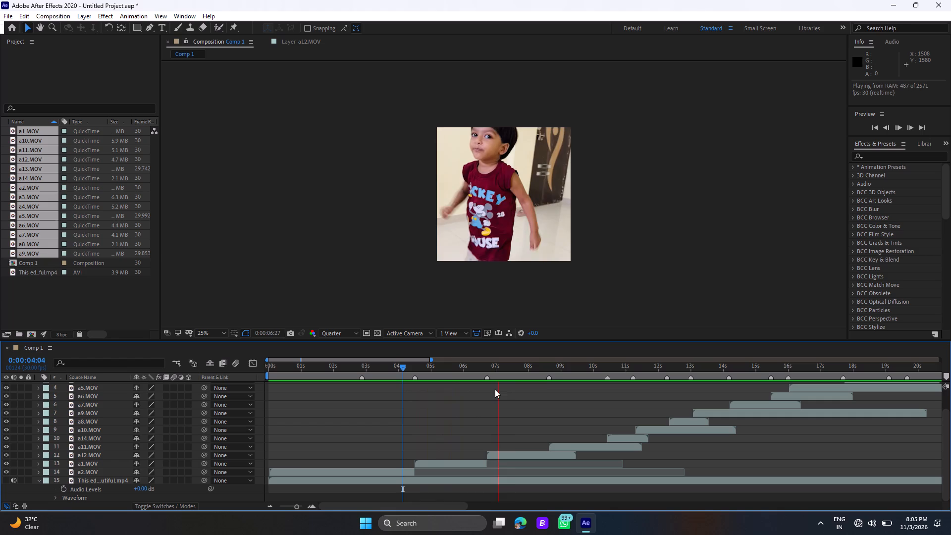
# Split a12.MOV at the 0:00:08:19 shot marker, where a11.MOV starts, and delete the part after the cut.
pyautogui.click(550, 366)
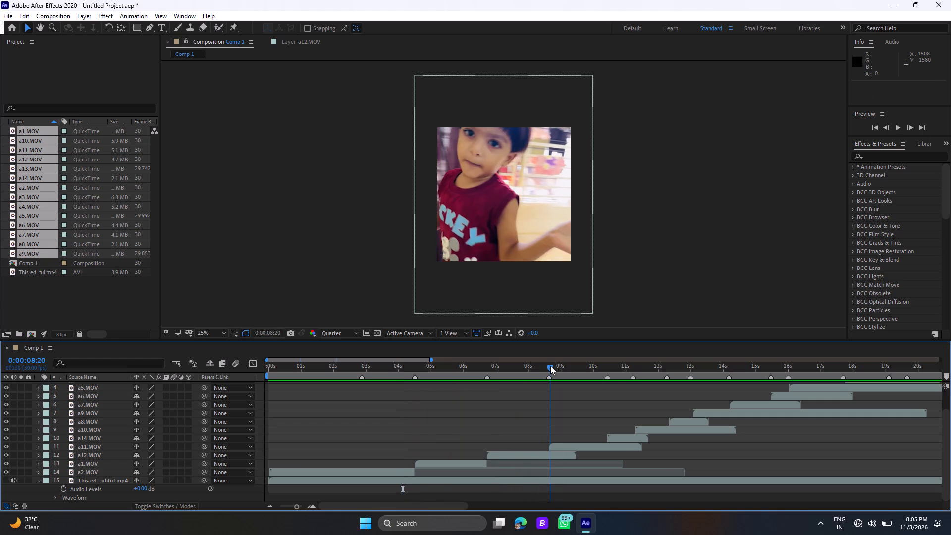
pyautogui.click(550, 366)
pyautogui.click(550, 365)
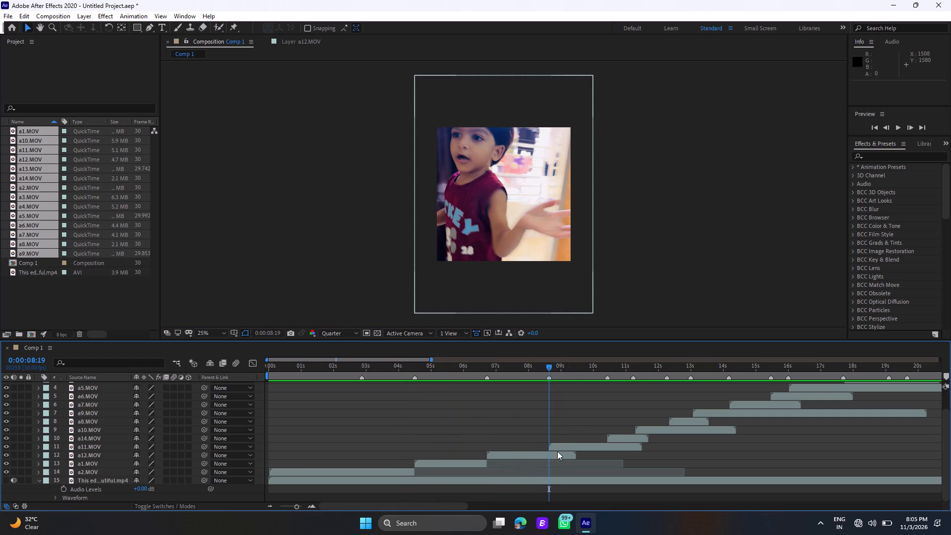
pyautogui.click(558, 449)
pyautogui.click(553, 457)
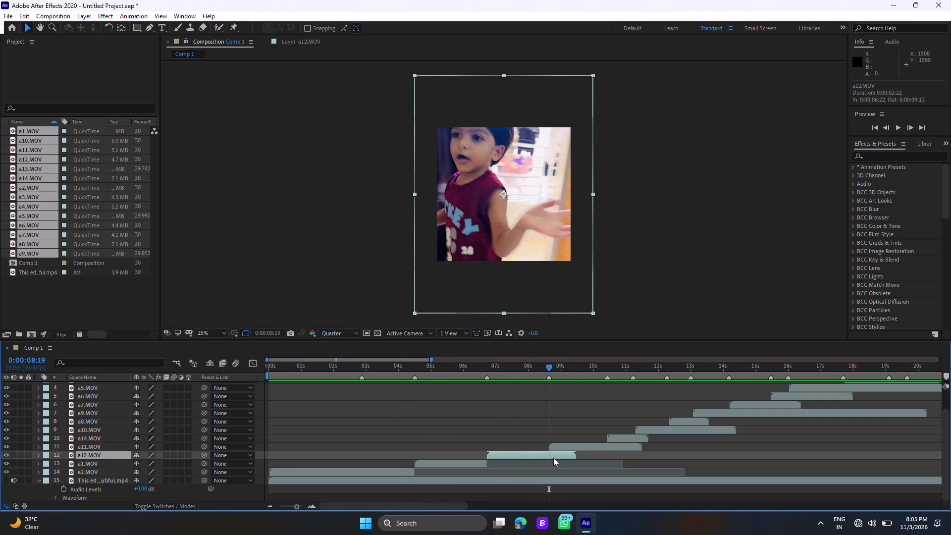
pyautogui.click(298, 506)
pyautogui.tripleClick(298, 507)
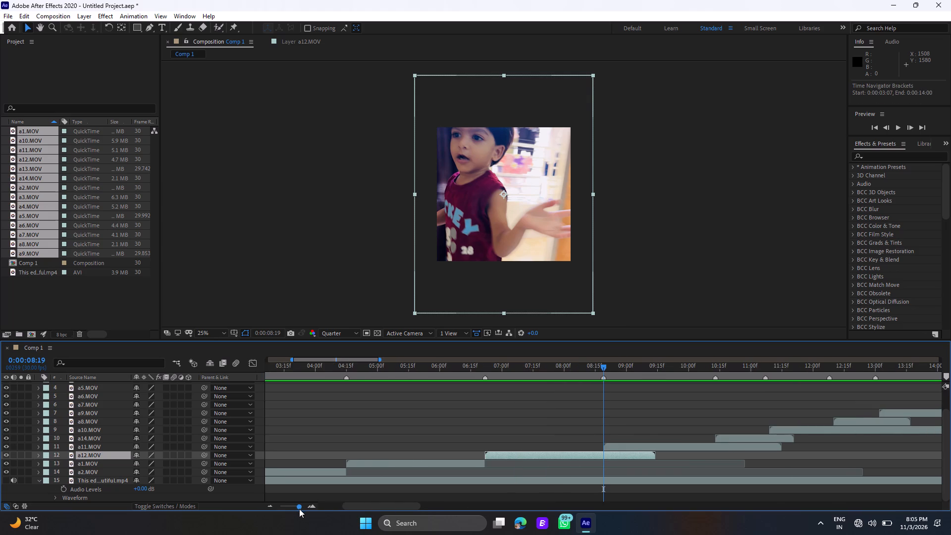
pyautogui.click(616, 455)
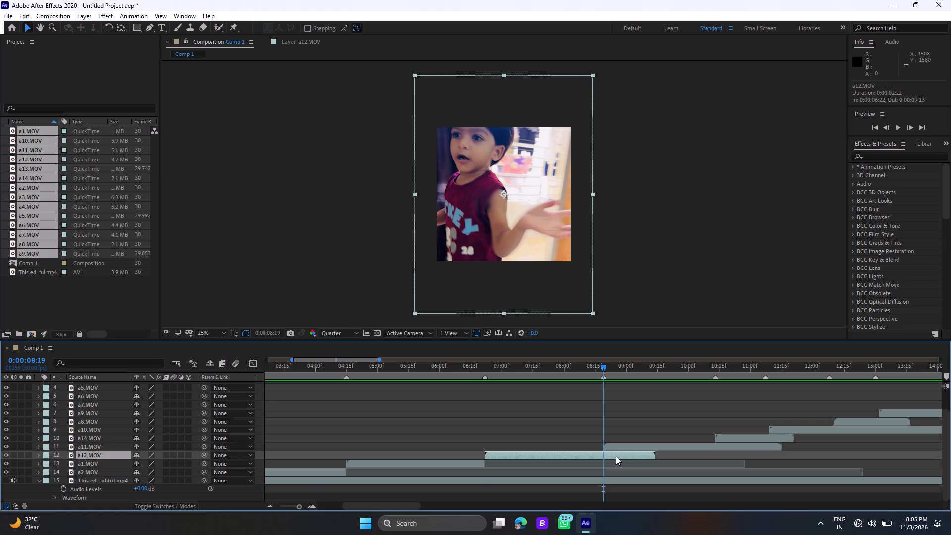
pyautogui.hotkey('ctrl', 'shift', 'd')
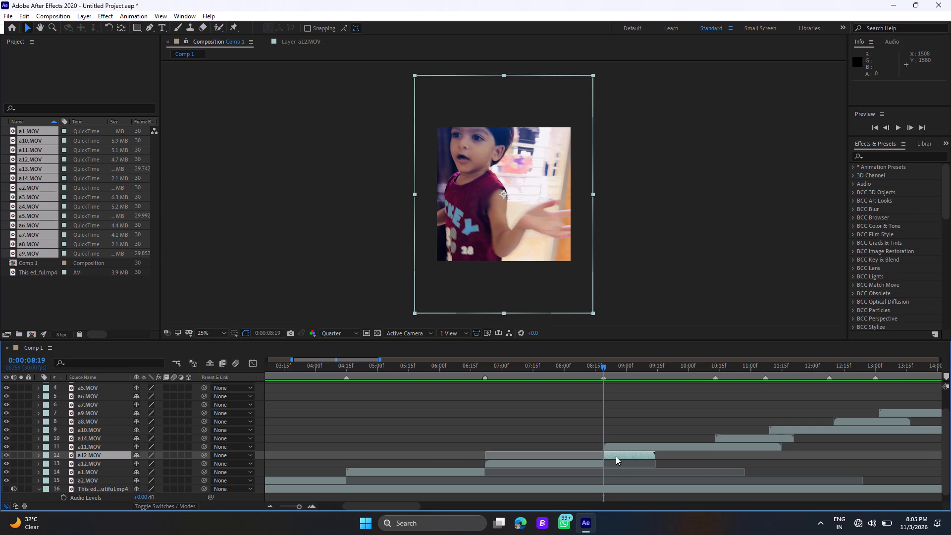
pyautogui.press('Delete')
# Split a11.MOV at the 0:00:10:13 shot marker, where a14.MOV starts, and delete the part after the cut.
pyautogui.click(618, 445)
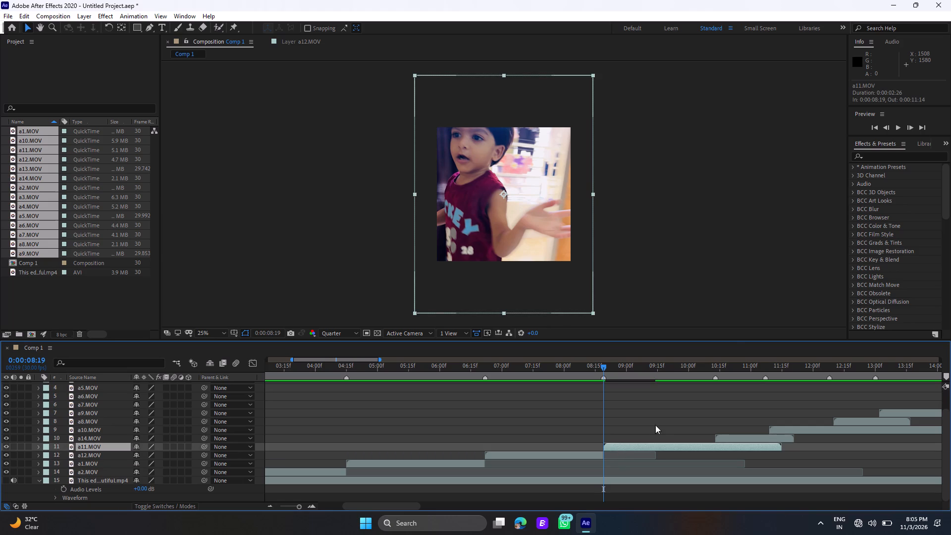
pyautogui.click(716, 366)
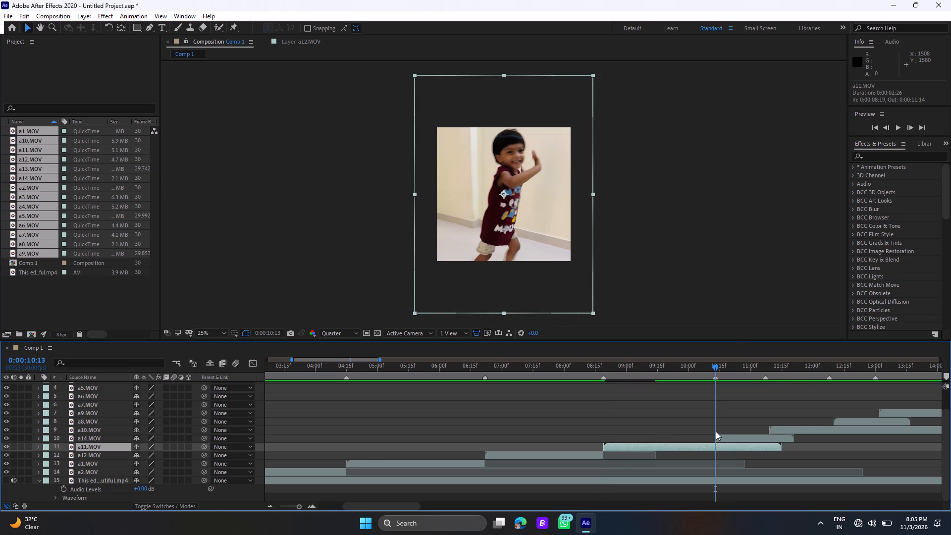
pyautogui.click(721, 447)
pyautogui.hotkey('ctrl', 'shift', 'd')
pyautogui.press('Delete')
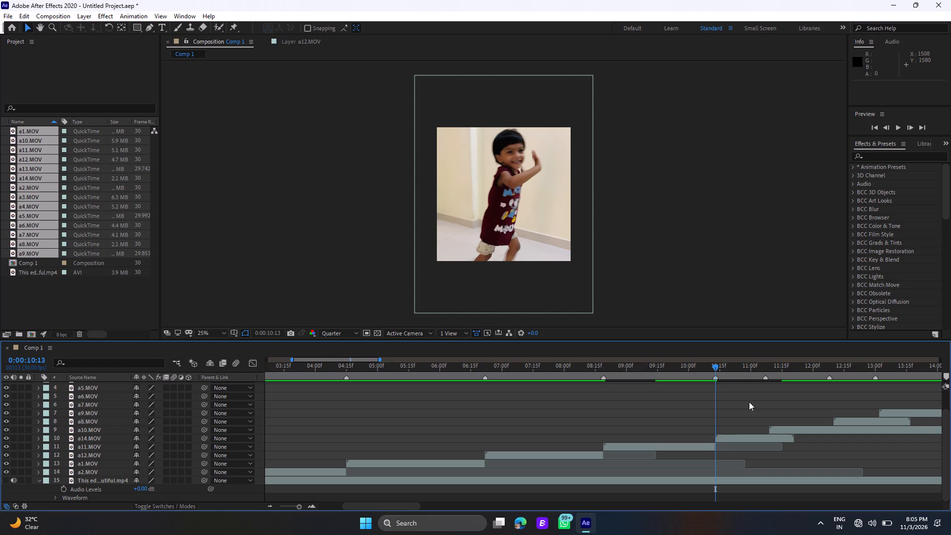
# Split a14.MOV at the 0:00:11:07 shot marker and delete the part after the cut.
pyautogui.click(765, 368)
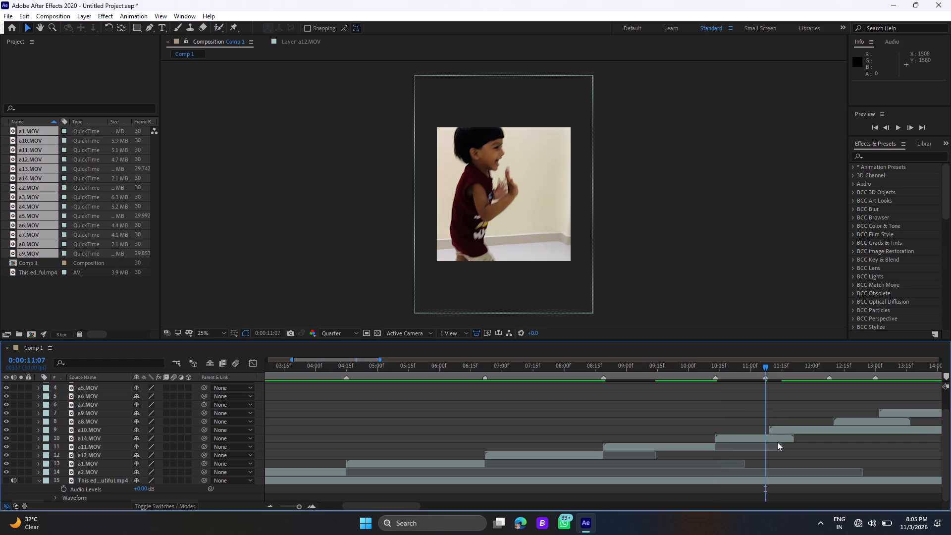
pyautogui.click(777, 442)
pyautogui.hotkey('ctrl', 'shift', 'd')
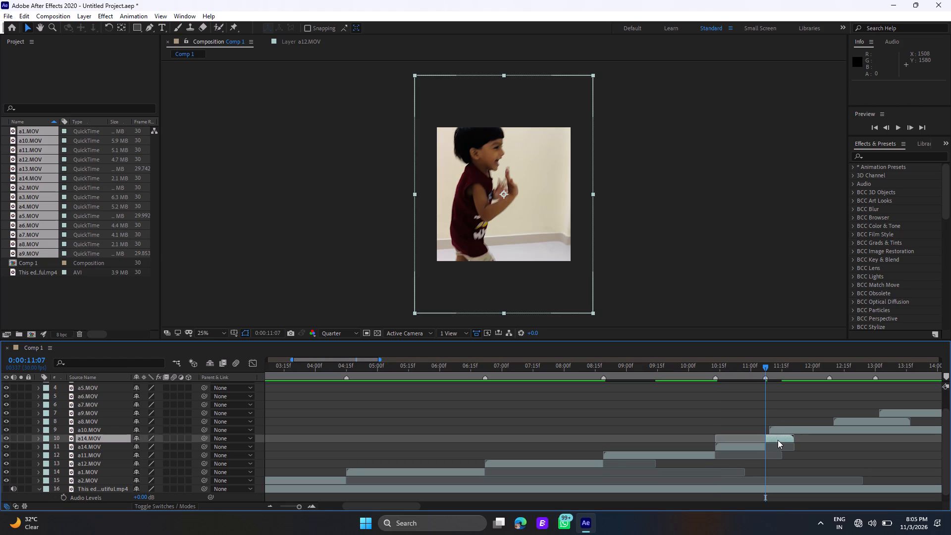
pyautogui.press('Delete')
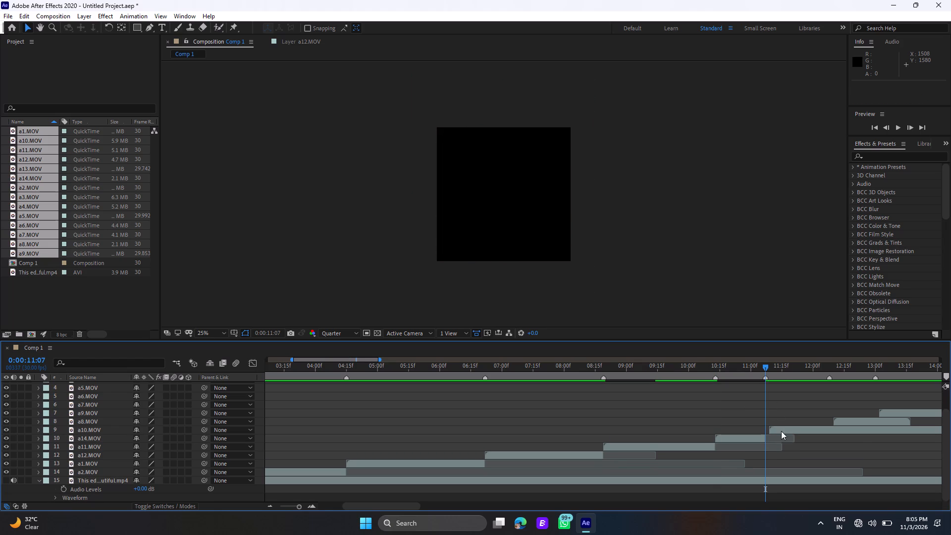
# Slide a10.MOV two frames earlier to start at the 0:00:11:07 shot marker.
pyautogui.click(783, 430)
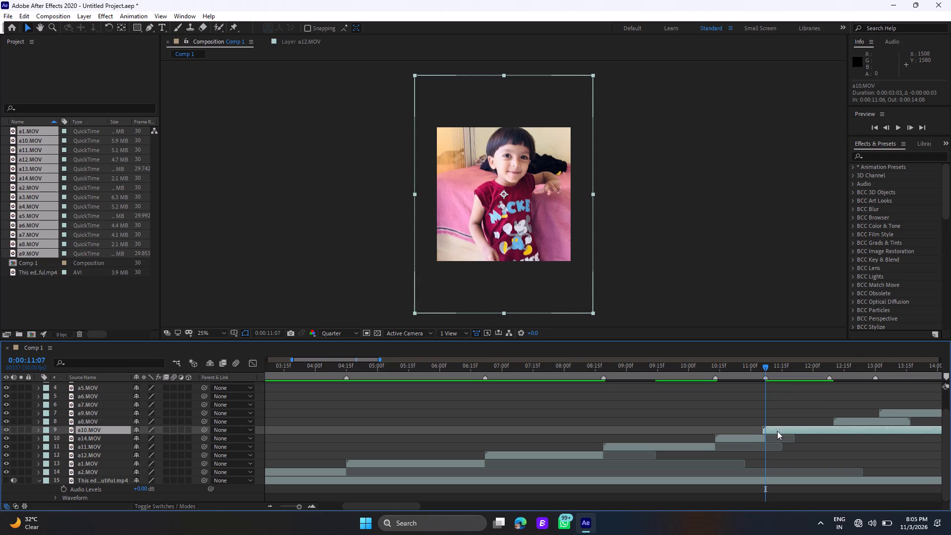
# Split a10.MOV at the 0:00:12:08 shot marker and delete the part after the cut.
pyautogui.click(830, 366)
pyautogui.click(839, 428)
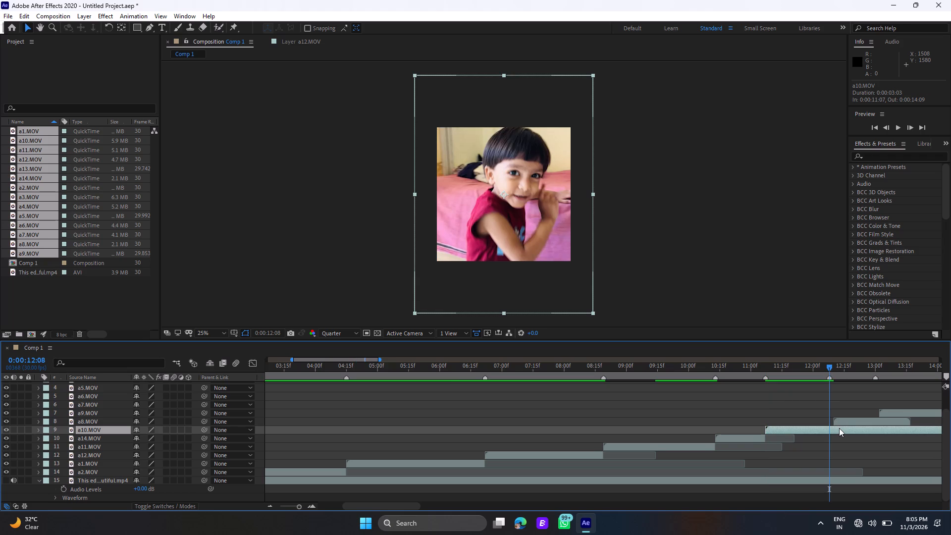
pyautogui.hotkey('ctrl', 'shift', 'd')
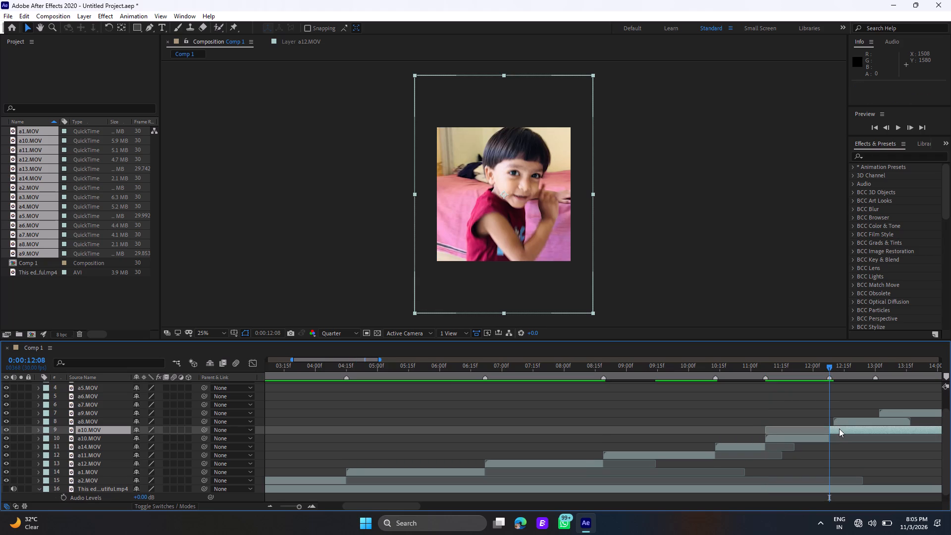
pyautogui.press('Delete')
# Slide a8.MOV two frames earlier to start at the 0:00:12:08 shot marker.
pyautogui.click(842, 420)
pyautogui.moveTo(842, 420); pyautogui.dragTo(836, 420)
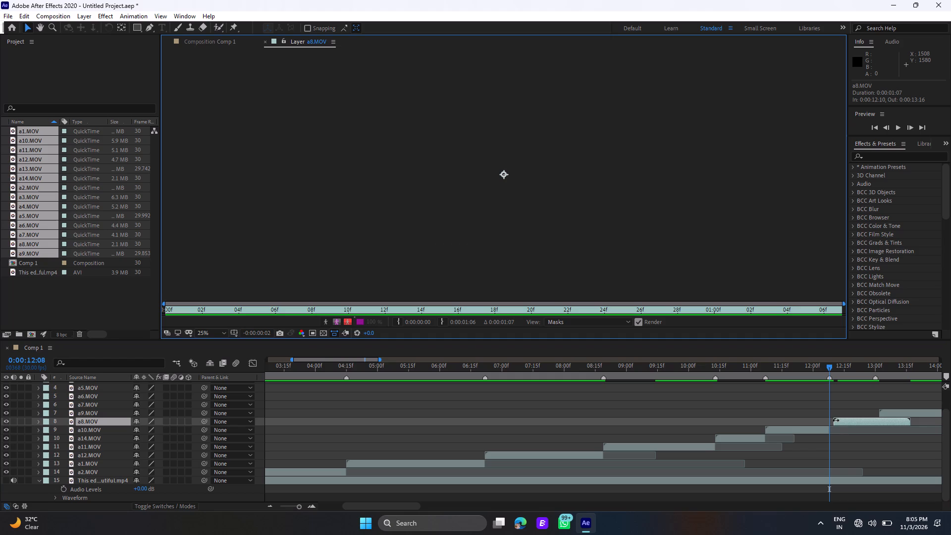
pyautogui.moveTo(836, 420); pyautogui.dragTo(835, 420)
pyautogui.click(844, 421)
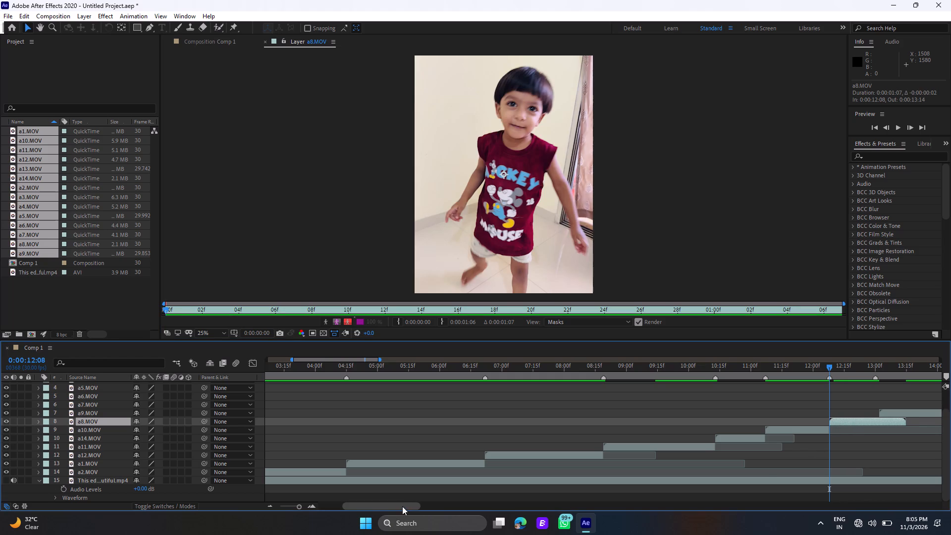
# Split a8.MOV at the 0:00:13:00 shot marker and delete the part after the cut.
pyautogui.moveTo(401, 504); pyautogui.dragTo(431, 512)
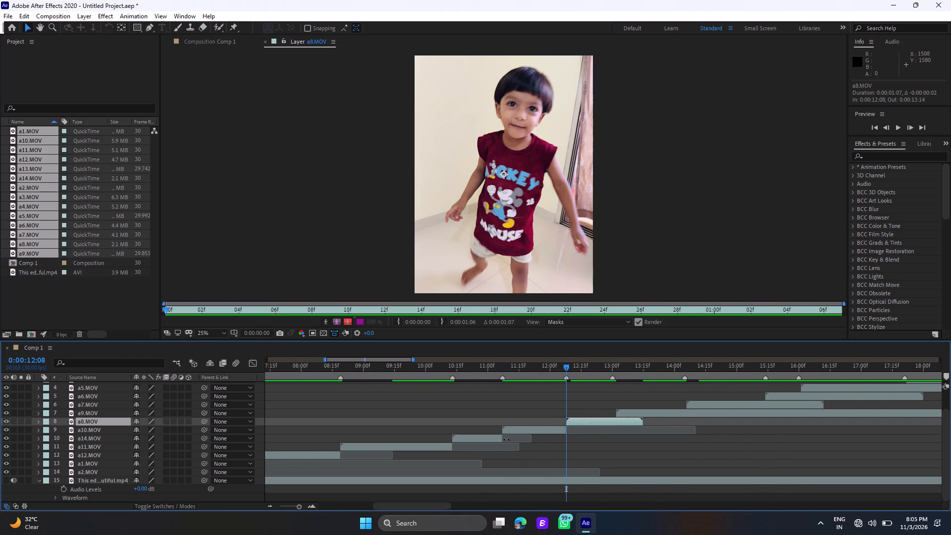
pyautogui.click(612, 368)
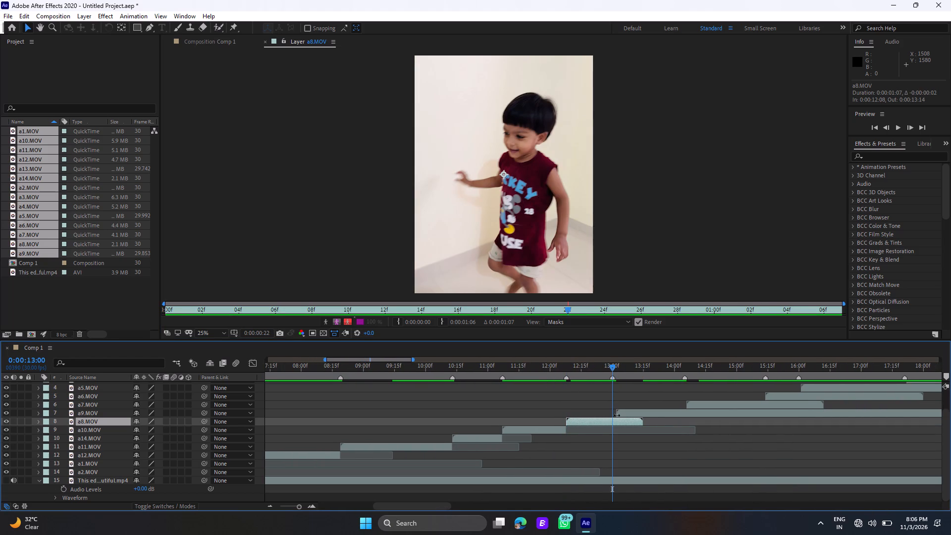
pyautogui.click(617, 420)
pyautogui.hotkey('ctrl', 'shift', 'd')
pyautogui.press('Delete')
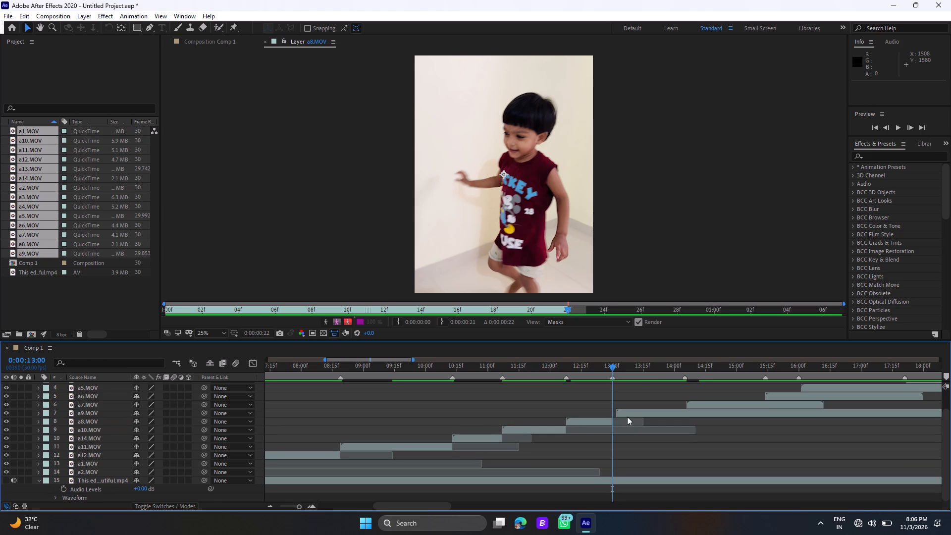
# Slide a9.MOV two frames earlier to start at the 0:00:13:00 shot marker.
pyautogui.click(627, 411)
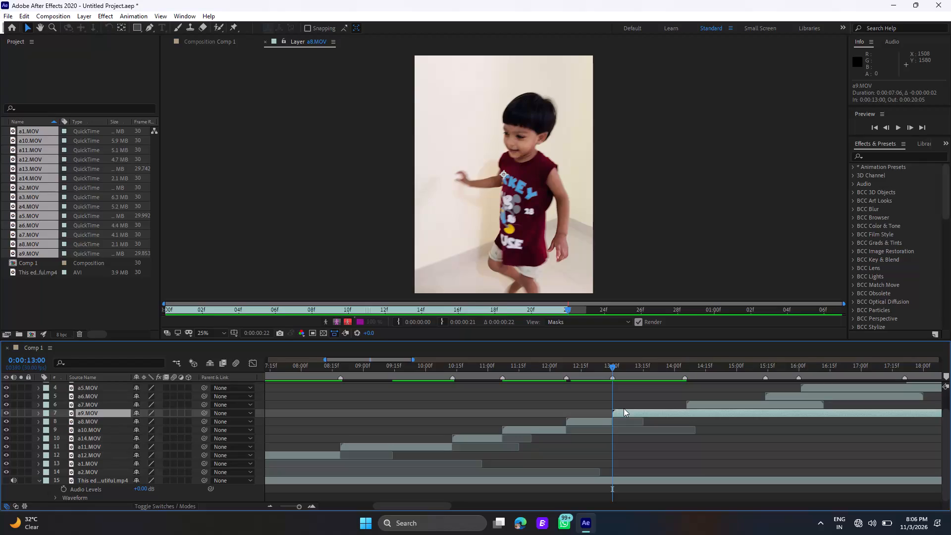
# Slide a7.MOV one frame earlier to start at the 0:00:14:05 shot marker.
pyautogui.click(685, 368)
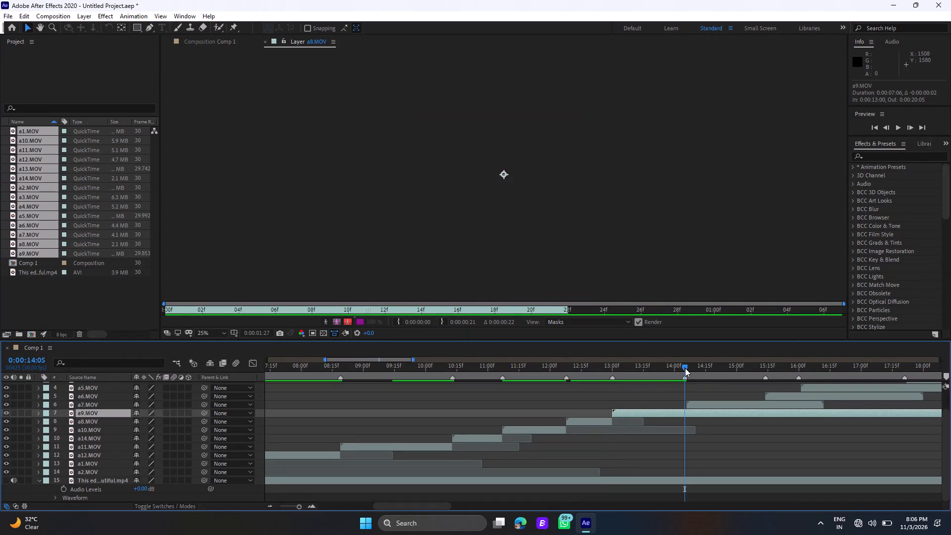
pyautogui.doubleClick(685, 368)
pyautogui.click(693, 403)
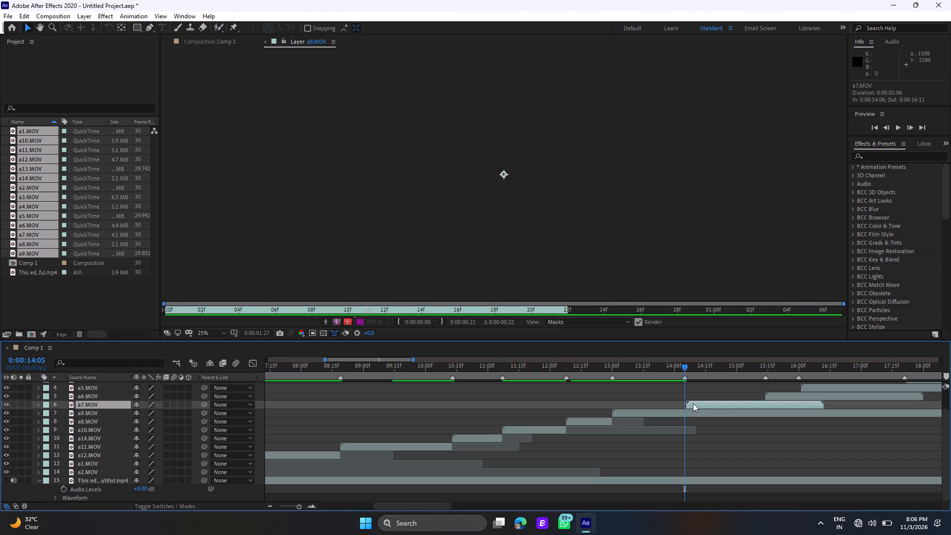
# Split a9.MOV at 0:00:14:05, where a7.MOV starts, and delete the part after the cut.
pyautogui.click(692, 411)
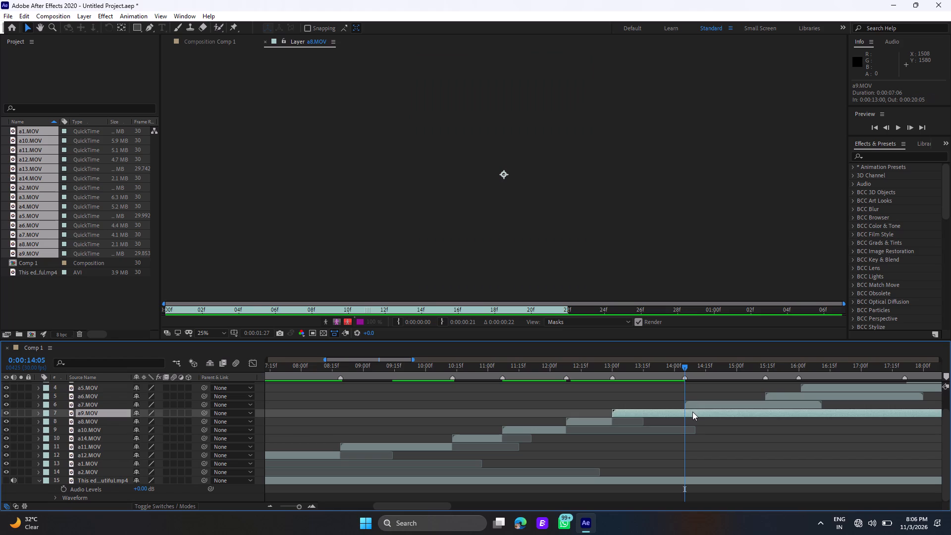
pyautogui.hotkey('ctrl', 'shift', 'd')
pyautogui.press('Delete')
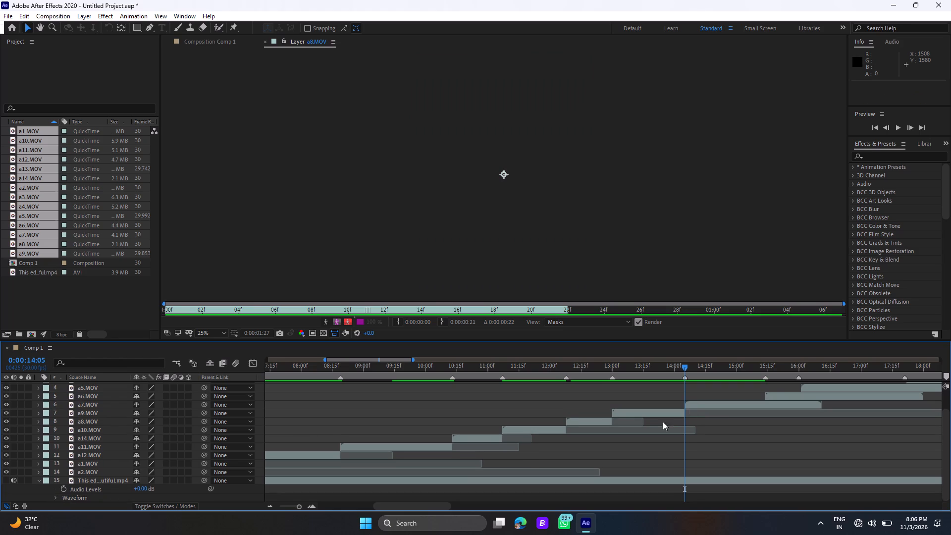
# Return to the Comp 1 view, split a7.MOV at the 0:00:15:14 shot marker, where a6.MOV starts, and delete the part after the cut.
pyautogui.click(220, 41)
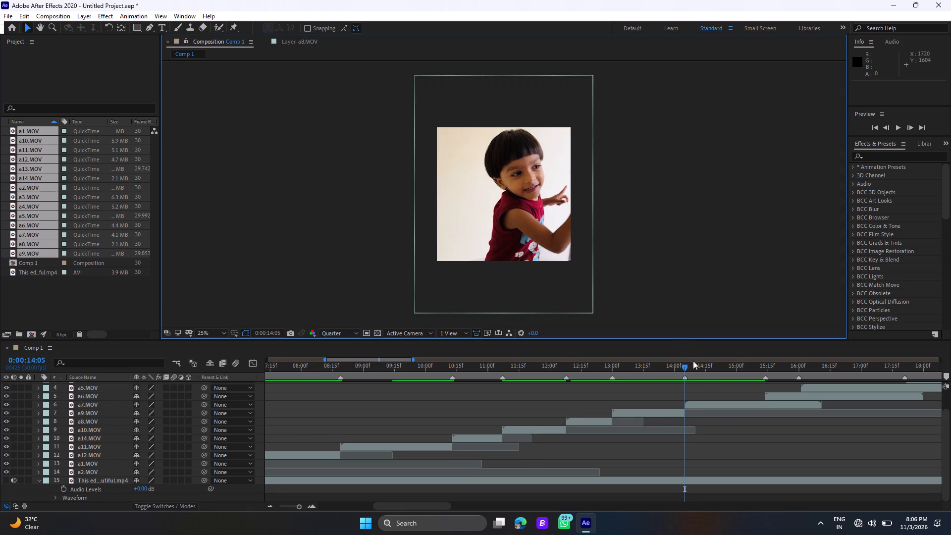
pyautogui.click(765, 366)
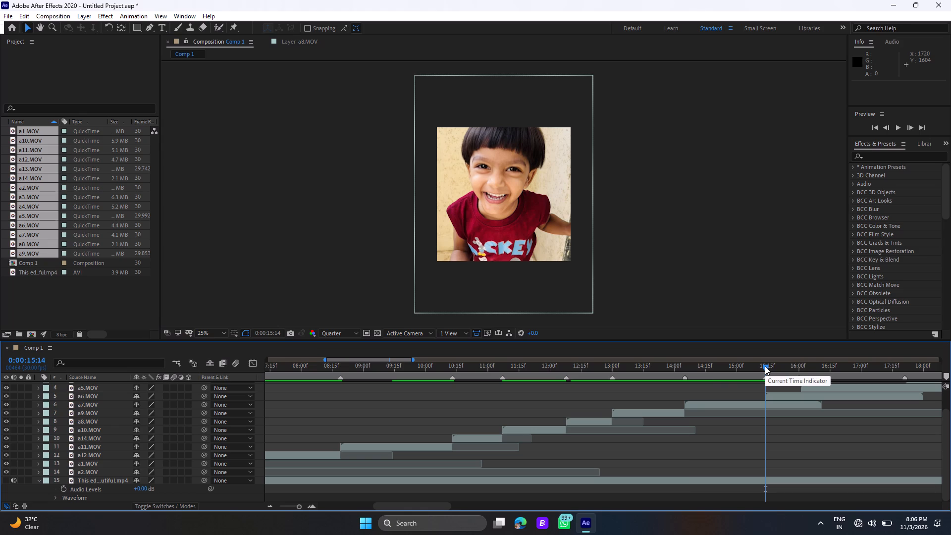
pyautogui.doubleClick(765, 366)
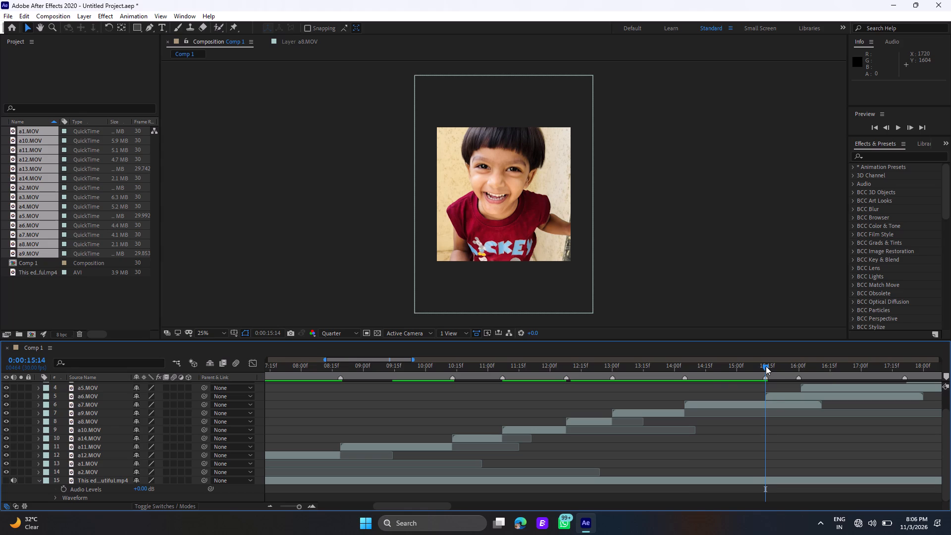
pyautogui.click(774, 406)
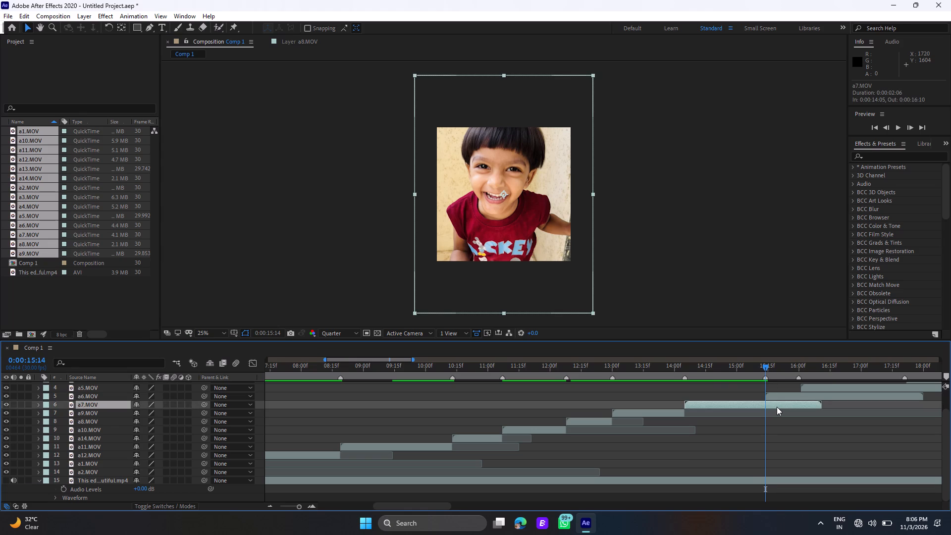
pyautogui.hotkey('ctrl', 'shift', 'd')
pyautogui.press('Delete')
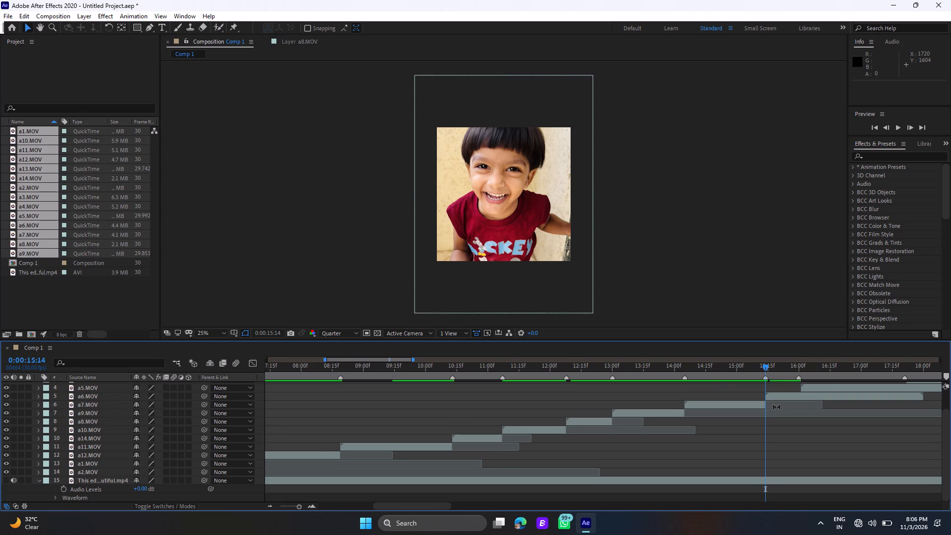
# Slide a5.MOV one frame earlier to start at the 0:00:16:00 shot marker.
pyautogui.click(798, 365)
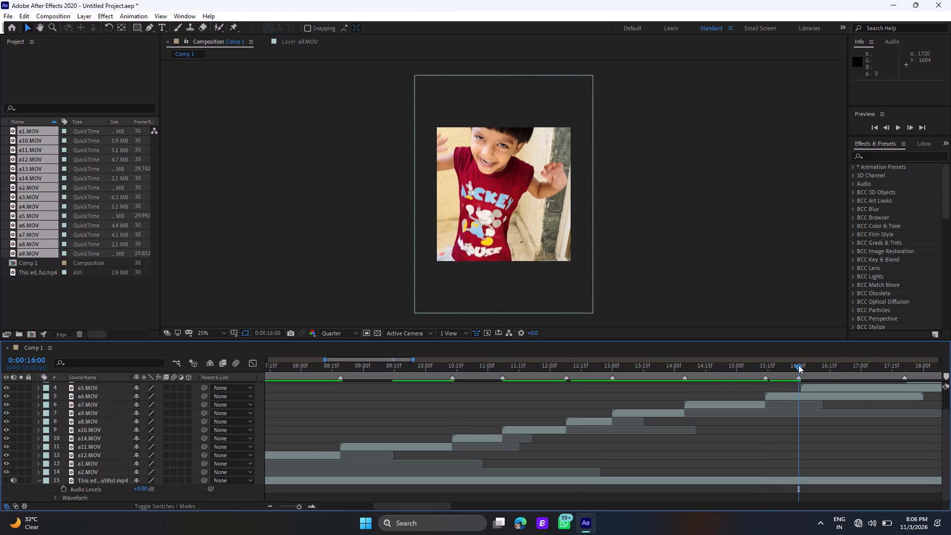
pyautogui.click(798, 365)
pyautogui.click(811, 386)
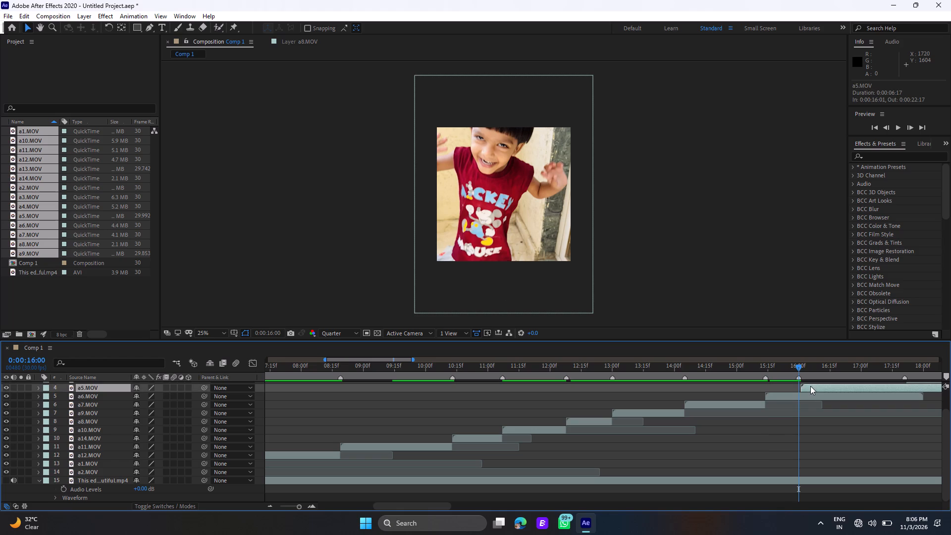
# Split a6.MOV at 0:00:16:00, where a5.MOV starts, and delete the part after the cut.
pyautogui.click(812, 396)
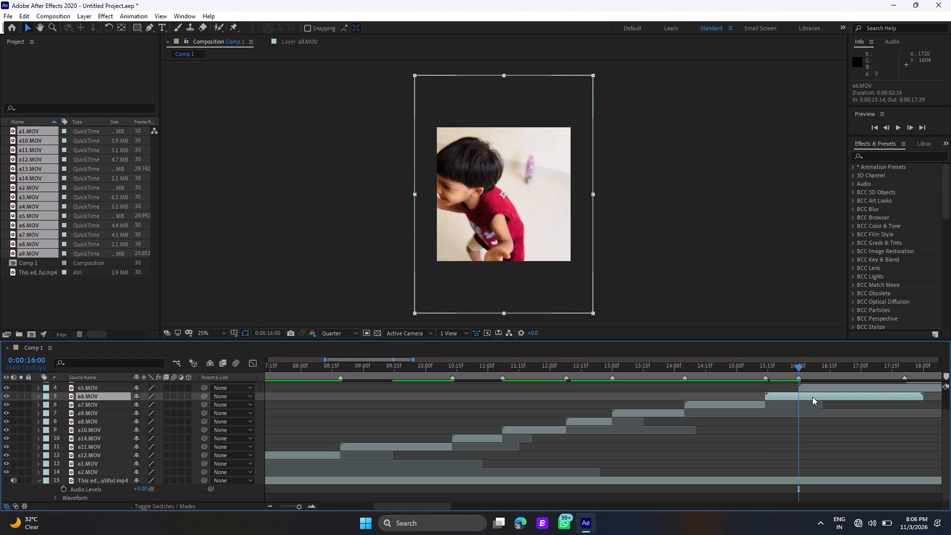
pyautogui.hotkey('ctrl', 'shift', 'd')
pyautogui.press('Delete')
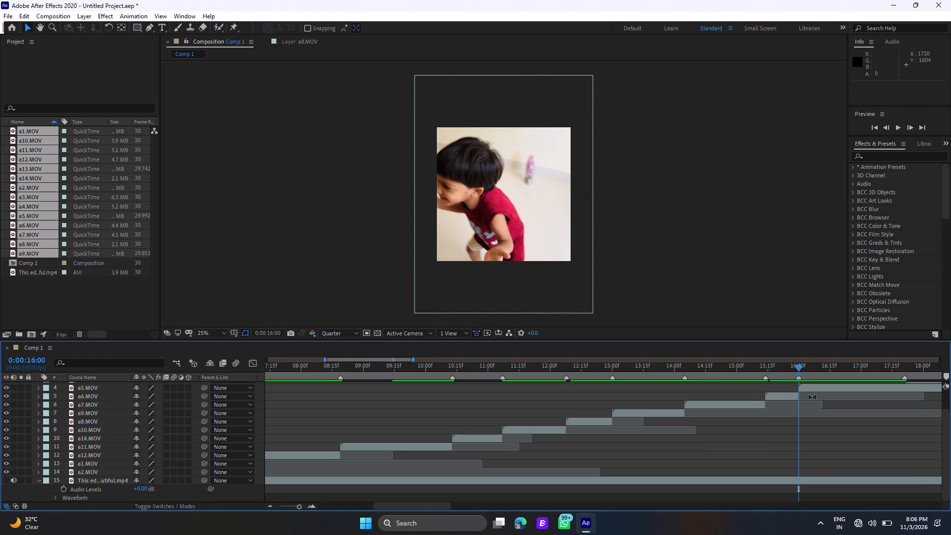
# Split a5.MOV at the 0:00:17:21 shot marker and delete the part after the cut.
pyautogui.moveTo(431, 504); pyautogui.dragTo(447, 504)
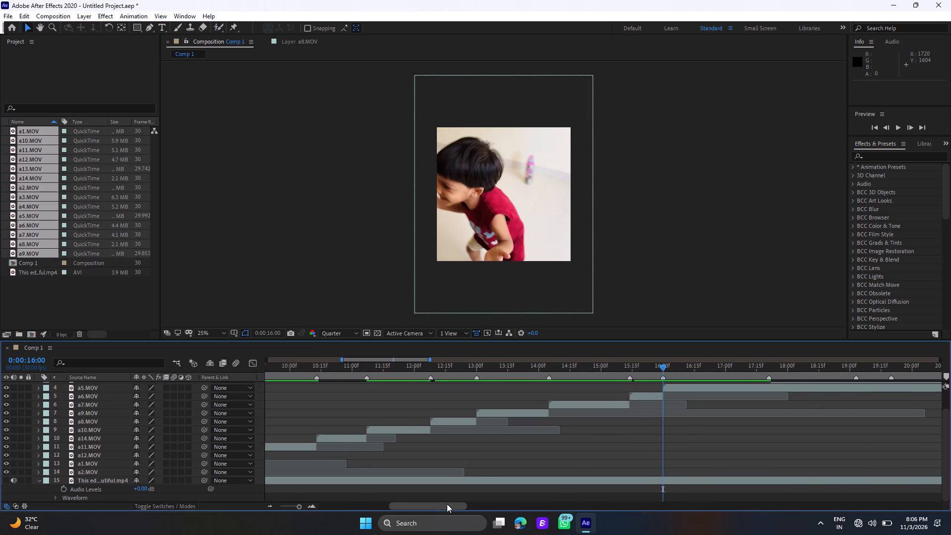
pyautogui.moveTo(447, 504); pyautogui.dragTo(471, 510)
pyautogui.scroll(2, 542, 437)
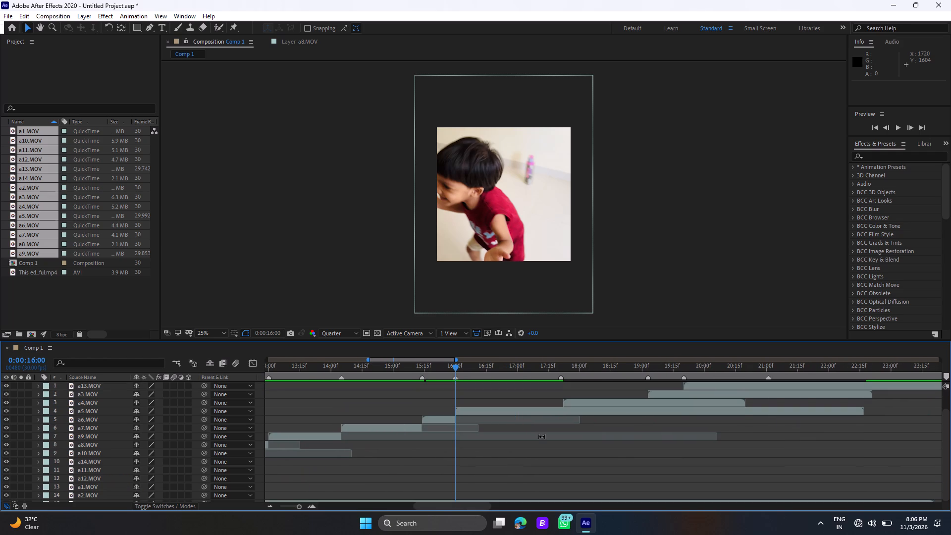
pyautogui.click(560, 368)
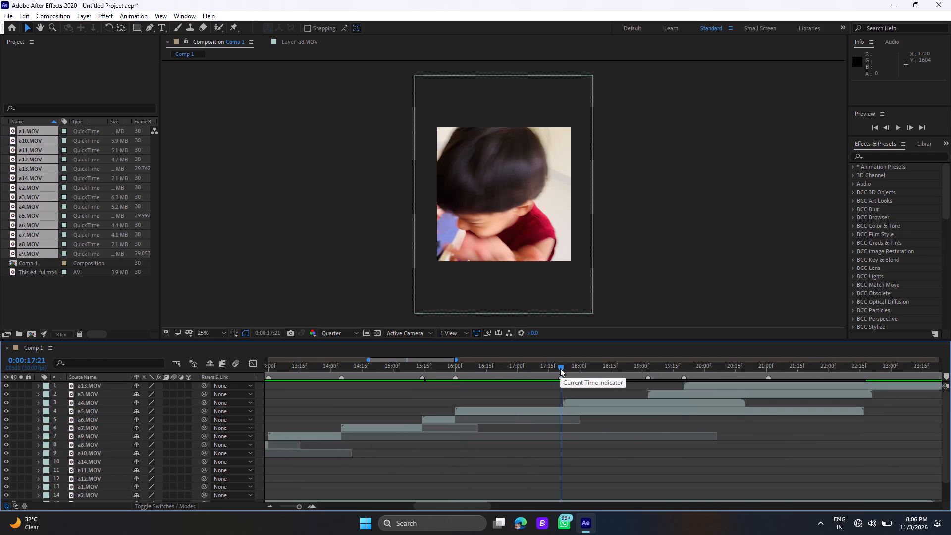
pyautogui.click(563, 412)
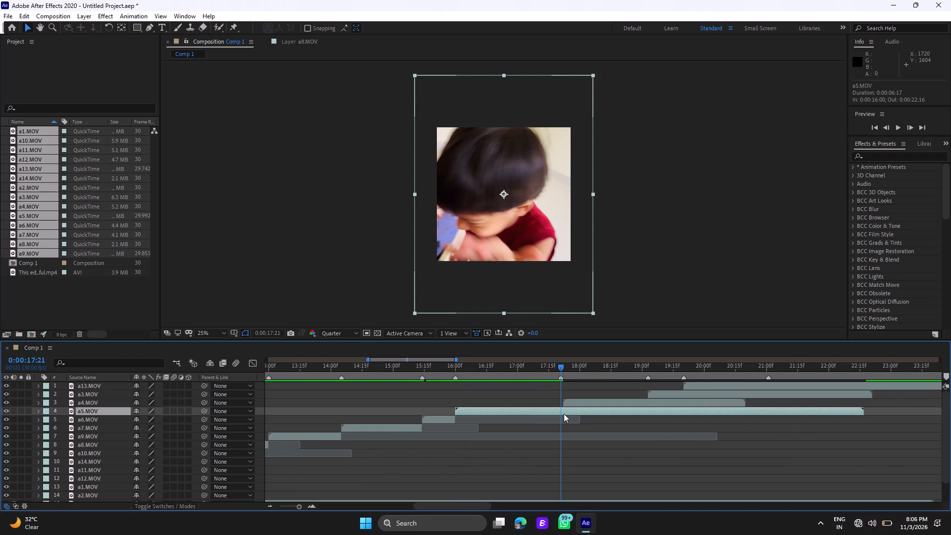
pyautogui.hotkey('ctrl', 'shift', 'd')
pyautogui.press('Delete')
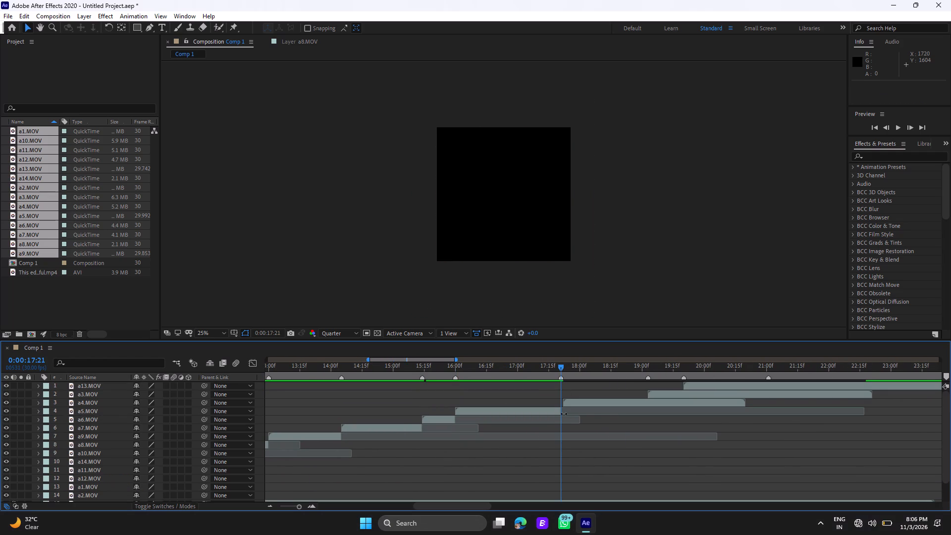
# Slide a4.MOV one frame earlier to start at the 0:00:17:21 shot marker.
pyautogui.click(572, 403)
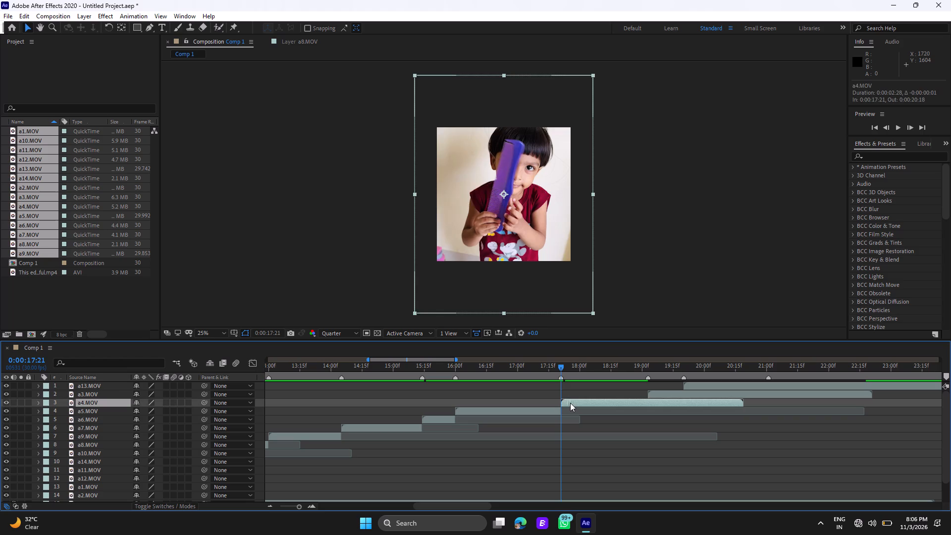
# Split a4.MOV at the 0:00:19:03 shot marker, where a3.MOV starts, and delete the part after the cut.
pyautogui.click(648, 366)
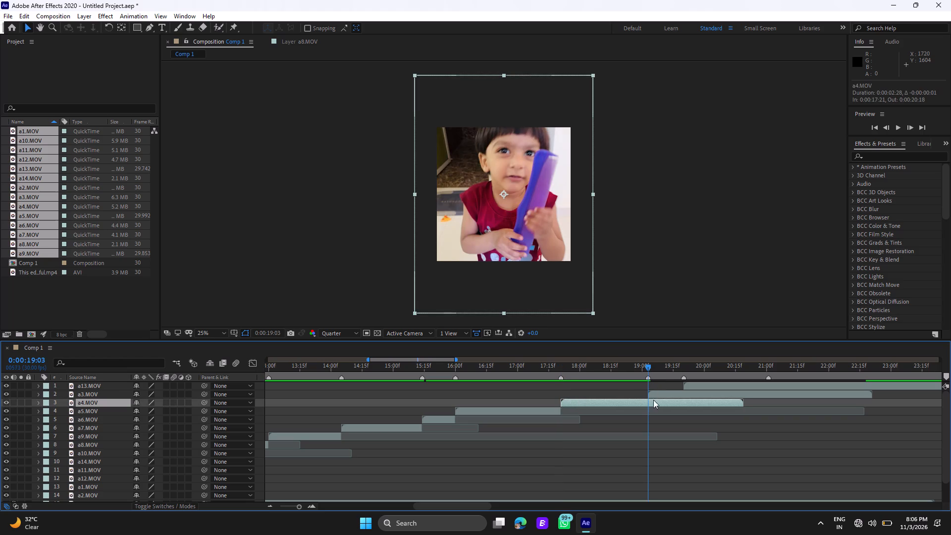
pyautogui.click(655, 404)
pyautogui.hotkey('ctrl', 'shift', 'd')
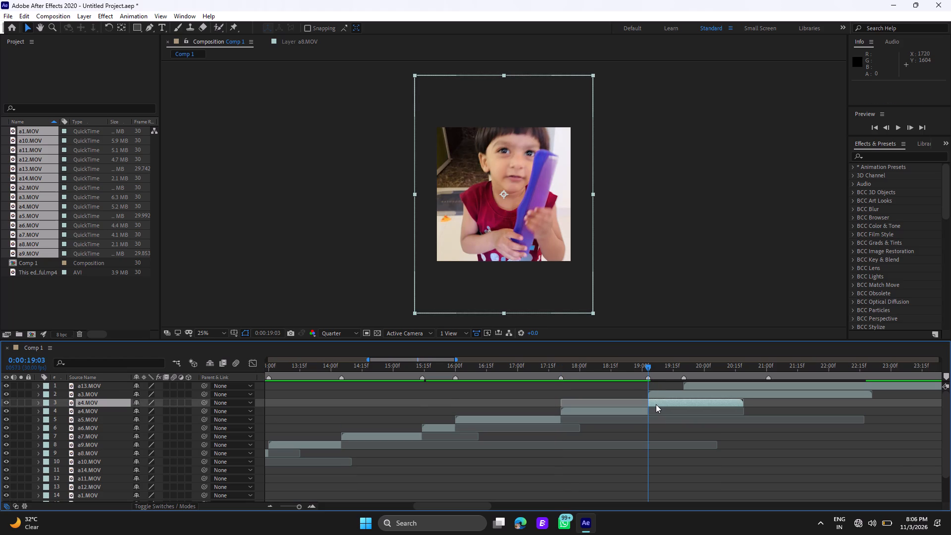
pyautogui.press('Delete')
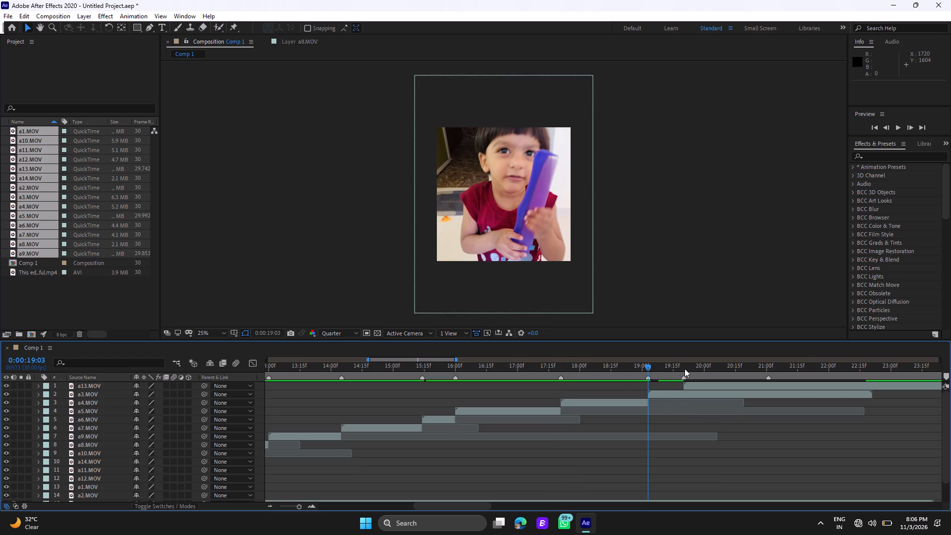
# Split a3.MOV at the 0:00:19:20 shot marker, where a13.MOV starts, and delete the part after the cut.
pyautogui.click(685, 365)
pyautogui.click(685, 365)
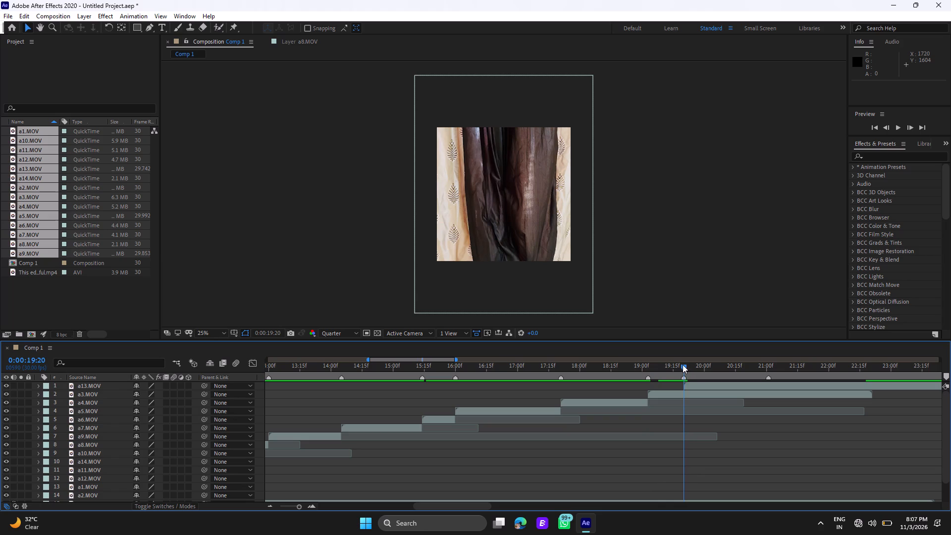
pyautogui.click(696, 394)
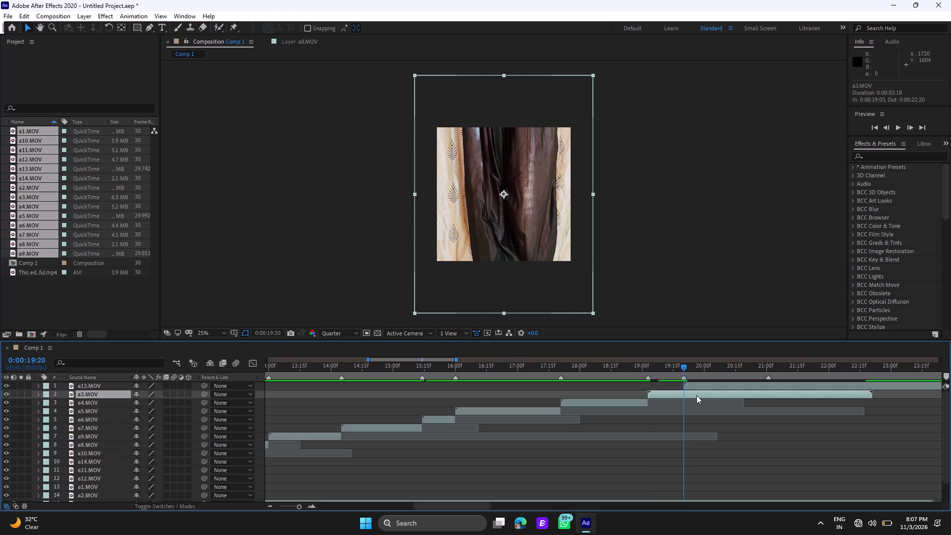
pyautogui.hotkey('ctrl', 'shift', 'd')
pyautogui.press('Delete')
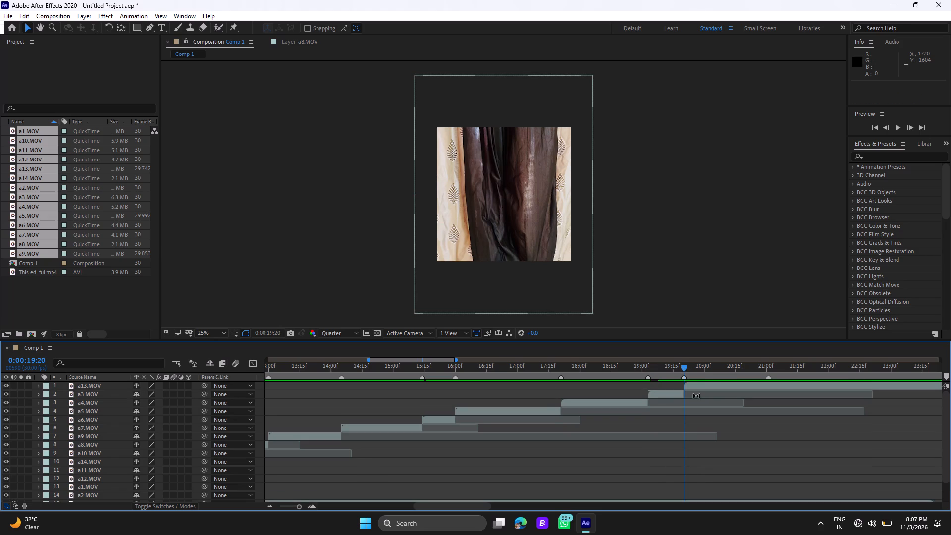
# Scrub through a13.MOV to 0:00:23:01, where the child opens the curtains, split it there and delete the part before the cut.
pyautogui.doubleClick(707, 368)
pyautogui.moveTo(707, 368); pyautogui.dragTo(716, 372)
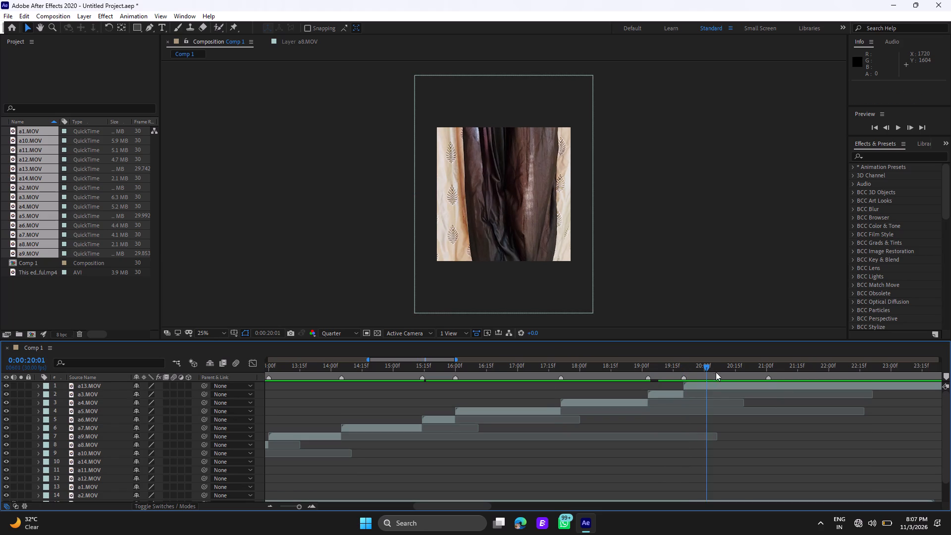
pyautogui.moveTo(716, 372); pyautogui.dragTo(819, 392)
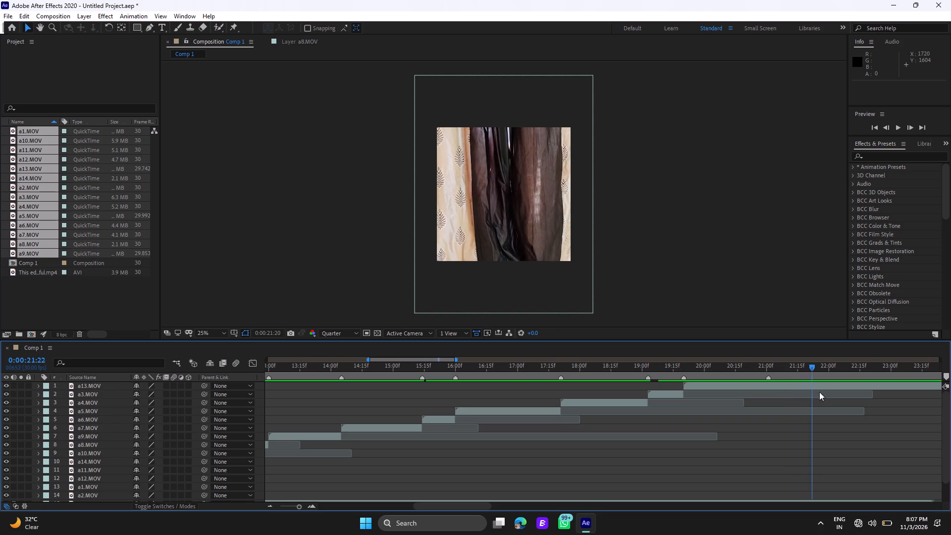
pyautogui.moveTo(819, 392); pyautogui.dragTo(902, 393)
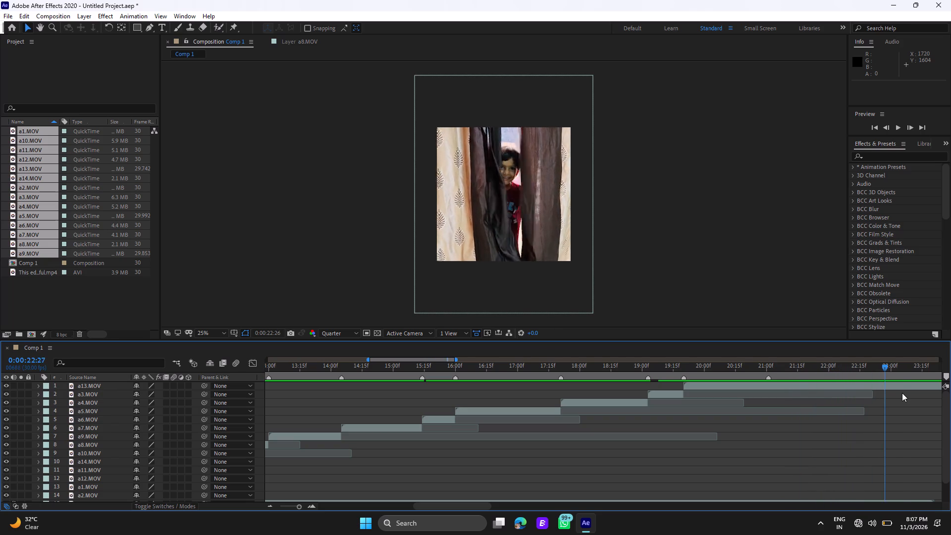
pyautogui.moveTo(902, 393); pyautogui.dragTo(894, 395)
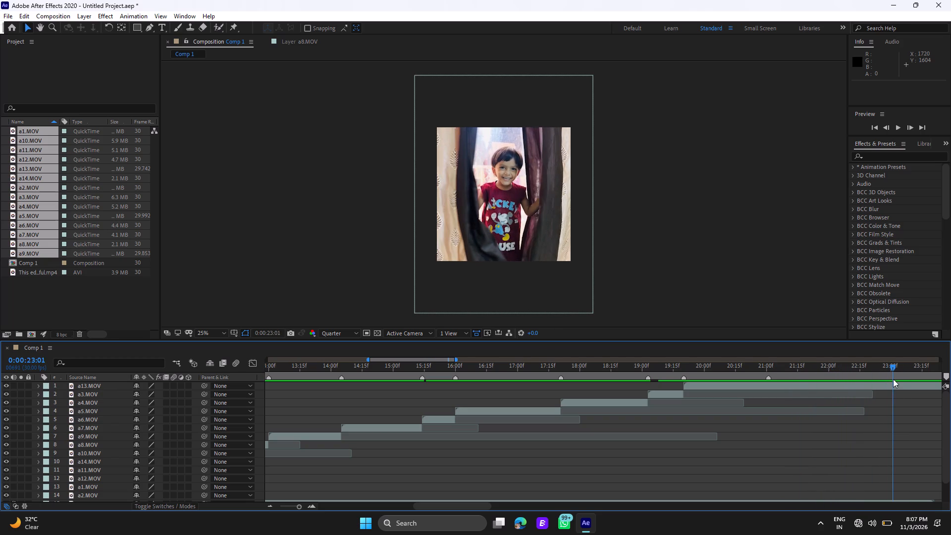
pyautogui.click(893, 383)
pyautogui.hotkey('ctrl', 'shift', 'd')
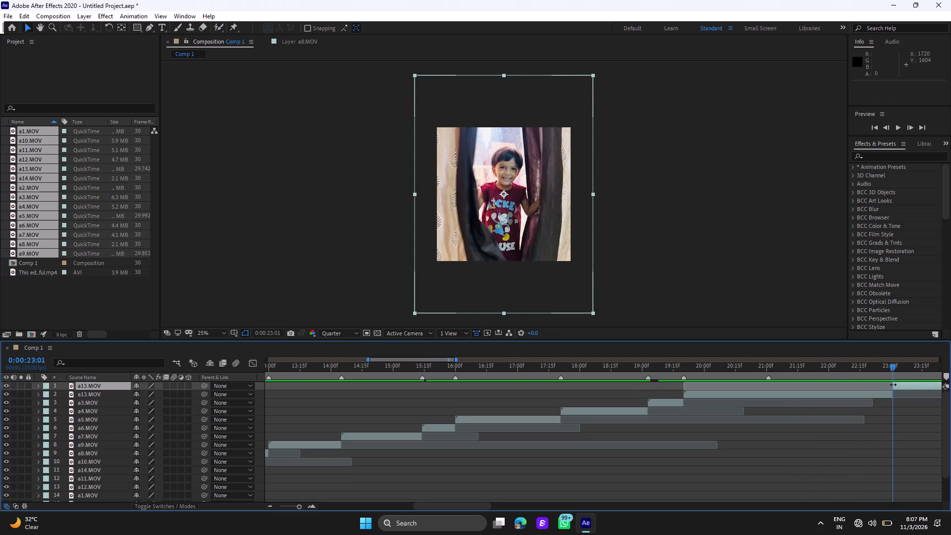
pyautogui.click(872, 395)
pyautogui.press('Delete')
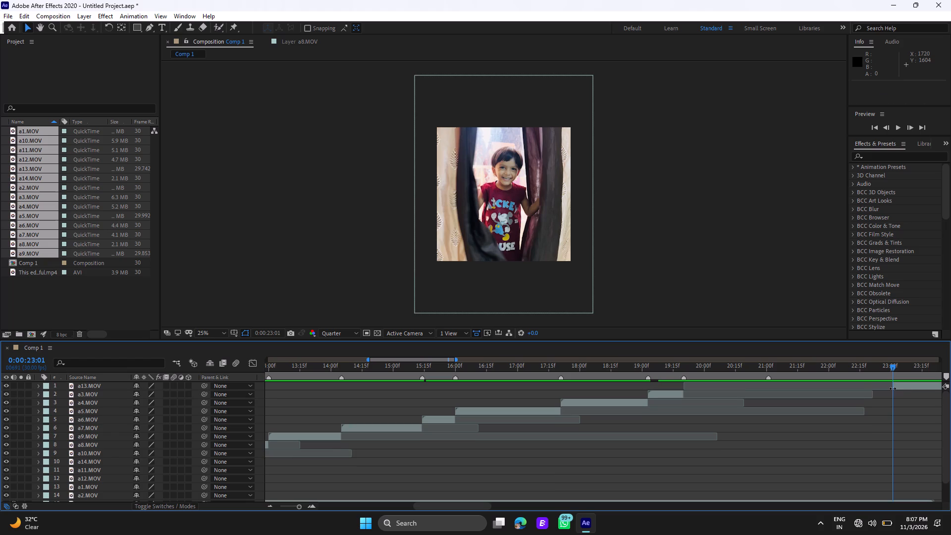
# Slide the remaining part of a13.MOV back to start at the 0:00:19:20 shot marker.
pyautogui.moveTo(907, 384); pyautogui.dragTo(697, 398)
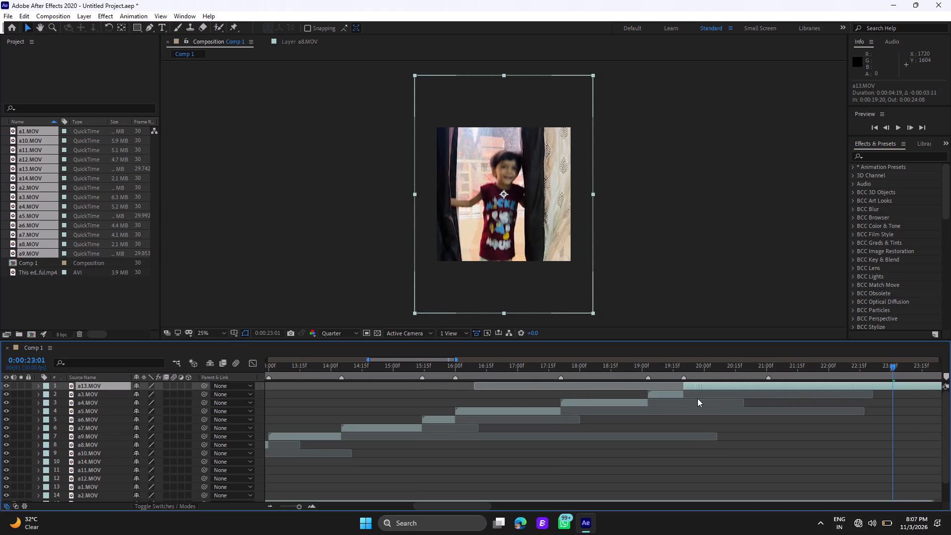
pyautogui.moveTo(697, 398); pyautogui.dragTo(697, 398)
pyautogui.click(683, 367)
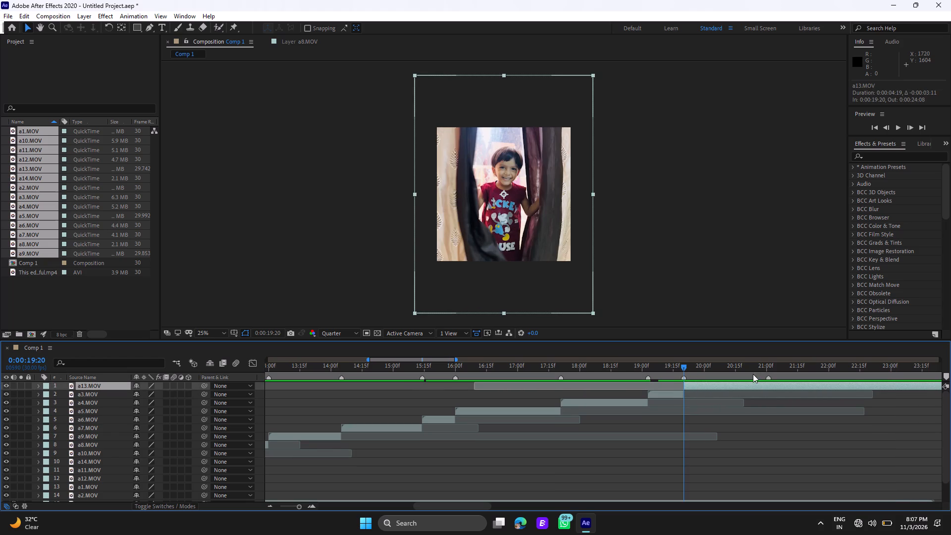
# Slide the trimmed a13.MOV to start at the 0:00:21:01 shot marker.
pyautogui.scroll(-2, 741, 439)
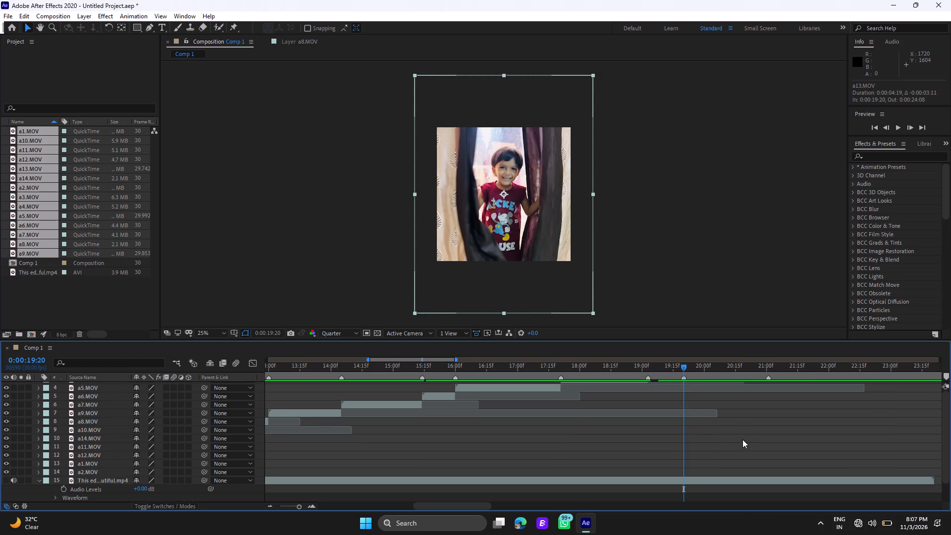
pyautogui.scroll(2, 747, 437)
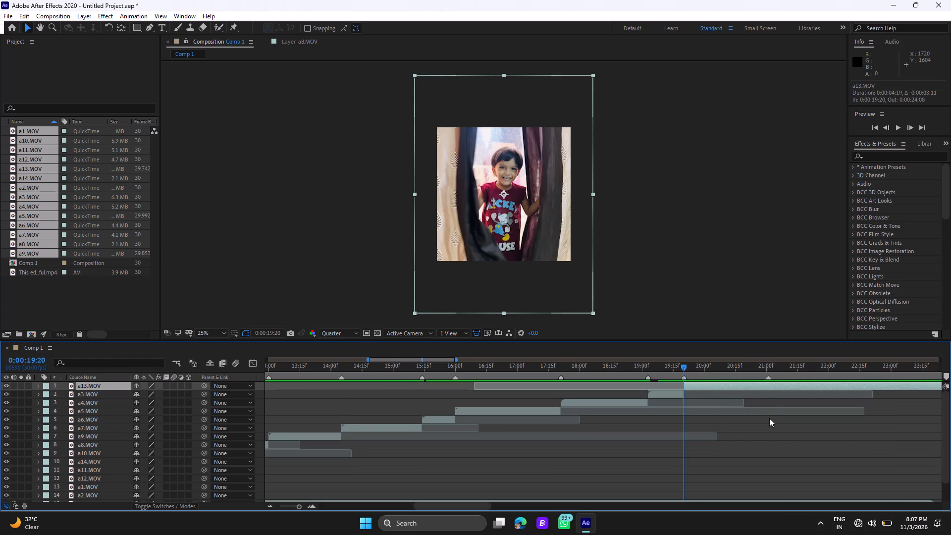
pyautogui.scroll(2, 722, 419)
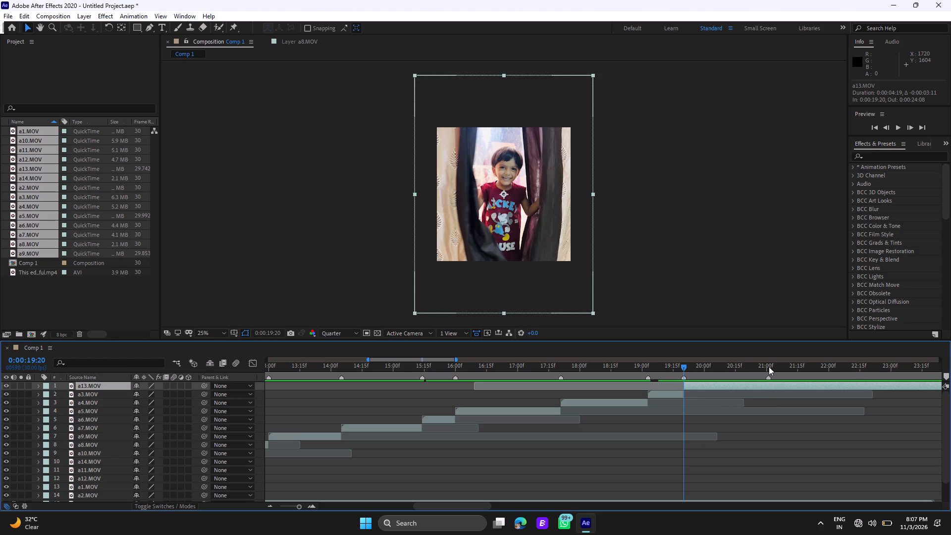
pyautogui.click(769, 367)
pyautogui.moveTo(752, 385); pyautogui.dragTo(817, 385)
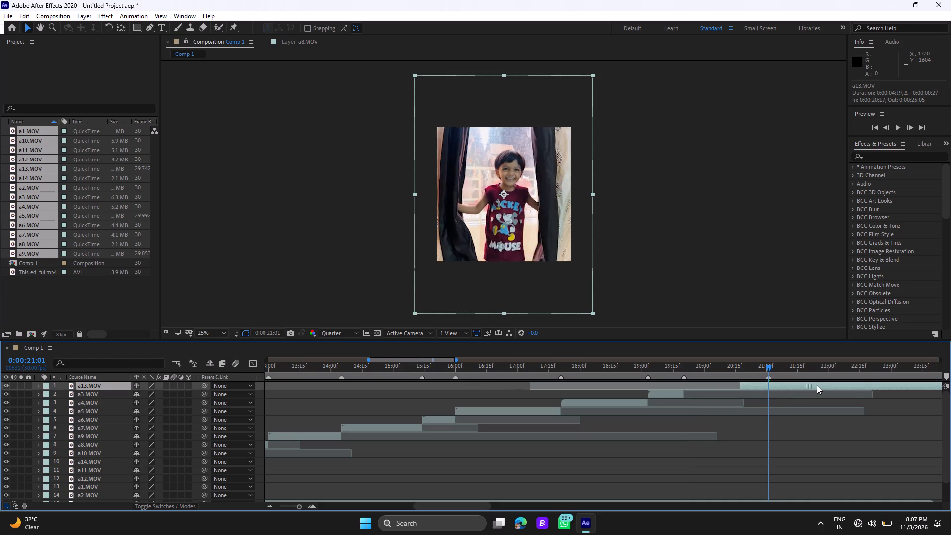
pyautogui.moveTo(817, 385); pyautogui.dragTo(836, 389)
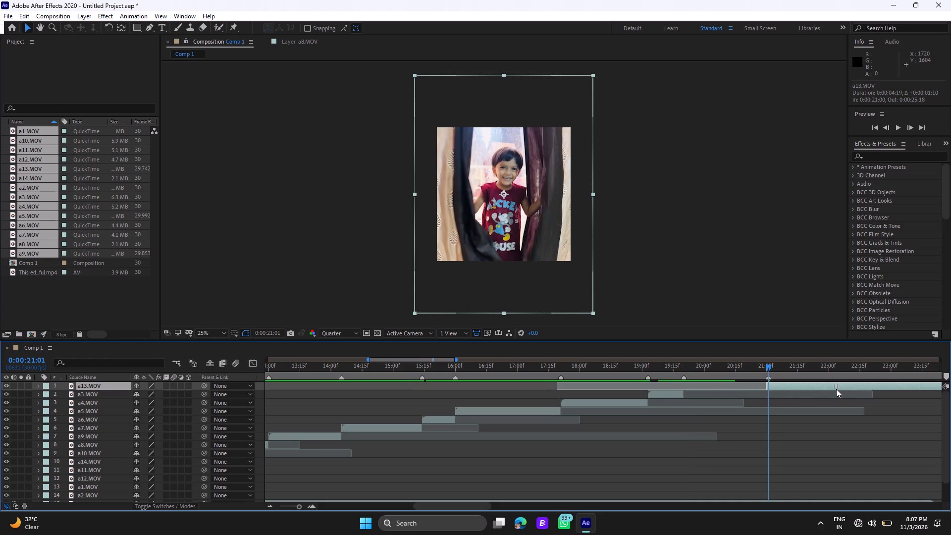
pyautogui.moveTo(836, 389); pyautogui.dragTo(837, 389)
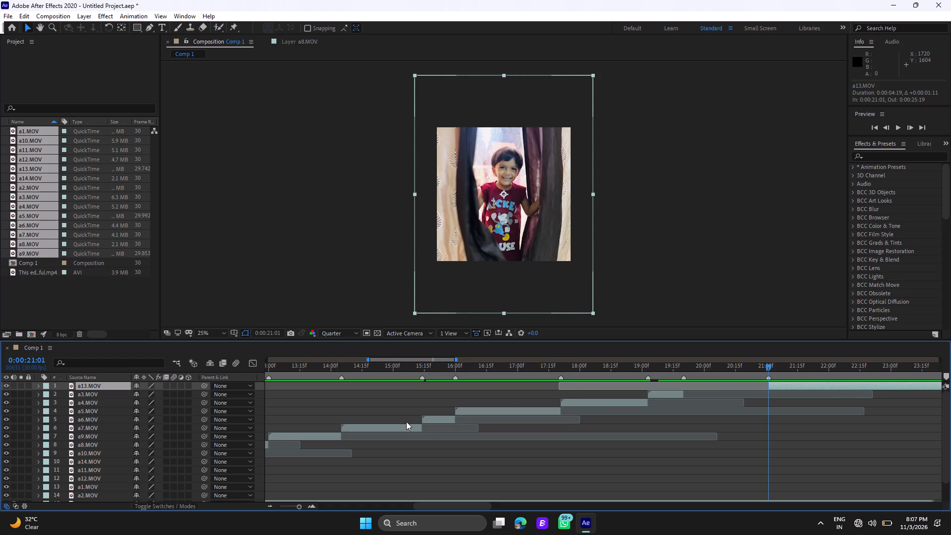
# Copy and paste the a5.MOV layer and place one copy directly below a13.MOV in the layer order.
pyautogui.click(362, 376)
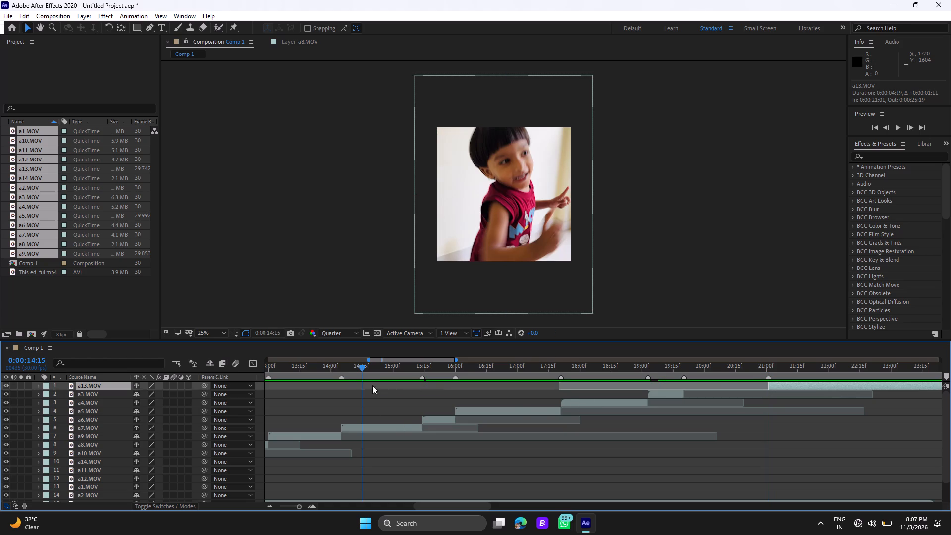
pyautogui.click(465, 370)
pyautogui.click(483, 412)
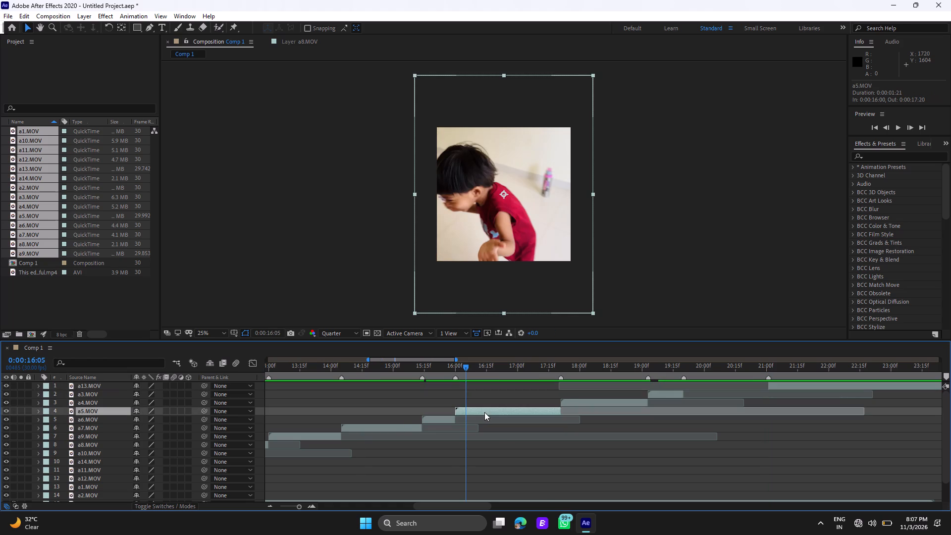
pyautogui.hotkey('ctrl', 'c')
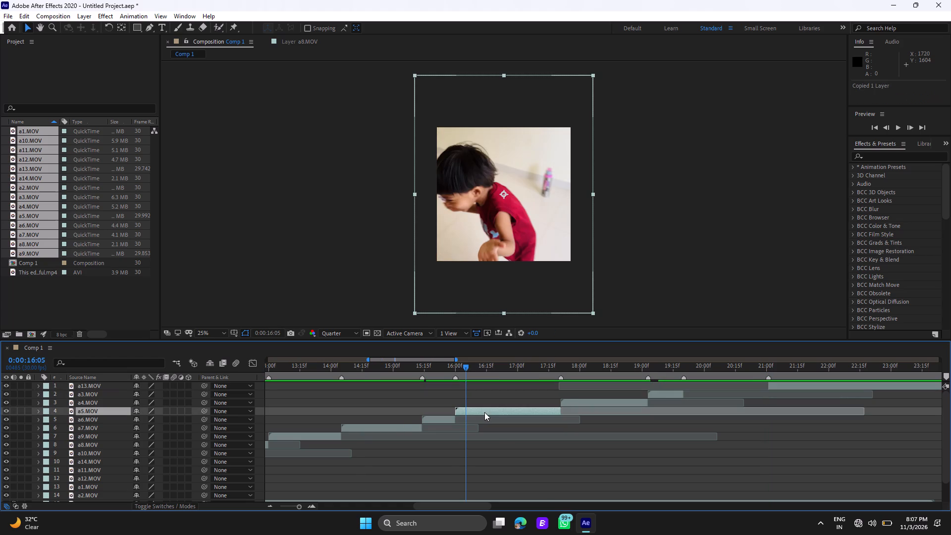
pyautogui.hotkey('ctrl', 'v')
pyautogui.click(485, 419)
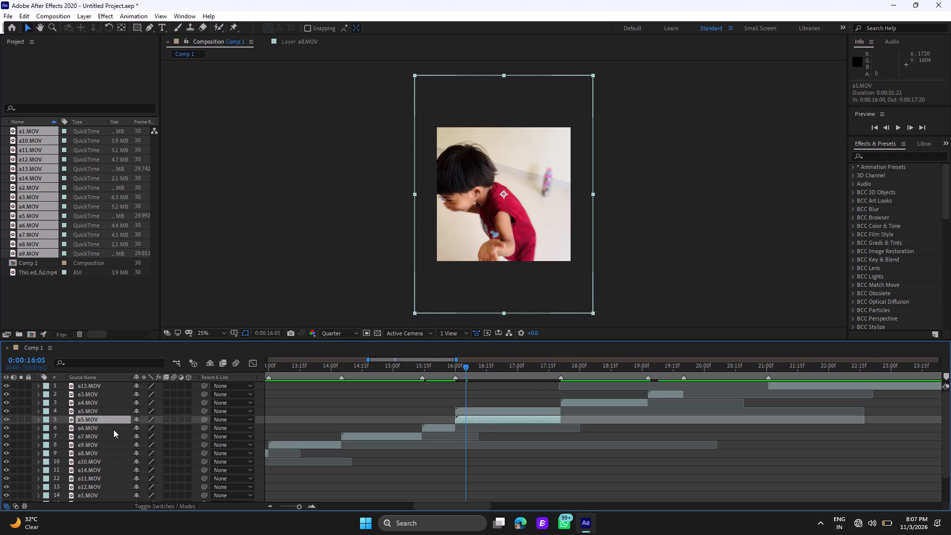
pyautogui.moveTo(101, 418); pyautogui.dragTo(100, 391)
# Slide the a5.MOV copy below a13.MOV to start at the 0:00:19:20 shot marker, where a3.MOV ends.
pyautogui.moveTo(510, 395); pyautogui.dragTo(526, 394)
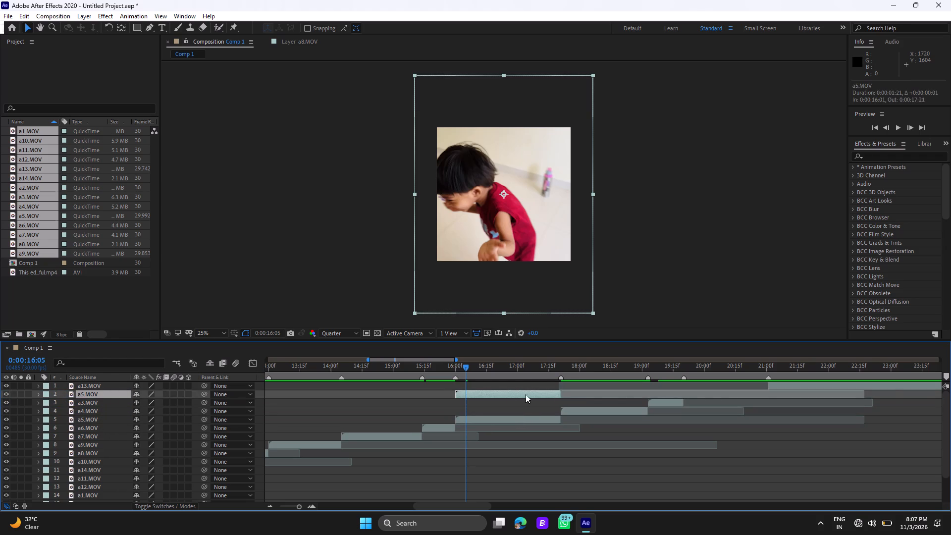
pyautogui.moveTo(526, 394); pyautogui.dragTo(736, 401)
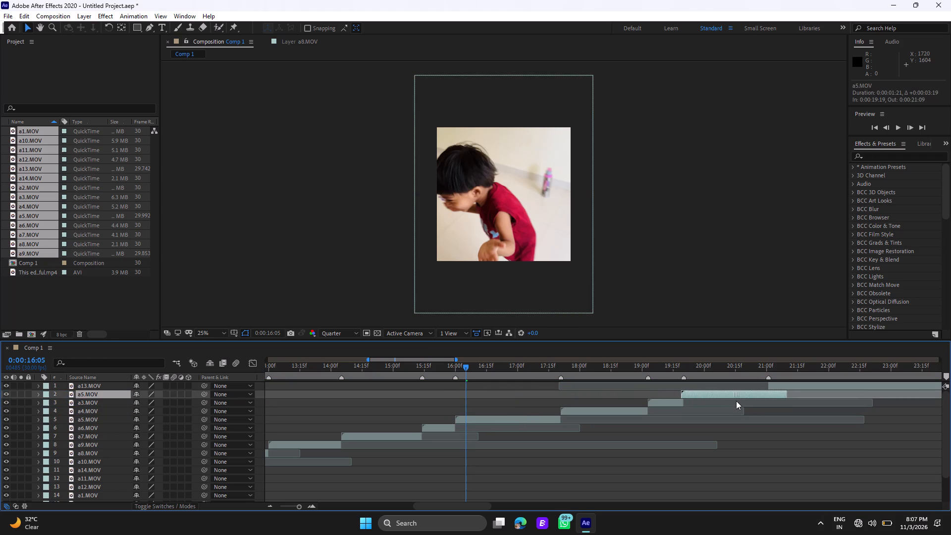
pyautogui.moveTo(736, 401); pyautogui.dragTo(737, 402)
pyautogui.click(684, 365)
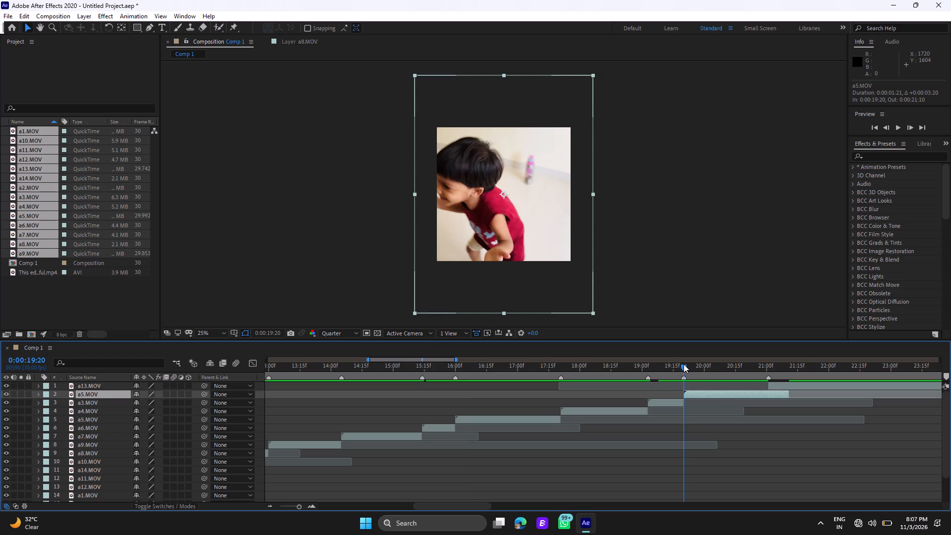
# Split the a5.MOV copy at 0:00:21:01, where a13.MOV starts, and delete the part after the cut.
pyautogui.moveTo(684, 364); pyautogui.dragTo(766, 391)
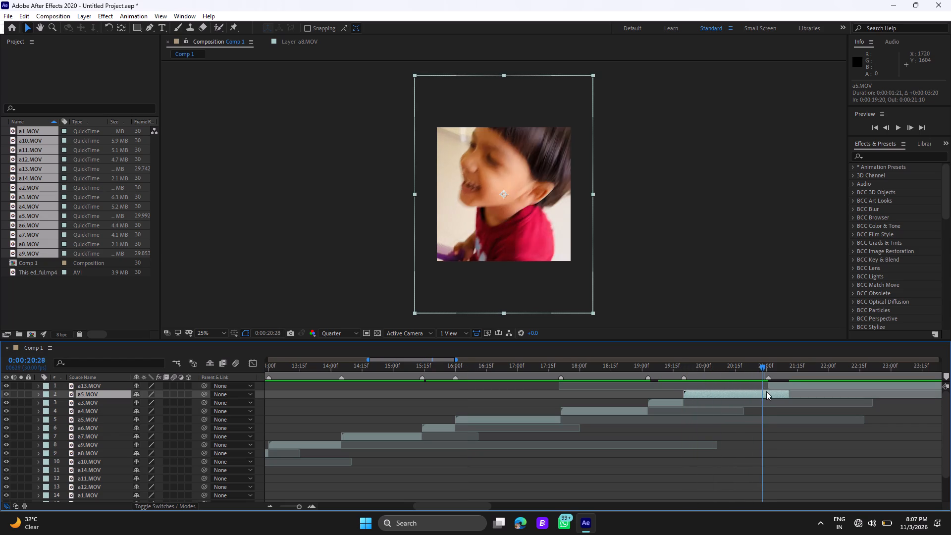
pyautogui.moveTo(766, 391); pyautogui.dragTo(769, 392)
pyautogui.click(769, 394)
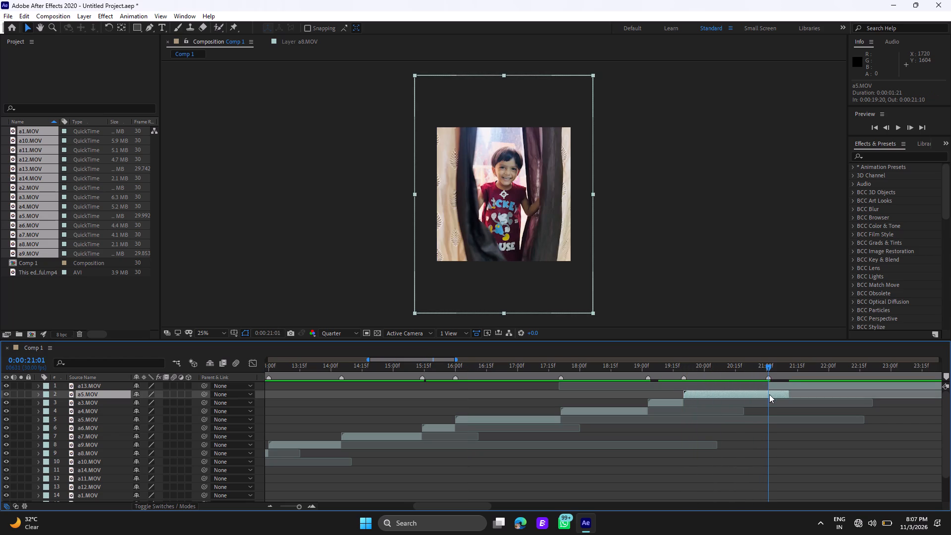
pyautogui.hotkey('ctrl', 'shift', 'd')
pyautogui.press('Delete')
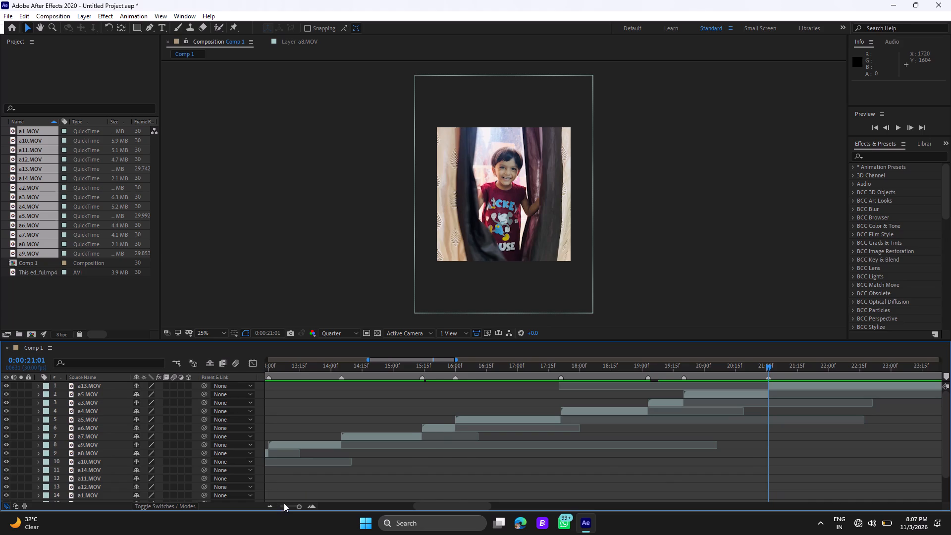
# Show the whole composition duration in the timeline and play Comp 1 from the beginning to review the edited sequence.
pyautogui.moveTo(285, 506); pyautogui.dragTo(270, 504)
pyautogui.scroll(3, 334, 451)
pyautogui.scroll(-3, 334, 451)
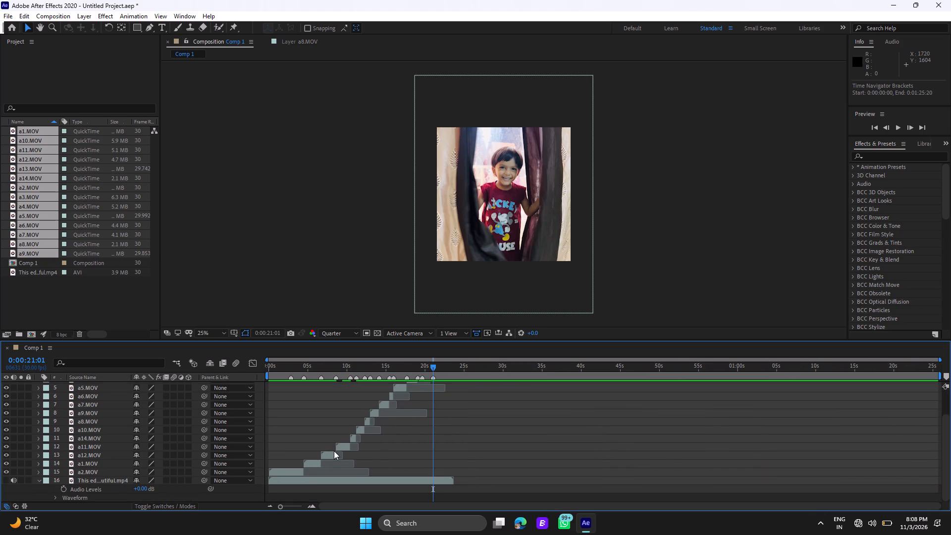
pyautogui.scroll(-2, 334, 451)
pyautogui.click(275, 367)
pyautogui.moveTo(275, 367); pyautogui.dragTo(254, 368)
pyautogui.press('space')
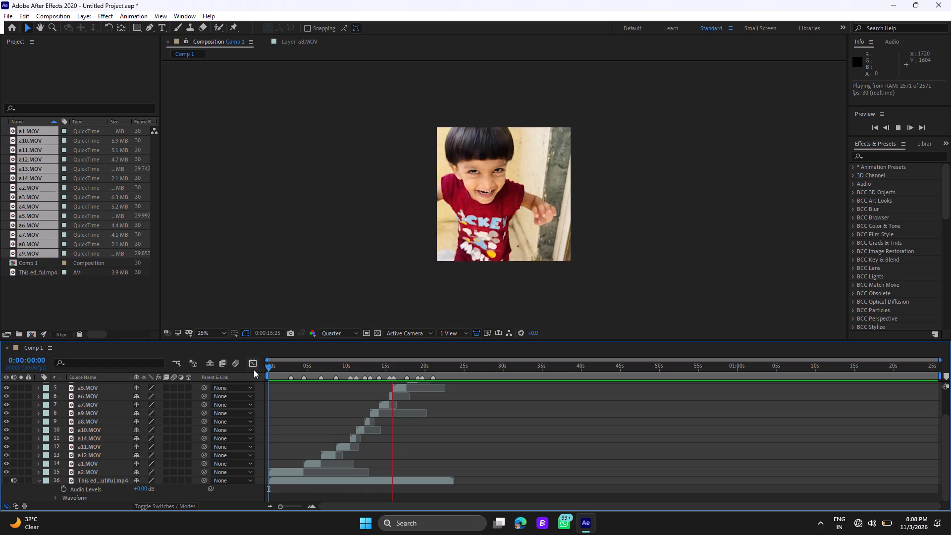
pyautogui.scroll(1, 326, 401)
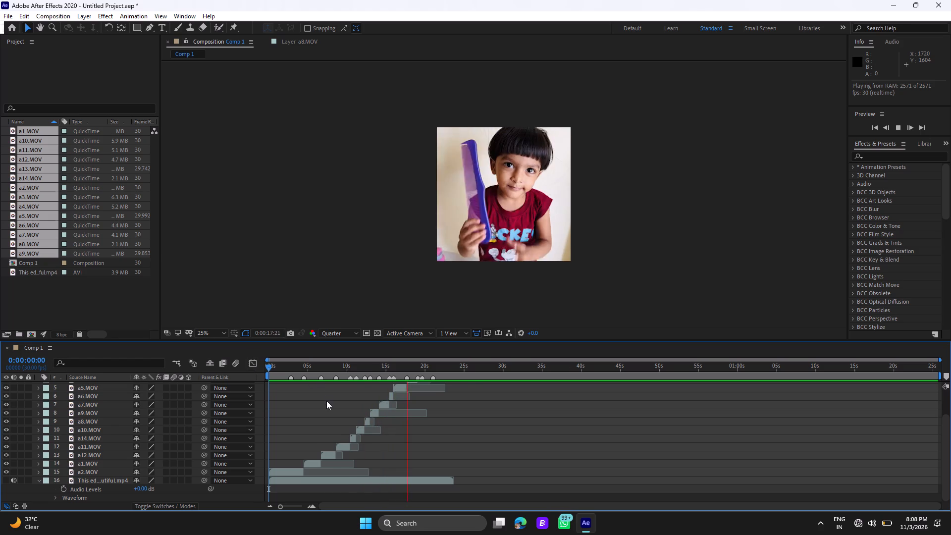
# Split a13.MOV at 0:00:23:21, where the reference video ends, and delete the part after the cut.
pyautogui.scroll(2, 326, 401)
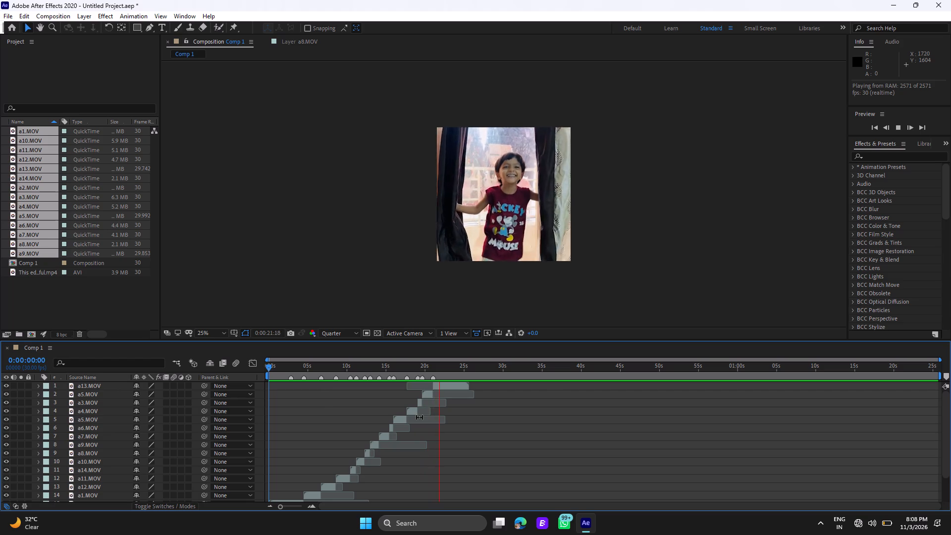
pyautogui.scroll(-3, 464, 428)
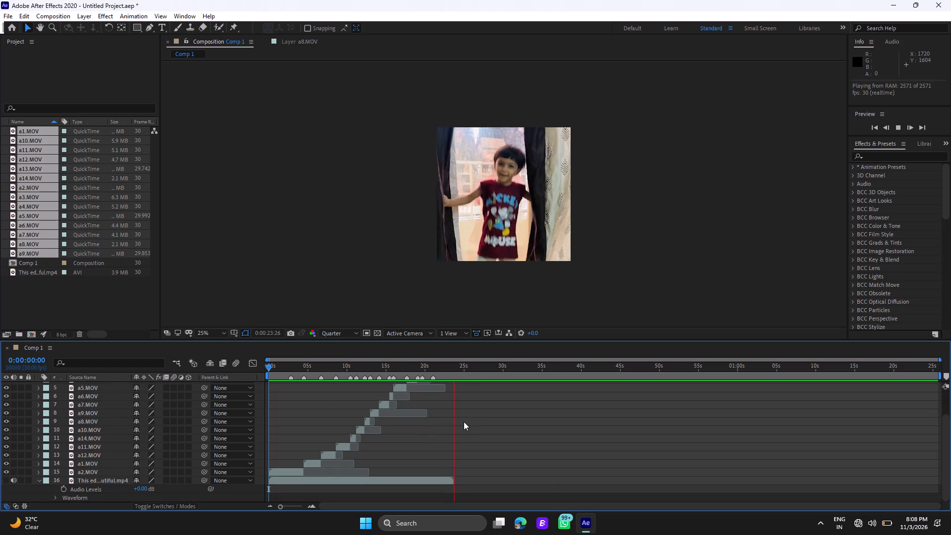
pyautogui.scroll(3, 464, 421)
pyautogui.click(457, 370)
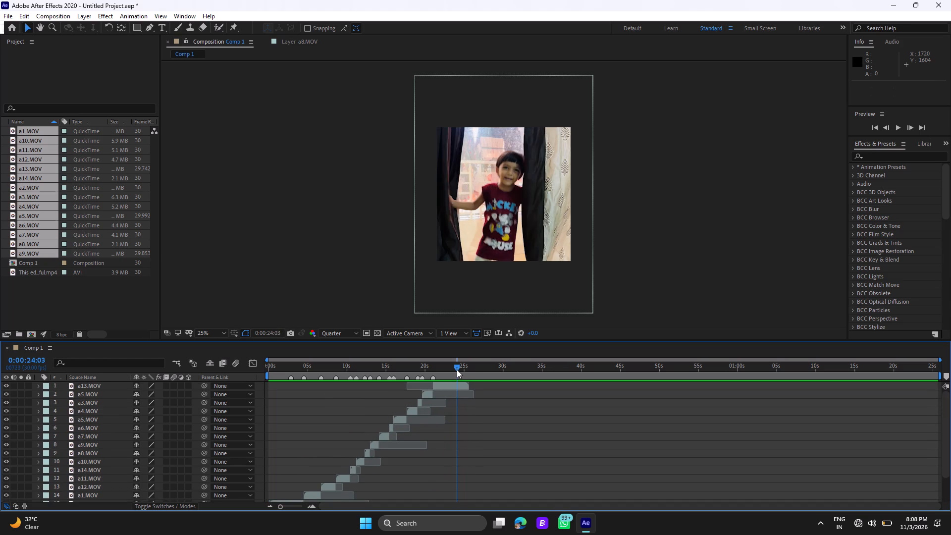
pyautogui.scroll(-3, 455, 461)
pyautogui.click(455, 454)
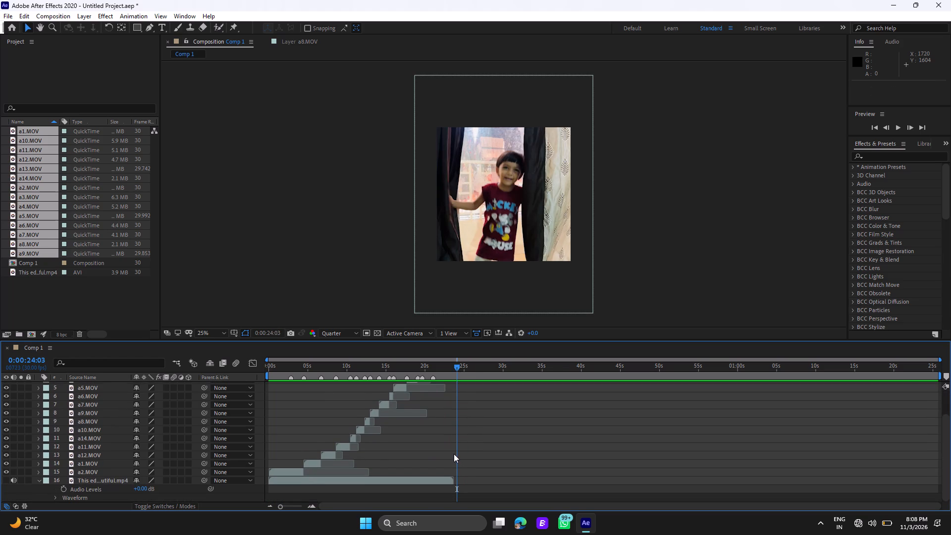
pyautogui.click(455, 367)
pyautogui.scroll(5, 452, 407)
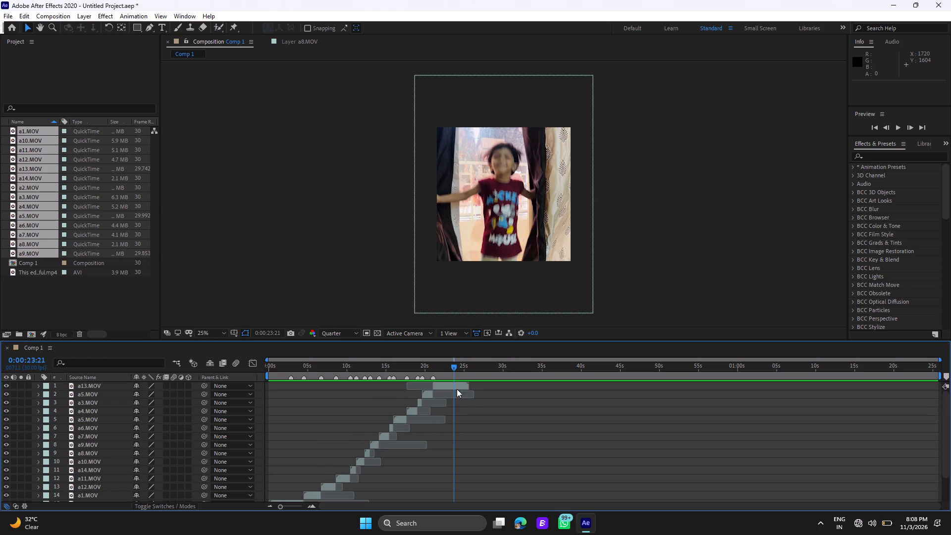
pyautogui.click(458, 385)
pyautogui.hotkey('ctrl', 'shift', 'd')
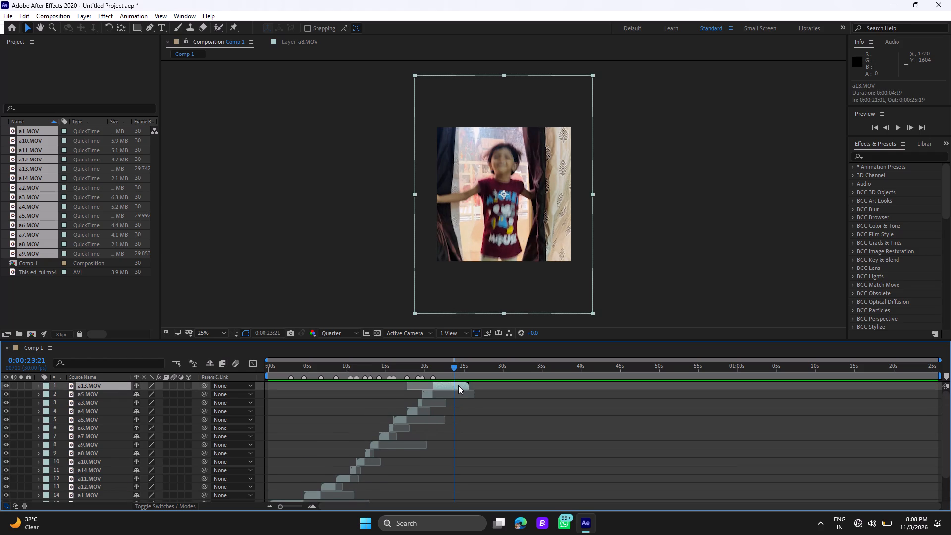
pyautogui.press('Delete')
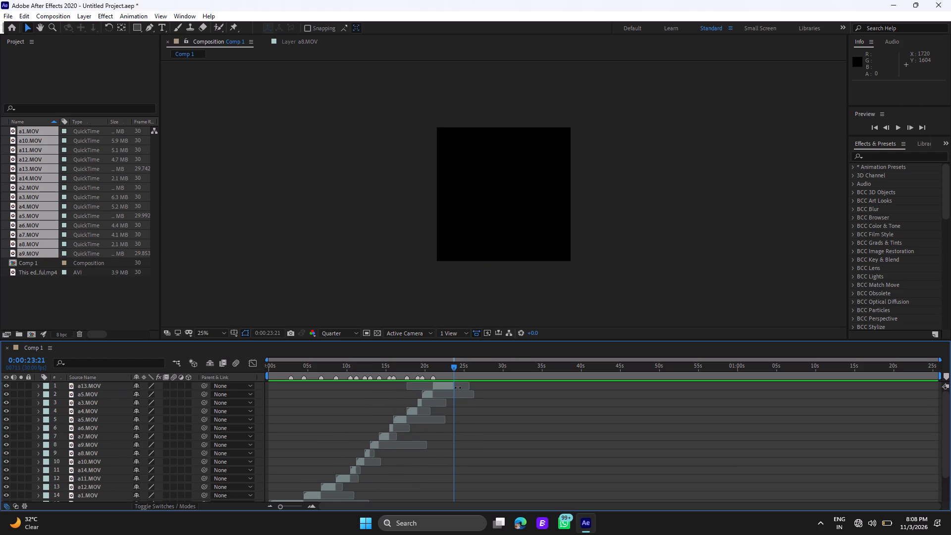
# Enable frame blending on all layers of Comp 1 and set it to Pixel Motion for every one.
pyautogui.click(321, 368)
pyautogui.moveTo(321, 368); pyautogui.dragTo(201, 391)
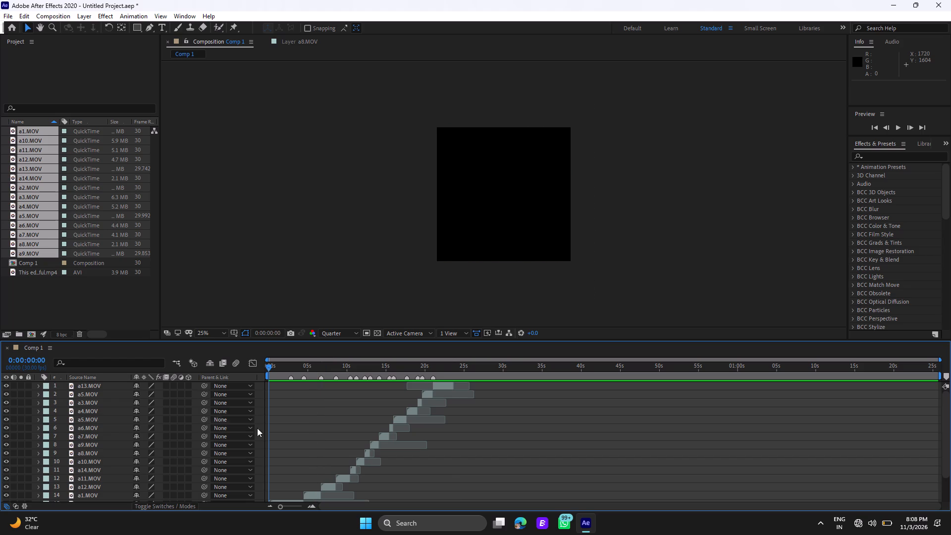
pyautogui.scroll(-3, 330, 448)
pyautogui.click(313, 364)
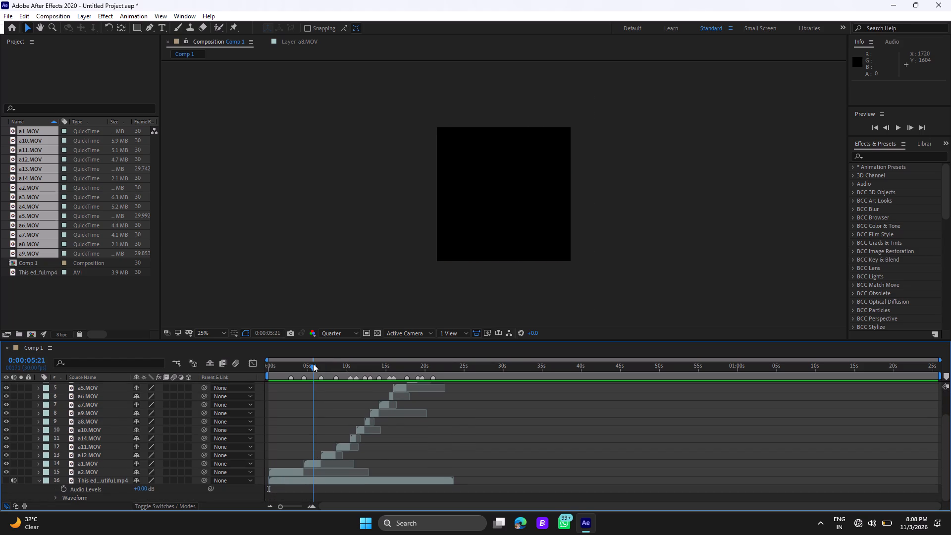
pyautogui.moveTo(313, 364); pyautogui.dragTo(307, 370)
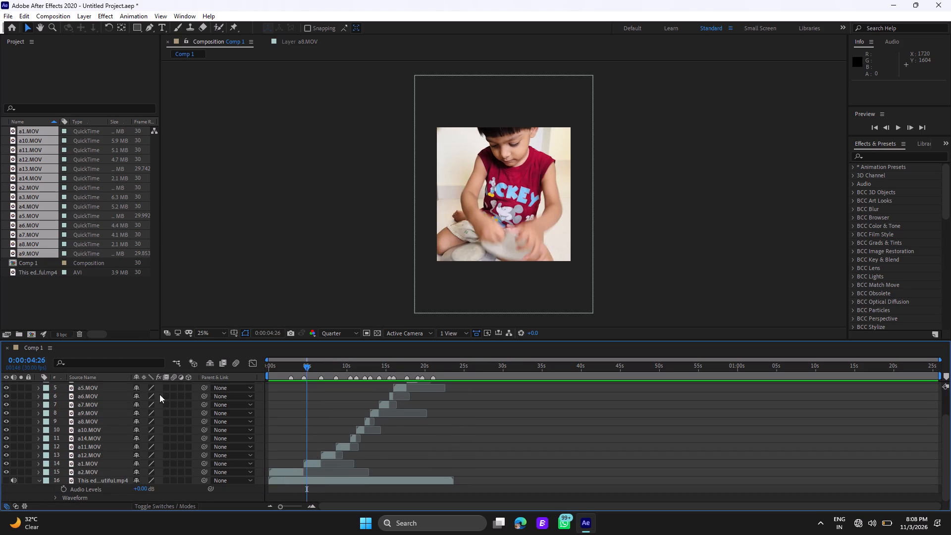
pyautogui.tripleClick(167, 384)
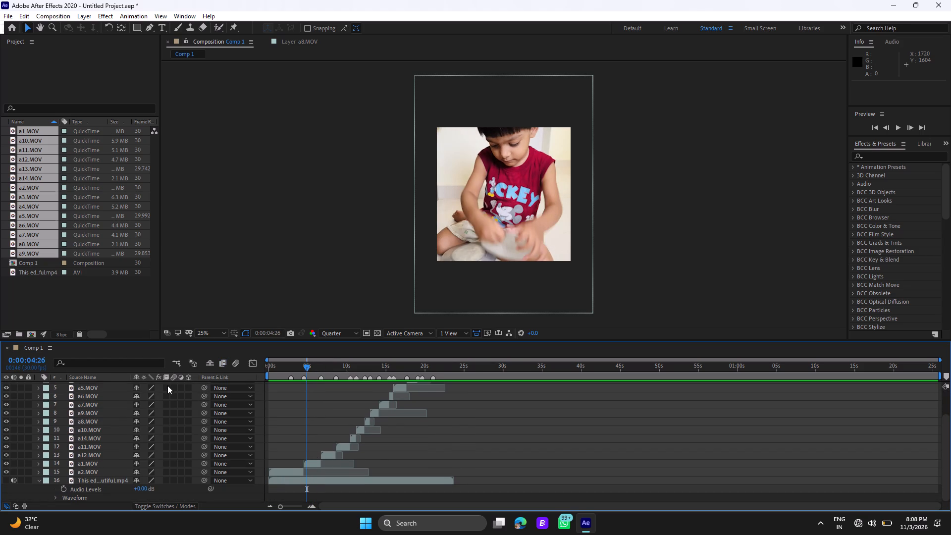
pyautogui.click(167, 386)
pyautogui.moveTo(167, 386); pyautogui.dragTo(170, 430)
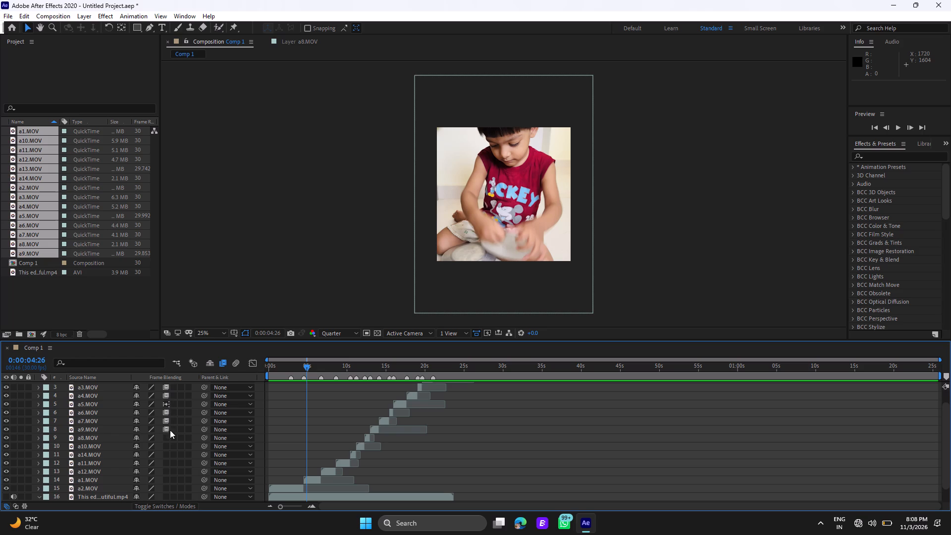
pyautogui.moveTo(170, 430); pyautogui.dragTo(170, 496)
pyautogui.scroll(3, 174, 471)
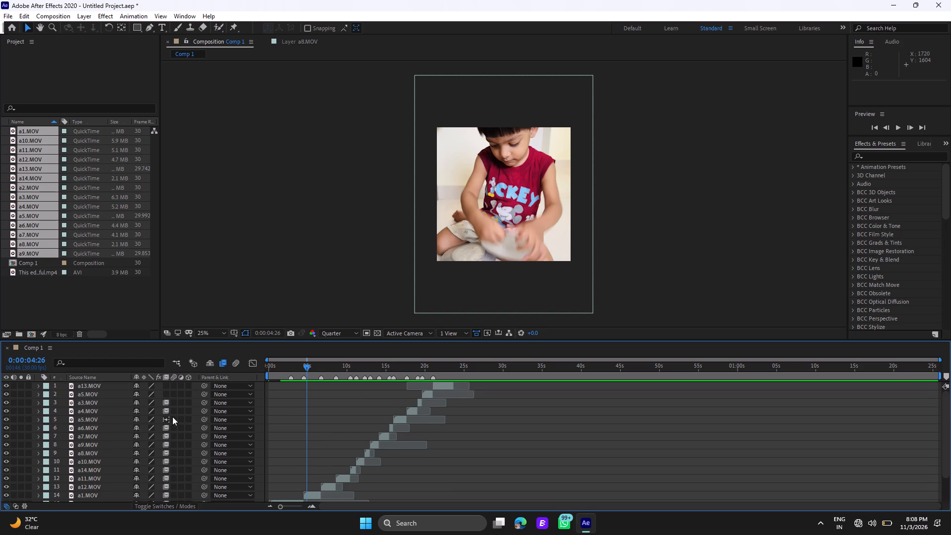
pyautogui.click(163, 383)
pyautogui.click(165, 393)
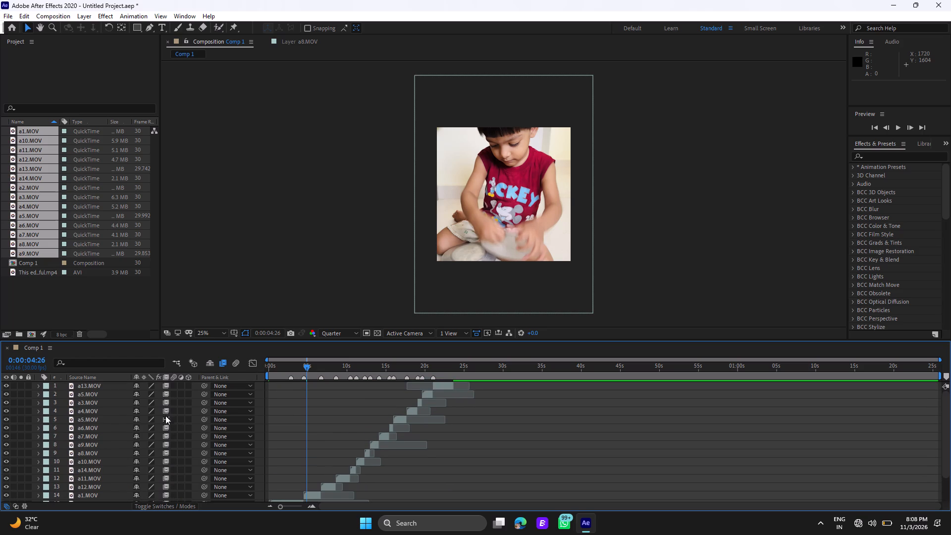
pyautogui.click(165, 422)
pyautogui.click(165, 419)
pyautogui.moveTo(164, 384); pyautogui.dragTo(166, 500)
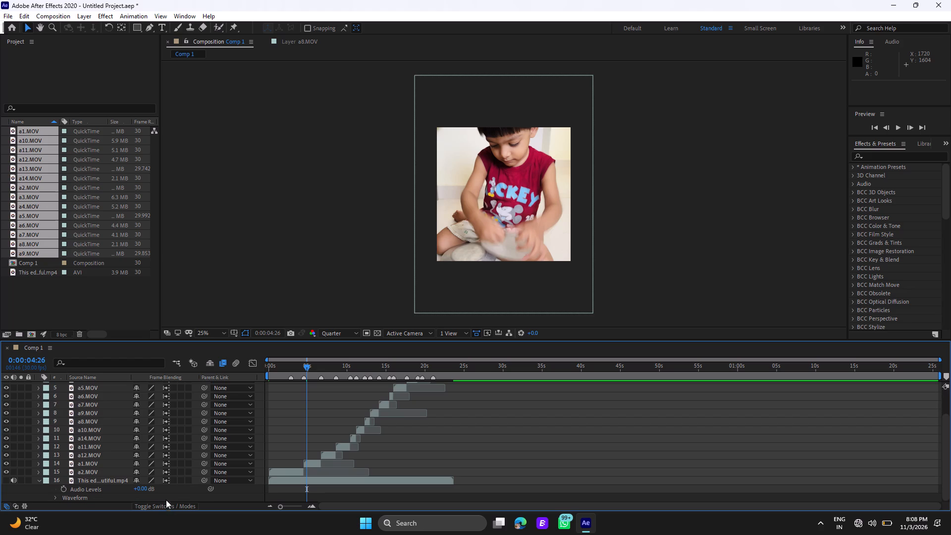
pyautogui.moveTo(166, 500); pyautogui.dragTo(167, 490)
# Enable motion blur on all sixteen layers of Comp 1, from a13.MOV down to the reference video.
pyautogui.scroll(4, 174, 414)
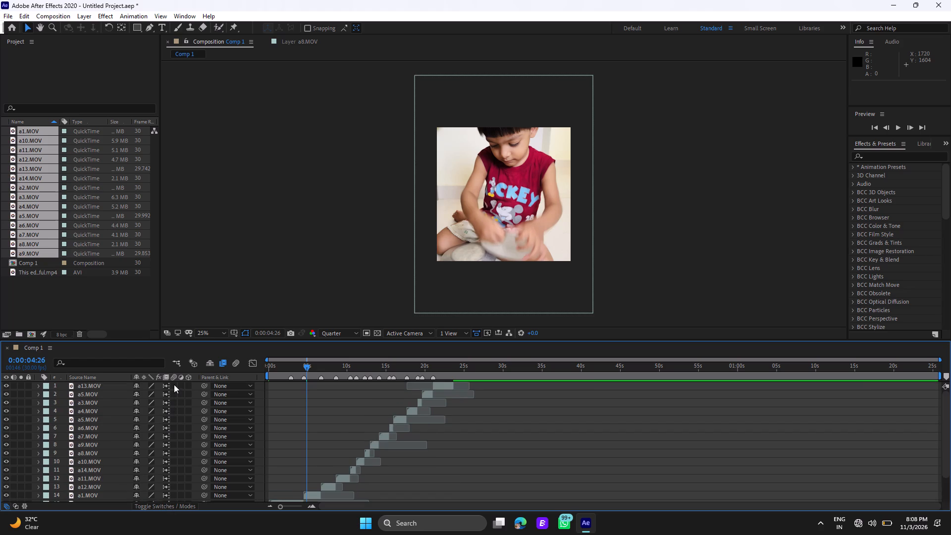
pyautogui.moveTo(174, 384); pyautogui.dragTo(176, 514)
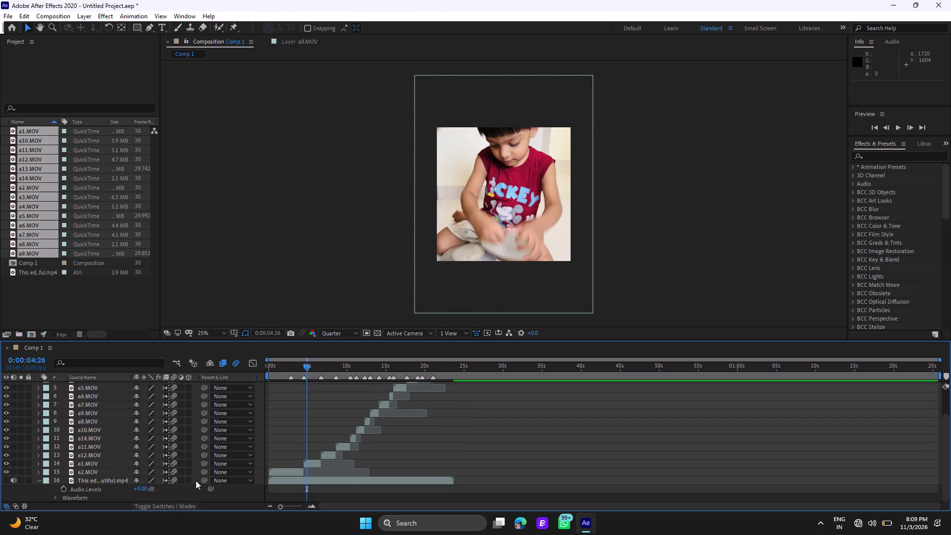
# Preview Comp 1 from the beginning with frame blending and motion blur on.
pyautogui.scroll(10, 198, 478)
pyautogui.doubleClick(282, 370)
pyautogui.moveTo(282, 370); pyautogui.dragTo(253, 375)
pyautogui.press('space')
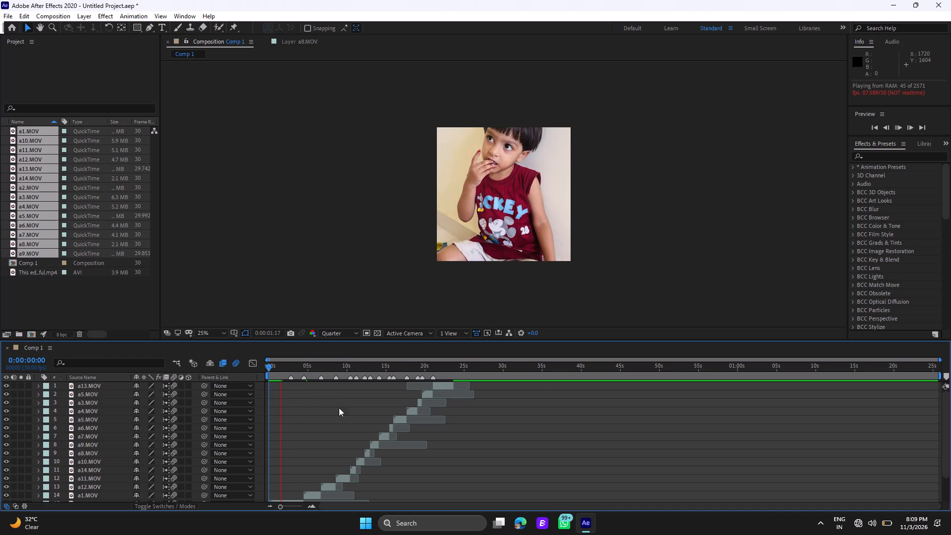
# Shift a2.MOV straight down in the frame to about position 540, 776 so the child's whole head shows.
pyautogui.click(279, 368)
pyautogui.scroll(-3, 296, 468)
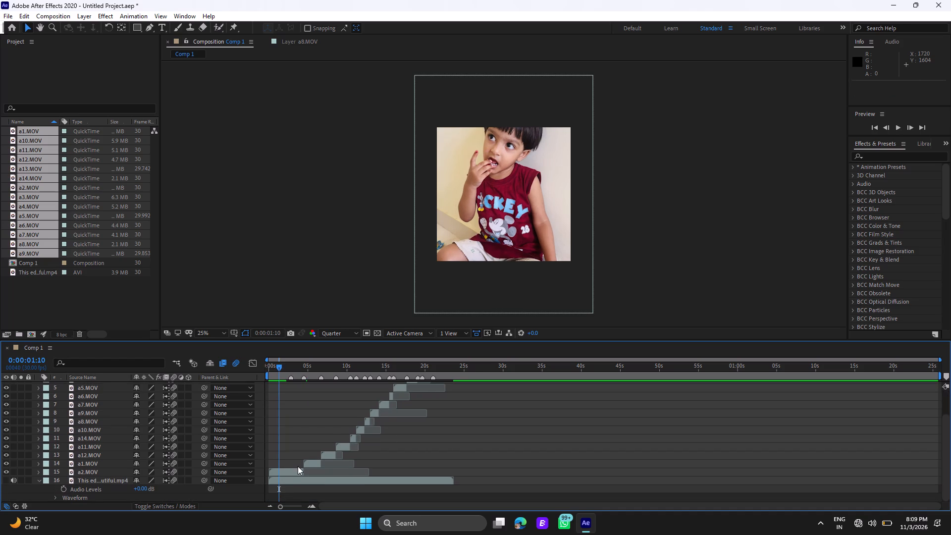
pyautogui.click(292, 472)
pyautogui.moveTo(504, 207); pyautogui.dragTo(504, 210)
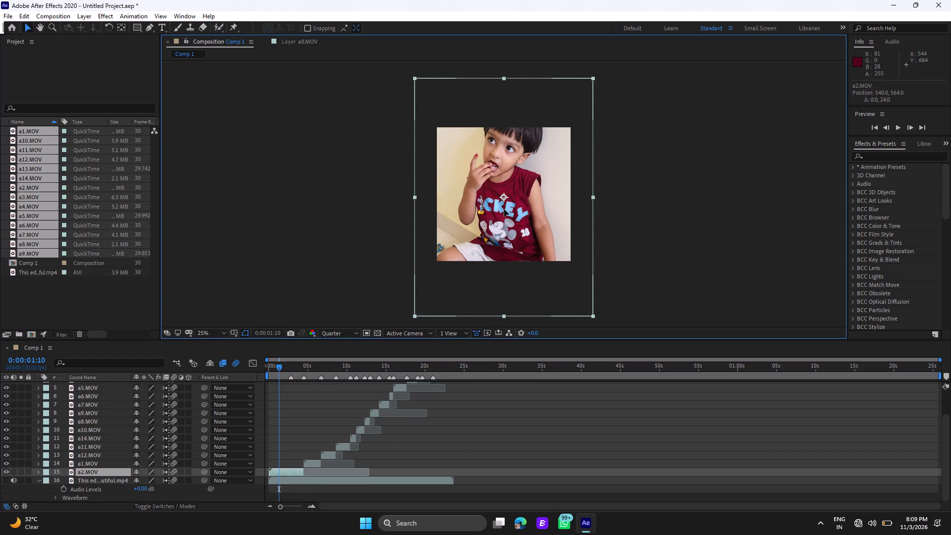
pyautogui.moveTo(504, 210); pyautogui.dragTo(504, 236)
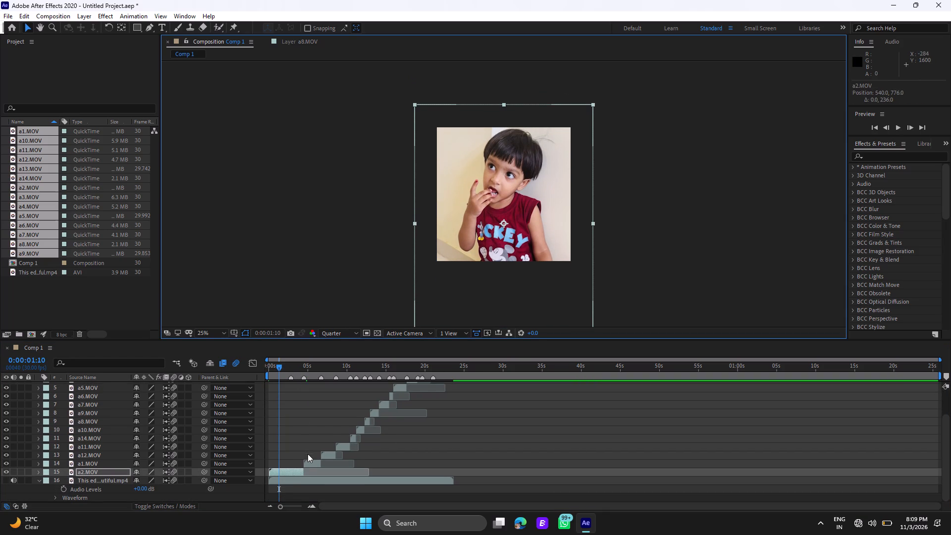
# Move a1.MOV down and slightly left in the frame to about position 512, 900 to bring the child's head into view.
pyautogui.click(307, 371)
pyautogui.click(315, 464)
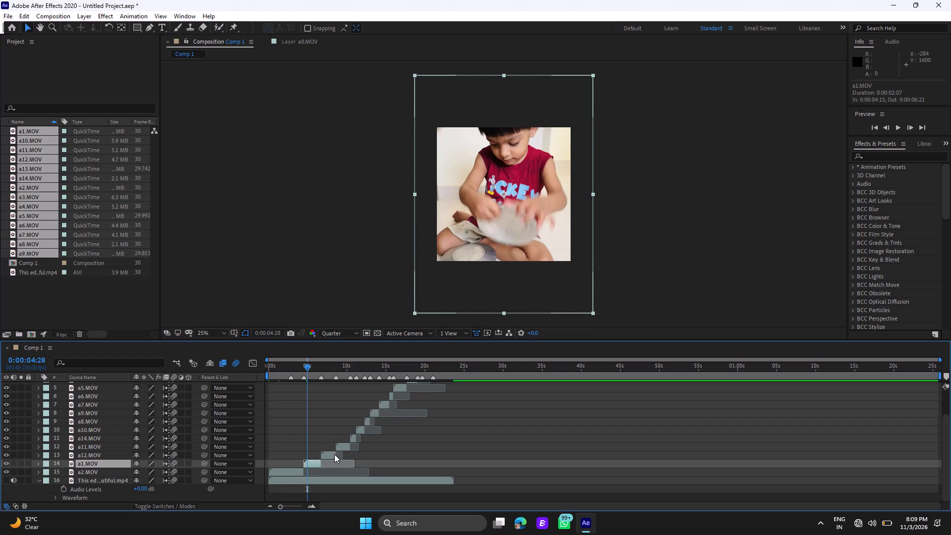
pyautogui.moveTo(515, 200); pyautogui.dragTo(514, 240)
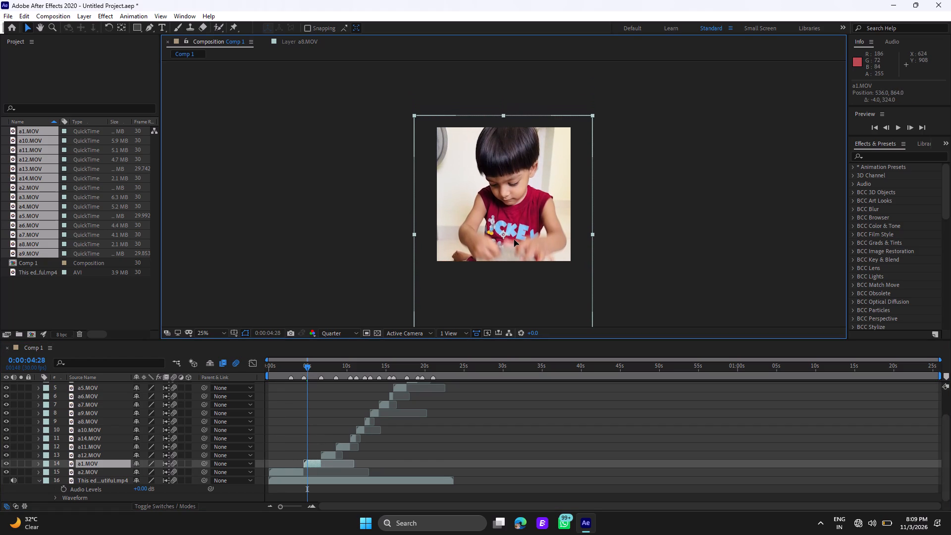
pyautogui.moveTo(514, 240); pyautogui.dragTo(512, 244)
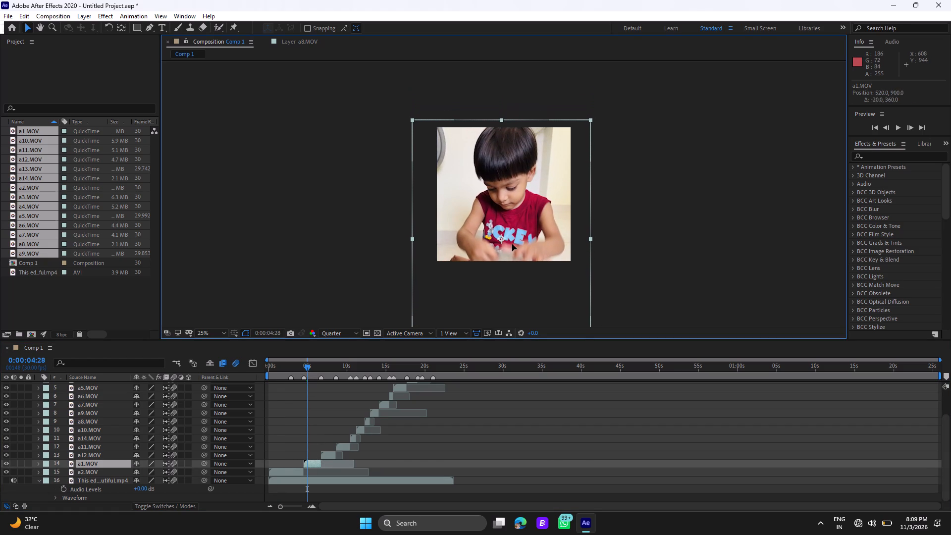
pyautogui.moveTo(512, 244); pyautogui.dragTo(511, 244)
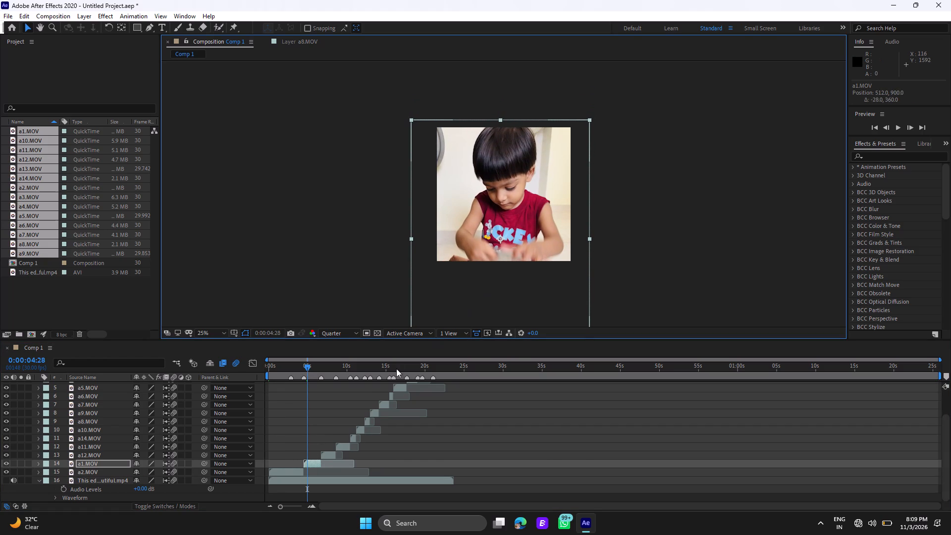
# Reposition a12.MOV lower in the Comp 1 frame, to about position 548, 712, so the child's head is fully visible.
pyautogui.click(320, 369)
pyautogui.moveTo(320, 369); pyautogui.dragTo(324, 369)
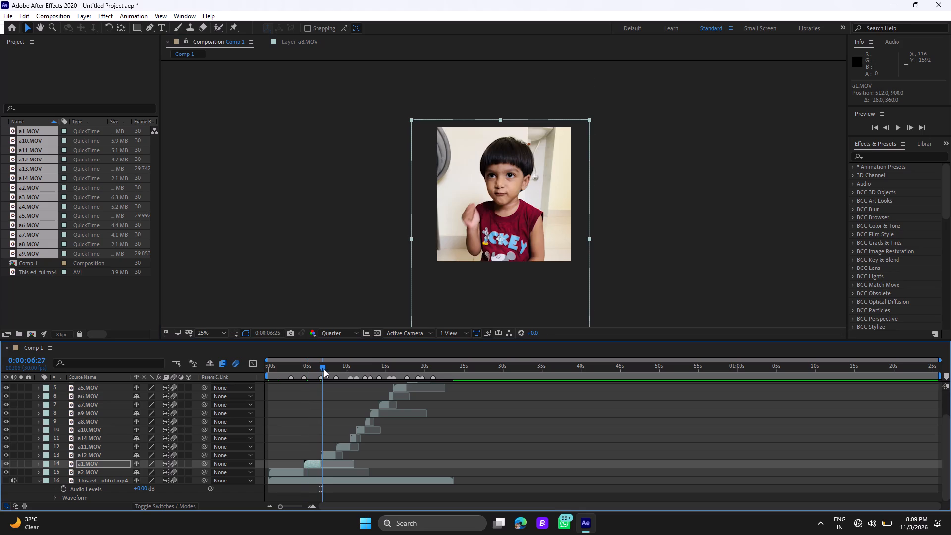
pyautogui.moveTo(324, 369); pyautogui.dragTo(325, 370)
pyautogui.click(326, 454)
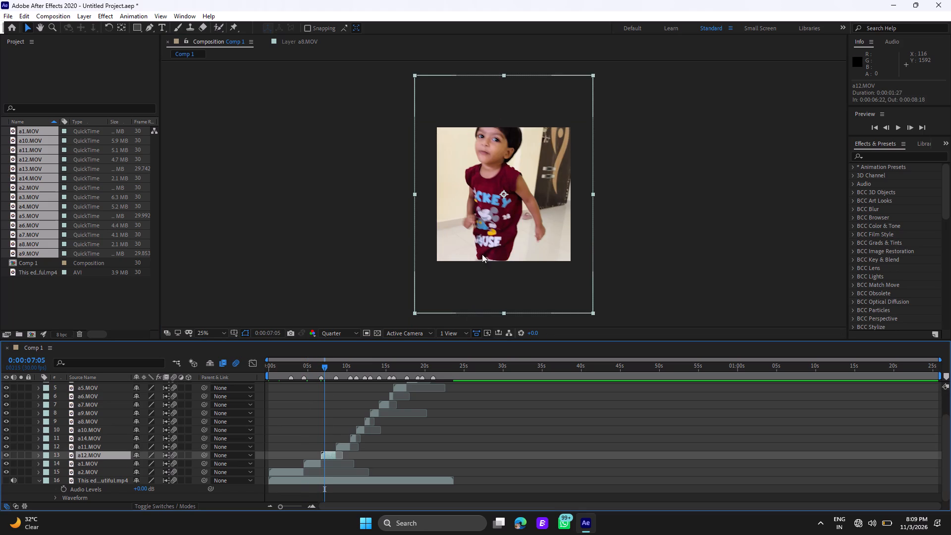
pyautogui.click(488, 195)
pyautogui.moveTo(488, 195); pyautogui.dragTo(488, 203)
pyautogui.click(225, 43)
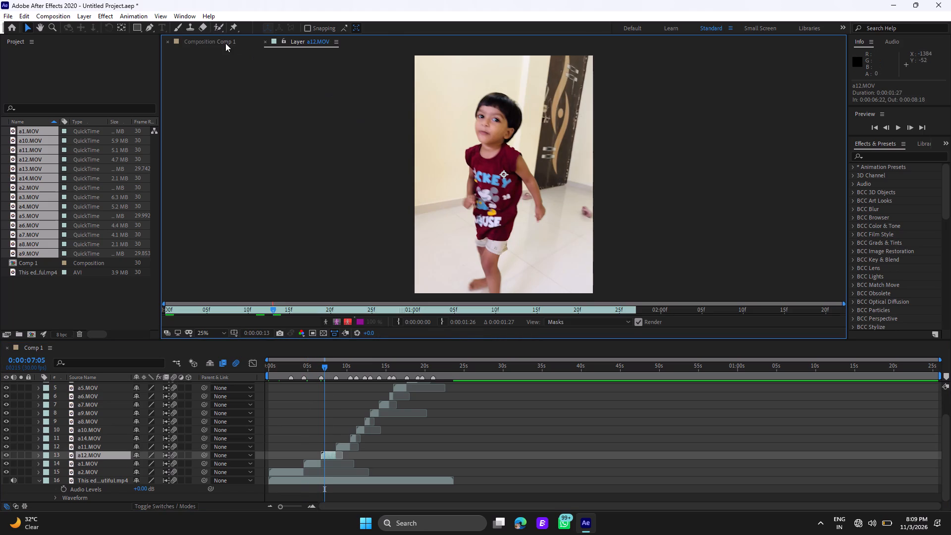
pyautogui.moveTo(488, 144); pyautogui.dragTo(489, 170)
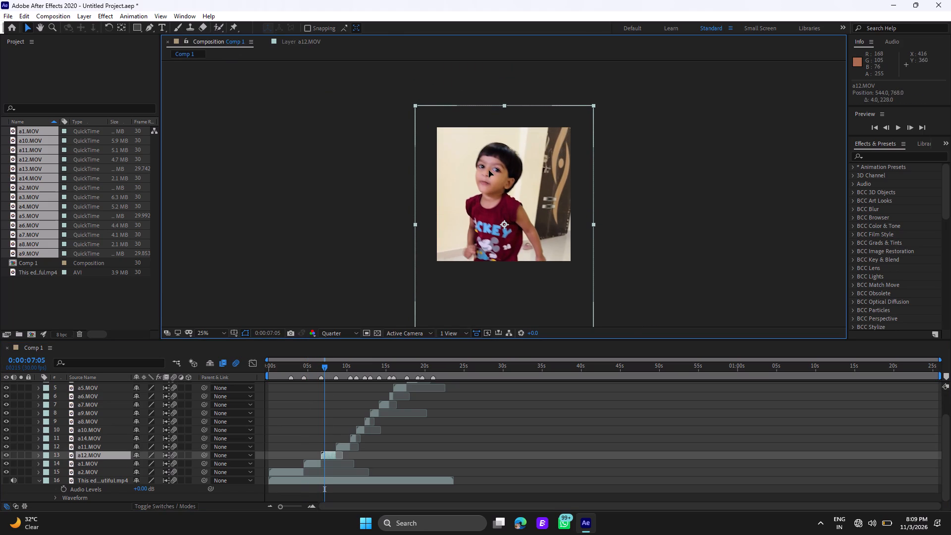
pyautogui.moveTo(489, 170); pyautogui.dragTo(489, 165)
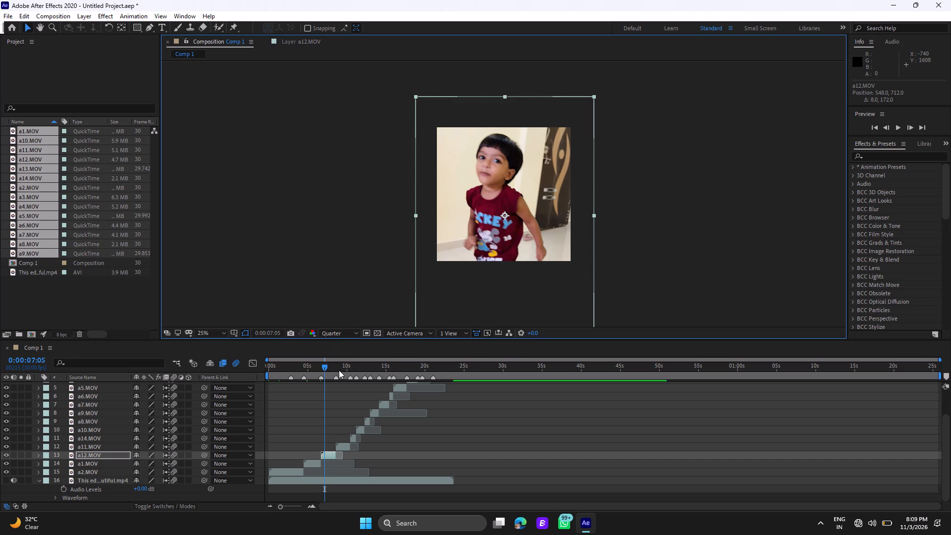
# Reposition a11.MOV lower in the frame, to about position 552, 860, checking the framing at 0:00:08:28.
pyautogui.click(336, 368)
pyautogui.moveTo(336, 368); pyautogui.dragTo(341, 371)
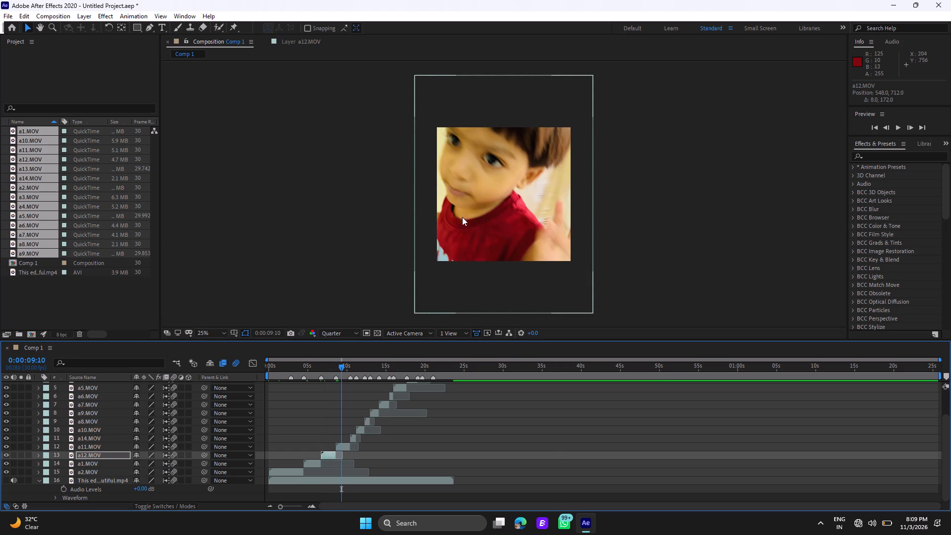
pyautogui.moveTo(461, 211); pyautogui.dragTo(466, 224)
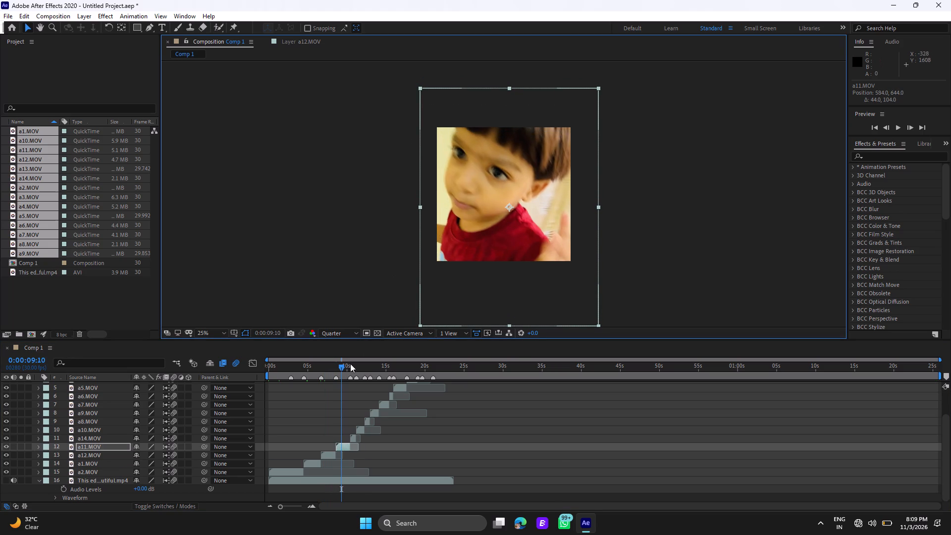
pyautogui.click(343, 364)
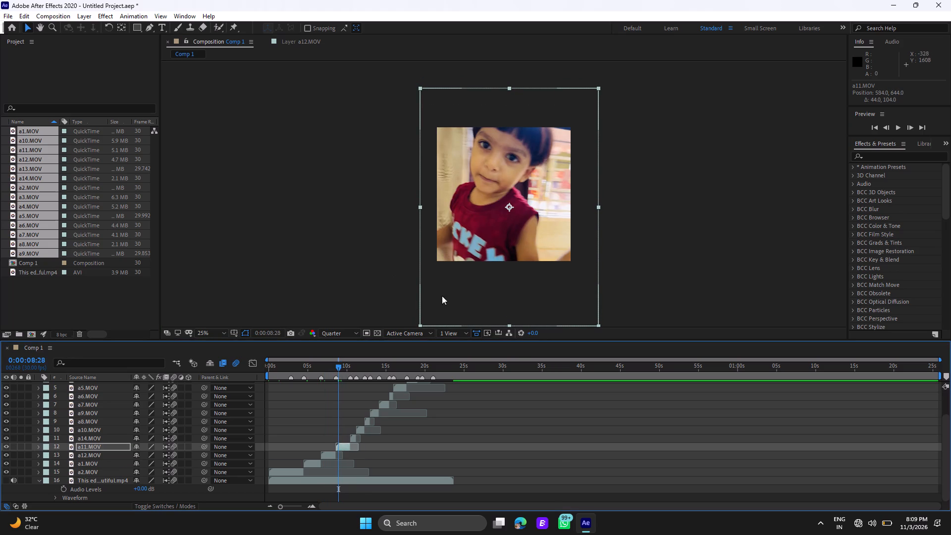
pyautogui.moveTo(488, 196); pyautogui.dragTo(484, 223)
# Move a14.MOV slightly down in the Comp 1 frame to about position 532, 620 so the child's whole head shows.
pyautogui.click(349, 368)
pyautogui.click(349, 368)
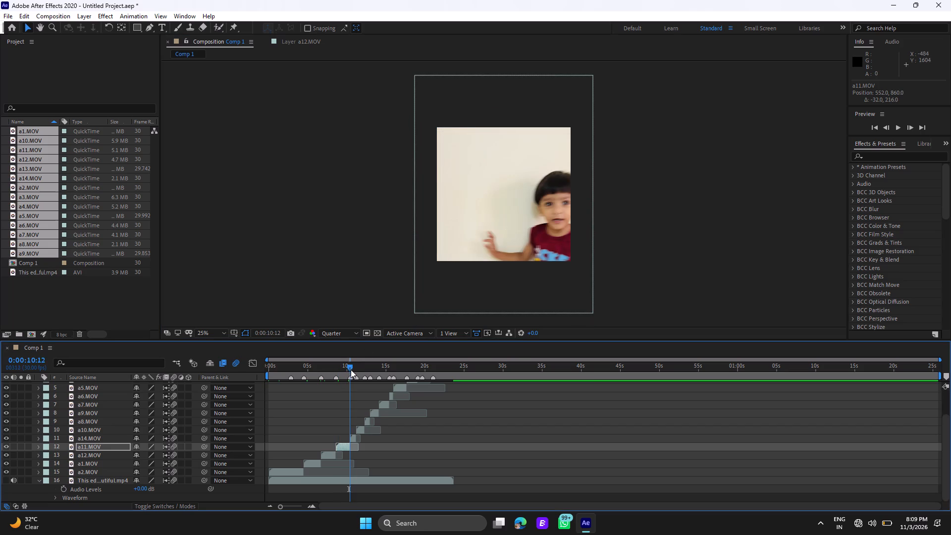
pyautogui.moveTo(552, 156); pyautogui.dragTo(552, 161)
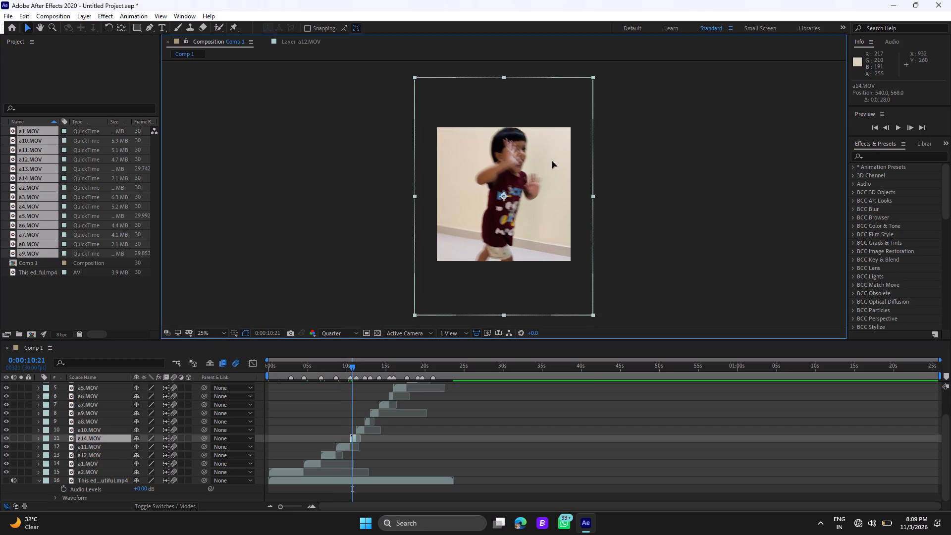
pyautogui.moveTo(552, 161); pyautogui.dragTo(551, 166)
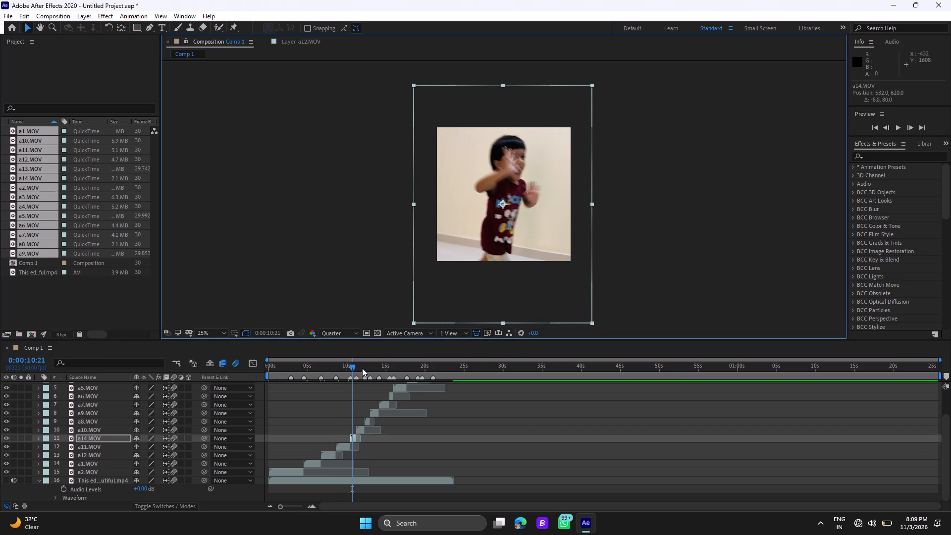
# Reposition a10.MOV lower and slightly left in the frame at 0:00:11:29, to about position 524, 624.
pyautogui.click(362, 368)
pyautogui.moveTo(520, 189); pyautogui.dragTo(518, 196)
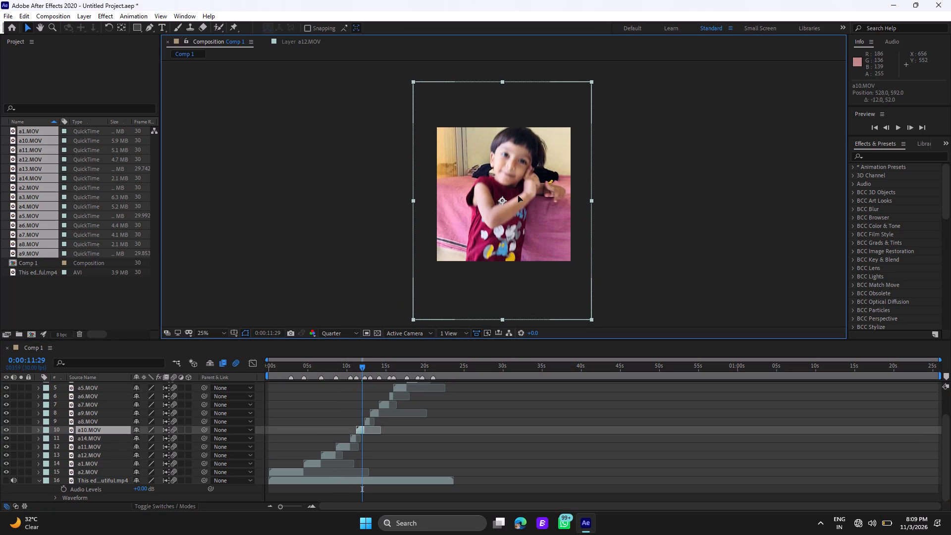
pyautogui.moveTo(518, 196); pyautogui.dragTo(518, 200)
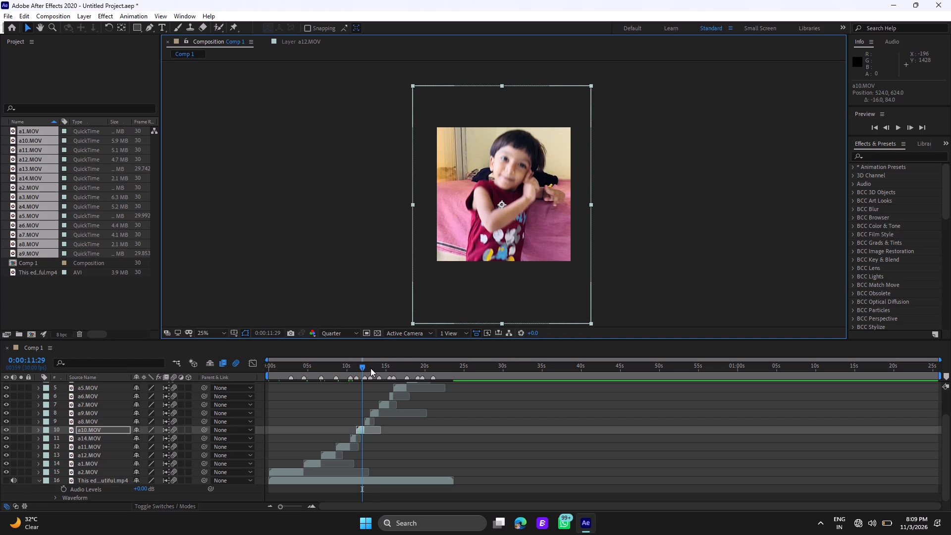
# Shift a8.MOV down and left in the frame at 0:00:12:24, to about position 496, 632.
pyautogui.click(370, 368)
pyautogui.click(370, 368)
pyautogui.moveTo(495, 213); pyautogui.dragTo(489, 224)
# Move a9.MOV up and left in the frame at 0:00:13:21, to about position 444, 488, to center the child.
pyautogui.click(377, 366)
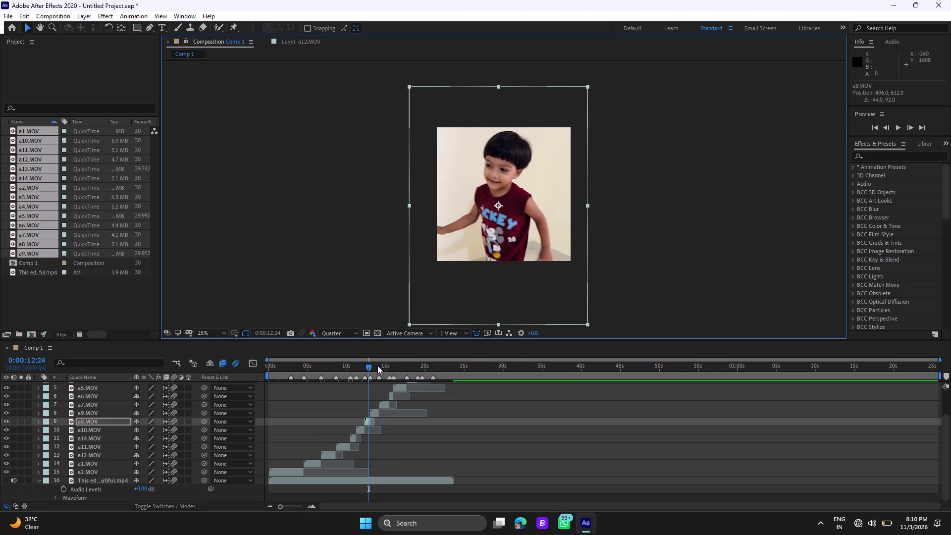
pyautogui.click(377, 366)
pyautogui.moveTo(505, 210); pyautogui.dragTo(496, 204)
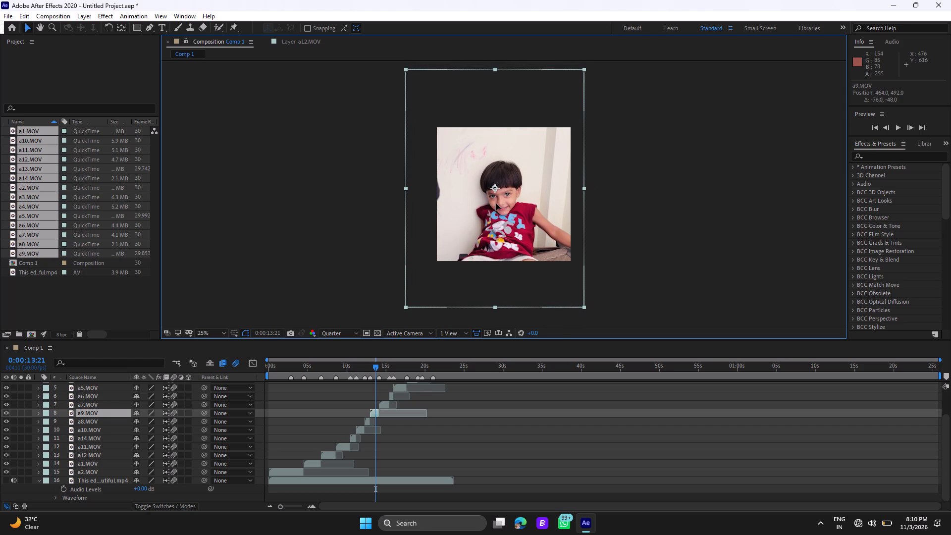
pyautogui.moveTo(496, 204); pyautogui.dragTo(493, 203)
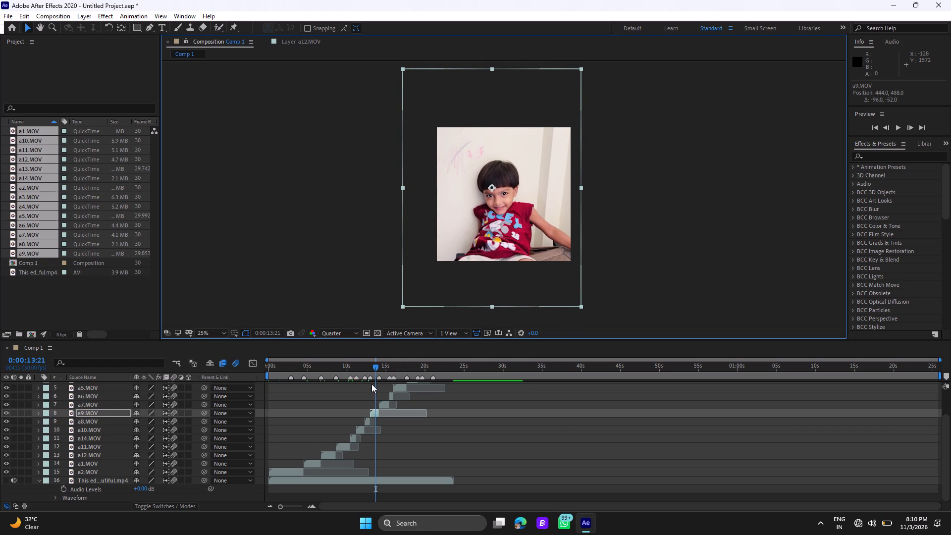
# Reposition a7.MOV down and slightly right at 0:00:14:21, to about position 568, 648, so the child's head fits the frame.
pyautogui.click(383, 368)
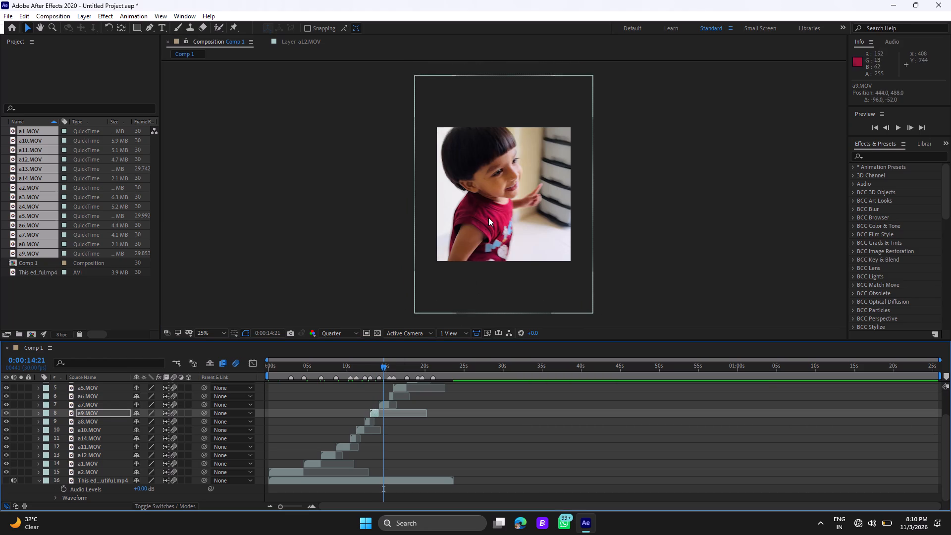
pyautogui.moveTo(488, 217); pyautogui.dragTo(492, 231)
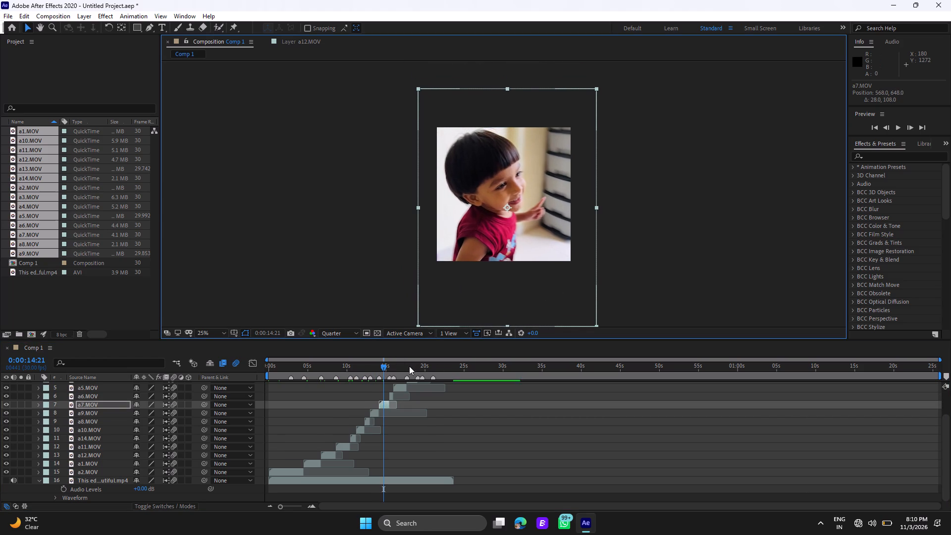
# Move a6.MOV down and right in the frame at 0:00:15:24, to about position 640, 728, to bring in the child's head.
pyautogui.click(394, 362)
pyautogui.click(392, 364)
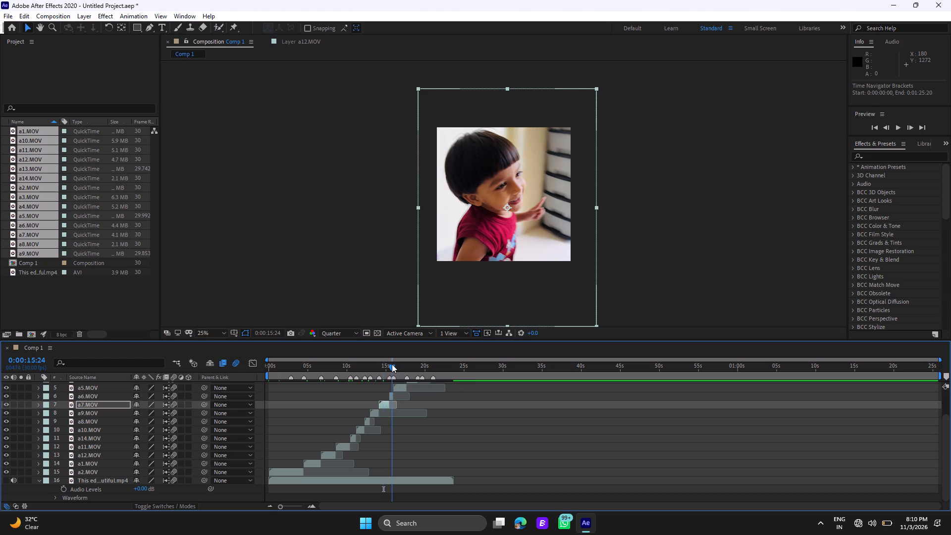
pyautogui.click(392, 364)
pyautogui.moveTo(484, 214); pyautogui.dragTo(495, 236)
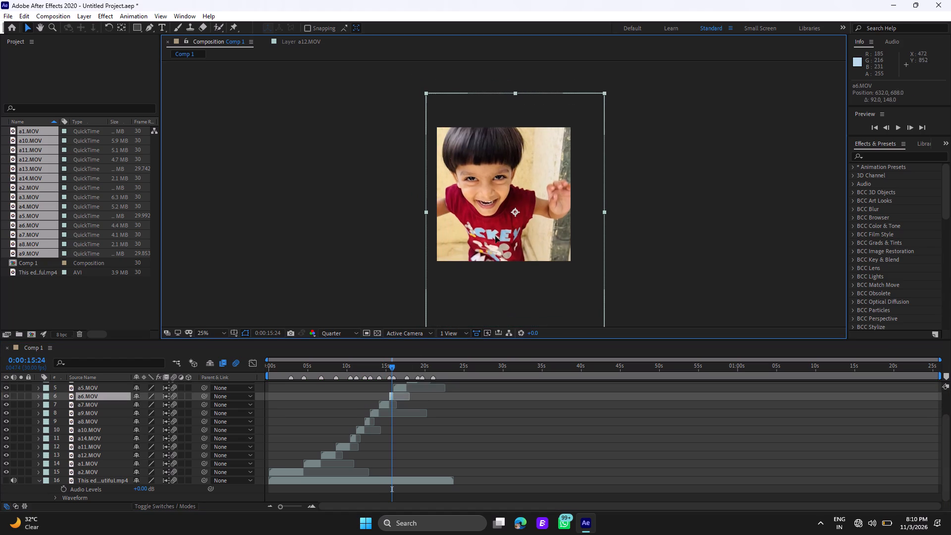
pyautogui.moveTo(495, 236); pyautogui.dragTo(496, 238)
# Raise the earlier a5.MOV layer and shift it left at 0:00:16:20, to about position 452, 252, to frame the child's face.
pyautogui.moveTo(391, 364); pyautogui.dragTo(394, 365)
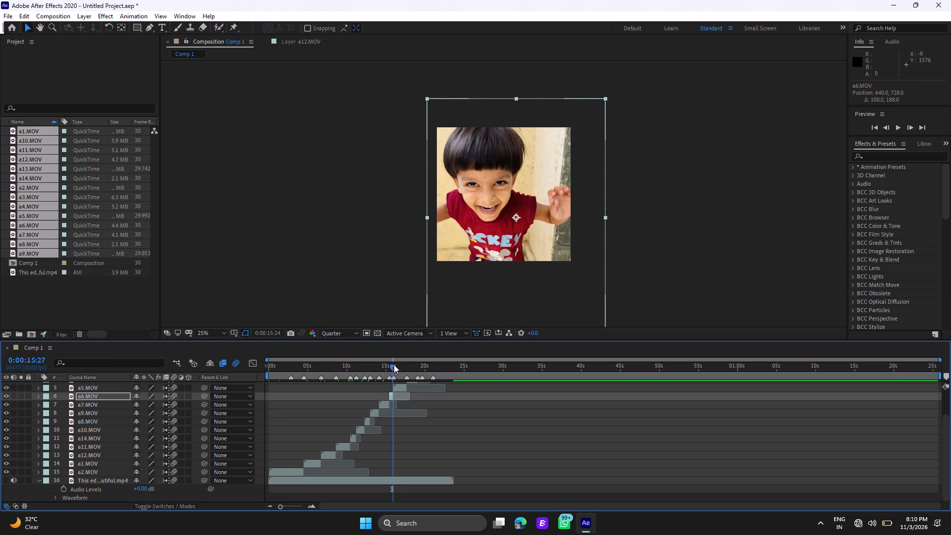
pyautogui.moveTo(394, 365); pyautogui.dragTo(398, 368)
pyautogui.moveTo(502, 229); pyautogui.dragTo(497, 219)
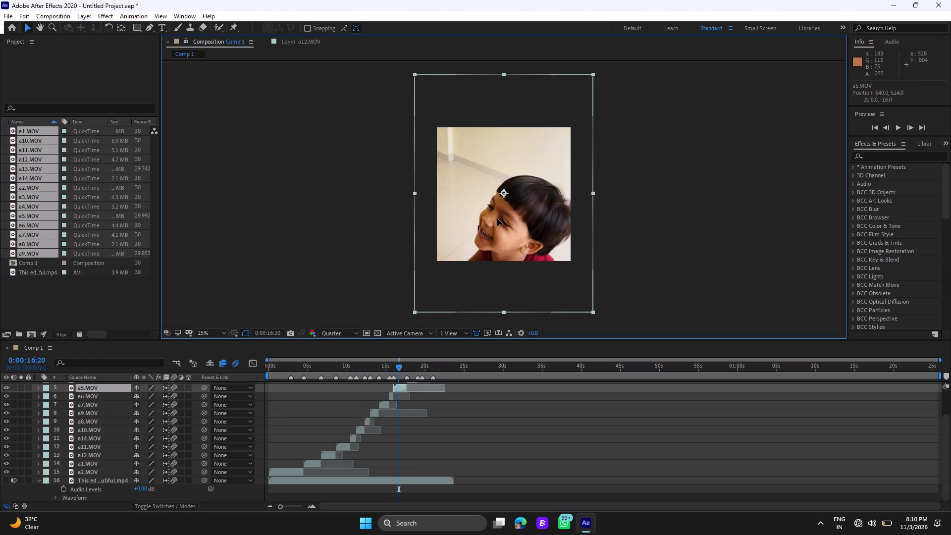
pyautogui.moveTo(497, 219); pyautogui.dragTo(491, 193)
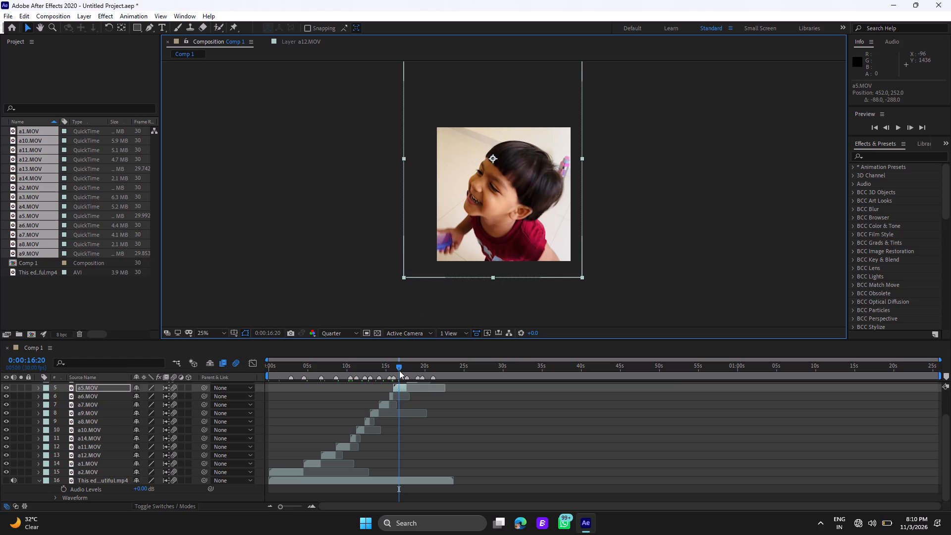
# Reposition a4.MOV left and slightly down in the frame at 0:00:18:10, to about position 464, 572.
pyautogui.moveTo(398, 369); pyautogui.dragTo(390, 369)
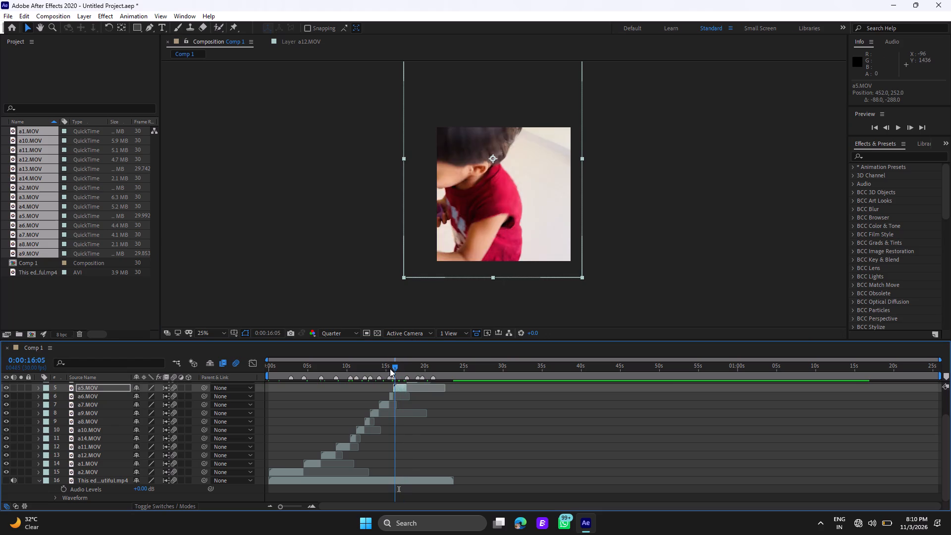
pyautogui.moveTo(390, 369); pyautogui.dragTo(407, 377)
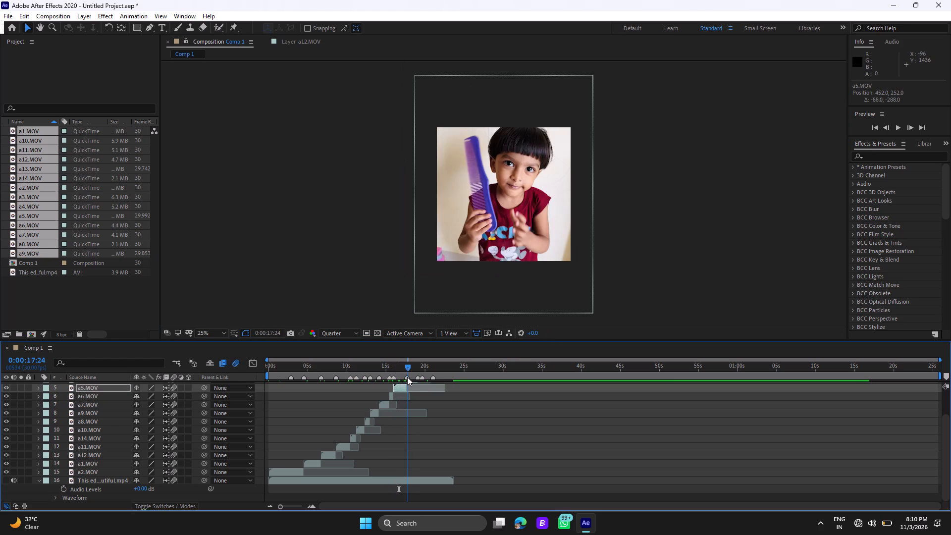
pyautogui.moveTo(407, 377); pyautogui.dragTo(411, 379)
pyautogui.scroll(2, 422, 401)
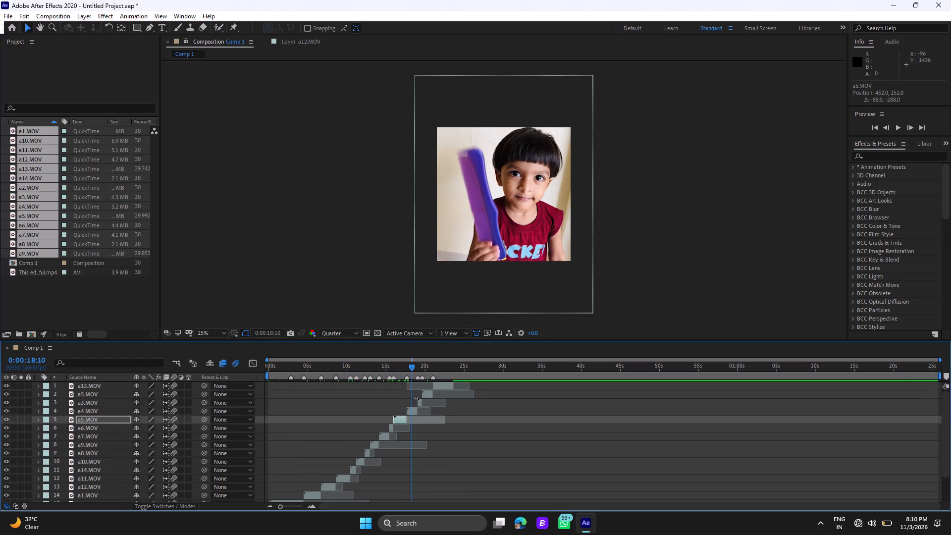
pyautogui.moveTo(489, 241); pyautogui.dragTo(480, 245)
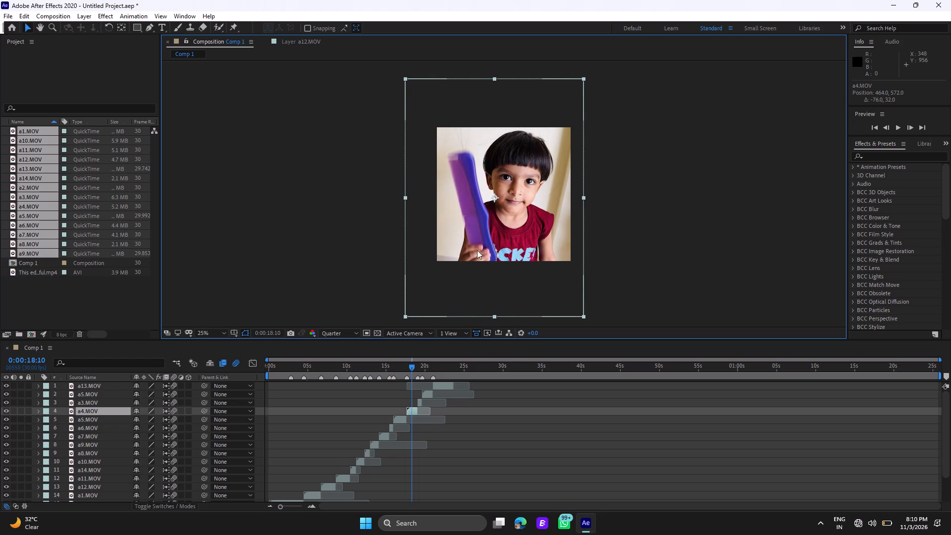
# Move a3.MOV down and left in the frame at 0:00:19:14, to about position 396, 756, to show the child's whole head.
pyautogui.click(421, 368)
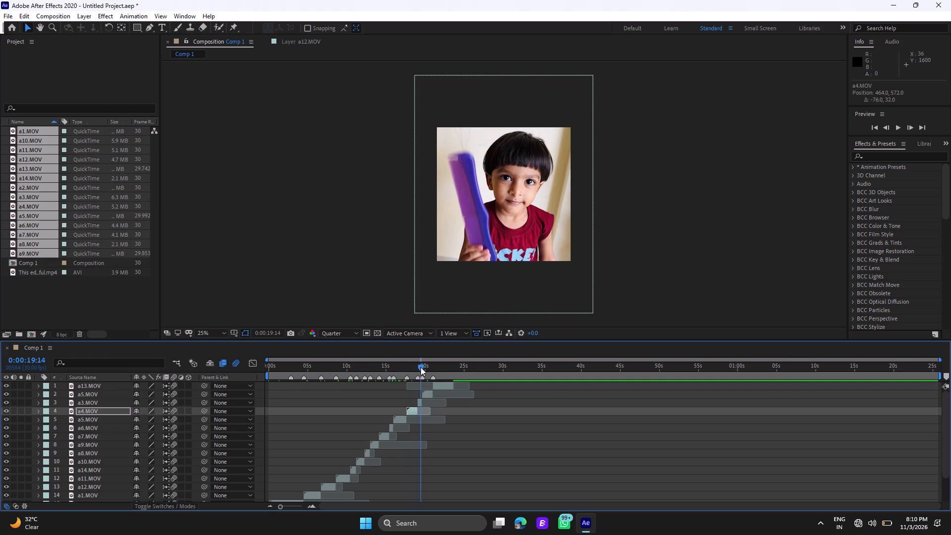
pyautogui.moveTo(508, 227); pyautogui.dragTo(490, 254)
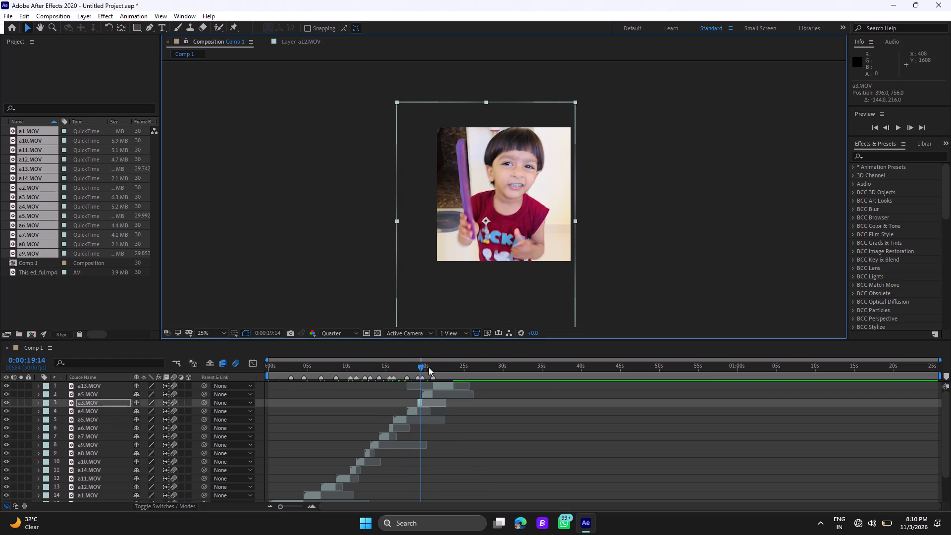
# Raise the later a5.MOV layer and shift it left at 0:00:20:10, to about position 480, 220, to frame the child's face.
pyautogui.click(427, 367)
pyautogui.moveTo(513, 247); pyautogui.dragTo(506, 208)
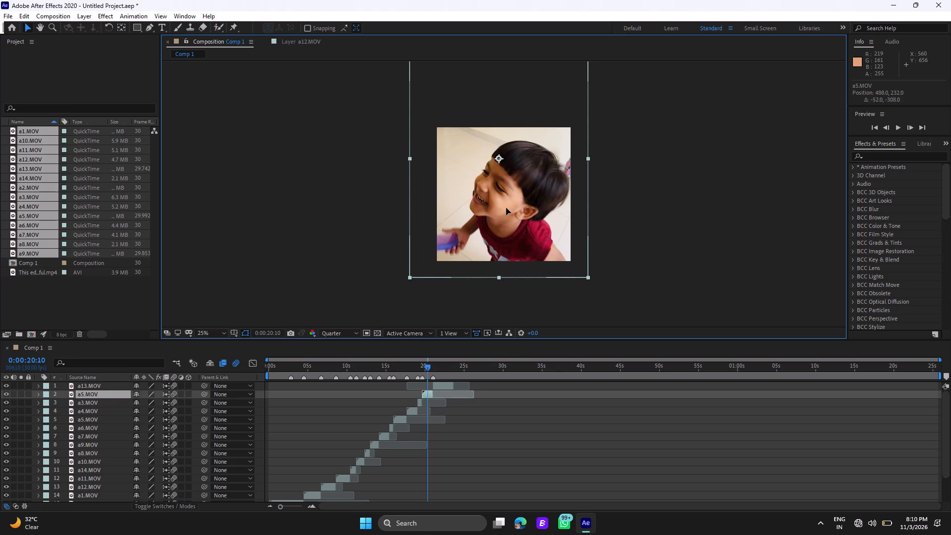
pyautogui.moveTo(506, 208); pyautogui.dragTo(505, 207)
# Nudge a13.MOV slightly up and right in the frame at 0:00:22:17, to about position 548, 524.
pyautogui.click(445, 367)
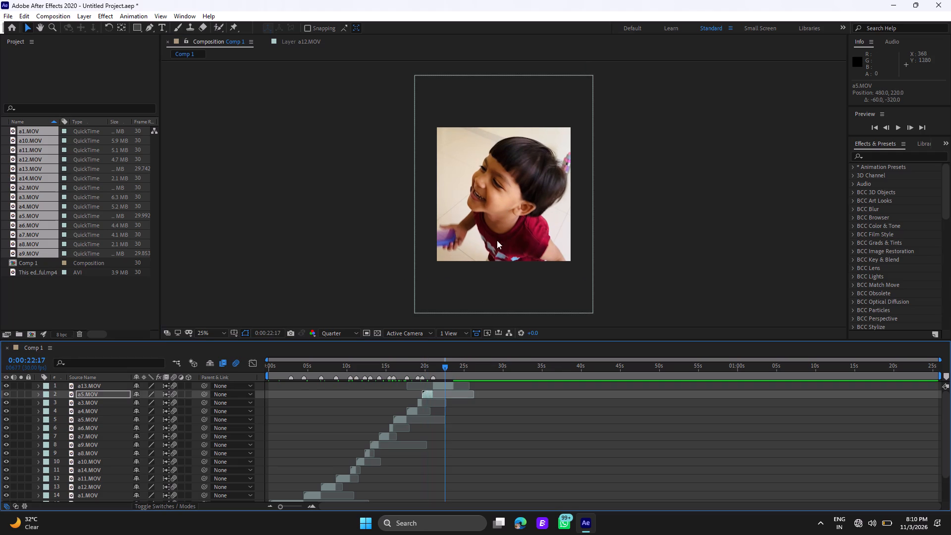
pyautogui.click(502, 214)
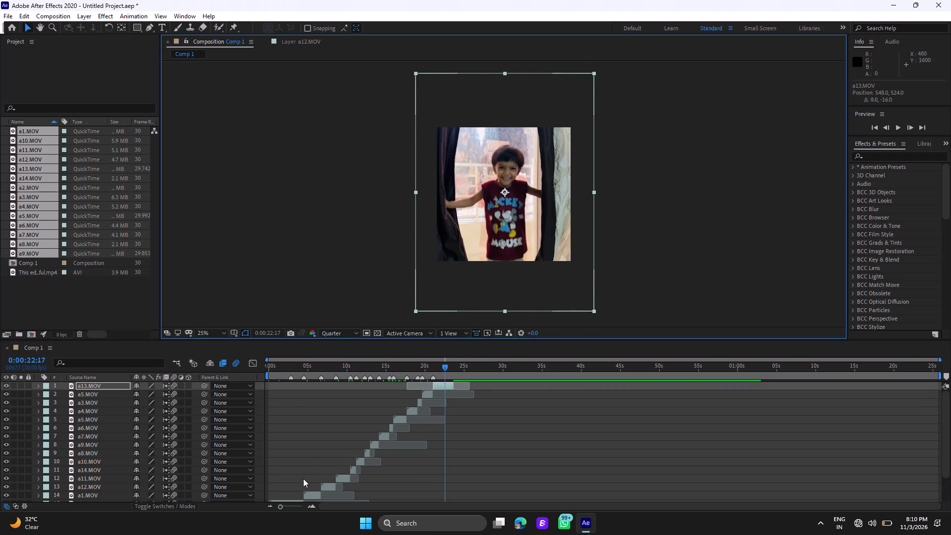
# Preview the reframed Comp 1 edit from 0:00:00:00 to check the framing of the successive clips.
pyautogui.doubleClick(276, 361)
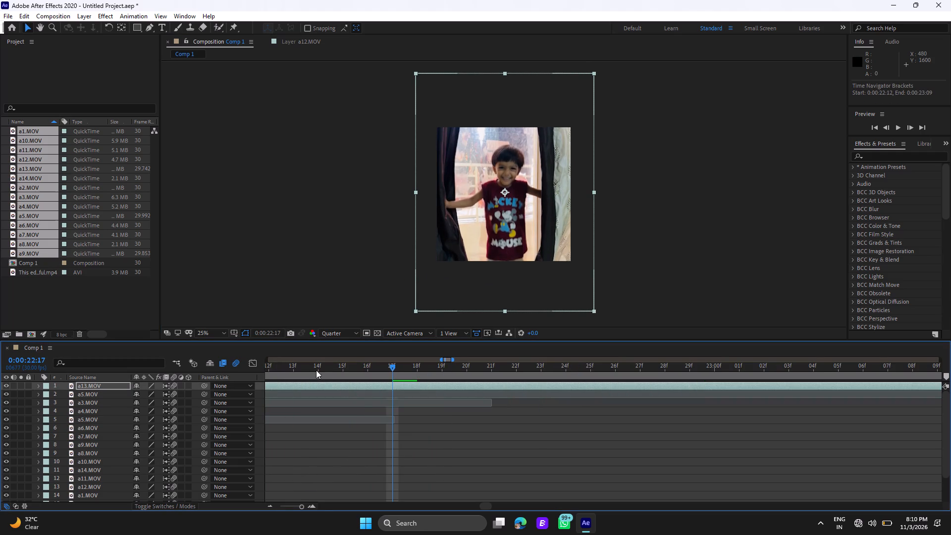
pyautogui.moveTo(301, 508); pyautogui.dragTo(289, 510)
pyautogui.click(293, 507)
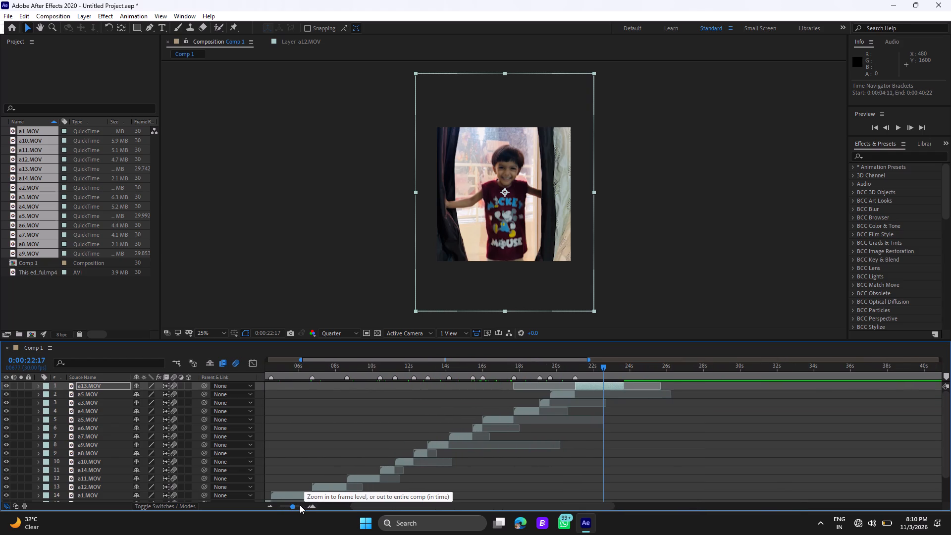
pyautogui.click(298, 505)
pyautogui.click(298, 505)
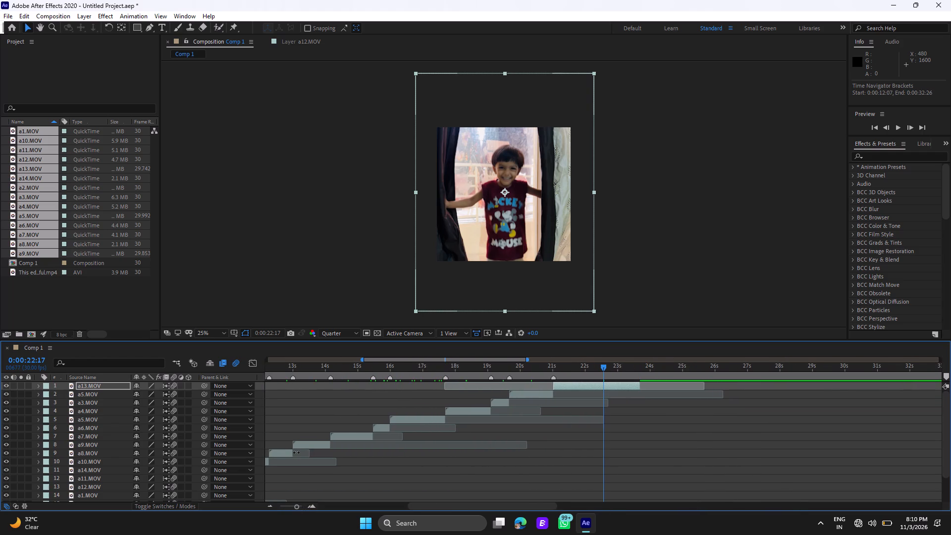
pyautogui.moveTo(440, 507); pyautogui.dragTo(308, 517)
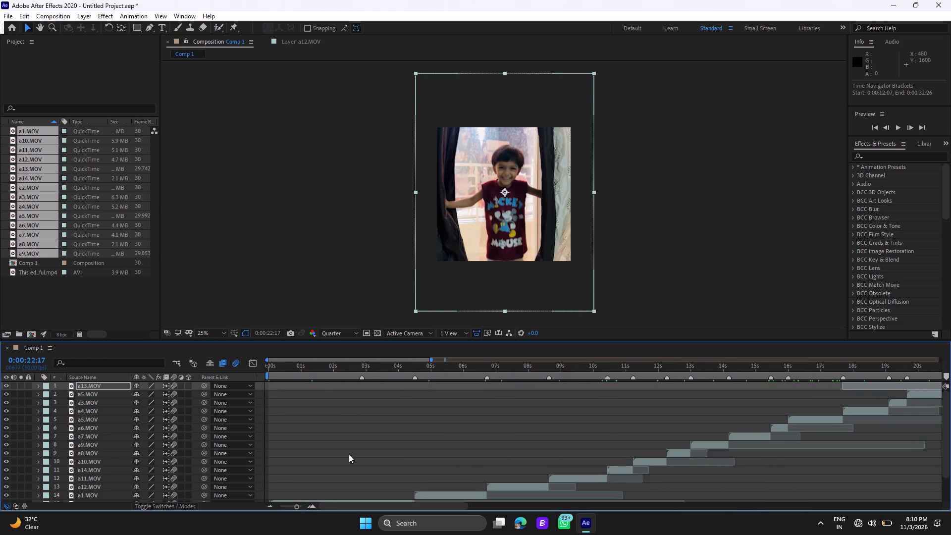
pyautogui.scroll(-3, 349, 454)
pyautogui.click(318, 370)
pyautogui.moveTo(318, 370); pyautogui.dragTo(222, 382)
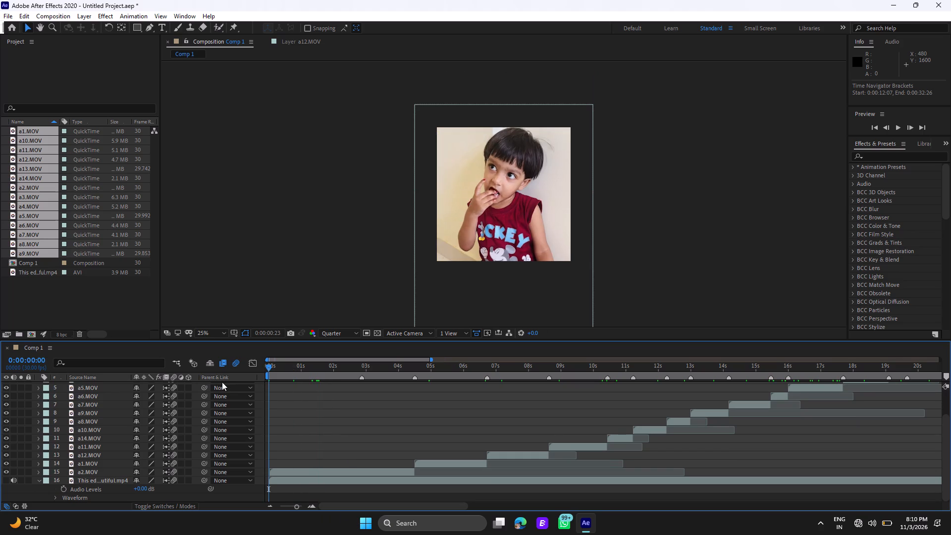
pyautogui.moveTo(222, 382); pyautogui.dragTo(222, 383)
pyautogui.press('space')
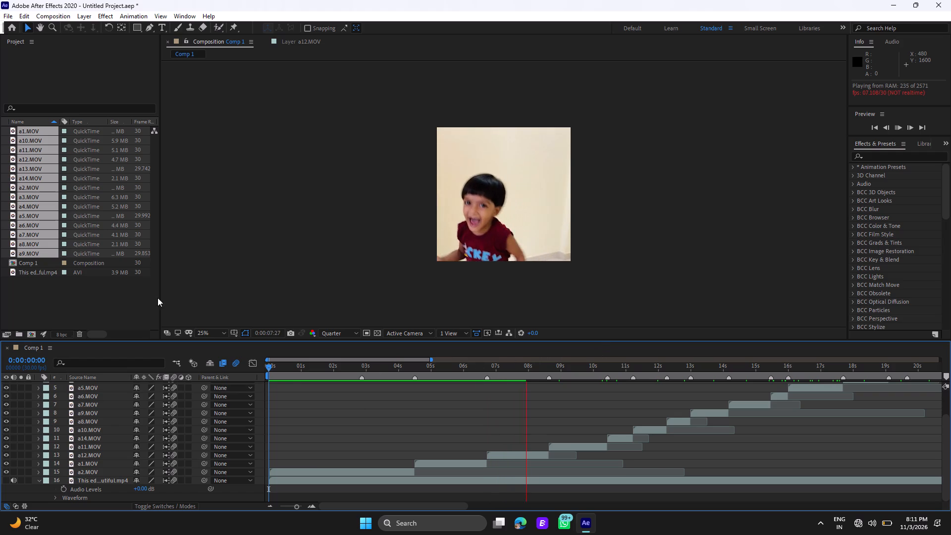
pyautogui.click(104, 292)
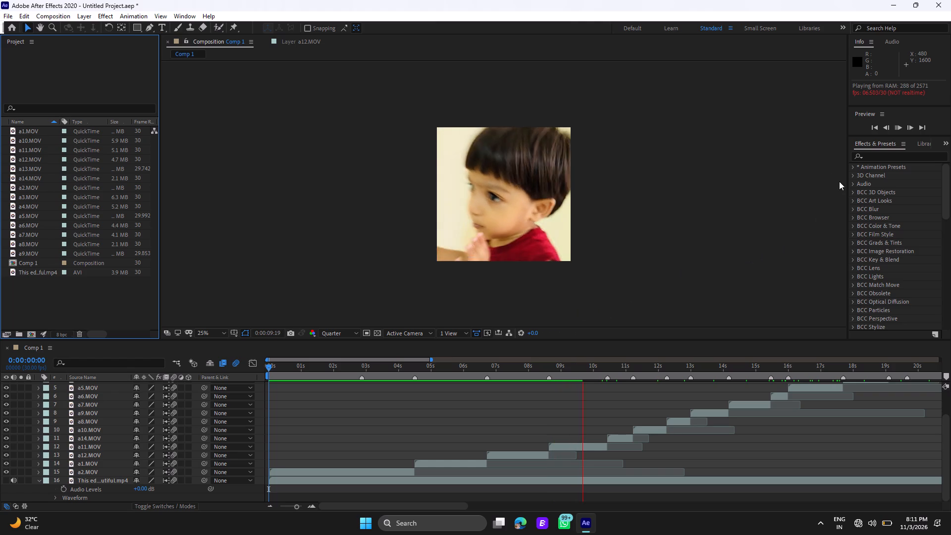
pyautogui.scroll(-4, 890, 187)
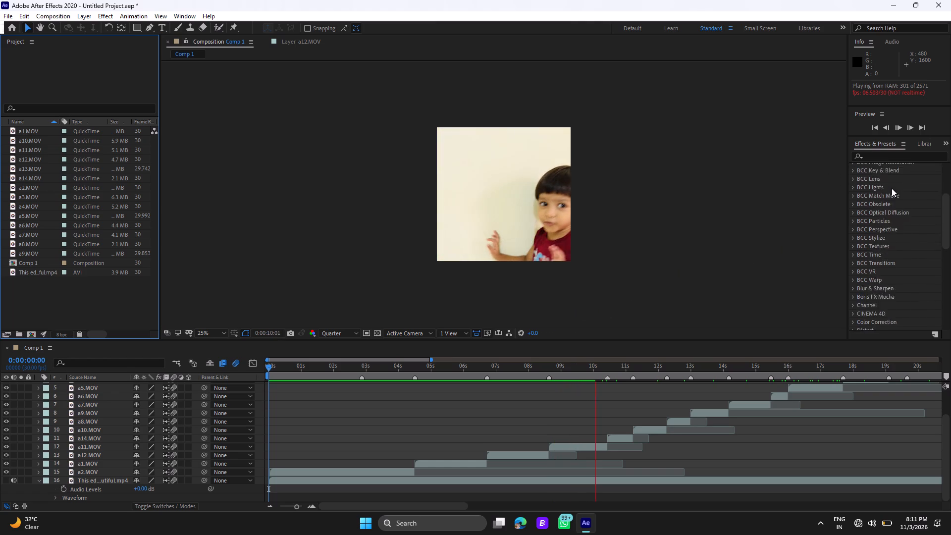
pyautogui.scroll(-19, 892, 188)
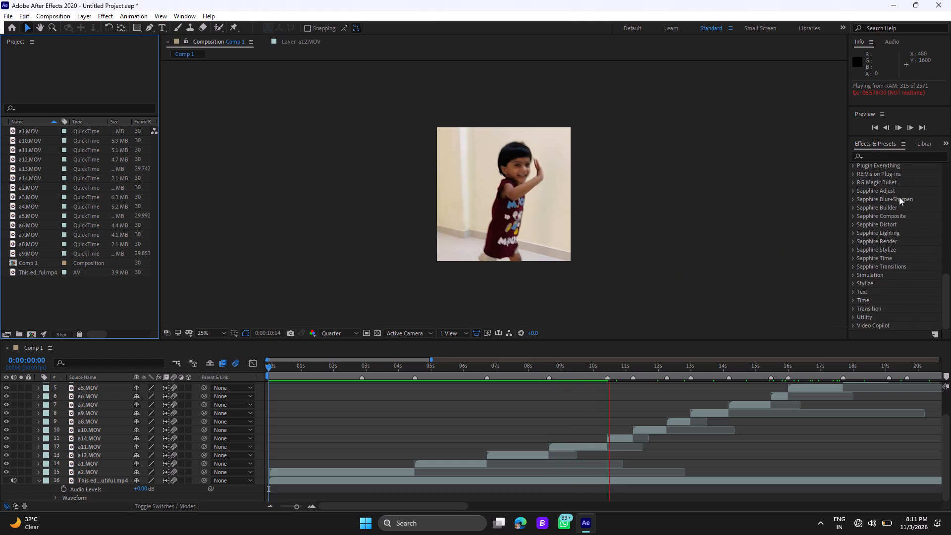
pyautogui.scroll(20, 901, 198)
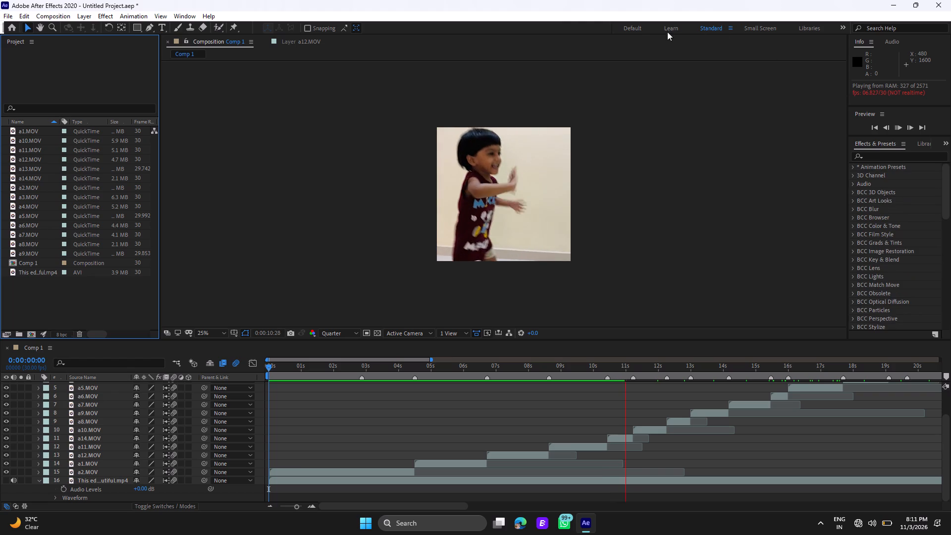
# Switch the workspace layout from Standard to Default.
pyautogui.click(636, 31)
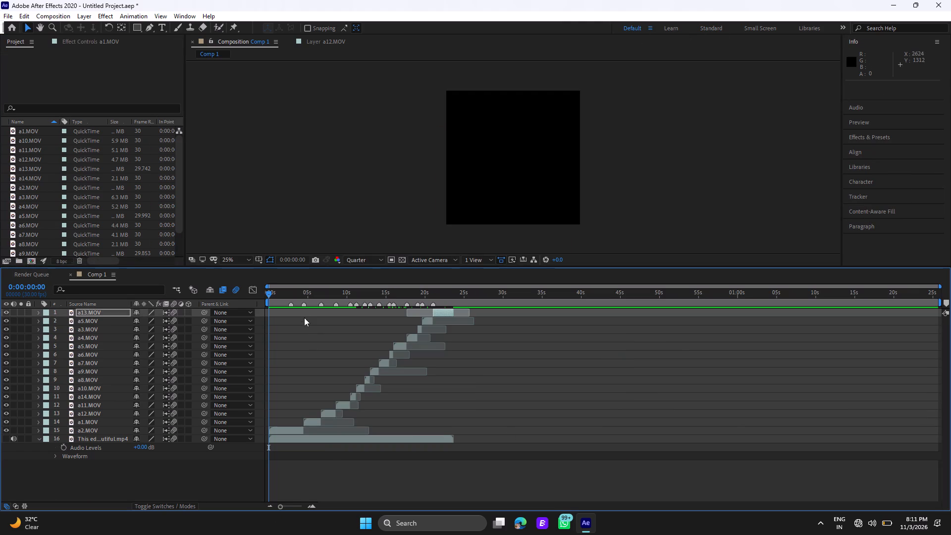
# Play Comp 1 from the start to review the reframed clips.
pyautogui.press('space')
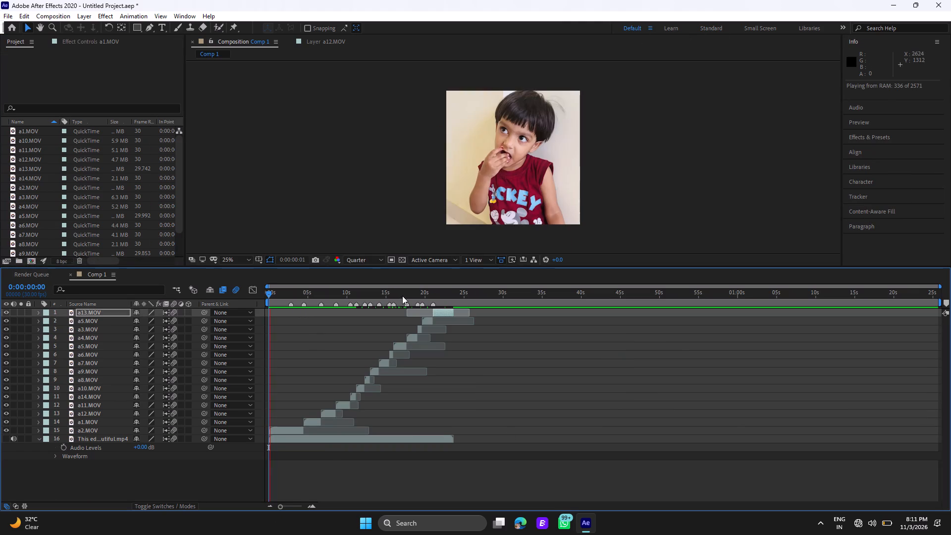
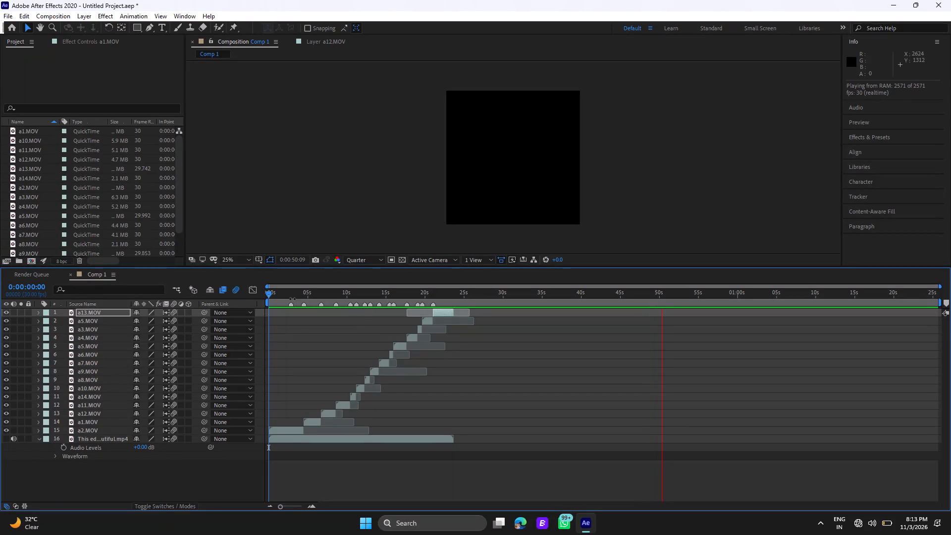
# Play Comp 1 from the beginning to review the whole edit, and return to 0:00:00:00.
pyautogui.click(268, 292)
pyautogui.press('space')
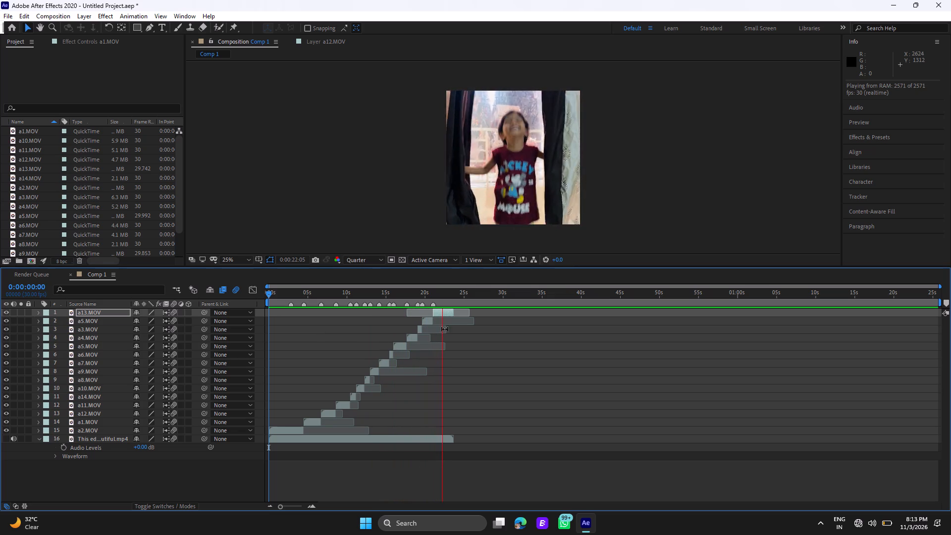
pyautogui.click(292, 294)
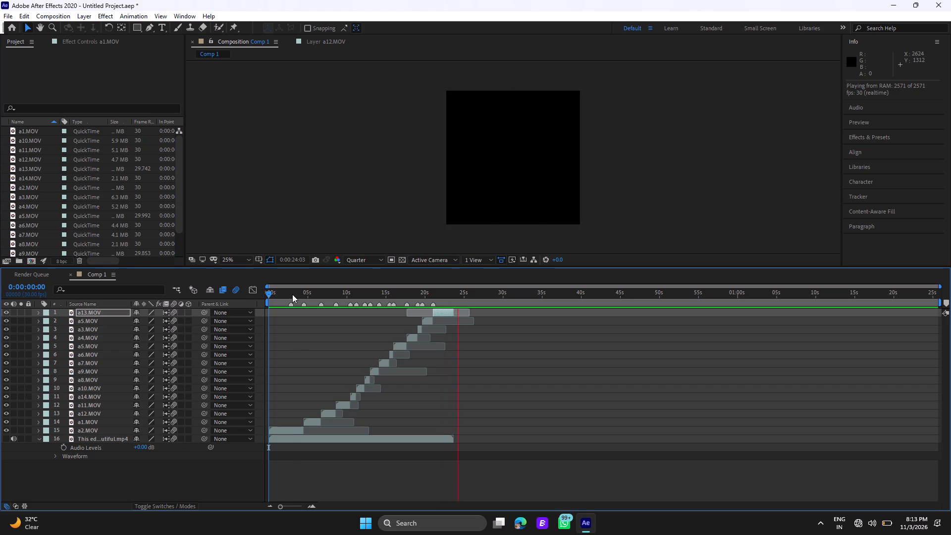
pyautogui.moveTo(292, 294); pyautogui.dragTo(260, 292)
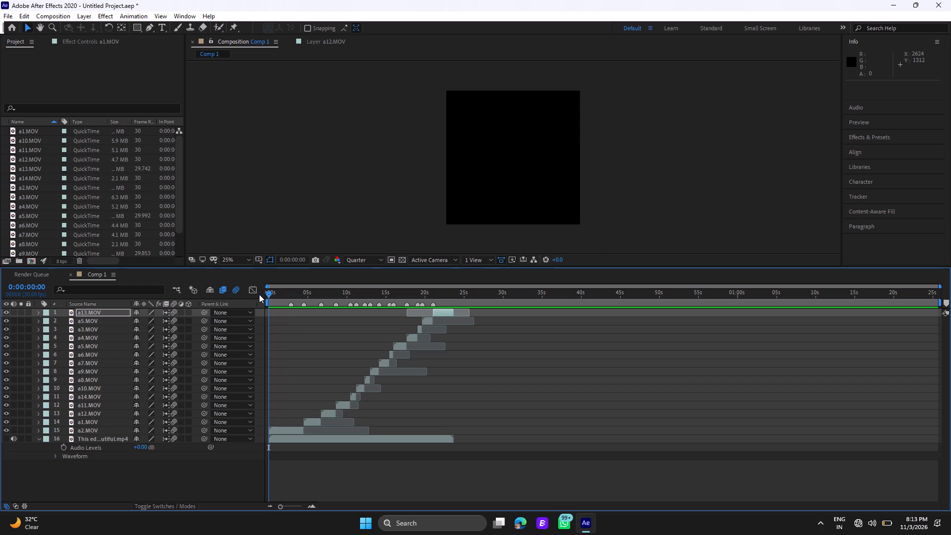
# Find Twixtor Pro by searching the effects for "twix" and apply it to the a1.MOV layer.
pyautogui.click(314, 419)
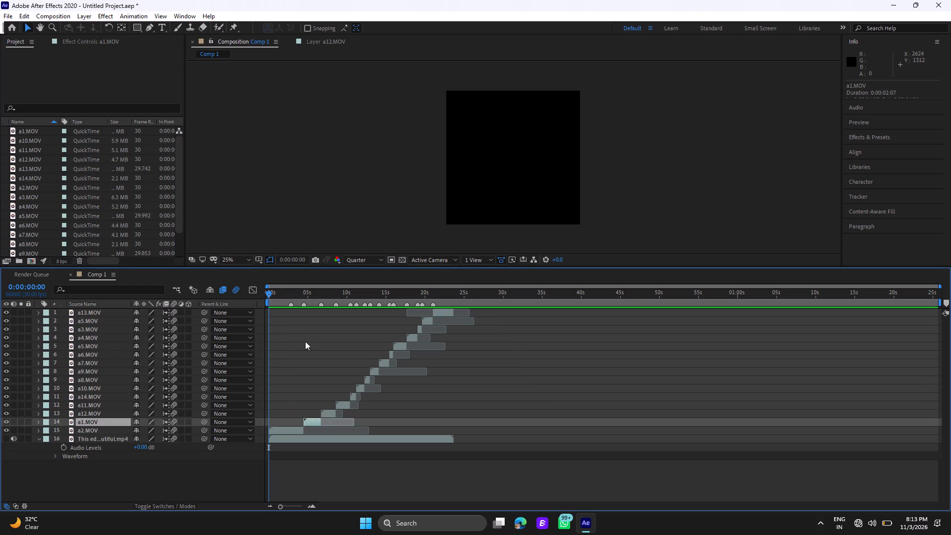
pyautogui.click(309, 294)
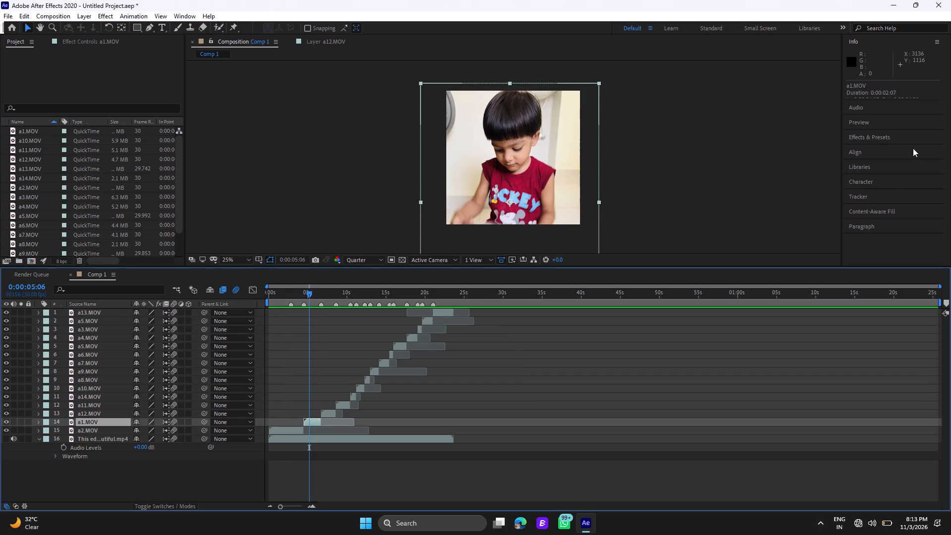
pyautogui.click(867, 139)
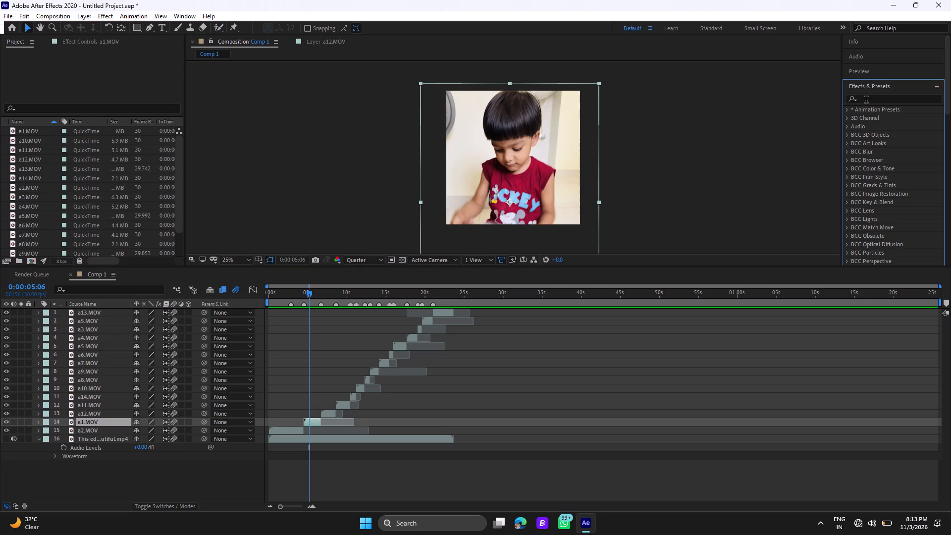
pyautogui.click(866, 101)
pyautogui.write('twi')
pyautogui.press('x')
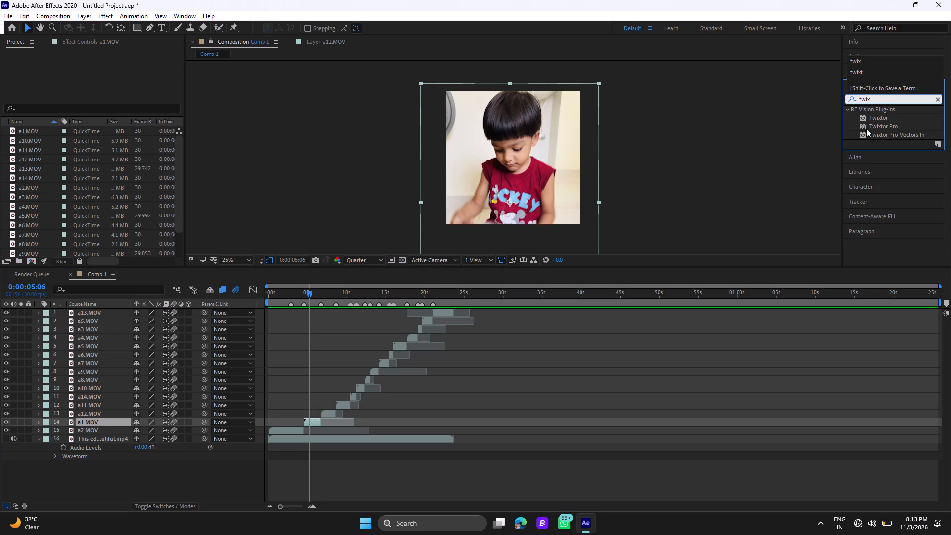
pyautogui.click(872, 125)
pyautogui.moveTo(872, 125); pyautogui.dragTo(718, 227)
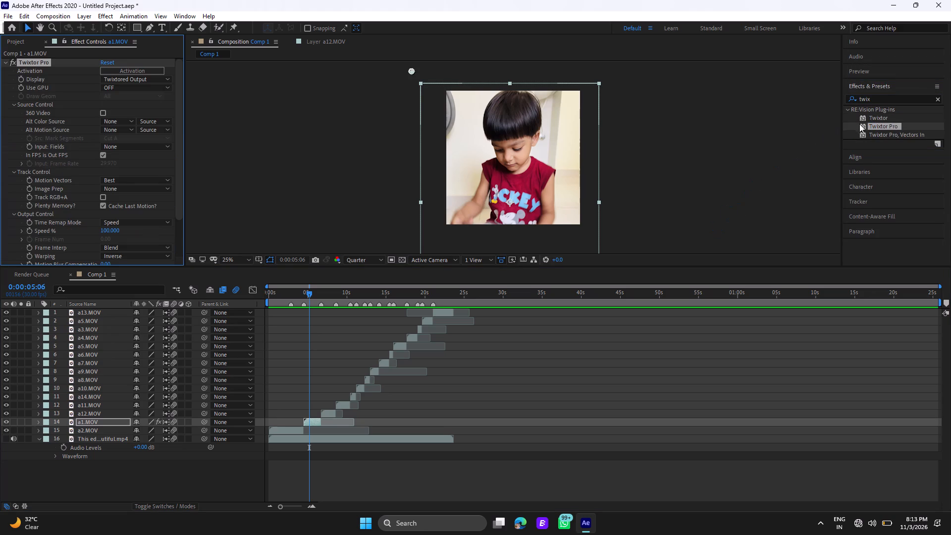
# Add a second Twixtor Pro instance to the a1.MOV layer.
pyautogui.moveTo(877, 125); pyautogui.dragTo(449, 358)
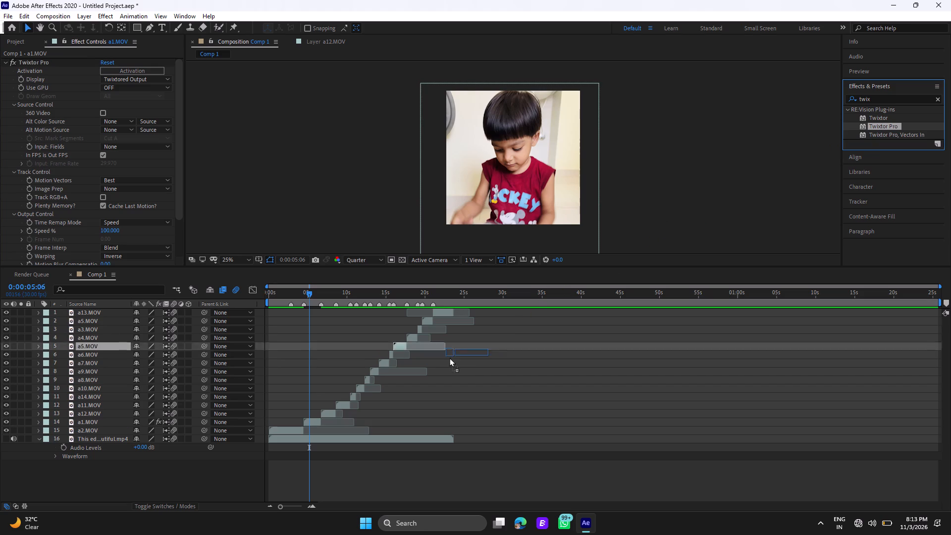
pyautogui.moveTo(449, 358); pyautogui.dragTo(312, 422)
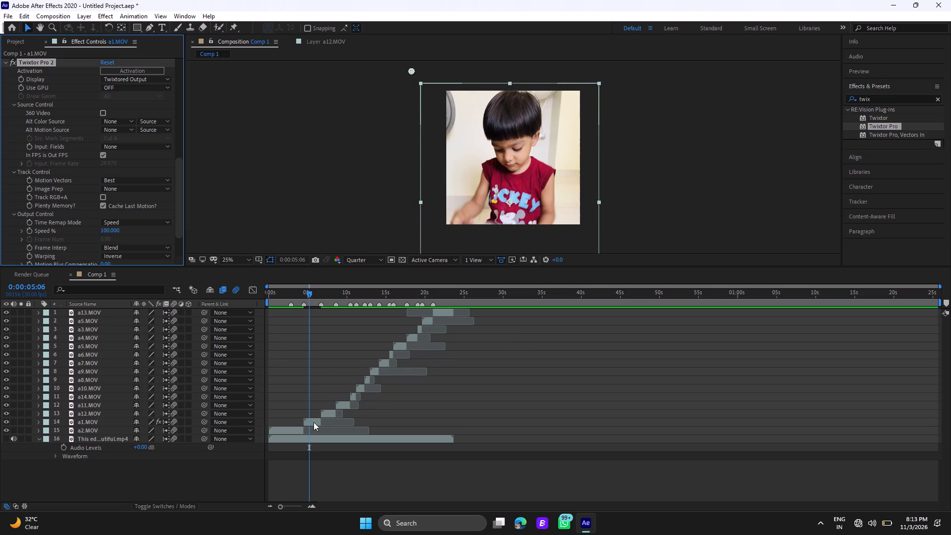
# In Twixtor Pro 2 on a1.MOV, set Image Prep to Contrast/Edge Enhance, disable In FPS is Out FPS and set the input frame rate to 30.
pyautogui.click(135, 146)
pyautogui.click(138, 190)
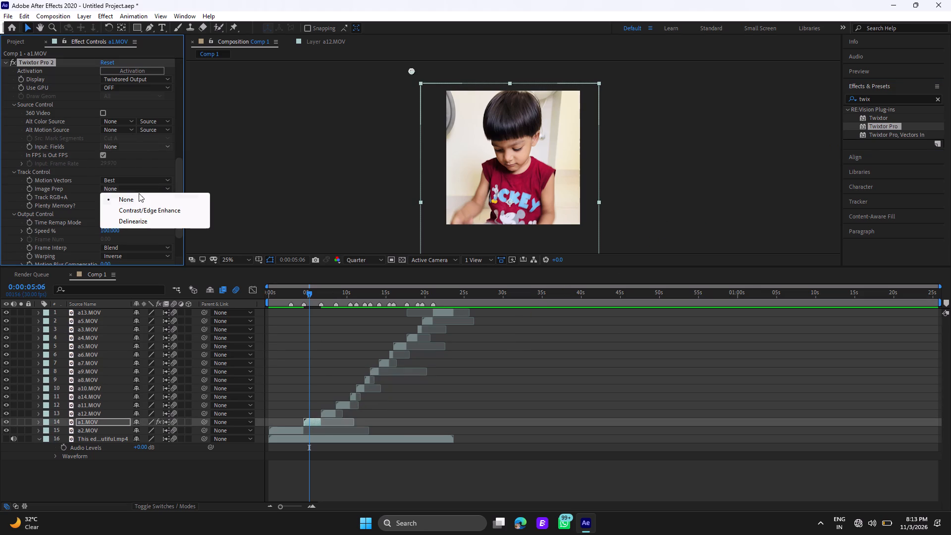
pyautogui.click(140, 209)
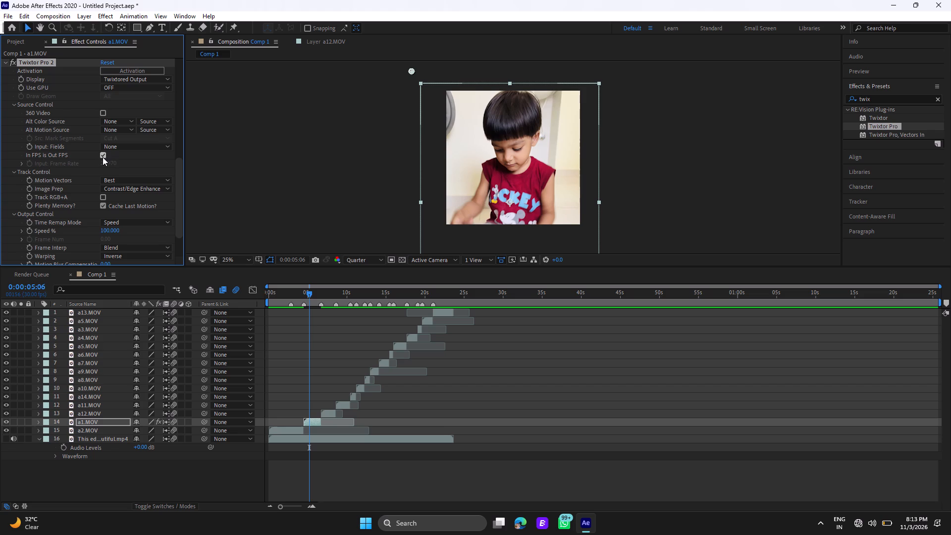
pyautogui.click(103, 156)
pyautogui.click(106, 162)
pyautogui.press('\\')
pyautogui.press('BackSpace')
pyautogui.write('30')
pyautogui.press('Return')
# Set Twixtor Pro 2's Frame Interp to Motion Weighted Blend and Warping to Inverse w/ Smart Blend.
pyautogui.scroll(-1, 127, 189)
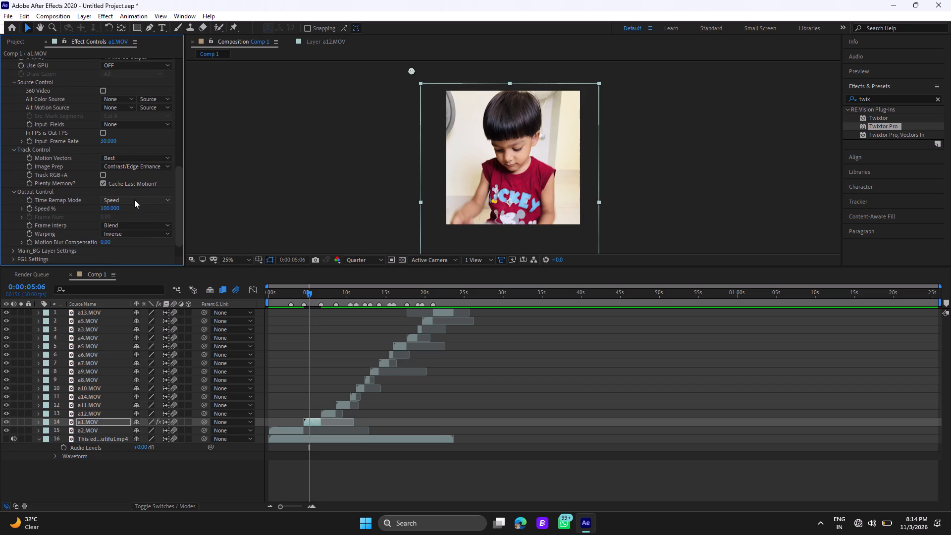
pyautogui.click(136, 222)
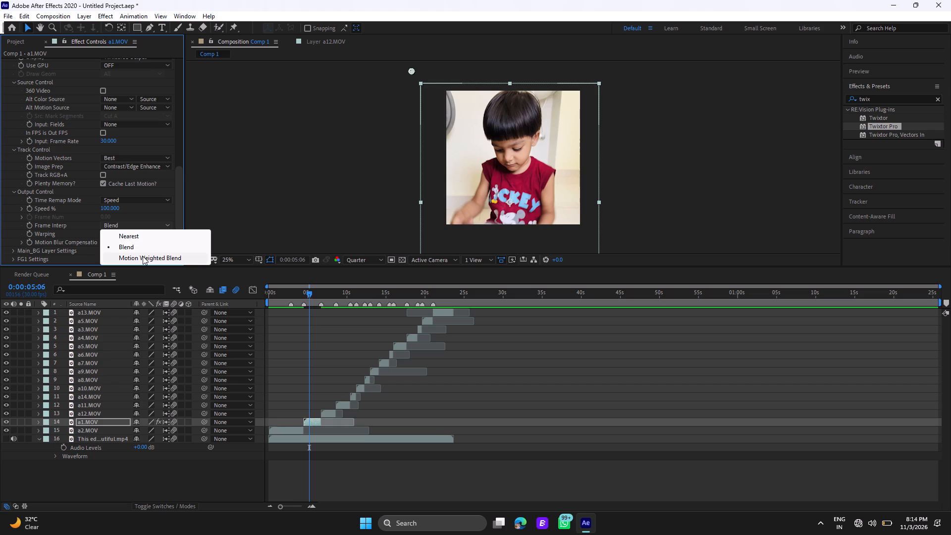
pyautogui.click(143, 256)
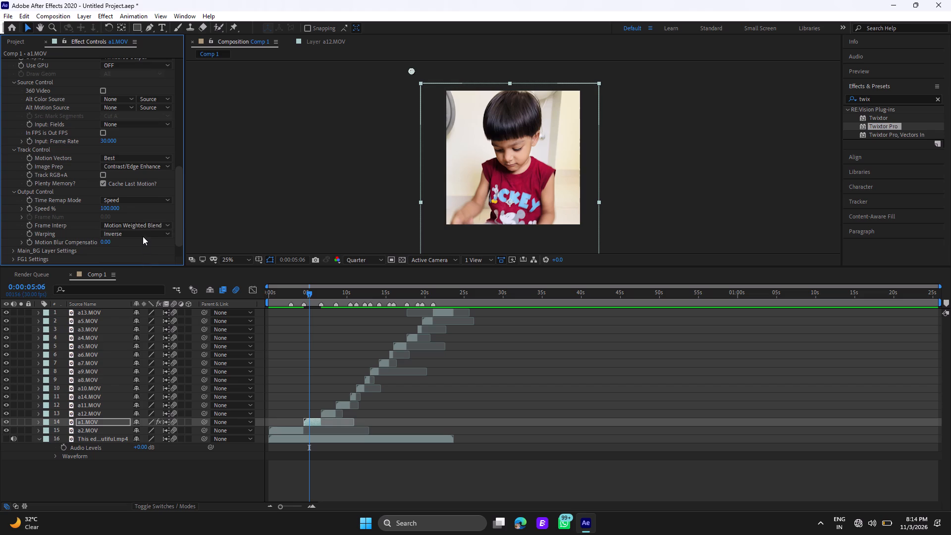
pyautogui.click(143, 234)
pyautogui.click(141, 254)
# Enable Speed % keyframing in Twixtor Pro 2 at 0:00:04:15, the start of a1.MOV.
pyautogui.scroll(-1, 90, 214)
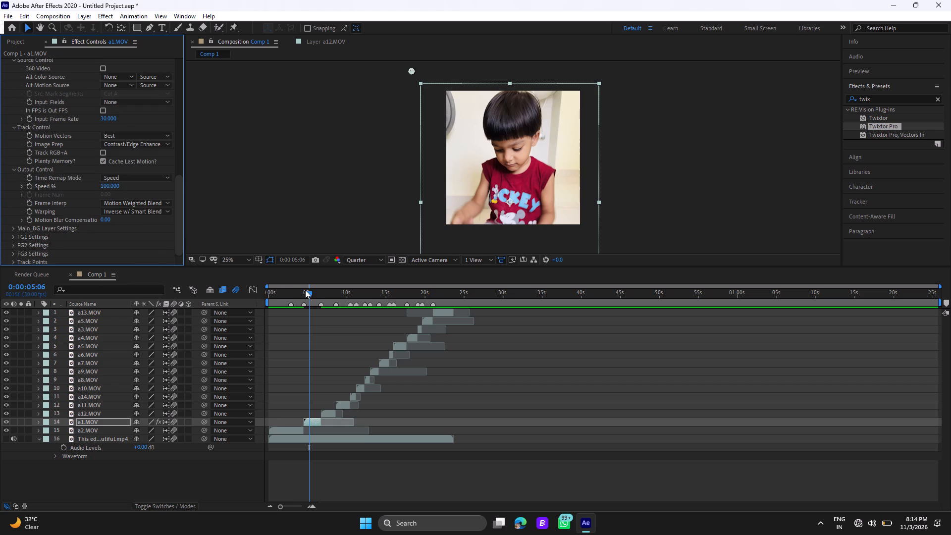
pyautogui.doubleClick(304, 289)
pyautogui.click(287, 505)
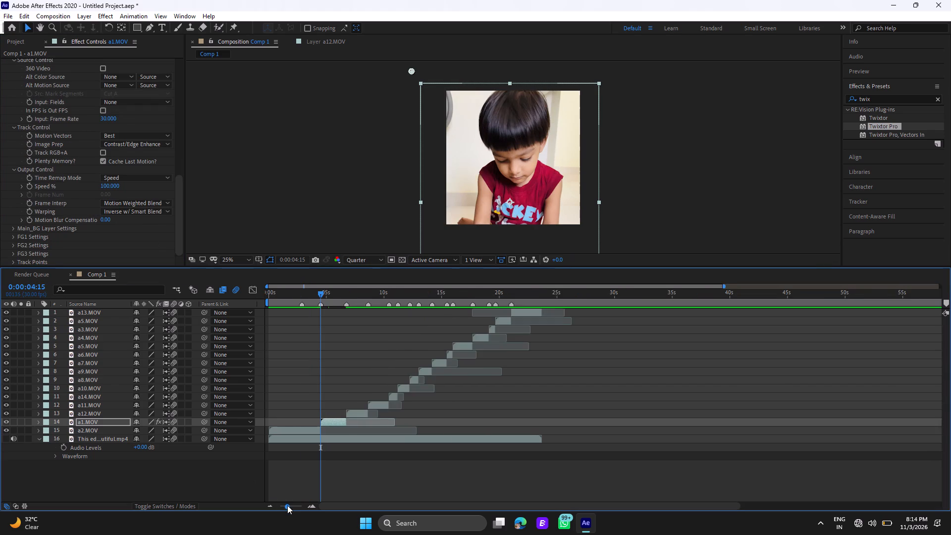
pyautogui.moveTo(292, 507); pyautogui.dragTo(298, 510)
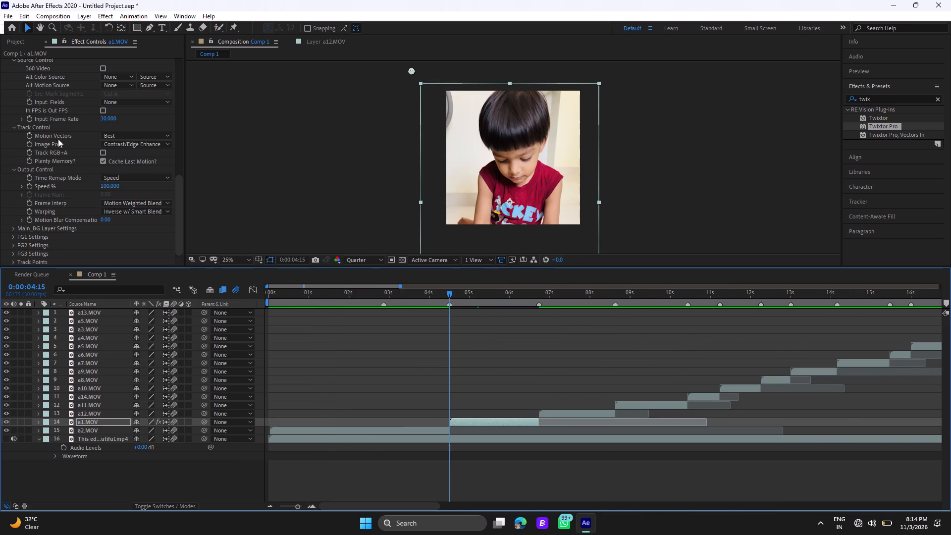
pyautogui.click(31, 184)
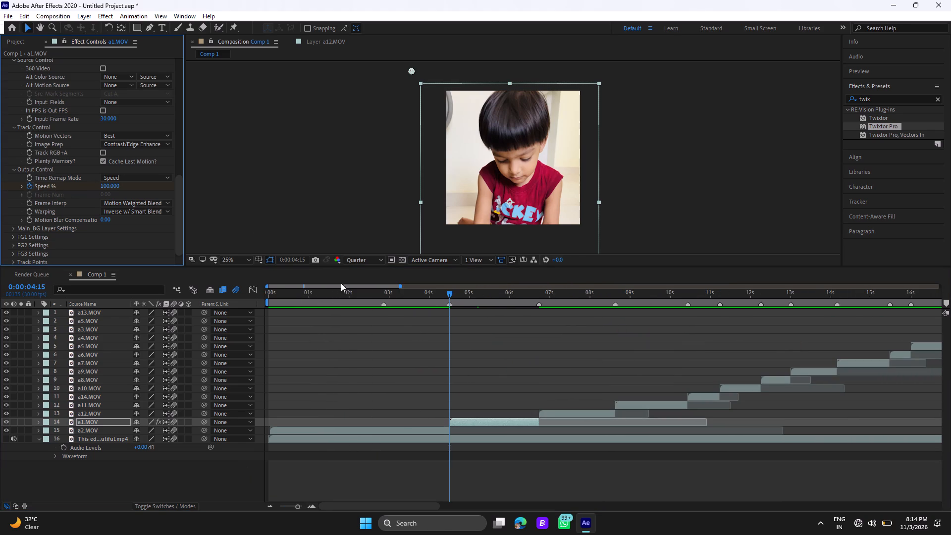
# Set a Twixtor Speed % keyframe of 20 at 0:00:05:19, midway through a1.MOV.
pyautogui.click(498, 293)
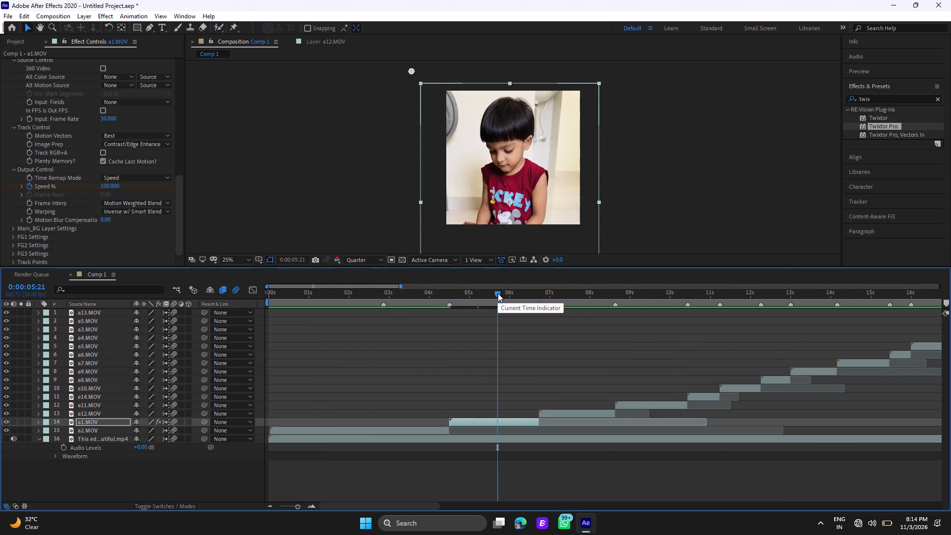
pyautogui.click(495, 293)
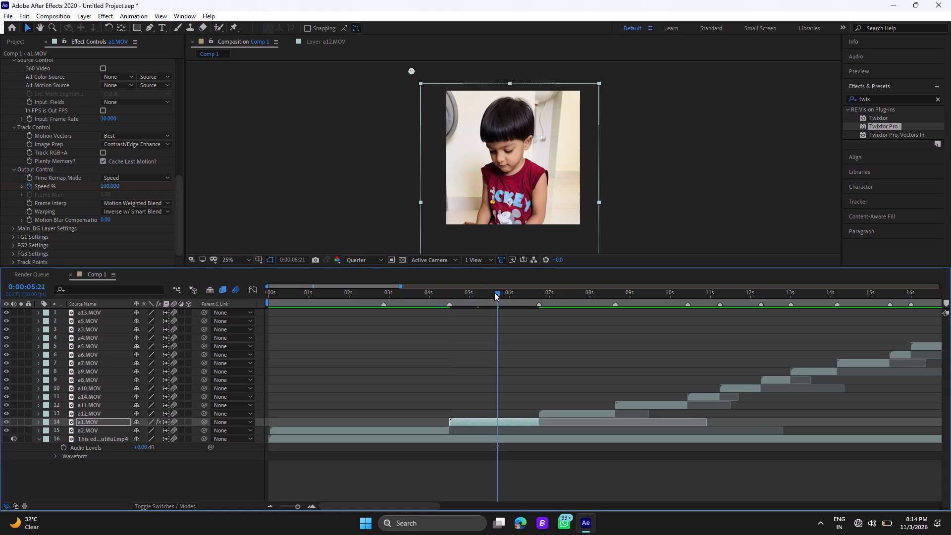
pyautogui.click(105, 185)
pyautogui.press('BackSpace')
pyautogui.write('20')
pyautogui.press('Return')
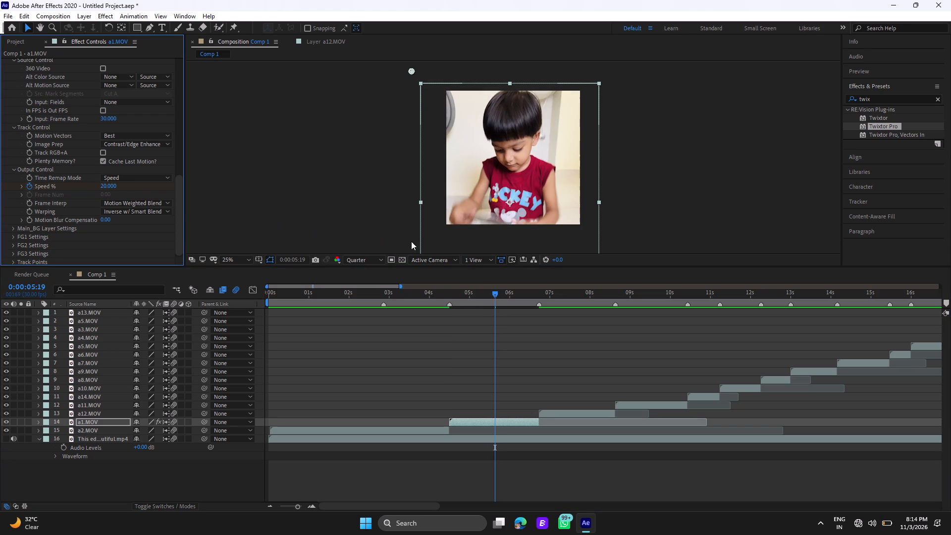
# Set a Twixtor Speed % keyframe of 90 at 0:00:06:22, where a1.MOV ends.
pyautogui.click(538, 292)
pyautogui.click(538, 292)
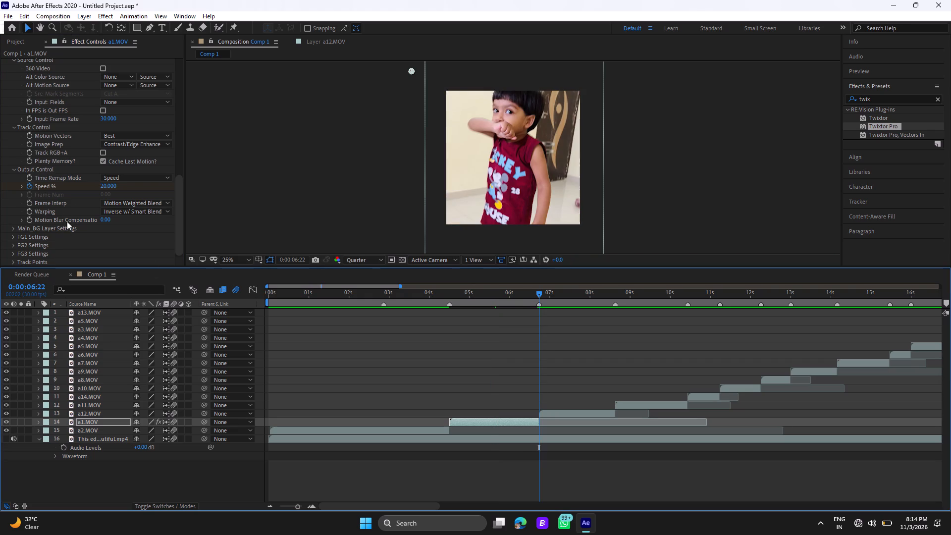
pyautogui.click(108, 188)
pyautogui.press('BackSpace')
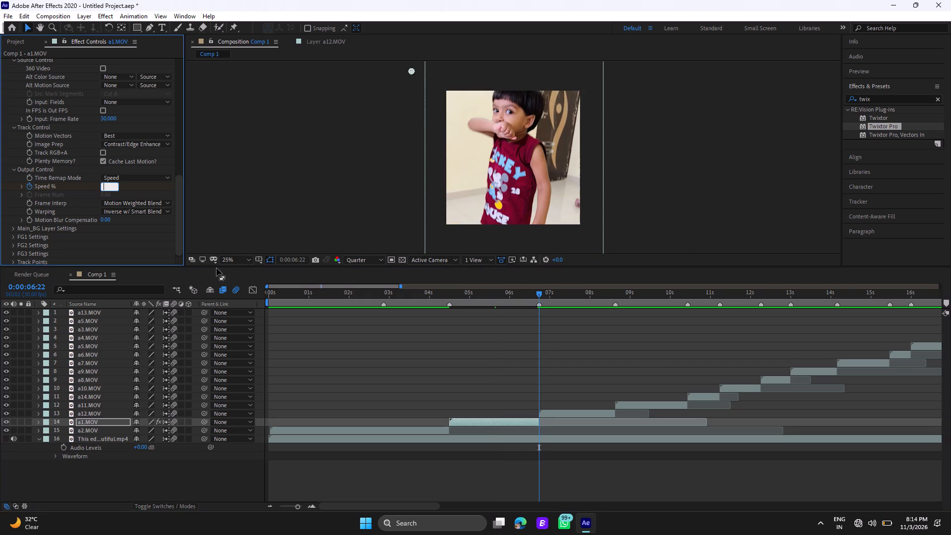
pyautogui.write('90')
pyautogui.press('Return')
# Change a1.MOV's Twixtor Speed % keyframe at 0:00:06:22 to 100.
pyautogui.click(109, 183)
pyautogui.press('BackSpace')
pyautogui.write('100')
pyautogui.press('Return')
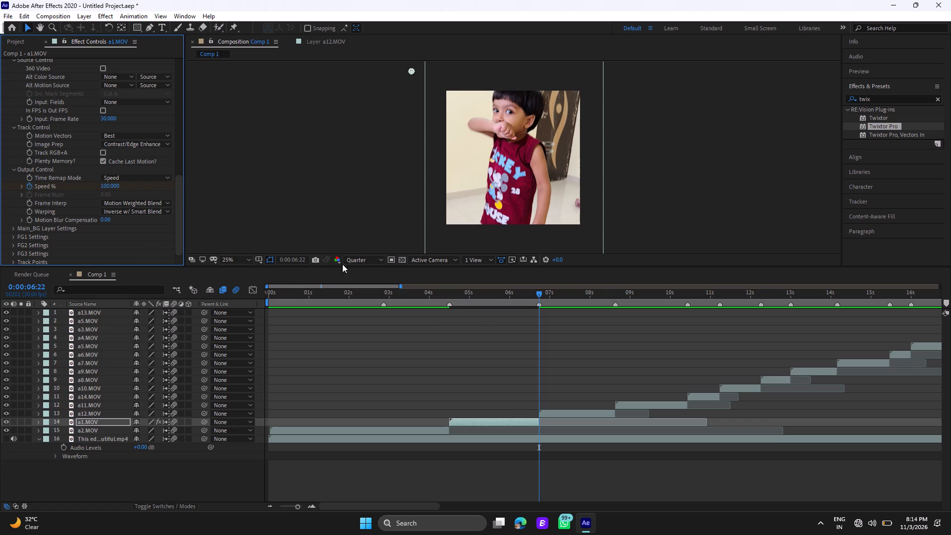
# Preview the a1.MOV speed ramp repeatedly, starting shortly before the clip at about 0:00:04:04.
pyautogui.click(435, 292)
pyautogui.press('space')
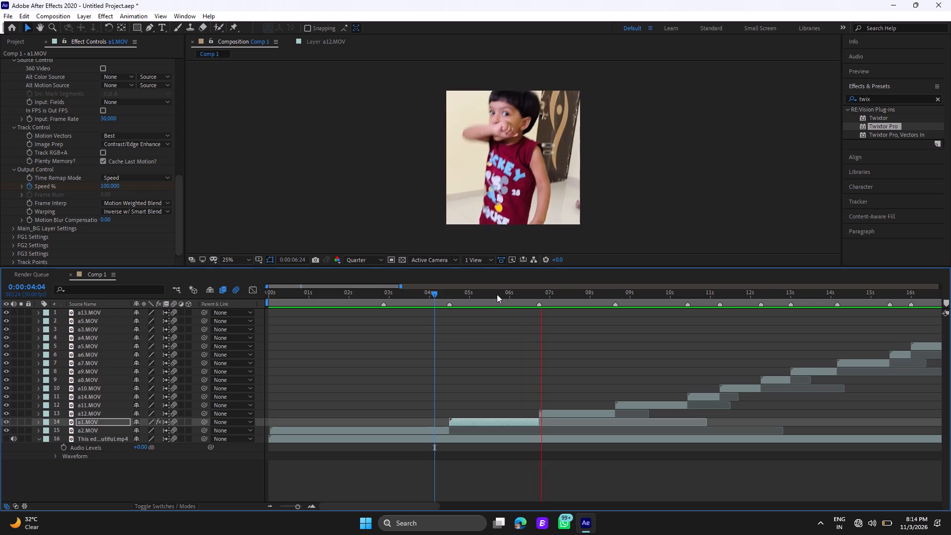
pyautogui.click(431, 297)
pyautogui.press('space')
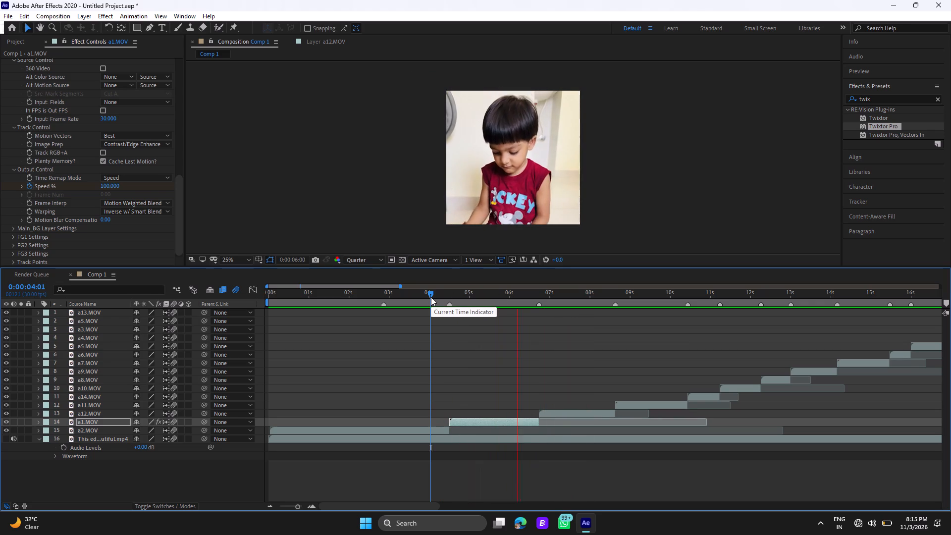
pyautogui.click(440, 292)
pyautogui.press('space')
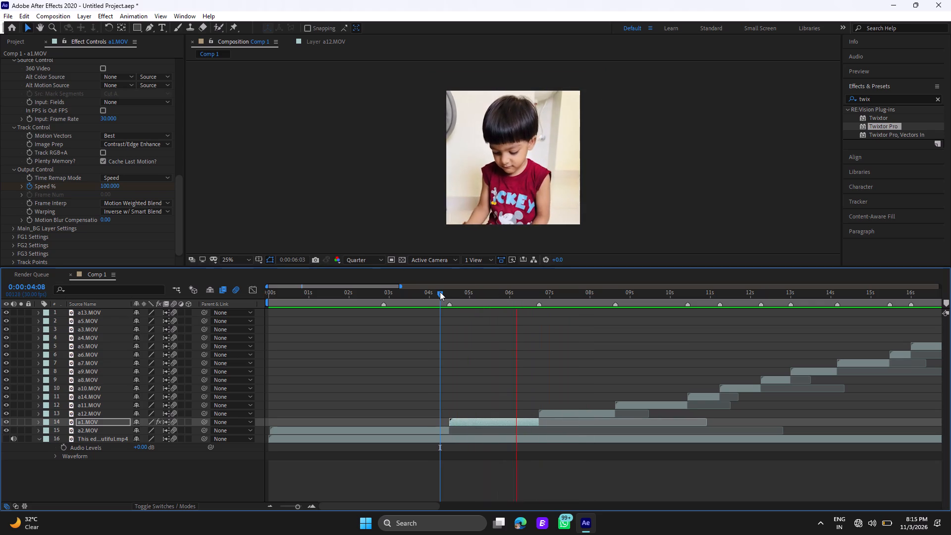
pyautogui.click(441, 295)
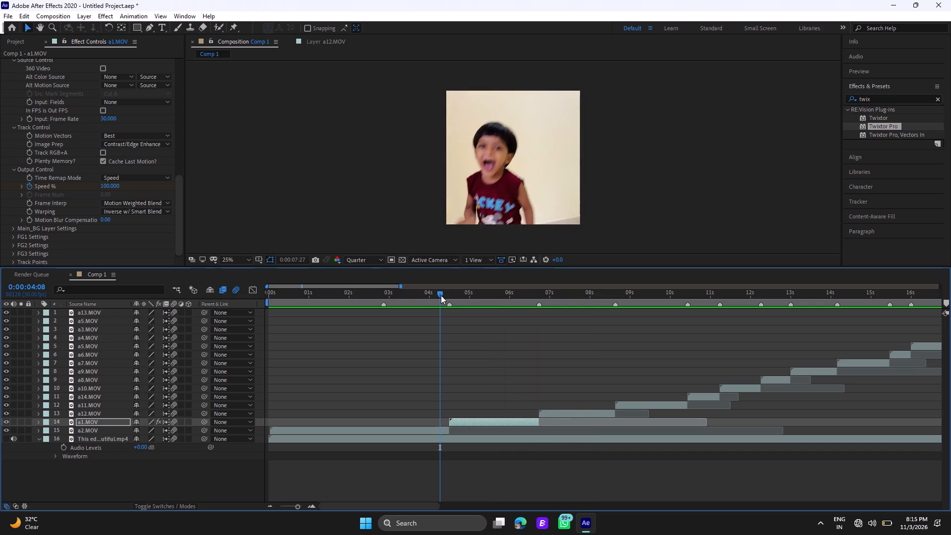
# Preview the a1.MOV speed ramp again from 0:00:04:08.
pyautogui.press('space')
pyautogui.press('space')
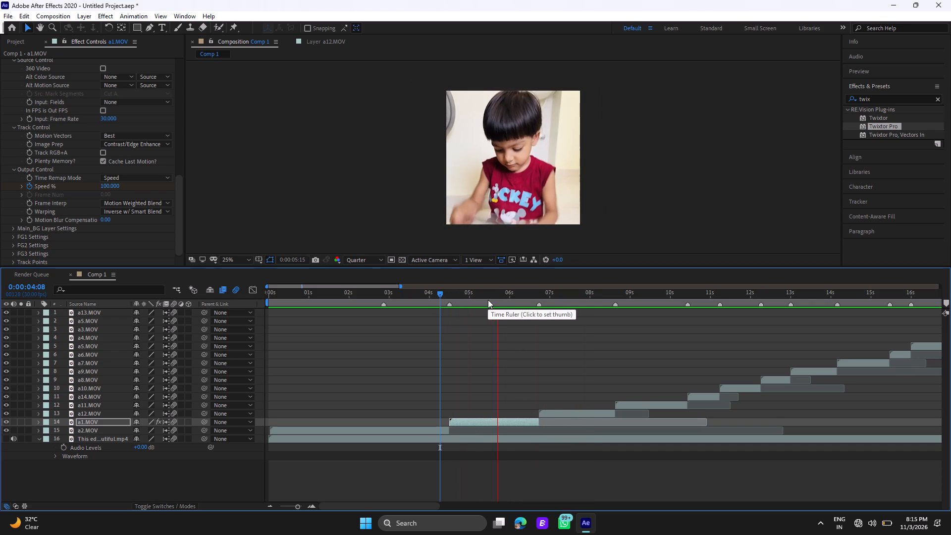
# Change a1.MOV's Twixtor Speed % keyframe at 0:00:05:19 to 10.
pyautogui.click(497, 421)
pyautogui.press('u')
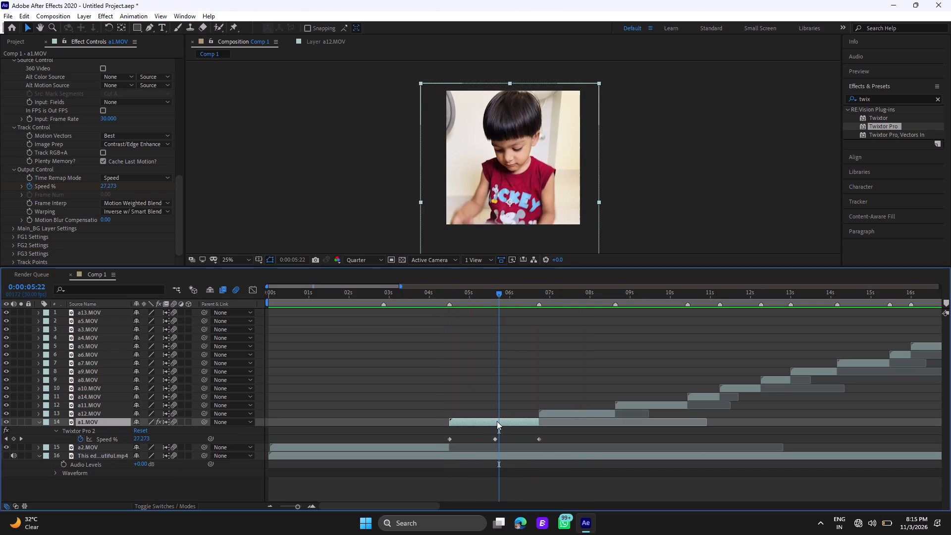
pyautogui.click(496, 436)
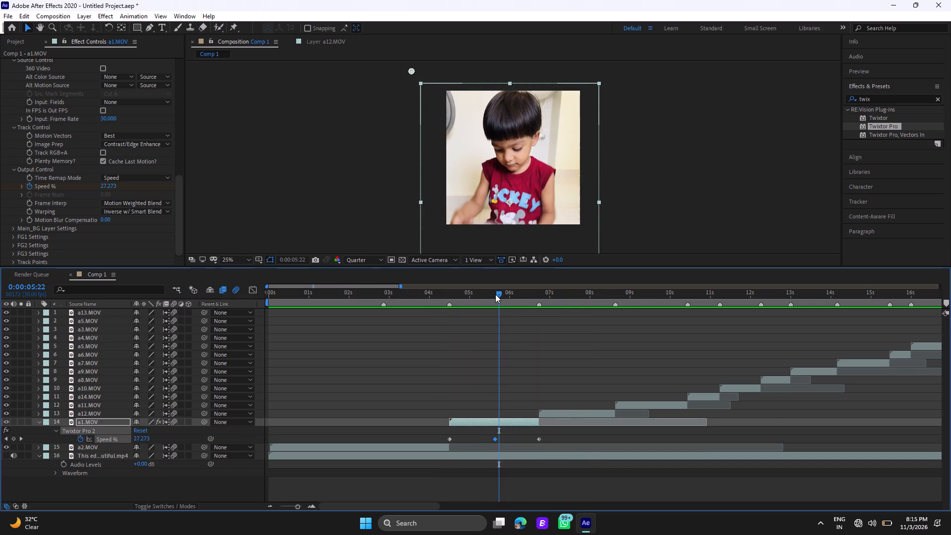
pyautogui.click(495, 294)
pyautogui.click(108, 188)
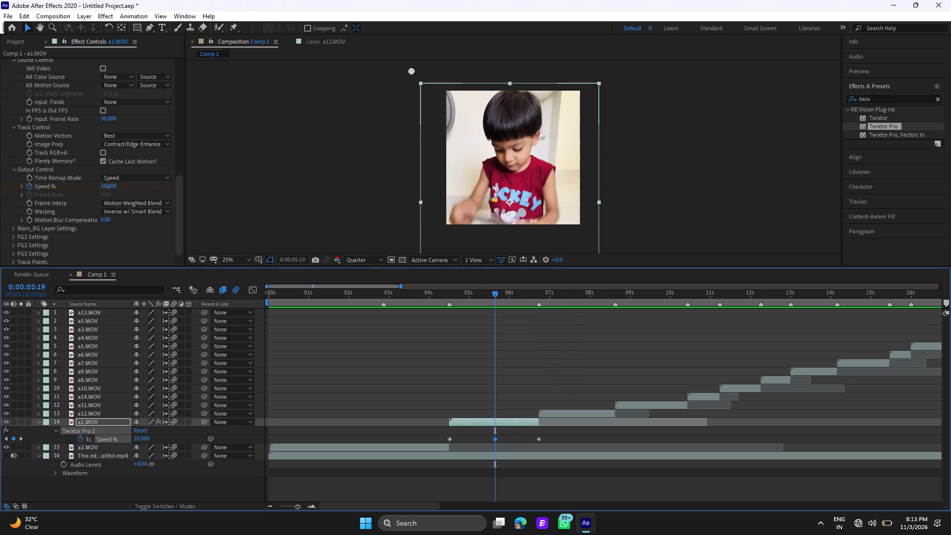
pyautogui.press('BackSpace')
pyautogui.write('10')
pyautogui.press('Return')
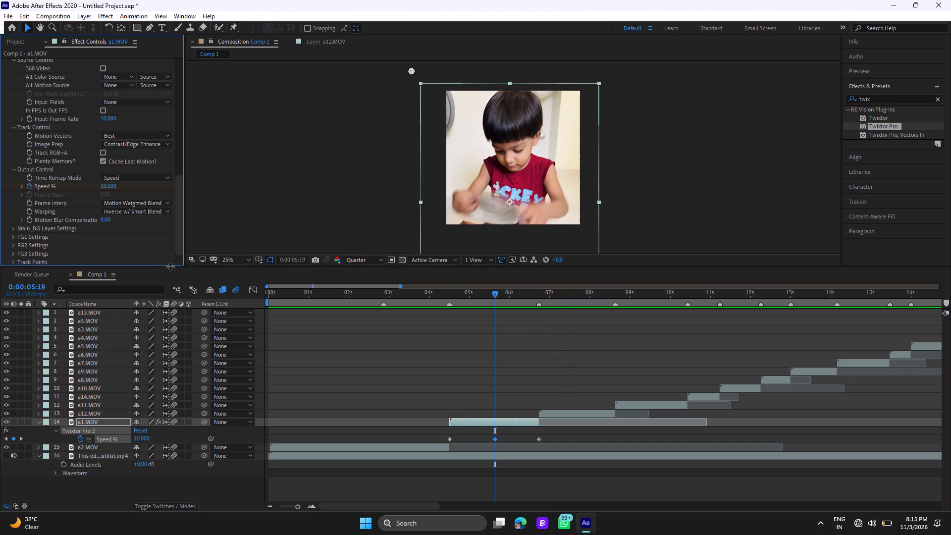
# Preview the a1.MOV speed ramp from 0:00:03:17.
pyautogui.click(412, 296)
pyautogui.press('space')
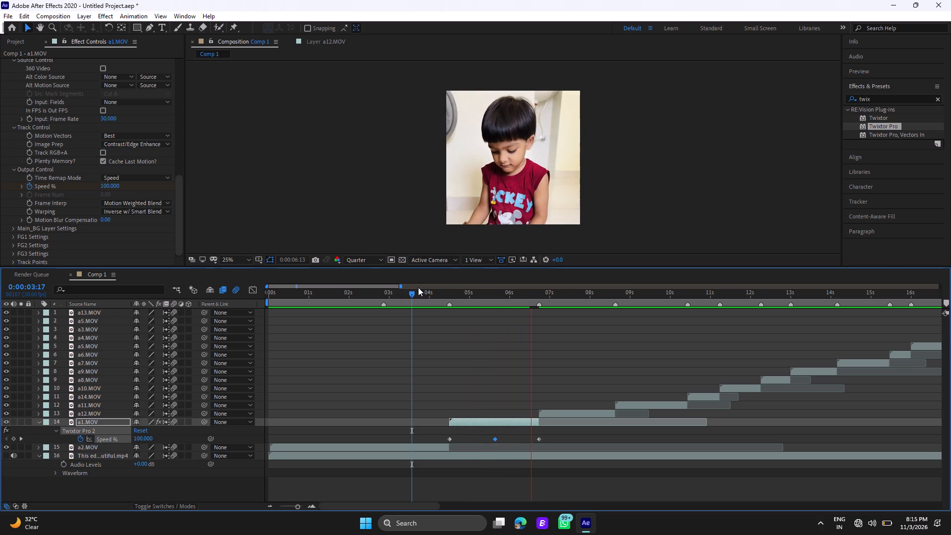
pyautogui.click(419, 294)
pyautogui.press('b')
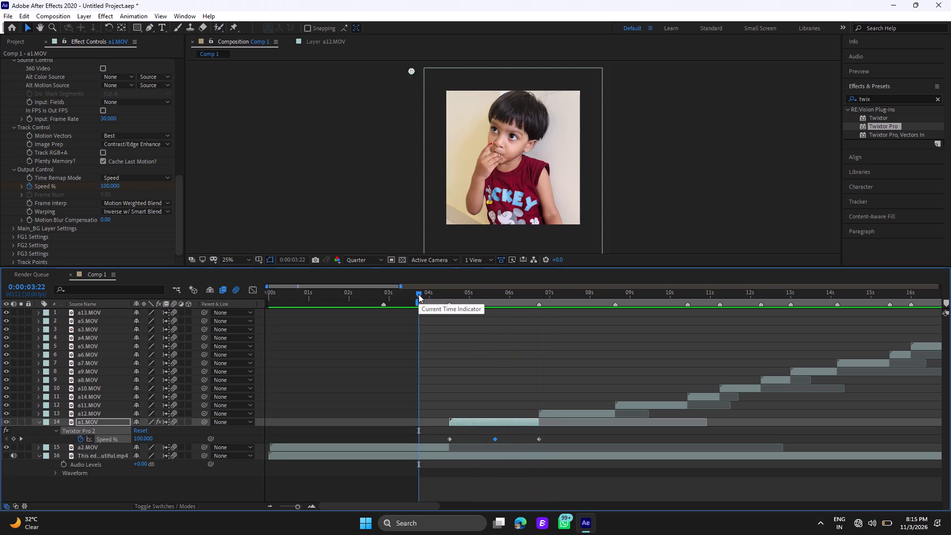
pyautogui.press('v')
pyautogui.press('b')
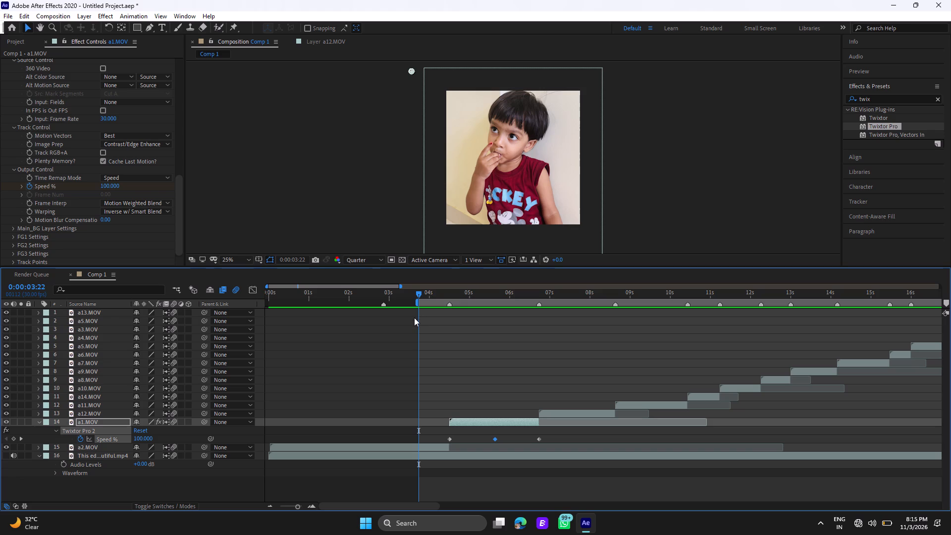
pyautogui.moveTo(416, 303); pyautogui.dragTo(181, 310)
# Preview the a1.MOV speed ramp repeatedly from about 0:00:03:22, through the transition into a12.MOV.
pyautogui.press('space')
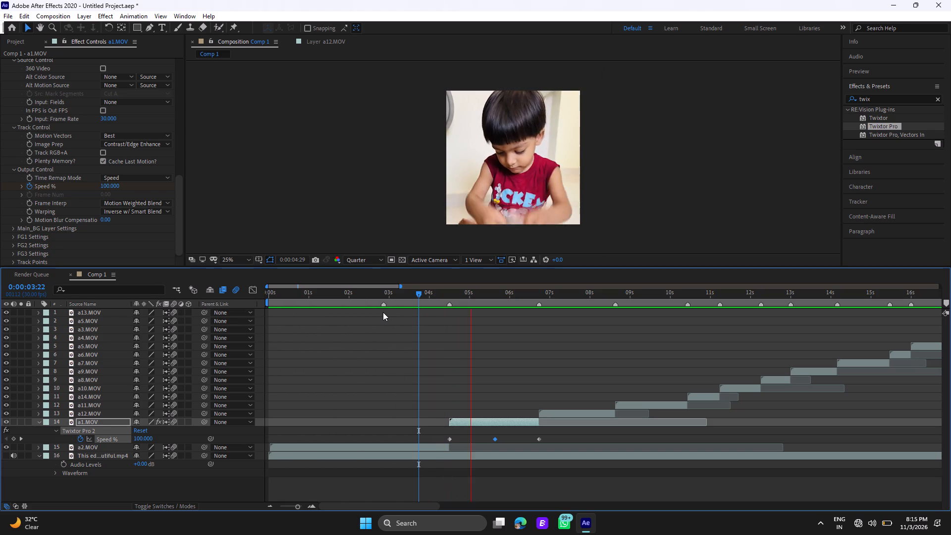
pyautogui.click(421, 293)
pyautogui.press('space')
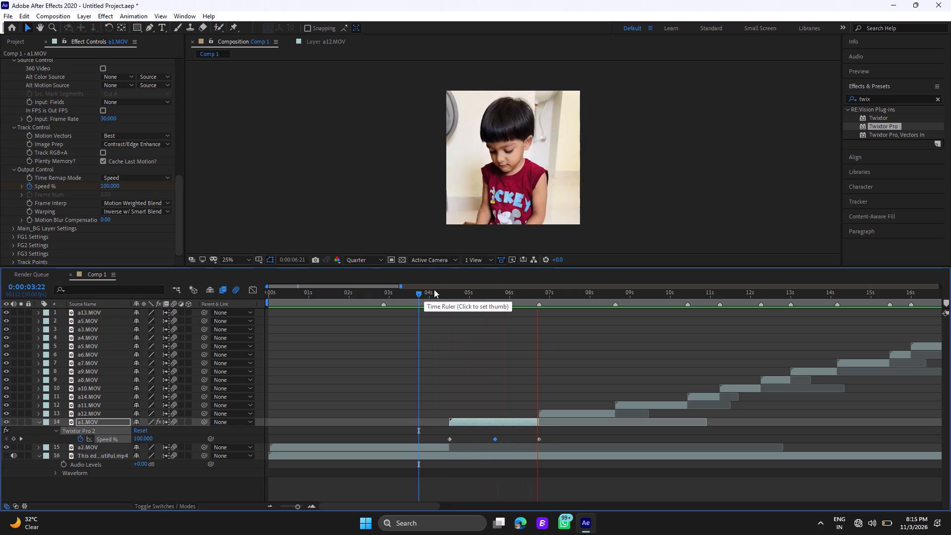
pyautogui.click(420, 296)
pyautogui.press('space')
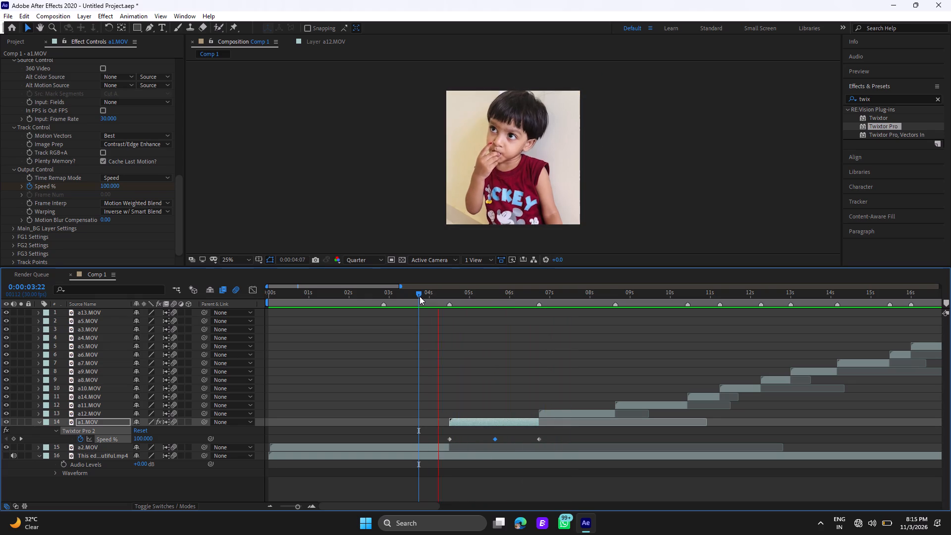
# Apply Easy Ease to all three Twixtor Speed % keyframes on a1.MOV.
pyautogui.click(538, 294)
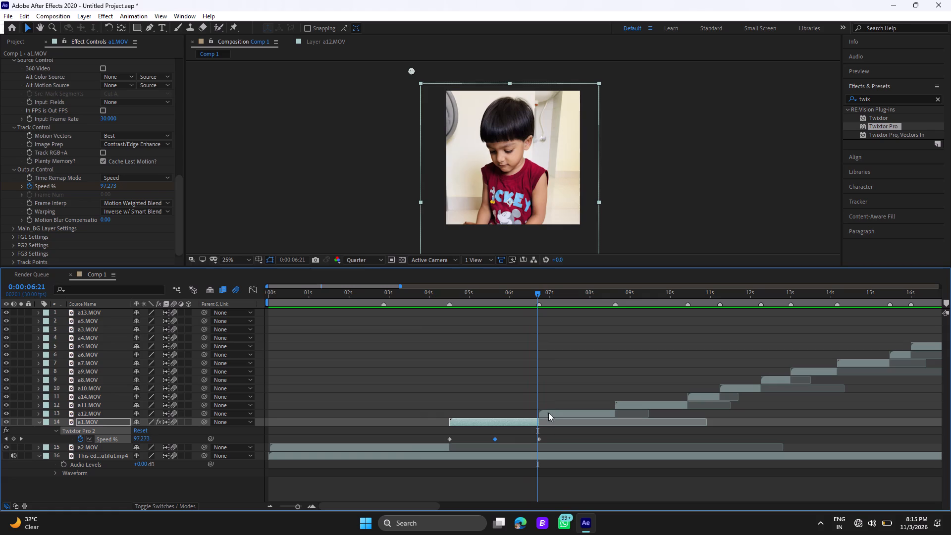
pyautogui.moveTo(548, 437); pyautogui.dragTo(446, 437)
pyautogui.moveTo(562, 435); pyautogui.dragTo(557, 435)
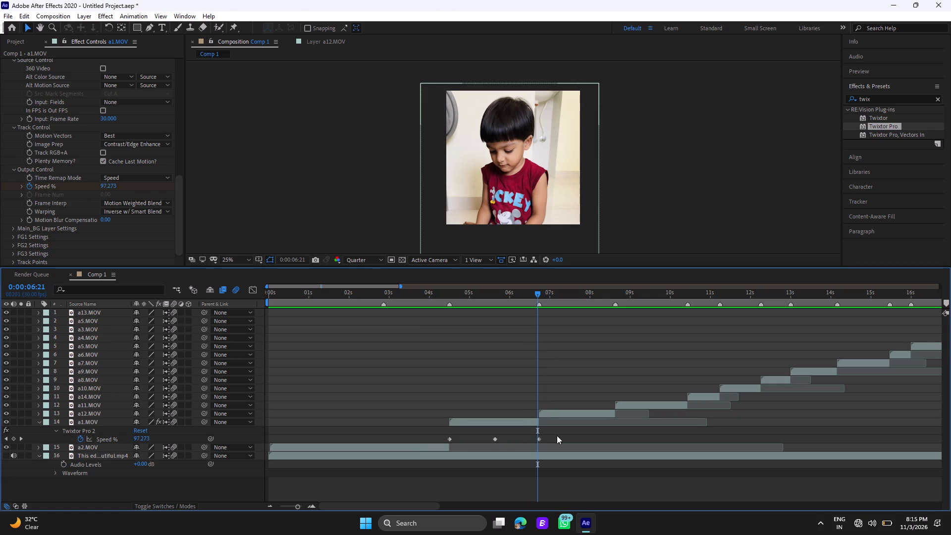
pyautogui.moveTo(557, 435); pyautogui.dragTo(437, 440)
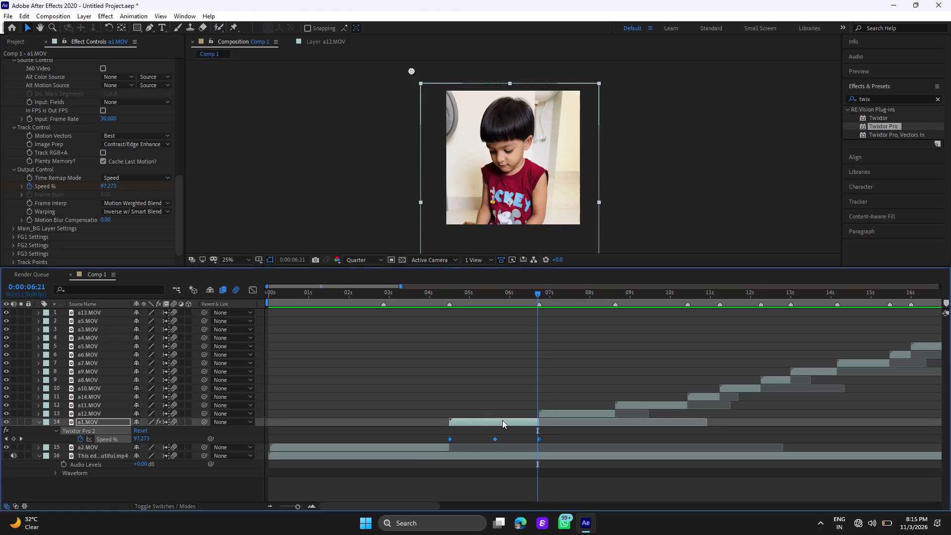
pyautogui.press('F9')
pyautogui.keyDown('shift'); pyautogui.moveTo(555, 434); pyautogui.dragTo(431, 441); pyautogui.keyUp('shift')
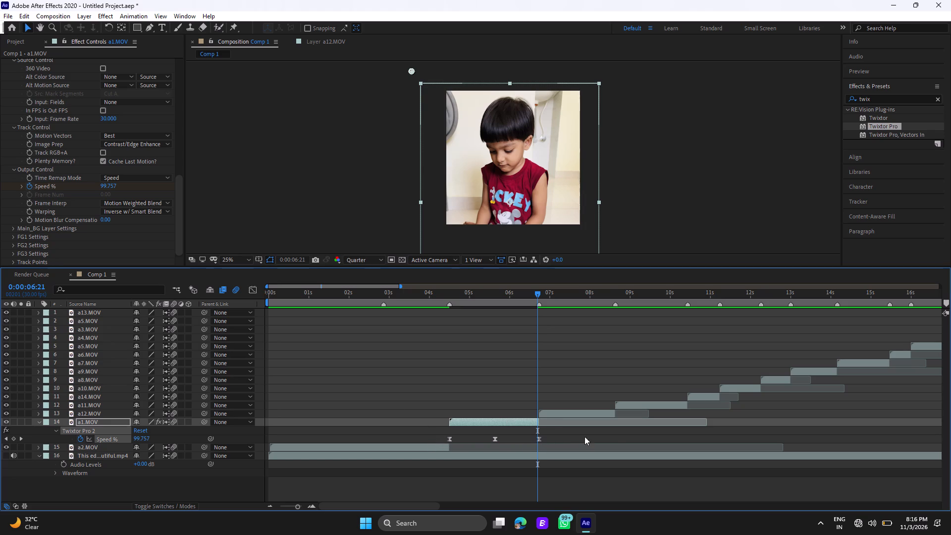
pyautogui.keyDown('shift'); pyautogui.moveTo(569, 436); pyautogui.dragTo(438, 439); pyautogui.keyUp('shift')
# Compare the settings of the two Twixtor Pro effects applied to a1.MOV.
pyautogui.keyDown('shift'); pyautogui.scroll(5, 48, 127); pyautogui.keyUp('shift')
pyautogui.keyDown('shift'); pyautogui.scroll(3, 77, 178); pyautogui.keyUp('shift')
pyautogui.scroll(2, 76, 121)
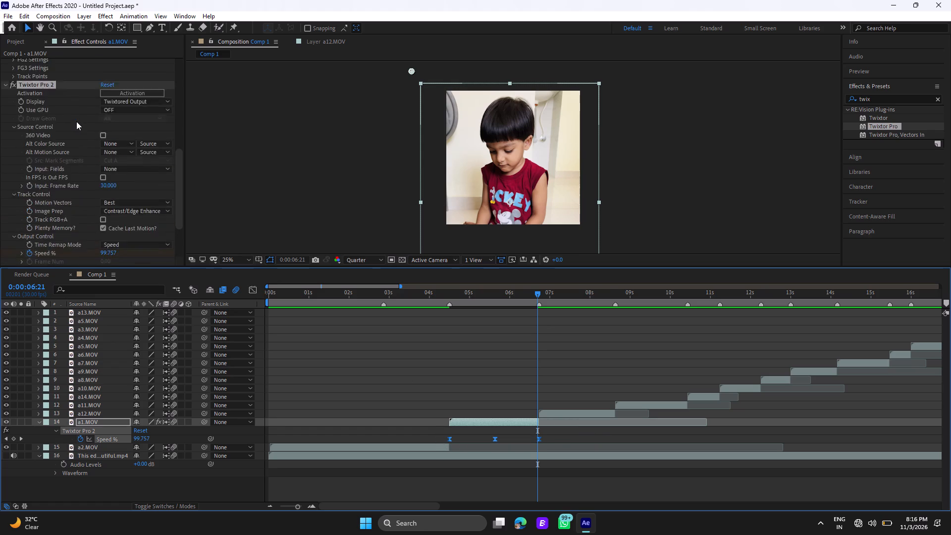
pyautogui.scroll(6, 76, 121)
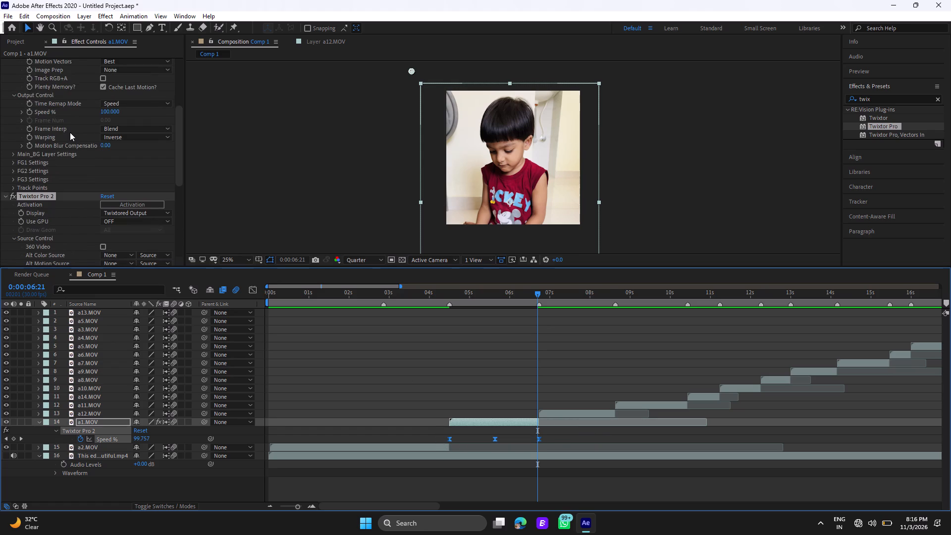
pyautogui.scroll(13, 70, 132)
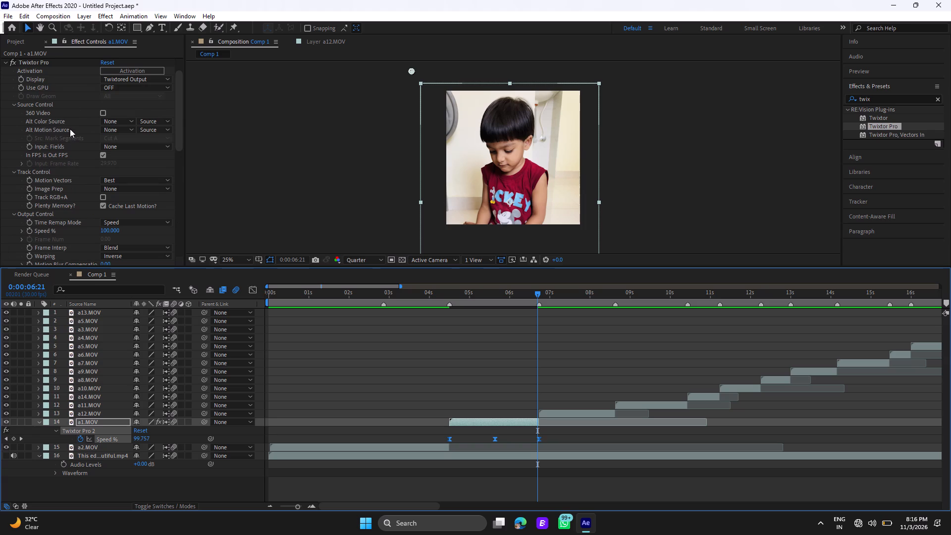
pyautogui.scroll(-6, 70, 129)
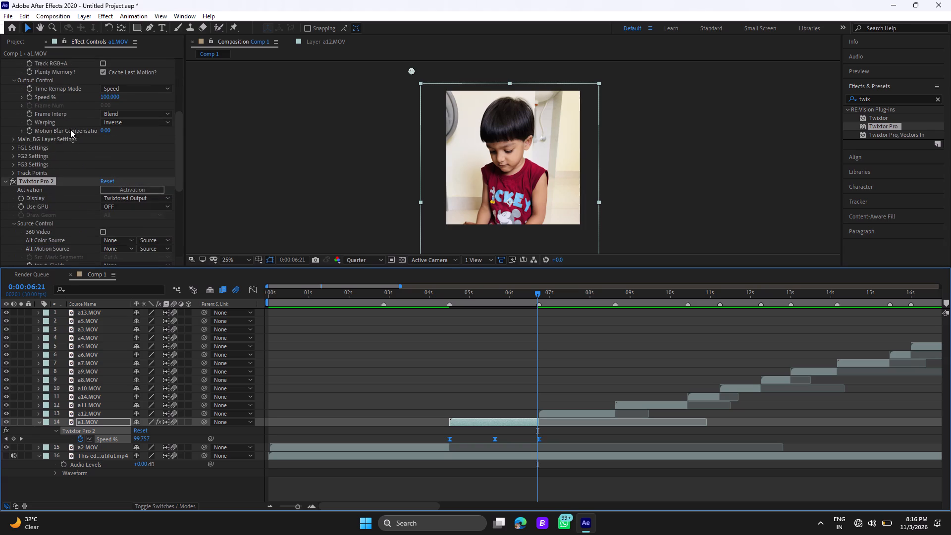
pyautogui.scroll(5, 83, 181)
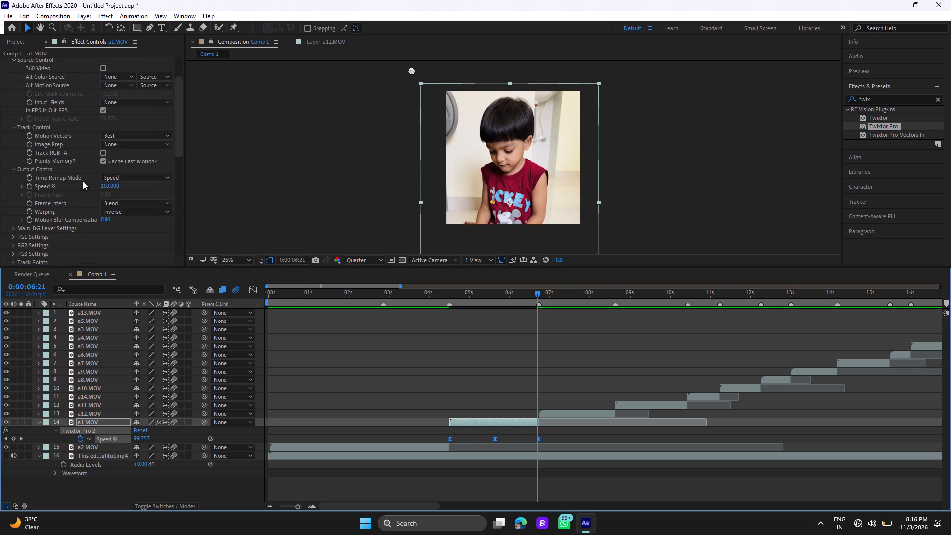
pyautogui.scroll(4, 83, 181)
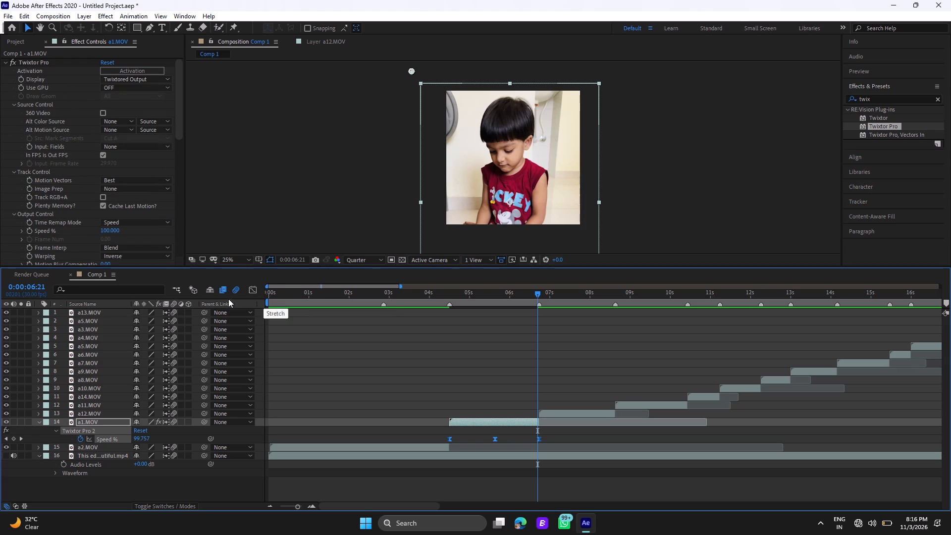
# Undo a1.MOV's keyframe easing, Twixtor Speed % keyframes and the second Twixtor Pro effect, keeping the first Twixtor Pro.
pyautogui.hotkey('ctrl', 'z')
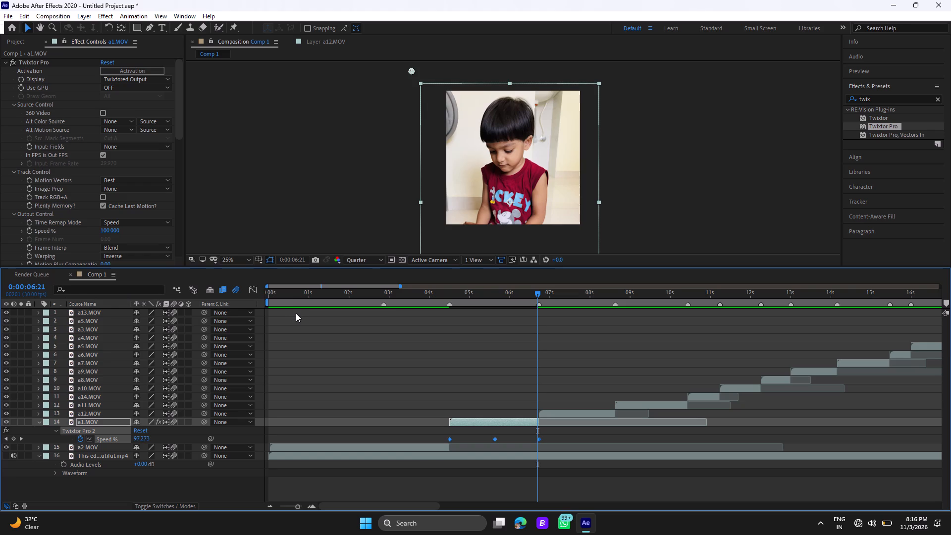
pyautogui.hotkey('ctrl', 'z')
pyautogui.hotkey('ctrl', 'z')
pyautogui.hotkey('ctrl', 'z')
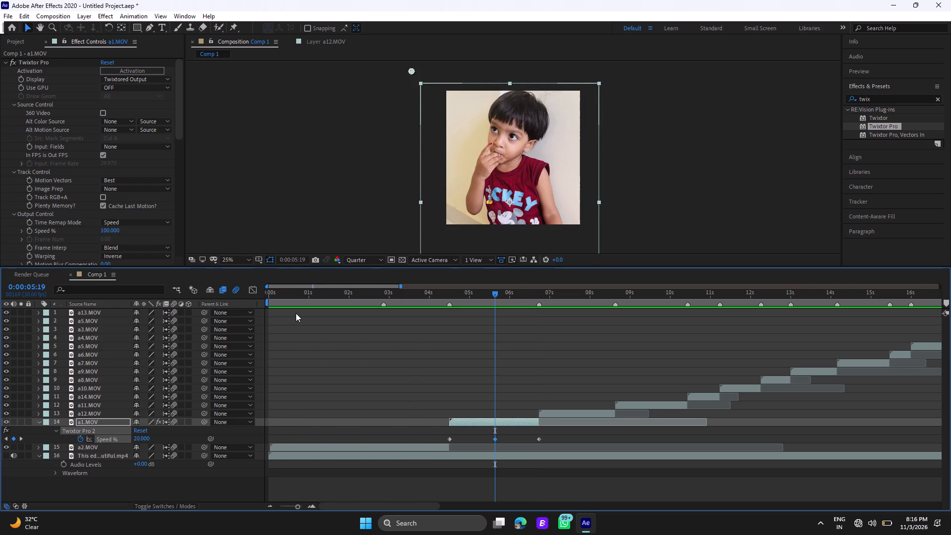
pyautogui.hotkey('ctrl', 'z')
pyautogui.hotkey('ctrl', 'z')
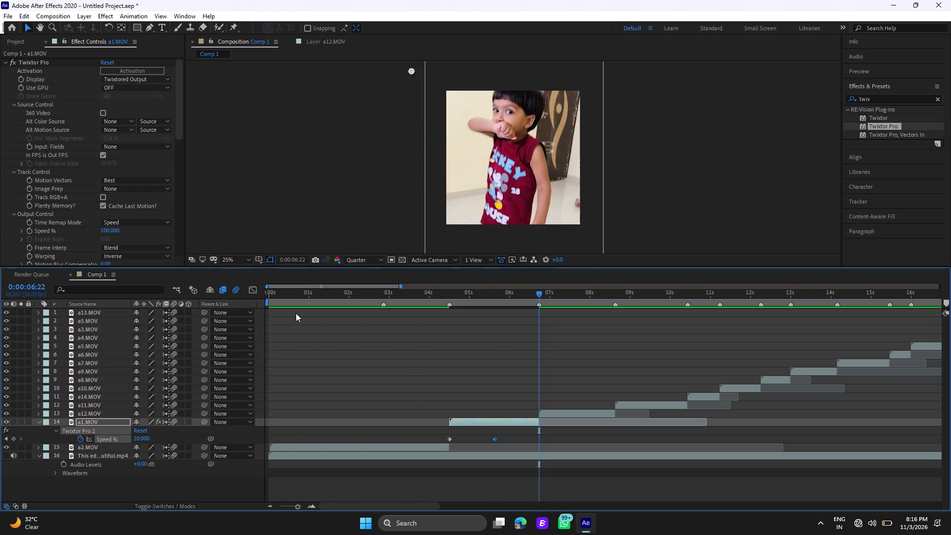
pyautogui.hotkey('ctrl', 'z')
pyautogui.hotkey('ctrl', 'z')
pyautogui.hotkey('ctrl', 'z')
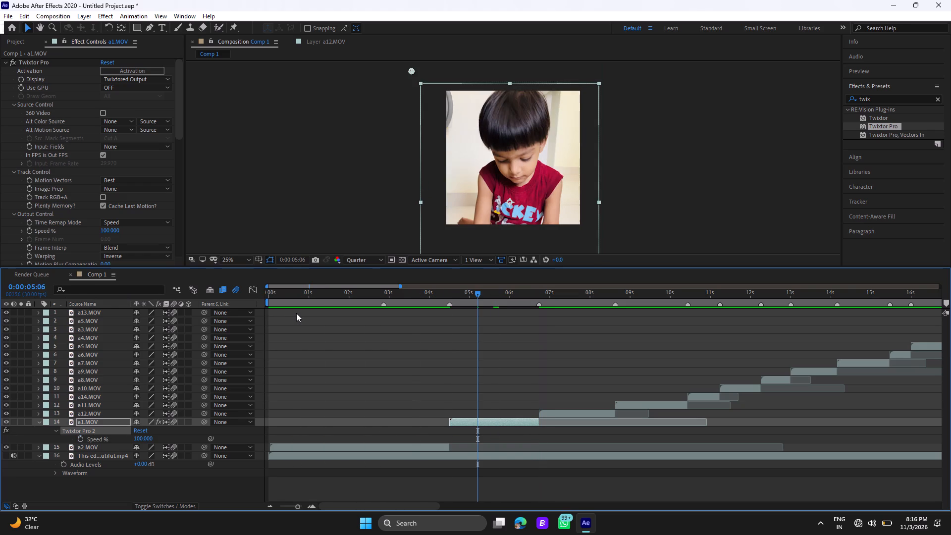
pyautogui.hotkey('ctrl', 'z')
pyautogui.hotkey('ctrl', 'z')
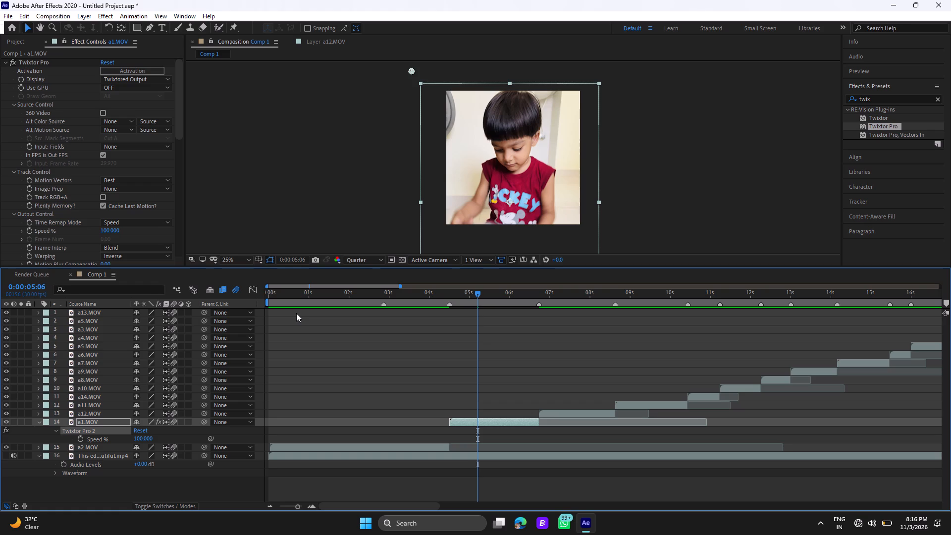
pyautogui.hotkey('ctrl', 'z')
pyautogui.hotkey('ctrl', 'z')
pyautogui.hotkey('ctrl', 'z')
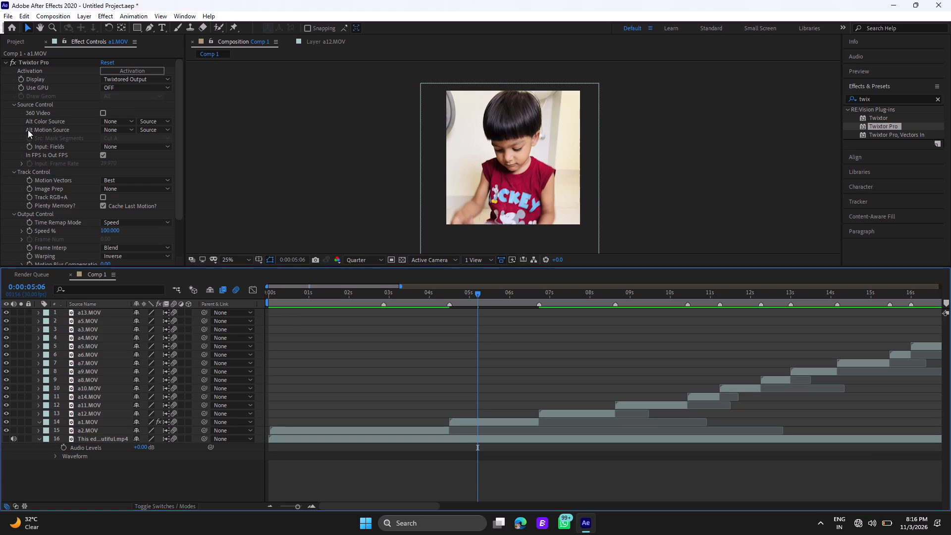
# Check the remaining Twixtor Pro settings on a1.MOV and which effects a12.MOV carries.
pyautogui.scroll(-6, 29, 131)
pyautogui.scroll(6, 31, 135)
pyautogui.scroll(-1, 41, 142)
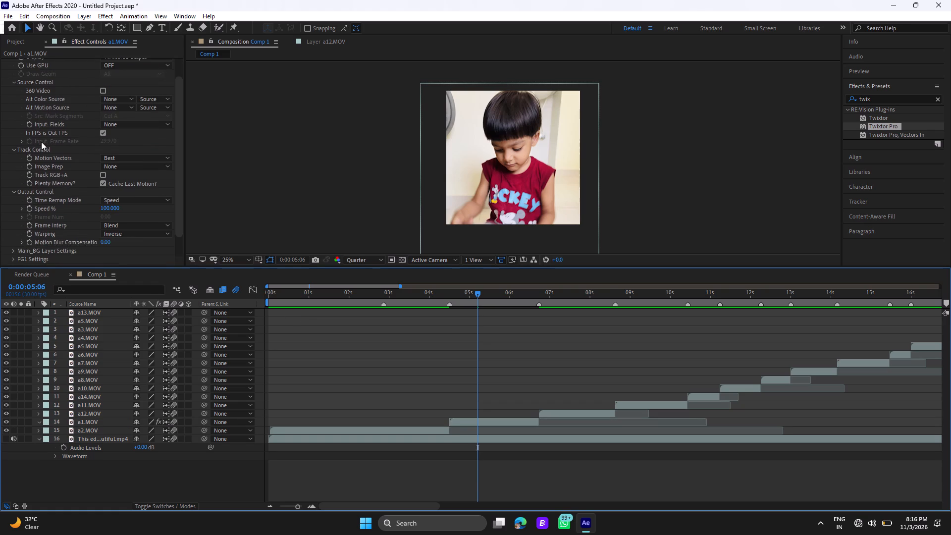
pyautogui.scroll(3, 41, 142)
pyautogui.scroll(-5, 41, 142)
pyautogui.scroll(2, 42, 142)
pyautogui.scroll(-3, 42, 143)
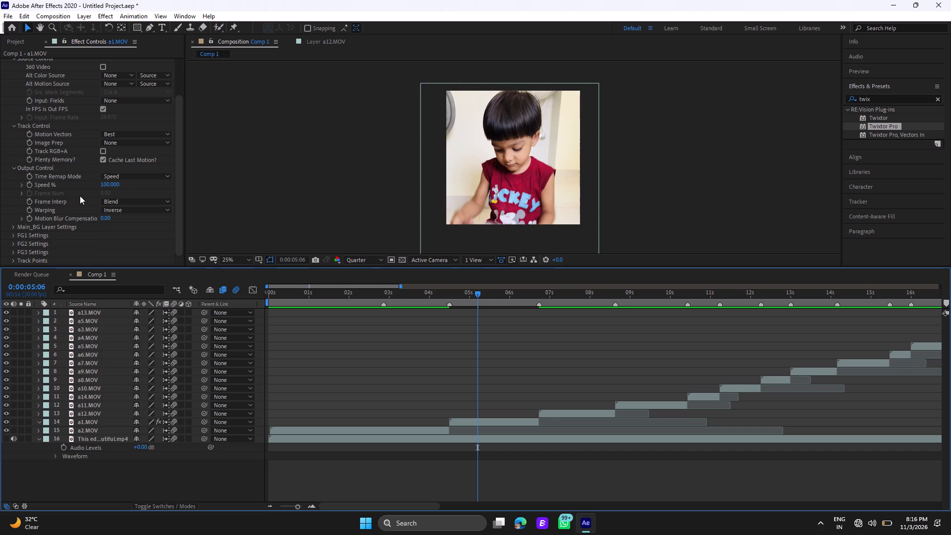
pyautogui.click(486, 420)
pyautogui.click(569, 412)
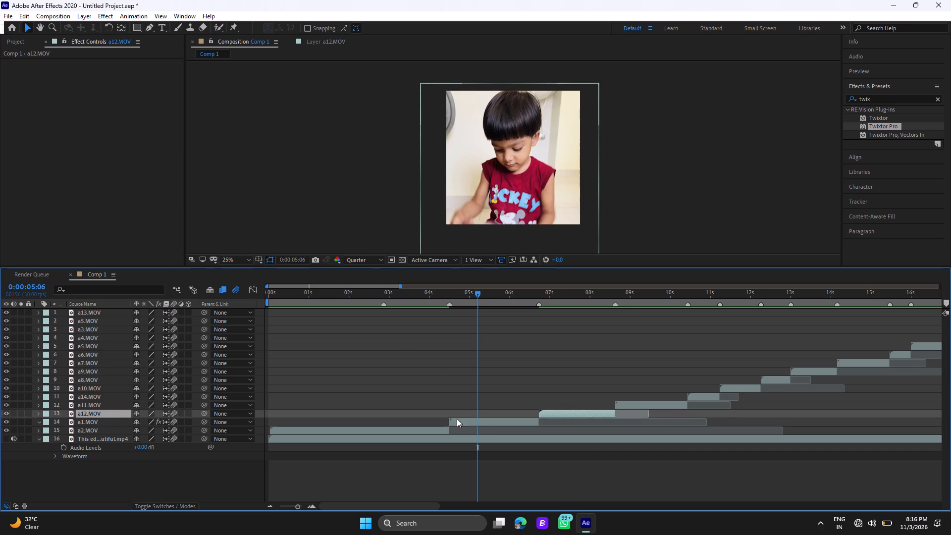
# On a1.MOV's Twixtor Pro, set Image Prep to Contrast/Edge Enhance, Frame Interp to Motion Weighted Blend and Warping to Inverse w/ Smart Blend.
pyautogui.click(453, 423)
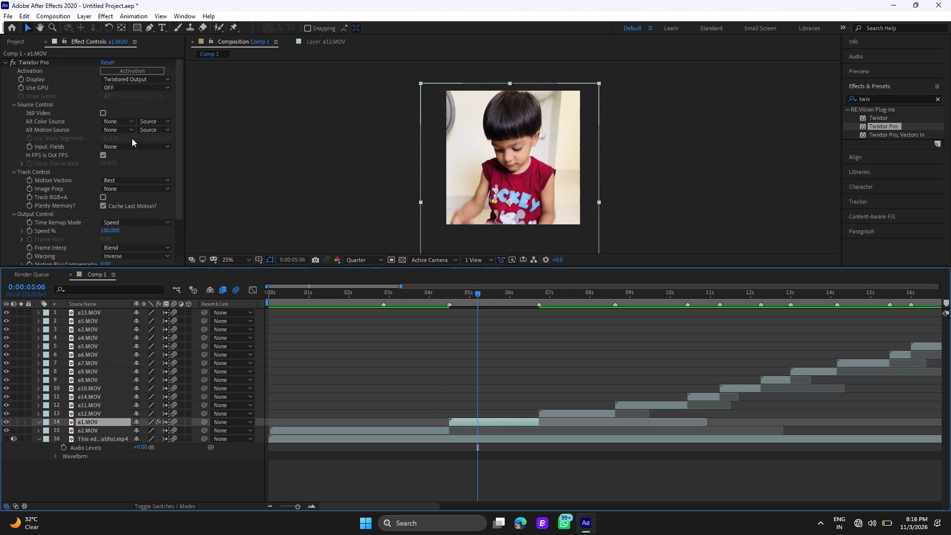
pyautogui.click(139, 186)
pyautogui.click(138, 212)
pyautogui.scroll(-1, 130, 214)
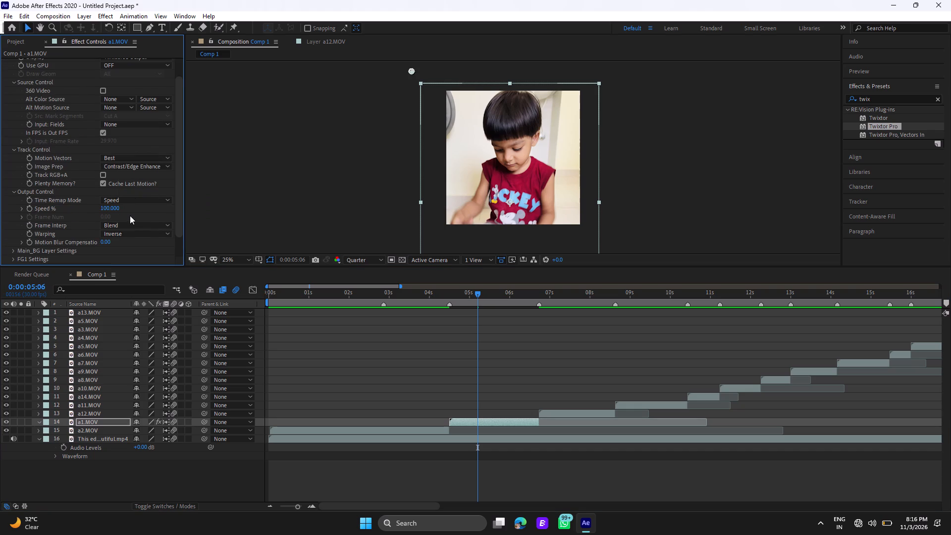
pyautogui.click(129, 225)
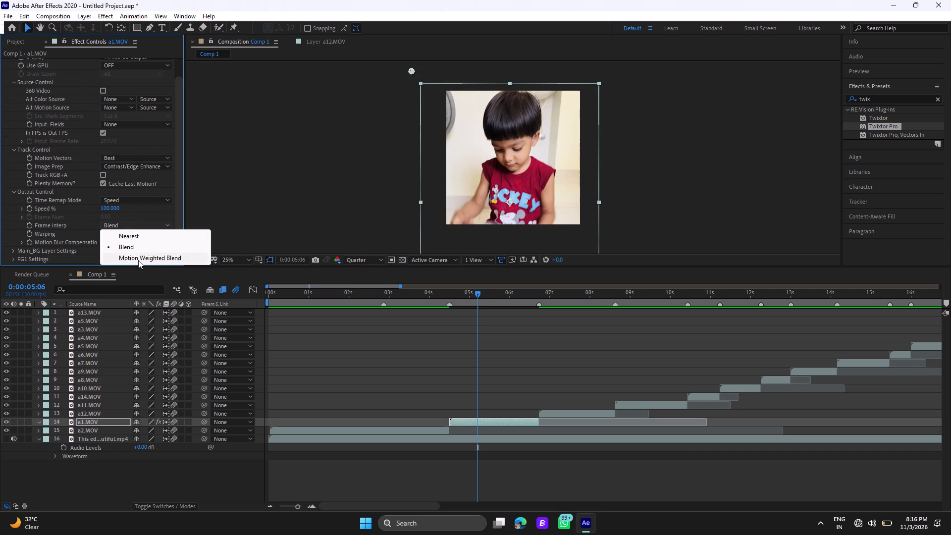
pyautogui.click(138, 260)
pyautogui.click(139, 233)
pyautogui.click(146, 255)
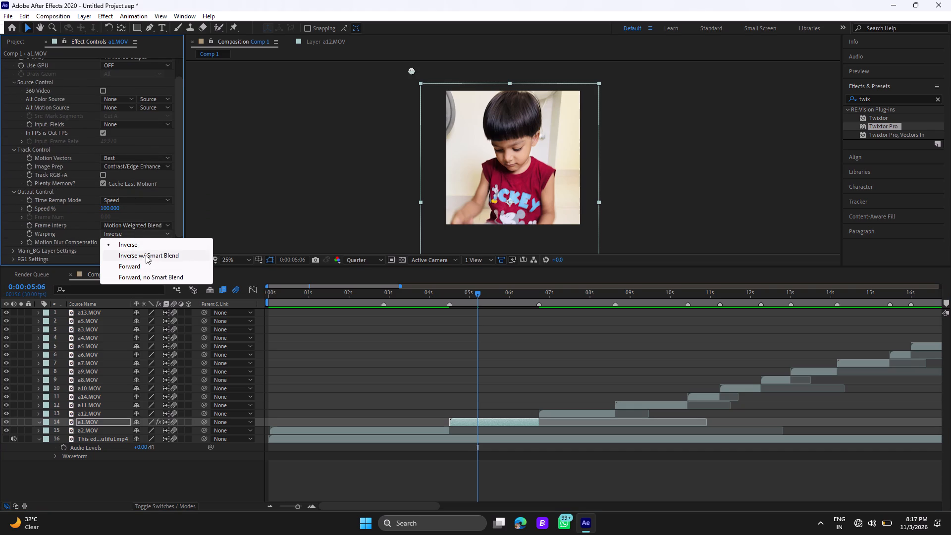
# Turn off In FPS is Out FPS in a1.MOV's Twixtor Pro and set its input frame rate to 30.
pyautogui.scroll(3, 132, 212)
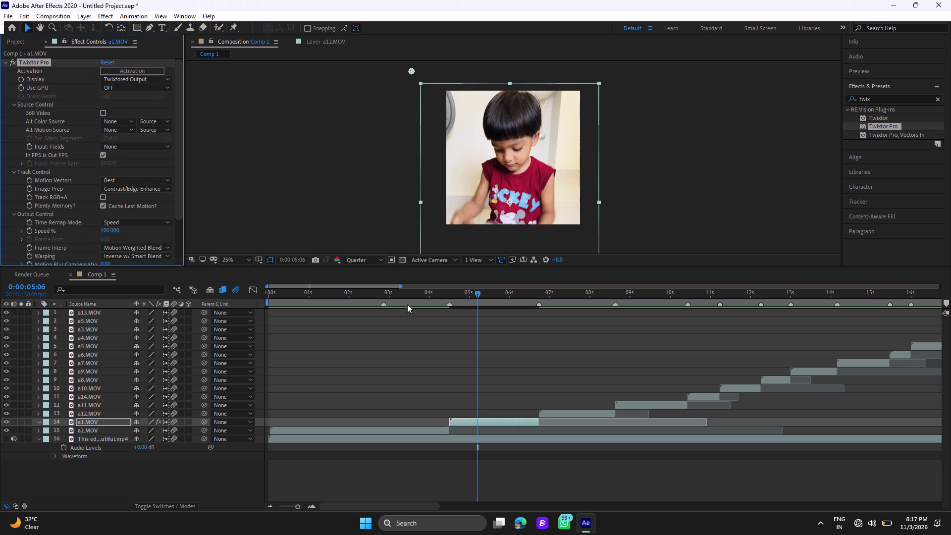
pyautogui.click(105, 155)
pyautogui.click(107, 160)
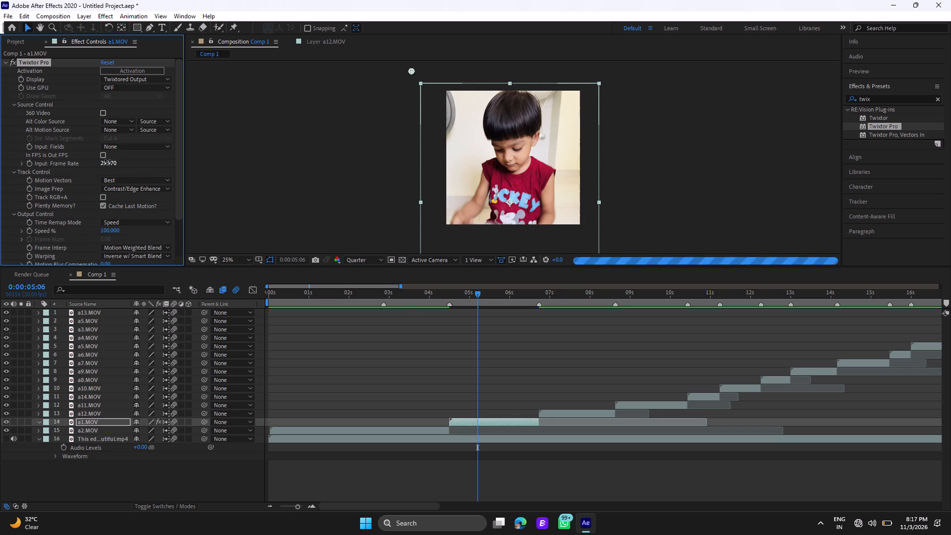
pyautogui.press('BackSpace')
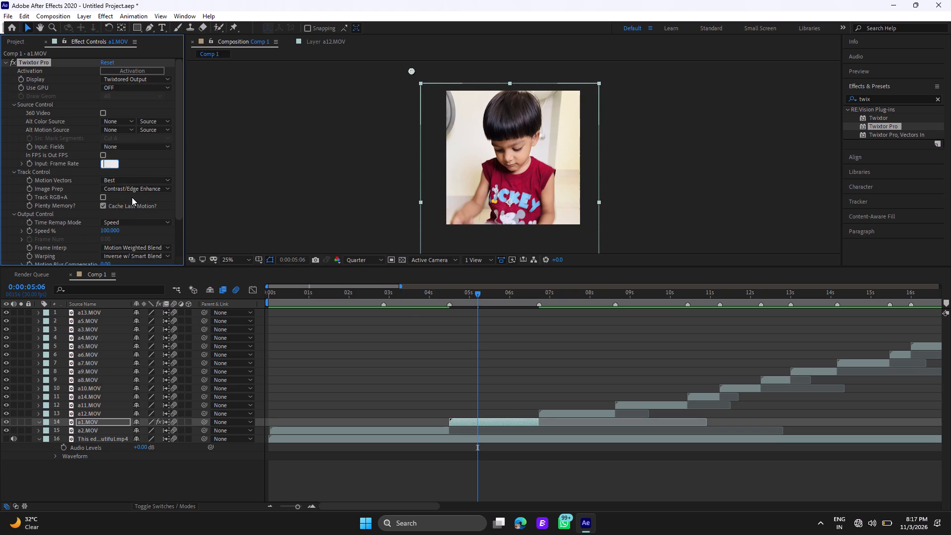
pyautogui.write('30')
pyautogui.press('Return')
# Keyframe a1.MOV's Twixtor Speed % at 100 on the clip's start, 0:00:04:15, and at 10 on 0:00:05:18.
pyautogui.scroll(-2, 97, 212)
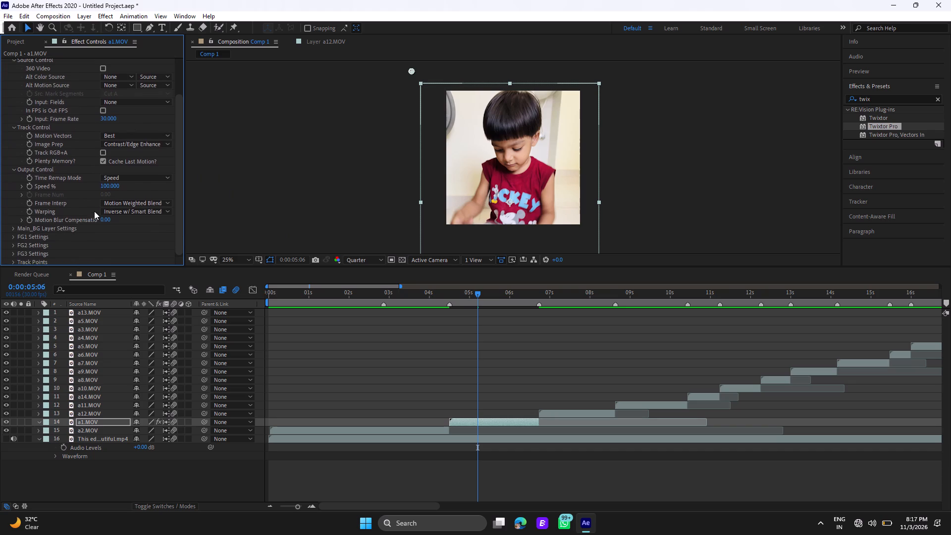
pyautogui.scroll(-2, 94, 211)
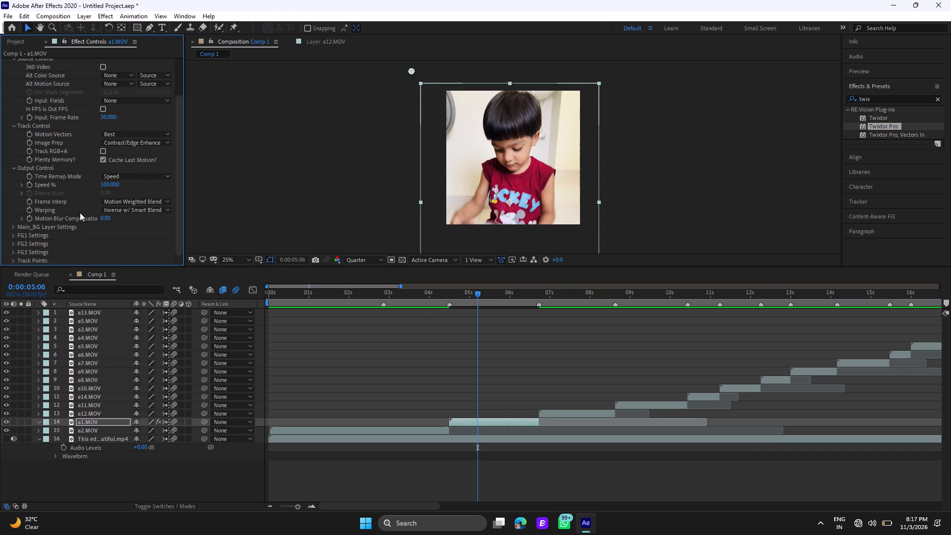
pyautogui.click(450, 294)
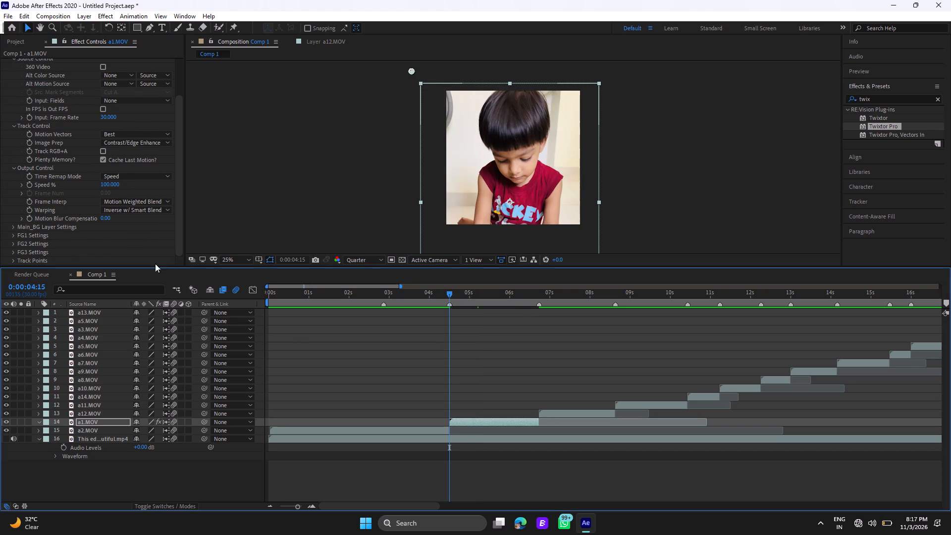
pyautogui.click(30, 184)
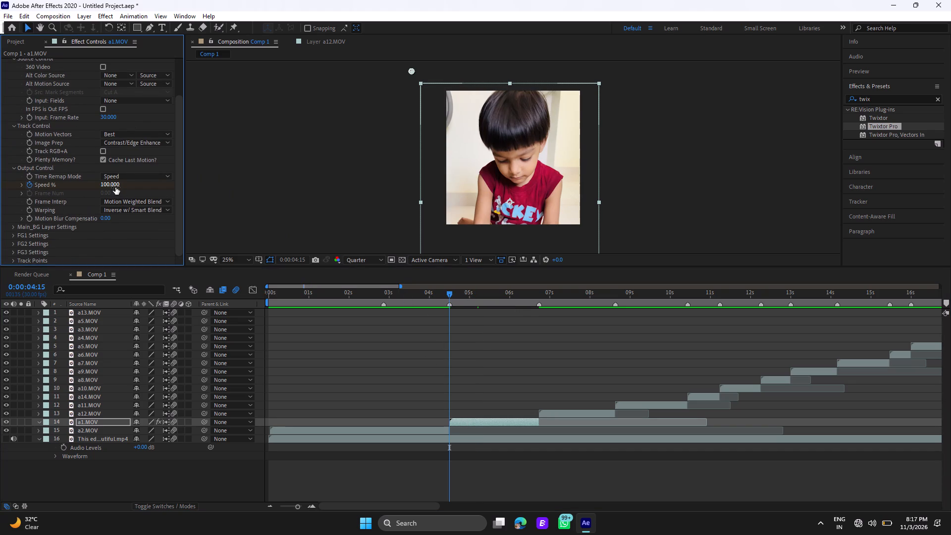
pyautogui.click(489, 298)
pyautogui.moveTo(489, 298); pyautogui.dragTo(487, 298)
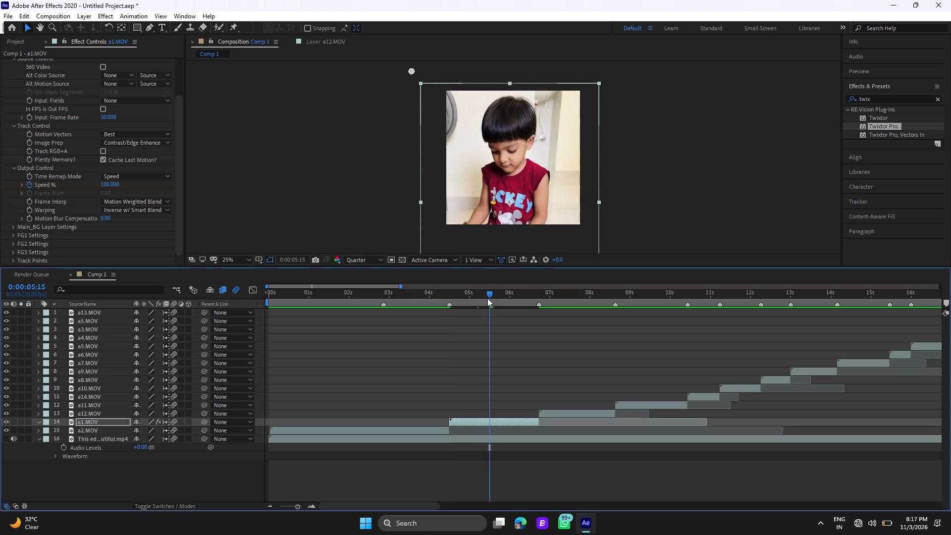
pyautogui.moveTo(487, 298); pyautogui.dragTo(494, 301)
pyautogui.click(108, 184)
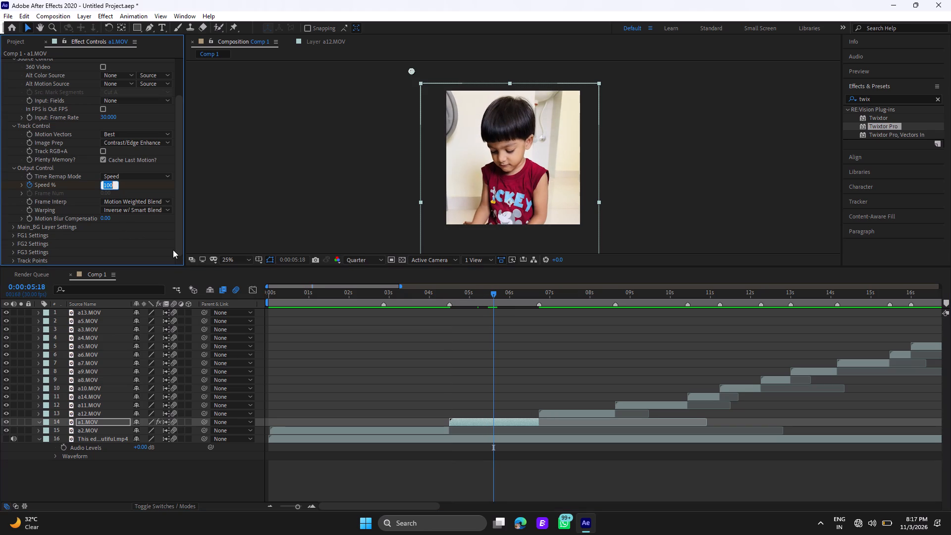
pyautogui.press('BackSpace')
pyautogui.write('10')
pyautogui.press('Return')
# Add a Twixtor Speed % keyframe of 100 at a1.MOV's end, 0:00:06:22.
pyautogui.click(538, 290)
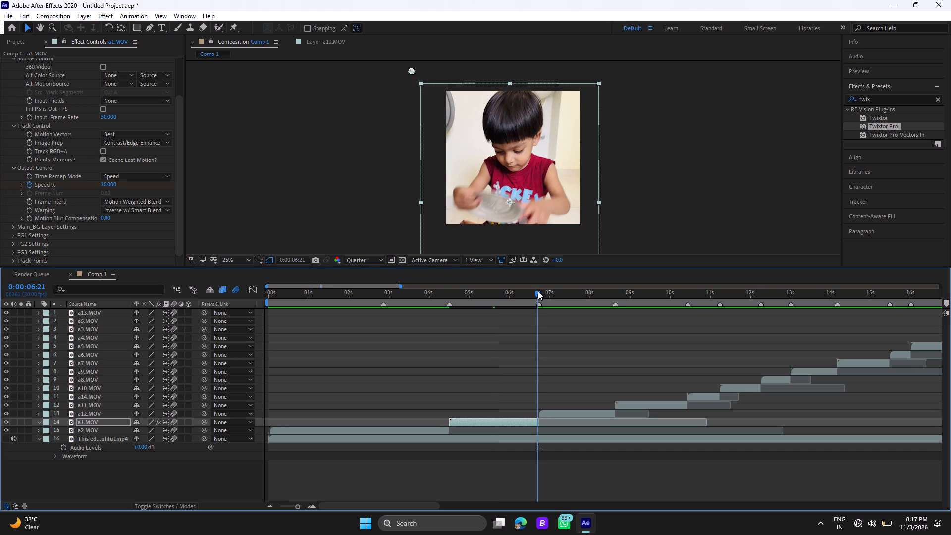
pyautogui.click(538, 291)
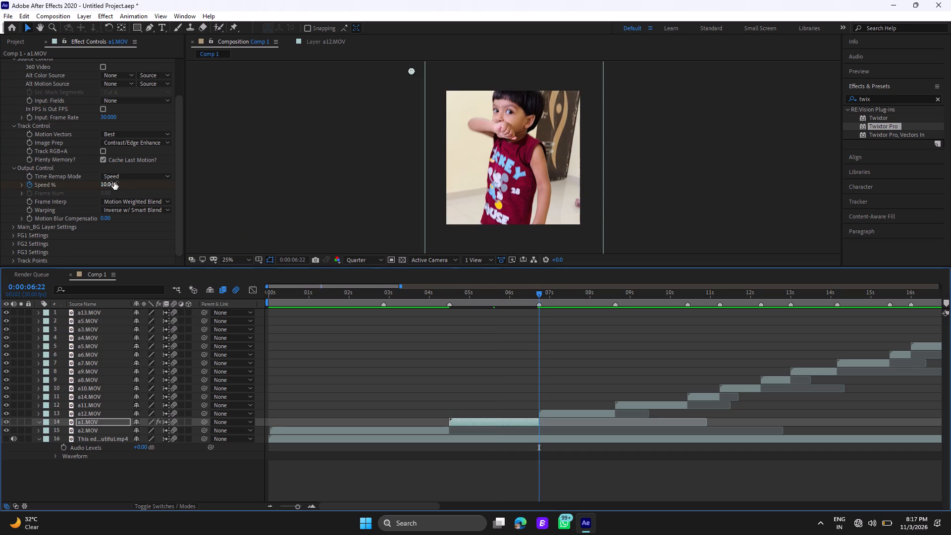
pyautogui.click(114, 182)
pyautogui.press('BackSpace')
pyautogui.write('100')
pyautogui.press('Return')
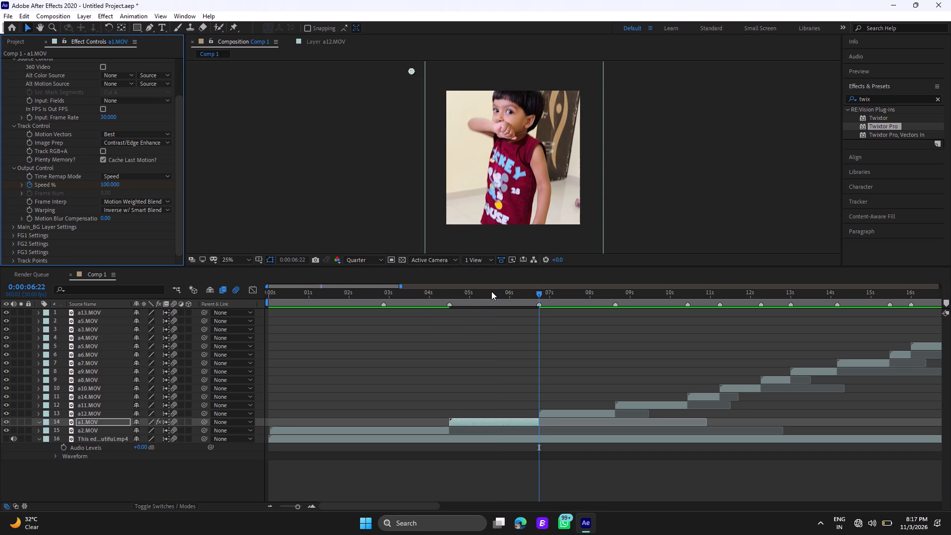
# Reveal a1.MOV's Speed % keyframes and play back the speed ramp from shortly before the clip starts.
pyautogui.click(491, 291)
pyautogui.click(500, 420)
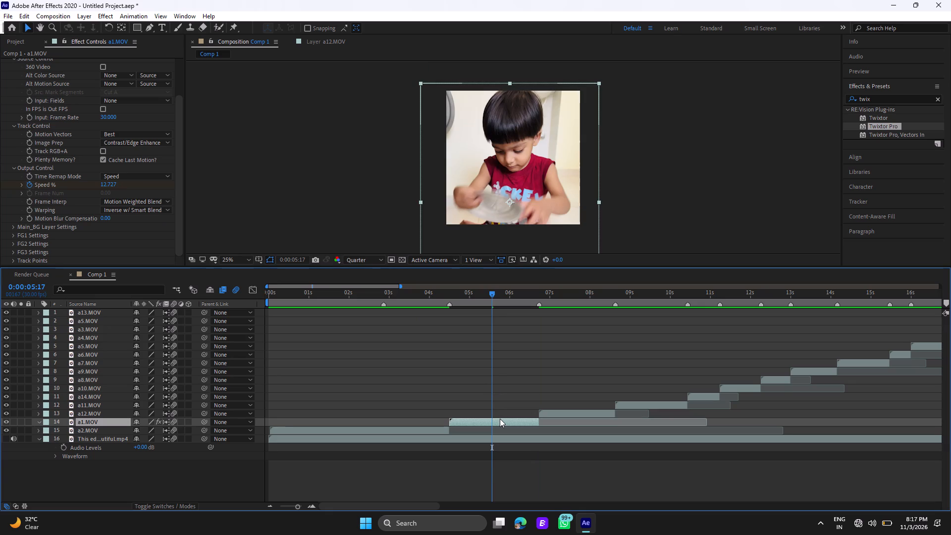
pyautogui.press('u')
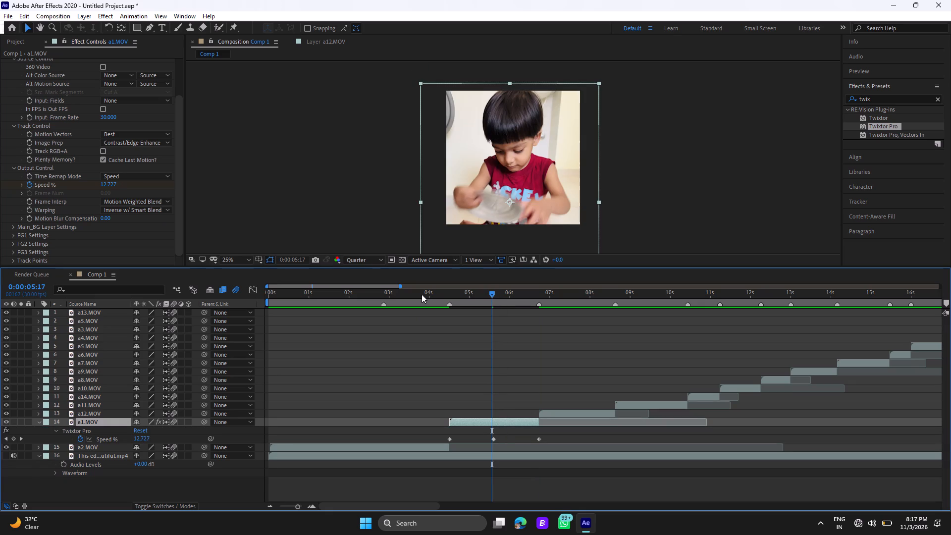
pyautogui.click(421, 294)
pyautogui.scroll(-2, 122, 223)
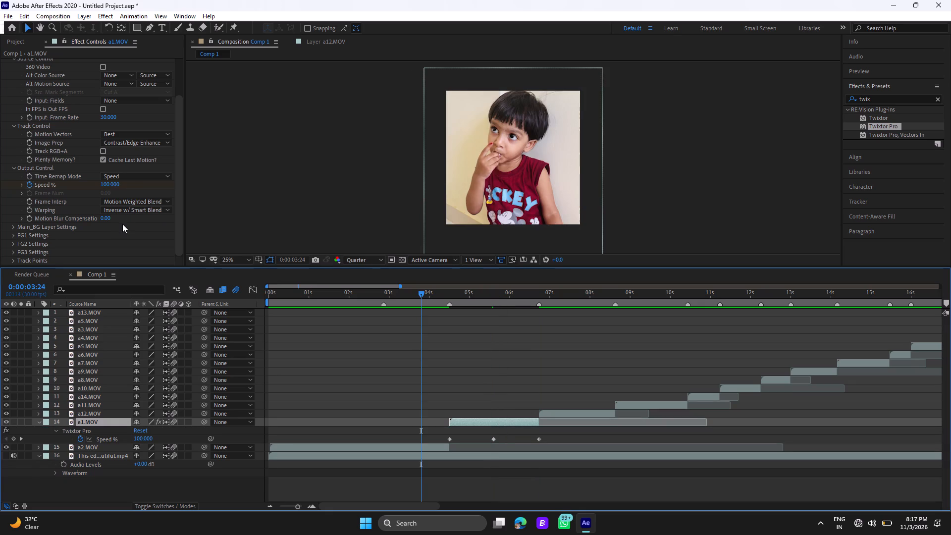
pyautogui.press('space')
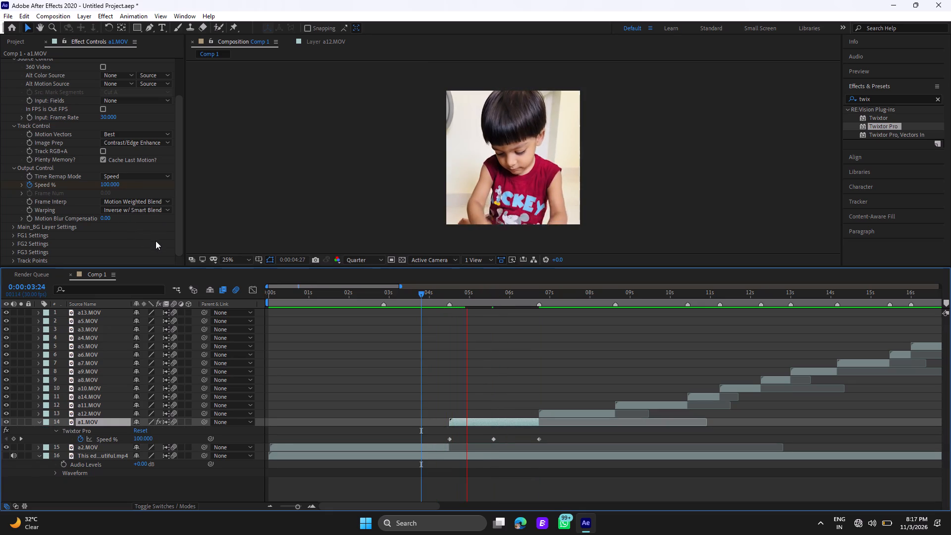
pyautogui.doubleClick(412, 295)
pyautogui.press('space')
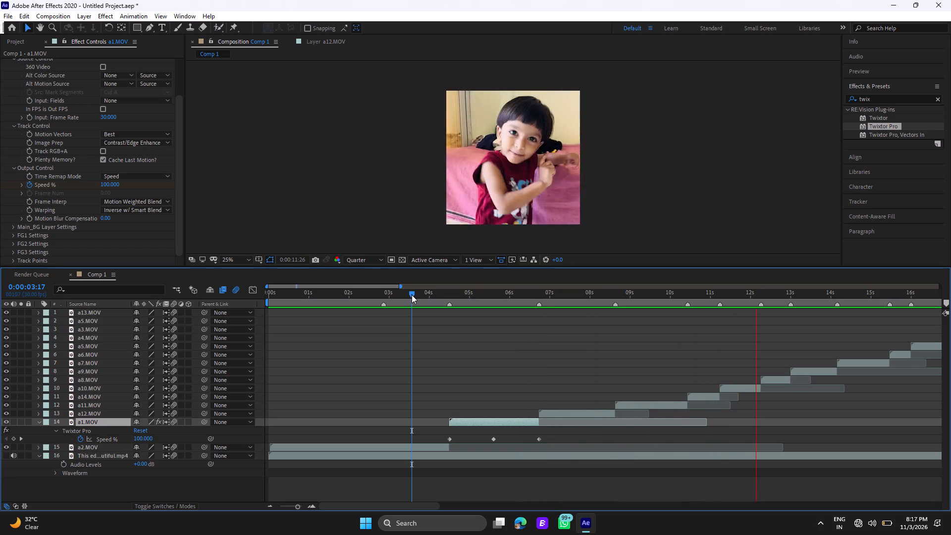
pyautogui.click(409, 293)
pyautogui.press('space')
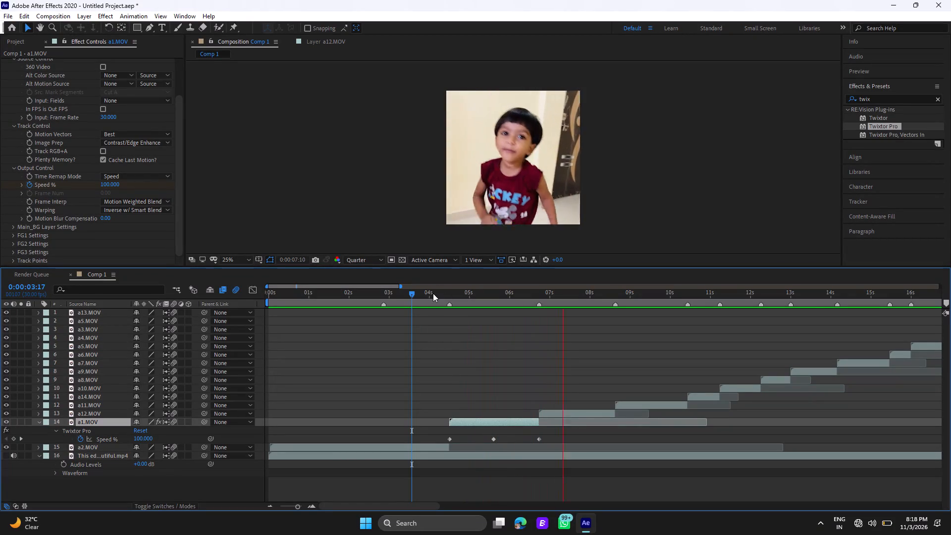
pyautogui.click(433, 293)
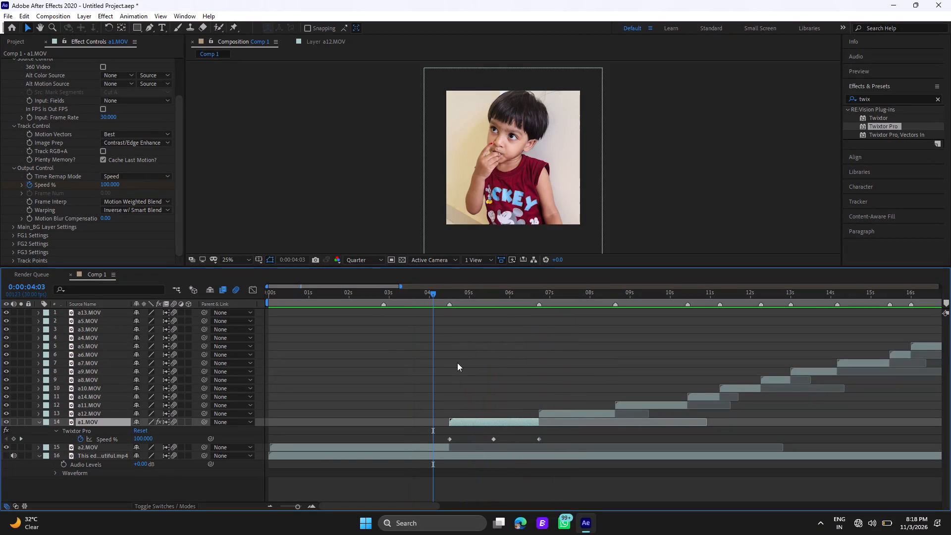
# Apply Easy Ease to all three Twixtor Speed % keyframes on a1.MOV.
pyautogui.click(450, 293)
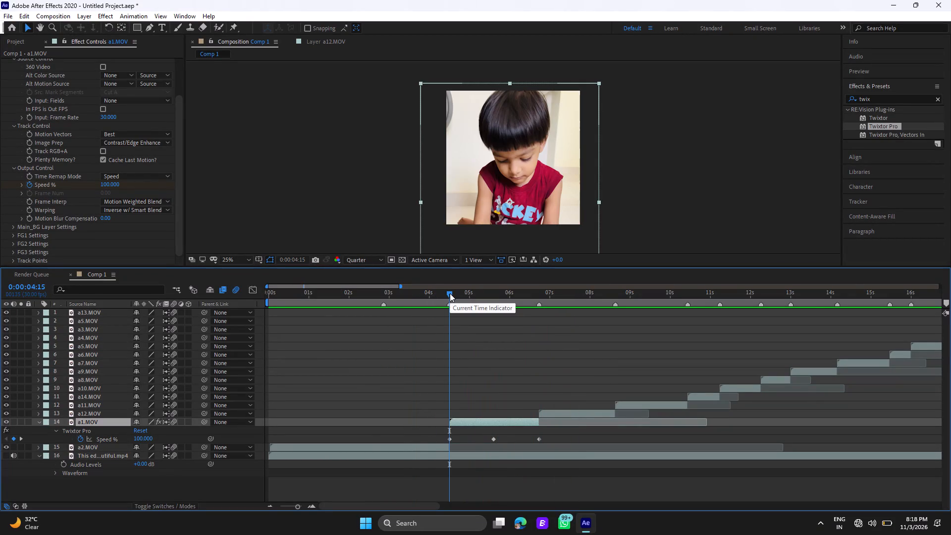
pyautogui.moveTo(545, 435); pyautogui.dragTo(470, 437)
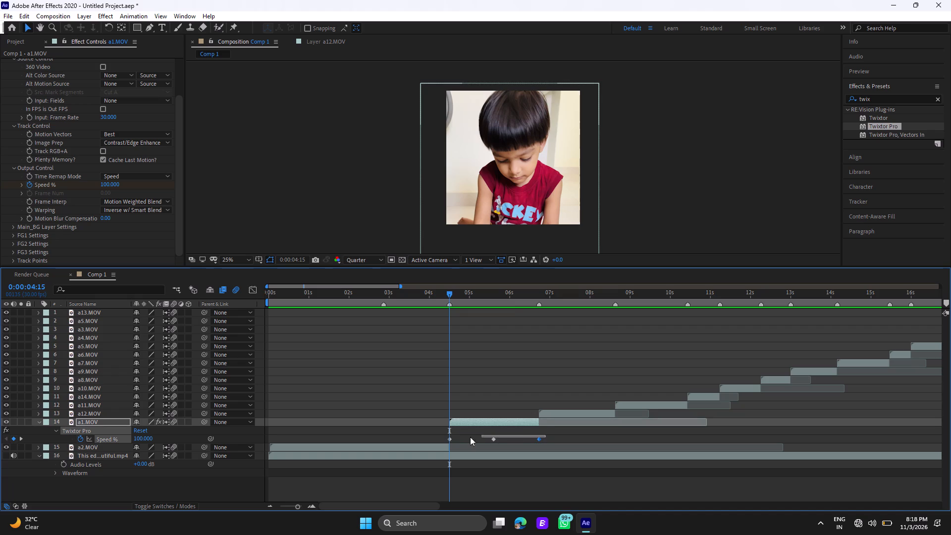
pyautogui.moveTo(470, 437); pyautogui.dragTo(436, 439)
pyautogui.press('F9')
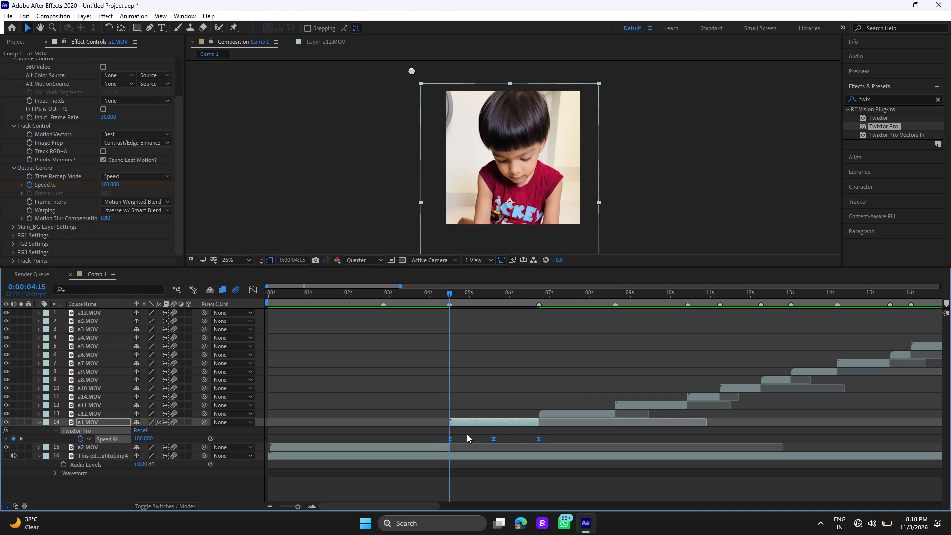
pyautogui.click(549, 438)
pyautogui.keyDown('shift'); pyautogui.moveTo(549, 436); pyautogui.dragTo(441, 441); pyautogui.keyUp('shift')
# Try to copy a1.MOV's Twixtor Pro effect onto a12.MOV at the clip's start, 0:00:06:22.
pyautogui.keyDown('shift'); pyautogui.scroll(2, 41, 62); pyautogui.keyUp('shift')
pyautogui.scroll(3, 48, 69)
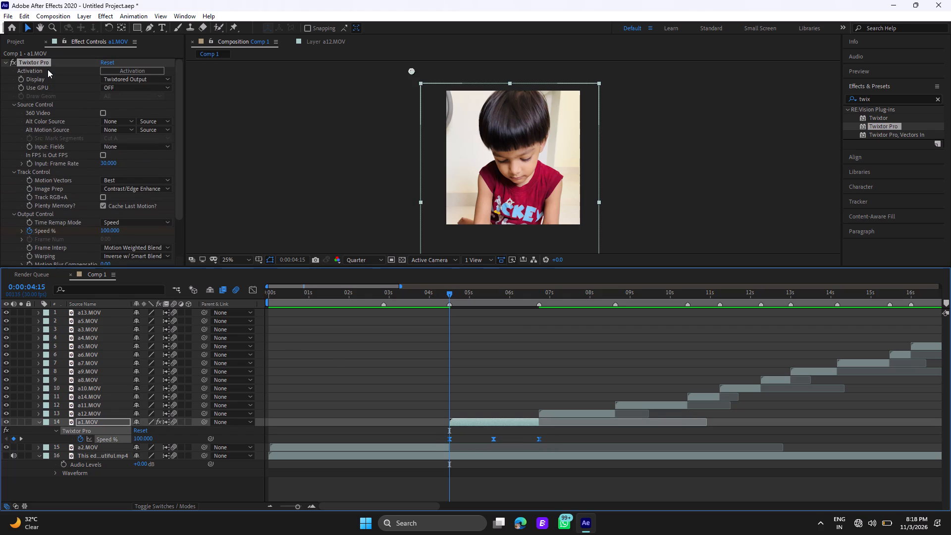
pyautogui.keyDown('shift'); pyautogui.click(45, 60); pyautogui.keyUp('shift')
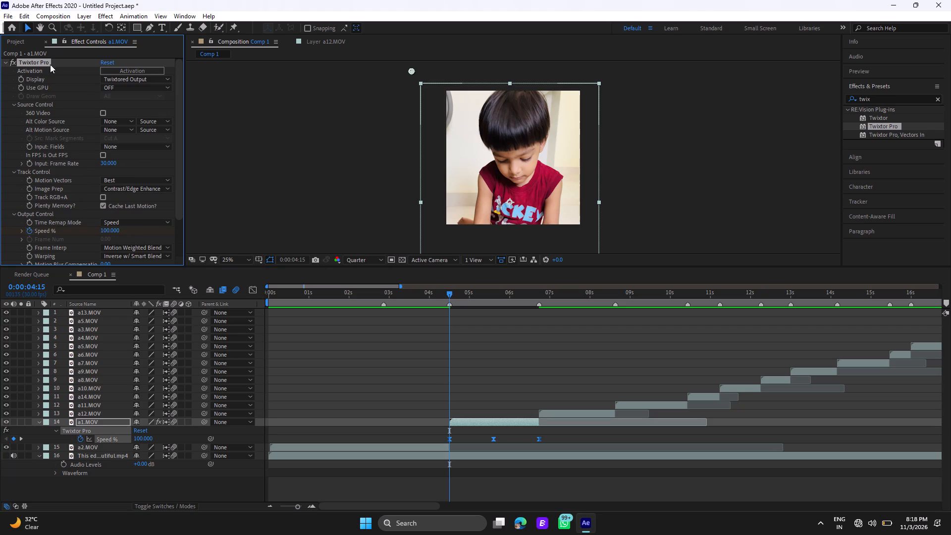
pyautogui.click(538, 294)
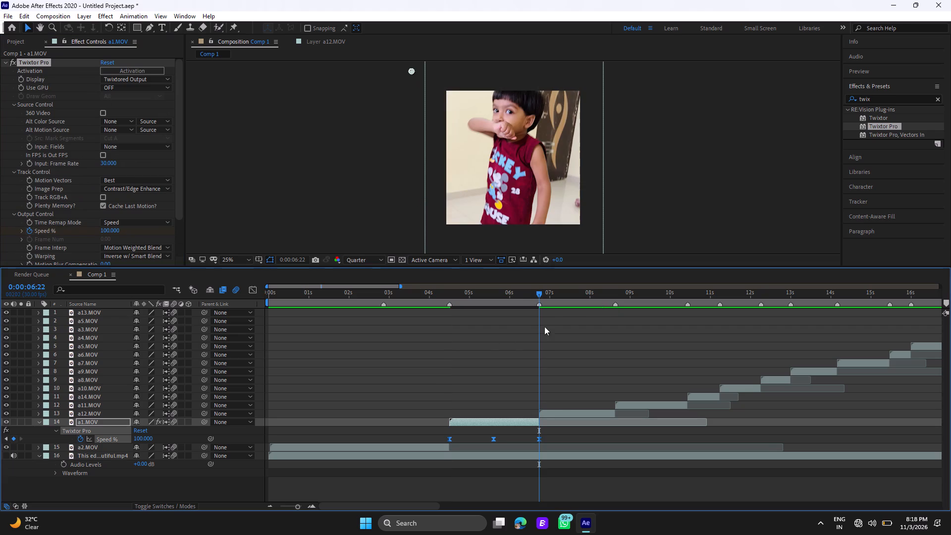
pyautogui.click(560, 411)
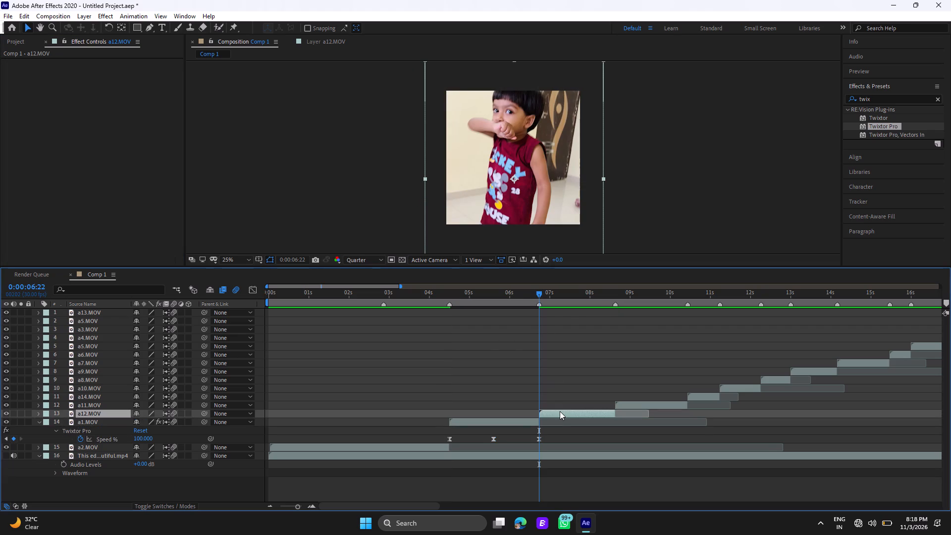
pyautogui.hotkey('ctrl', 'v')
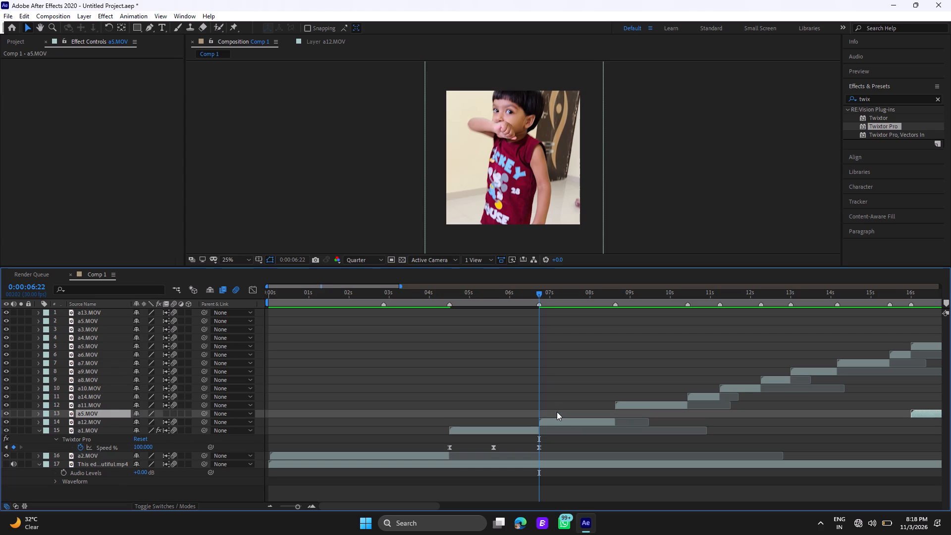
# Check a12.MOV, a11.MOV and a1.MOV for Twixtor Speed % keyframes.
pyautogui.click(564, 423)
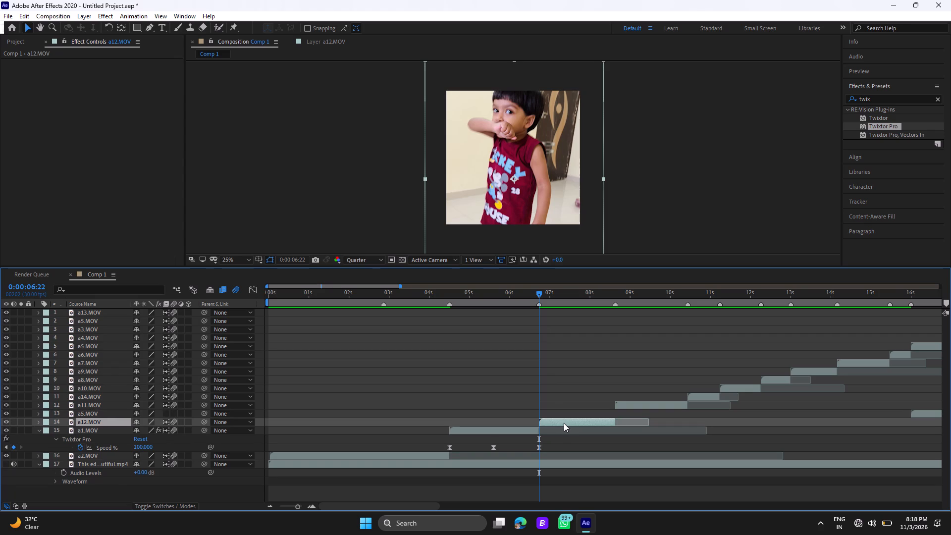
pyautogui.press('u')
pyautogui.click(564, 423)
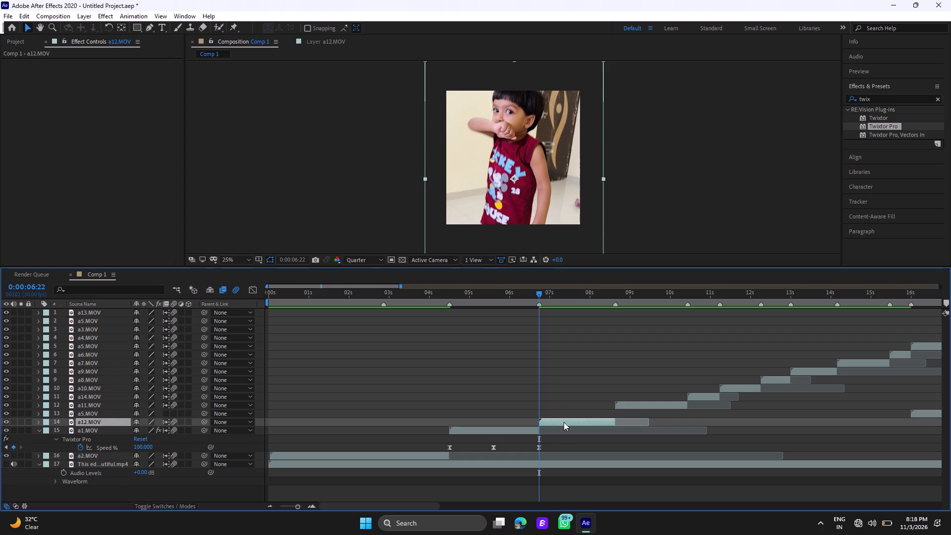
pyautogui.click(518, 431)
pyautogui.press('u')
pyautogui.click(562, 422)
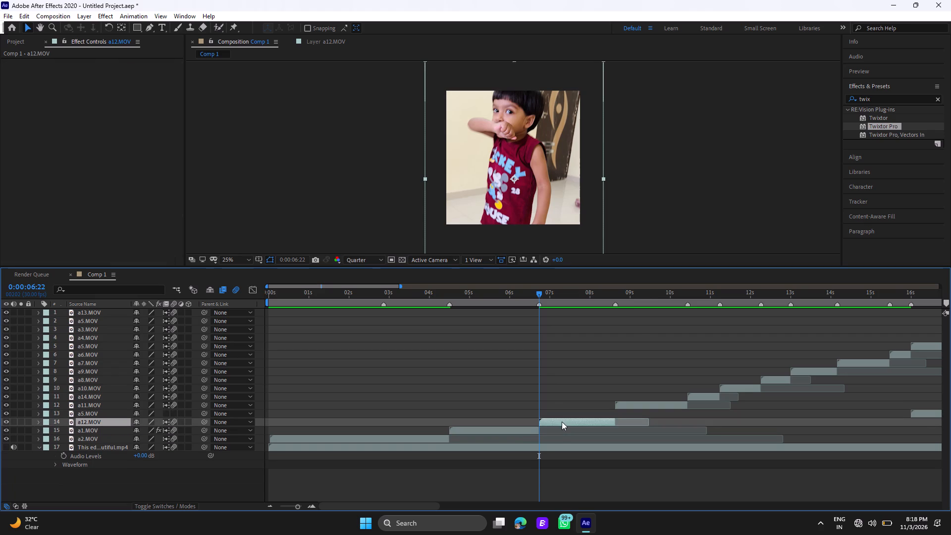
pyautogui.press('u')
pyautogui.click(623, 407)
pyautogui.press('u')
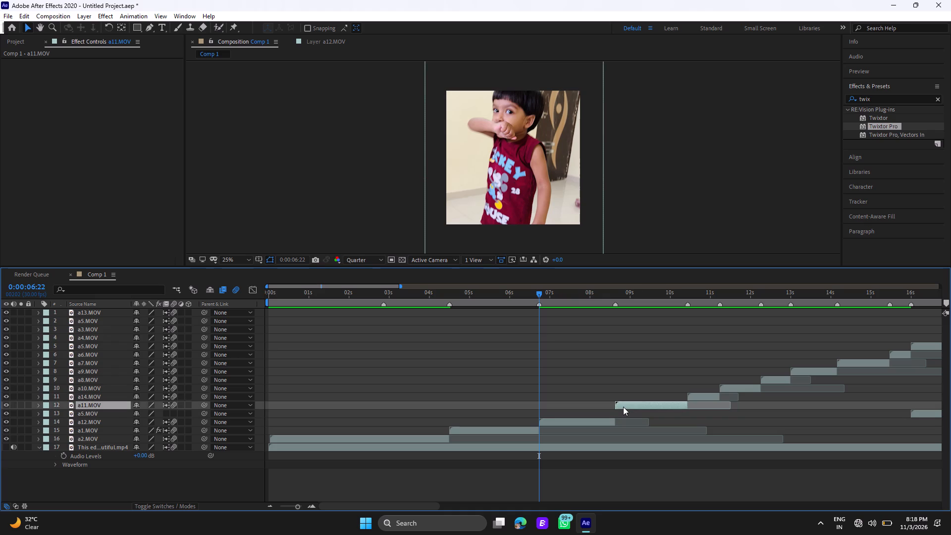
pyautogui.click(584, 422)
pyautogui.press('u')
pyautogui.click(568, 422)
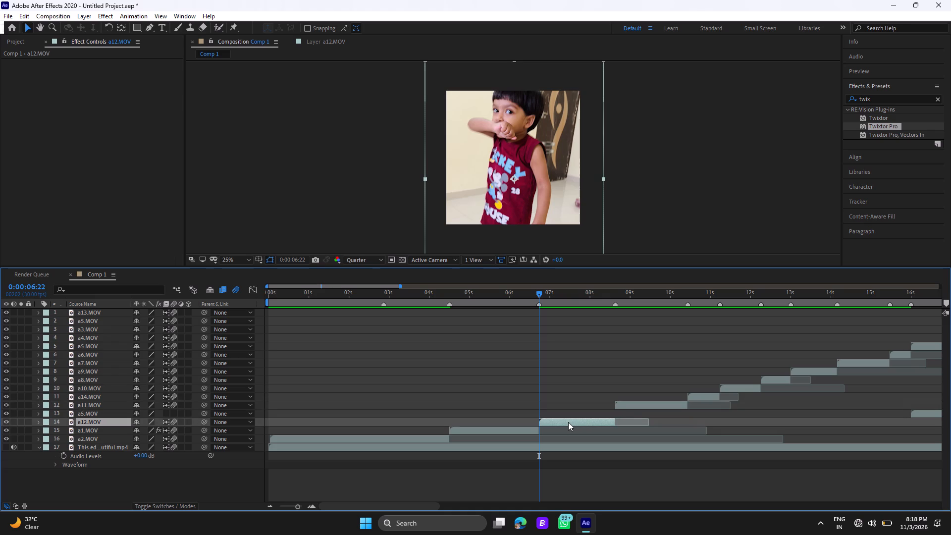
pyautogui.press('u')
pyautogui.click(450, 290)
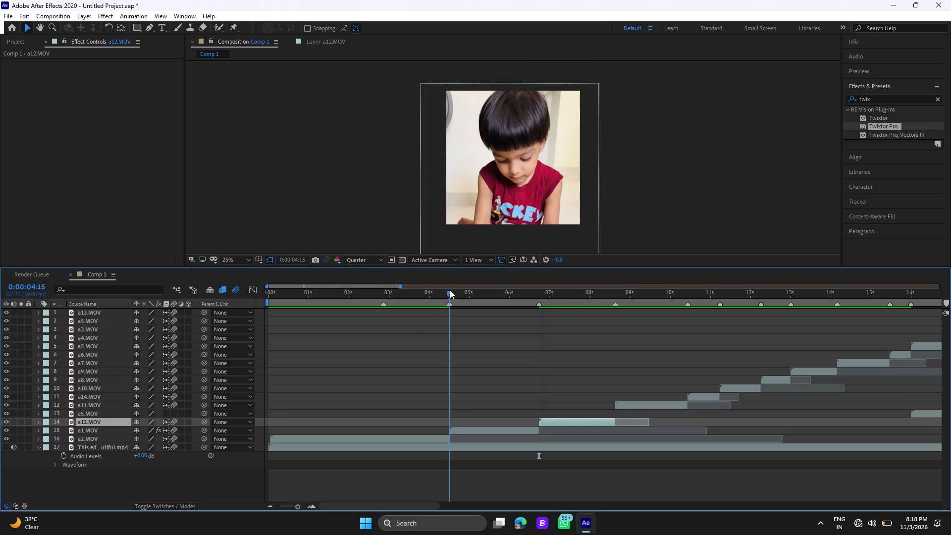
pyautogui.click(473, 429)
pyautogui.press('u')
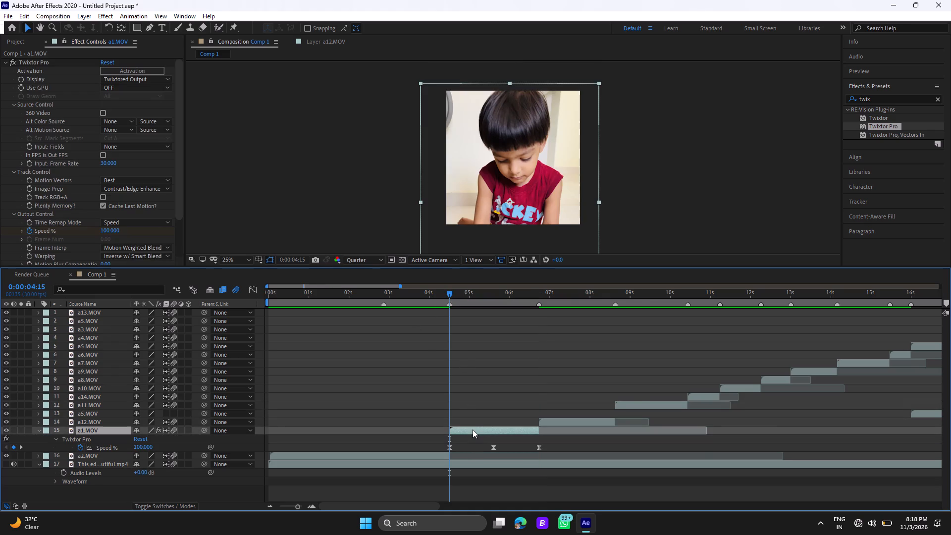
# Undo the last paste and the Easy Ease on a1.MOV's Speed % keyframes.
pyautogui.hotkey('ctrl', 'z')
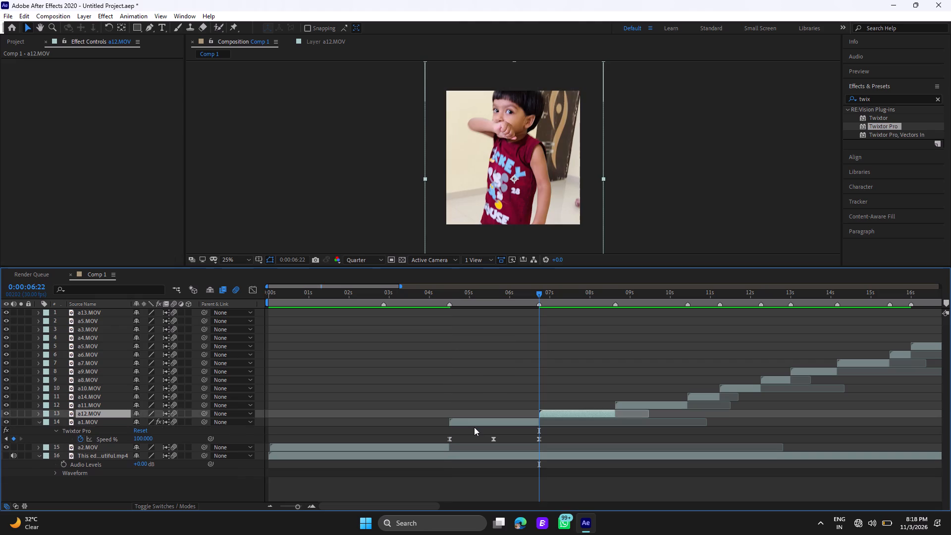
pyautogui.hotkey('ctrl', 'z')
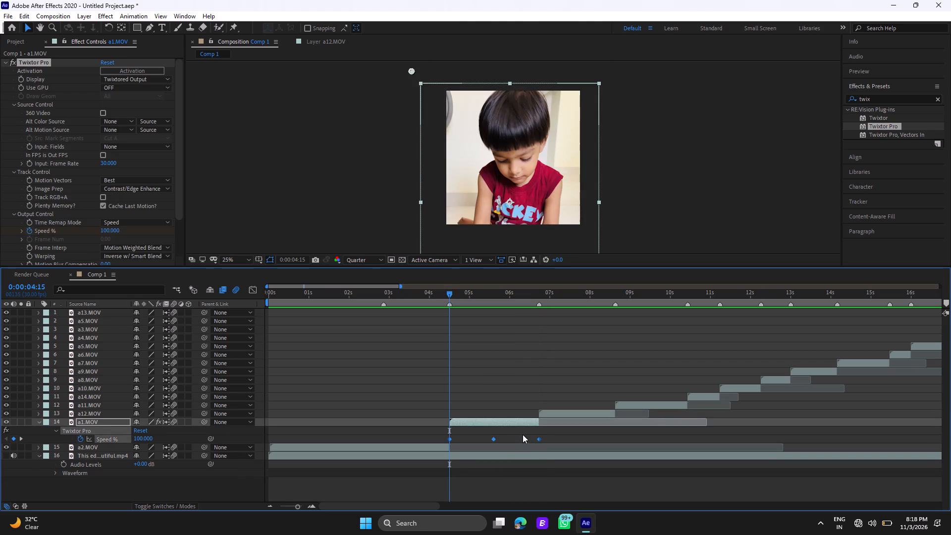
# Select all three Twixtor Speed % keyframes on a1.MOV and reapply Easy Ease to them.
pyautogui.moveTo(546, 436); pyautogui.dragTo(444, 441)
pyautogui.click(516, 404)
pyautogui.moveTo(552, 438); pyautogui.dragTo(484, 438)
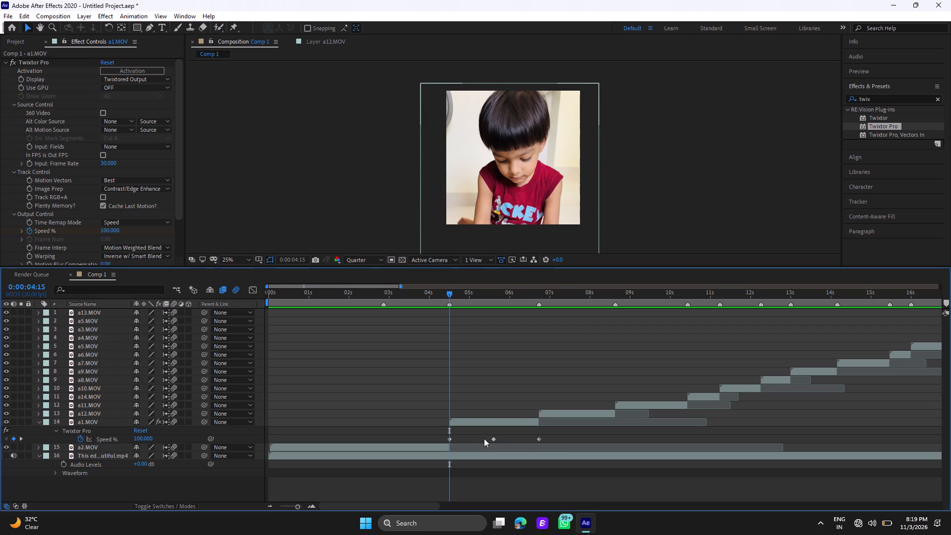
pyautogui.moveTo(484, 438); pyautogui.dragTo(479, 437)
pyautogui.click(550, 435)
pyautogui.moveTo(550, 435); pyautogui.dragTo(466, 439)
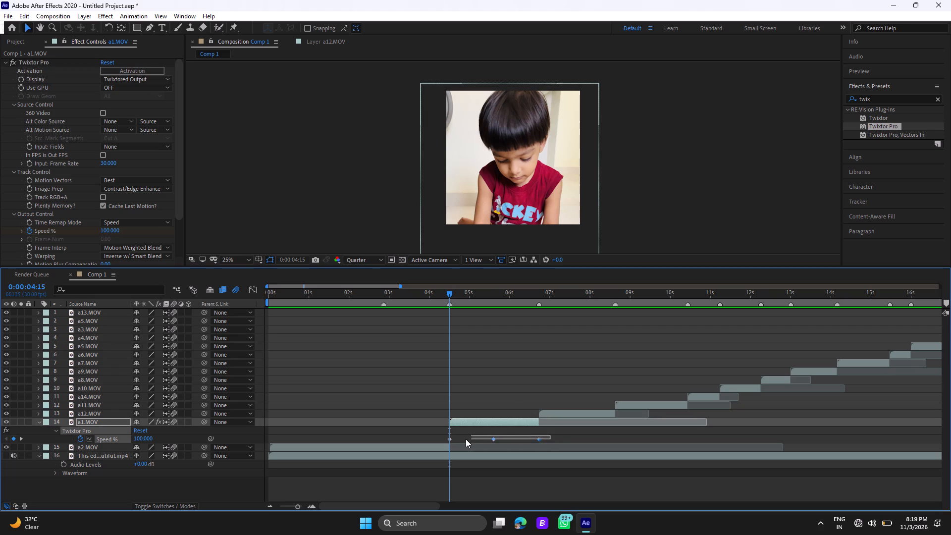
pyautogui.moveTo(466, 439); pyautogui.dragTo(443, 444)
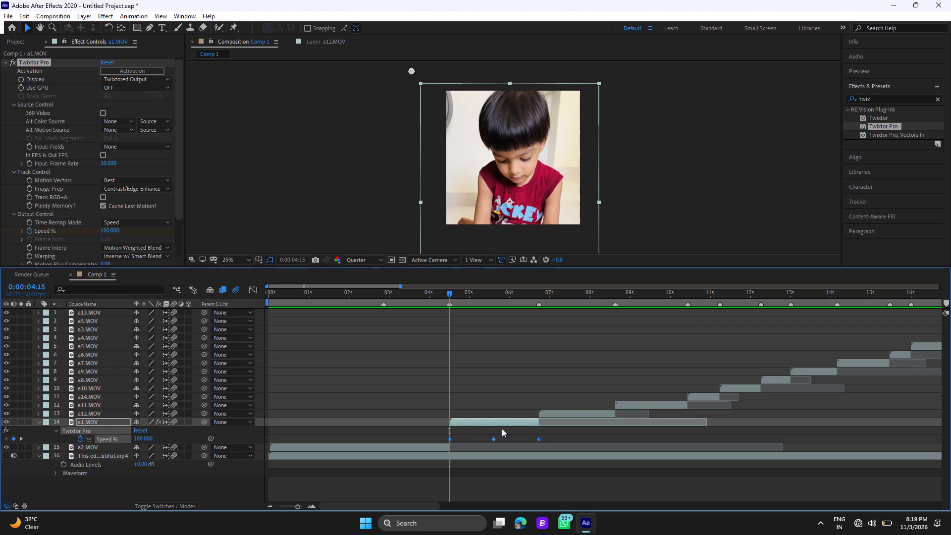
pyautogui.press('F9')
# Try again to copy a1.MOV's Twixtor Pro effect with its Speed % keyframes onto a12.MOV at 0:00:06:22.
pyautogui.click(503, 381)
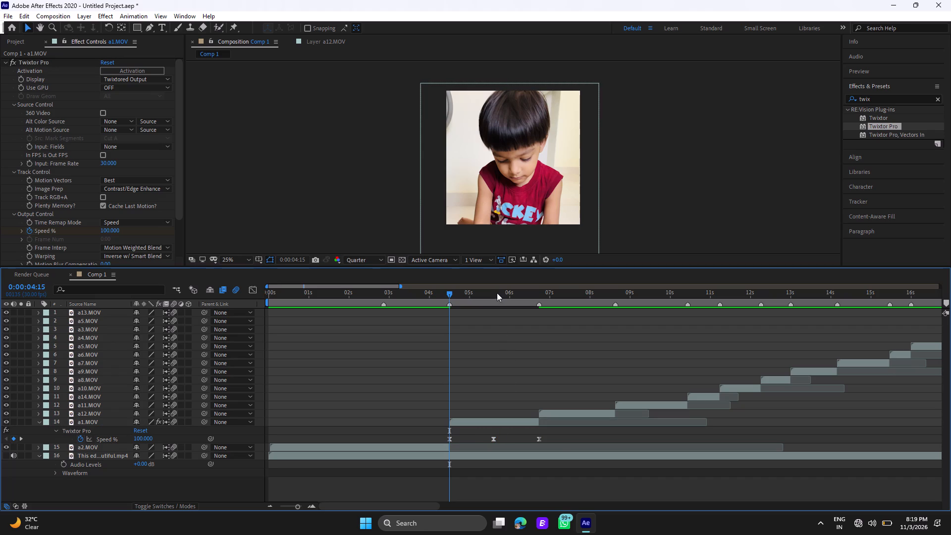
pyautogui.click(493, 292)
pyautogui.moveTo(555, 436); pyautogui.dragTo(443, 441)
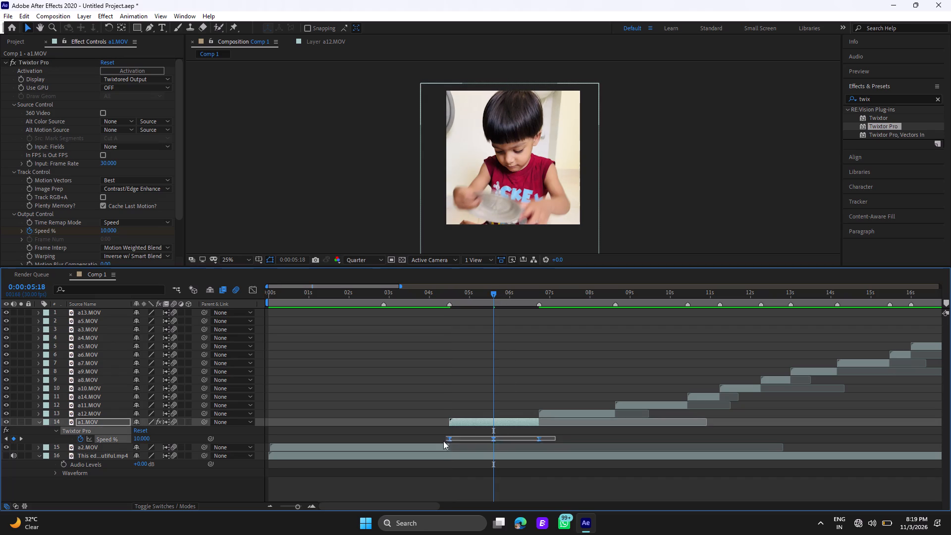
pyautogui.moveTo(443, 441); pyautogui.dragTo(435, 442)
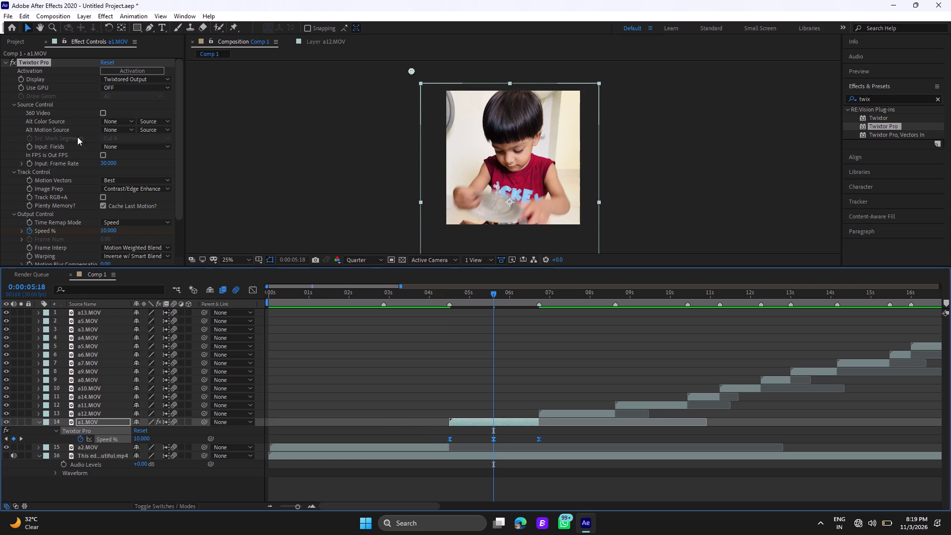
pyautogui.keyDown('shift'); pyautogui.click(35, 62); pyautogui.keyUp('shift')
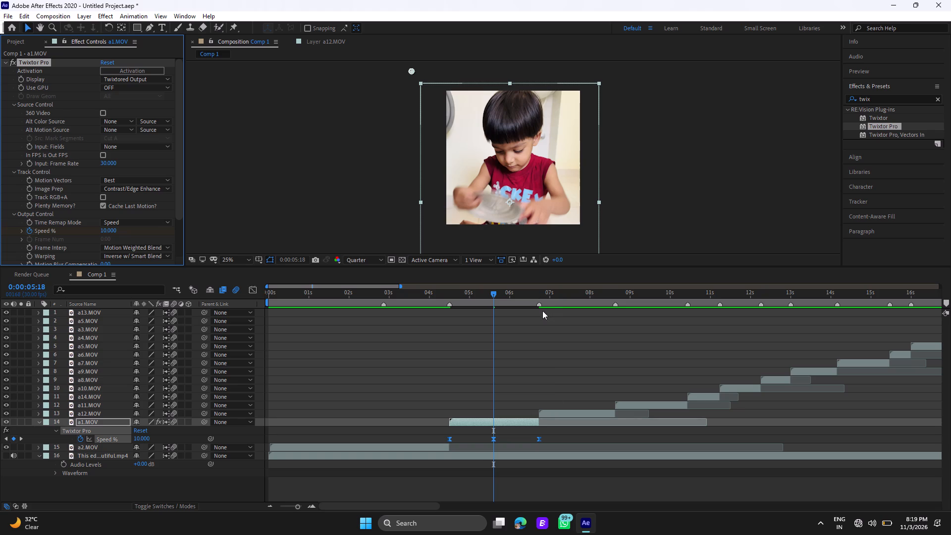
pyautogui.keyDown('shift'); pyautogui.click(539, 293); pyautogui.keyUp('shift')
pyautogui.keyDown('shift'); pyautogui.click(558, 414); pyautogui.keyUp('shift')
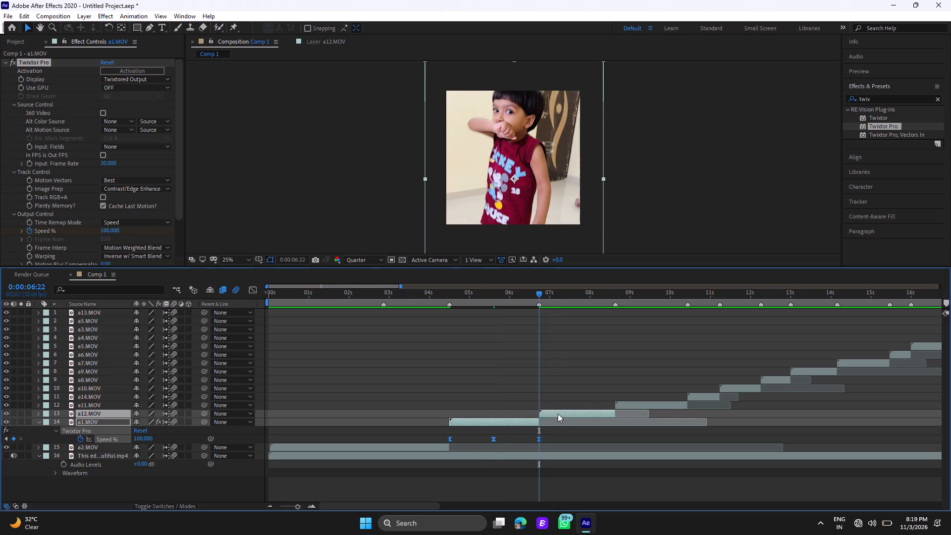
pyautogui.hotkey('ctrl', 'v')
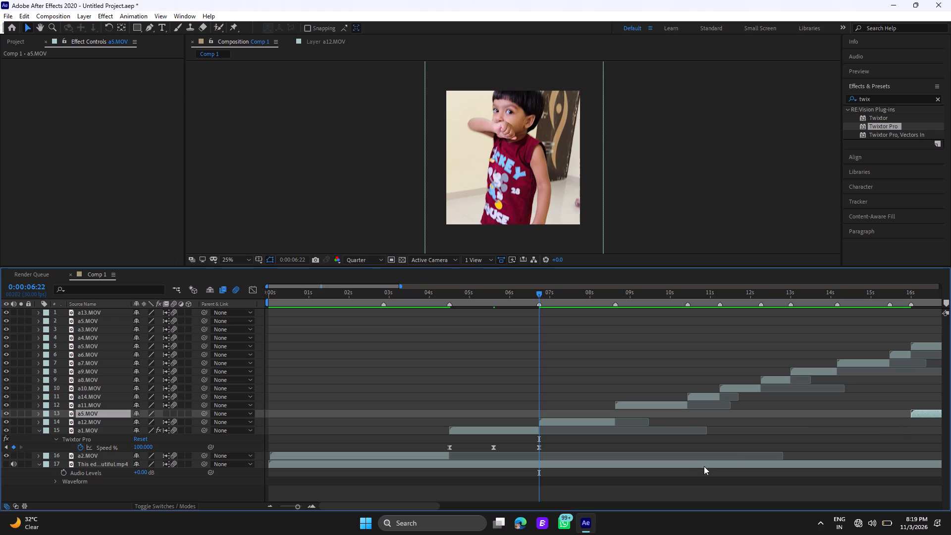
# Scrub through the clips around the pasted a5.MOV layer and a12.MOV, and check both layers for keyframes.
pyautogui.moveTo(436, 503); pyautogui.dragTo(480, 503)
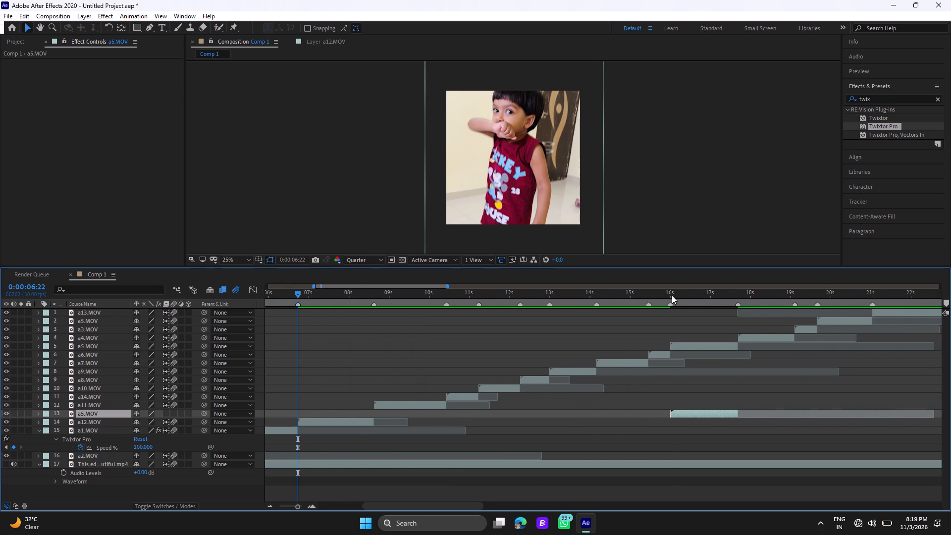
pyautogui.click(672, 295)
pyautogui.moveTo(672, 295); pyautogui.dragTo(719, 314)
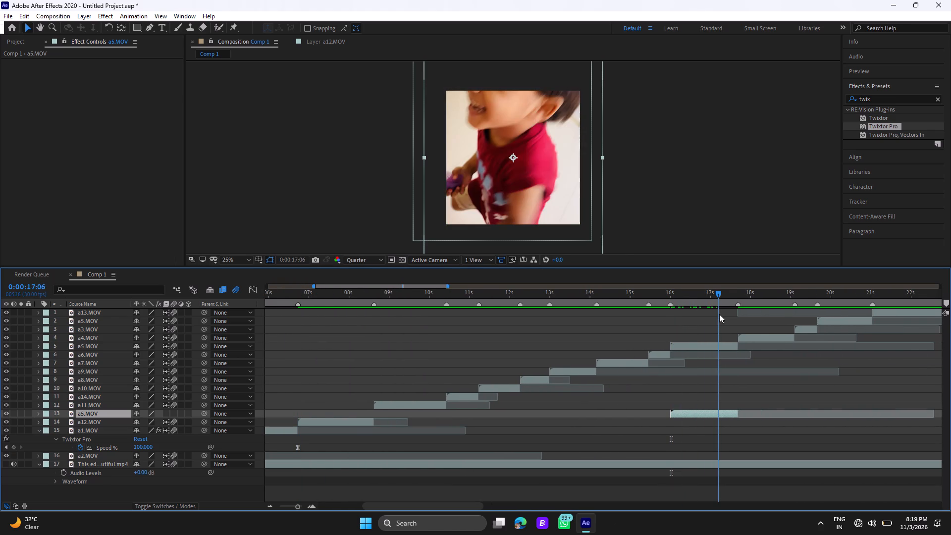
pyautogui.moveTo(719, 314); pyautogui.dragTo(672, 320)
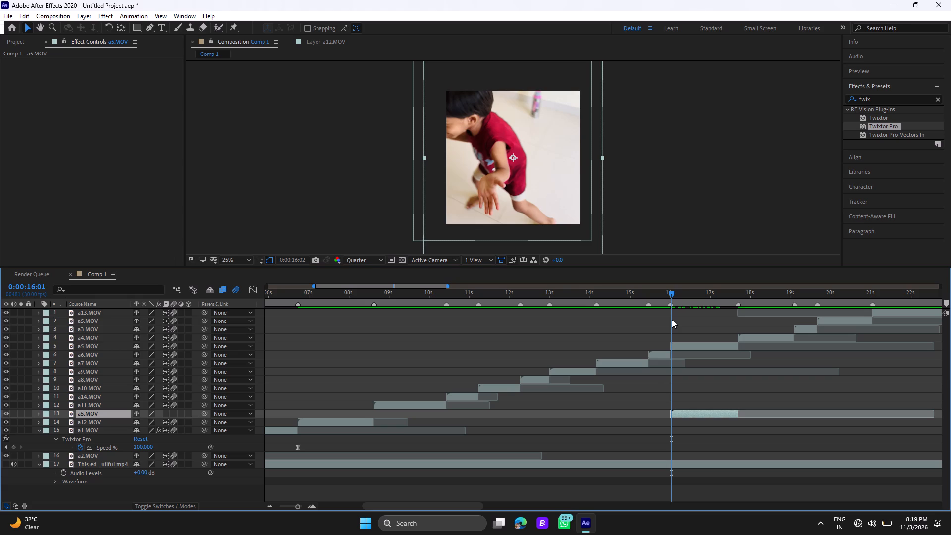
pyautogui.moveTo(672, 320); pyautogui.dragTo(402, 339)
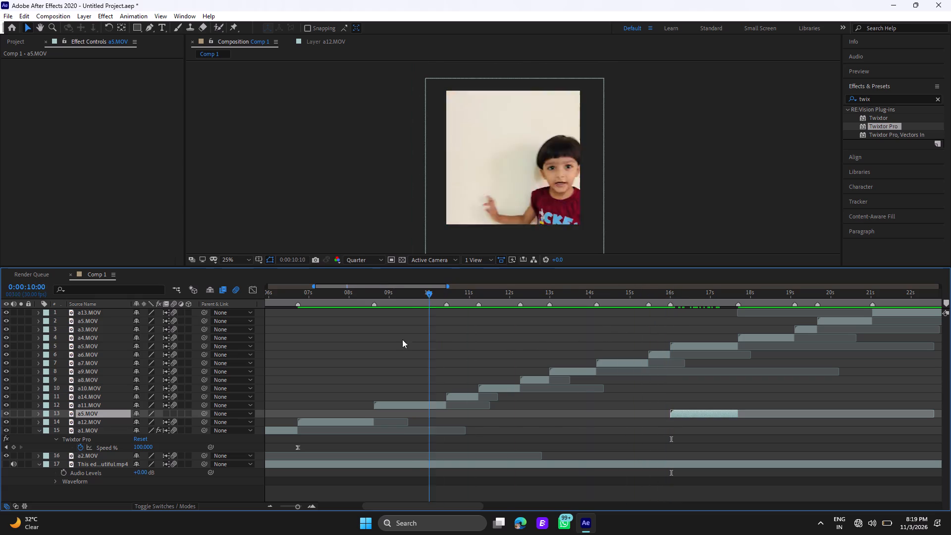
pyautogui.moveTo(402, 339); pyautogui.dragTo(288, 355)
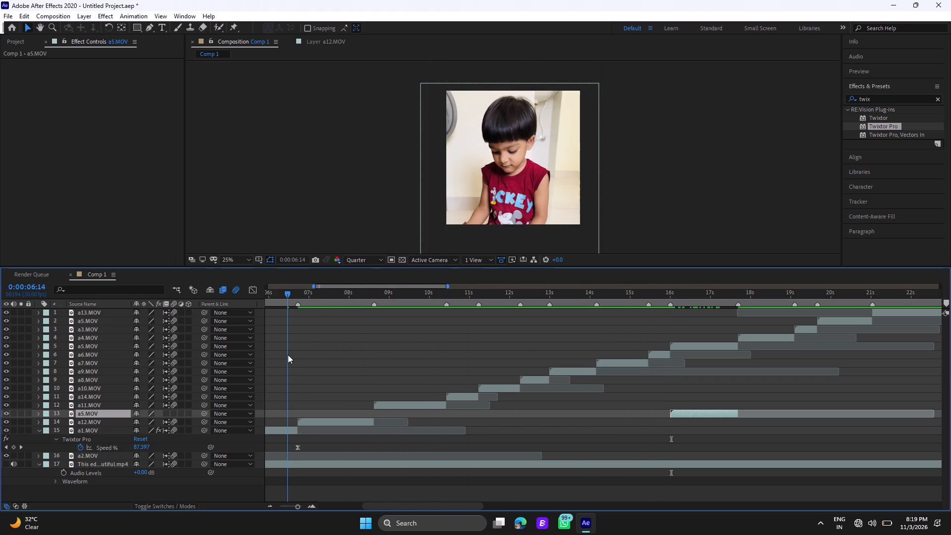
pyautogui.moveTo(288, 355); pyautogui.dragTo(379, 363)
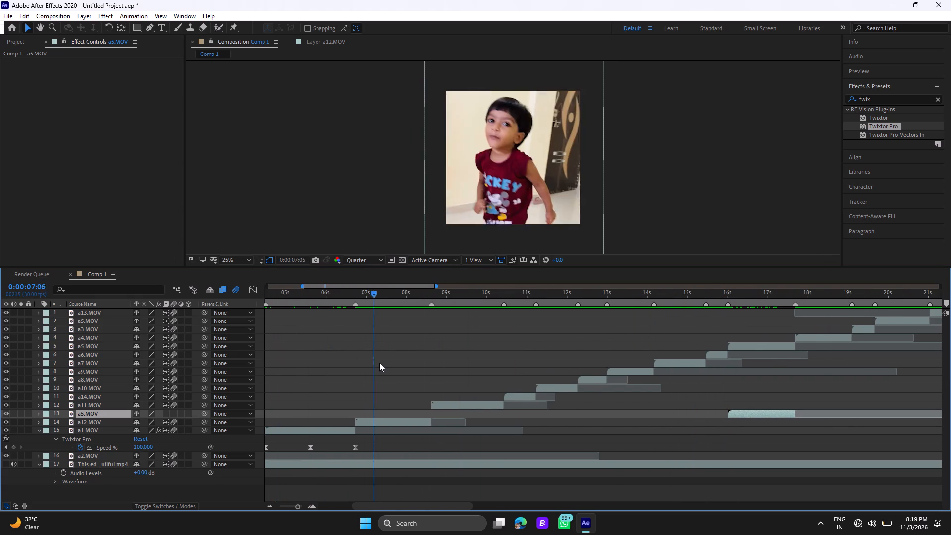
pyautogui.moveTo(379, 363); pyautogui.dragTo(384, 366)
pyautogui.click(394, 423)
pyautogui.press('u')
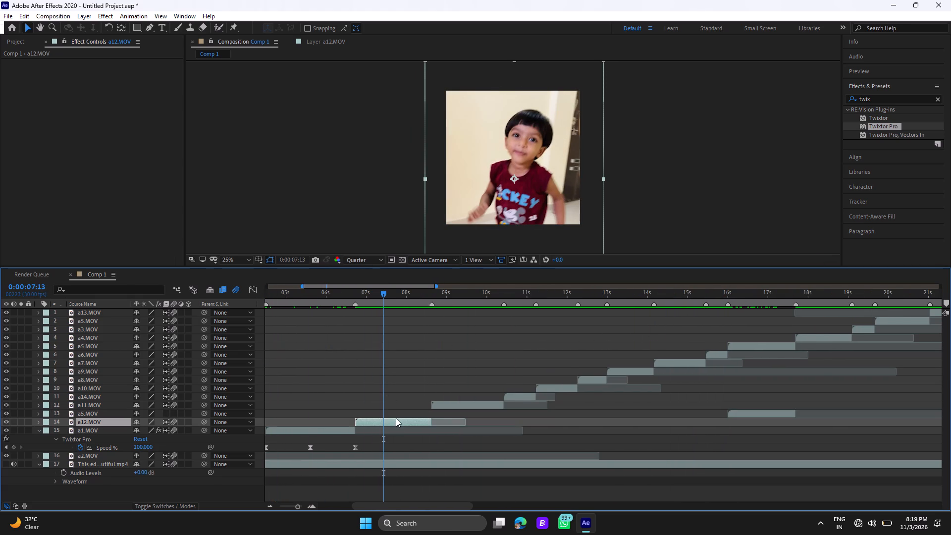
pyautogui.click(744, 416)
pyautogui.press('u')
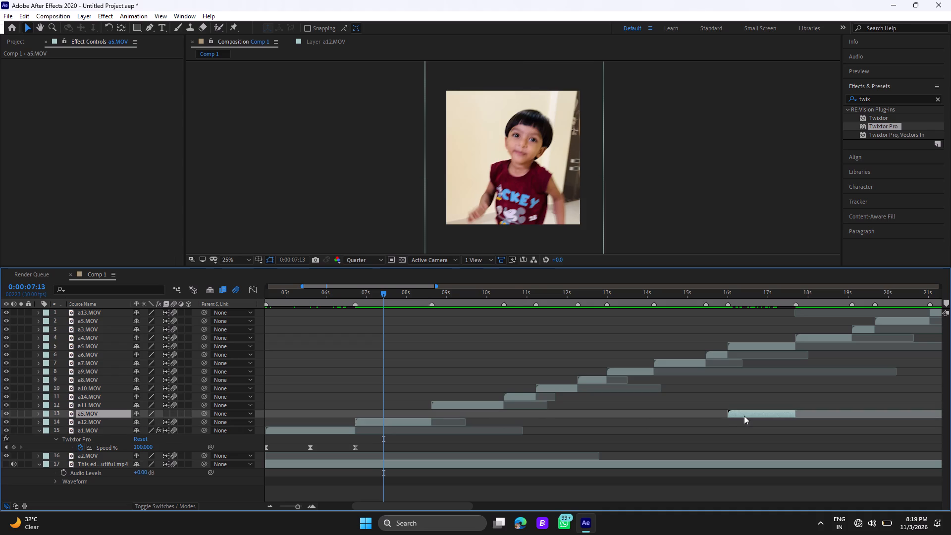
pyautogui.click(387, 420)
pyautogui.press('u')
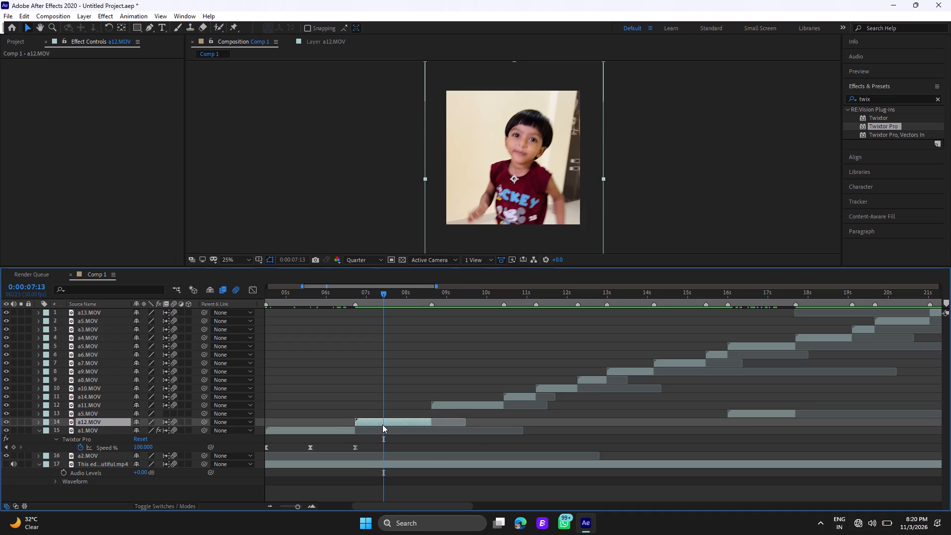
pyautogui.press('u')
# Move the playhead back to a1.MOV's start and undo the last paste that added the extra a5.MOV layer.
pyautogui.click(271, 295)
pyautogui.moveTo(271, 294); pyautogui.dragTo(355, 306)
pyautogui.moveTo(358, 307); pyautogui.dragTo(381, 313)
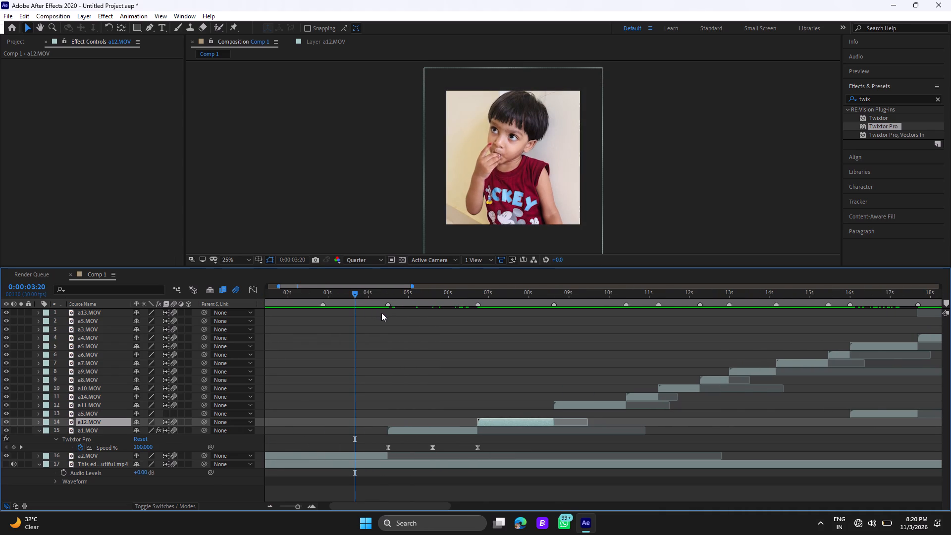
pyautogui.moveTo(381, 313); pyautogui.dragTo(386, 316)
pyautogui.click(388, 296)
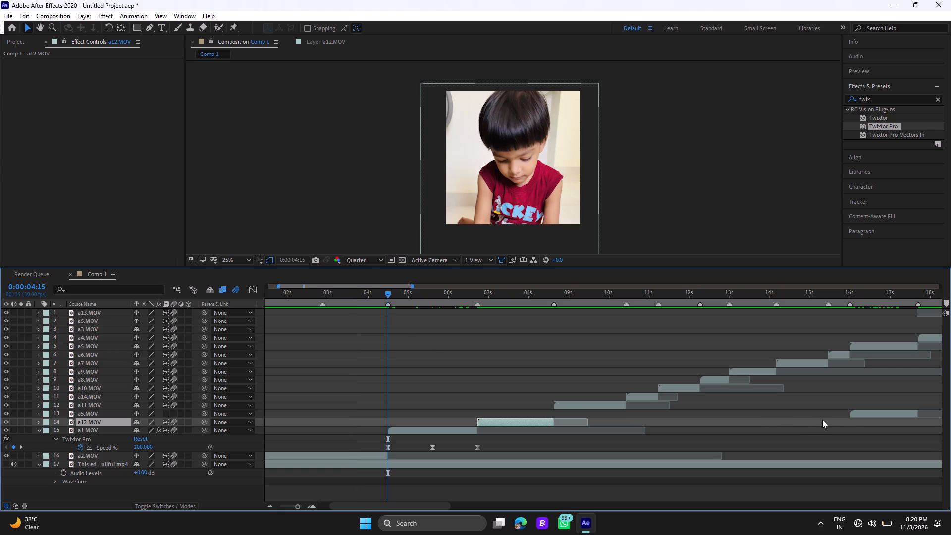
pyautogui.hotkey('ctrl', 'z')
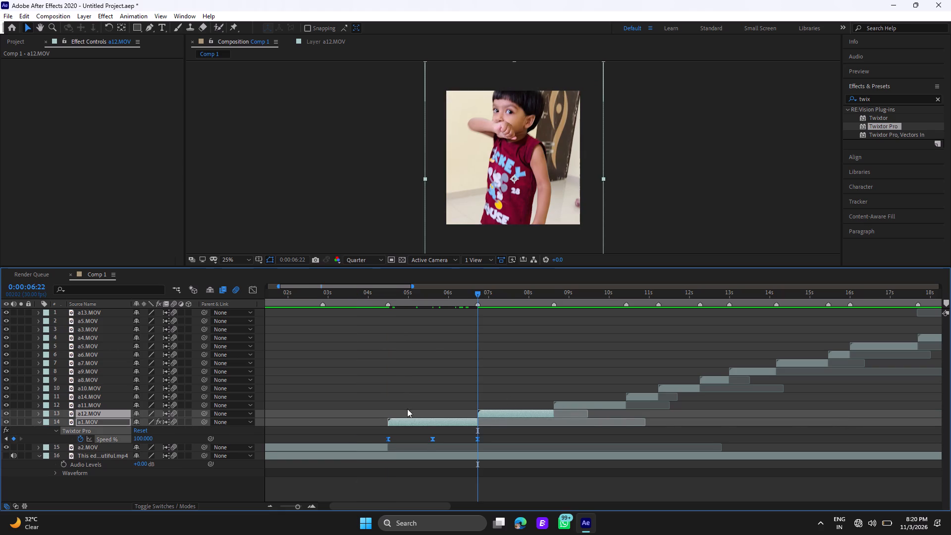
# Select all three Speed % keyframes on a1.MOV and copy its Twixtor Pro effect.
pyautogui.click(423, 423)
pyautogui.click(423, 423)
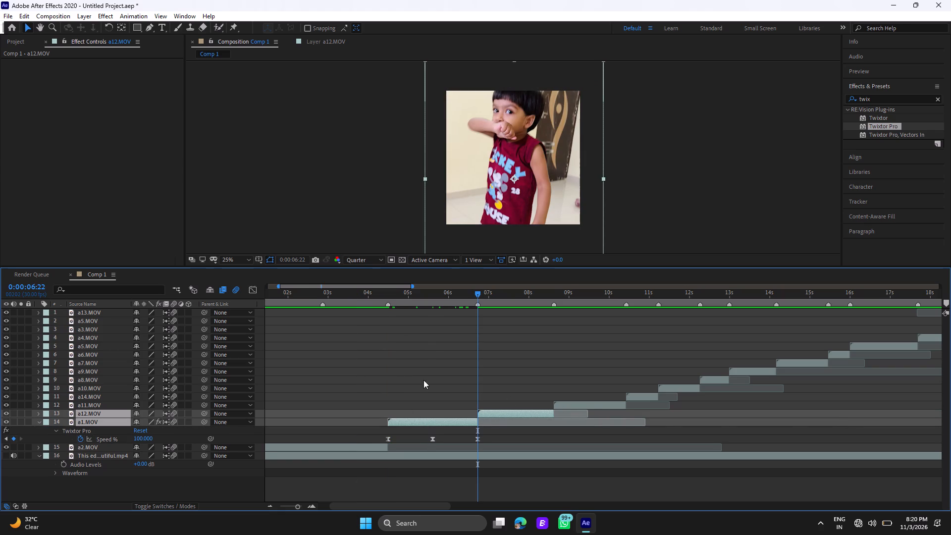
pyautogui.click(423, 303)
pyautogui.click(423, 426)
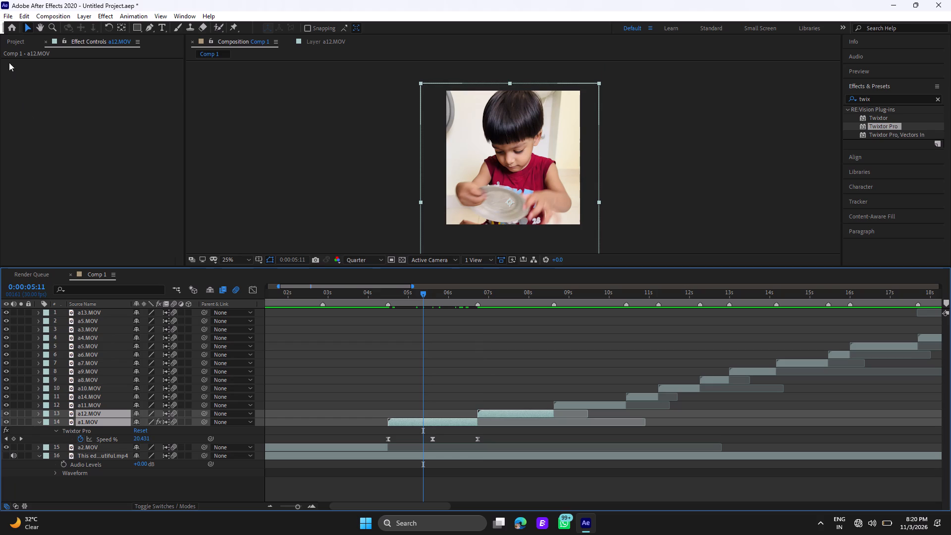
pyautogui.click(403, 435)
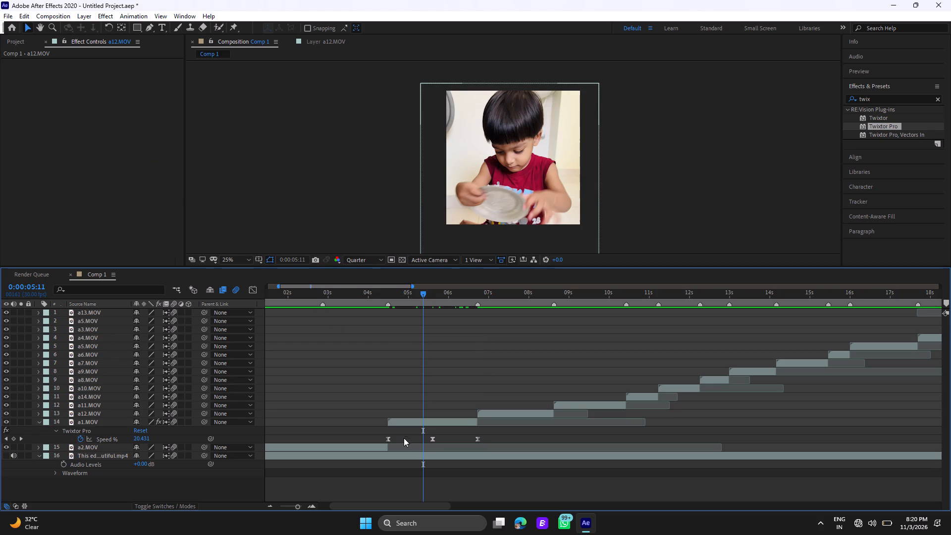
pyautogui.click(432, 437)
pyautogui.click(434, 422)
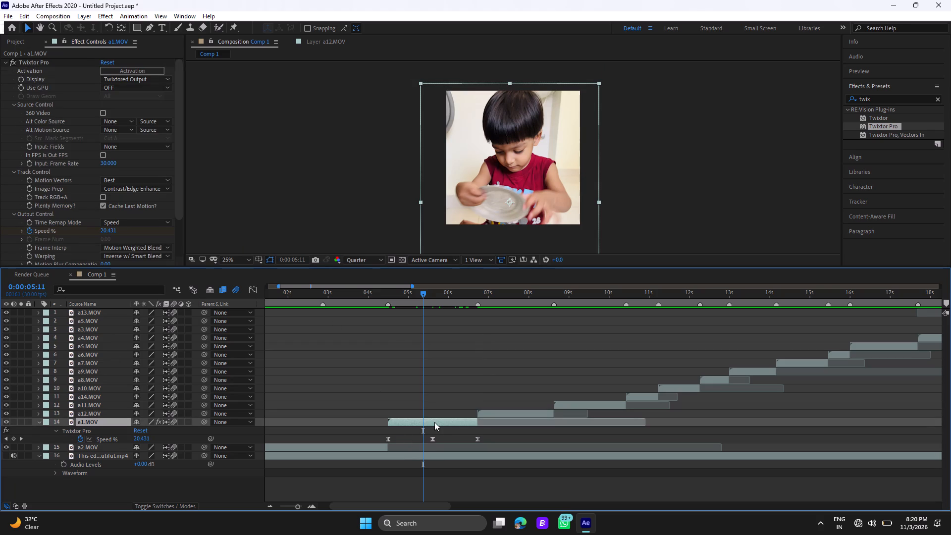
pyautogui.click(434, 422)
pyautogui.moveTo(487, 436); pyautogui.dragTo(380, 442)
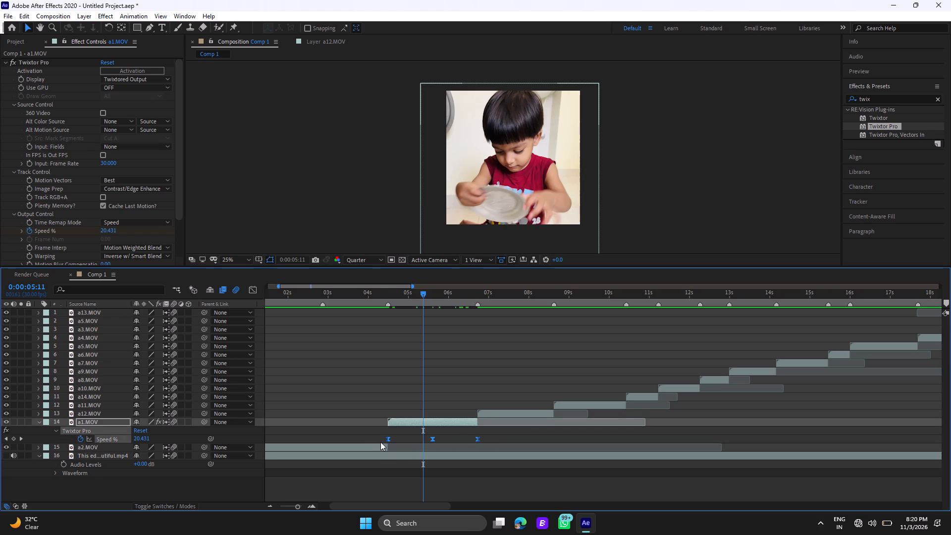
pyautogui.keyDown('shift'); pyautogui.click(44, 63); pyautogui.keyUp('shift')
pyautogui.hotkey('ctrl', 'c')
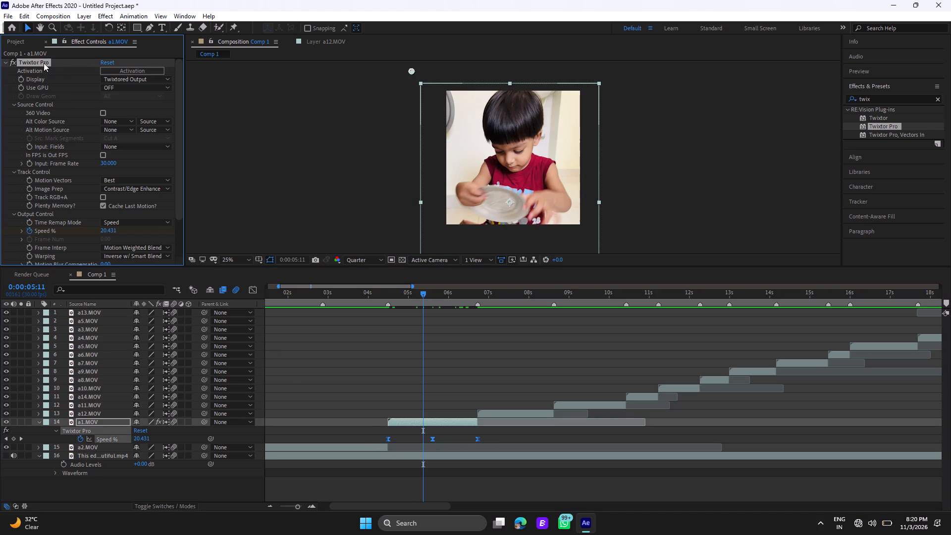
# Paste the copied Twixtor Pro effect onto a12.MOV at 0:00:06:22 and reveal the layer's keyframes.
pyautogui.click(477, 291)
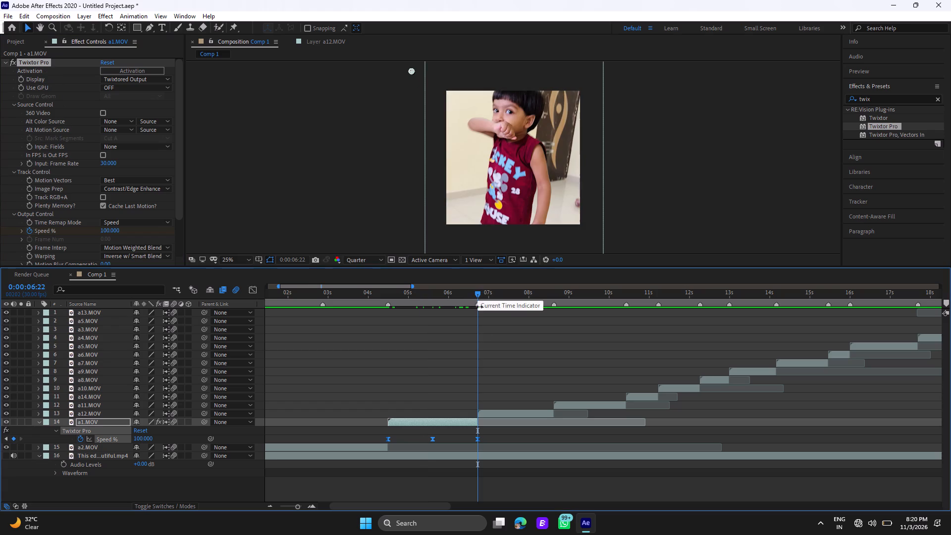
pyautogui.click(505, 413)
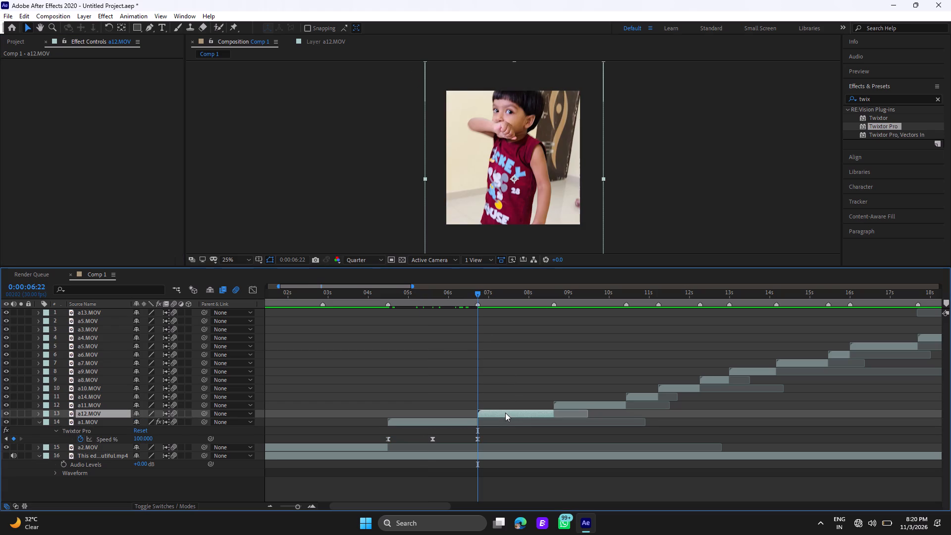
pyautogui.hotkey('ctrl', 'v')
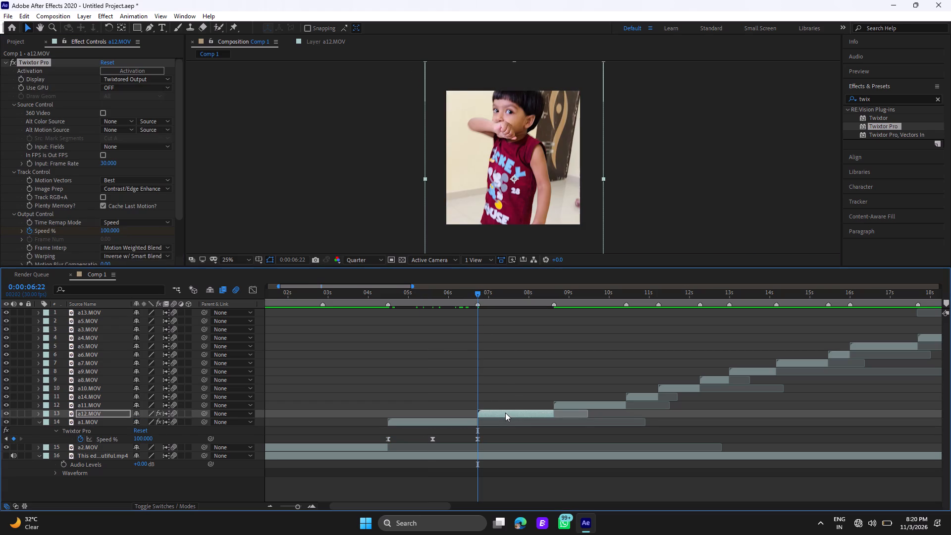
pyautogui.press('u')
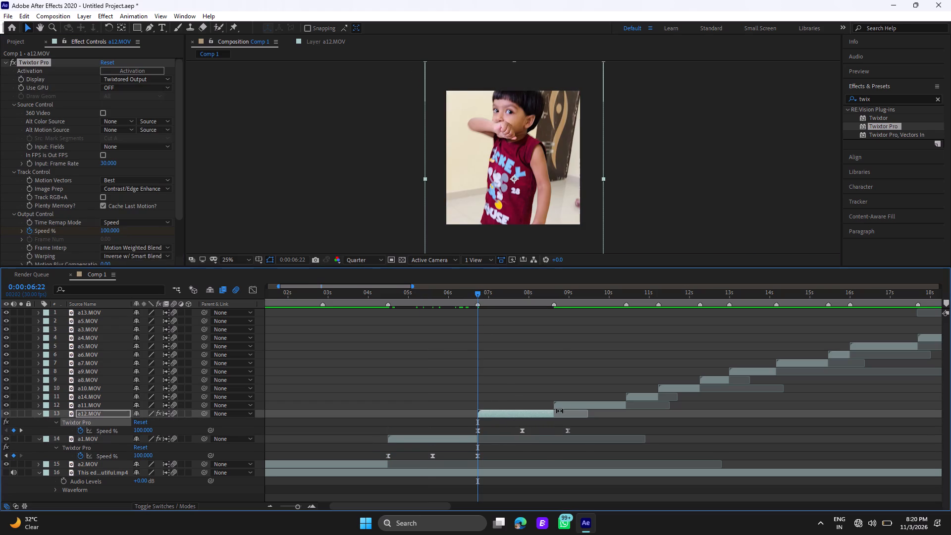
# Paste the Twixtor Pro effect onto a11.MOV at 0:00:08:18 and reveal the layer's keyframes.
pyautogui.click(553, 292)
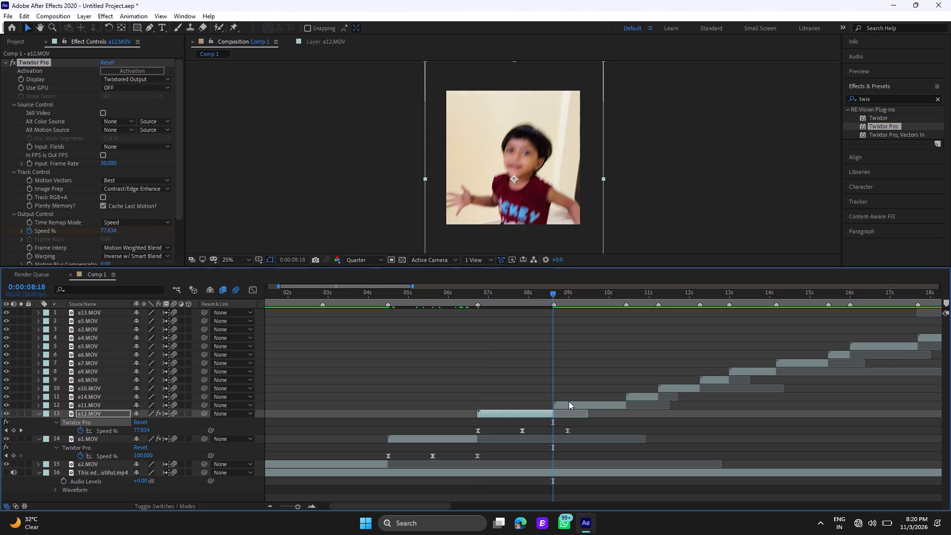
pyautogui.click(570, 403)
pyautogui.hotkey('ctrl', 'v')
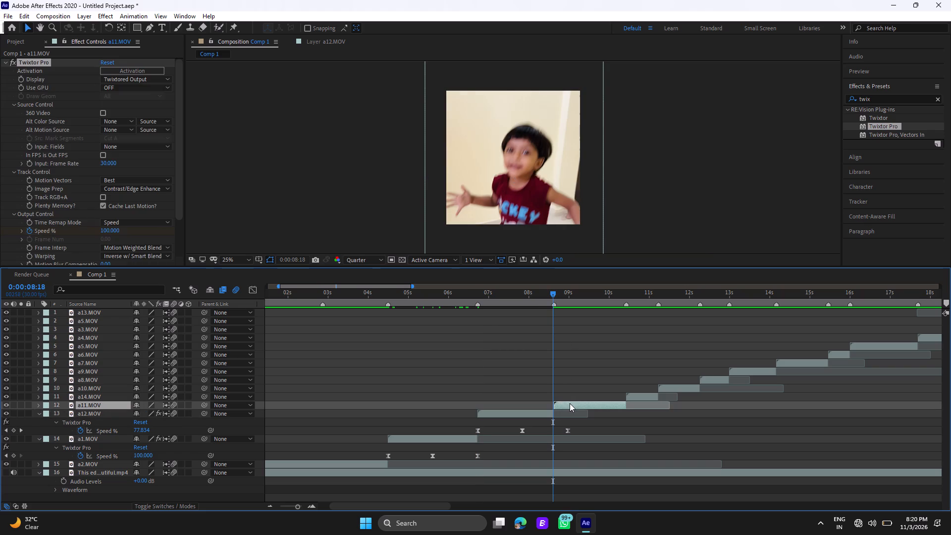
pyautogui.press('u')
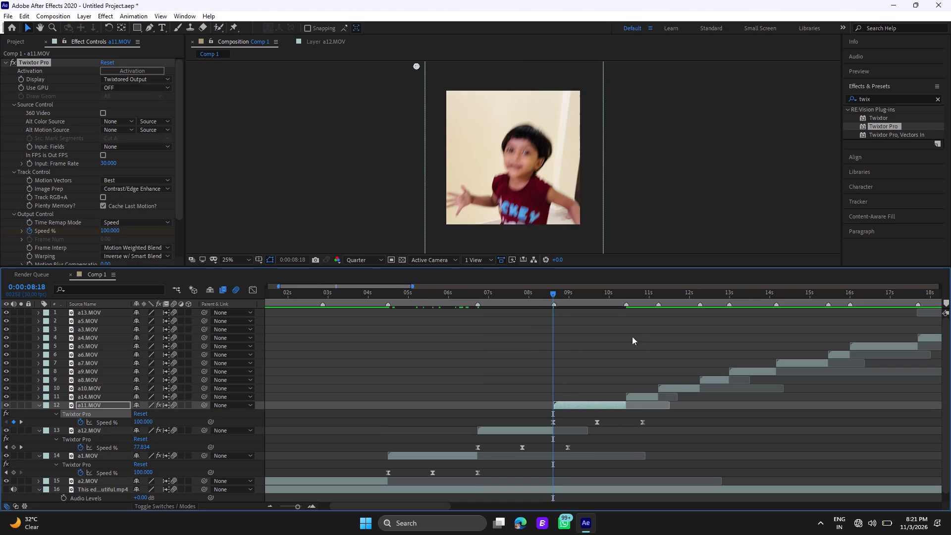
# Move the playhead to 0:00:10:12 and collapse the revealed keyframes of a11.MOV, a12.MOV and a1.MOV.
pyautogui.click(626, 292)
pyautogui.click(595, 409)
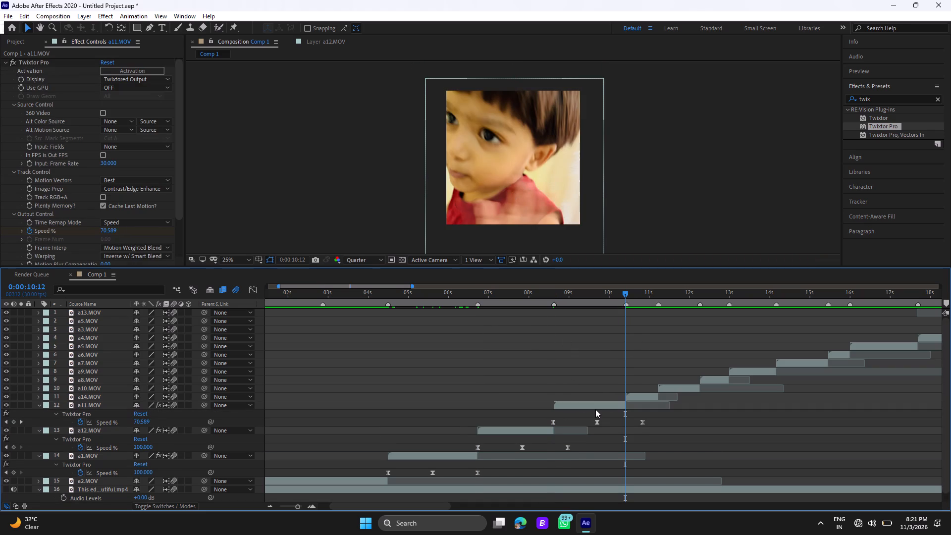
pyautogui.click(595, 405)
pyautogui.press('u')
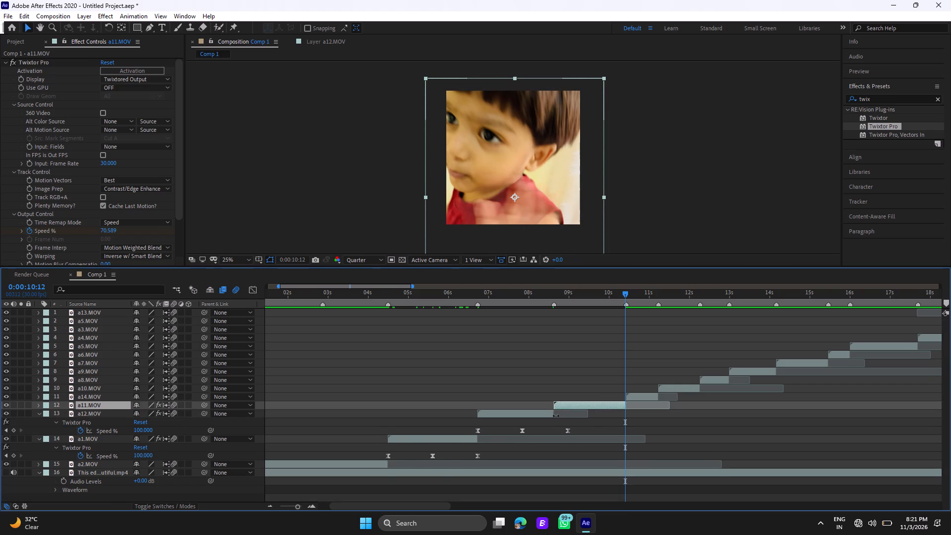
pyautogui.click(544, 416)
pyautogui.press('u')
pyautogui.click(463, 426)
pyautogui.press('u')
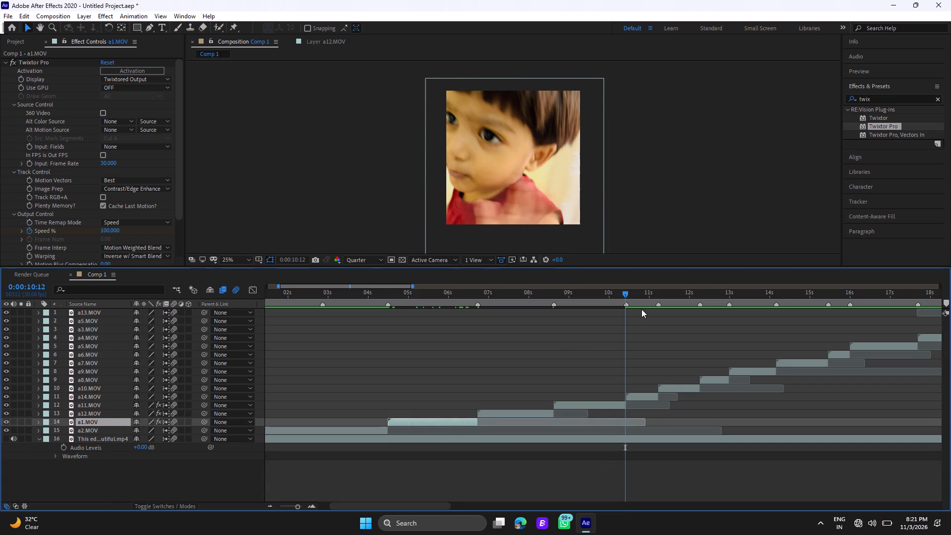
# Paste the Twixtor Pro effect onto a14.MOV at 0:00:10:12, check its keyframes and collapse the layer again.
pyautogui.doubleClick(639, 401)
pyautogui.click(639, 400)
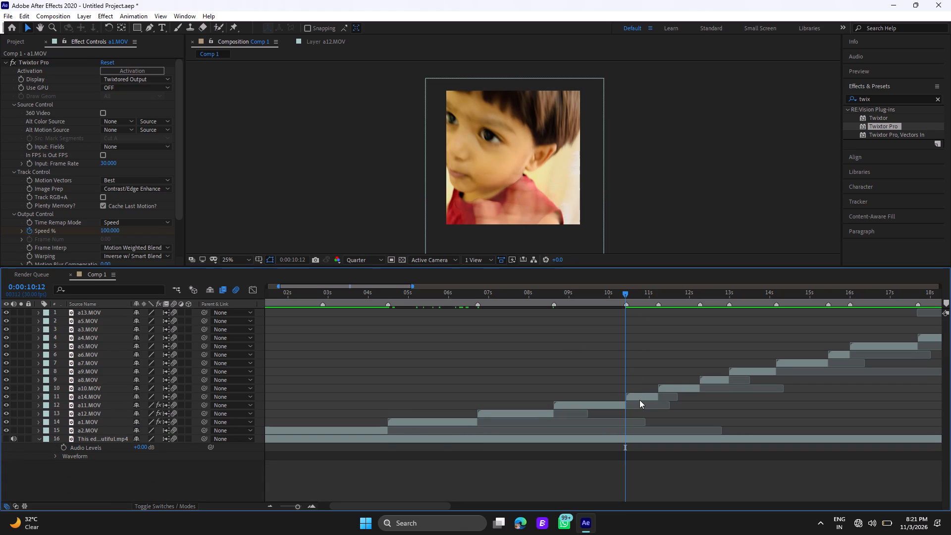
pyautogui.press('u')
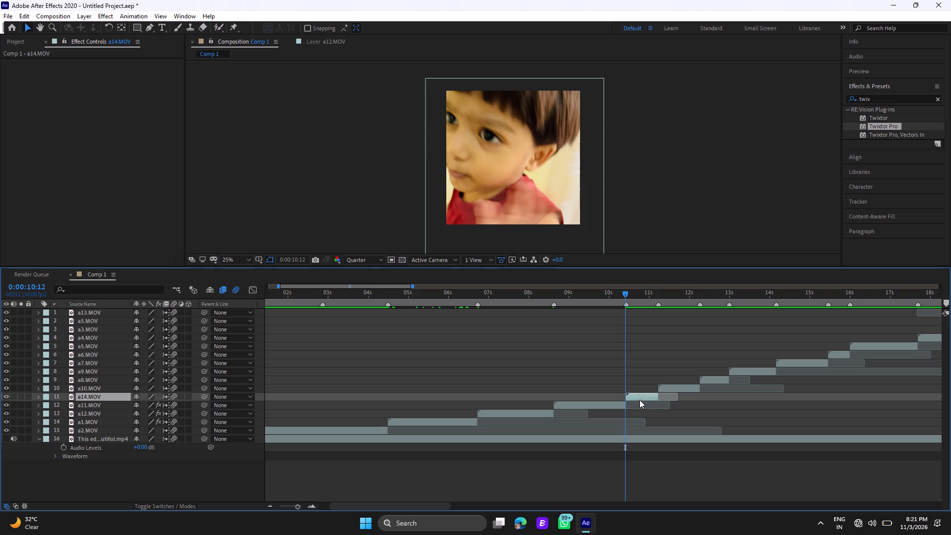
pyautogui.hotkey('ctrl', 'v')
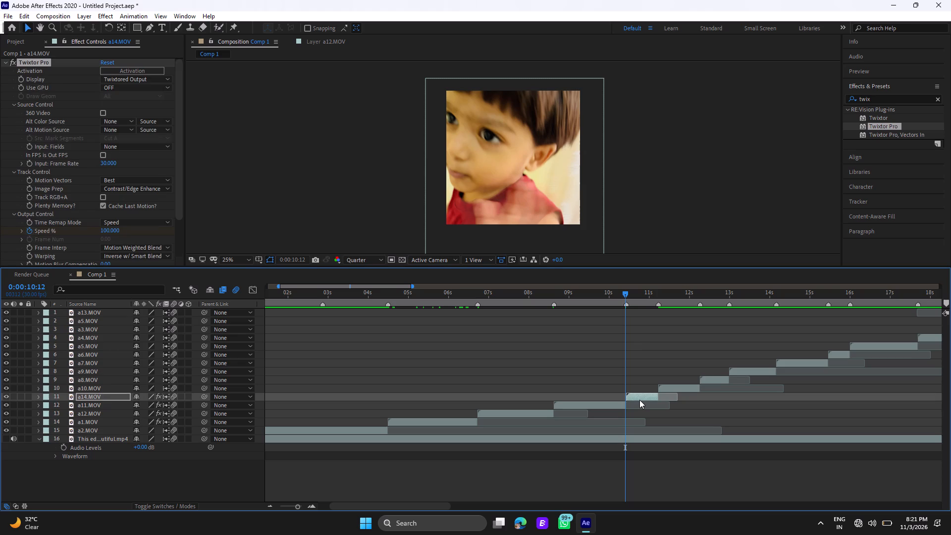
pyautogui.write('uu')
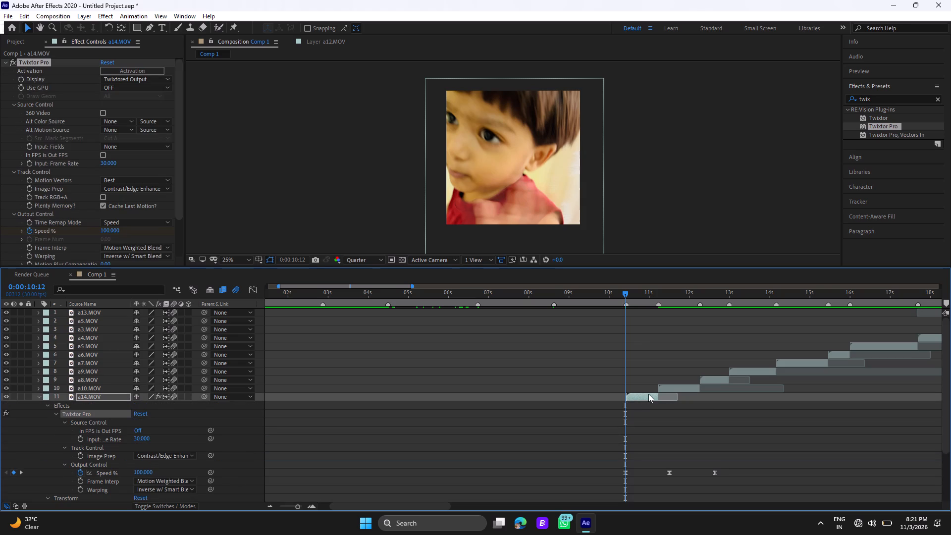
pyautogui.press('u')
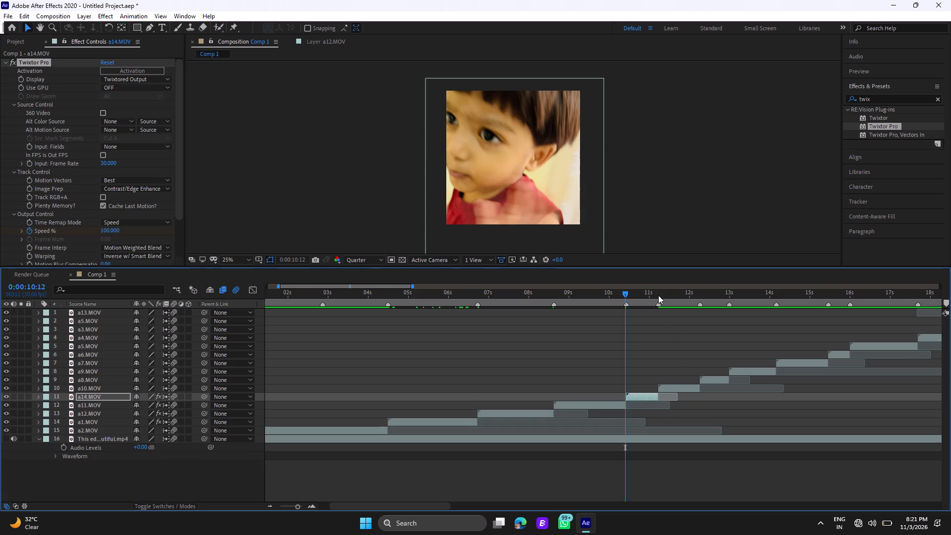
# Paste the Twixtor Pro effect onto a10.MOV at its start, 0:00:11:07.
pyautogui.click(658, 295)
pyautogui.click(674, 387)
pyautogui.press('u')
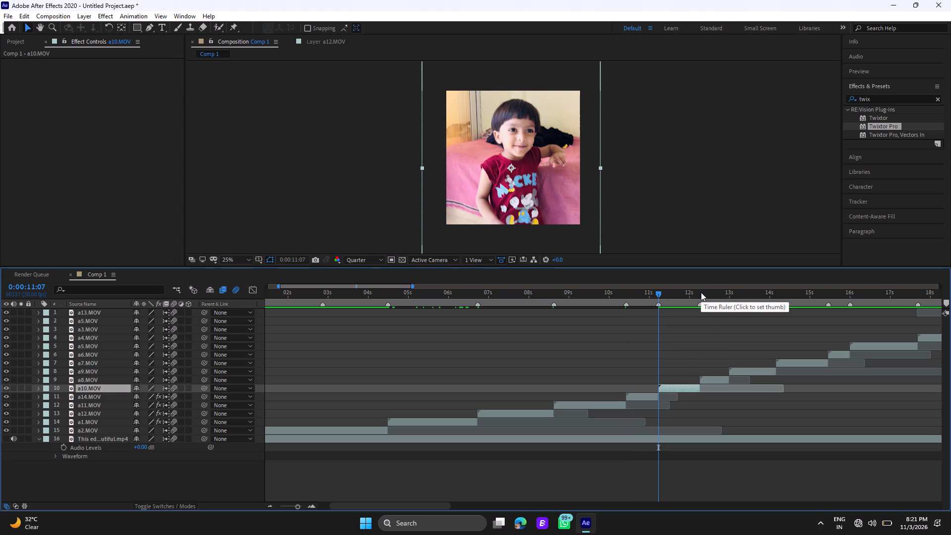
pyautogui.hotkey('ctrl', 'v')
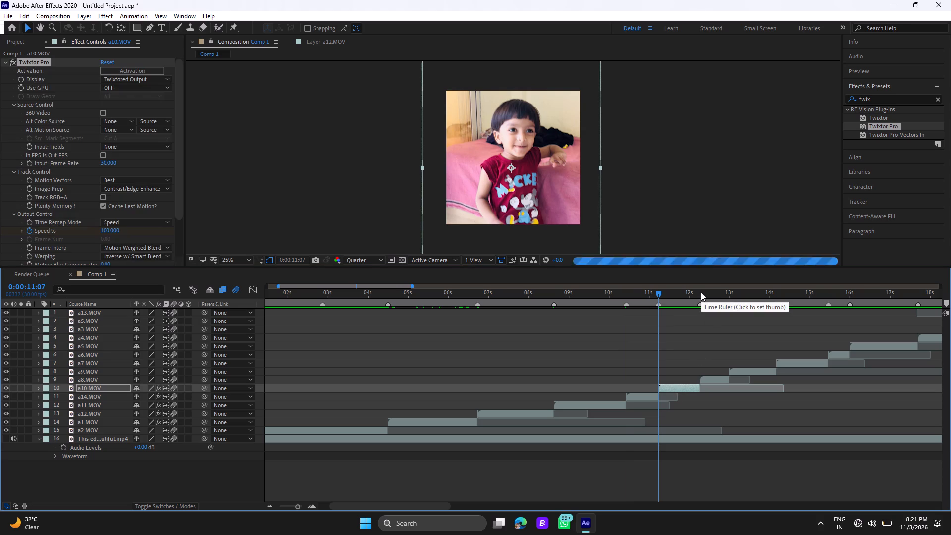
# Paste the Twixtor Pro effect onto a8.MOV at its start, 0:00:12:08.
pyautogui.click(701, 292)
pyautogui.click(701, 292)
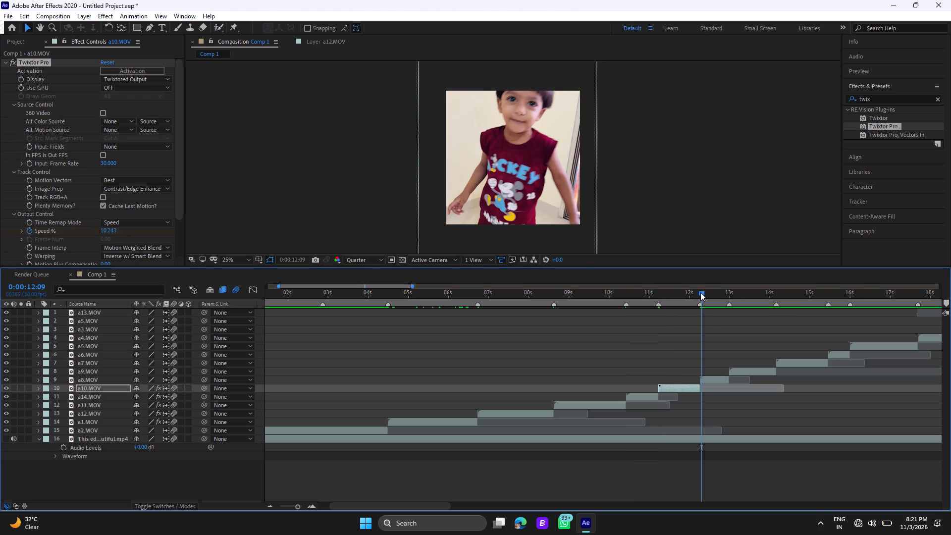
pyautogui.click(714, 376)
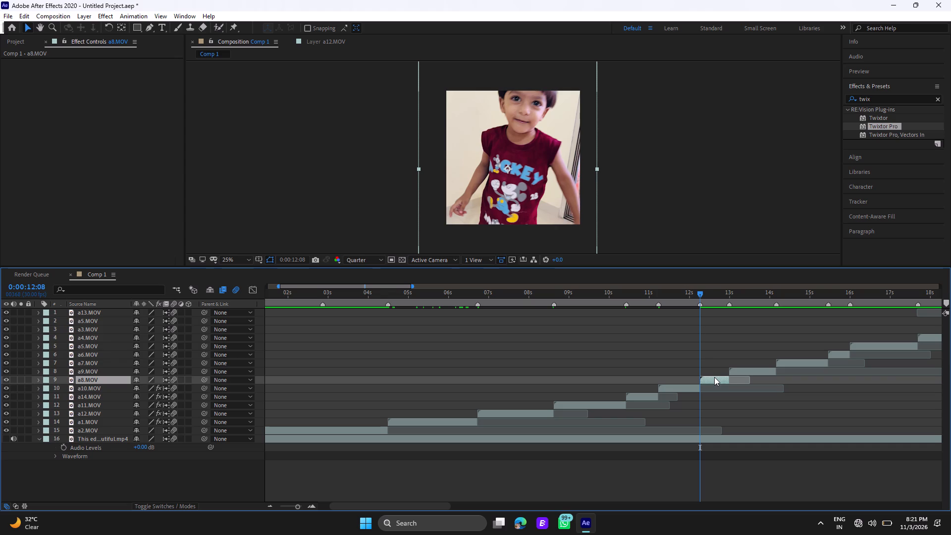
pyautogui.hotkey('ctrl', 'v')
# Paste the Twixtor Pro effect onto a9.MOV at its start, 0:00:12:29.
pyautogui.click(729, 292)
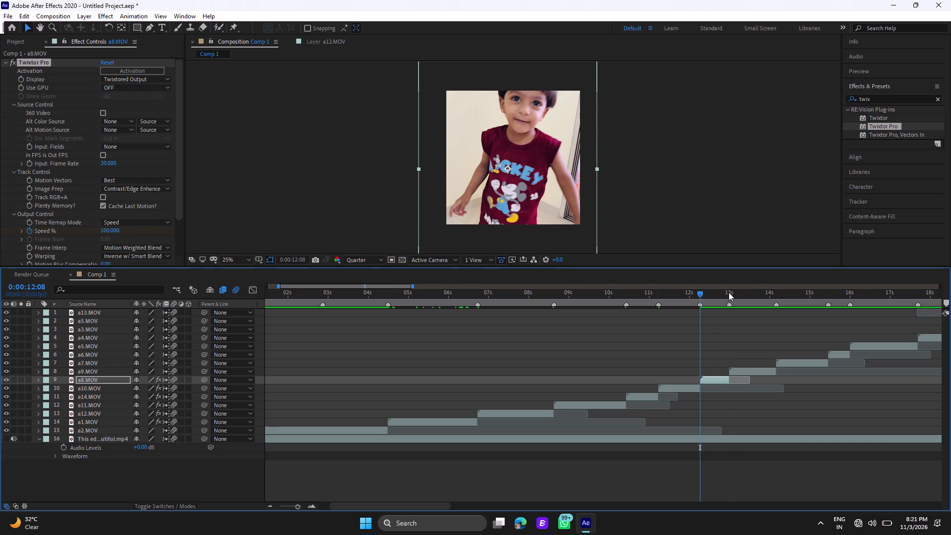
pyautogui.click(735, 368)
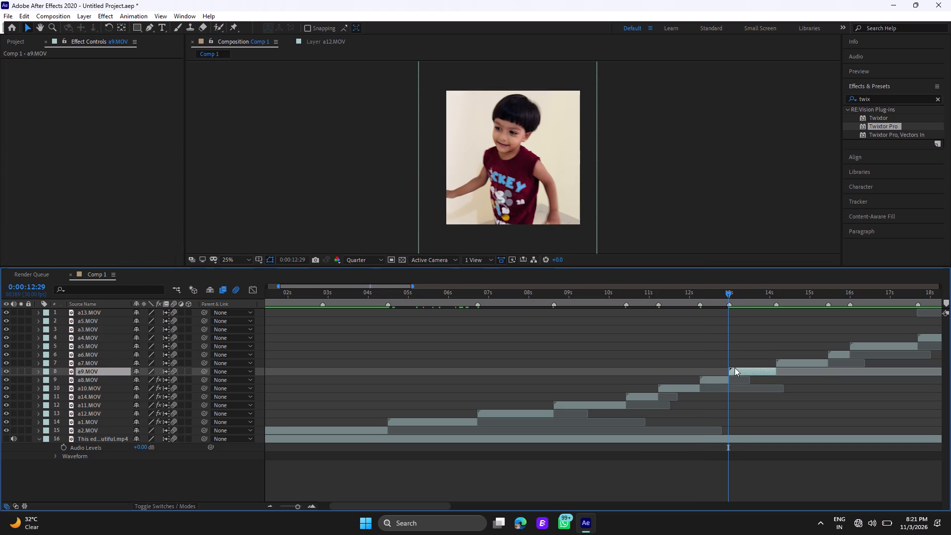
pyautogui.hotkey('ctrl', 'v')
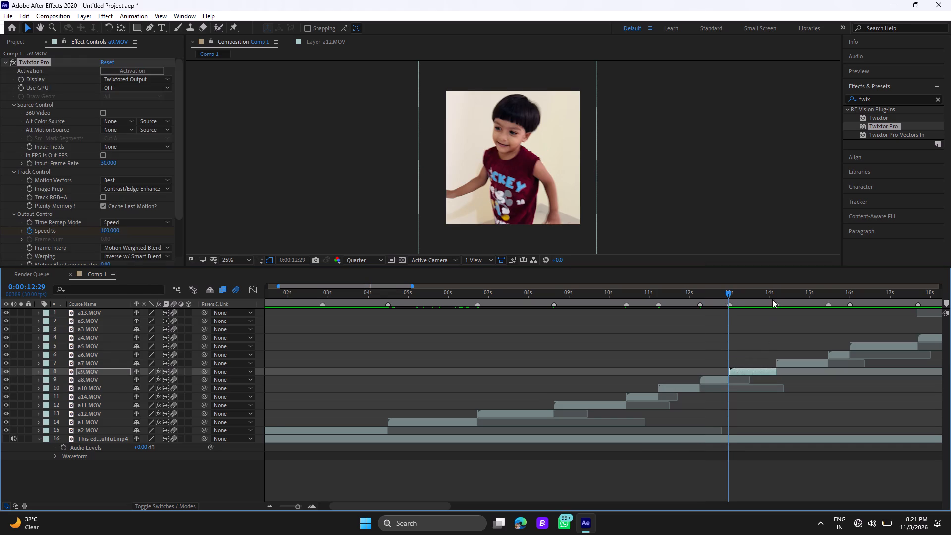
# Paste the Twixtor Pro effect onto a7.MOV at its start, 0:00:14:05.
pyautogui.click(776, 294)
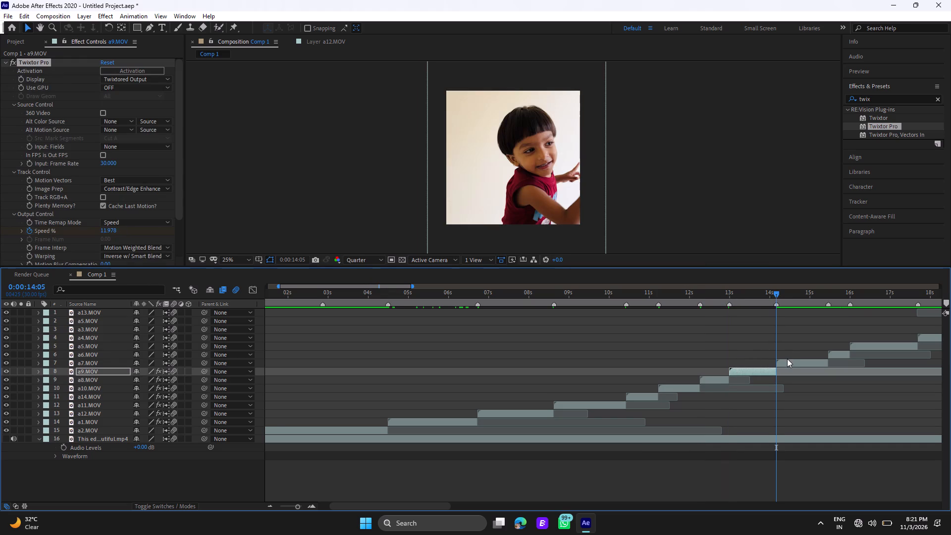
pyautogui.click(787, 359)
pyautogui.click(789, 363)
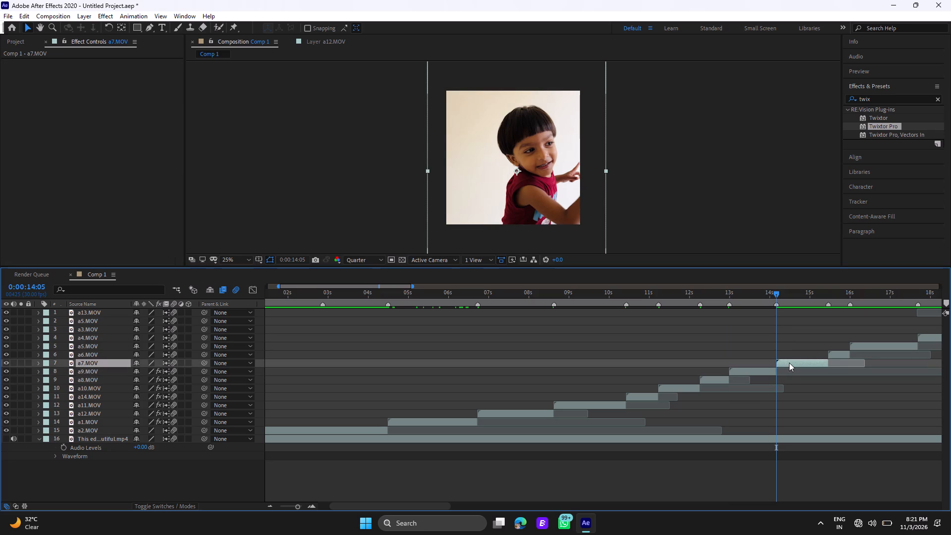
pyautogui.hotkey('ctrl', 'v')
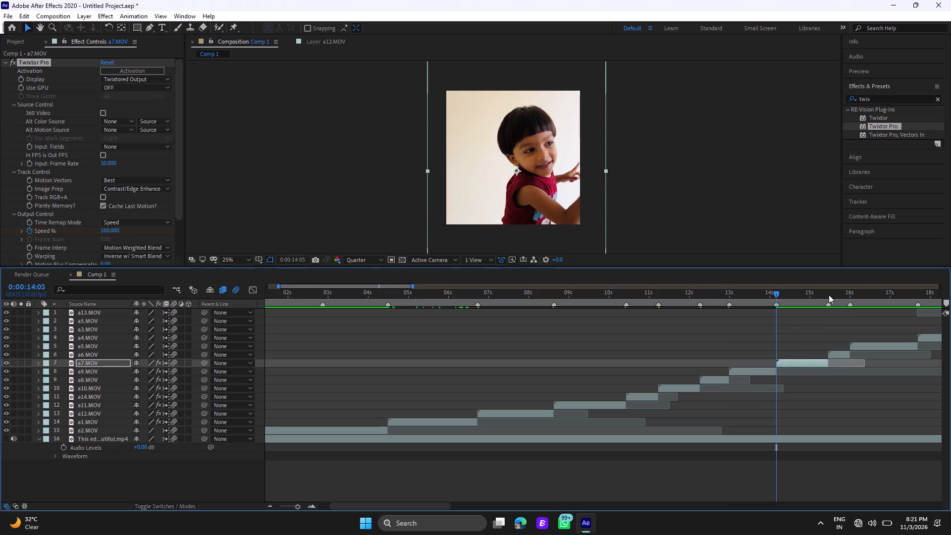
# Paste the Twixtor Pro effect onto a6.MOV at its start, 0:00:15:14.
pyautogui.click(829, 295)
pyautogui.click(839, 353)
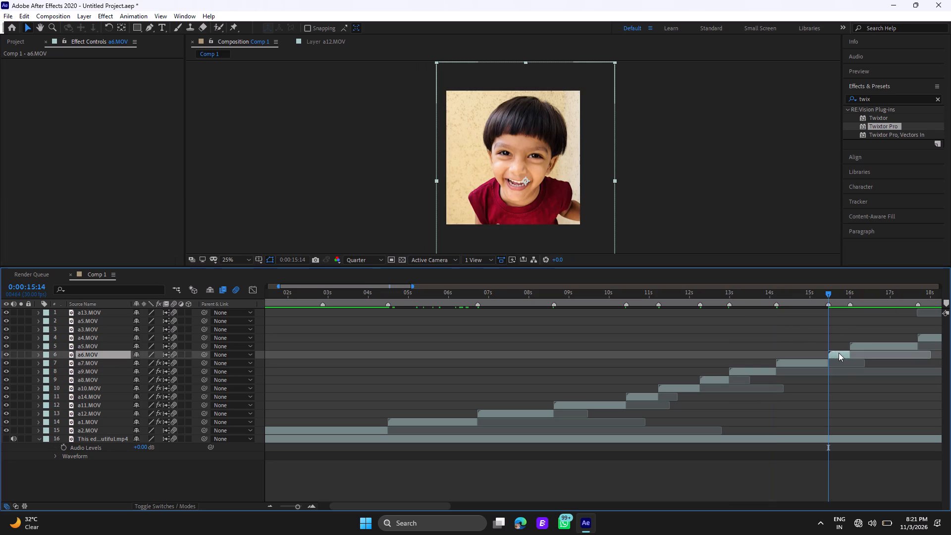
pyautogui.hotkey('ctrl', 'v')
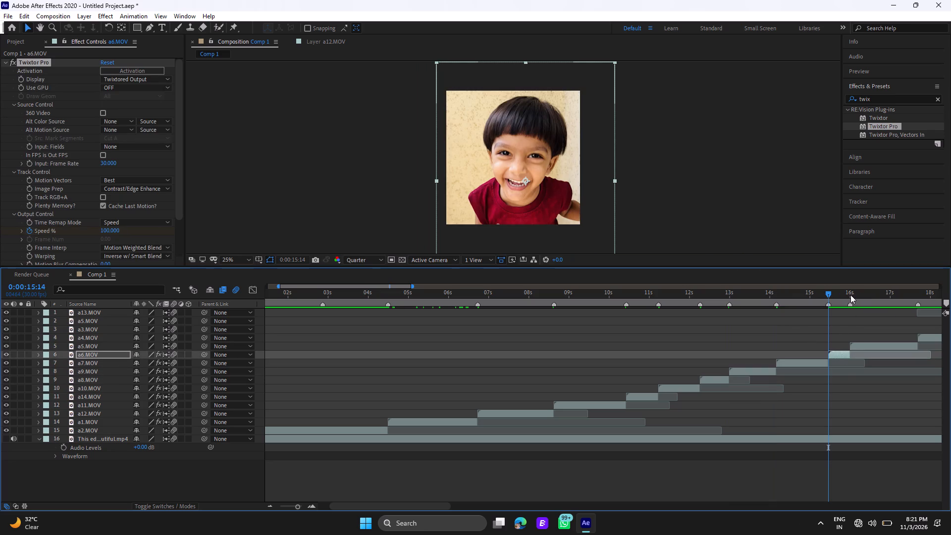
# Paste the Twixtor Pro effect onto the a5.MOV clip that starts at 0:00:16:00, at its first frame.
pyautogui.click(850, 295)
pyautogui.click(863, 346)
pyautogui.hotkey('ctrl', 'v')
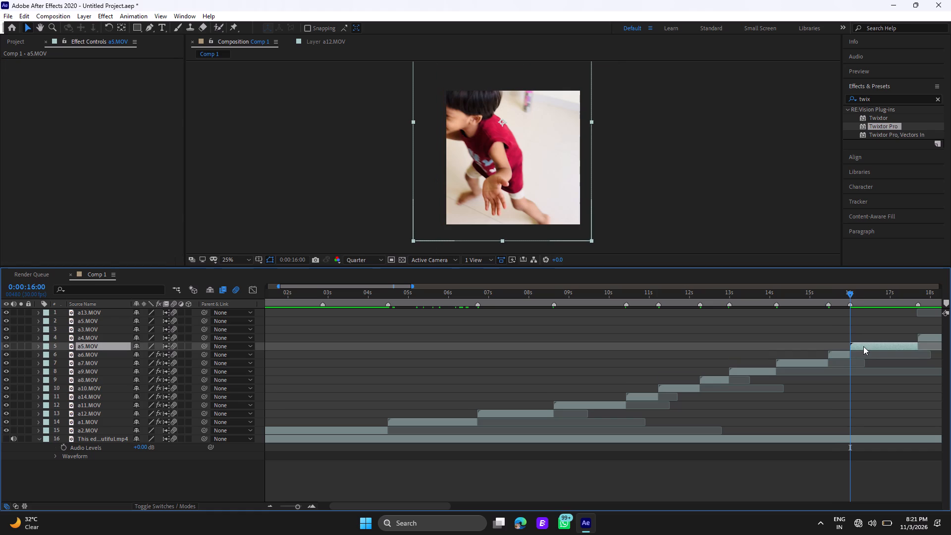
# Paste the Twixtor Pro effect onto a4.MOV at its start, 0:00:17:21.
pyautogui.moveTo(424, 505); pyautogui.dragTo(424, 505)
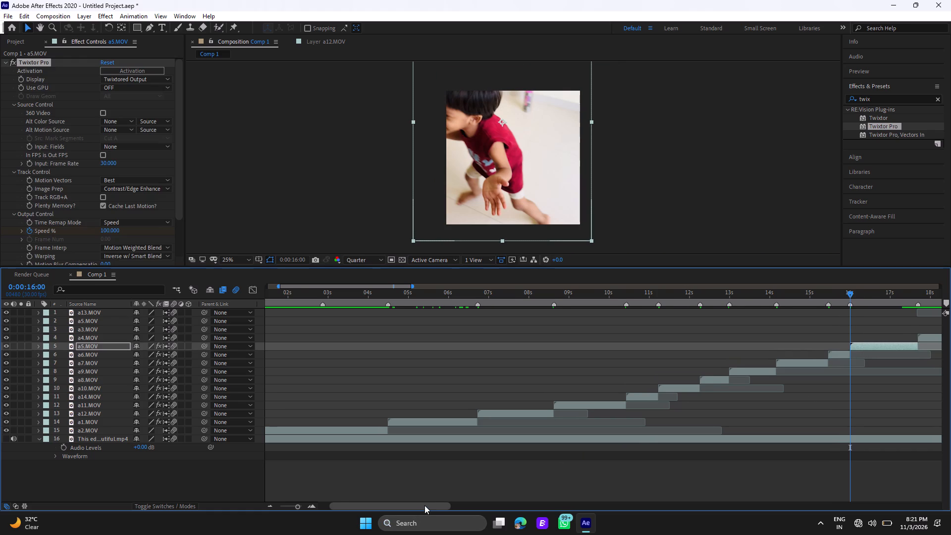
pyautogui.moveTo(424, 505); pyautogui.dragTo(514, 503)
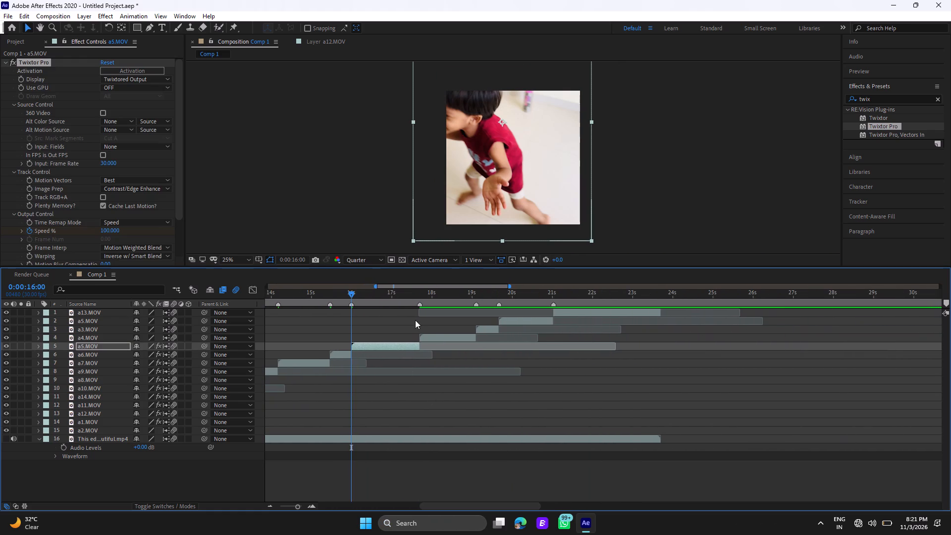
pyautogui.click(419, 293)
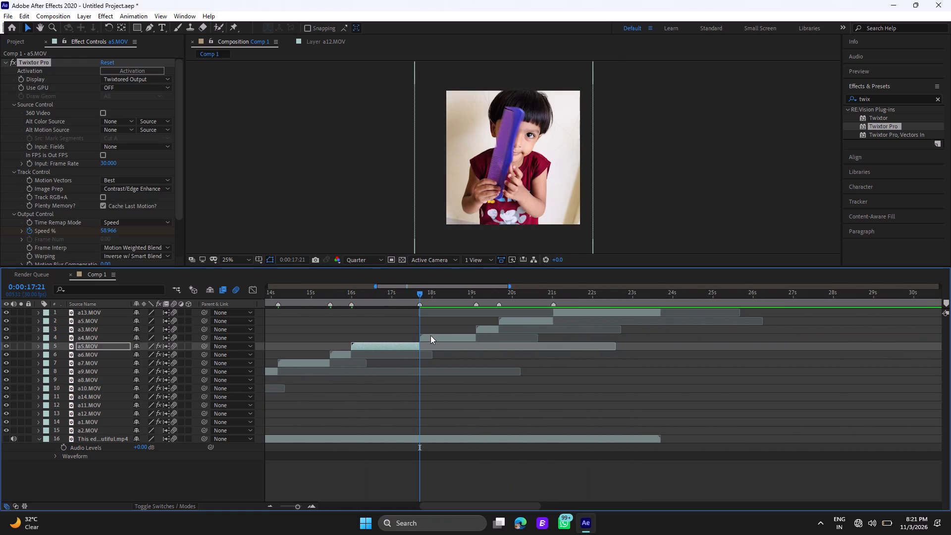
pyautogui.click(433, 340)
pyautogui.hotkey('ctrl', 'v')
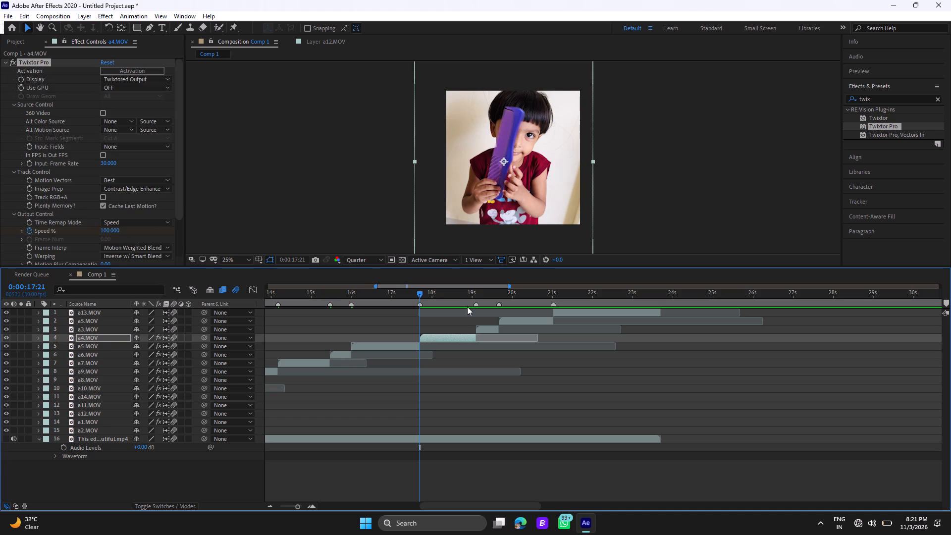
# Paste the Twixtor Pro effect onto a3.MOV at its start, 0:00:19:03.
pyautogui.click(475, 294)
pyautogui.click(475, 294)
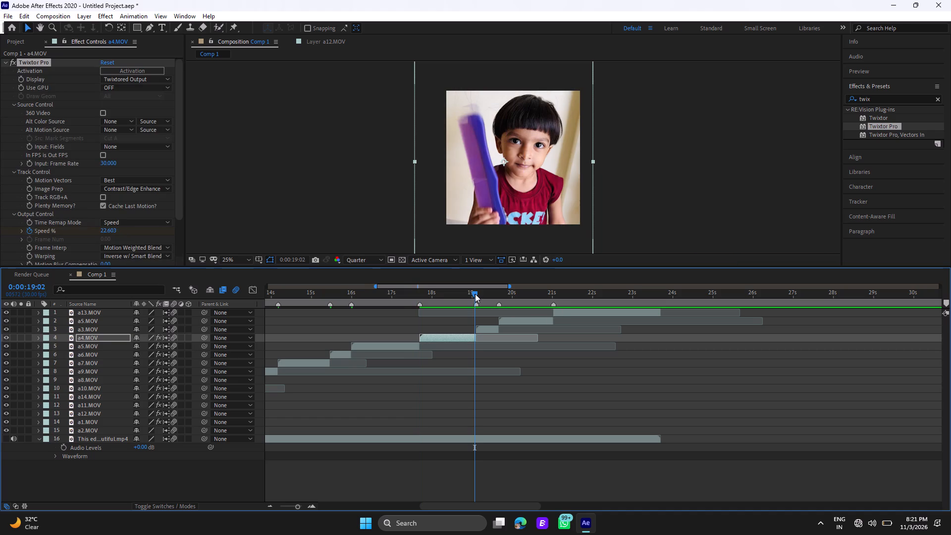
pyautogui.click(487, 329)
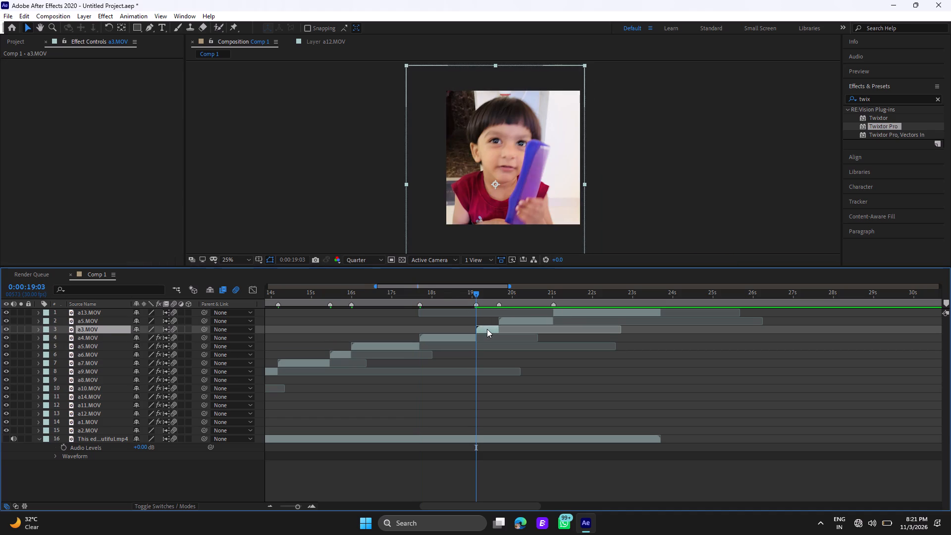
pyautogui.hotkey('ctrl', 'v')
# Paste the Twixtor Pro effect onto the second a5.MOV clip, layer 2, at its start, 0:00:19:20.
pyautogui.click(498, 291)
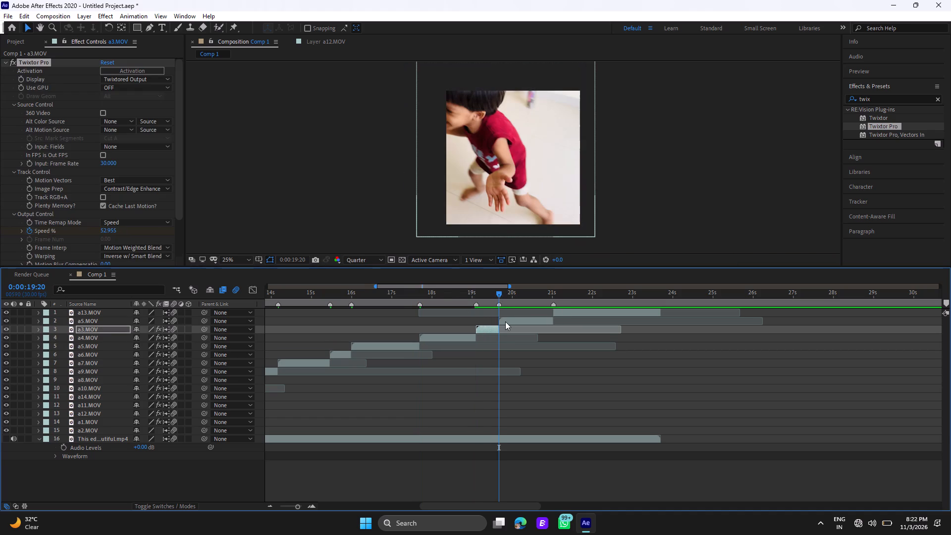
pyautogui.click(505, 321)
pyautogui.hotkey('ctrl', 'v')
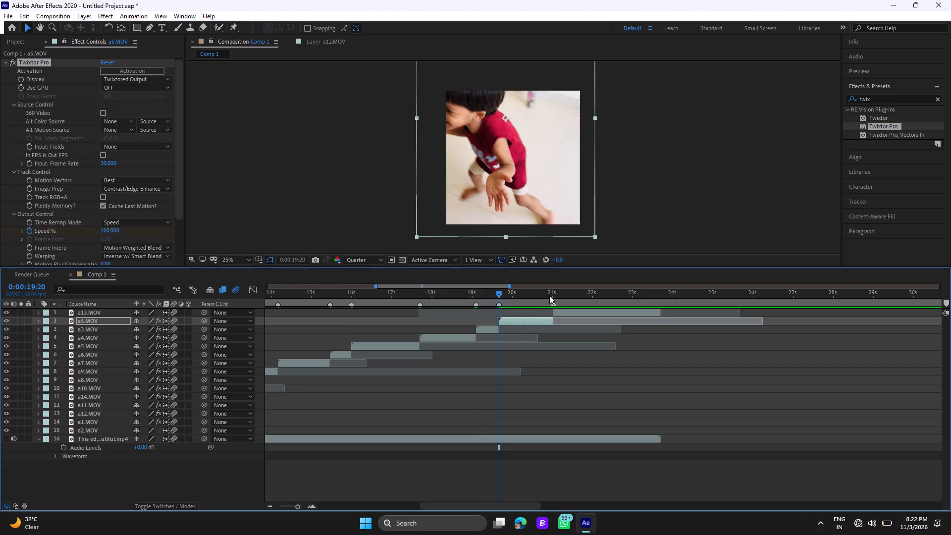
# Paste the Twixtor Pro effect onto a13.MOV at its start, 0:00:21:01.
pyautogui.click(554, 294)
pyautogui.click(562, 312)
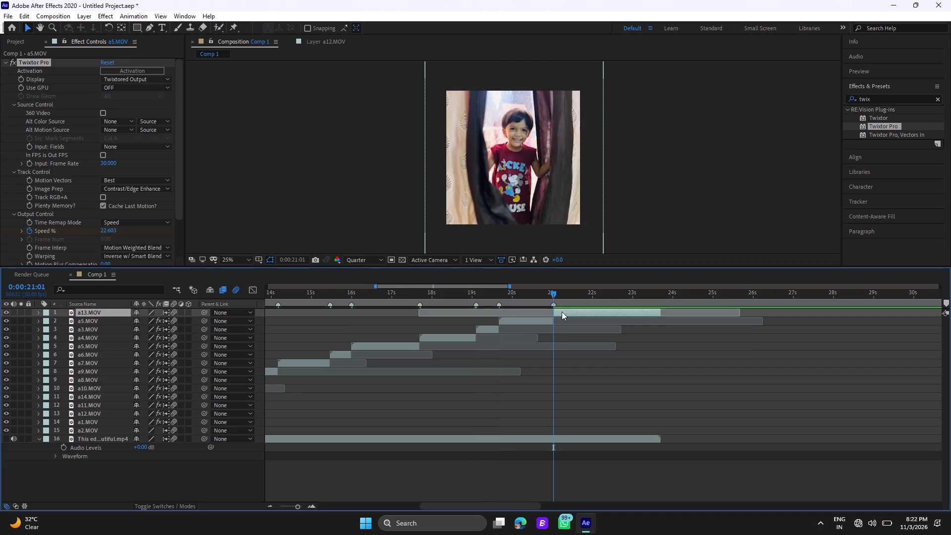
pyautogui.hotkey('ctrl', 'v')
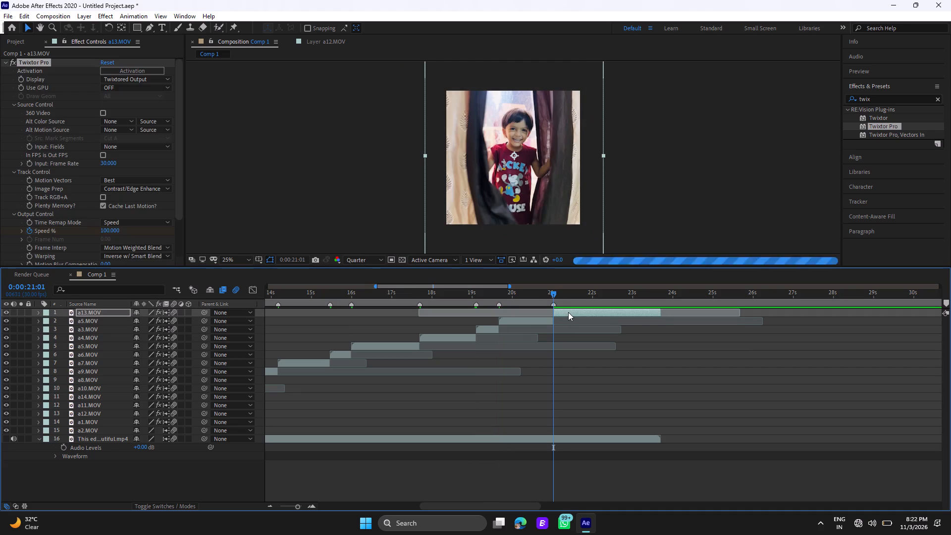
# Reveal a13.MOV's keyframes and move its last Twixtor Speed % keyframe out to the end of the clip.
pyautogui.press('u')
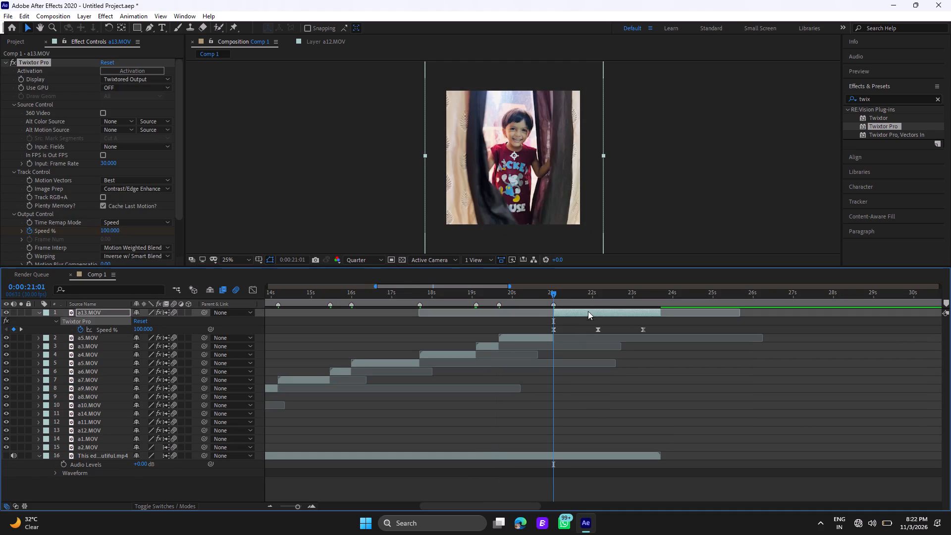
pyautogui.click(297, 504)
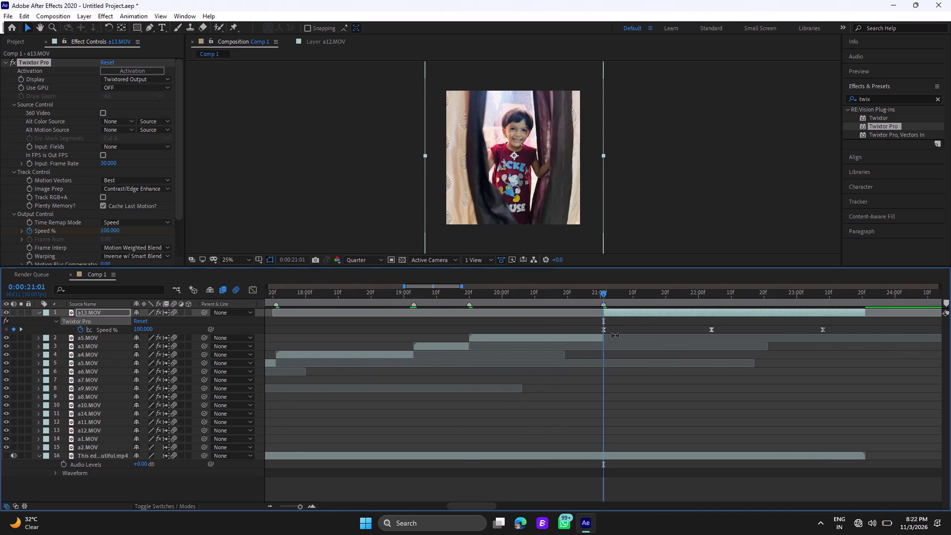
pyautogui.click(798, 296)
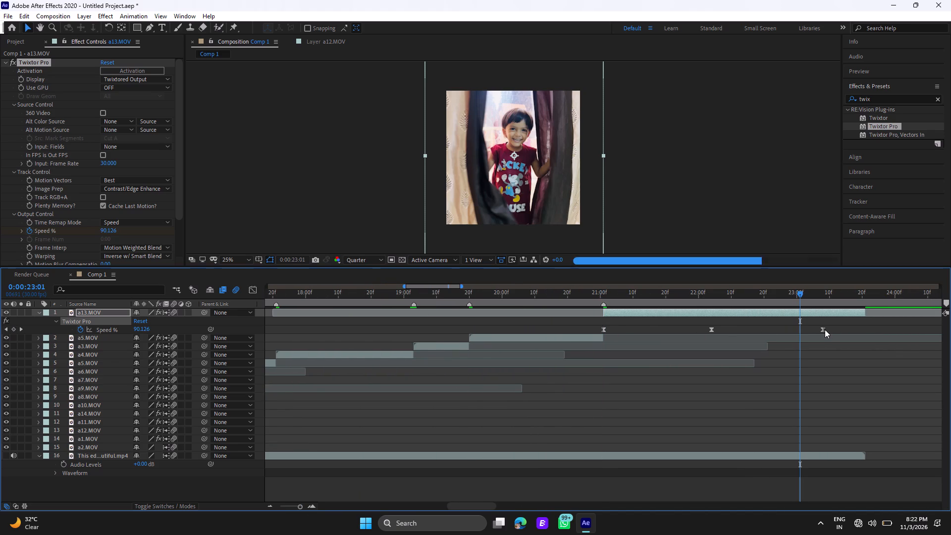
pyautogui.click(822, 329)
pyautogui.moveTo(822, 329); pyautogui.dragTo(858, 332)
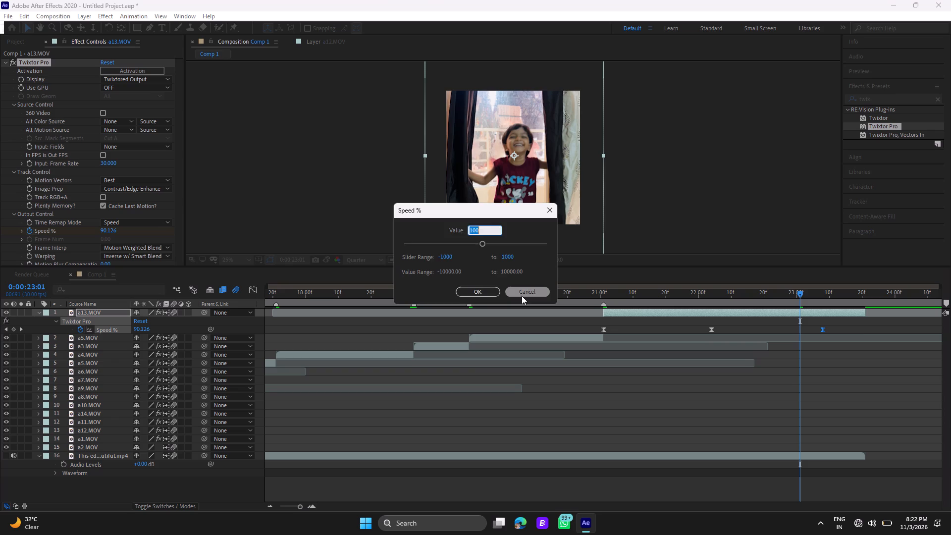
pyautogui.click(522, 296)
pyautogui.moveTo(821, 327); pyautogui.dragTo(855, 327)
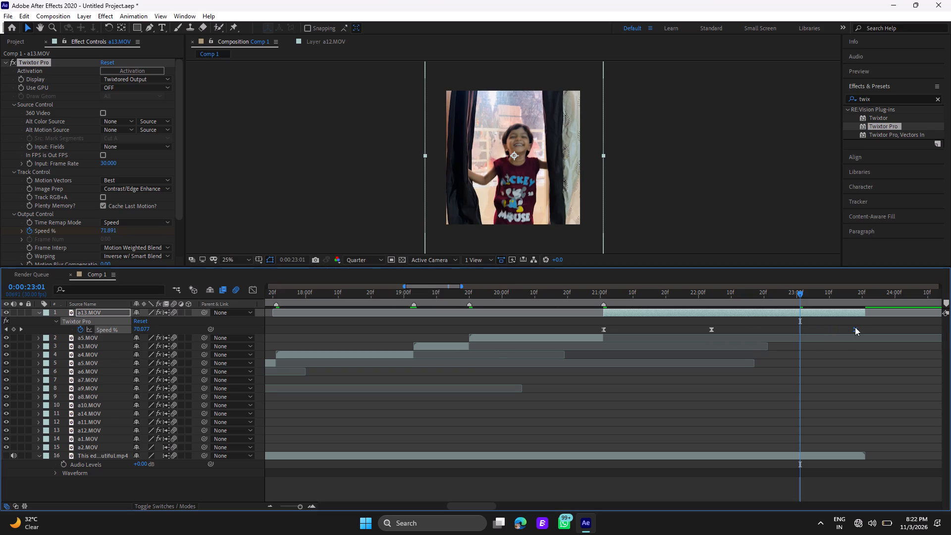
pyautogui.moveTo(855, 327); pyautogui.dragTo(865, 330)
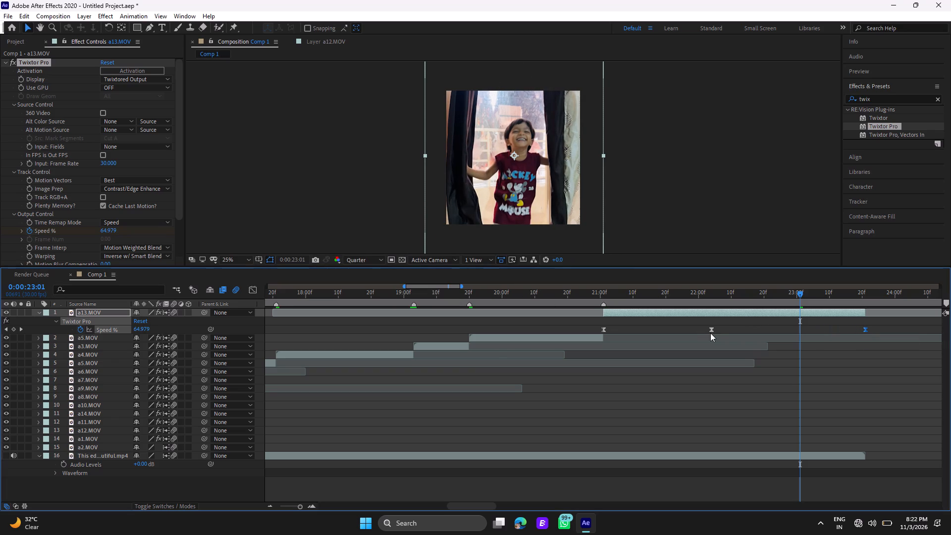
# Move a13.MOV's middle Speed % keyframe midway between its first and last keyframes, then collapse the layer's keyframes.
pyautogui.click(713, 328)
pyautogui.moveTo(713, 328); pyautogui.dragTo(744, 330)
pyautogui.click(511, 291)
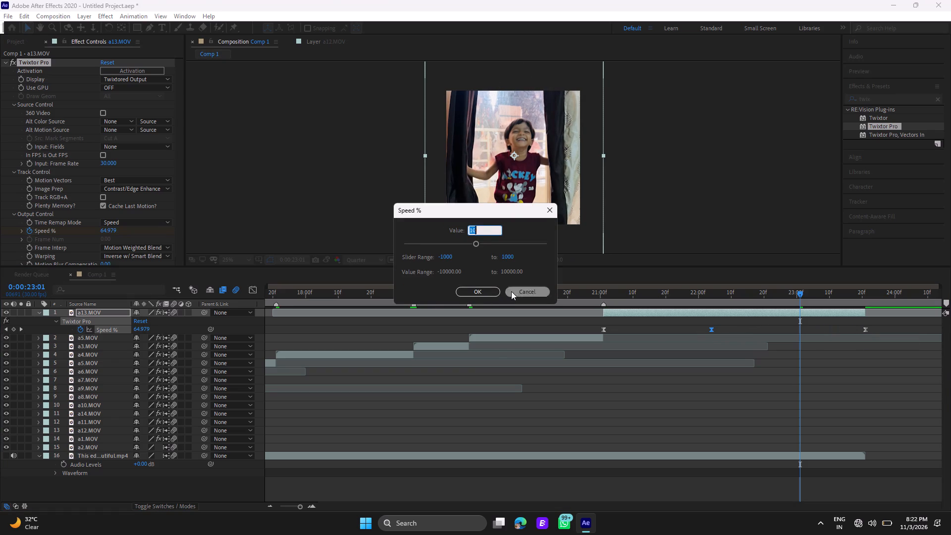
pyautogui.moveTo(712, 328); pyautogui.dragTo(734, 328)
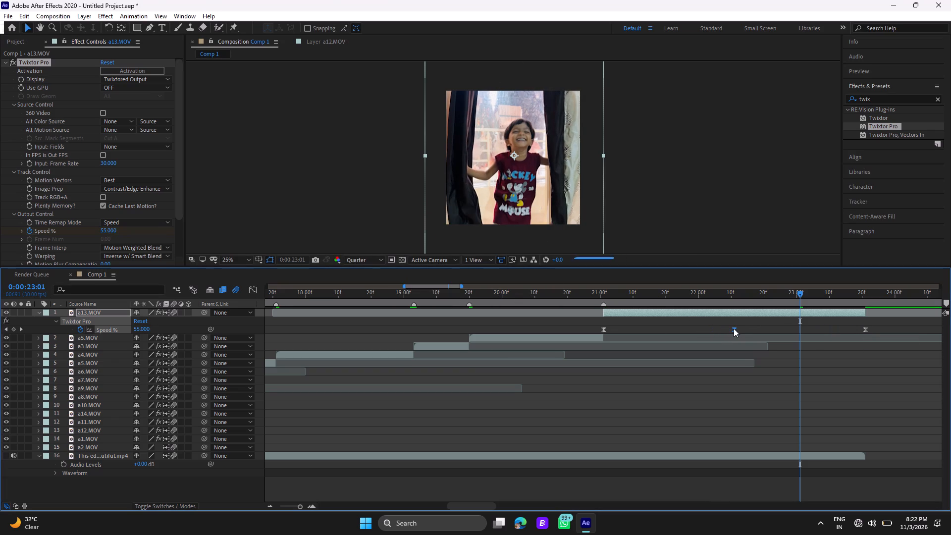
pyautogui.moveTo(734, 328); pyautogui.dragTo(735, 329)
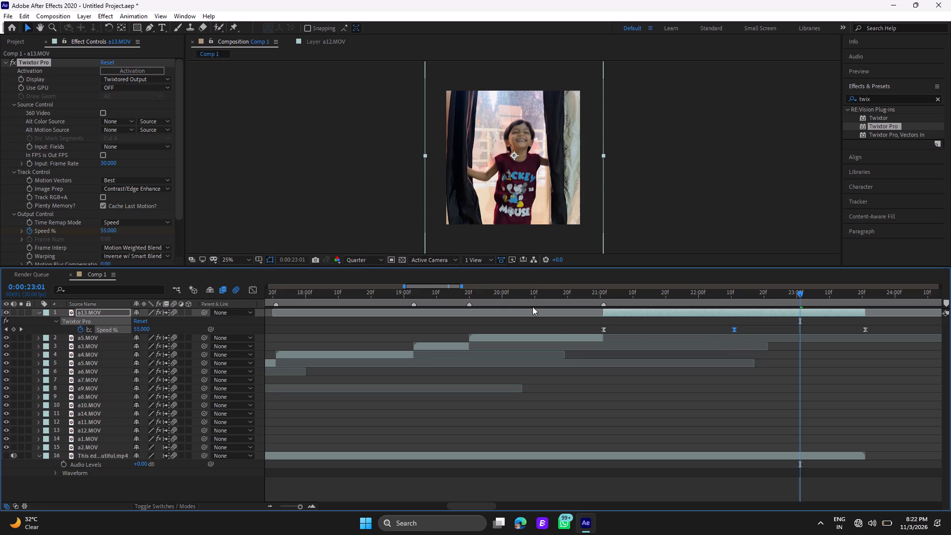
pyautogui.press('u')
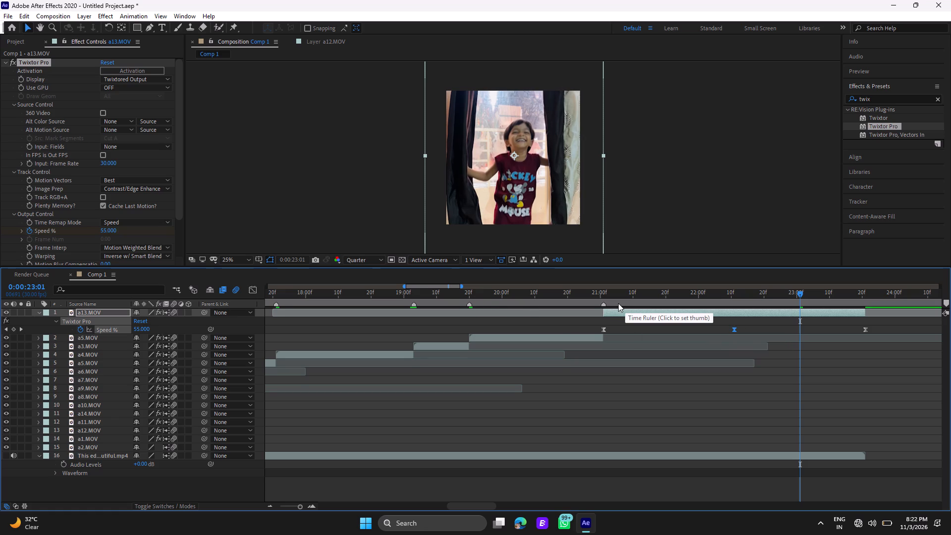
# Retime layer 2 a5.MOV's Speed % keyframes so the middle one sits at 0:00:20:10 and the last at the clip's end, 0:00:21:01.
pyautogui.click(467, 293)
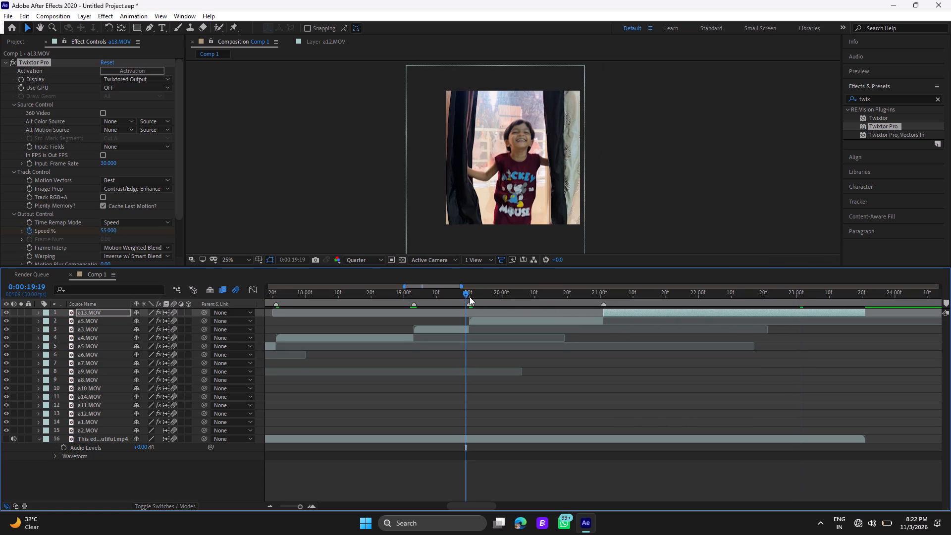
pyautogui.click(469, 294)
pyautogui.doubleClick(470, 295)
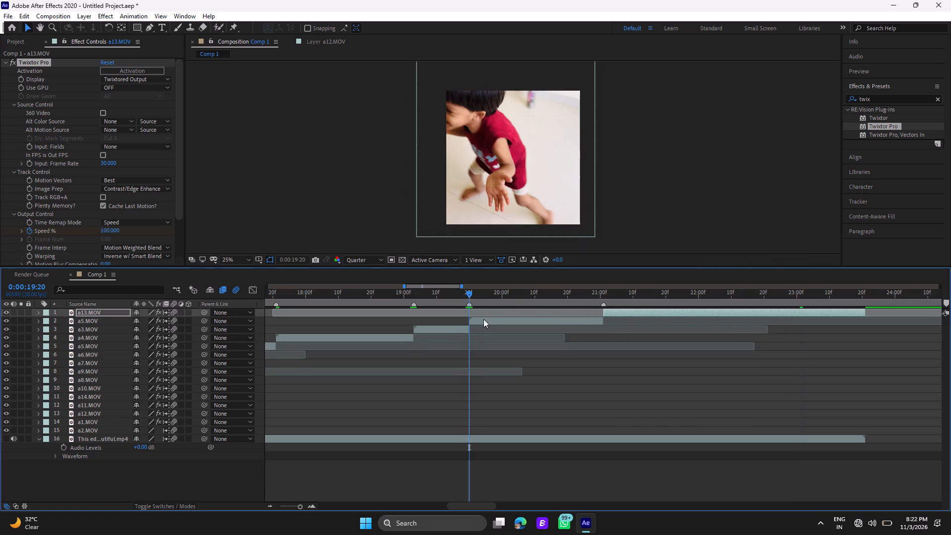
pyautogui.click(486, 320)
pyautogui.press('u')
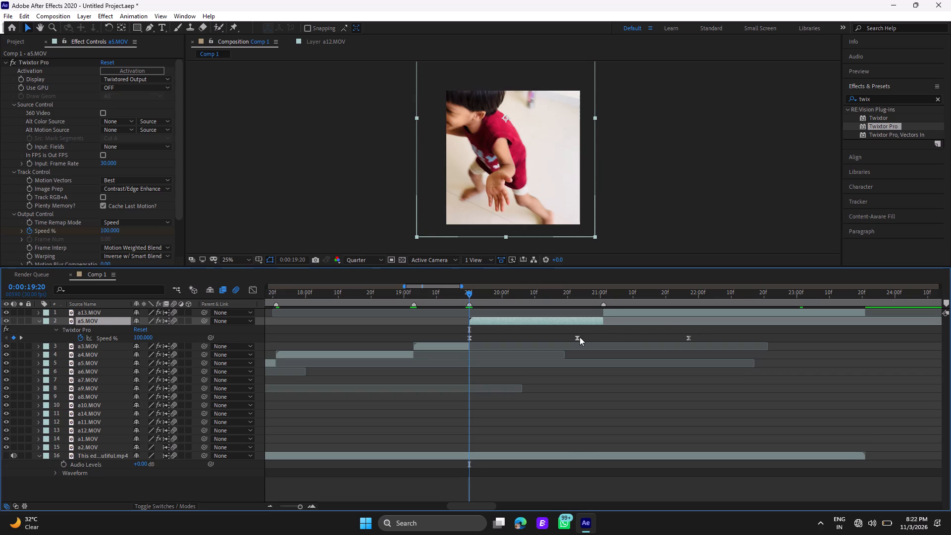
pyautogui.moveTo(578, 337); pyautogui.dragTo(540, 334)
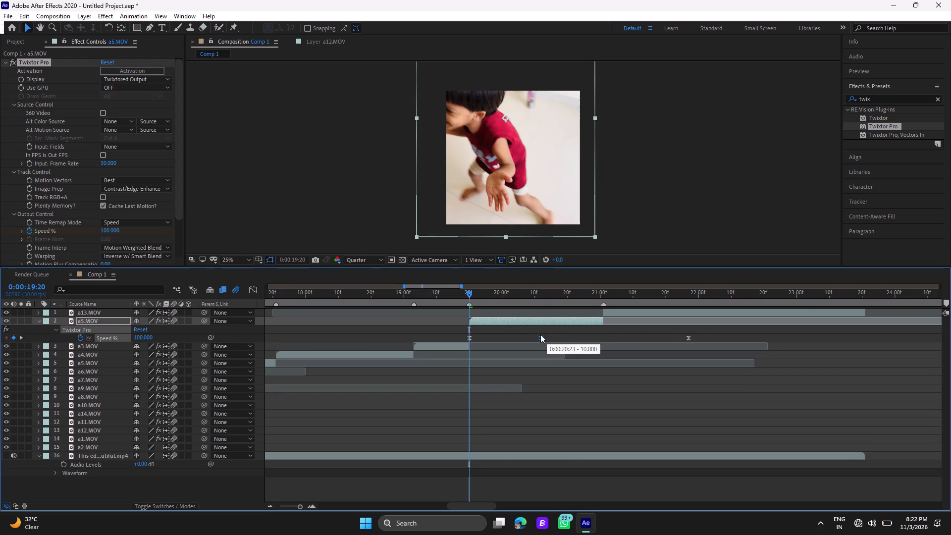
pyautogui.moveTo(540, 334); pyautogui.dragTo(538, 334)
pyautogui.moveTo(688, 337); pyautogui.dragTo(604, 342)
pyautogui.click(604, 342)
pyautogui.click(600, 294)
pyautogui.click(601, 294)
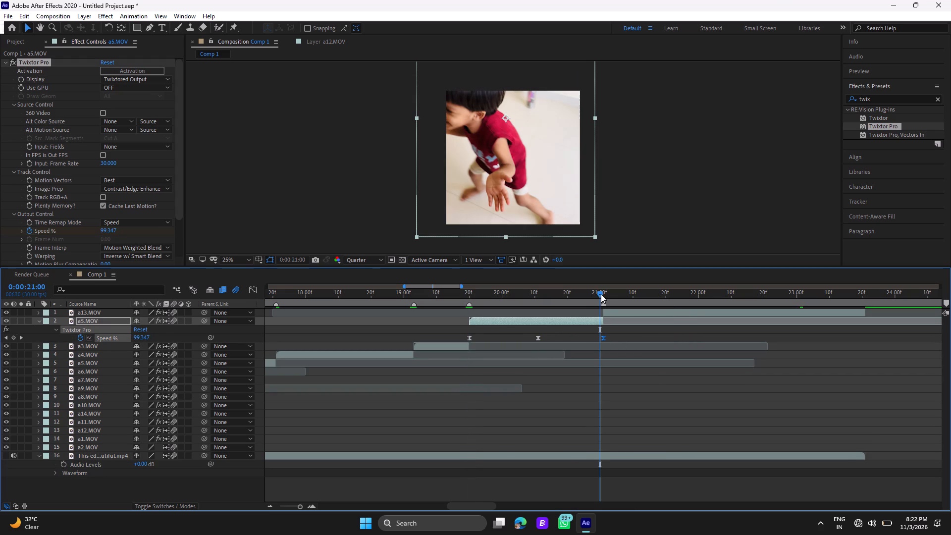
pyautogui.click(535, 297)
pyautogui.click(535, 297)
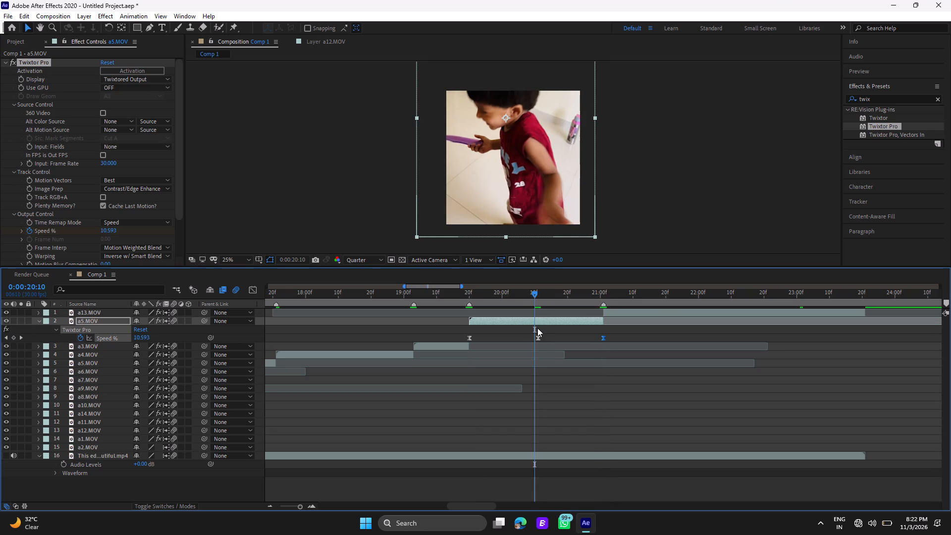
pyautogui.moveTo(537, 337); pyautogui.dragTo(533, 337)
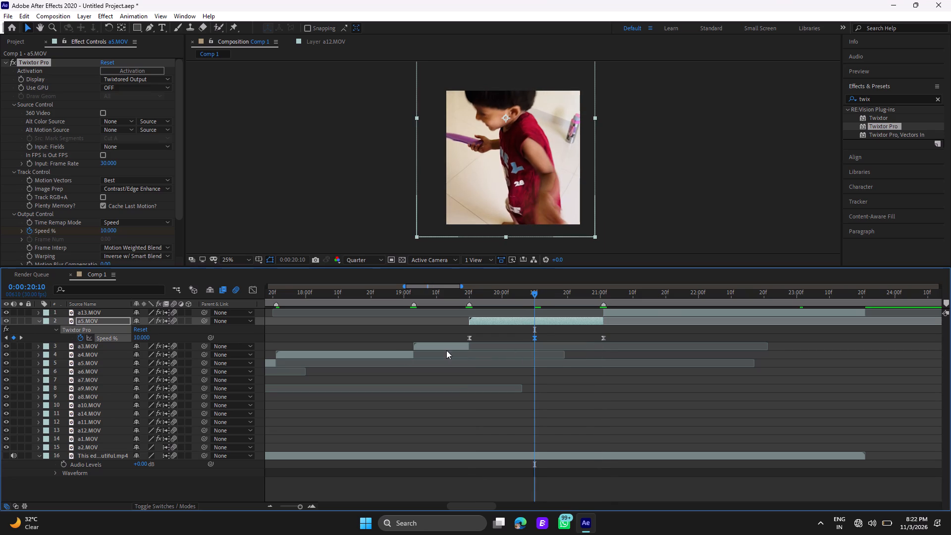
# Collapse layer 2's keyframes and retime a3.MOV's Speed % keyframes, placing the middle one about halfway through the clip and the last near its end.
pyautogui.doubleClick(414, 294)
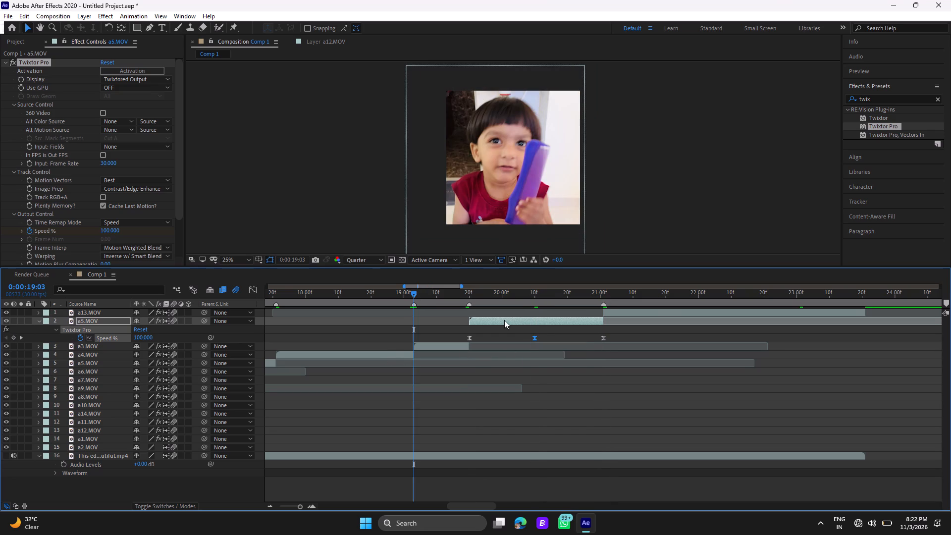
pyautogui.click(504, 320)
pyautogui.press('u')
pyautogui.click(448, 329)
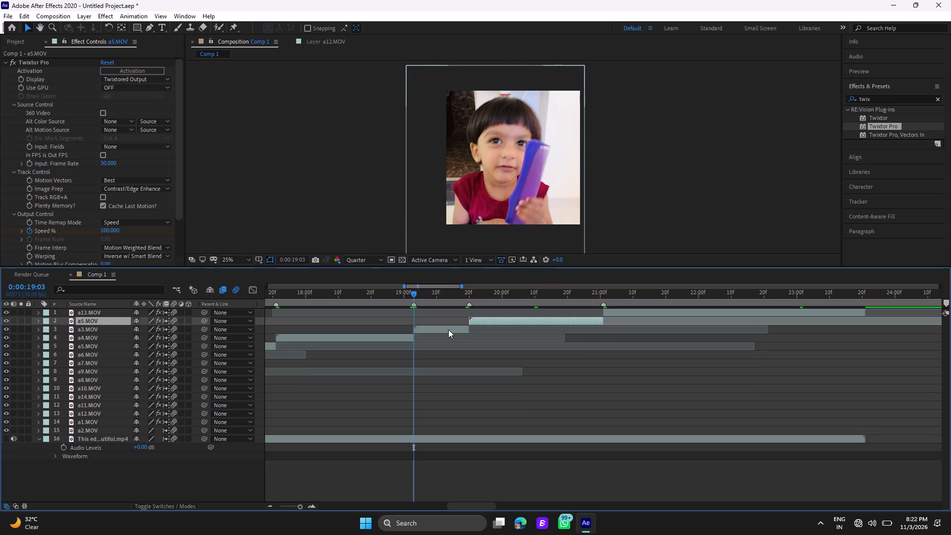
pyautogui.press('u')
pyautogui.moveTo(522, 345); pyautogui.dragTo(443, 349)
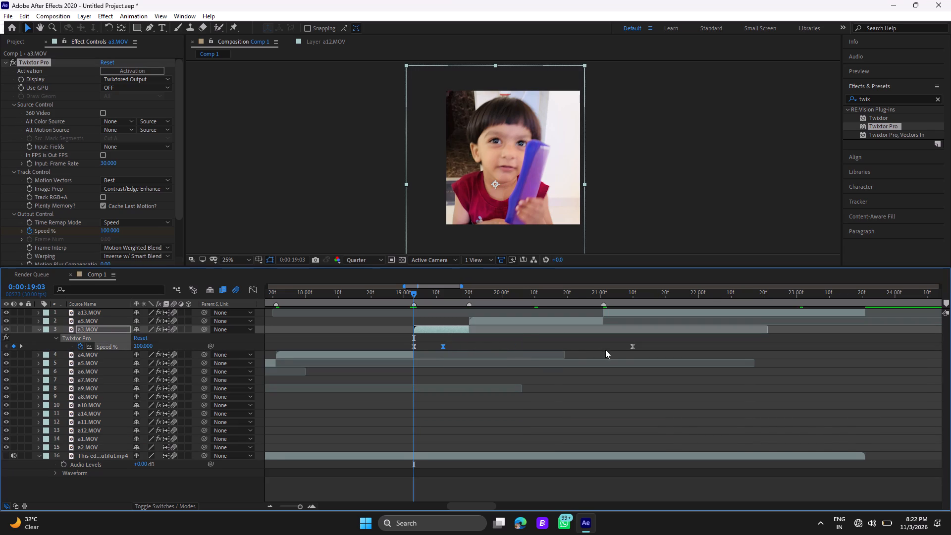
pyautogui.moveTo(632, 346); pyautogui.dragTo(474, 351)
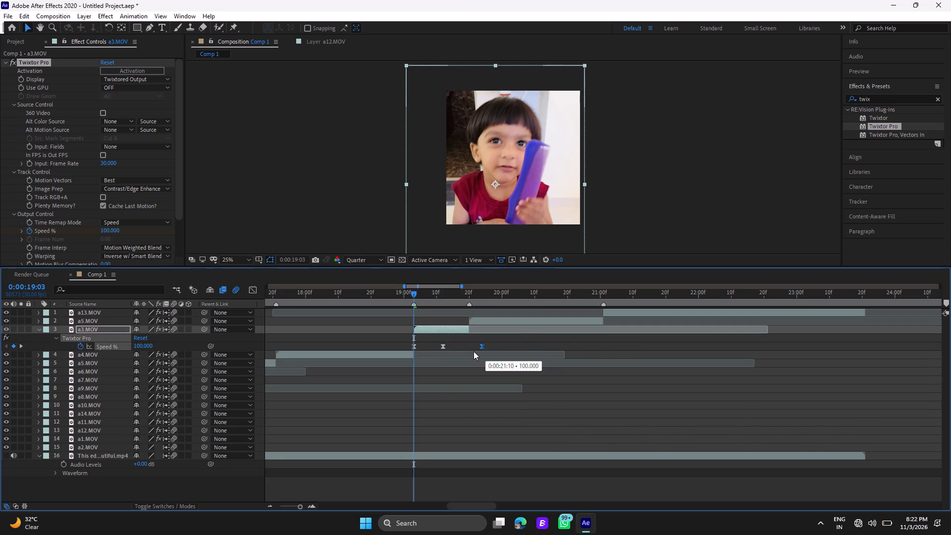
pyautogui.moveTo(474, 351); pyautogui.dragTo(467, 351)
pyautogui.click(468, 351)
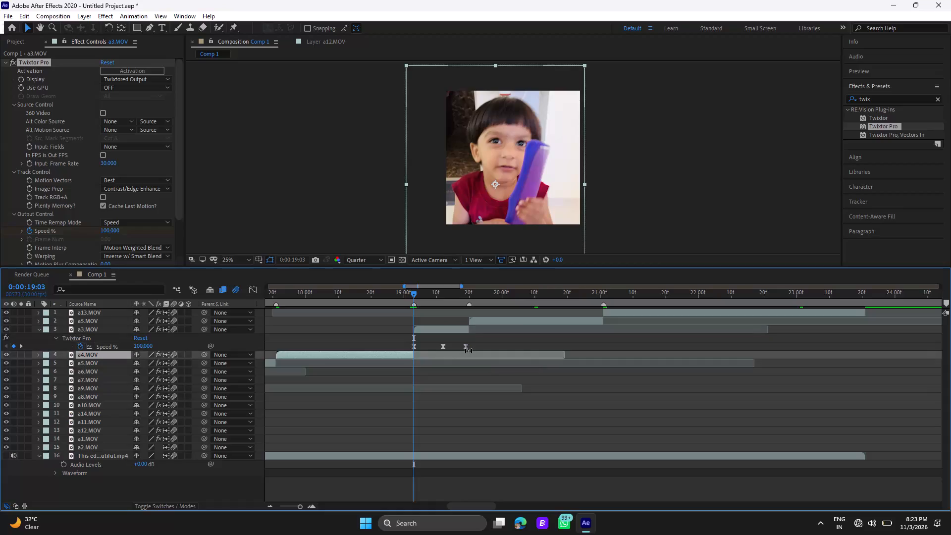
# Place a3.MOV's last Speed % keyframe at the clip's end, 0:00:19:20, and collapse the layer's keyframes.
pyautogui.click(467, 347)
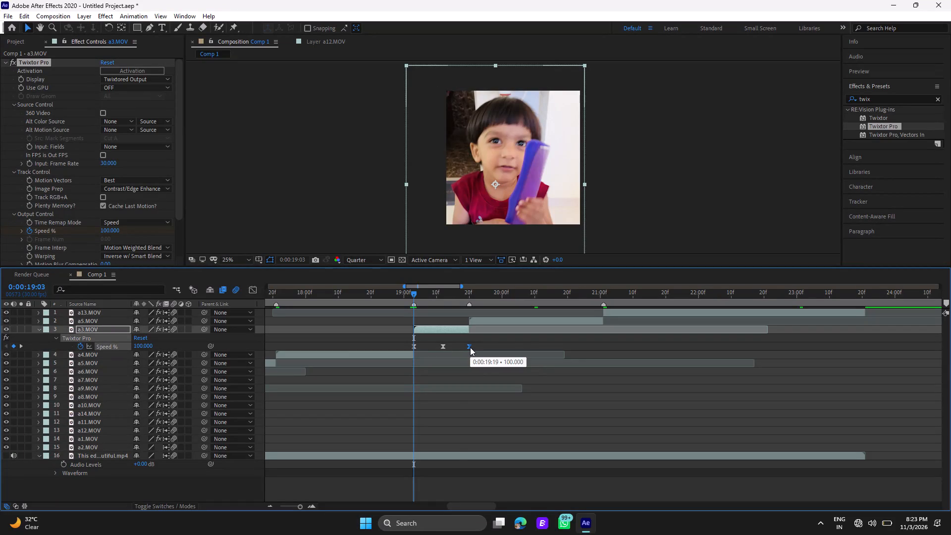
pyautogui.click(470, 293)
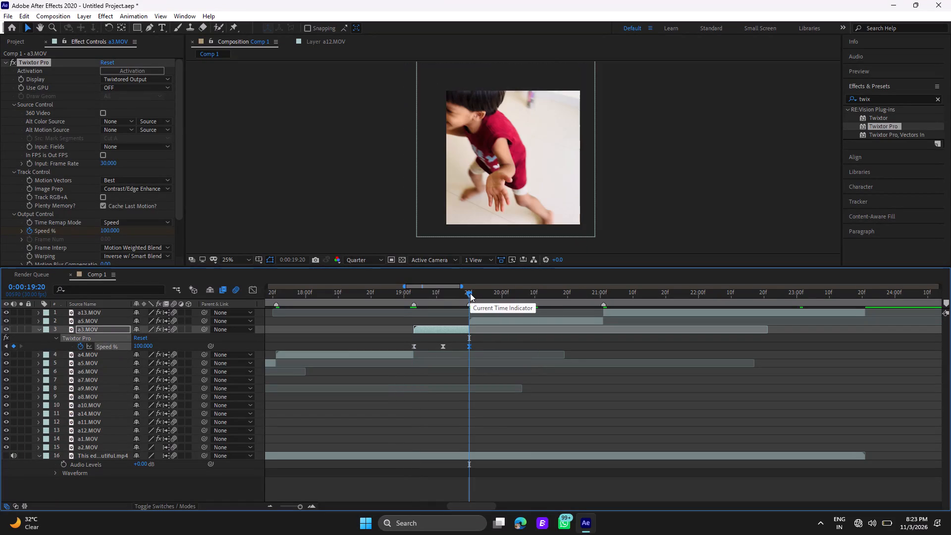
pyautogui.click(412, 297)
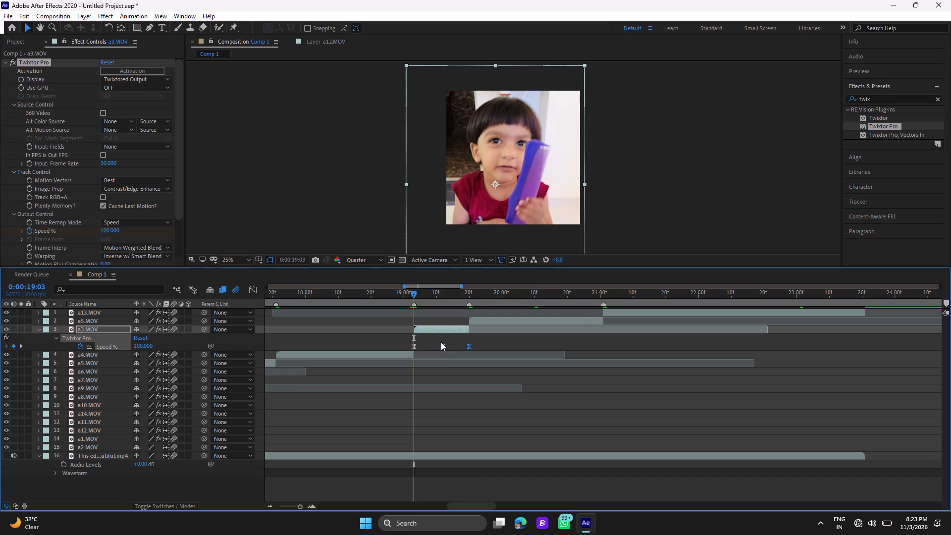
pyautogui.press('u')
# Retime a4.MOV's Speed % keyframes so the middle one sits at 0:00:18:12 and the last at 0:00:19:03, then collapse the layer.
pyautogui.click(343, 295)
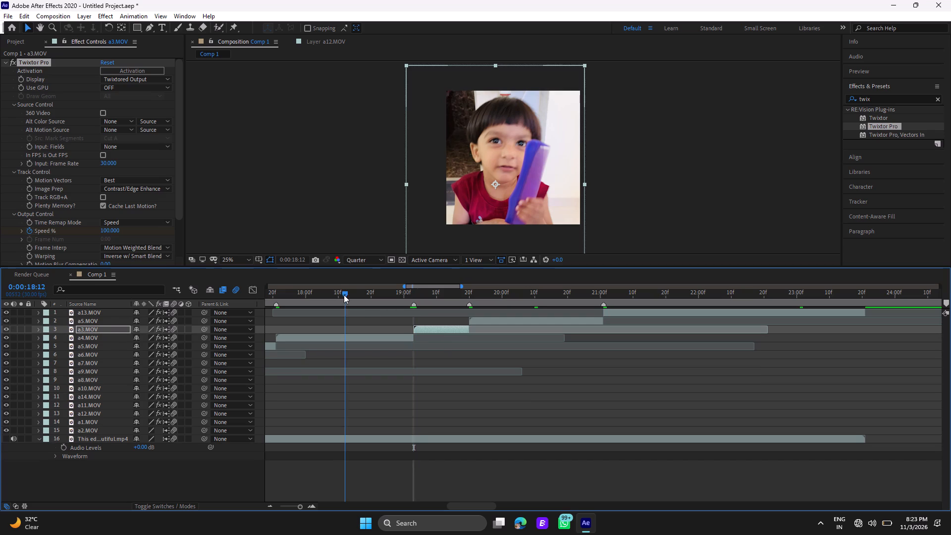
pyautogui.click(356, 337)
pyautogui.press('u')
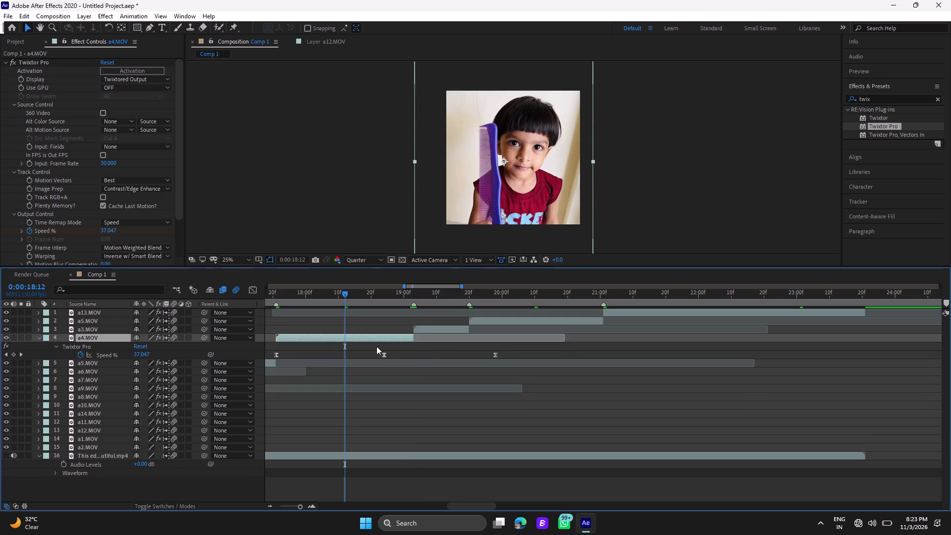
pyautogui.moveTo(381, 353); pyautogui.dragTo(365, 352)
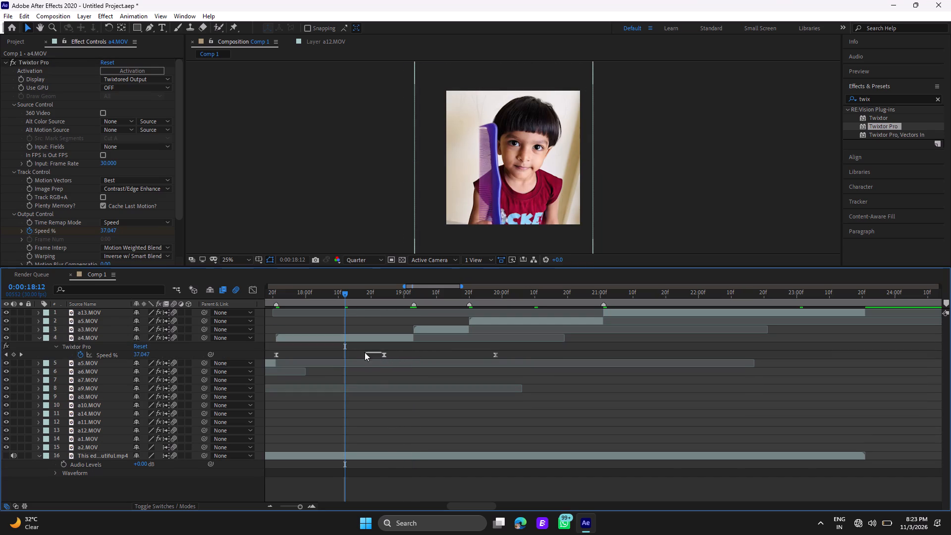
pyautogui.moveTo(365, 352); pyautogui.dragTo(350, 355)
pyautogui.moveTo(383, 353); pyautogui.dragTo(348, 357)
pyautogui.doubleClick(347, 356)
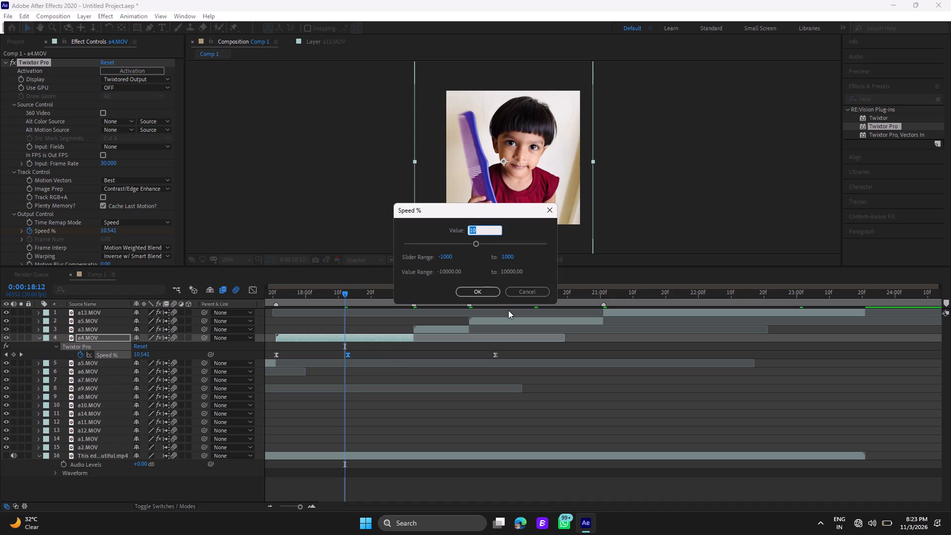
pyautogui.click(521, 295)
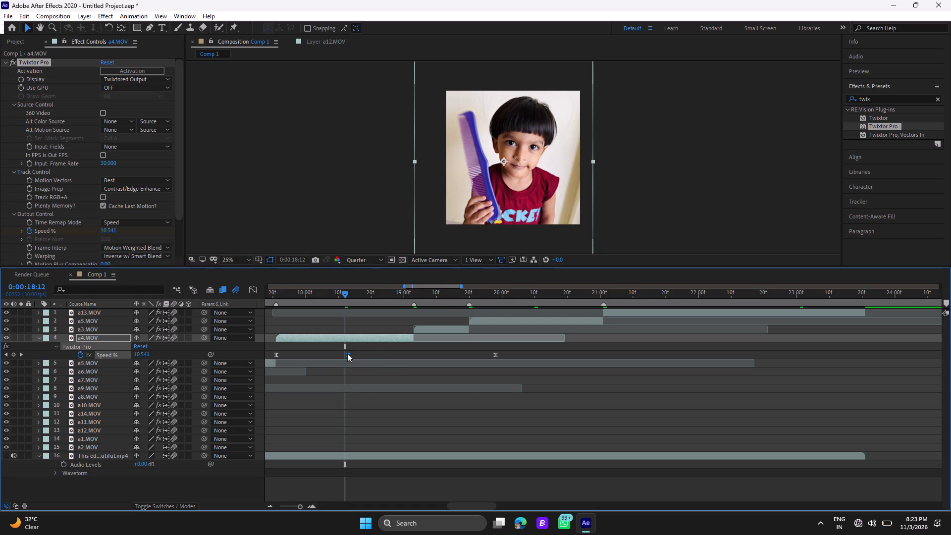
pyautogui.click(347, 353)
pyautogui.moveTo(494, 355); pyautogui.dragTo(413, 361)
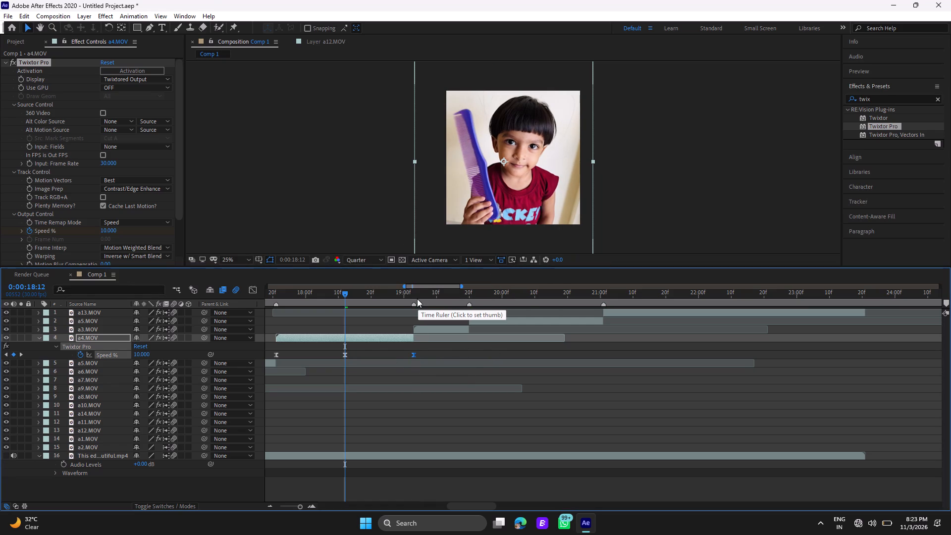
pyautogui.click(415, 292)
pyautogui.click(415, 292)
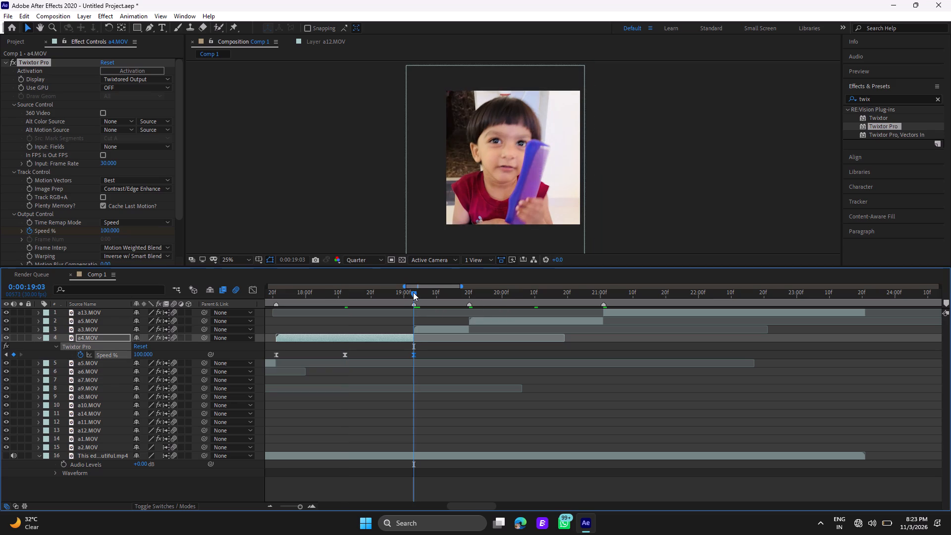
pyautogui.moveTo(475, 508); pyautogui.dragTo(469, 507)
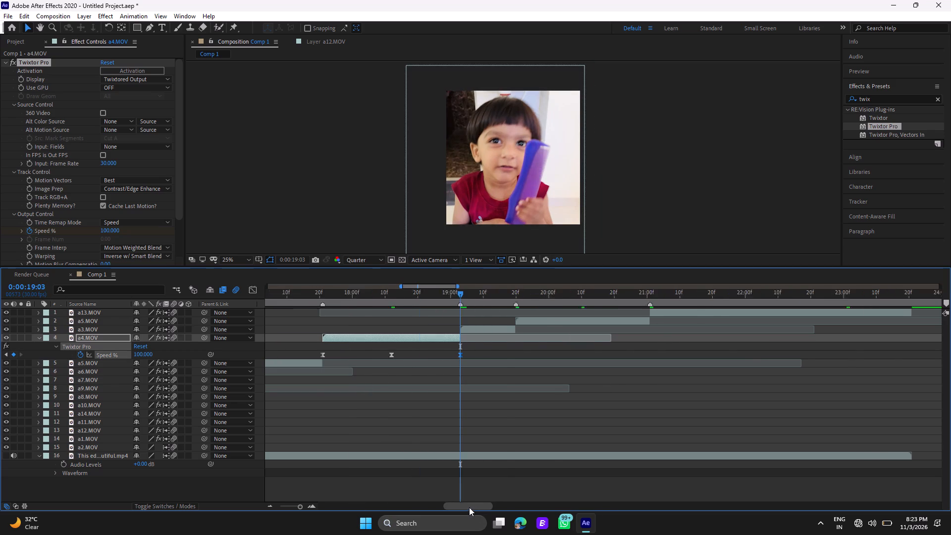
pyautogui.moveTo(469, 507); pyautogui.dragTo(466, 507)
pyautogui.press('u')
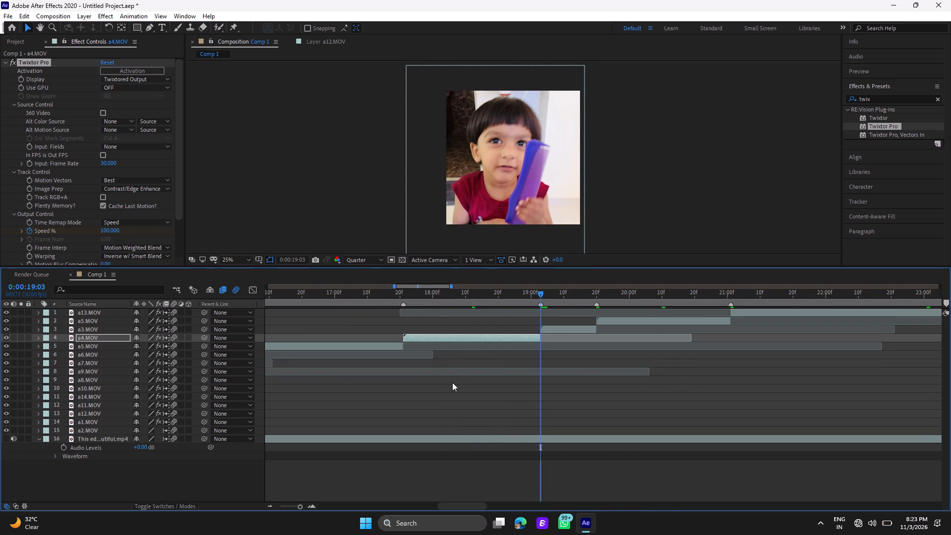
# Retime layer 5 a5.MOV's Speed % keyframes, placing the middle one about halfway through the clip and the last at 0:00:17:21, then collapse them.
pyautogui.click(403, 291)
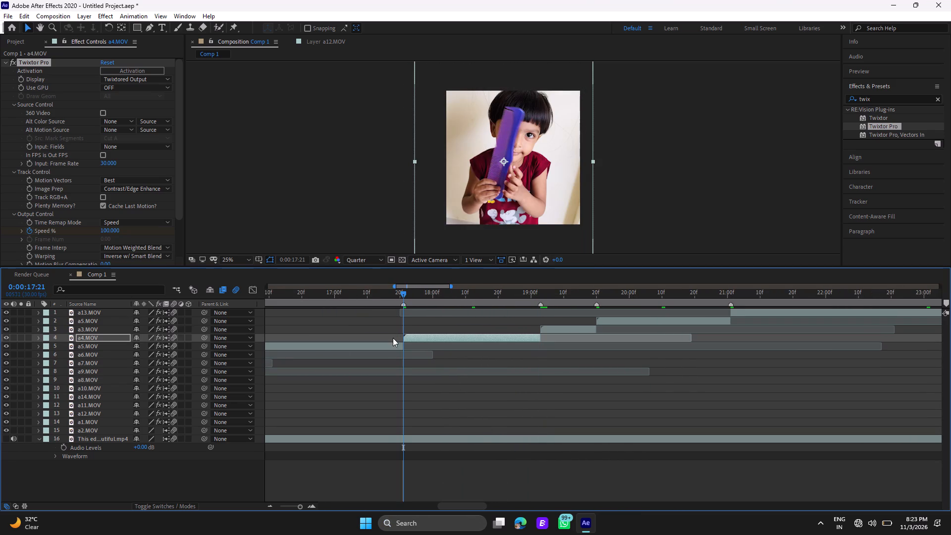
pyautogui.click(393, 345)
pyautogui.press('u')
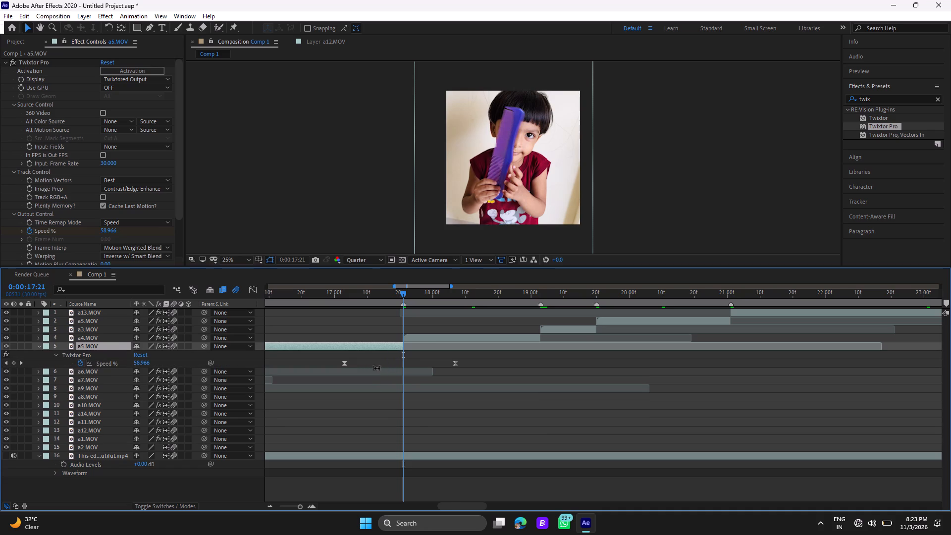
pyautogui.moveTo(448, 505); pyautogui.dragTo(442, 505)
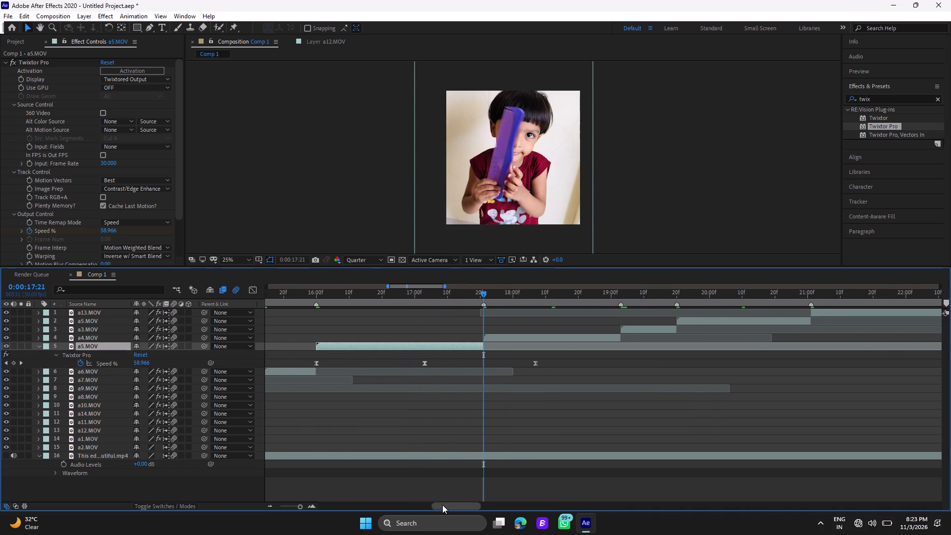
pyautogui.moveTo(442, 505); pyautogui.dragTo(441, 504)
pyautogui.moveTo(436, 363); pyautogui.dragTo(413, 361)
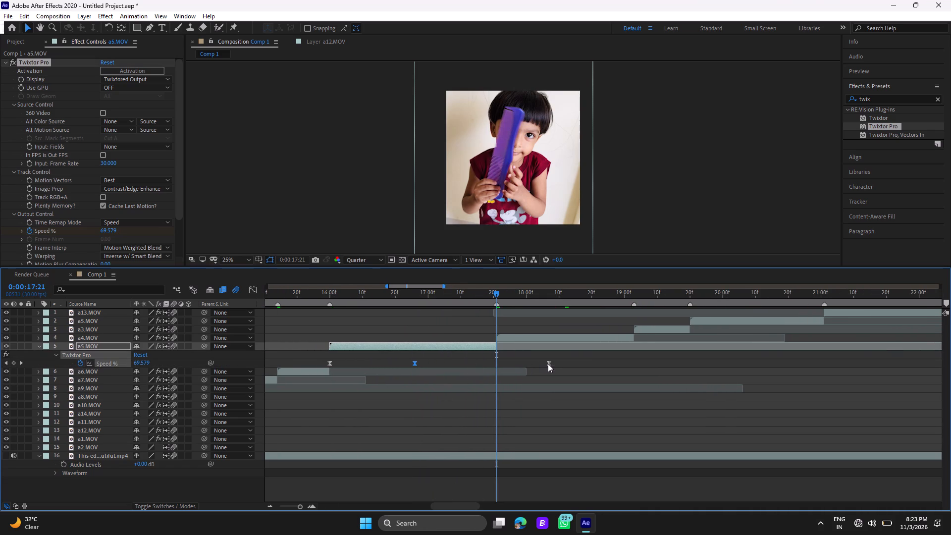
pyautogui.moveTo(548, 364); pyautogui.dragTo(498, 360)
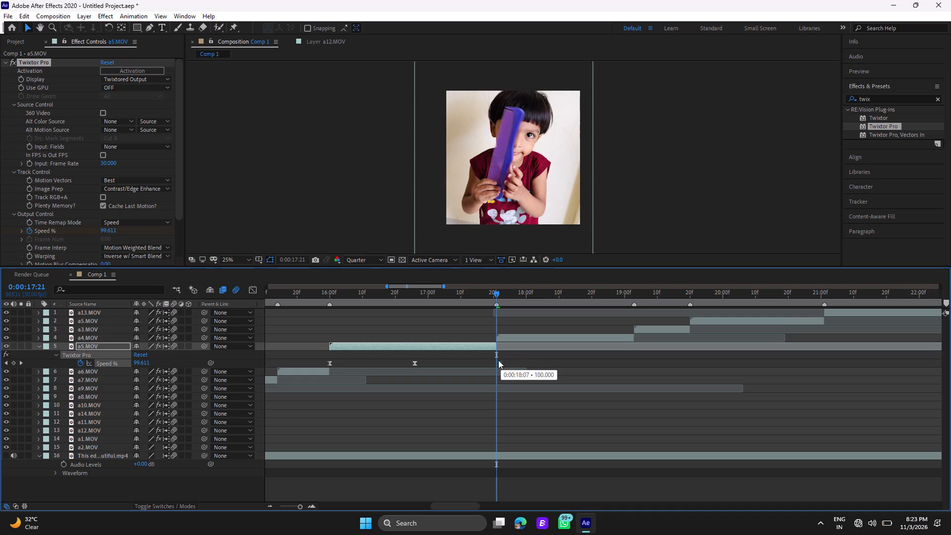
pyautogui.moveTo(498, 360); pyautogui.dragTo(496, 360)
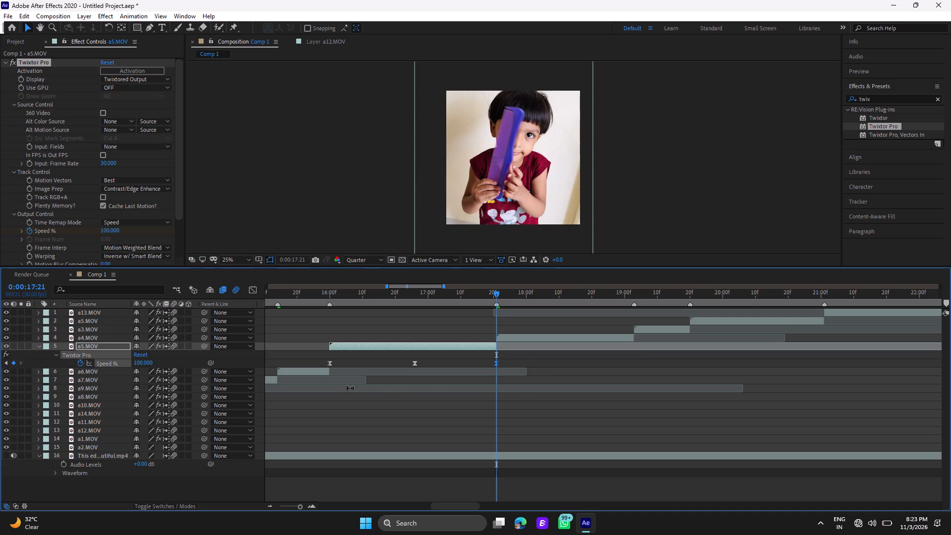
pyautogui.moveTo(469, 507); pyautogui.dragTo(462, 507)
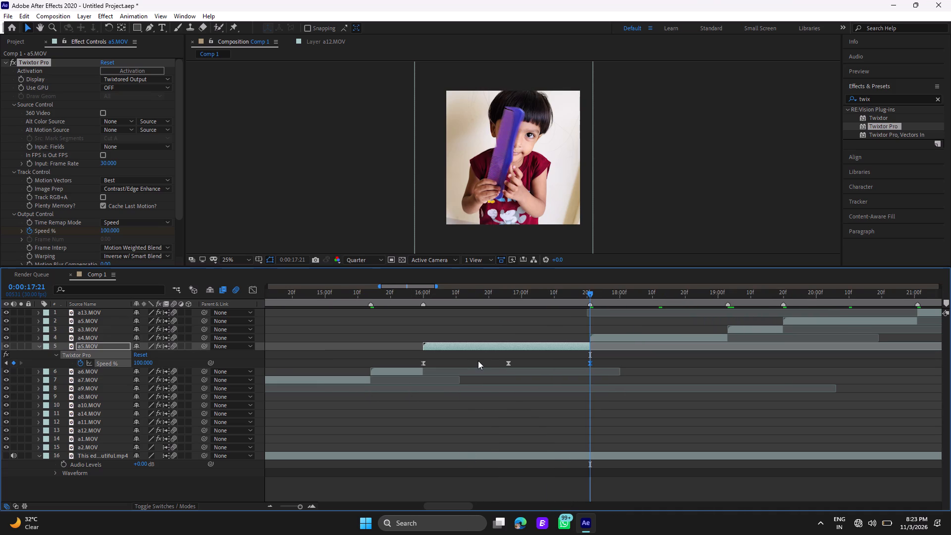
pyautogui.press('u')
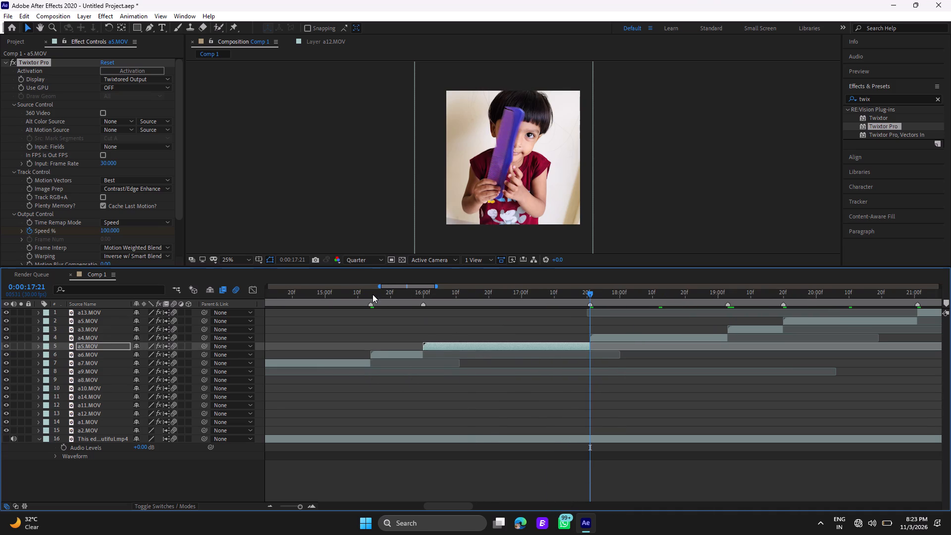
# Retime a6.MOV's Speed % keyframes, placing the middle one halfway through the clip and the last at its end, 0:00:16:00, then collapse them.
pyautogui.click(370, 290)
pyautogui.click(390, 354)
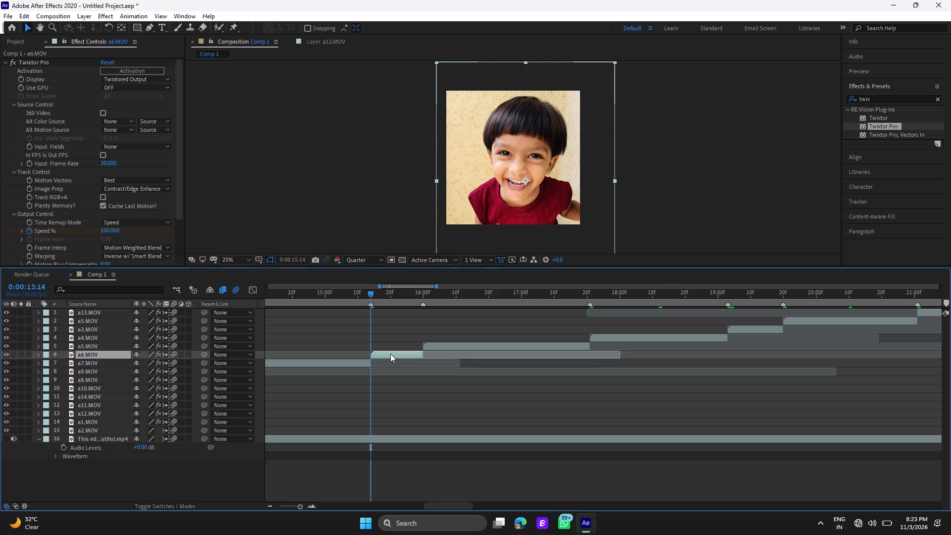
pyautogui.press('u')
pyautogui.moveTo(477, 371); pyautogui.dragTo(472, 368)
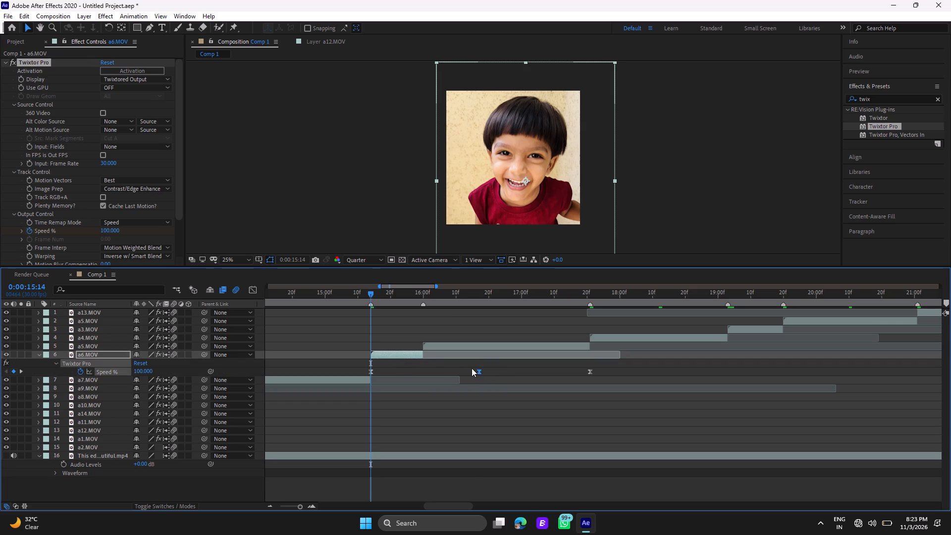
pyautogui.moveTo(472, 368); pyautogui.dragTo(397, 376)
pyautogui.moveTo(588, 369); pyautogui.dragTo(421, 375)
pyautogui.click(423, 291)
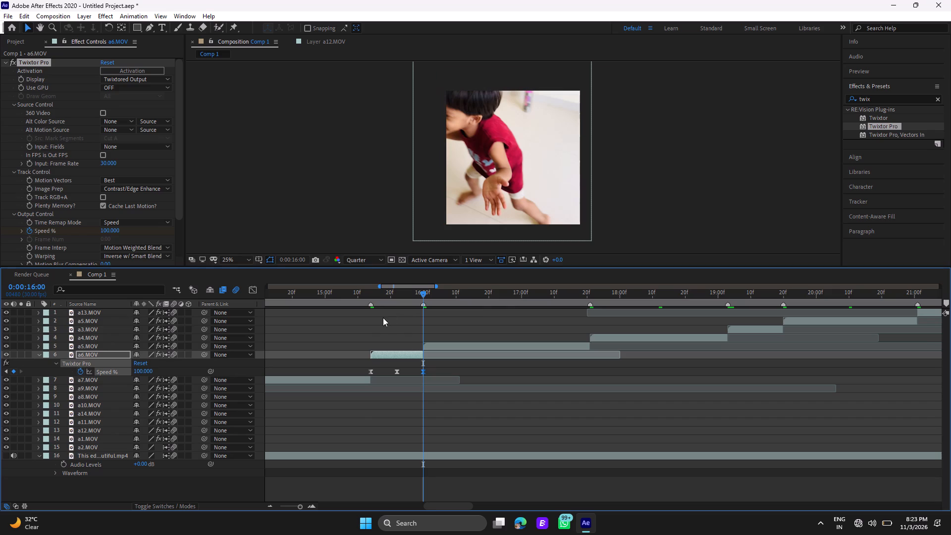
pyautogui.press('u')
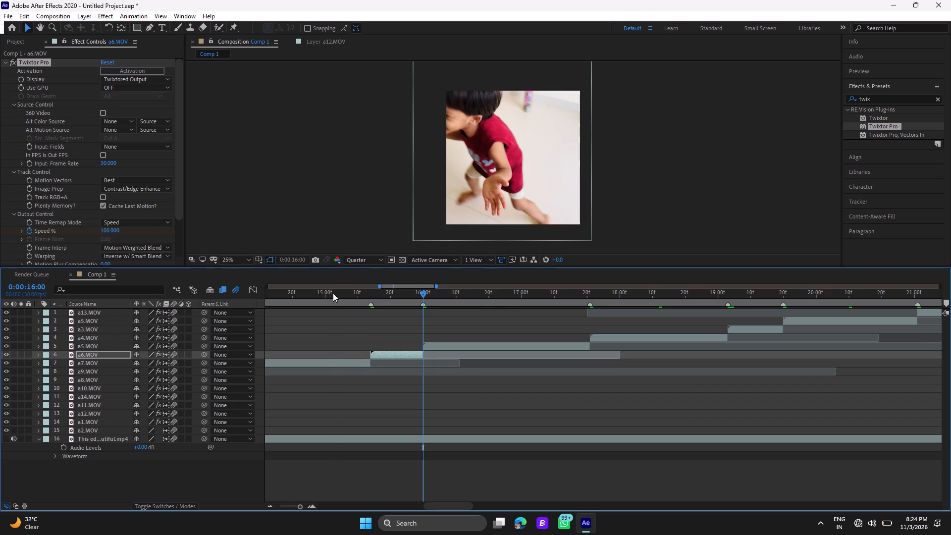
# Reveal a7.MOV's Speed % keyframes, moving the middle one near the clip's midpoint and the last to the clip's end, 0:00:15:14.
pyautogui.click(333, 293)
pyautogui.moveTo(333, 292); pyautogui.dragTo(265, 303)
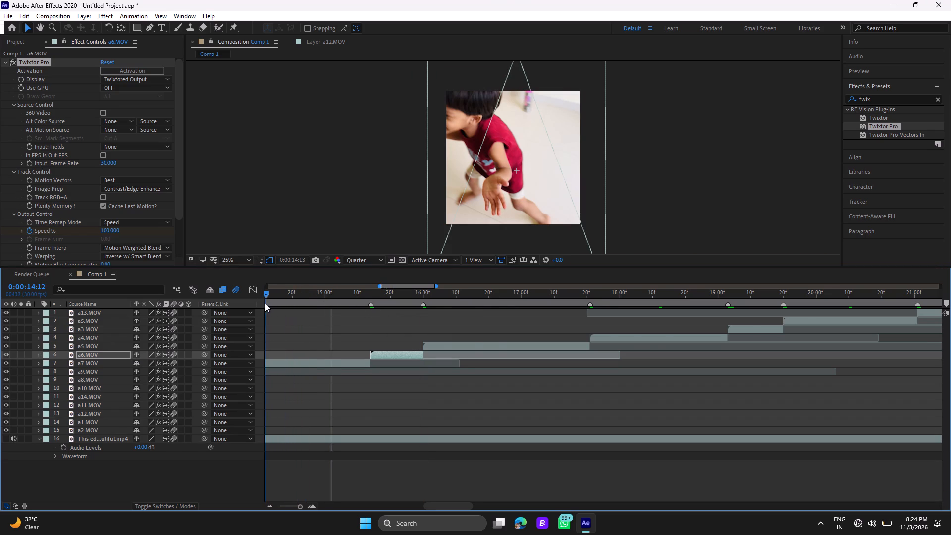
pyautogui.moveTo(265, 303); pyautogui.dragTo(328, 308)
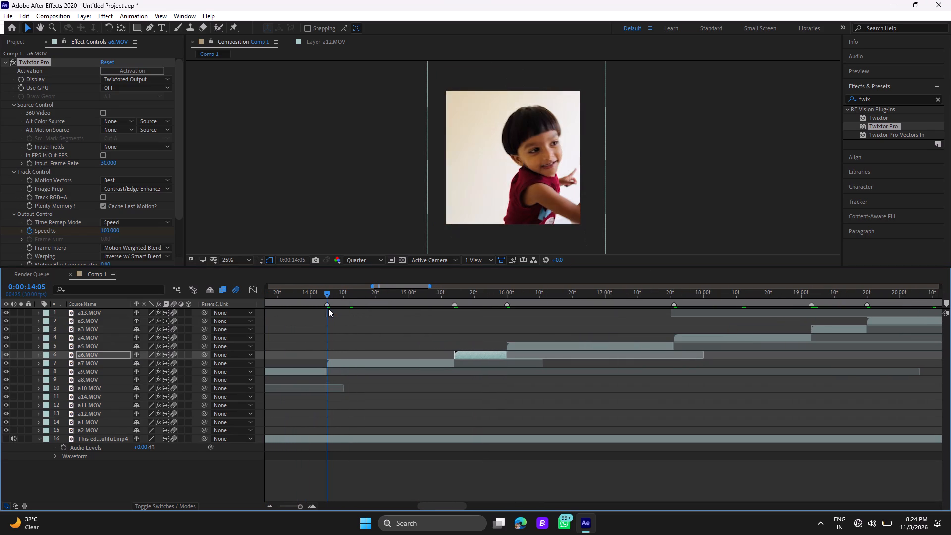
pyautogui.moveTo(328, 308); pyautogui.dragTo(327, 308)
pyautogui.click(368, 361)
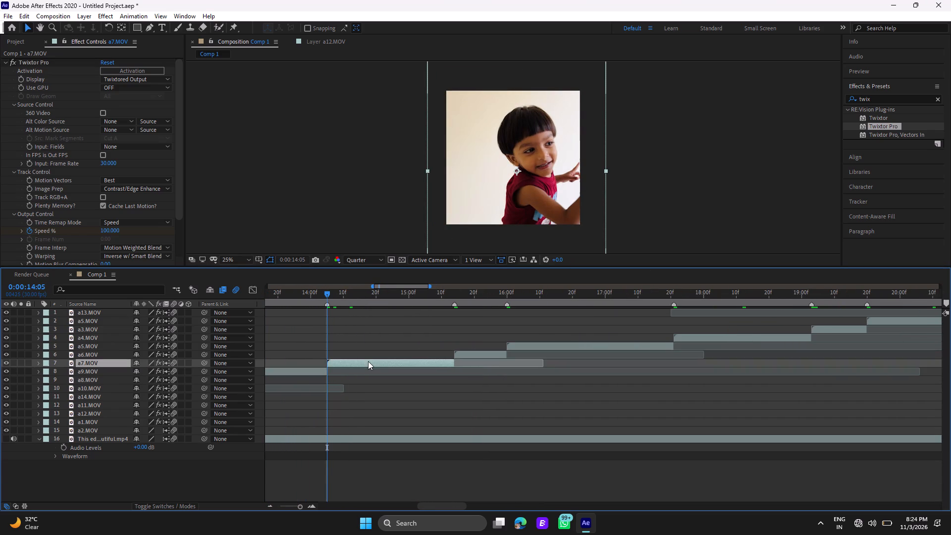
pyautogui.press('u')
pyautogui.doubleClick(434, 379)
pyautogui.moveTo(434, 379); pyautogui.dragTo(384, 385)
pyautogui.click(510, 289)
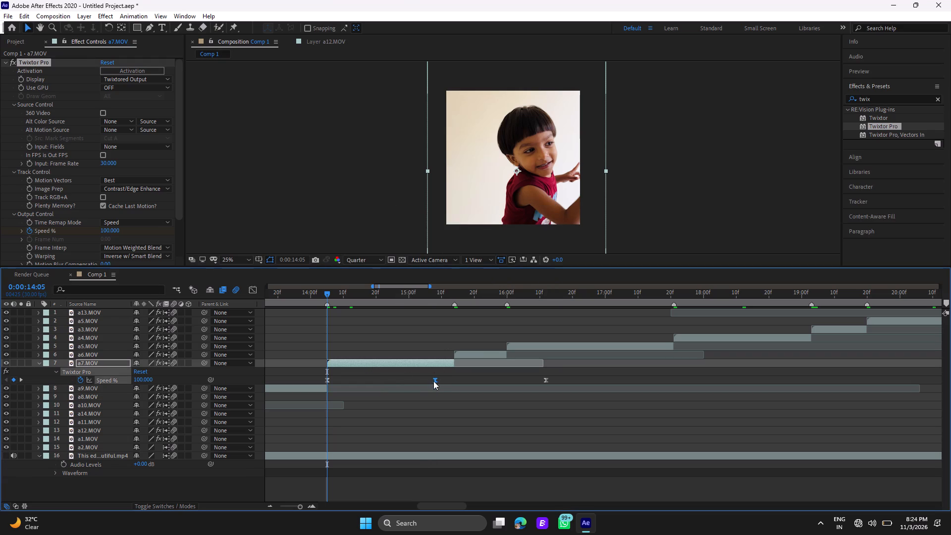
pyautogui.moveTo(433, 381); pyautogui.dragTo(385, 383)
pyautogui.moveTo(547, 378); pyautogui.dragTo(462, 386)
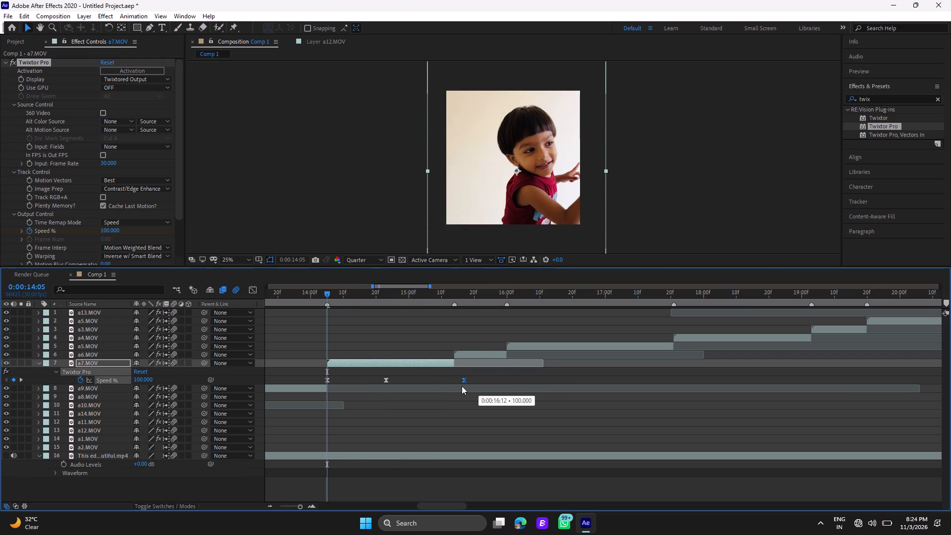
pyautogui.moveTo(462, 386); pyautogui.dragTo(456, 386)
pyautogui.click(454, 295)
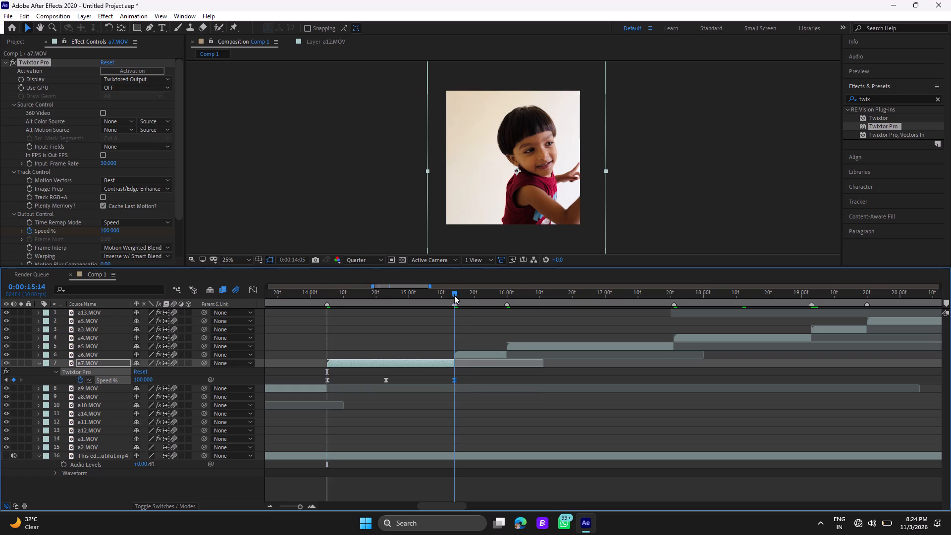
# Shift a7.MOV's middle Speed % keyframe to 0:00:14:25, midway between the first and last keyframes.
pyautogui.moveTo(454, 295); pyautogui.dragTo(395, 298)
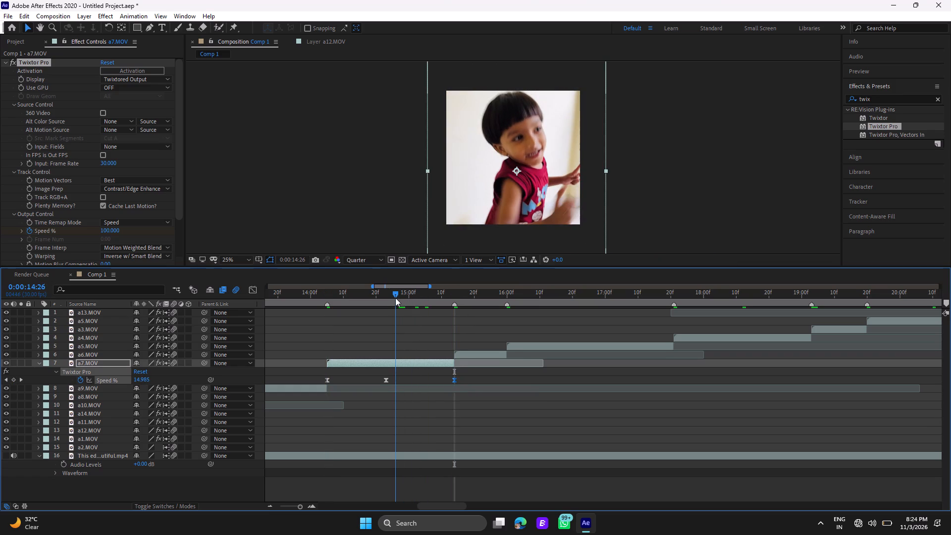
pyautogui.moveTo(395, 298); pyautogui.dragTo(394, 298)
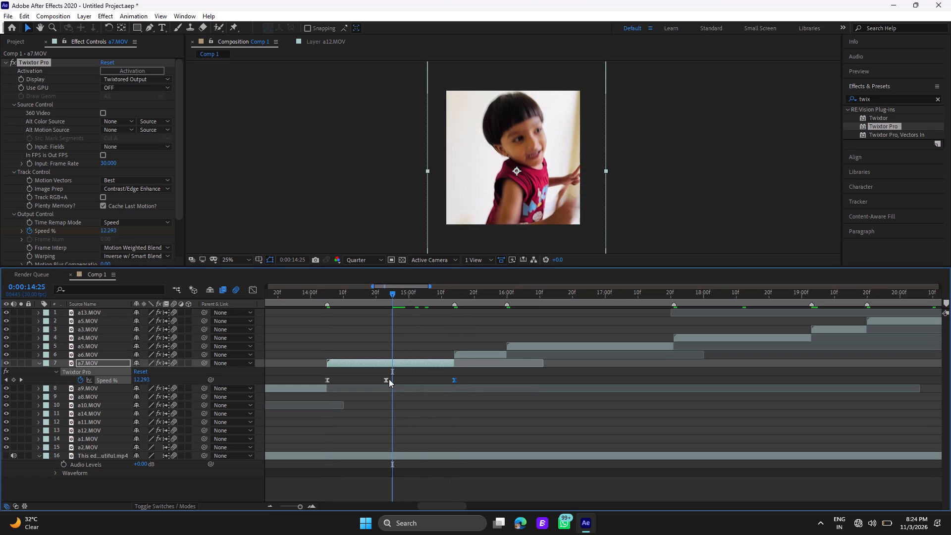
pyautogui.moveTo(387, 379); pyautogui.dragTo(393, 381)
pyautogui.moveTo(448, 506); pyautogui.dragTo(439, 506)
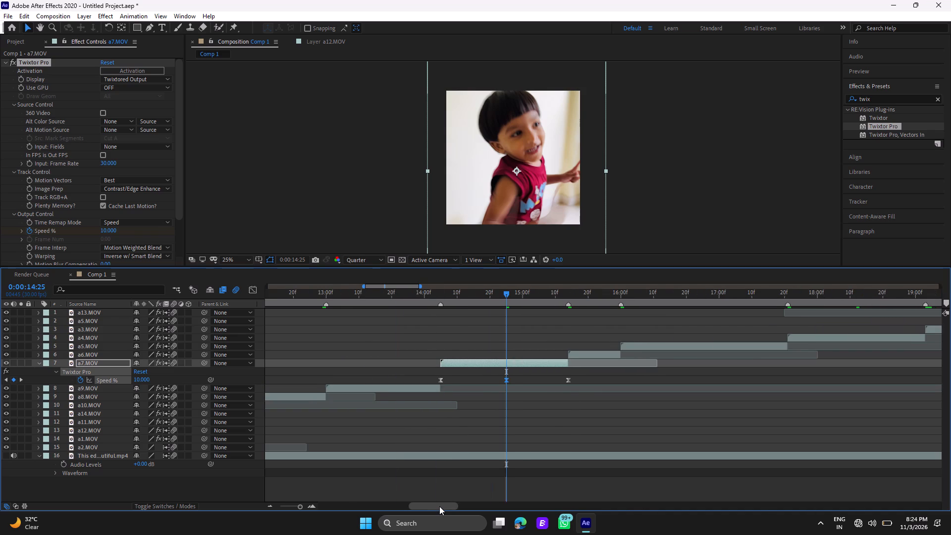
# Collapse a7.MOV's revealed Speed % keyframes.
pyautogui.moveTo(439, 506); pyautogui.dragTo(438, 506)
pyautogui.press('u')
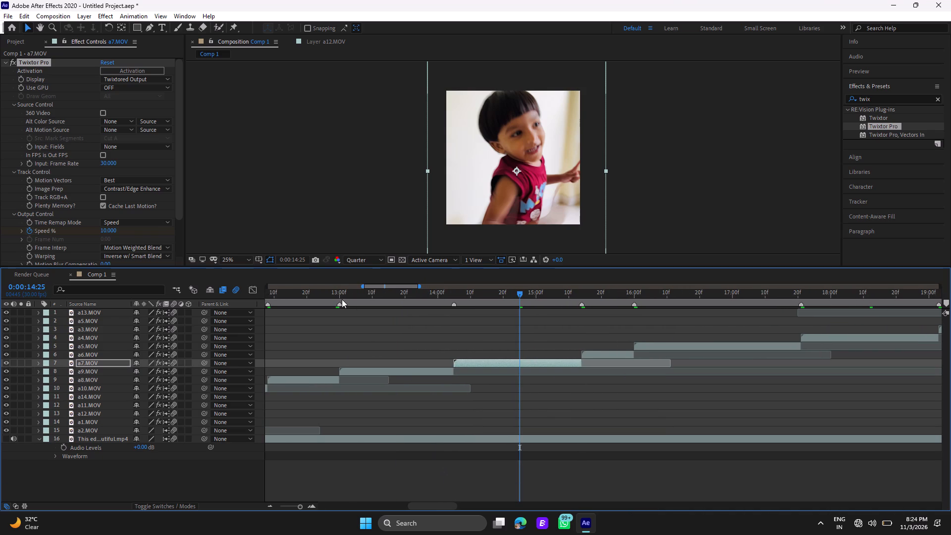
# Reveal a9.MOV's Speed % keyframes, moving the middle one near the clip's midpoint and the last to the clip's end, 0:00:14:05.
pyautogui.click(339, 294)
pyautogui.click(370, 371)
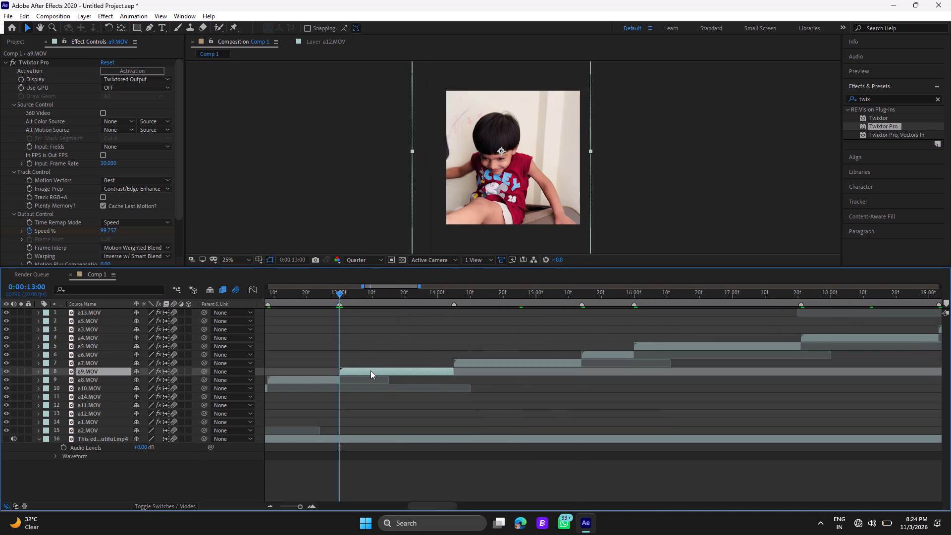
pyautogui.press('u')
pyautogui.moveTo(445, 388); pyautogui.dragTo(378, 385)
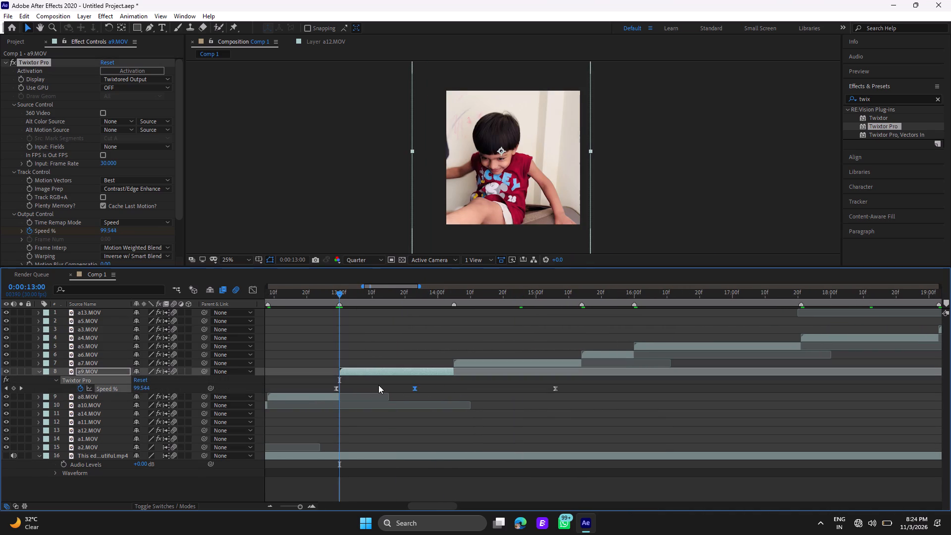
pyautogui.moveTo(378, 385); pyautogui.dragTo(392, 391)
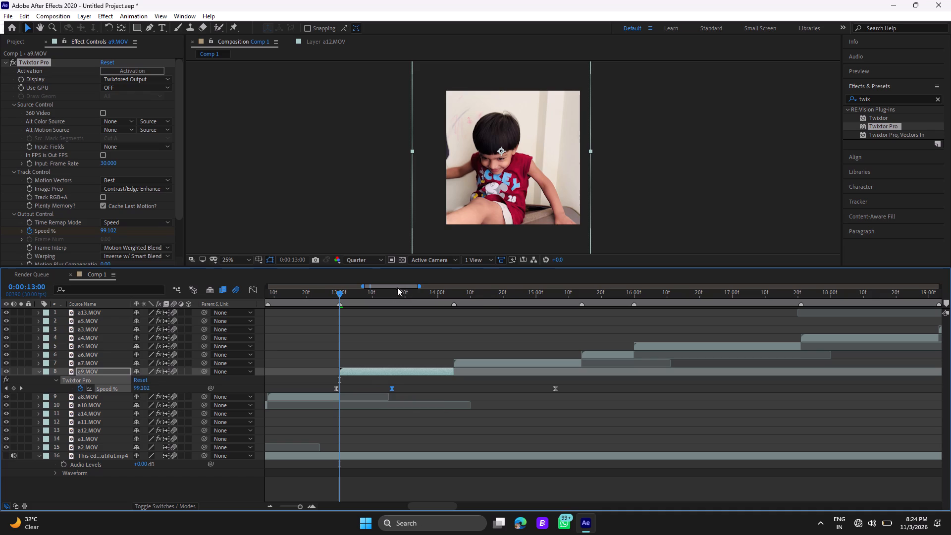
pyautogui.click(393, 292)
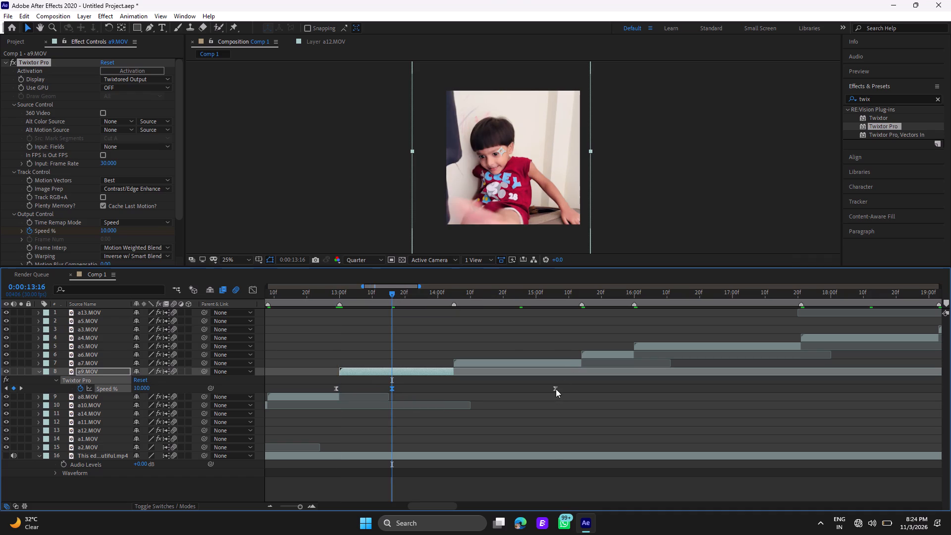
pyautogui.moveTo(557, 388); pyautogui.dragTo(455, 386)
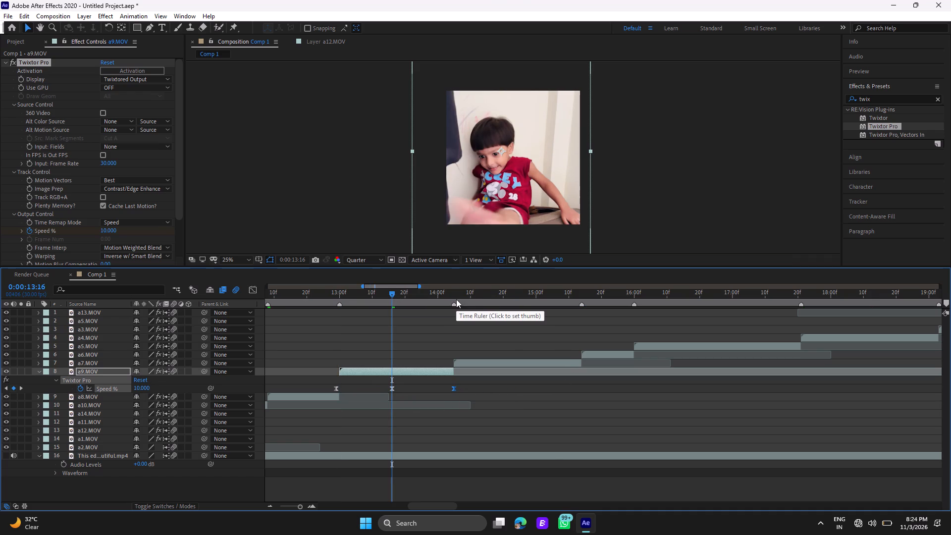
pyautogui.click(451, 294)
pyautogui.click(456, 296)
pyautogui.click(456, 296)
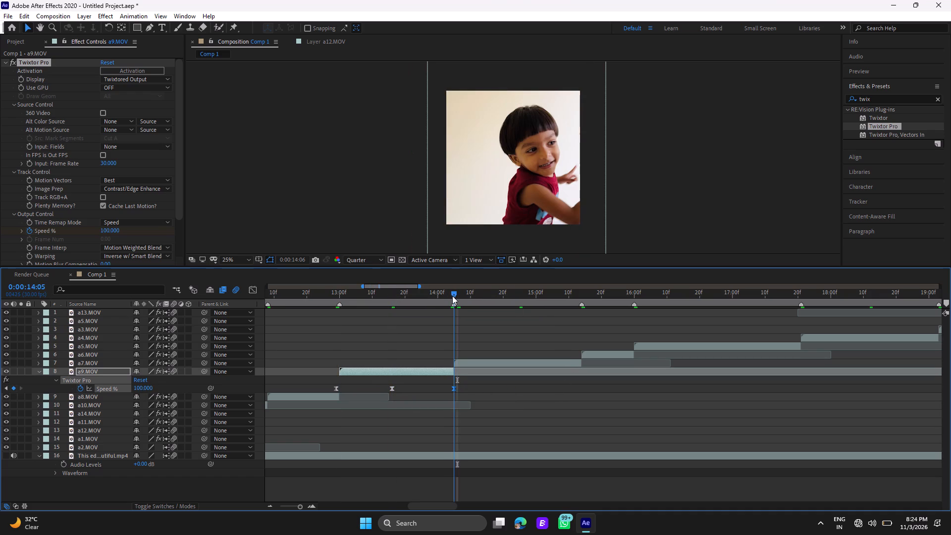
# Shift a9.MOV's middle Speed % keyframe to 0:00:13:18, then collapse the layer's keyframes.
pyautogui.click(398, 297)
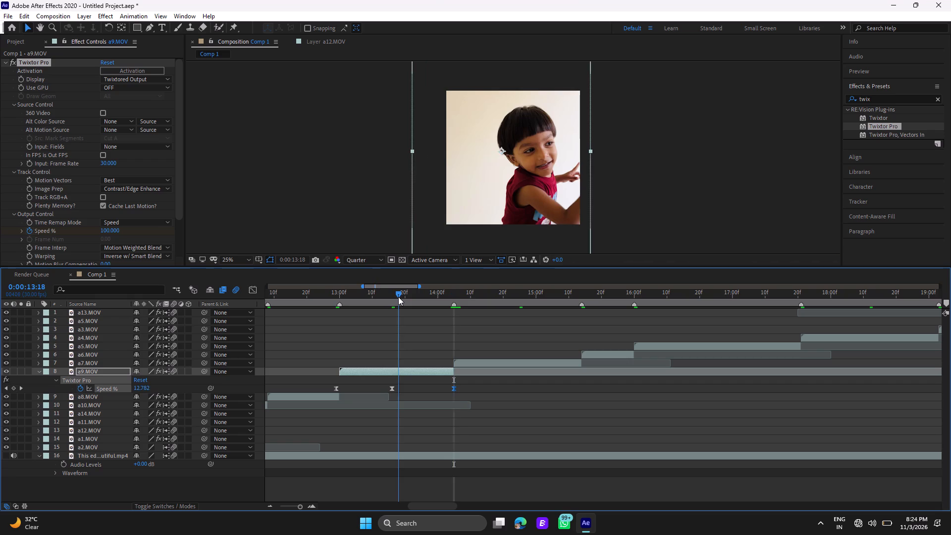
pyautogui.click(391, 388)
pyautogui.moveTo(391, 388); pyautogui.dragTo(398, 390)
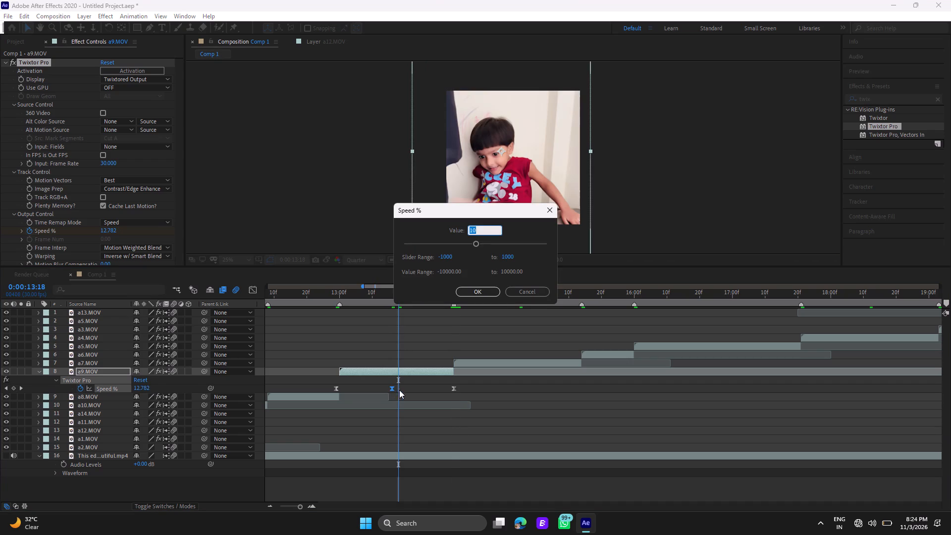
pyautogui.click(506, 292)
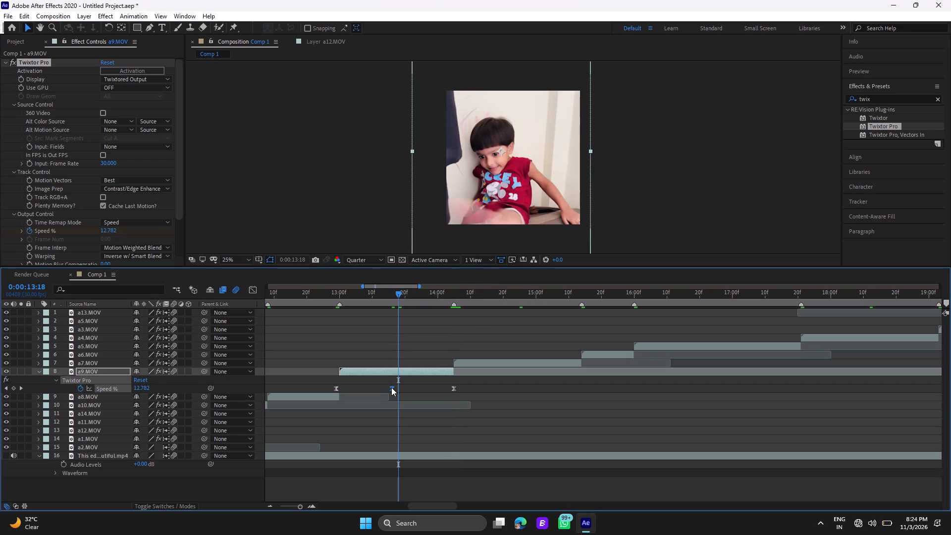
pyautogui.moveTo(391, 387); pyautogui.dragTo(398, 389)
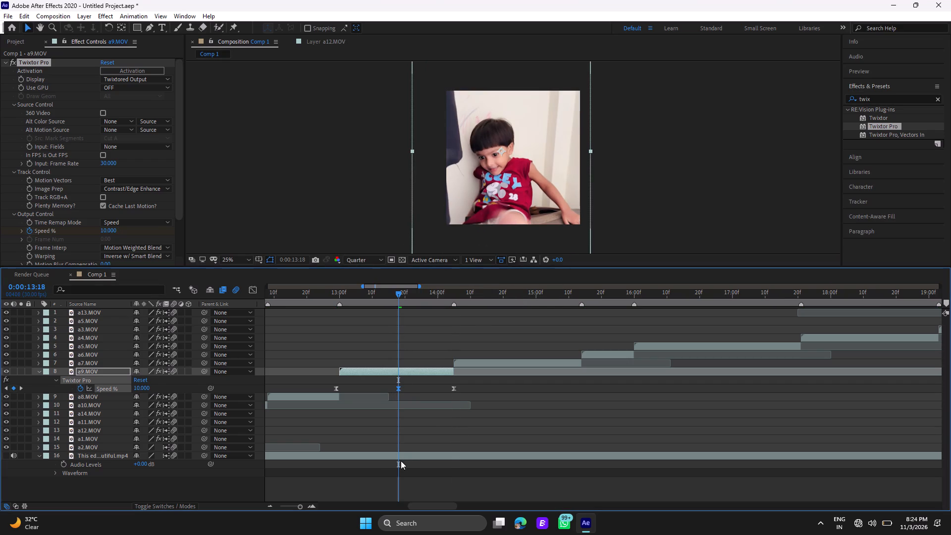
pyautogui.press('u')
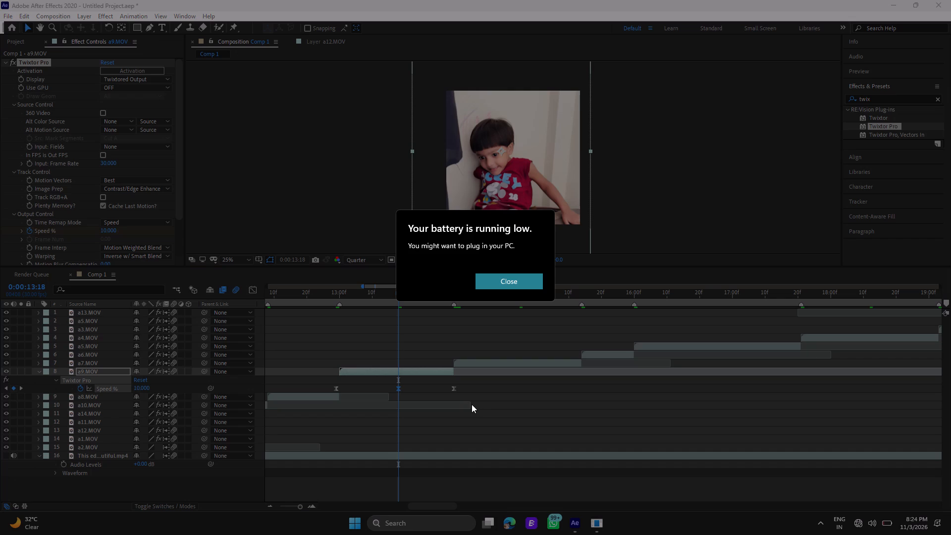
pyautogui.click(501, 282)
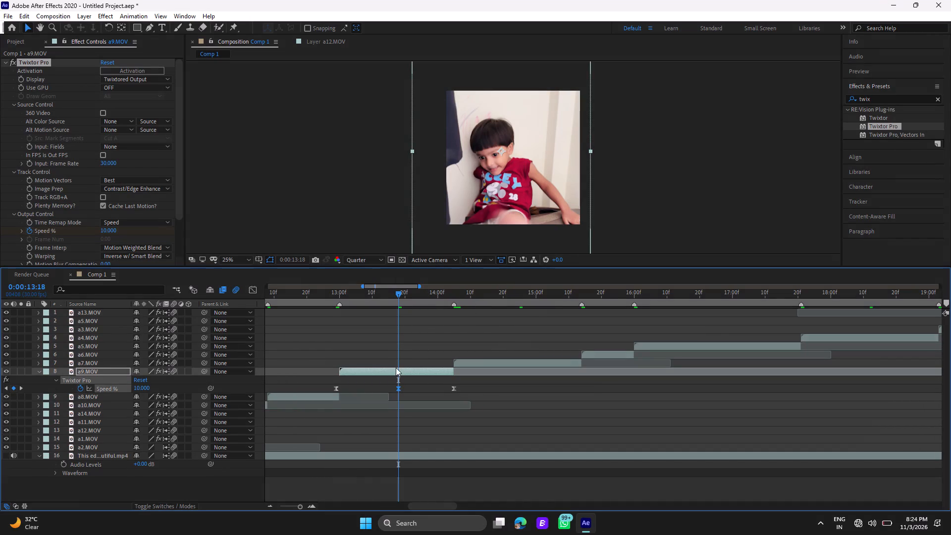
pyautogui.press('u')
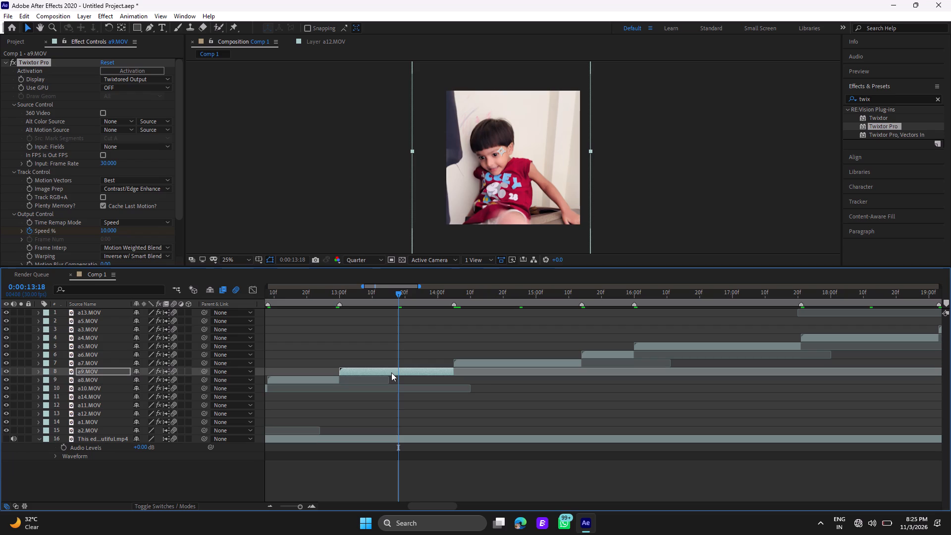
# Save the project under the file name amina in the Watermark 5 folder.
pyautogui.hotkey('ctrl', 's')
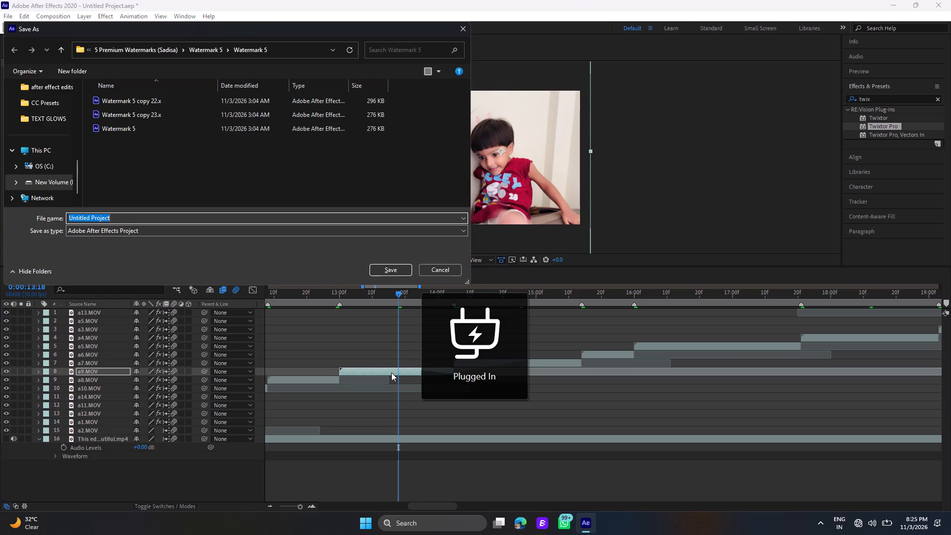
pyautogui.press('BackSpace')
pyautogui.write('amina')
pyautogui.press('space')
pyautogui.press('Return')
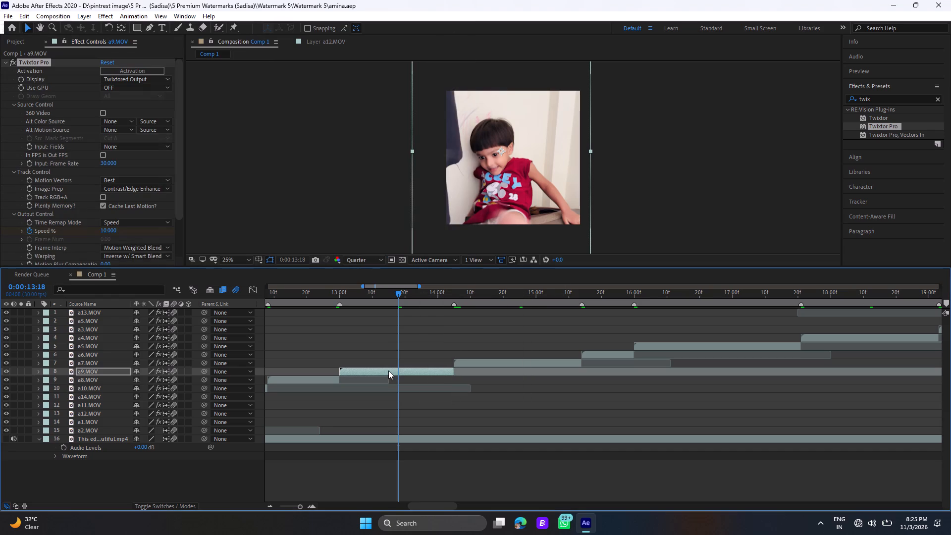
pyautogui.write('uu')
# Reveal a8.MOV's Speed % keyframes and move the middle one to 0:00:12:20, about halfway through the clip.
pyautogui.click(277, 298)
pyautogui.moveTo(277, 298); pyautogui.dragTo(269, 295)
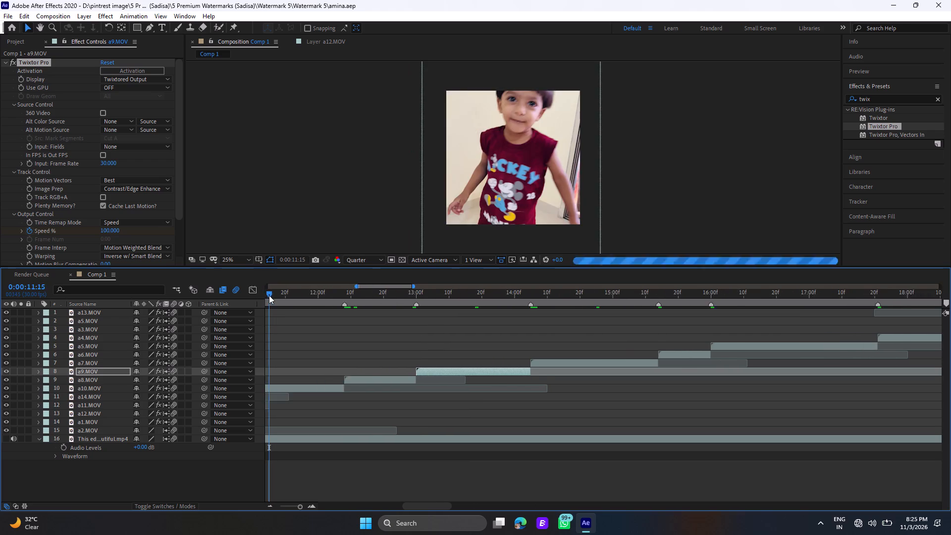
pyautogui.moveTo(269, 295); pyautogui.dragTo(370, 310)
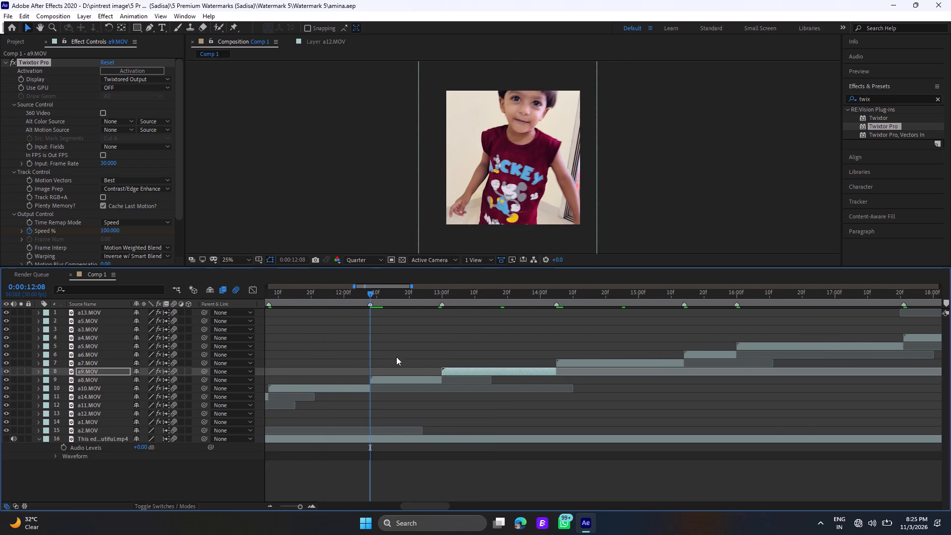
pyautogui.click(405, 381)
pyautogui.press('u')
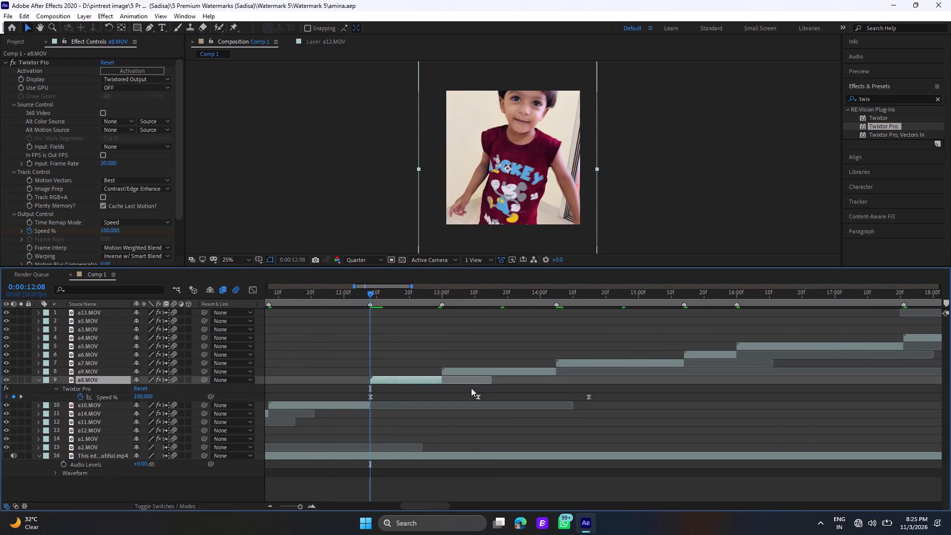
pyautogui.click(479, 397)
pyautogui.moveTo(479, 397); pyautogui.dragTo(425, 396)
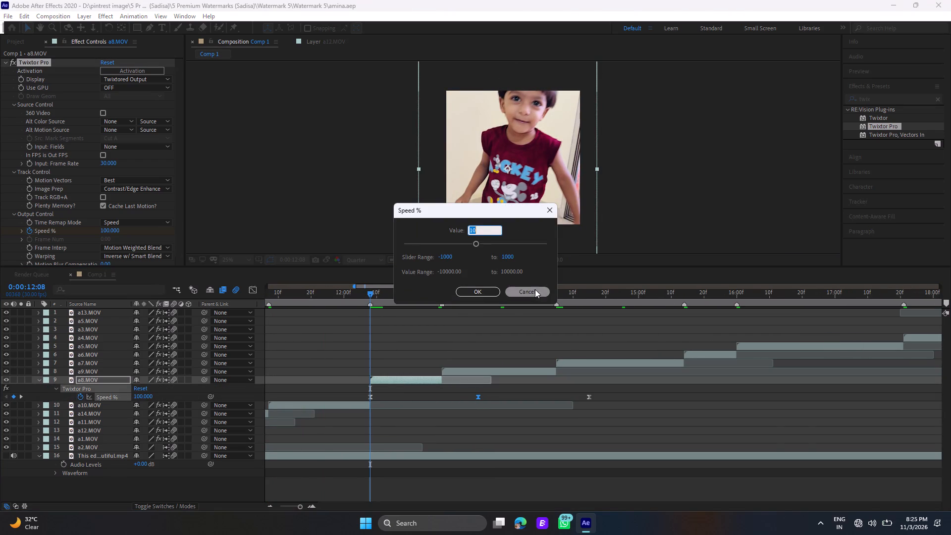
pyautogui.click(535, 289)
pyautogui.click(478, 396)
pyautogui.moveTo(478, 396); pyautogui.dragTo(397, 398)
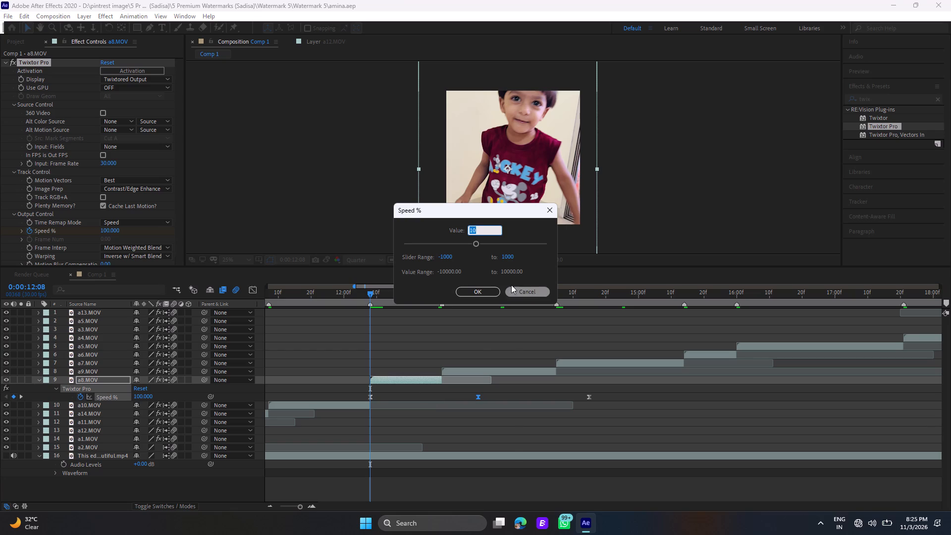
pyautogui.doubleClick(515, 290)
pyautogui.moveTo(477, 398); pyautogui.dragTo(416, 397)
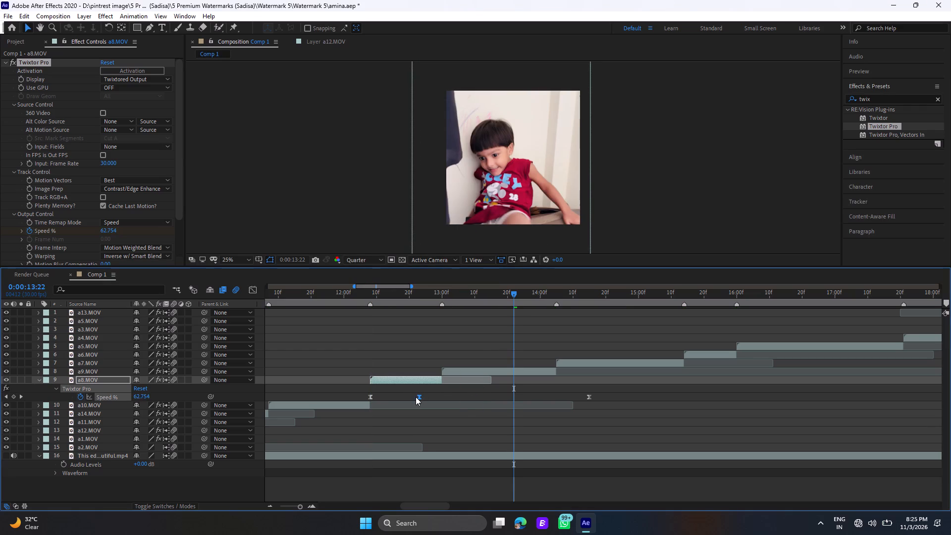
pyautogui.moveTo(416, 397); pyautogui.dragTo(408, 396)
pyautogui.click(408, 293)
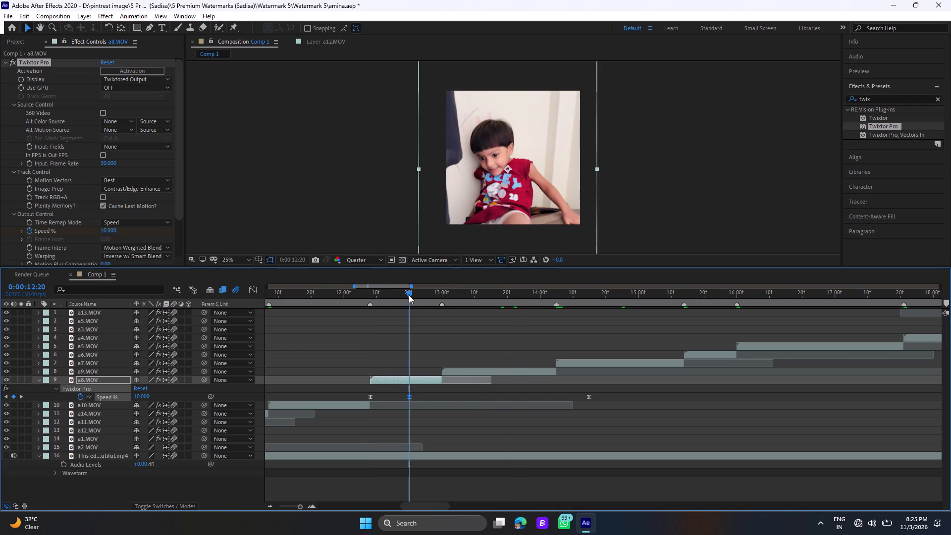
# Move a8.MOV's last Speed % keyframe to the clip's end, 0:00:13:00, then collapse the layer's keyframes.
pyautogui.click(442, 292)
pyautogui.moveTo(589, 397); pyautogui.dragTo(581, 397)
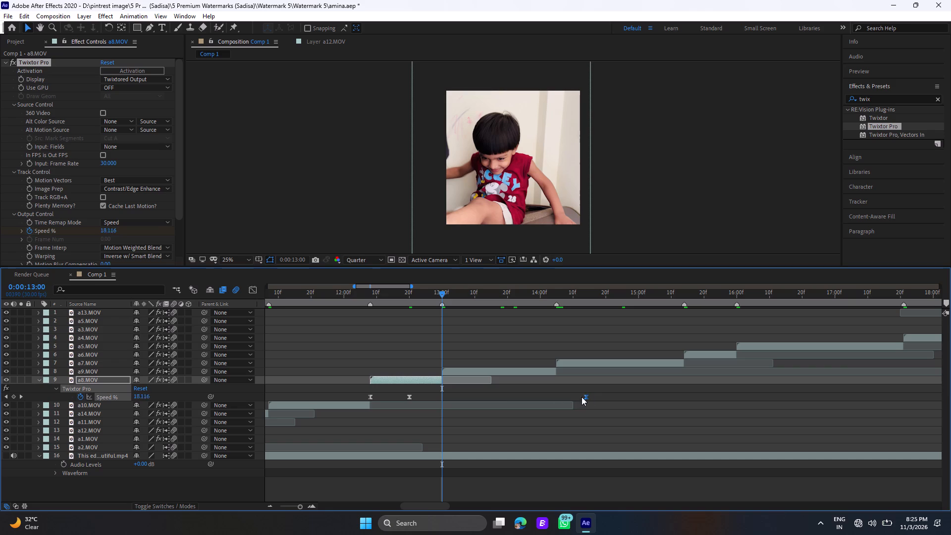
pyautogui.moveTo(581, 397); pyautogui.dragTo(442, 403)
pyautogui.press('u')
# Retime a10.MOV's Speed % keyframes, placing the middle one at 0:00:11:22 and the last at the clip's end, 0:00:12:08, then collapse them.
pyautogui.click(311, 295)
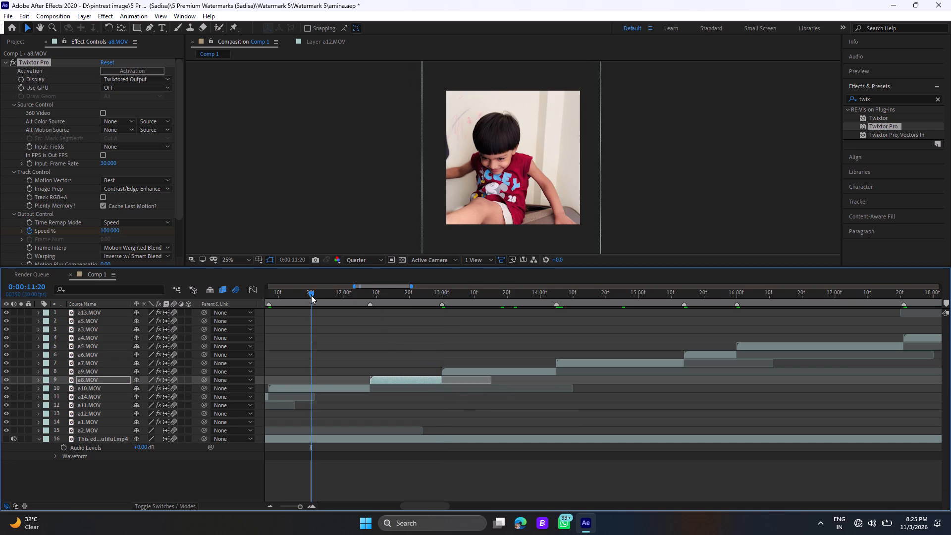
pyautogui.click(318, 294)
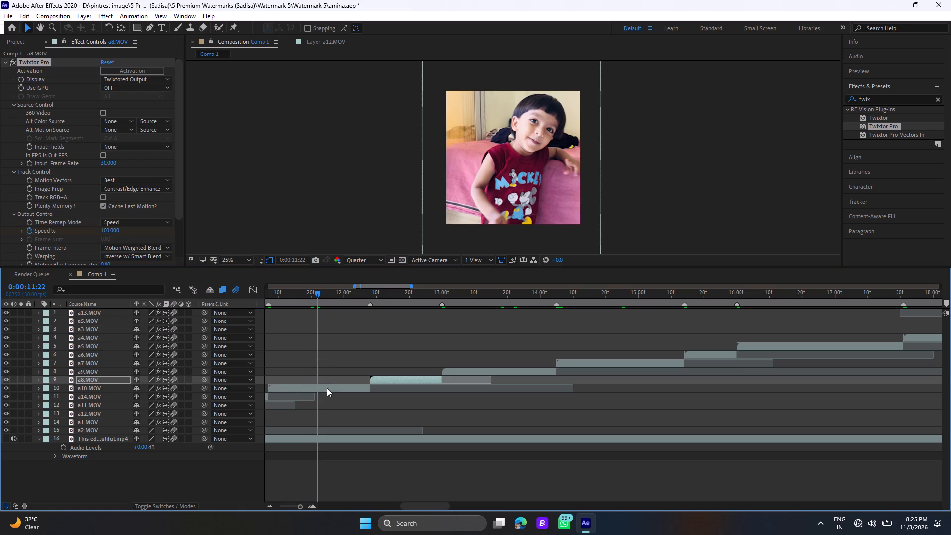
pyautogui.click(327, 388)
pyautogui.press('u')
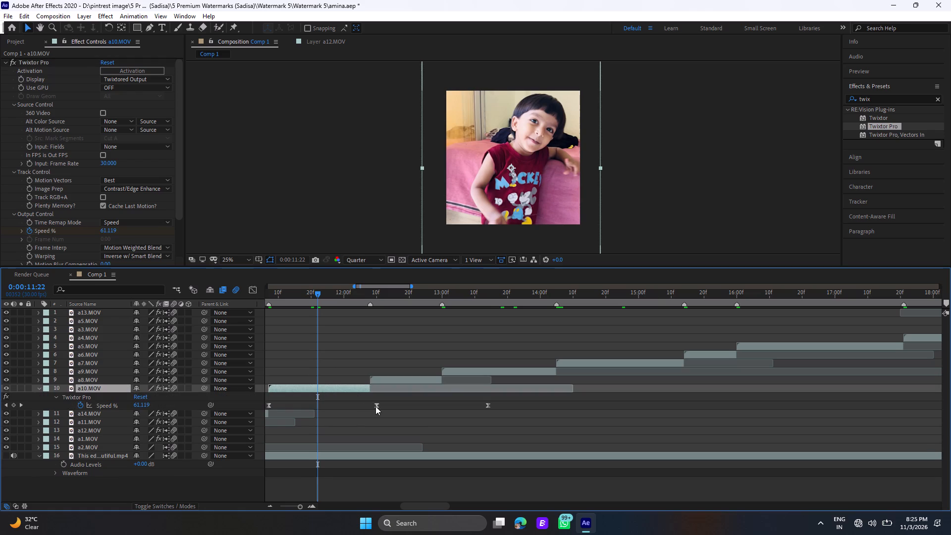
pyautogui.moveTo(375, 406); pyautogui.dragTo(324, 407)
pyautogui.moveTo(324, 407); pyautogui.dragTo(319, 406)
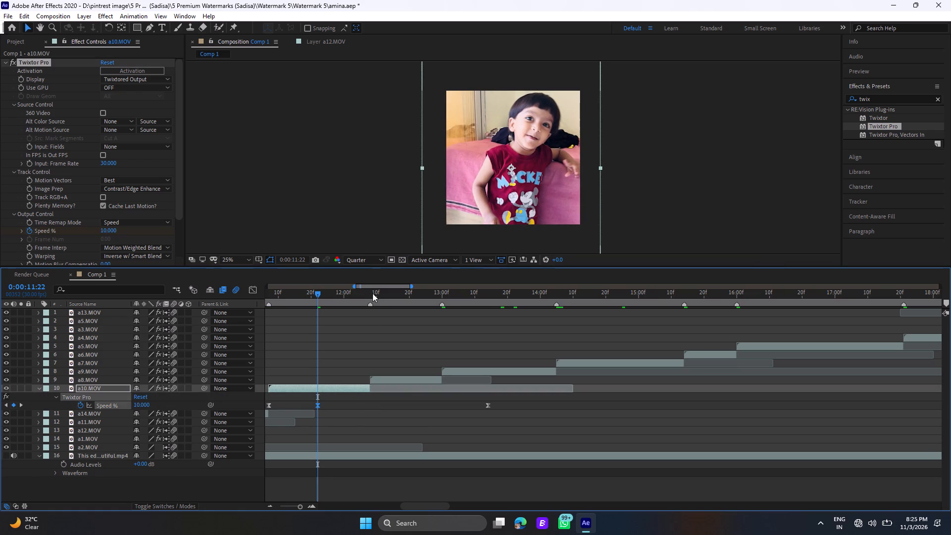
pyautogui.click(370, 293)
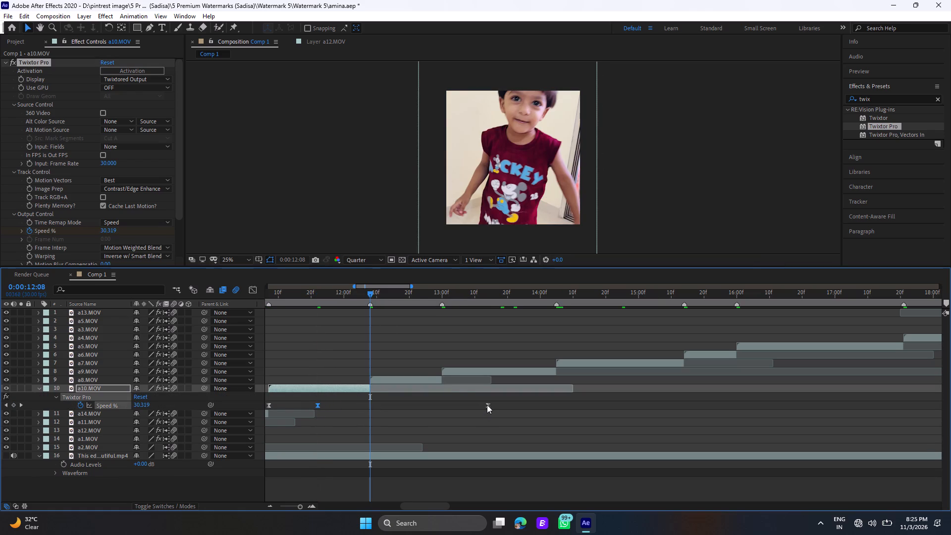
pyautogui.moveTo(487, 405); pyautogui.dragTo(370, 406)
pyautogui.moveTo(438, 505); pyautogui.dragTo(433, 504)
pyautogui.click(333, 296)
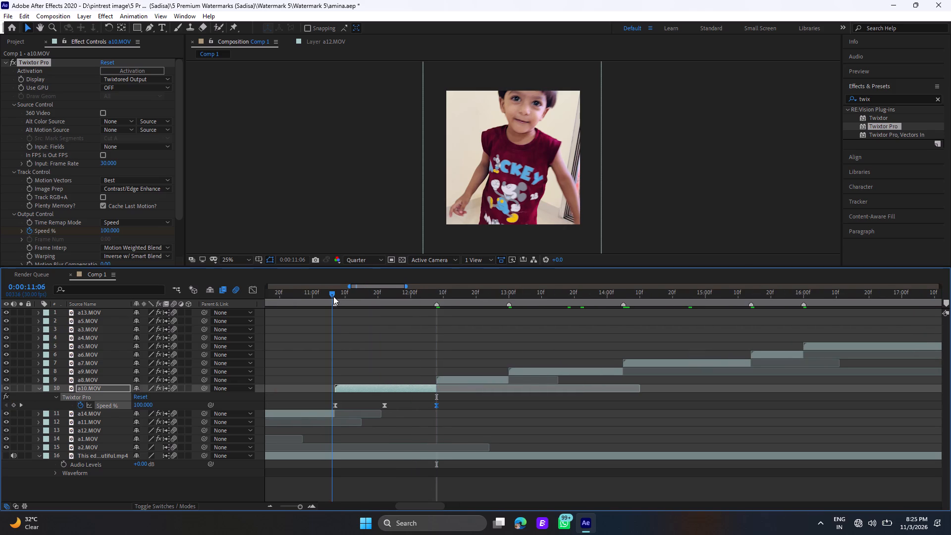
pyautogui.click(333, 296)
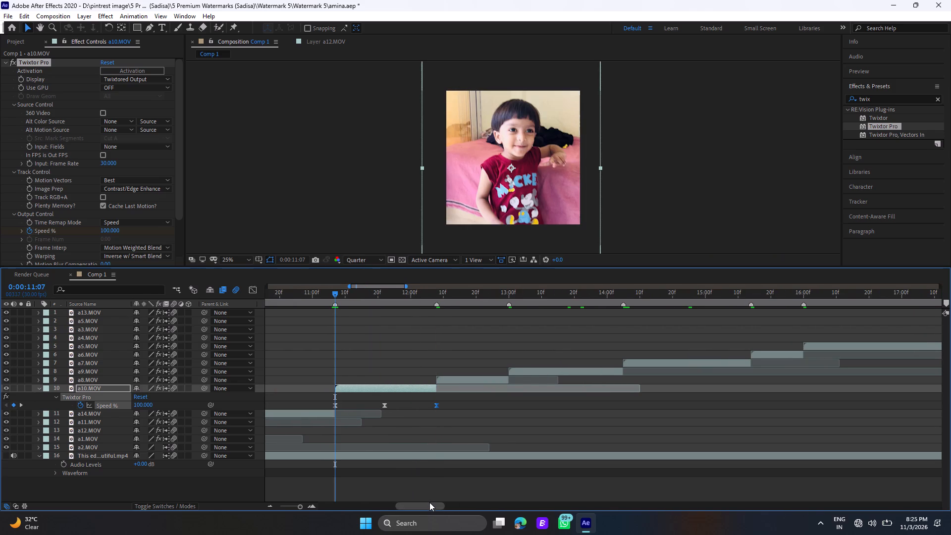
pyautogui.press('u')
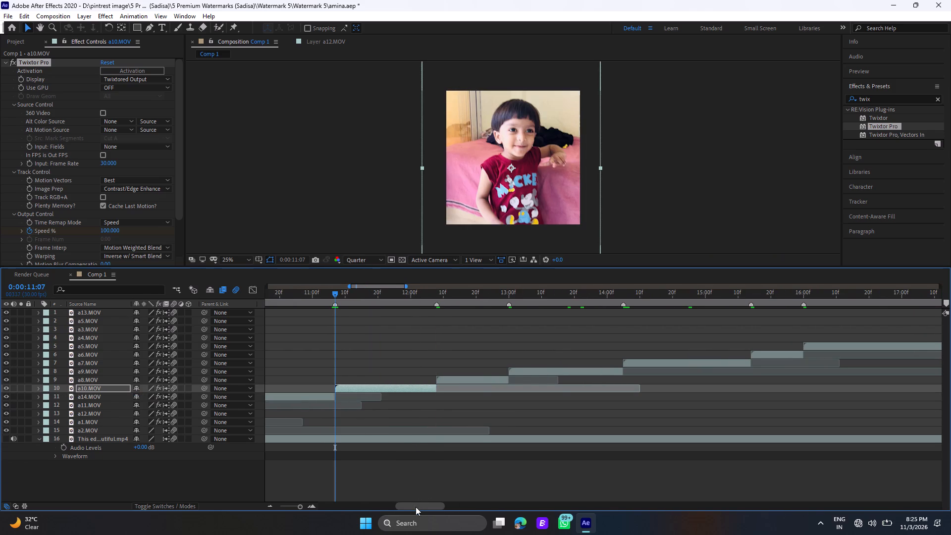
# Retime a14.MOV's Speed % keyframes: first at the clip's start, 0:00:10:13, middle at 0:00:10:26, last at the clip's end, 0:00:11:07.
pyautogui.moveTo(416, 507); pyautogui.dragTo(405, 505)
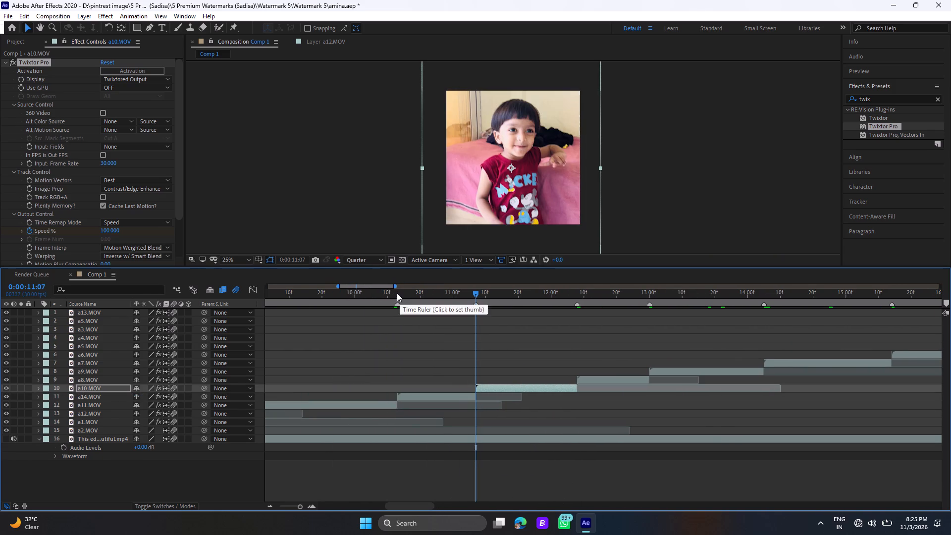
pyautogui.click(397, 293)
pyautogui.click(420, 398)
pyautogui.press('u')
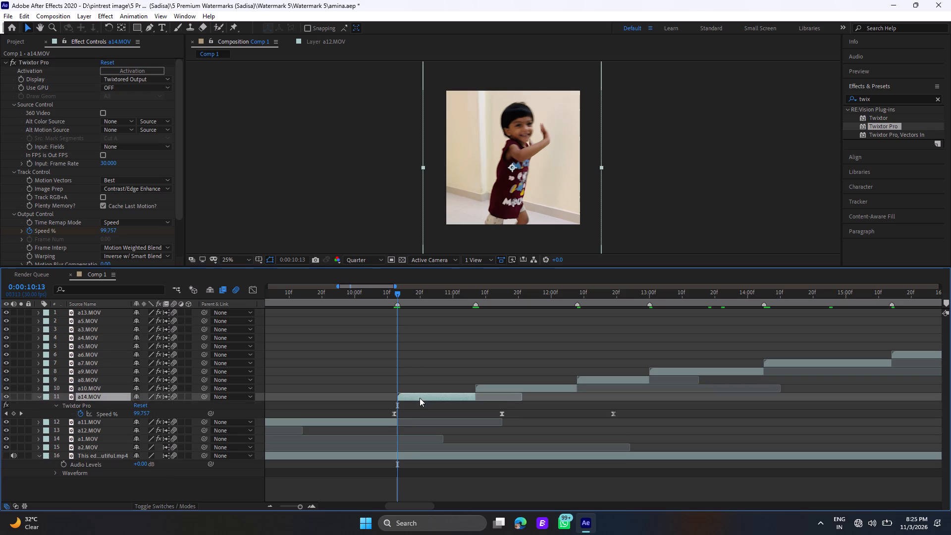
pyautogui.click(393, 414)
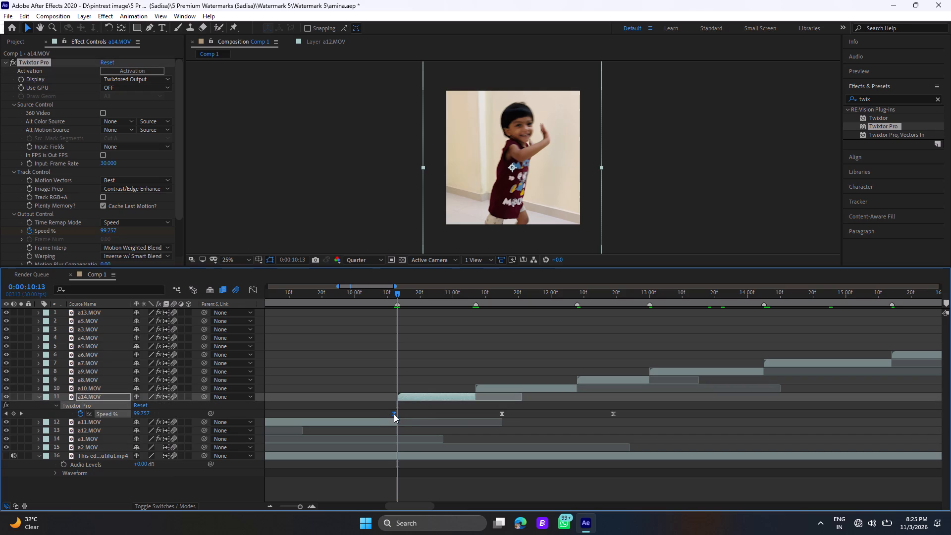
pyautogui.moveTo(503, 413); pyautogui.dragTo(477, 412)
pyautogui.moveTo(477, 412); pyautogui.dragTo(440, 410)
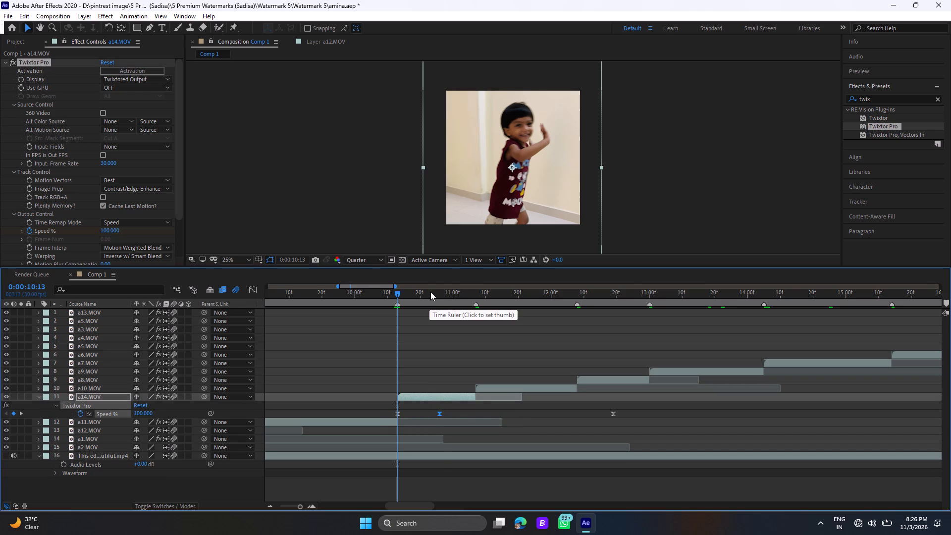
pyautogui.click(442, 299)
pyautogui.click(442, 299)
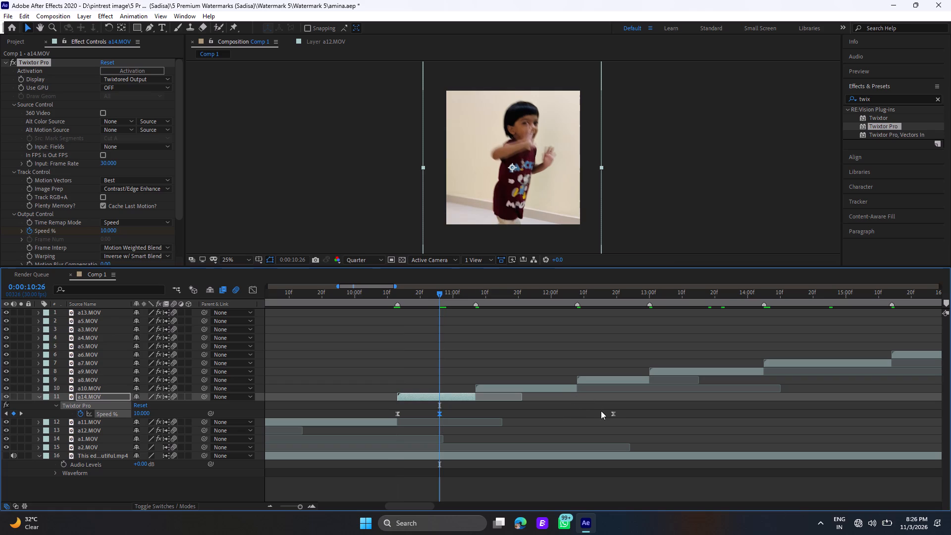
pyautogui.moveTo(612, 414); pyautogui.dragTo(475, 412)
pyautogui.click(475, 295)
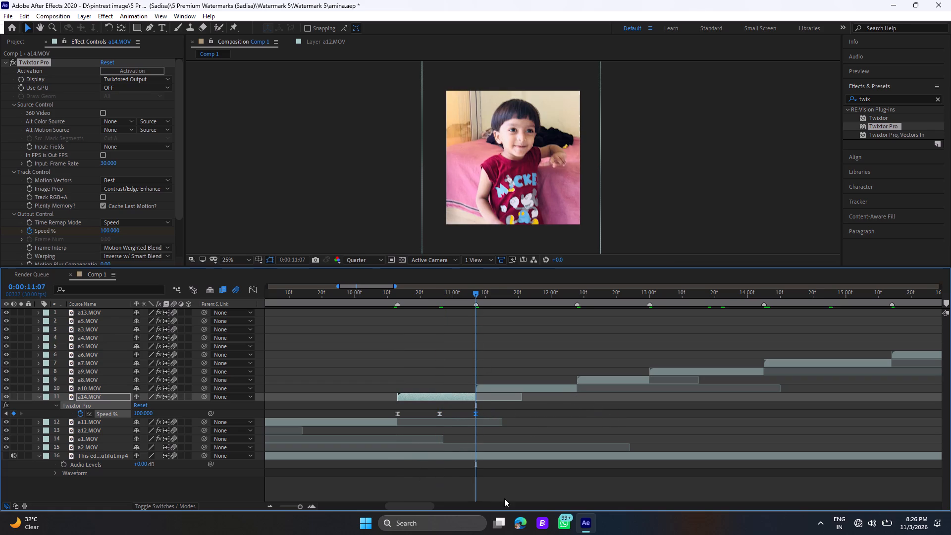
# Retime a11.MOV's Speed % keyframes to 0:00:08:19, about halfway, and the clip's end at 0:00:10:13, then collapse a11.MOV and a14.MOV.
pyautogui.moveTo(422, 506); pyautogui.dragTo(412, 502)
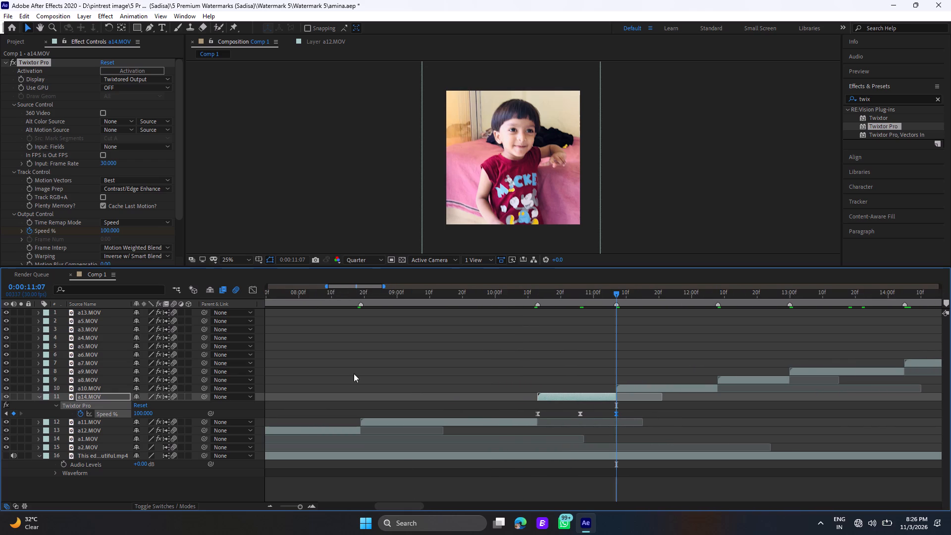
pyautogui.click(363, 294)
pyautogui.click(363, 294)
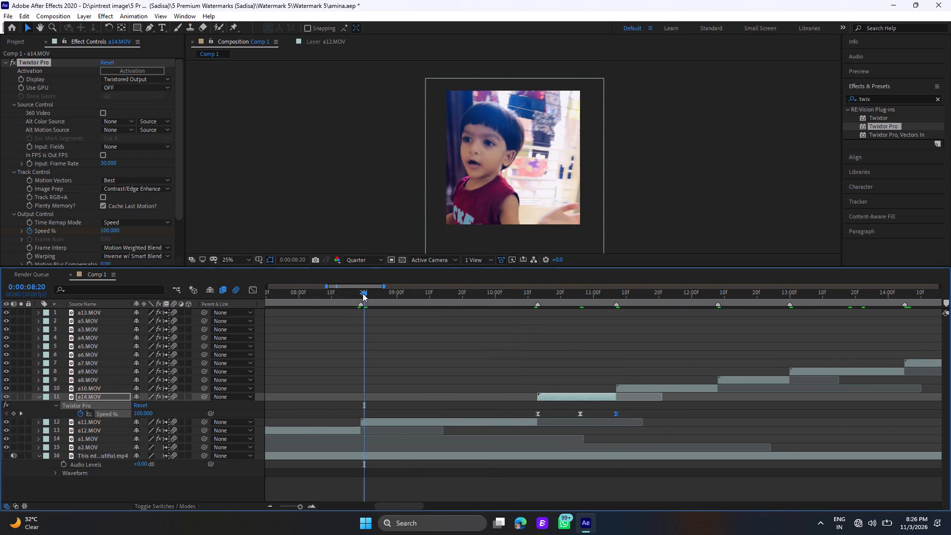
pyautogui.click(382, 419)
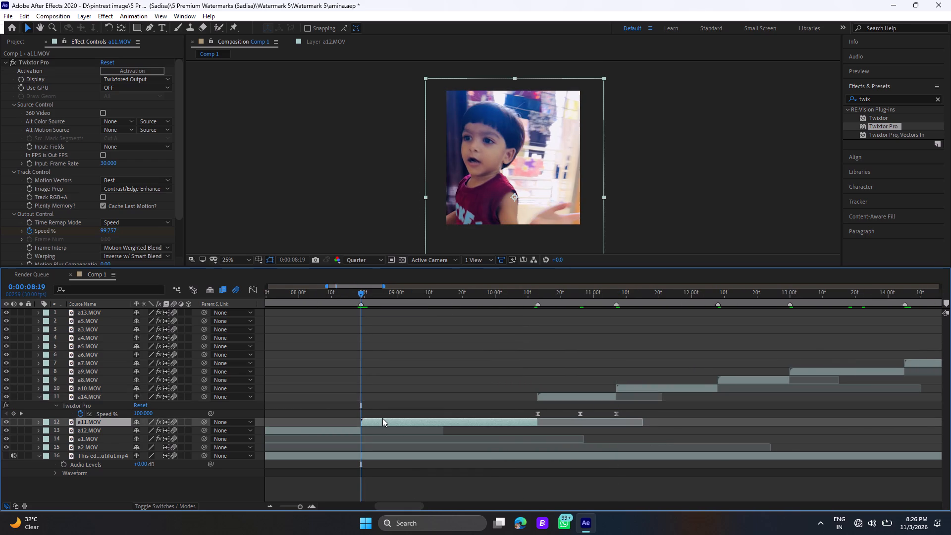
pyautogui.press('u')
pyautogui.click(356, 439)
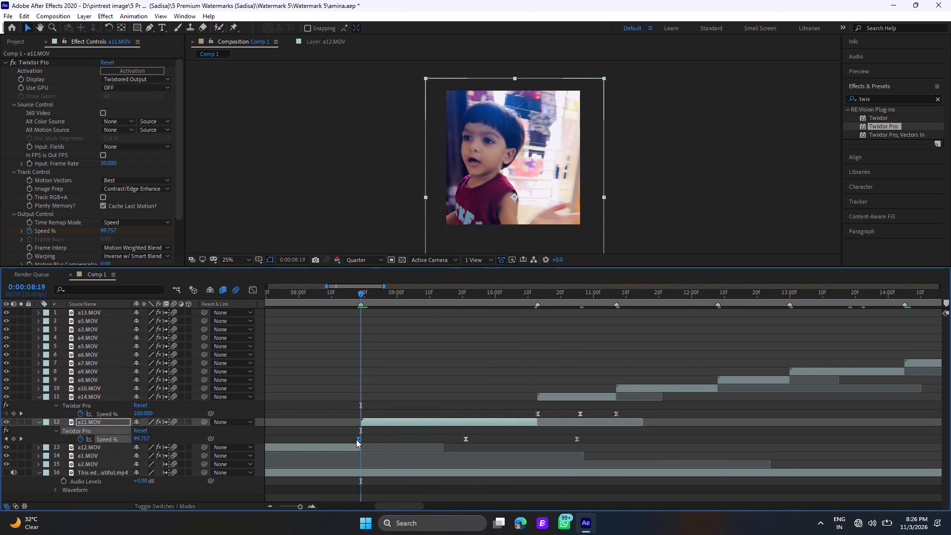
pyautogui.moveTo(464, 438); pyautogui.dragTo(464, 438)
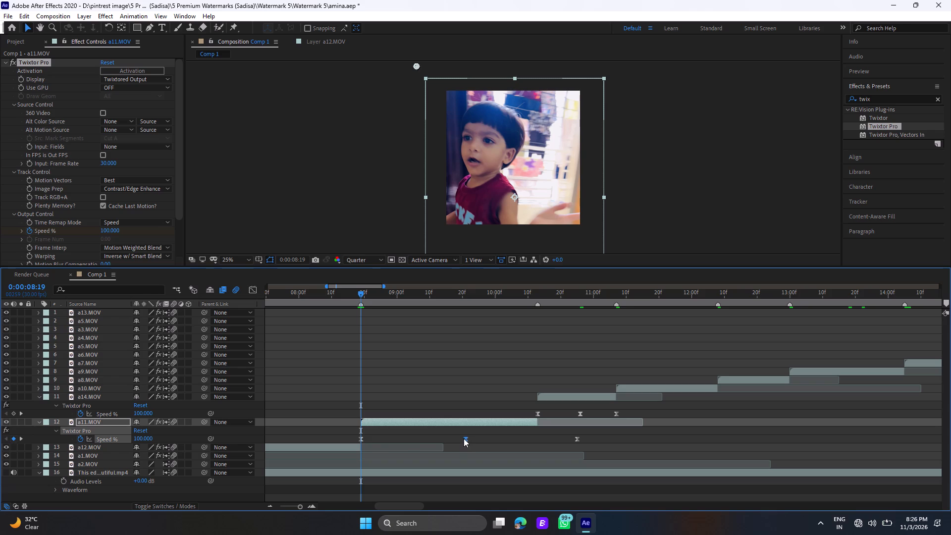
pyautogui.moveTo(464, 438); pyautogui.dragTo(447, 434)
pyautogui.moveTo(577, 438); pyautogui.dragTo(538, 436)
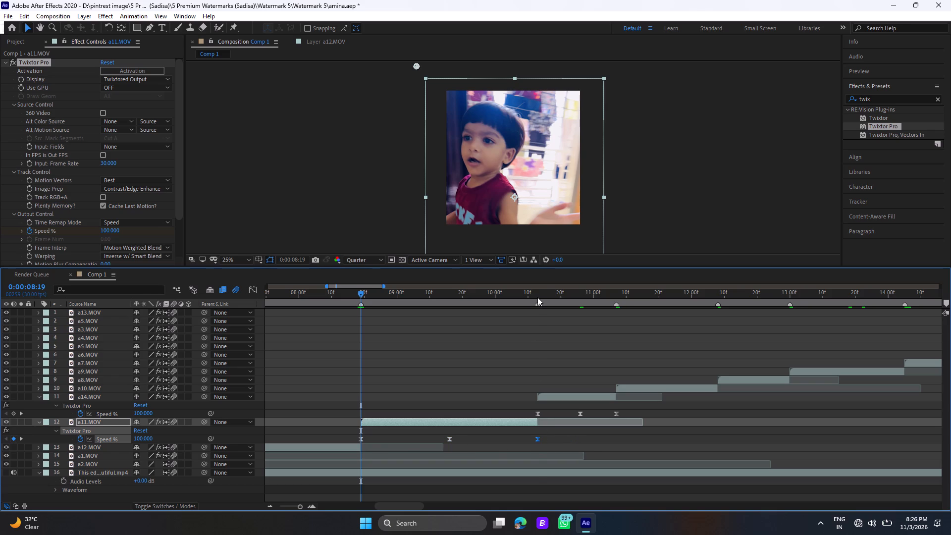
pyautogui.click(537, 297)
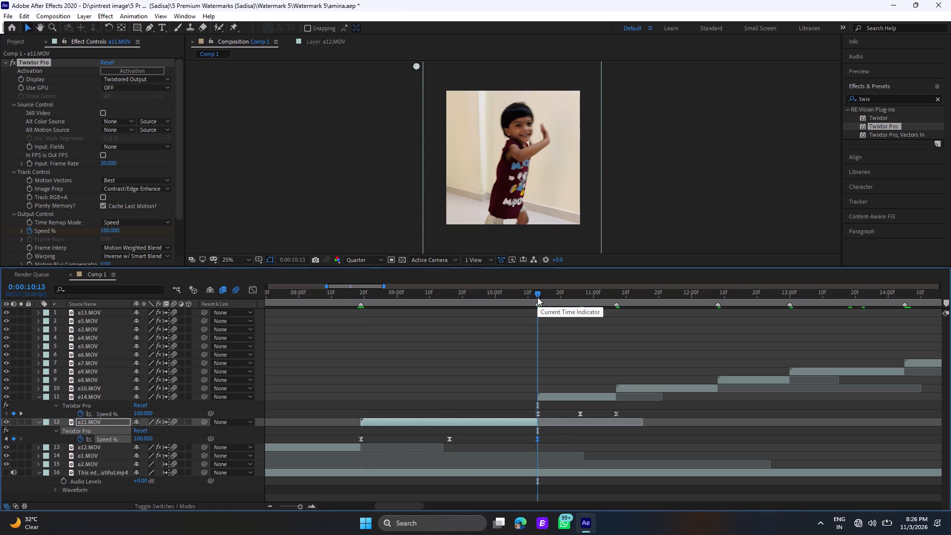
pyautogui.press('u')
pyautogui.click(577, 398)
pyautogui.press('u')
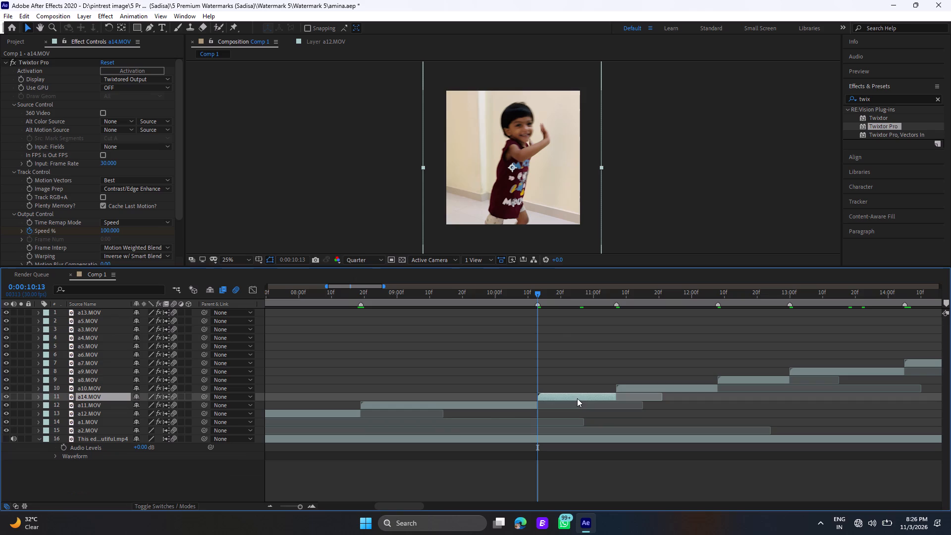
# Retime a12.MOV's Speed % keyframes, placing the last at the clip's end, 0:00:08:19, and the middle about halfway, then collapse them.
pyautogui.moveTo(419, 509); pyautogui.dragTo(402, 504)
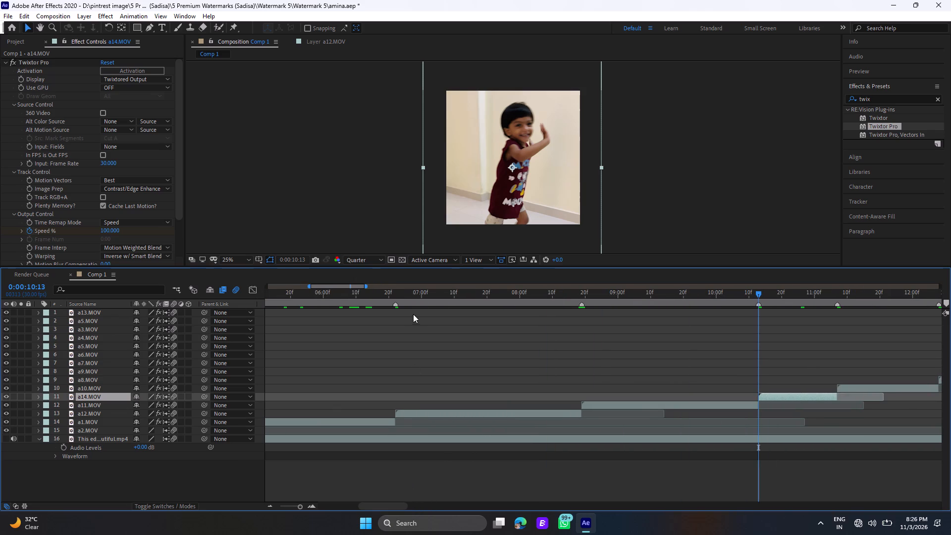
pyautogui.click(403, 291)
pyautogui.moveTo(403, 291); pyautogui.dragTo(398, 291)
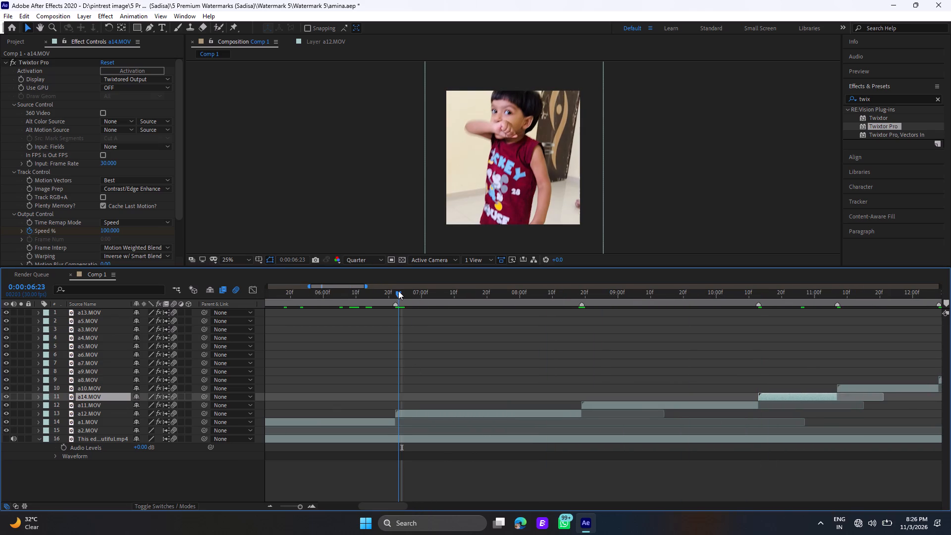
pyautogui.moveTo(398, 291); pyautogui.dragTo(395, 291)
pyautogui.press('u')
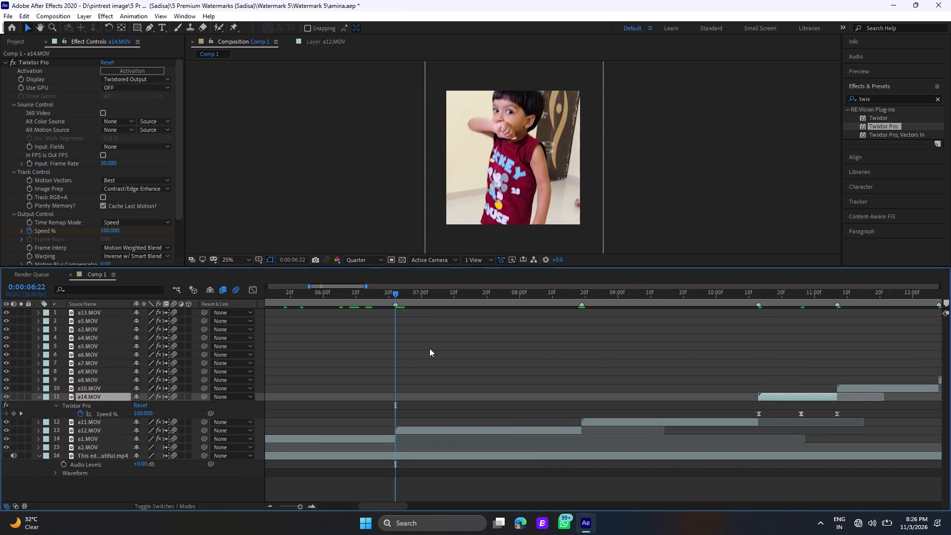
pyautogui.press('u')
pyautogui.click(435, 416)
pyautogui.press('u')
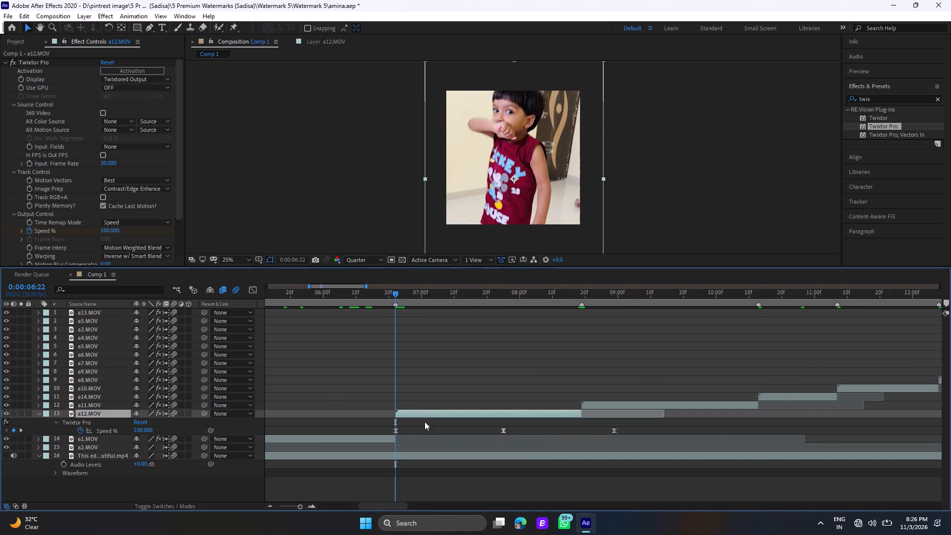
pyautogui.moveTo(613, 431); pyautogui.dragTo(590, 429)
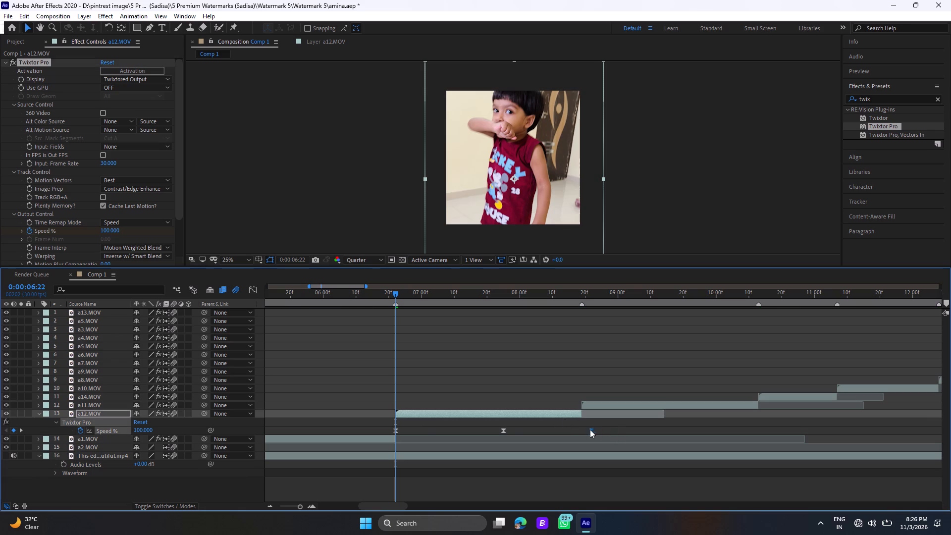
pyautogui.moveTo(590, 429); pyautogui.dragTo(582, 428)
pyautogui.click(582, 294)
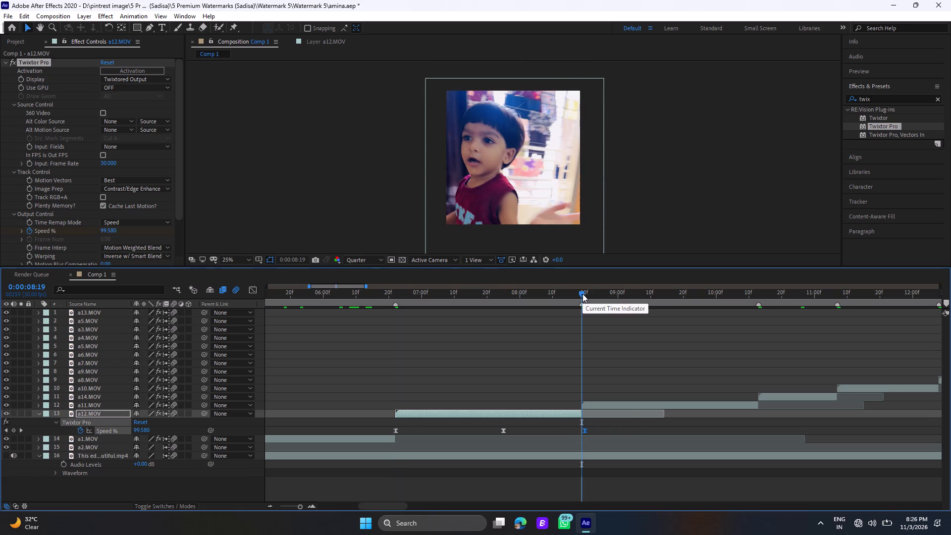
pyautogui.click(585, 429)
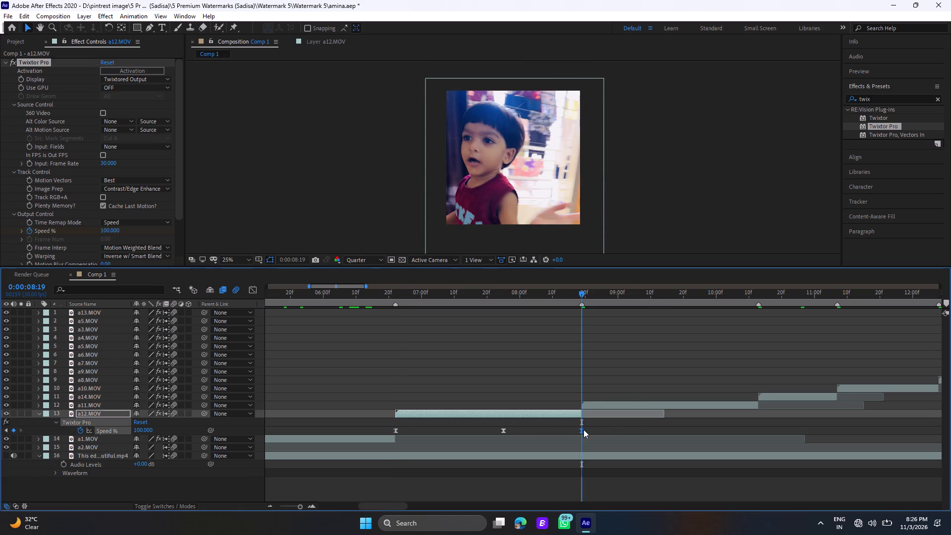
pyautogui.moveTo(503, 428); pyautogui.dragTo(488, 427)
pyautogui.click(486, 430)
pyautogui.click(394, 295)
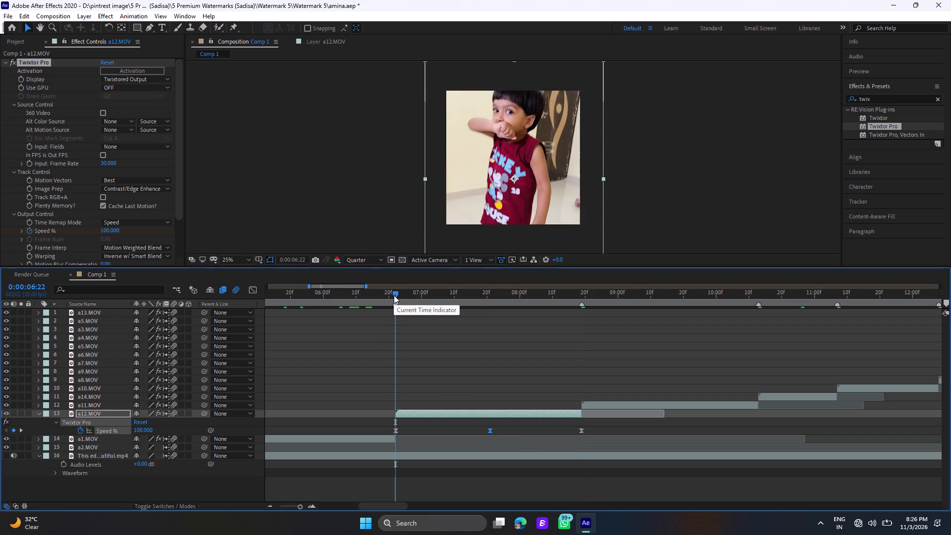
pyautogui.click(394, 295)
pyautogui.press('u')
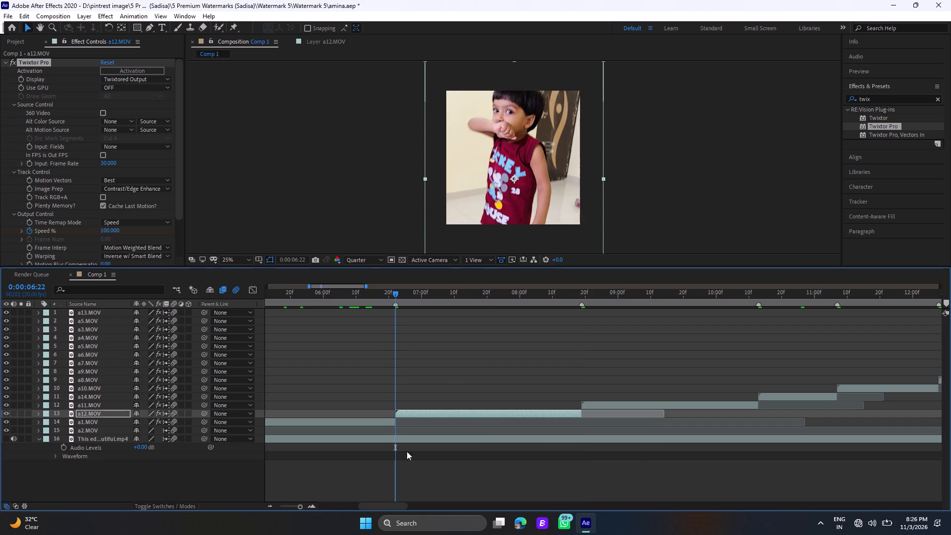
# Reveal a1.MOV's Speed % keyframes and check their placement against the clip's length.
pyautogui.moveTo(403, 505); pyautogui.dragTo(386, 500)
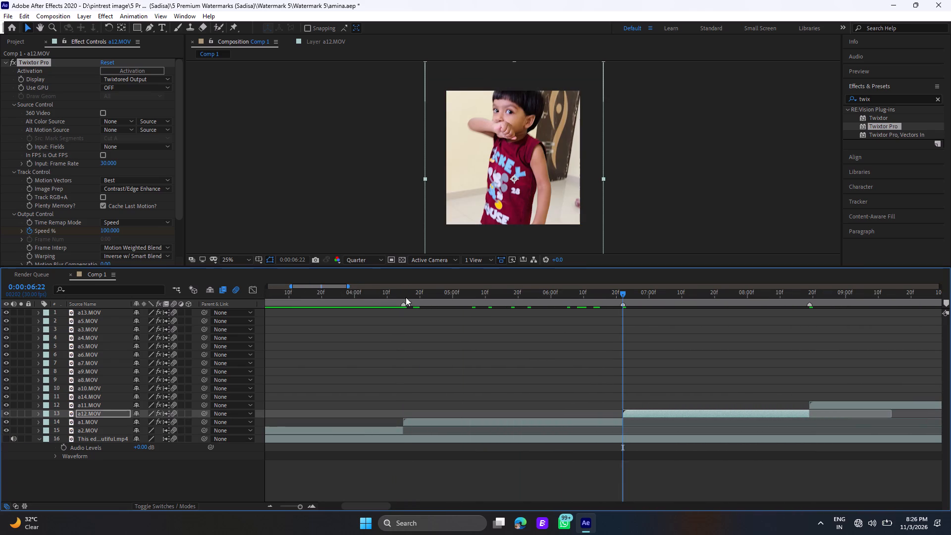
pyautogui.click(407, 291)
pyautogui.click(407, 291)
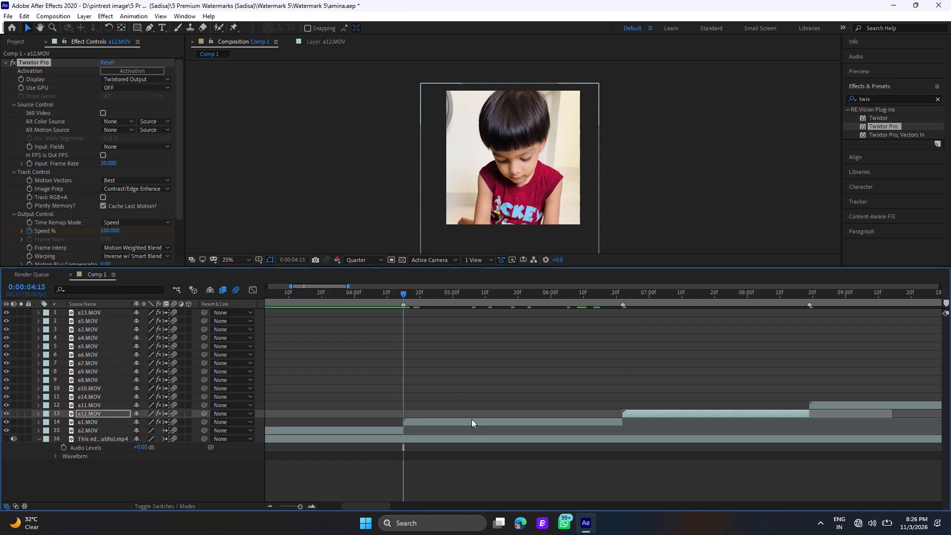
pyautogui.click(472, 419)
pyautogui.press('u')
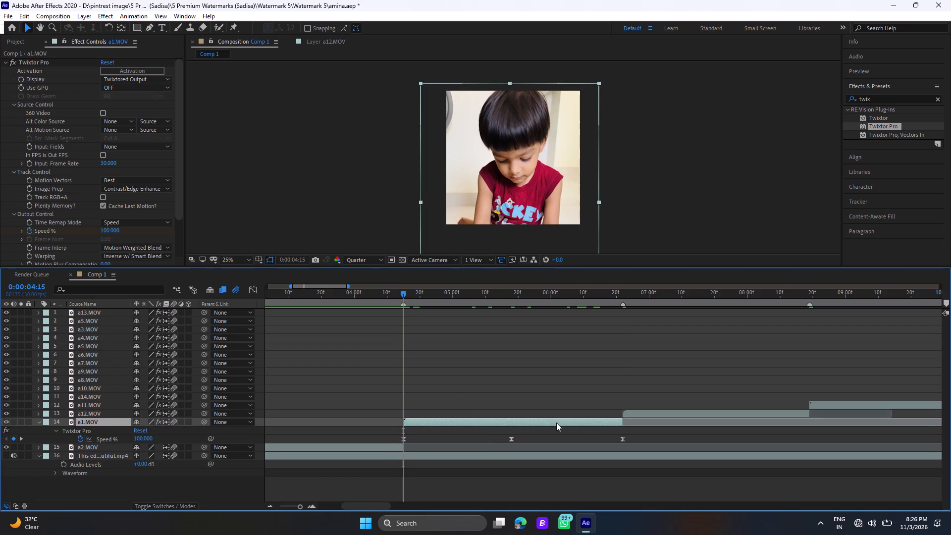
# Paste the copied Twixtor Pro effect onto a2.MOV at its start, 0:00:00:01, and reveal its Speed % keyframes.
pyautogui.moveTo(387, 508); pyautogui.dragTo(366, 505)
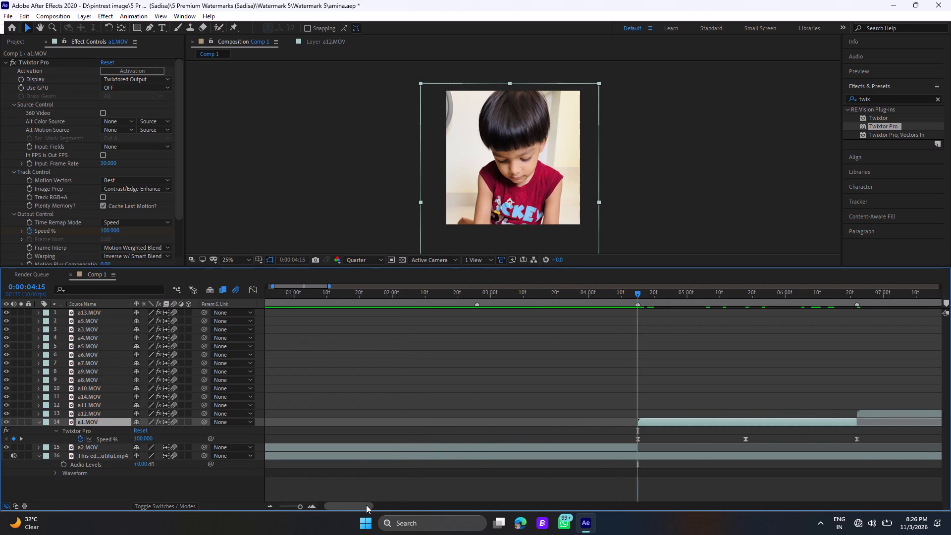
pyautogui.moveTo(366, 505); pyautogui.dragTo(364, 505)
pyautogui.click(364, 505)
pyautogui.moveTo(356, 505); pyautogui.dragTo(325, 508)
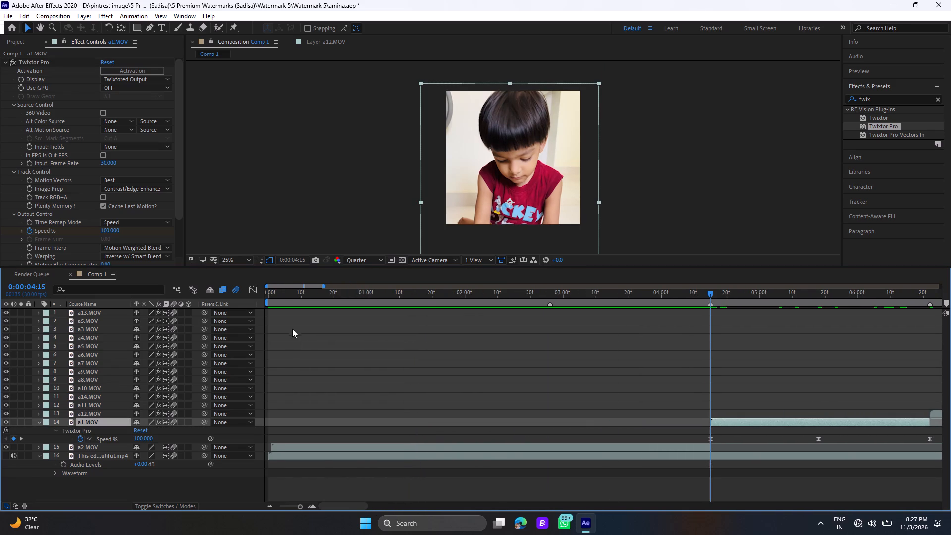
pyautogui.click(275, 290)
pyautogui.moveTo(275, 290); pyautogui.dragTo(270, 292)
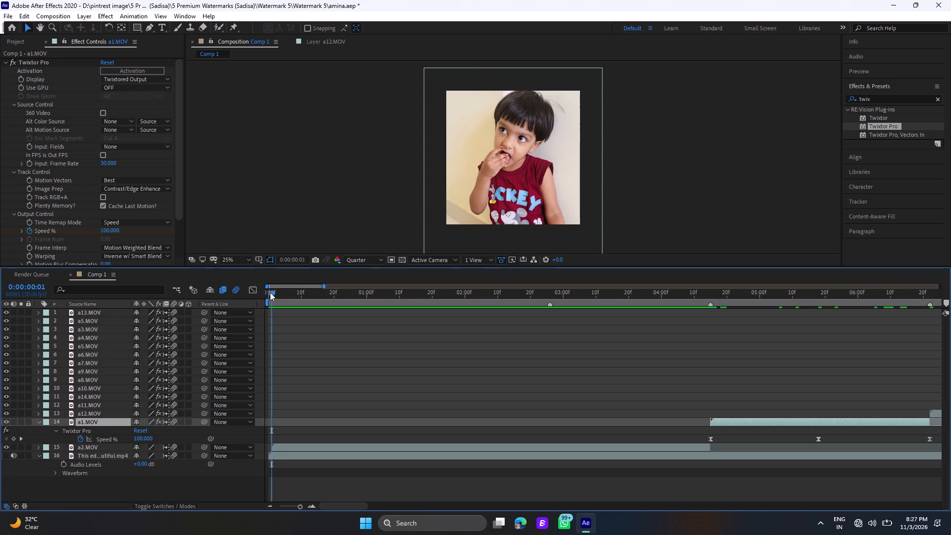
pyautogui.click(320, 448)
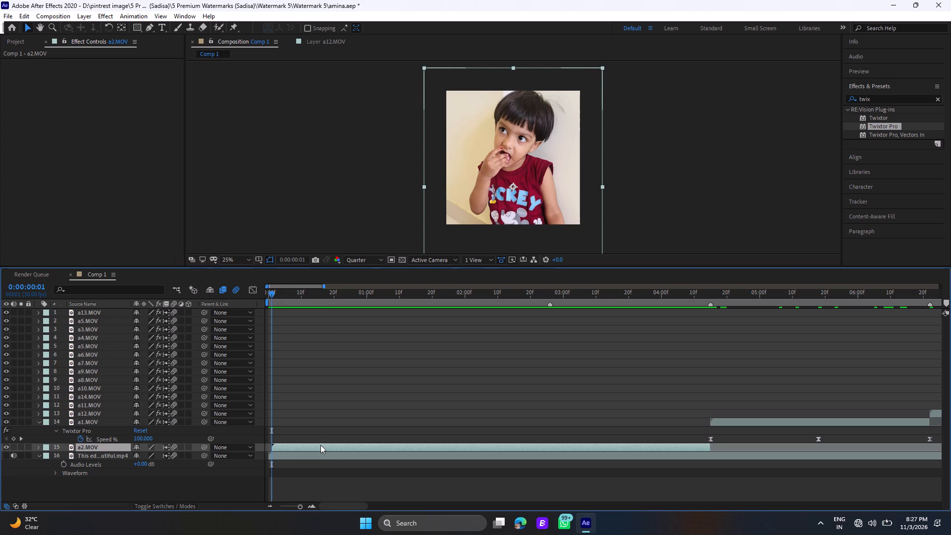
pyautogui.hotkey('ctrl', 'v')
pyautogui.press('u')
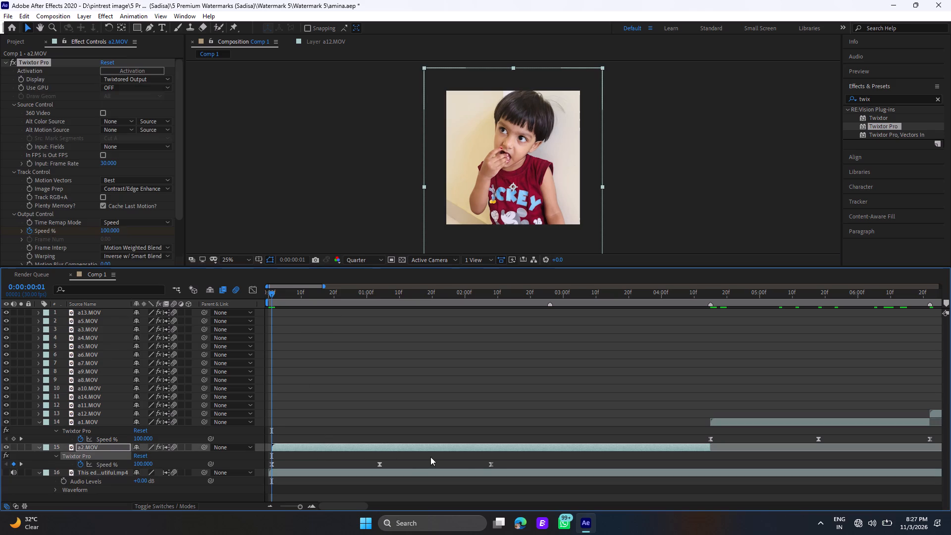
# Retime a2.MOV's Speed % keyframes, placing the last at the clip's end, 0:00:04:15, and the middle about halfway.
pyautogui.moveTo(490, 465); pyautogui.dragTo(554, 463)
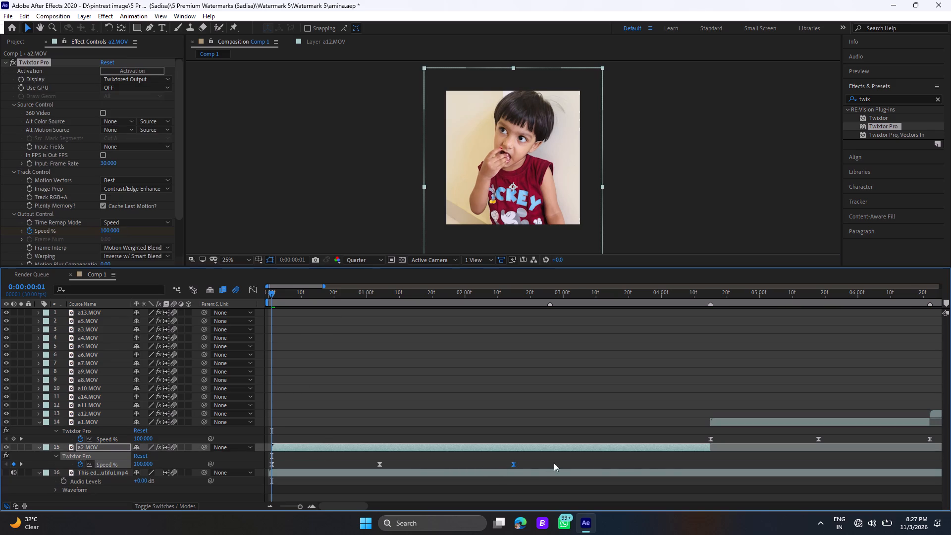
pyautogui.moveTo(554, 463); pyautogui.dragTo(712, 466)
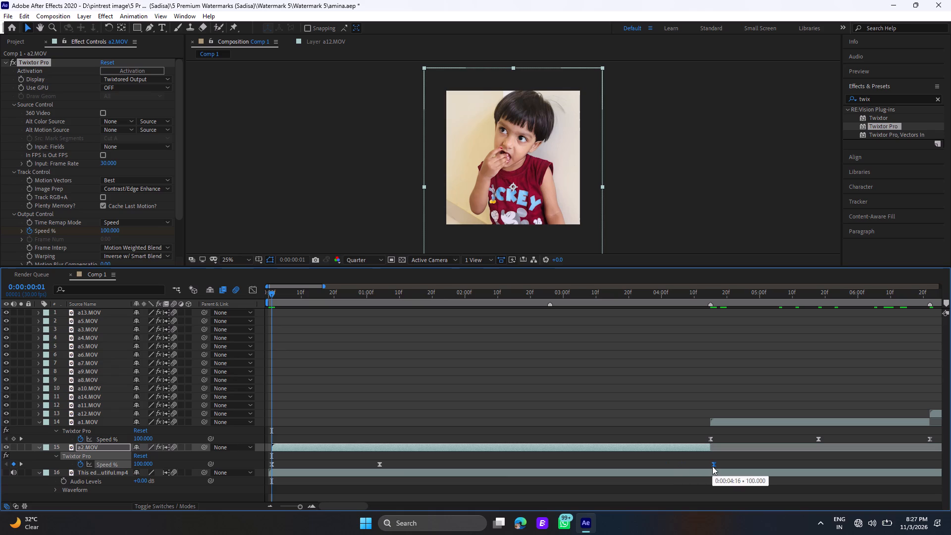
pyautogui.moveTo(380, 464); pyautogui.dragTo(495, 466)
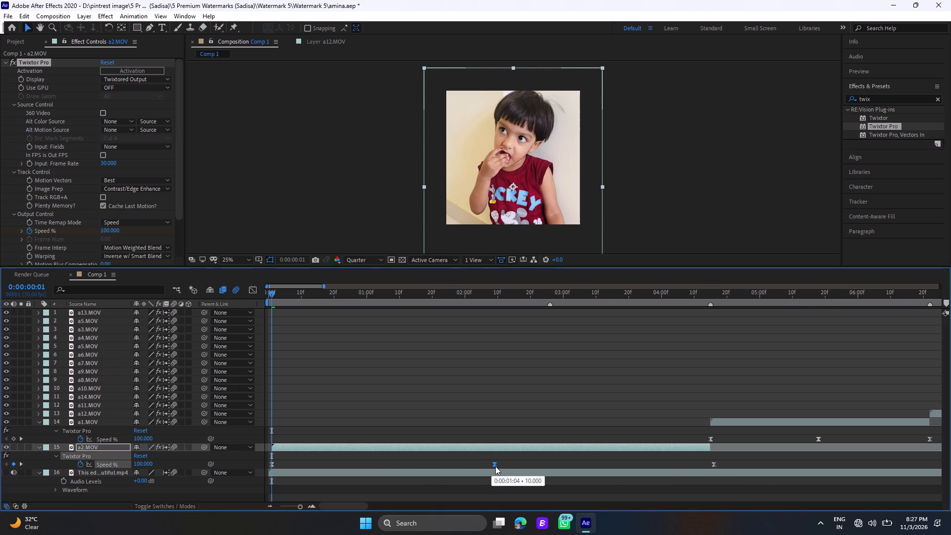
pyautogui.moveTo(495, 466); pyautogui.dragTo(487, 467)
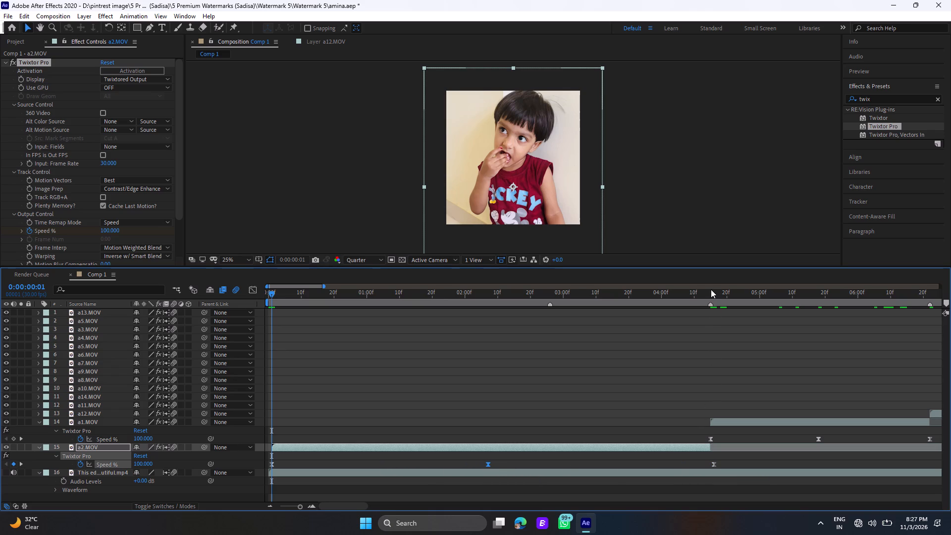
pyautogui.click(711, 289)
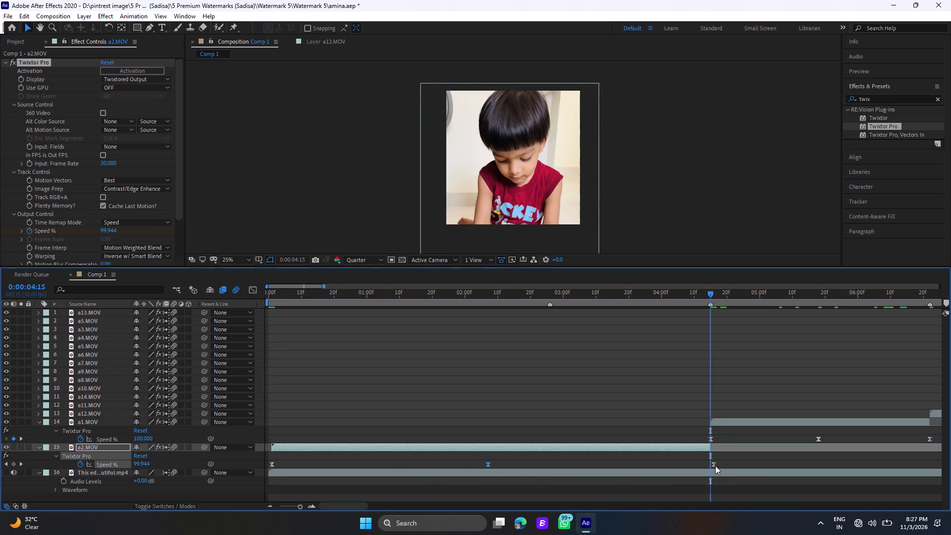
pyautogui.click(715, 466)
# Shift a2.MOV to start at 0:00:00:00, then extend its end and move its last Speed % keyframe to 0:00:04:15.
pyautogui.click(276, 297)
pyautogui.moveTo(276, 297); pyautogui.dragTo(263, 293)
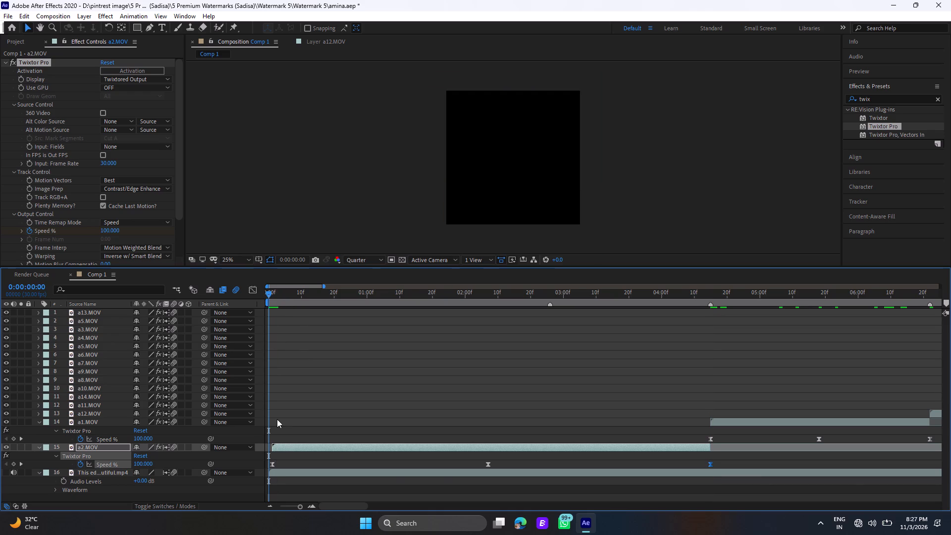
pyautogui.click(277, 448)
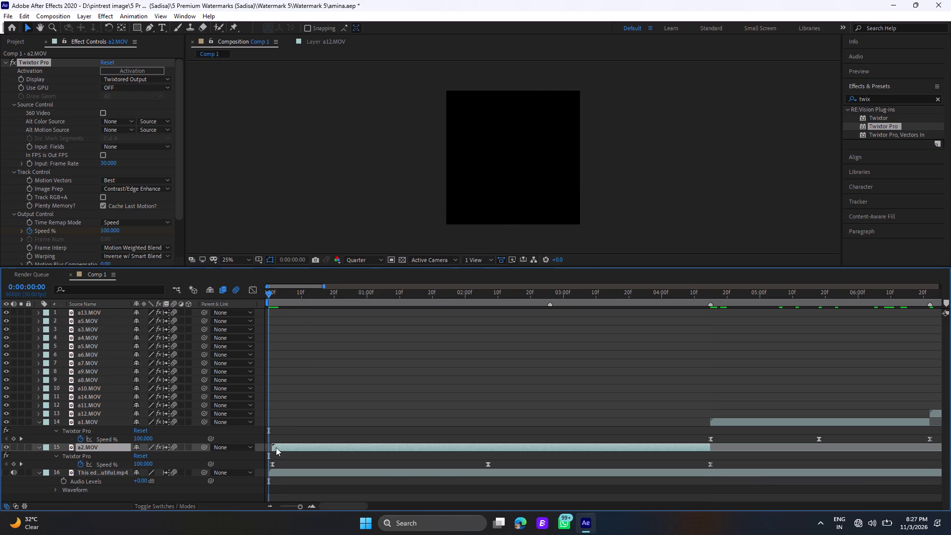
pyautogui.click(707, 292)
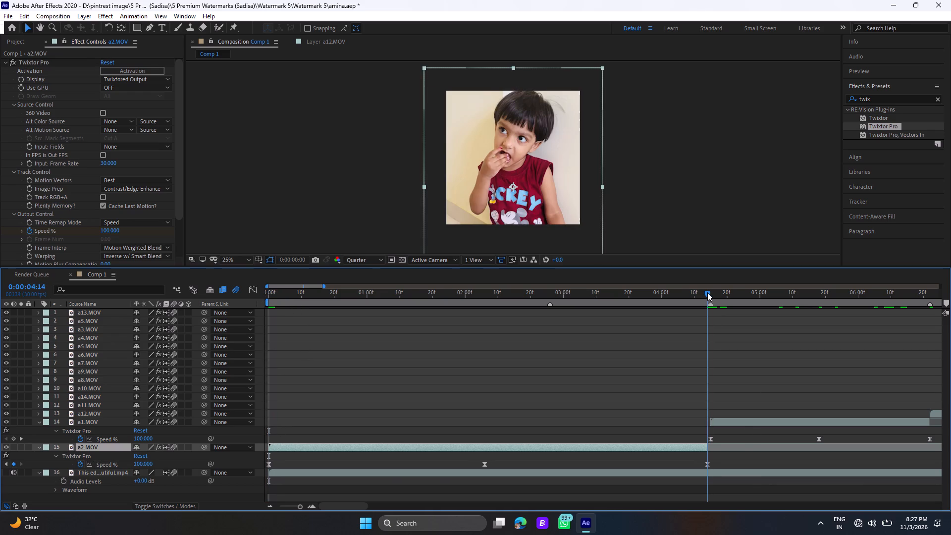
pyautogui.click(707, 448)
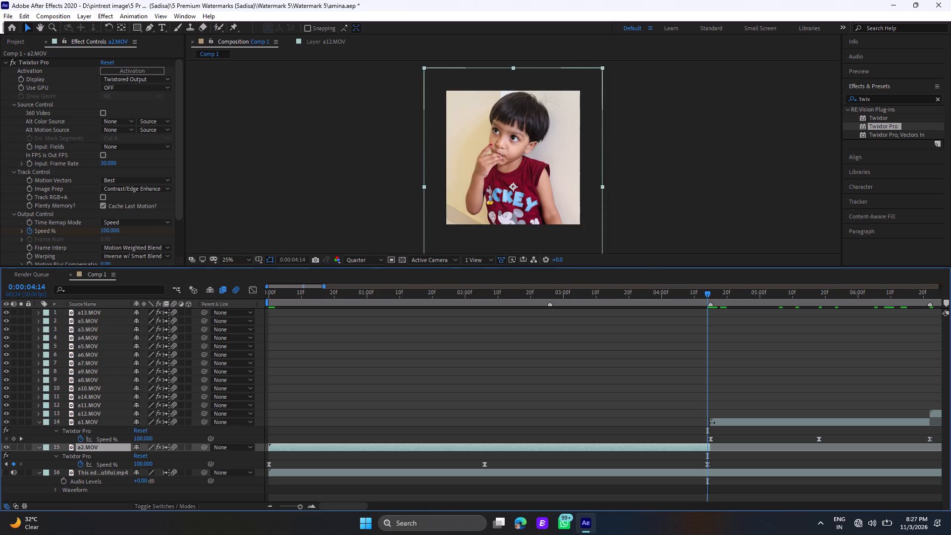
pyautogui.click(705, 294)
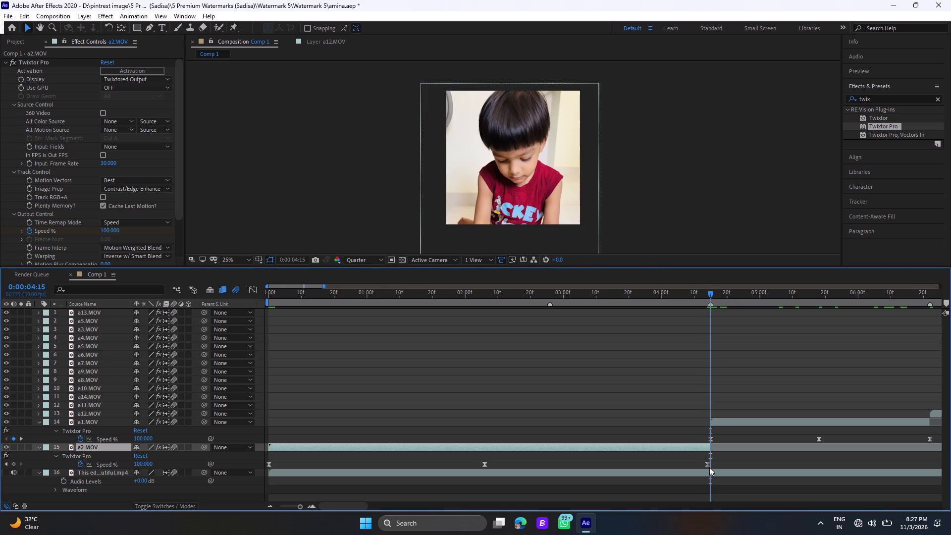
pyautogui.click(707, 464)
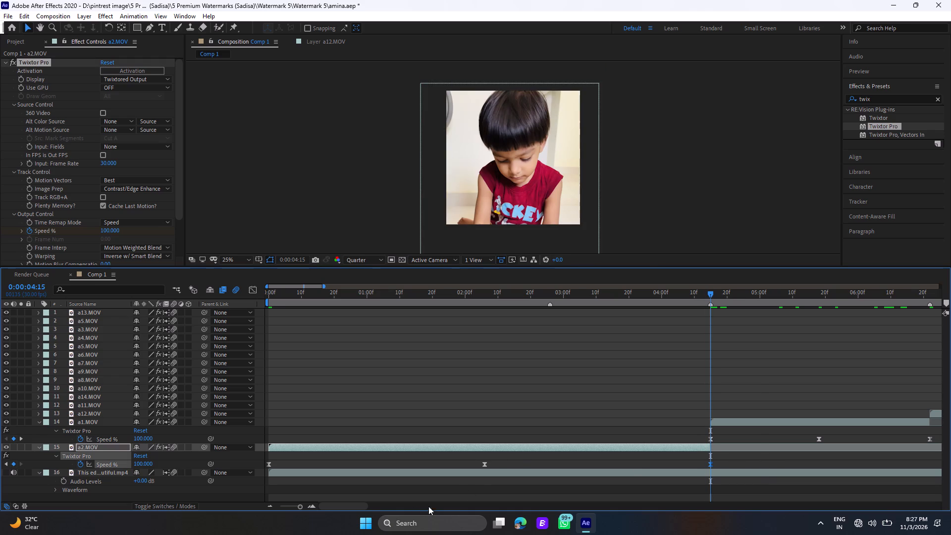
# Collapse the revealed keyframes of a1.MOV and a2.MOV.
pyautogui.click(283, 505)
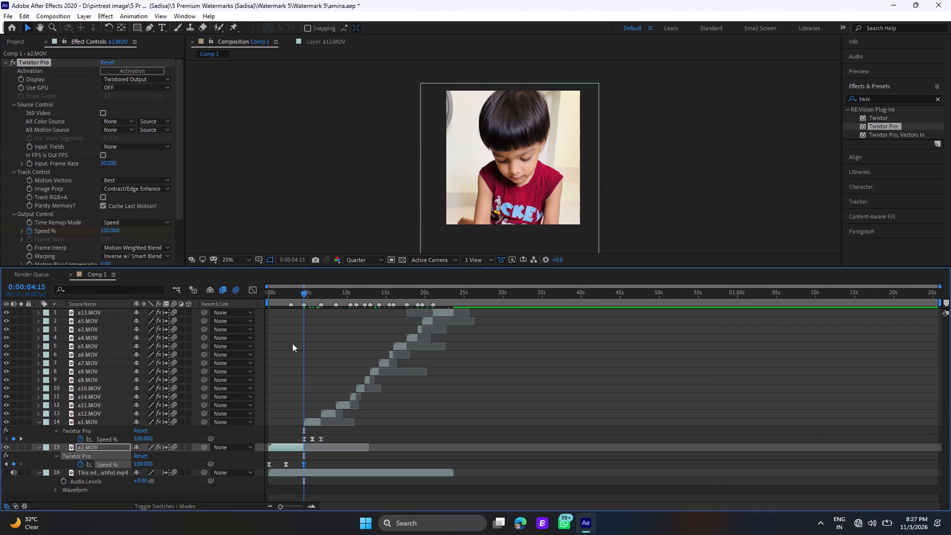
pyautogui.click(315, 421)
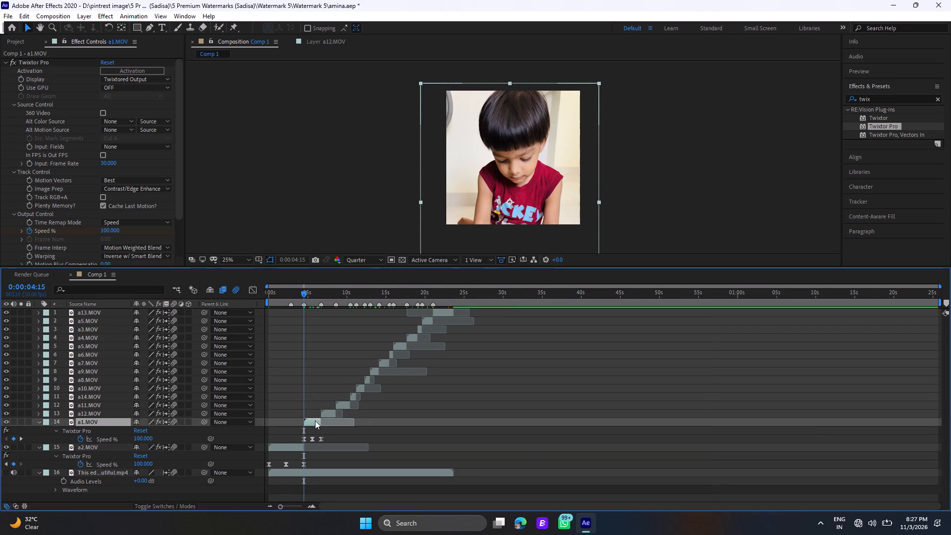
pyautogui.press('u')
pyautogui.click(293, 431)
pyautogui.press('u')
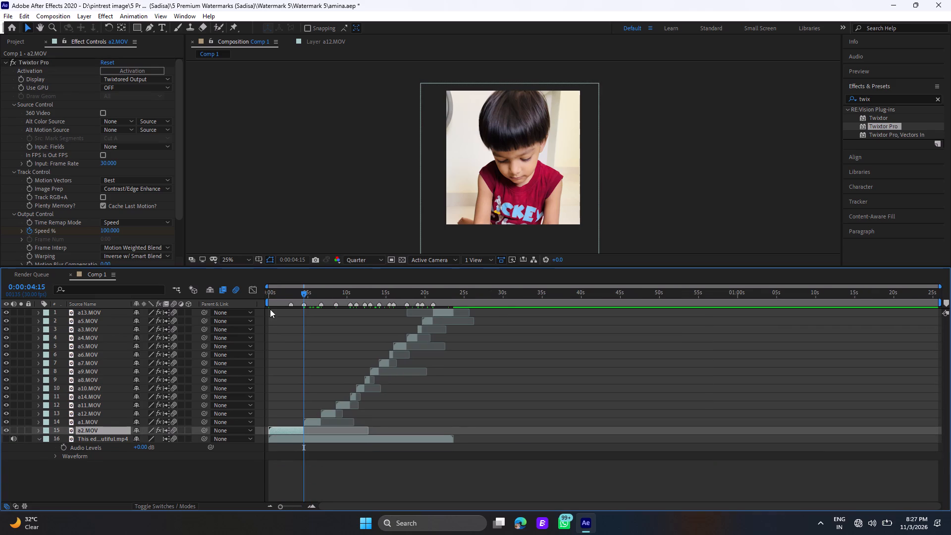
# Play the whole Comp 1 edit from the start and review the clips' speed ramps against the audio.
pyautogui.click(269, 297)
pyautogui.moveTo(269, 297); pyautogui.dragTo(258, 296)
pyautogui.press('space')
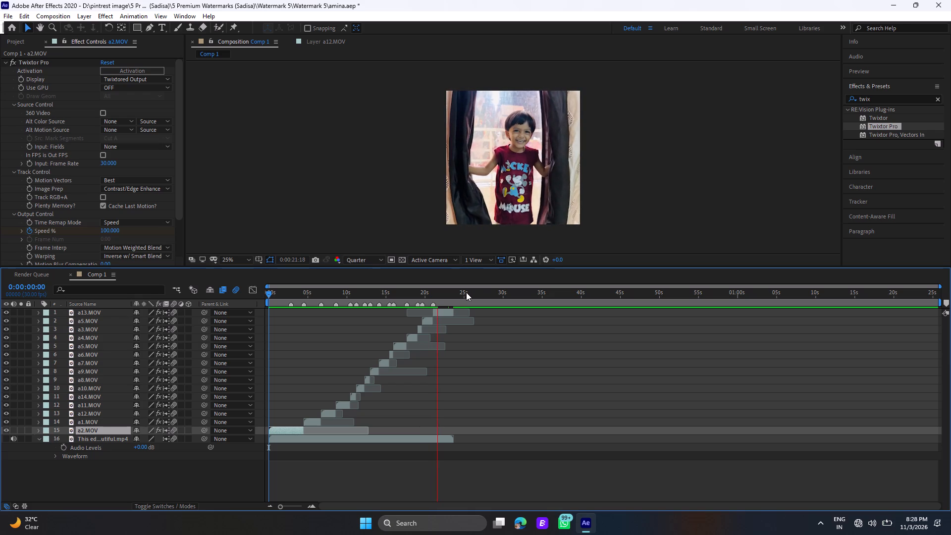
pyautogui.click(266, 294)
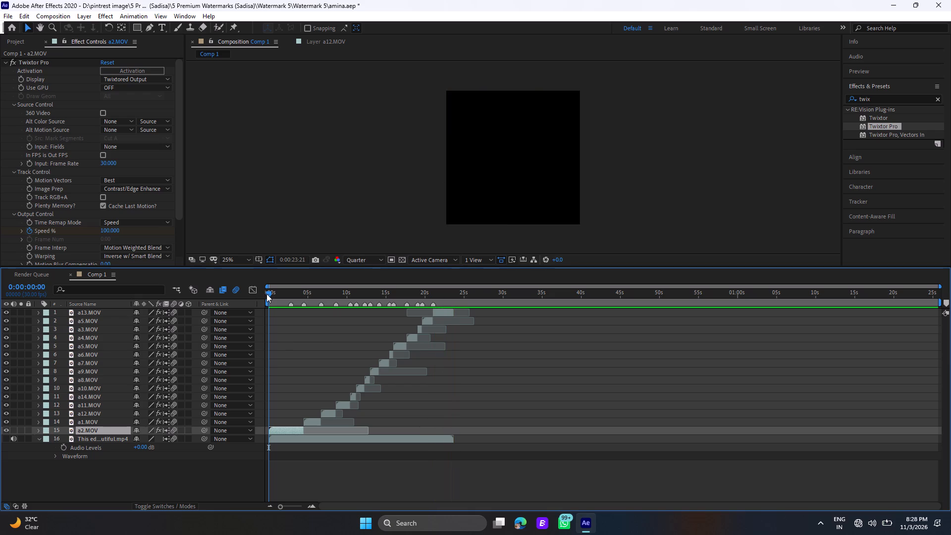
pyautogui.press('space')
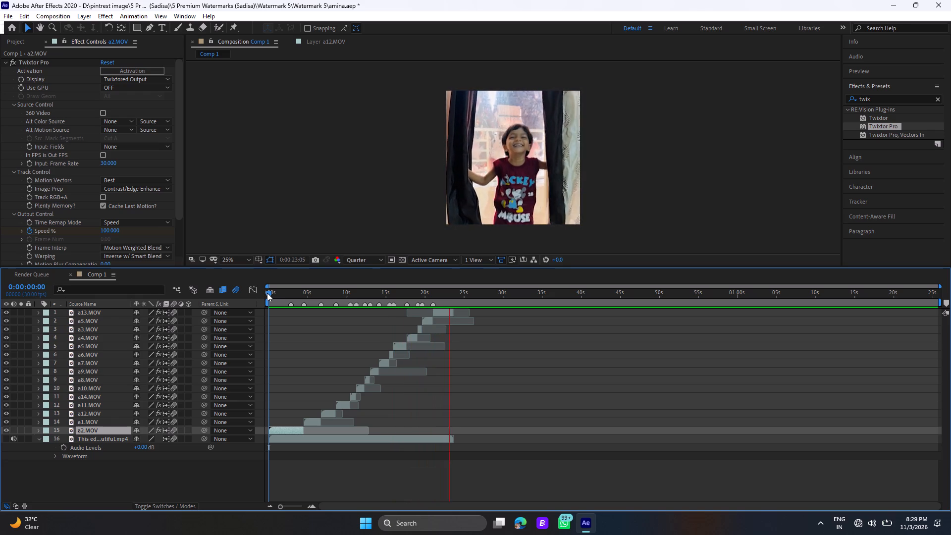
pyautogui.click(271, 293)
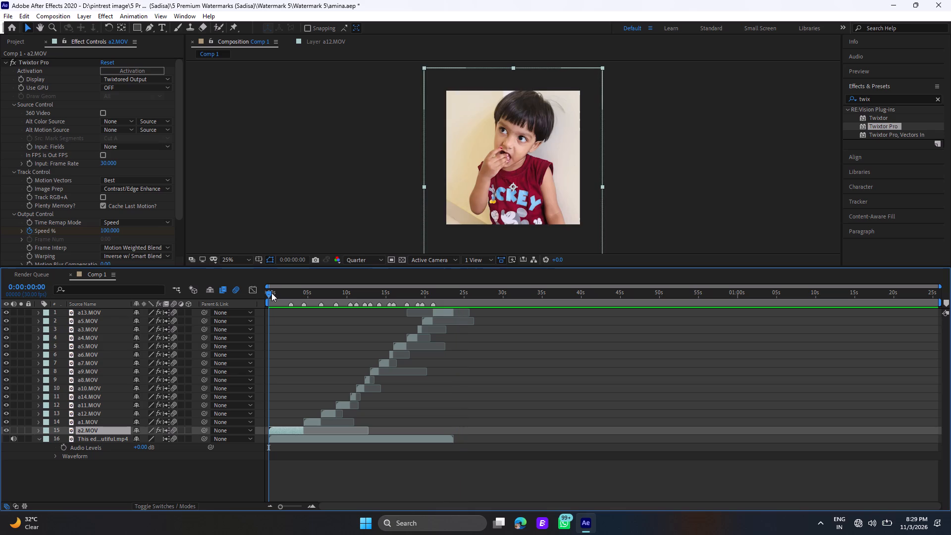
pyautogui.click(271, 293)
pyautogui.moveTo(271, 293); pyautogui.dragTo(264, 292)
pyautogui.press('ctrl+super+F24')
# Pre-compose a2.MOV, moving all attributes into the new composition and adjusting its duration to the layer's time span.
pyautogui.click(288, 504)
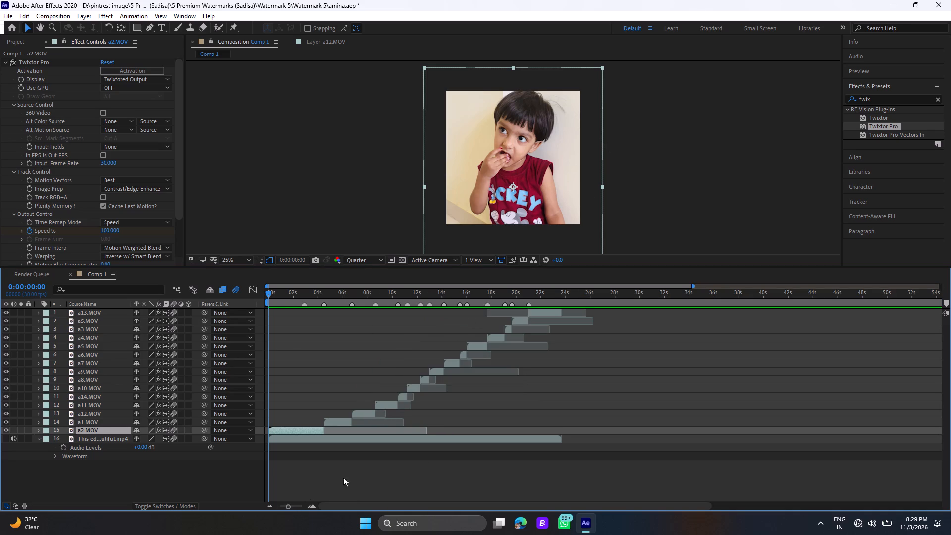
pyautogui.click(330, 295)
pyautogui.moveTo(330, 295); pyautogui.dragTo(323, 294)
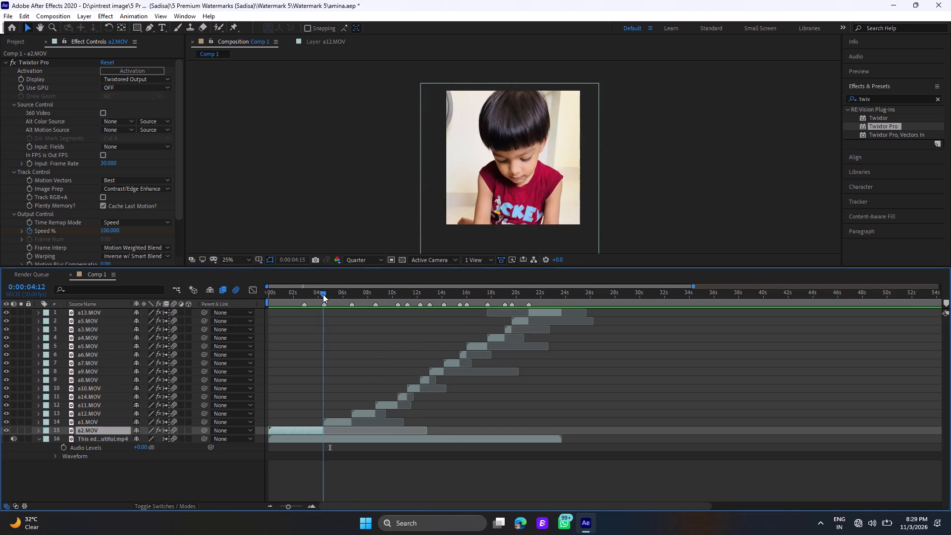
pyautogui.moveTo(323, 294); pyautogui.dragTo(266, 304)
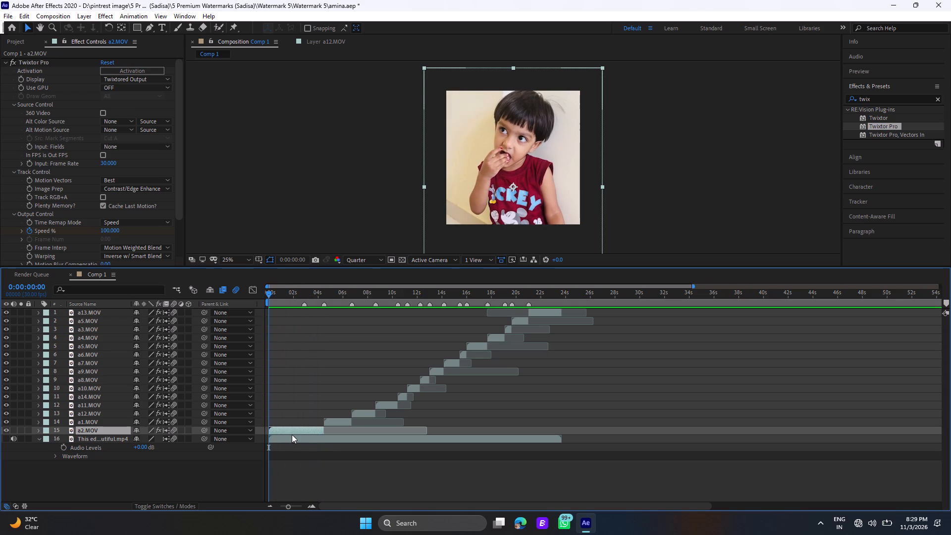
pyautogui.click(290, 431)
pyautogui.hotkey('ctrl', 'shift', 'c')
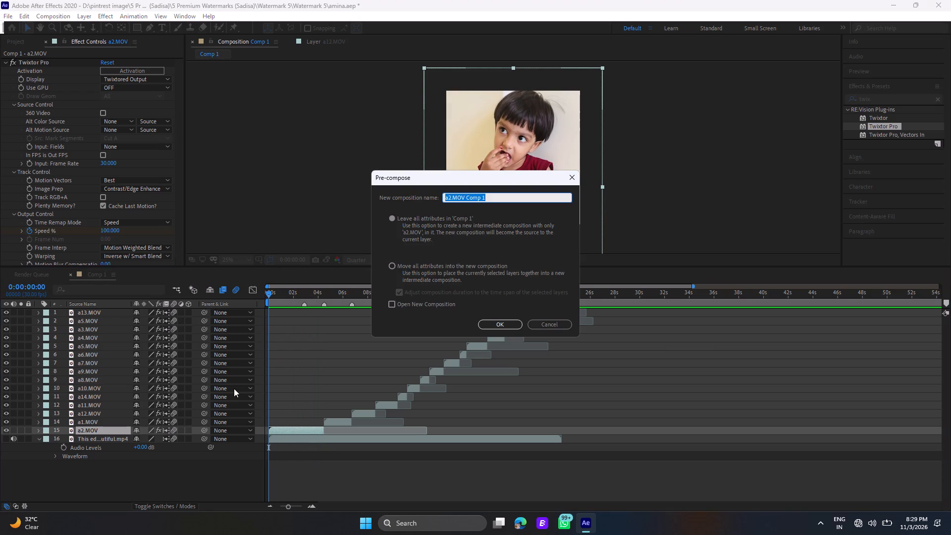
pyautogui.click(391, 267)
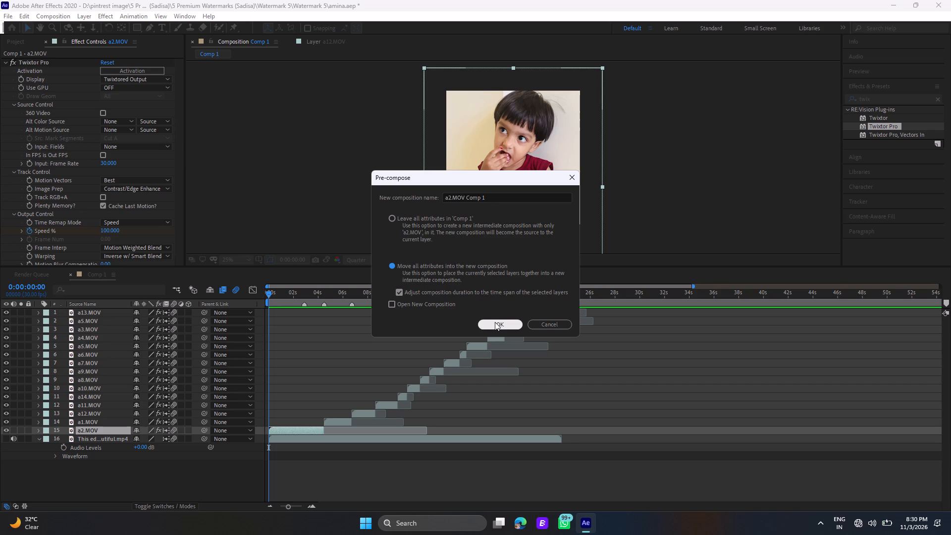
pyautogui.click(495, 322)
# Pre-compose a1.MOV, a12.MOV and a11.MOV separately, moving all attributes and adjusting each composition's duration to its layer's time span.
pyautogui.click(342, 420)
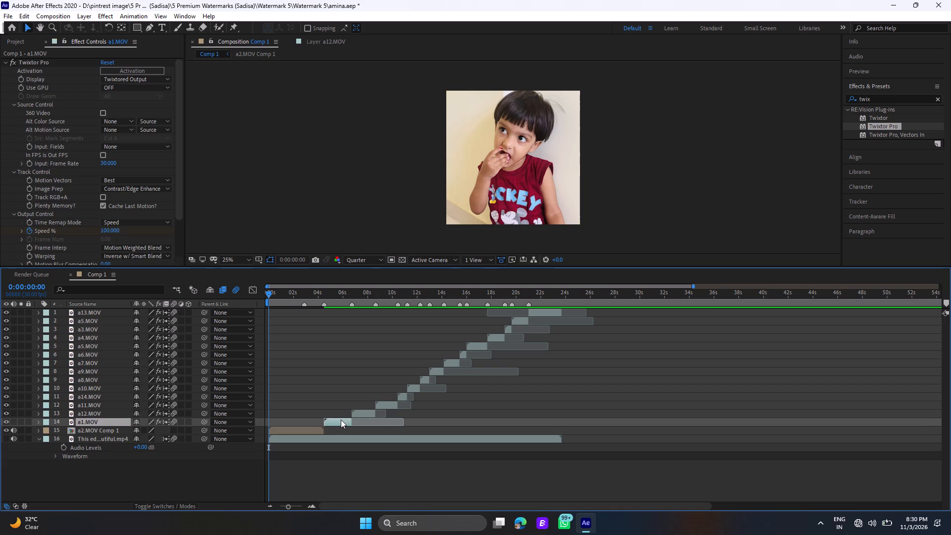
pyautogui.hotkey('ctrl', 'shift', 'c')
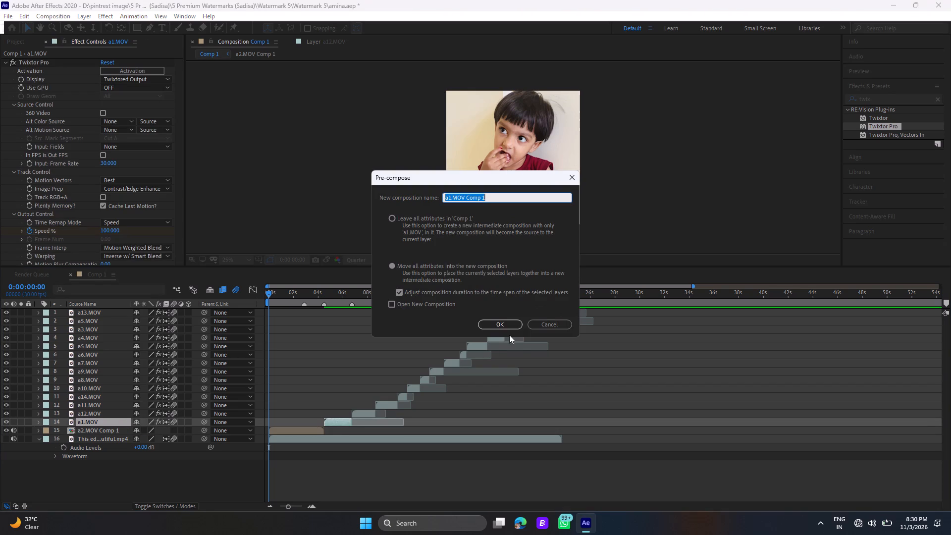
pyautogui.click(513, 326)
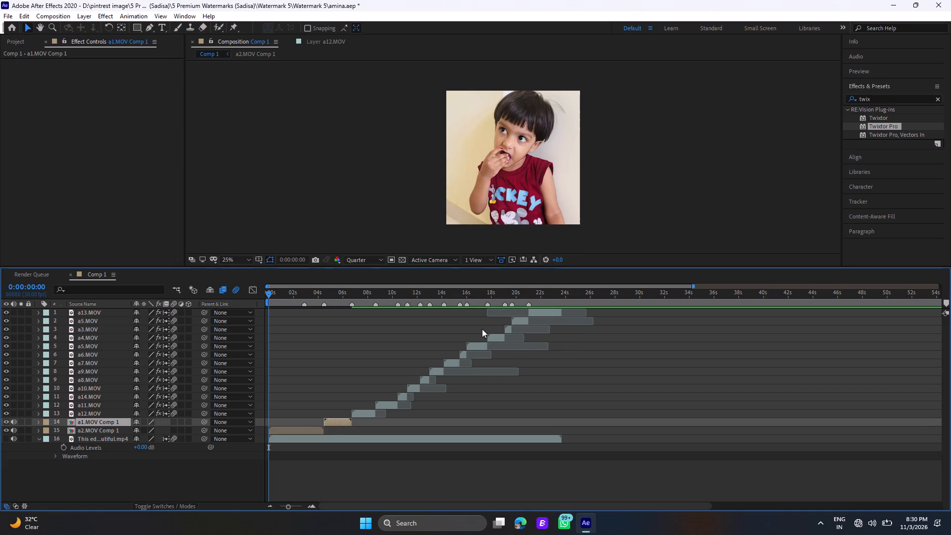
pyautogui.click(368, 414)
pyautogui.hotkey('ctrl', 'shift', 'c')
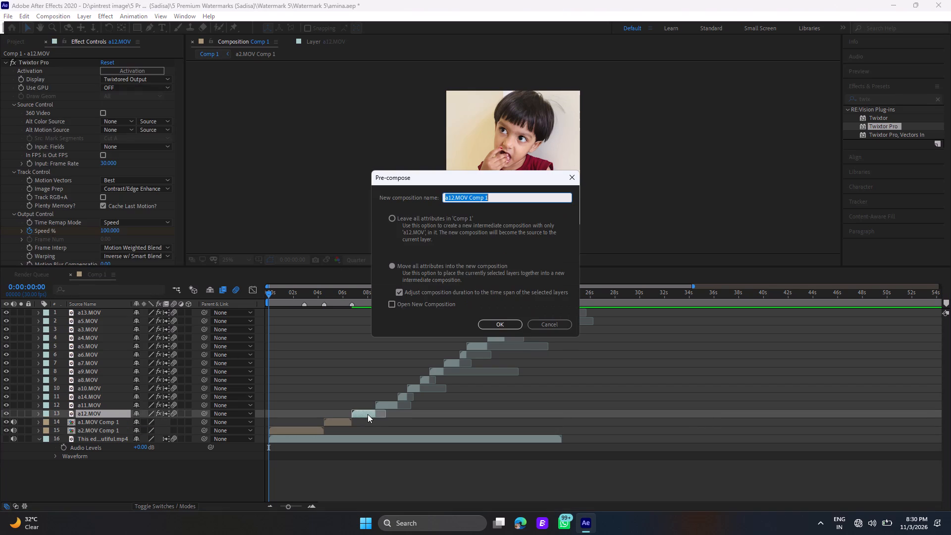
pyautogui.press('Return')
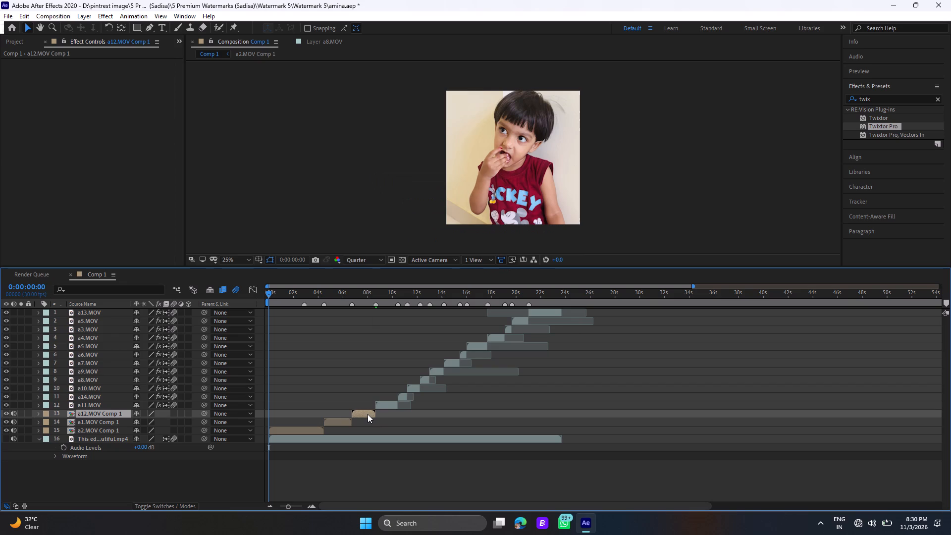
pyautogui.click(385, 406)
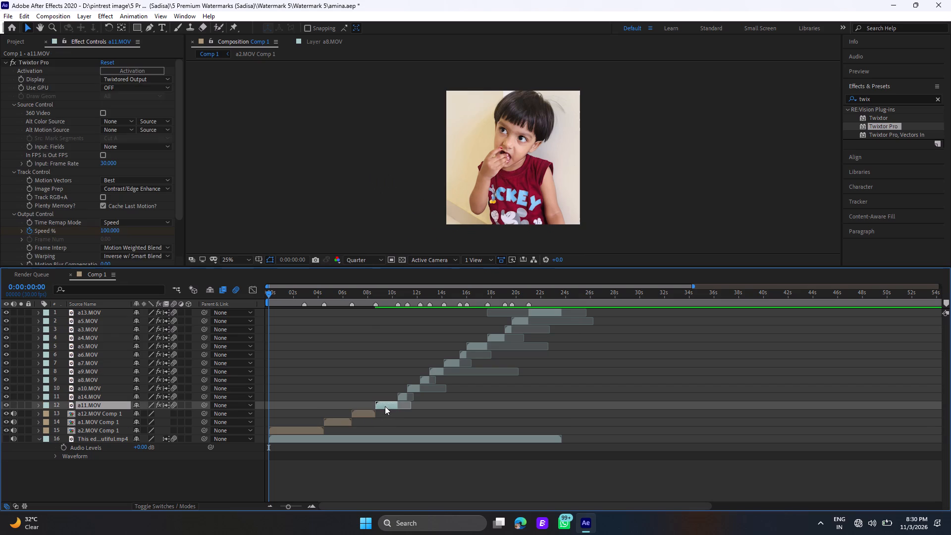
pyautogui.hotkey('ctrl', 'shift', 'c')
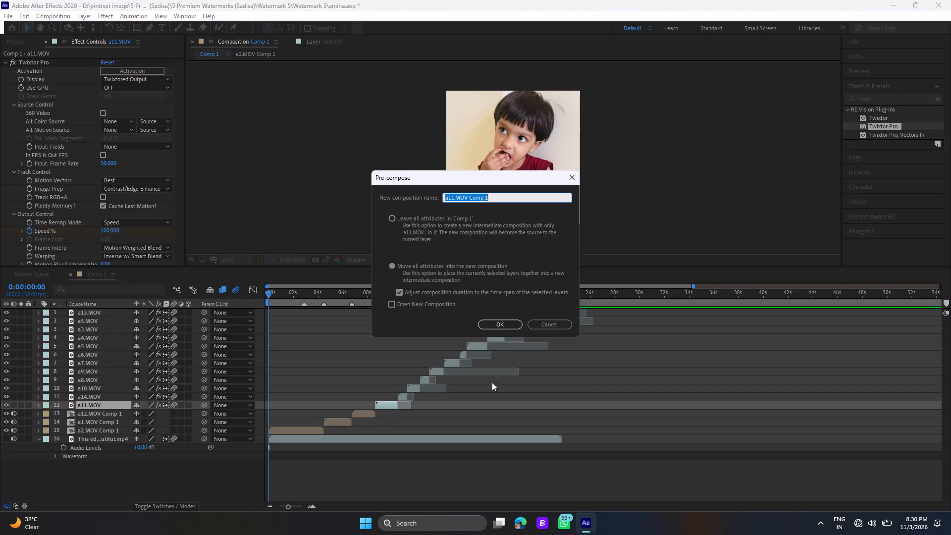
pyautogui.click(493, 321)
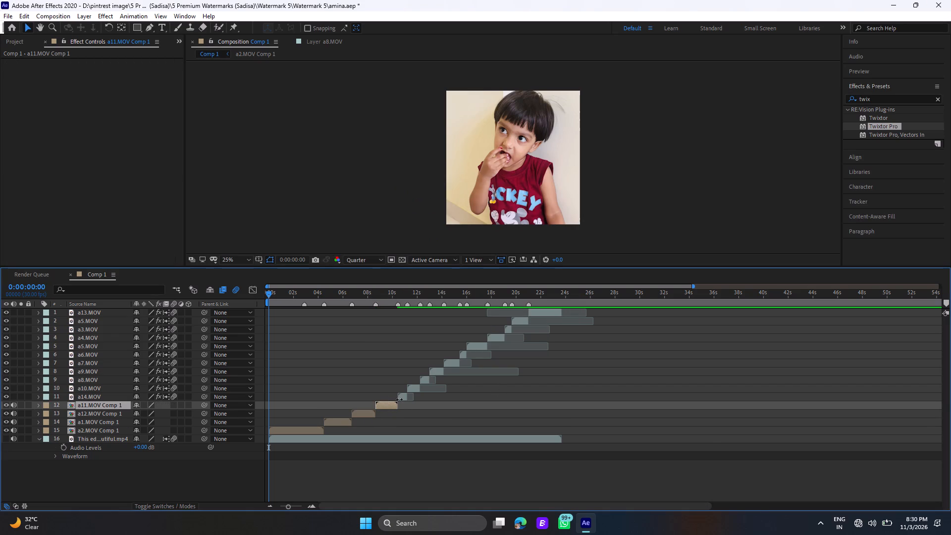
# Pre-compose a14.MOV, a10.MOV, a8.MOV and a9.MOV separately, moving all attributes and adjusting each composition's duration to its layer's time span.
pyautogui.click(401, 396)
pyautogui.hotkey('ctrl', 'shift', 'c')
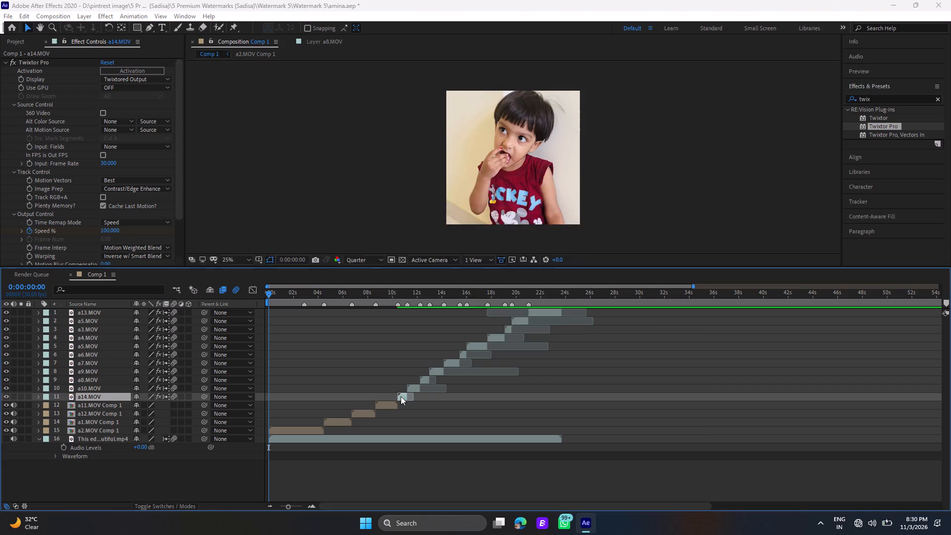
pyautogui.press('Return')
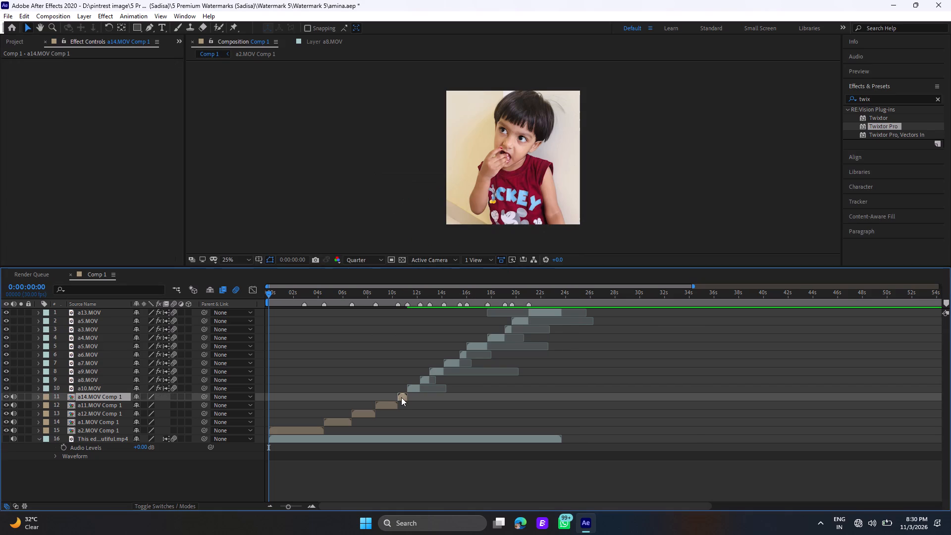
pyautogui.click(412, 388)
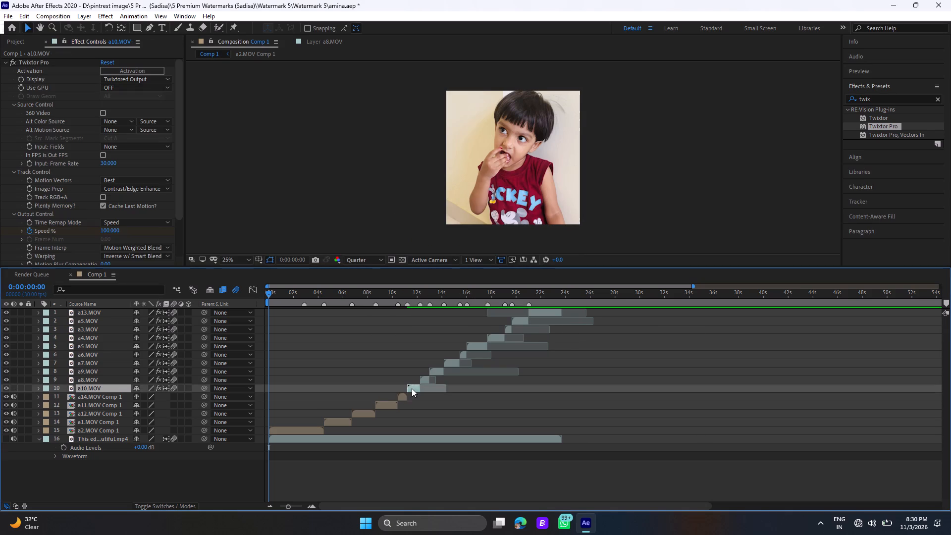
pyautogui.hotkey('ctrl', 'shift', 'c')
pyautogui.press('Return')
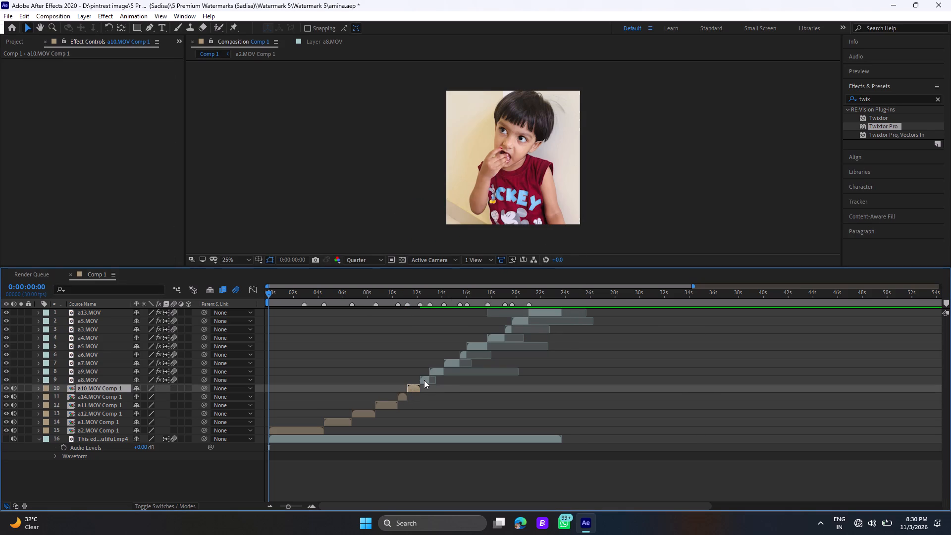
pyautogui.click(424, 380)
pyautogui.hotkey('ctrl', 'shift', 'c')
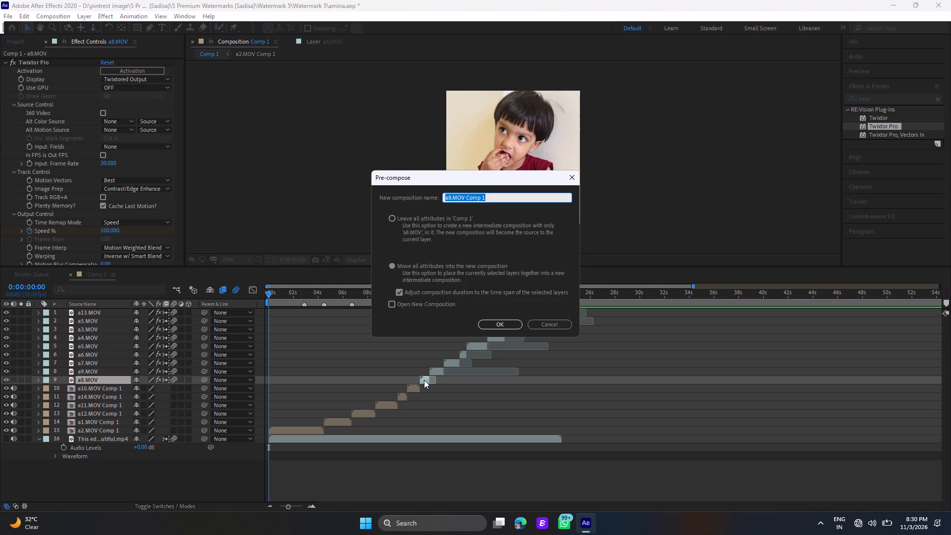
pyautogui.press('Return')
pyautogui.click(438, 370)
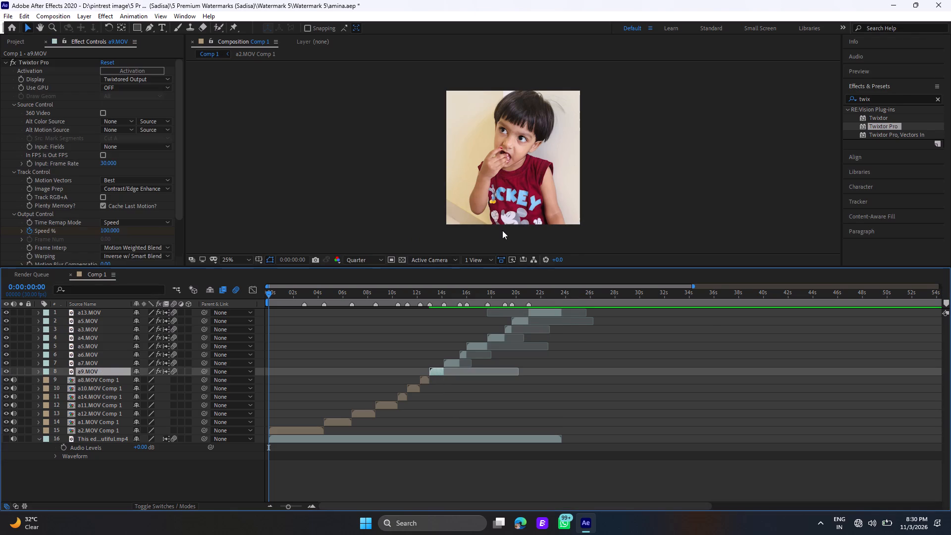
pyautogui.hotkey('ctrl', 'shift', 'c')
pyautogui.press('Return')
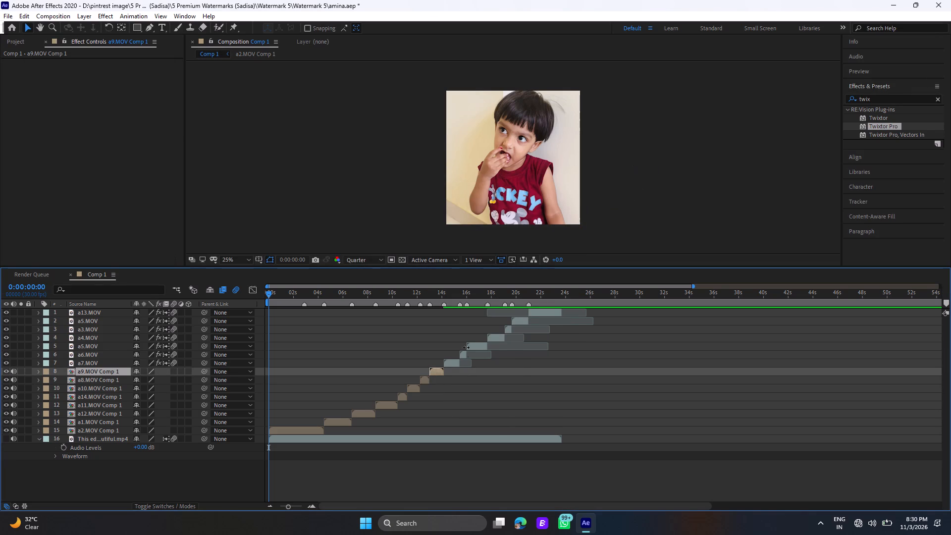
# Pre-compose a7.MOV, a6.MOV, the earlier a5.MOV and a4.MOV separately, moving all attributes and adjusting each duration to its layer's time span.
pyautogui.click(453, 362)
pyautogui.hotkey('ctrl', 'shift', 'c')
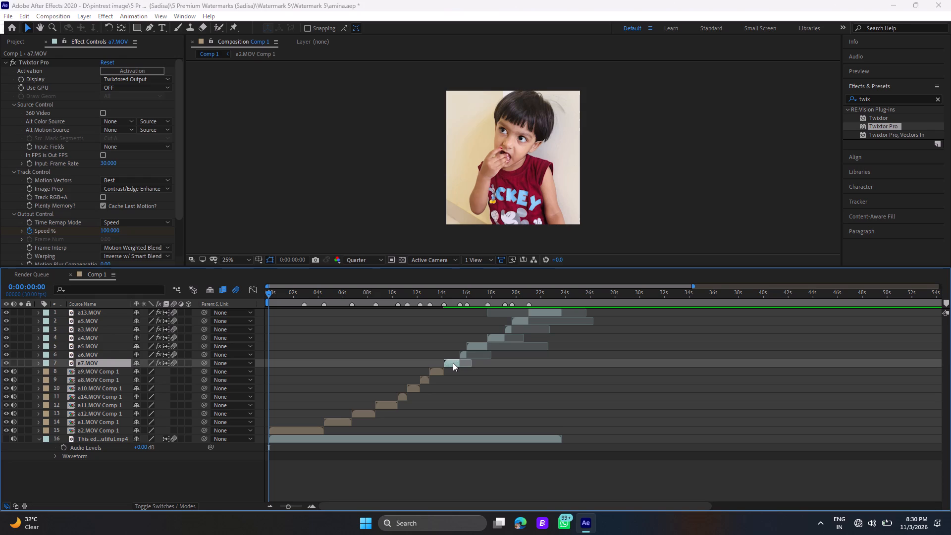
pyautogui.press('Return')
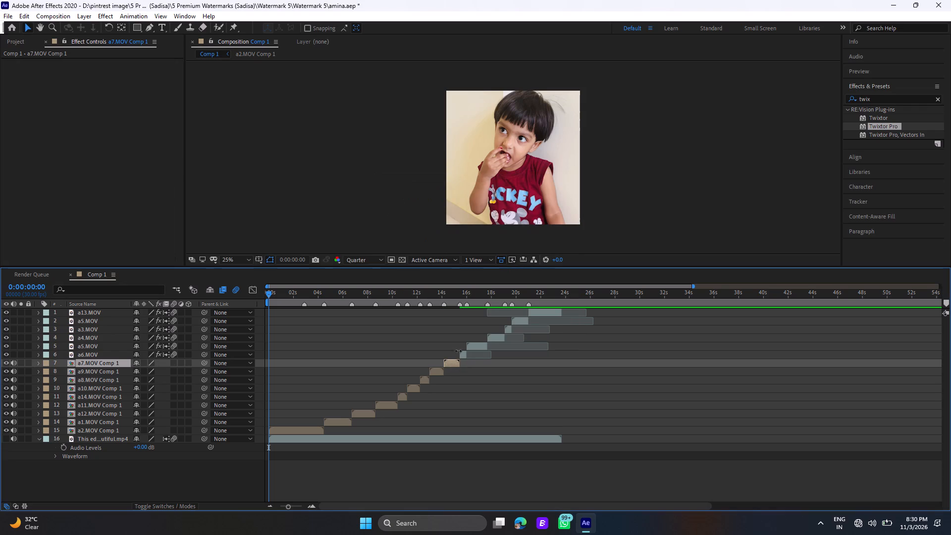
pyautogui.click(464, 355)
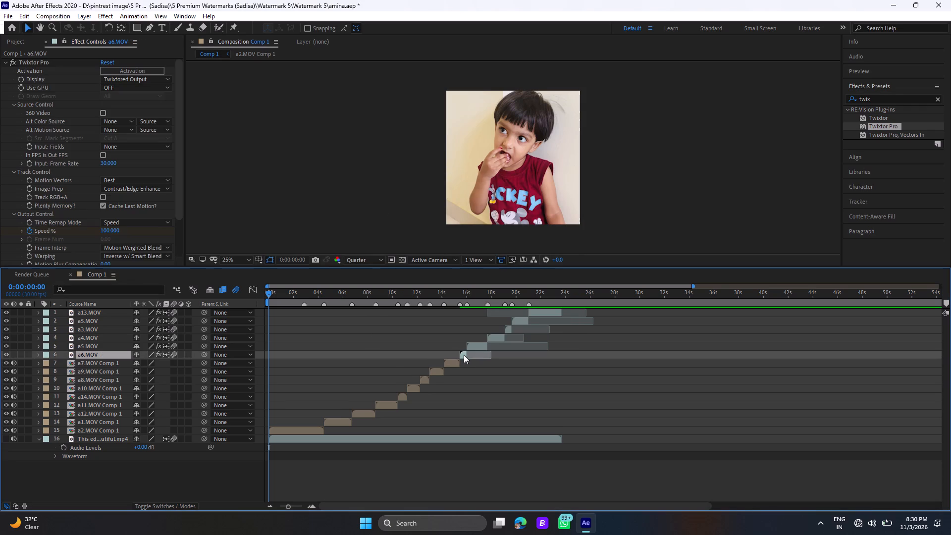
pyautogui.hotkey('ctrl', 'shift', 'c')
pyautogui.press('Return')
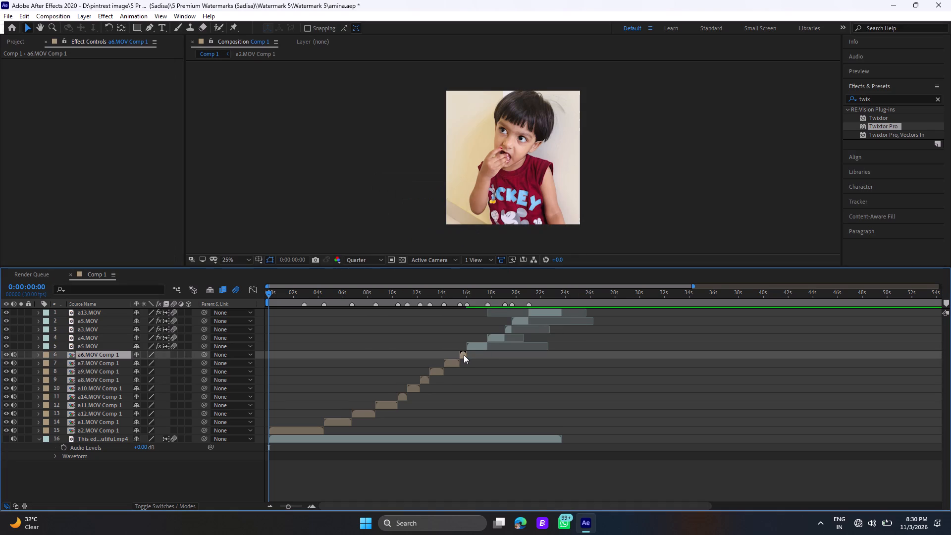
pyautogui.click(474, 345)
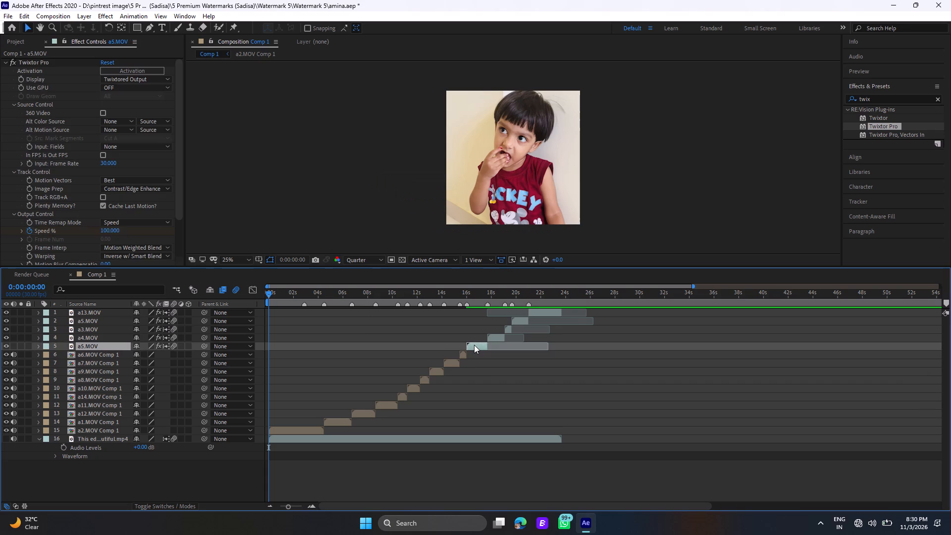
pyautogui.hotkey('ctrl', 'shift', 'c')
pyautogui.press('Return')
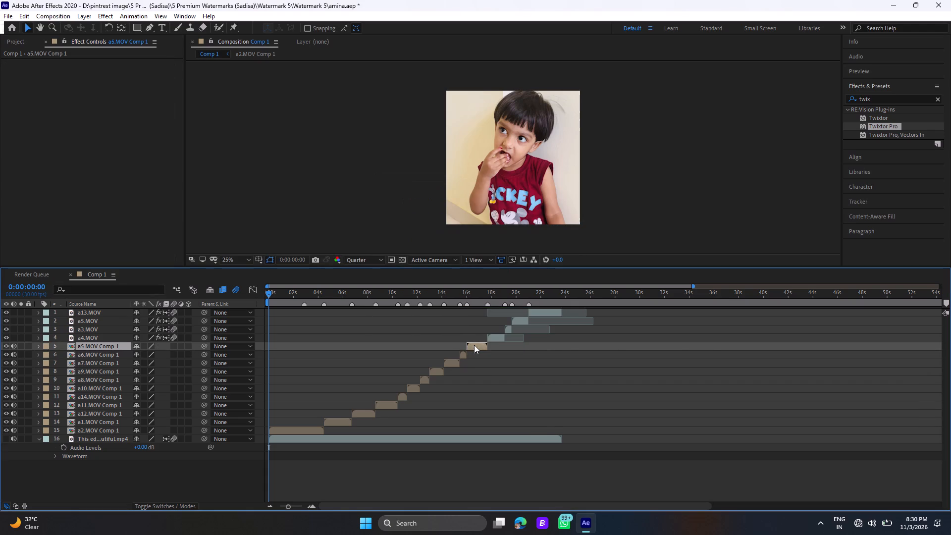
pyautogui.click(499, 339)
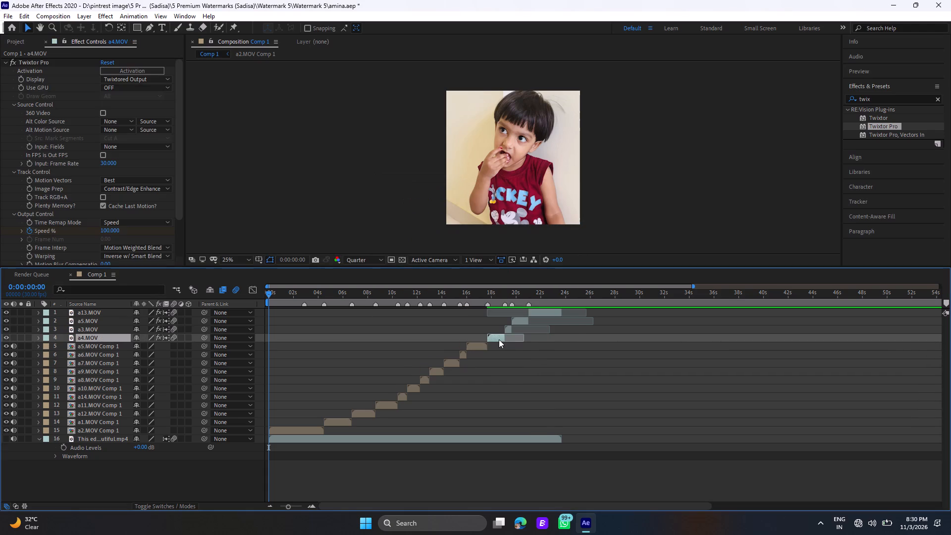
pyautogui.hotkey('ctrl', 'shift', 'c')
pyautogui.press('Return')
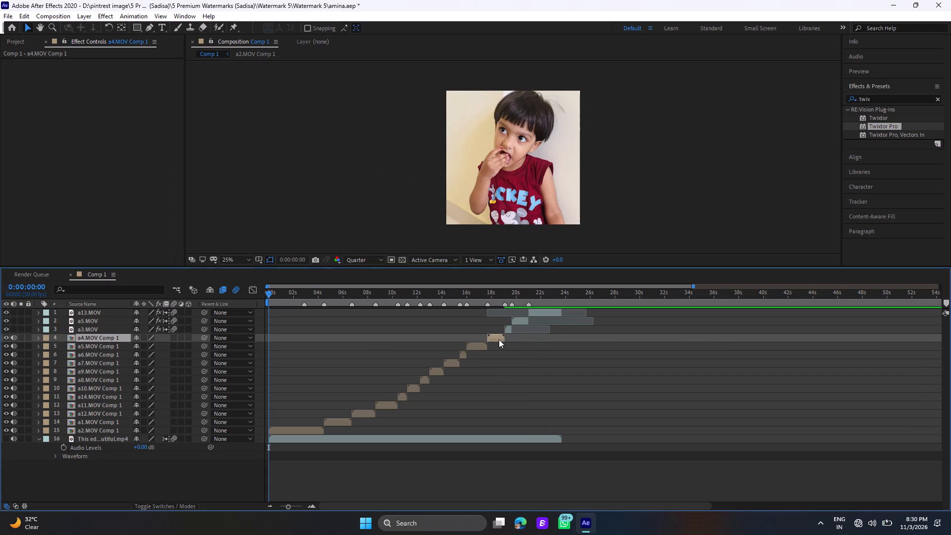
# Pre-compose a3.MOV, the remaining a5.MOV and a13.MOV separately, moving all attributes and adjusting each duration to its layer's time span.
pyautogui.click(508, 330)
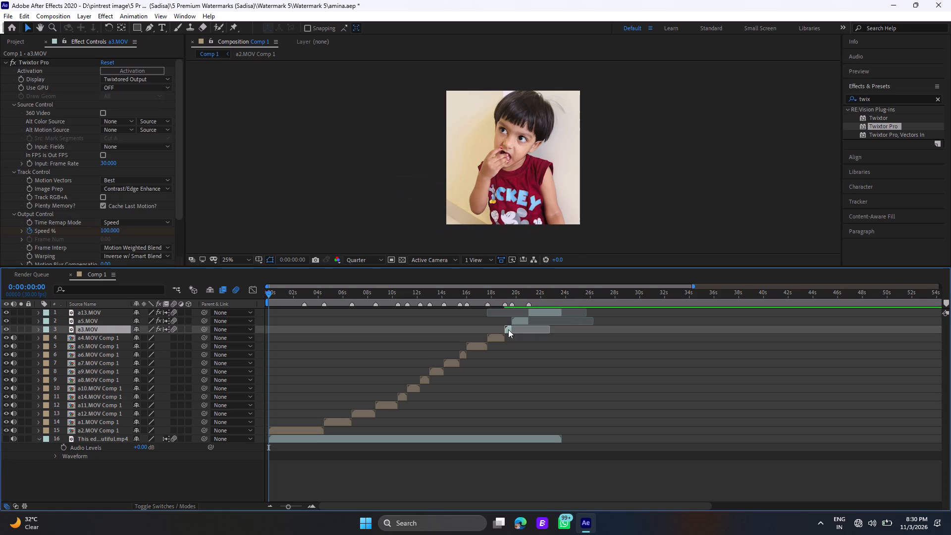
pyautogui.hotkey('ctrl', 'shift', 'c')
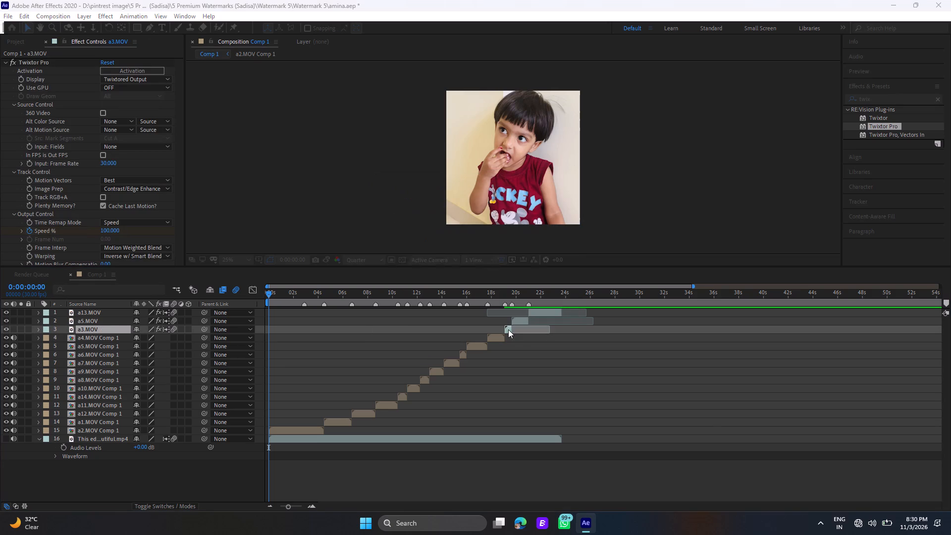
pyautogui.press('Return')
pyautogui.click(516, 321)
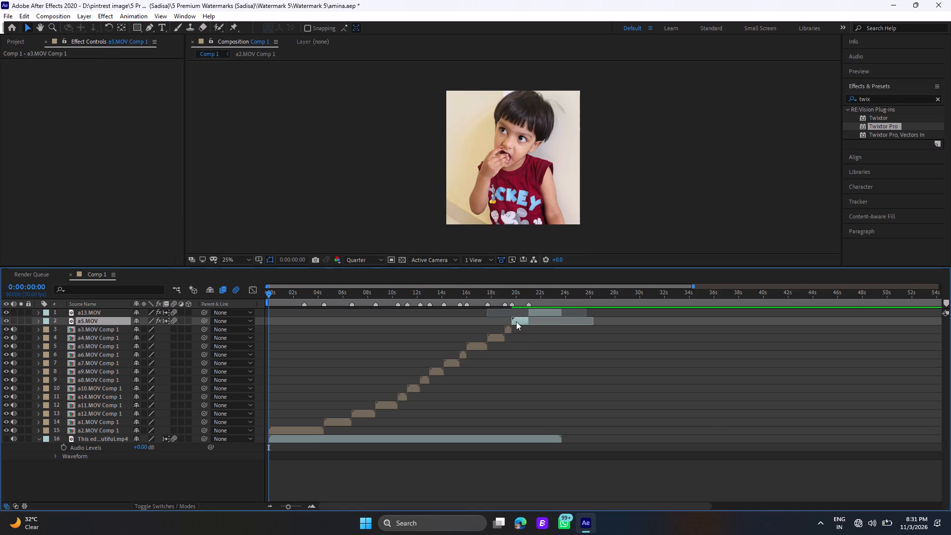
pyautogui.hotkey('ctrl', 'shift', 'c')
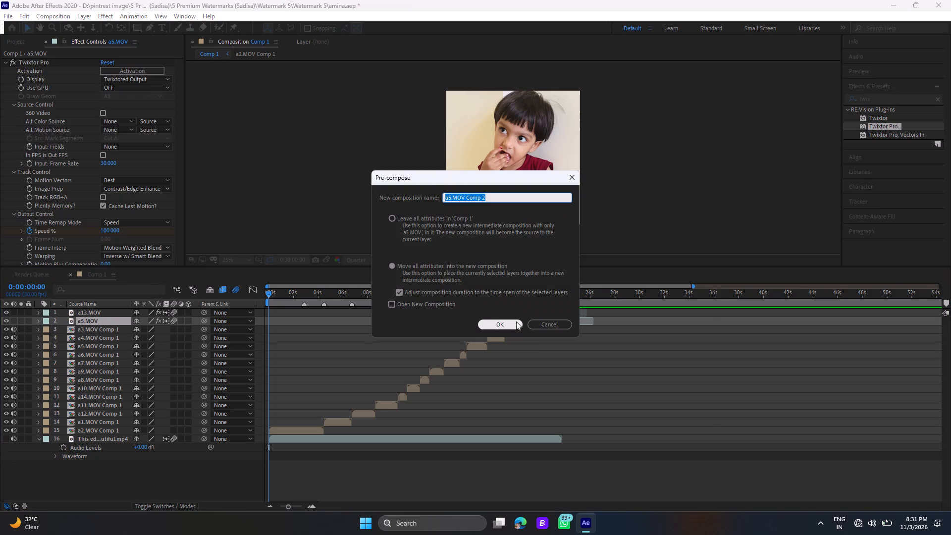
pyautogui.press('Return')
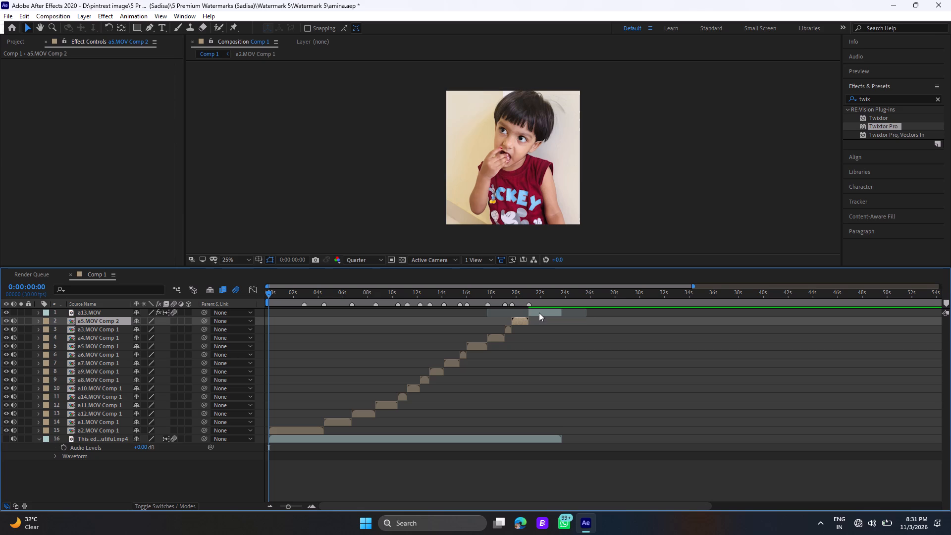
pyautogui.click(539, 313)
pyautogui.hotkey('ctrl', 'shift', 'c')
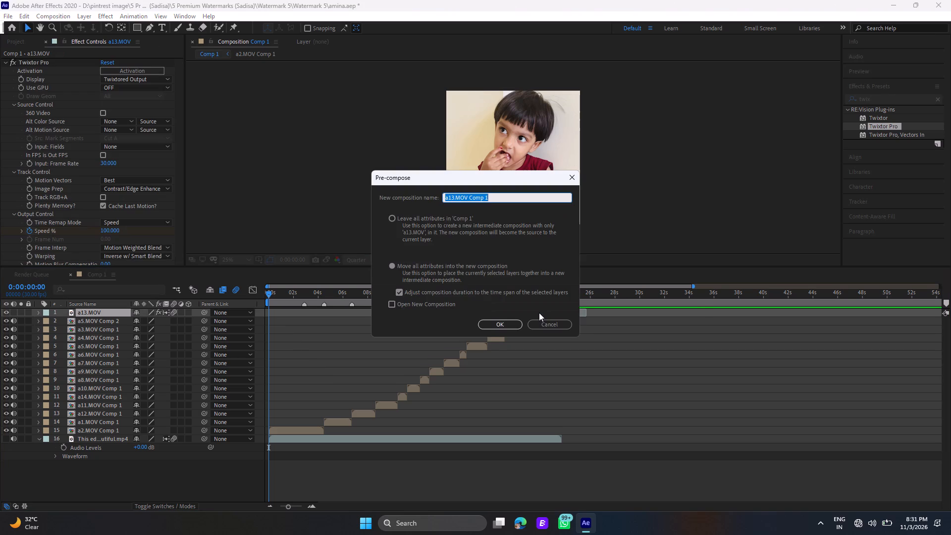
pyautogui.press('Return')
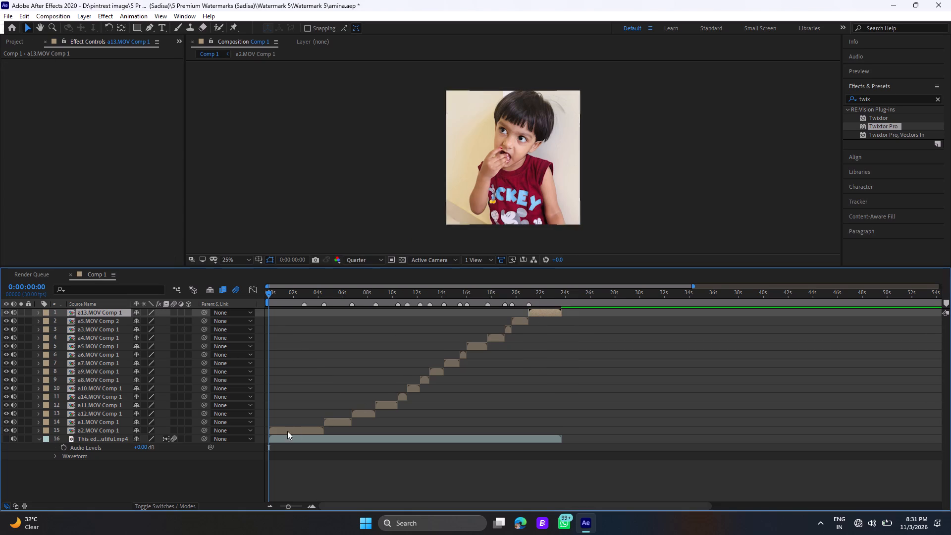
# Change the label colour of the reference audio layer at the bottom of Comp 1 to blue.
pyautogui.click(47, 437)
pyautogui.click(64, 349)
# Play the pre-composed Comp 1 edit from the start through the last clip, then stop with the time indicator at 0:00:24:00.
pyautogui.press('space')
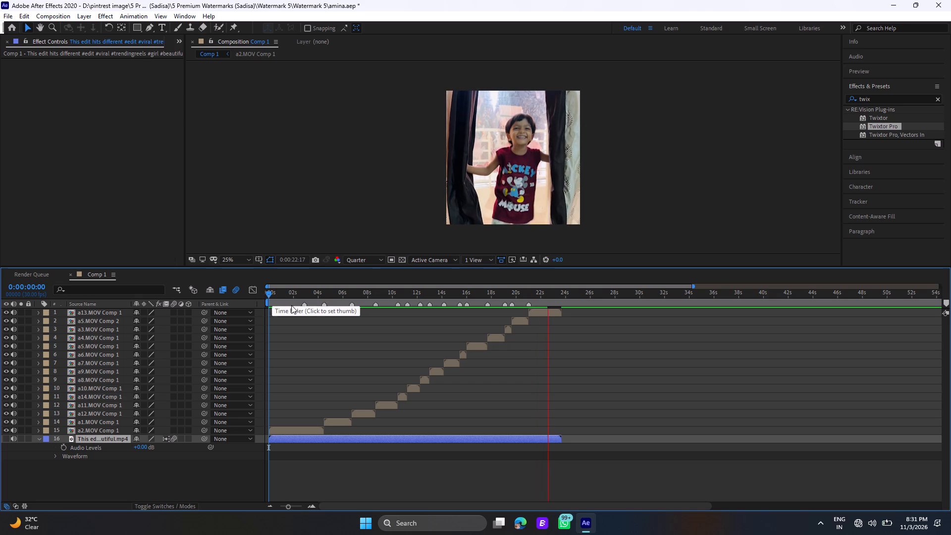
pyautogui.click(566, 296)
pyautogui.click(566, 296)
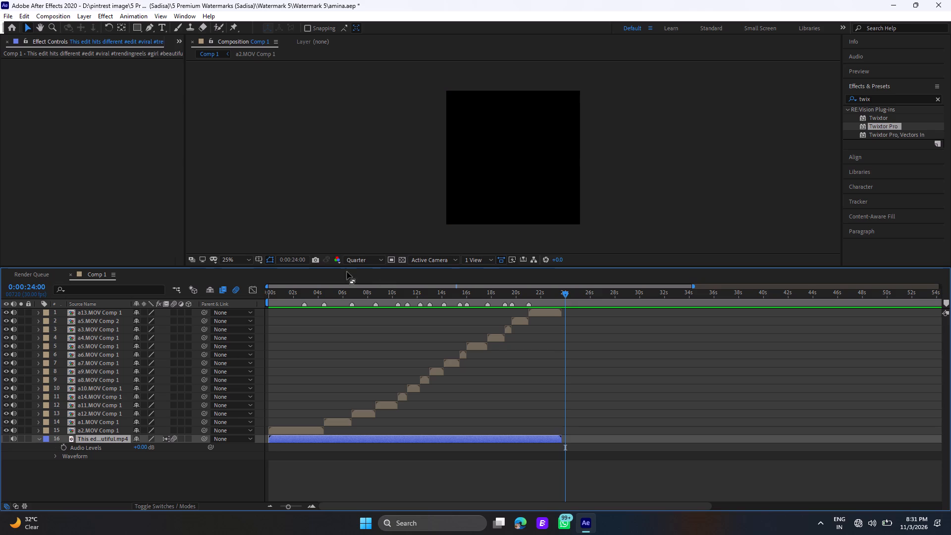
# Set Comp 1's duration to 0:00:22:21 in the composition settings.
pyautogui.click(274, 39)
pyautogui.click(305, 104)
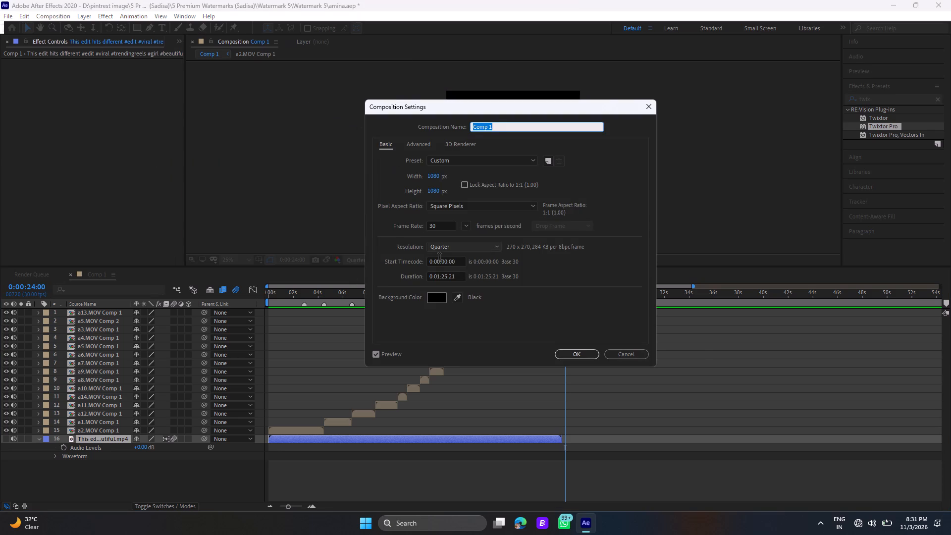
pyautogui.click(439, 278)
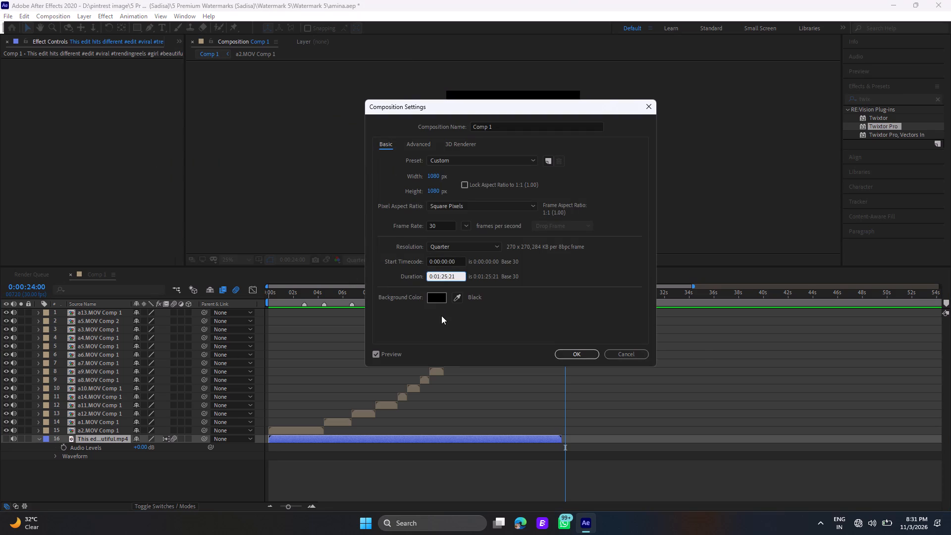
pyautogui.press('BackSpace')
pyautogui.press('0')
pyautogui.press('Right')
pyautogui.press('Right')
pyautogui.press('Right')
pyautogui.press('BackSpace')
pyautogui.press('2')
pyautogui.press('Return')
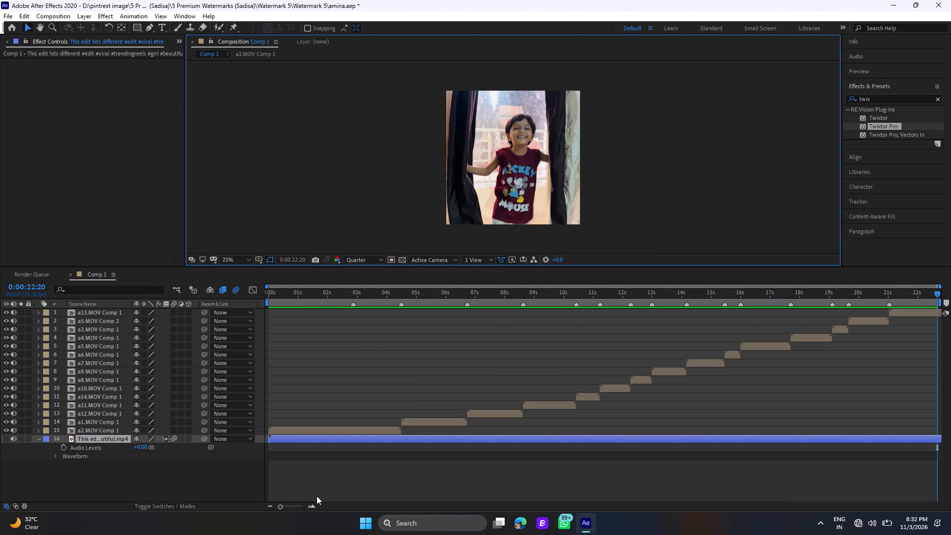
# Deselect the audio layer and scrub through the shortened Comp 1 to check where it ends relative to the last clip.
pyautogui.click(552, 485)
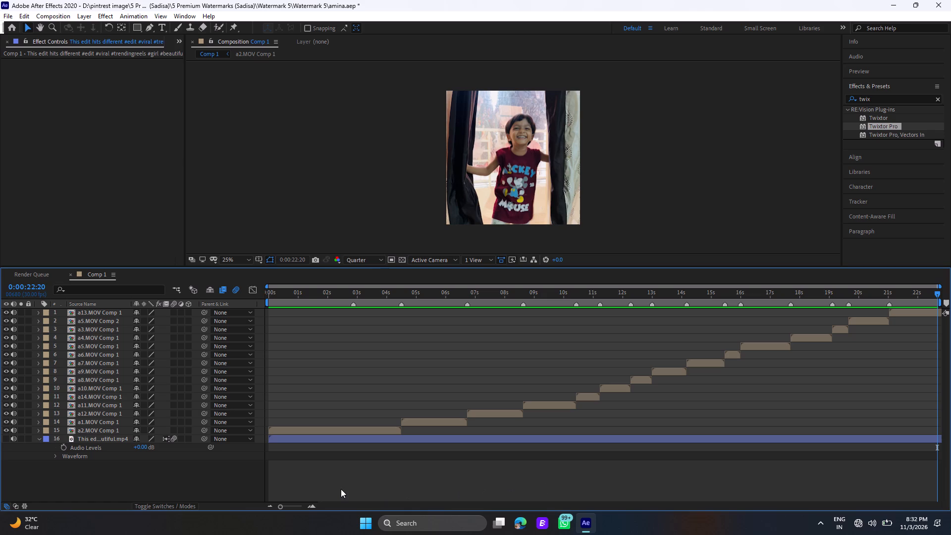
pyautogui.moveTo(341, 489); pyautogui.dragTo(389, 489)
pyautogui.click(281, 290)
pyautogui.moveTo(281, 290); pyautogui.dragTo(895, 335)
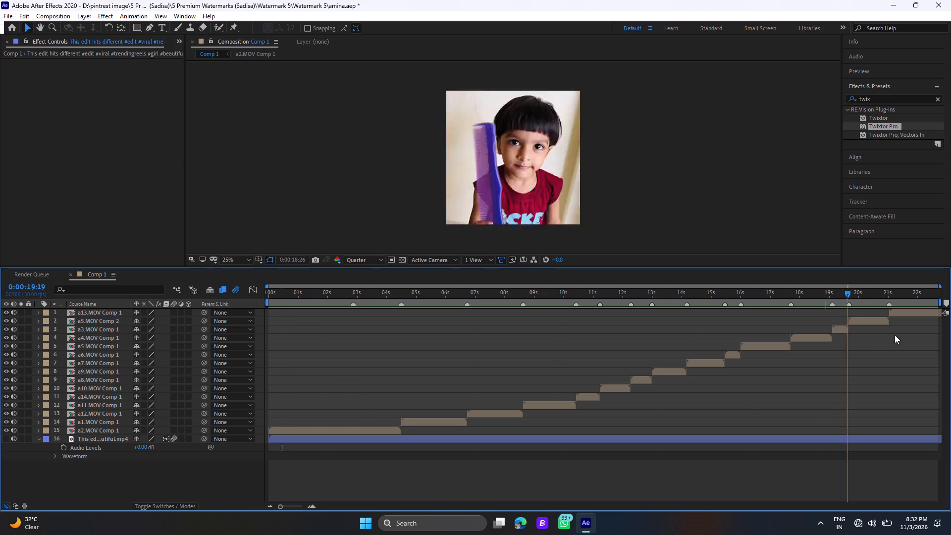
pyautogui.moveTo(895, 335); pyautogui.dragTo(950, 332)
pyautogui.moveTo(950, 332); pyautogui.dragTo(605, 324)
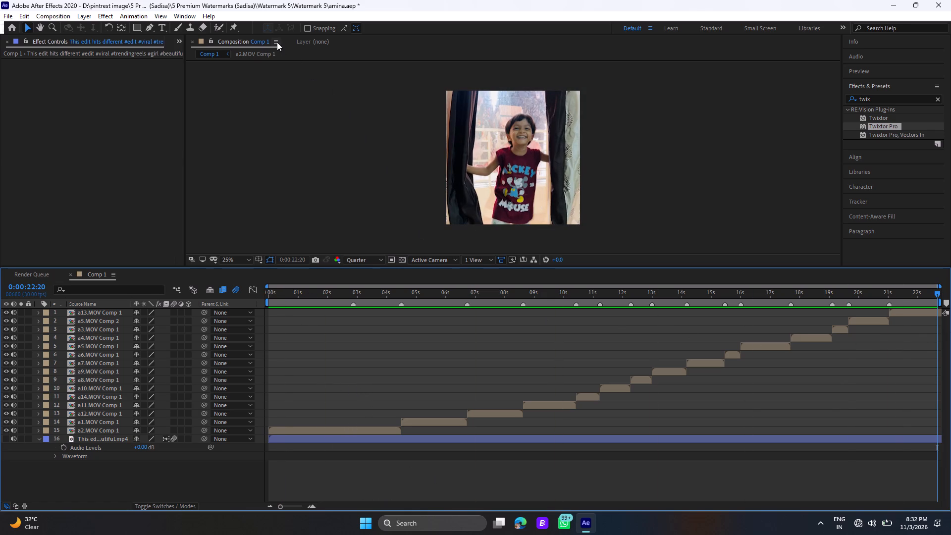
# Set Comp 1's duration to 0:00:25:21 in the composition settings.
pyautogui.click(277, 42)
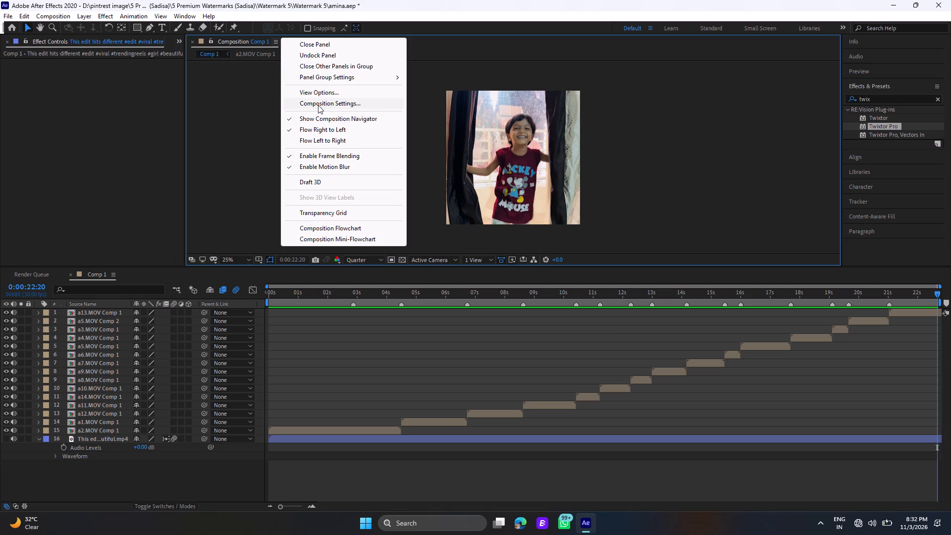
pyautogui.click(318, 105)
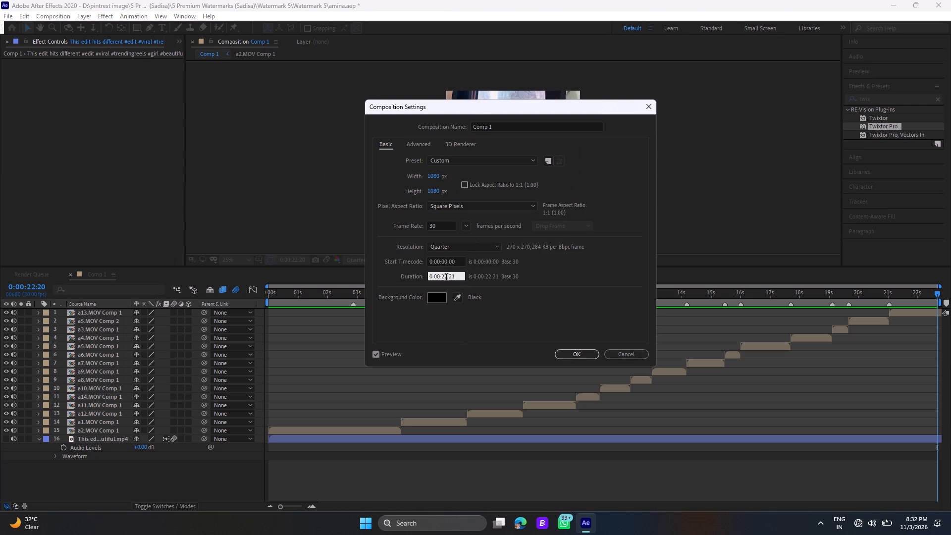
pyautogui.click(446, 278)
pyautogui.press('BackSpace')
pyautogui.press('5')
pyautogui.press('Return')
# Play the lengthened Comp 1 from the start past the last clip, then return the time indicator to 0:00:00:00.
pyautogui.scroll(1, 451, 341)
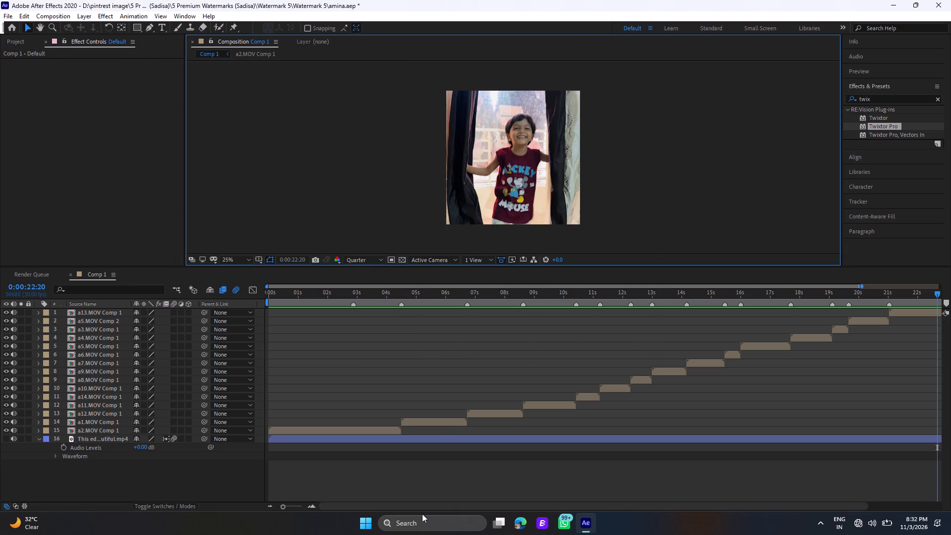
pyautogui.moveTo(422, 508); pyautogui.dragTo(596, 510)
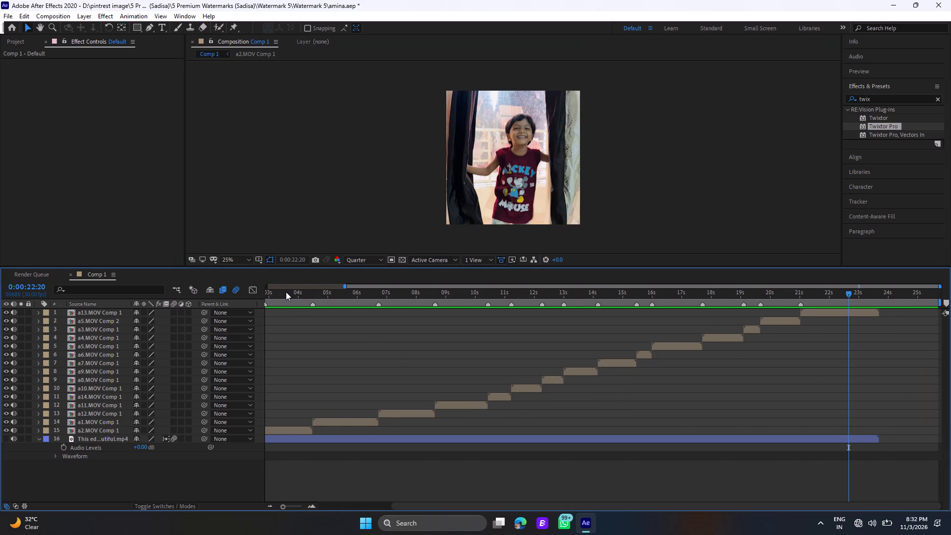
pyautogui.click(286, 292)
pyautogui.moveTo(286, 292); pyautogui.dragTo(168, 312)
pyautogui.press('space')
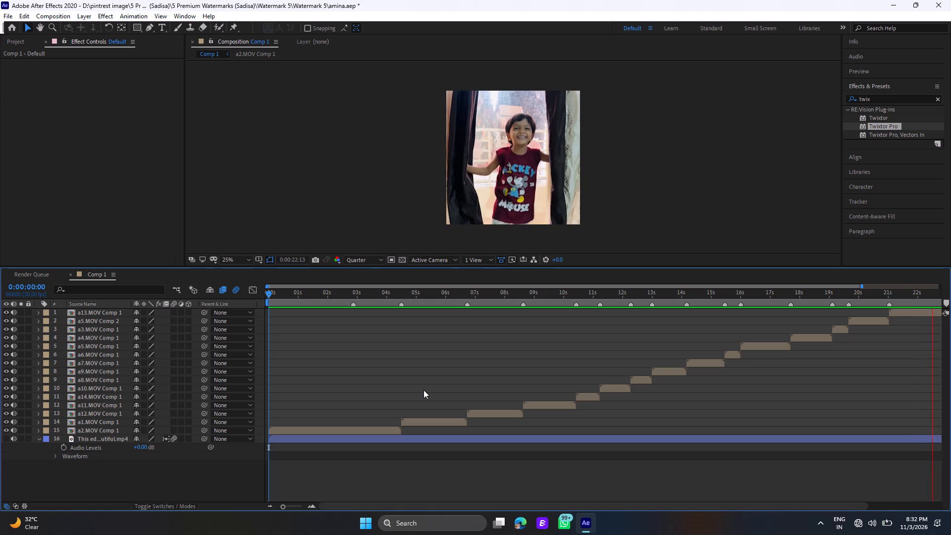
pyautogui.click(275, 295)
pyautogui.moveTo(275, 295); pyautogui.dragTo(262, 295)
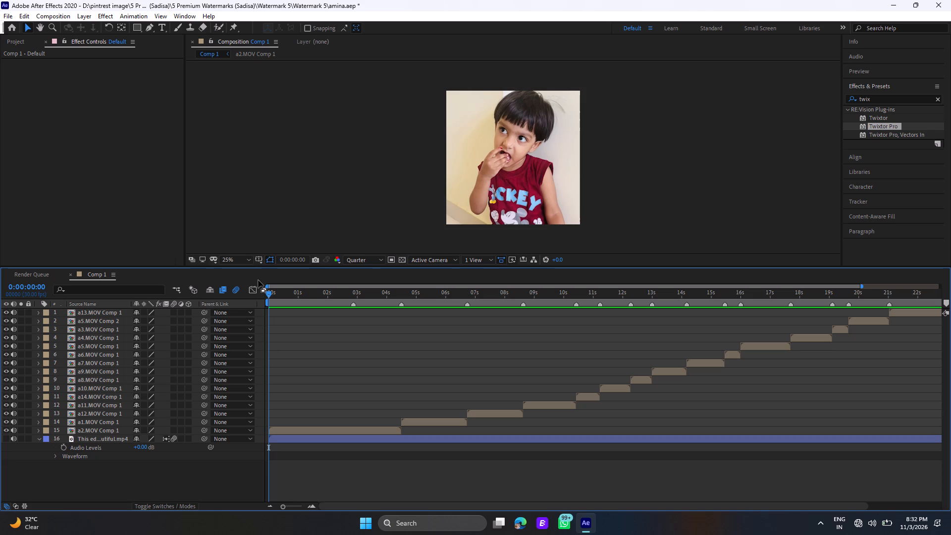
# Add an adjustment layer to Comp 1 and place it directly above the a1.MOV Comp 1 layer.
pyautogui.click(279, 431)
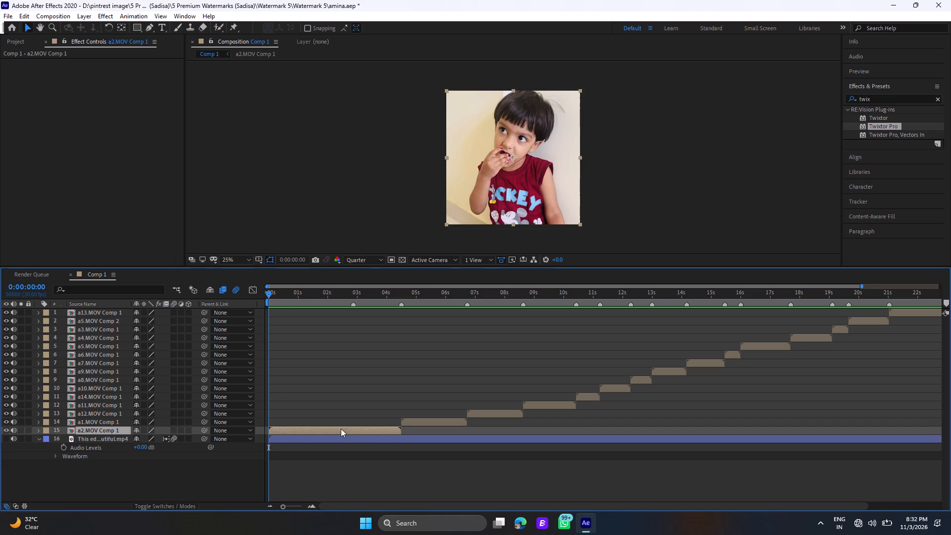
pyautogui.rightClick(260, 424)
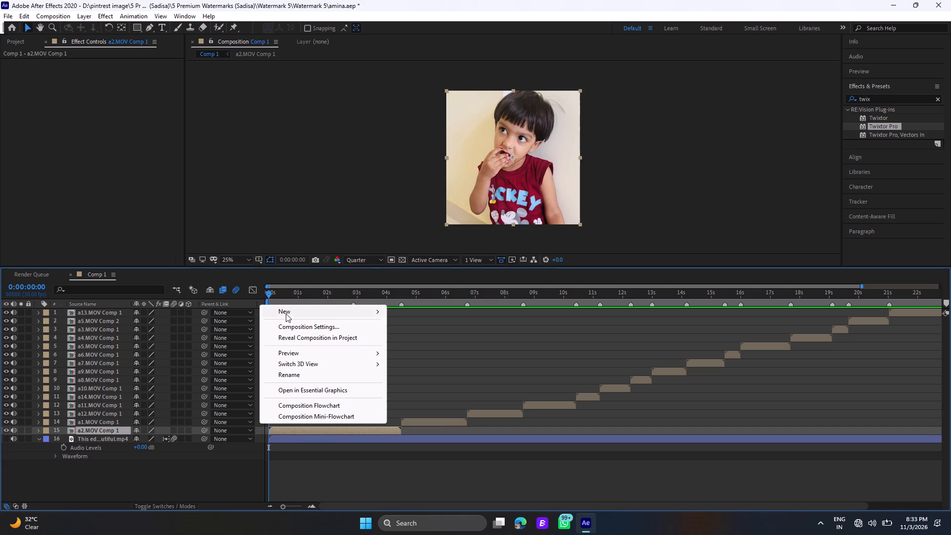
pyautogui.click(412, 391)
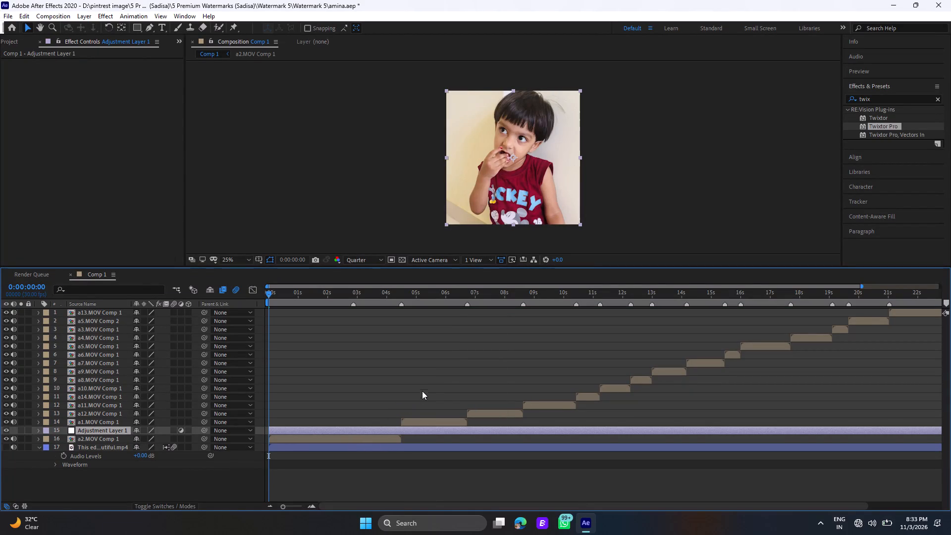
pyautogui.click(403, 294)
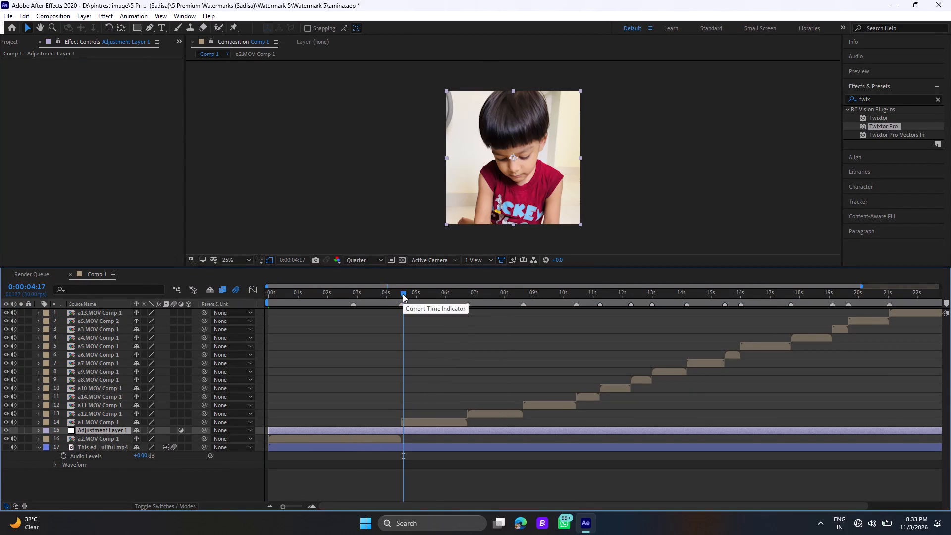
pyautogui.doubleClick(403, 294)
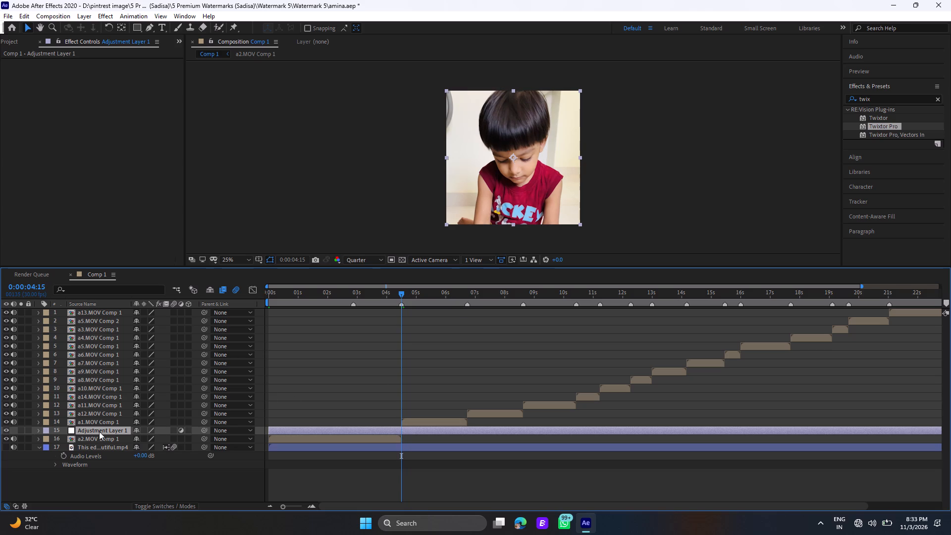
pyautogui.moveTo(102, 429); pyautogui.dragTo(101, 415)
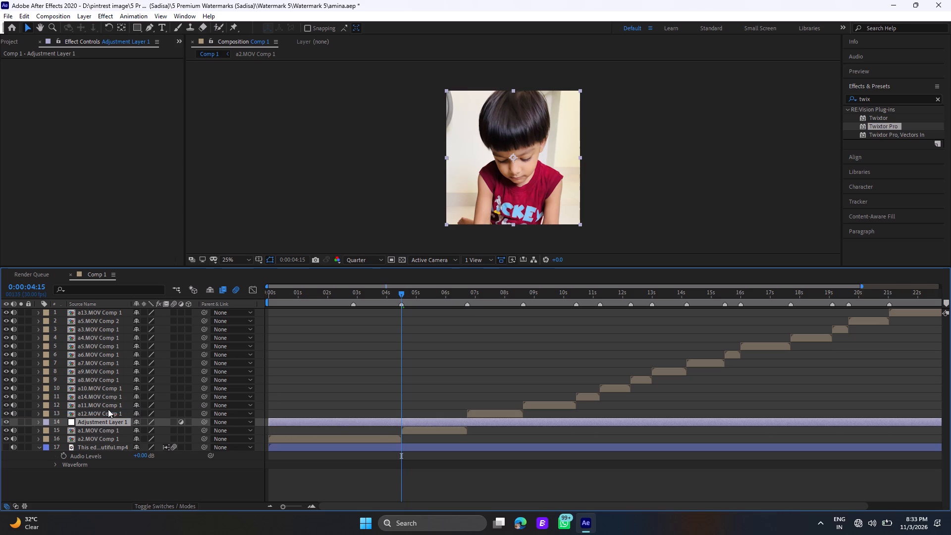
# Split the adjustment layer at 0:00:06:22, where a1.MOV Comp 1 ends, and delete the part after the cut.
pyautogui.click(470, 290)
pyautogui.click(470, 290)
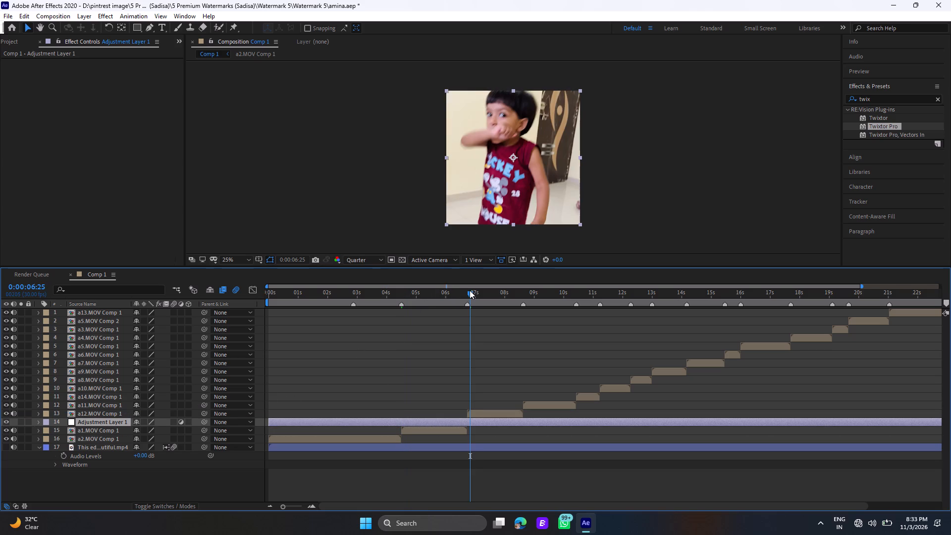
pyautogui.click(471, 422)
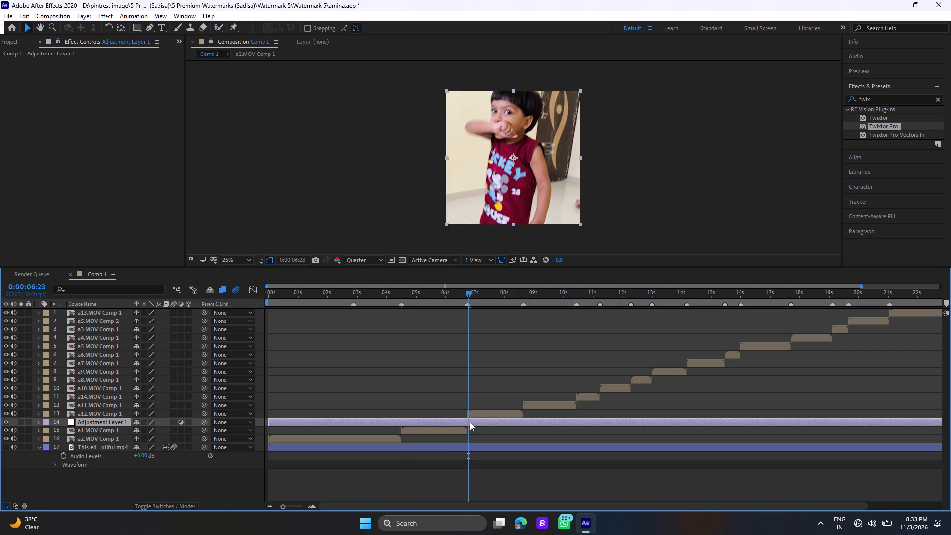
pyautogui.click(288, 504)
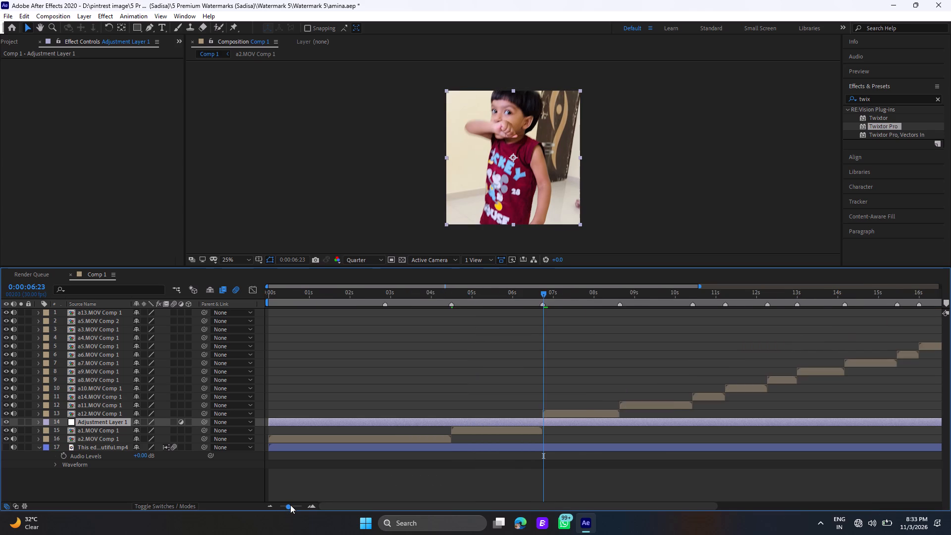
pyautogui.click(290, 505)
pyautogui.click(588, 292)
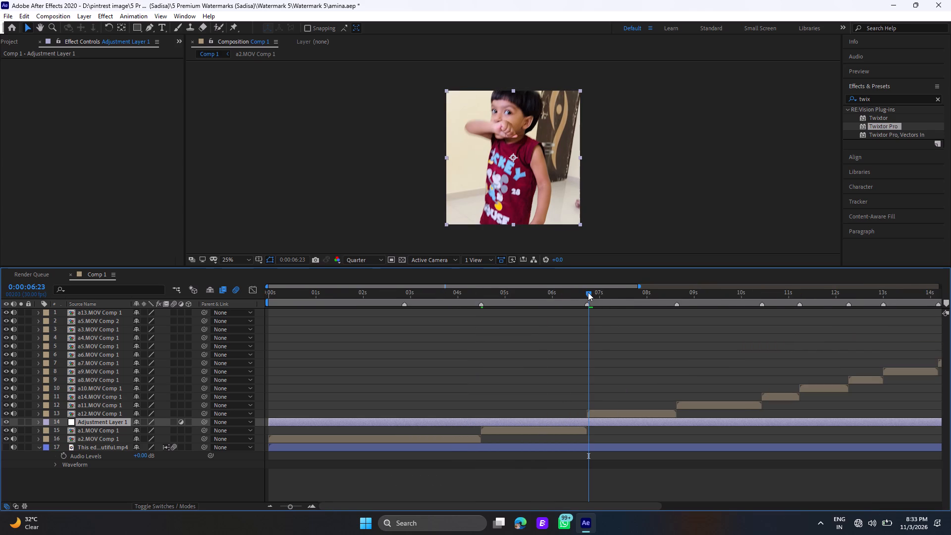
pyautogui.click(599, 424)
pyautogui.hotkey('ctrl', 'shift', 'd')
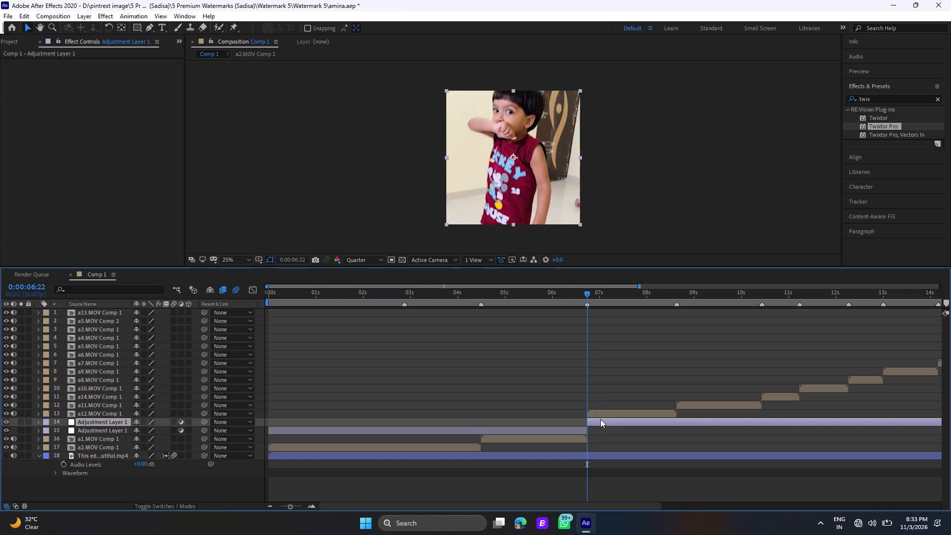
pyautogui.press('Delete')
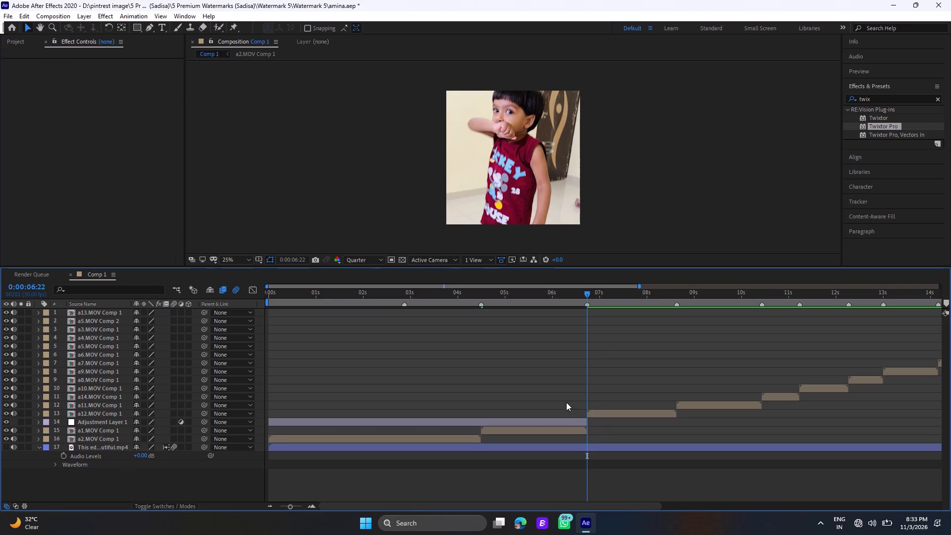
# Find the BCC Fast Lens Blur OBSOLETE effect and apply it to the trimmed adjustment layer.
pyautogui.click(404, 294)
pyautogui.click(425, 422)
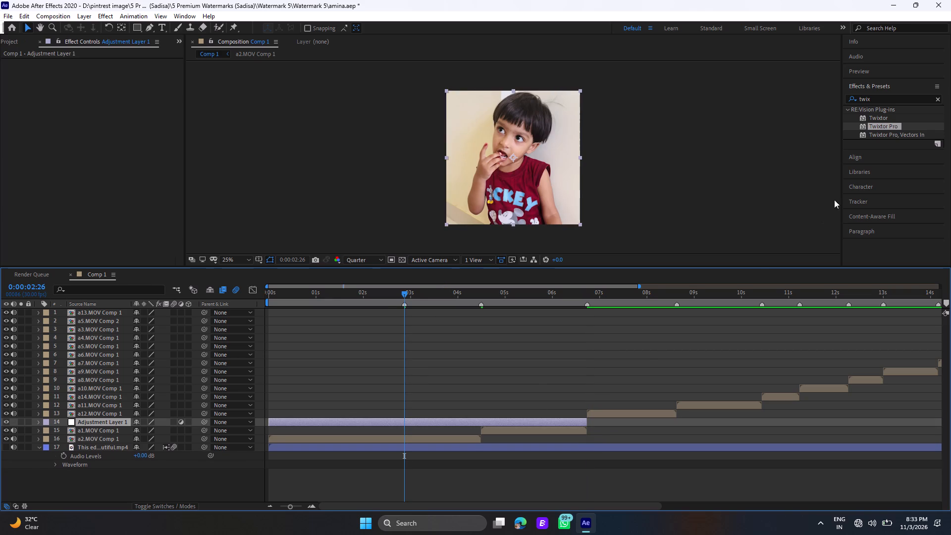
pyautogui.click(937, 97)
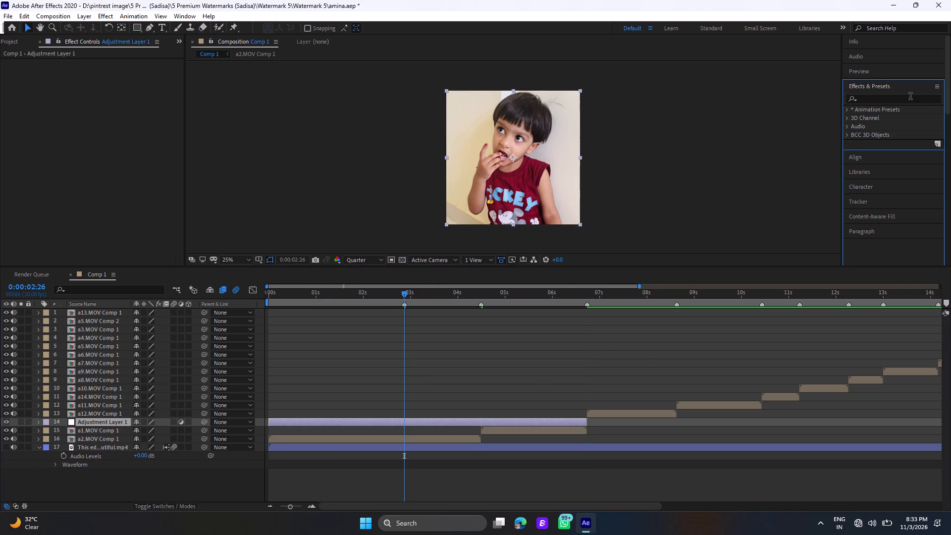
pyautogui.click(910, 97)
pyautogui.write('bcc fast')
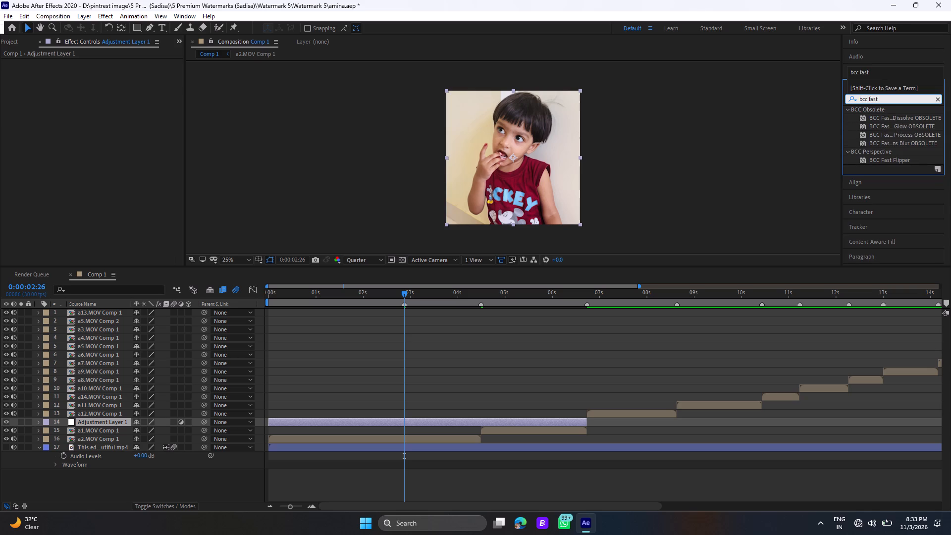
pyautogui.moveTo(912, 142); pyautogui.dragTo(850, 154)
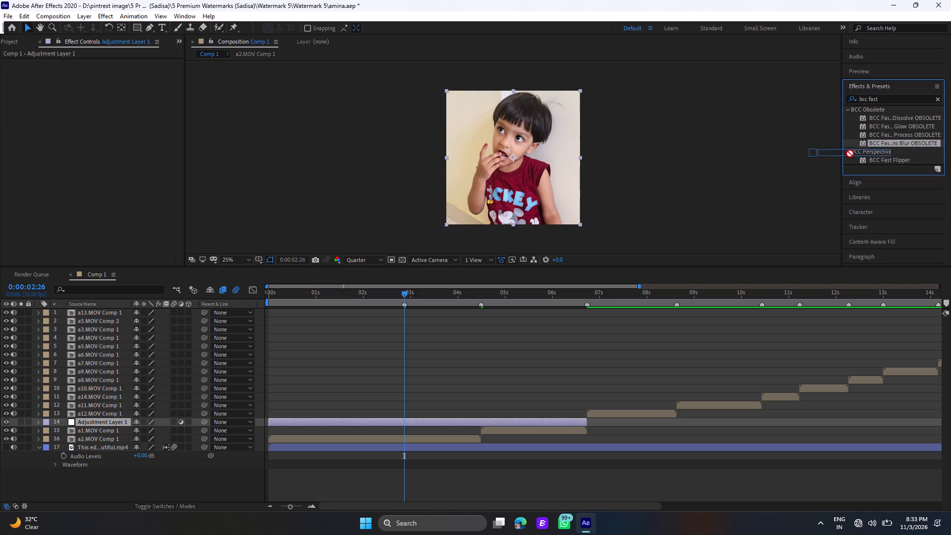
pyautogui.moveTo(850, 154); pyautogui.dragTo(434, 417)
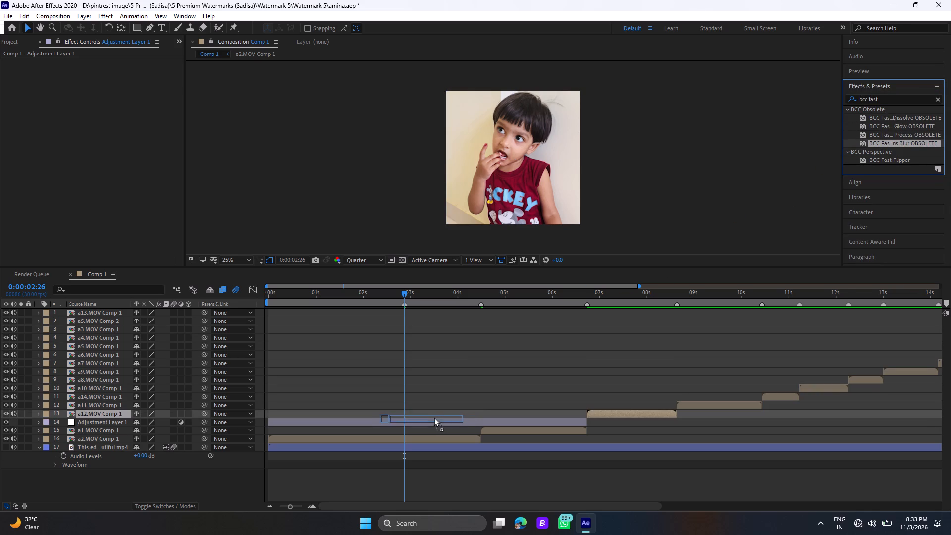
pyautogui.moveTo(434, 417); pyautogui.dragTo(430, 423)
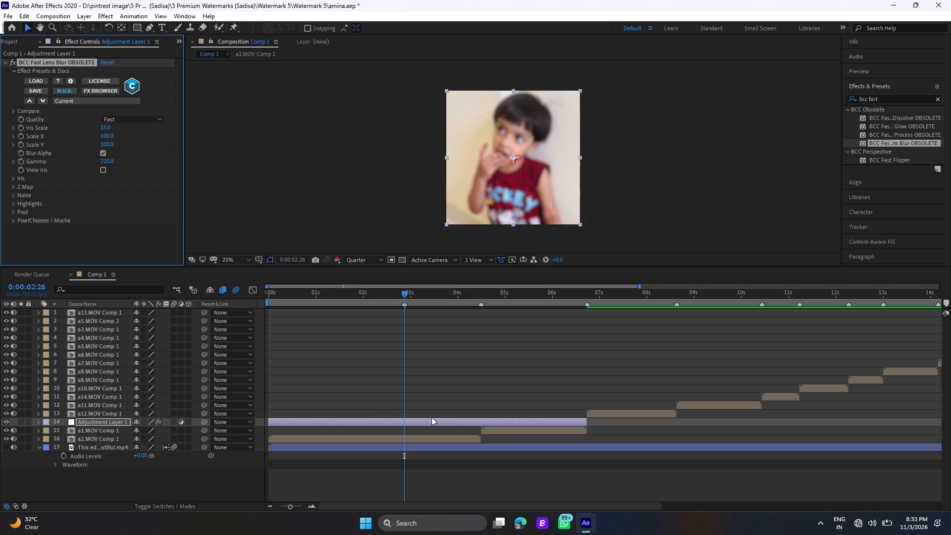
# Keyframe the lens blur's Iris Scale on the adjustment layer from 15 at 0:00:05:26 to 0 at 0:00:06:16.
pyautogui.doubleClick(550, 299)
pyautogui.moveTo(550, 299); pyautogui.dragTo(546, 297)
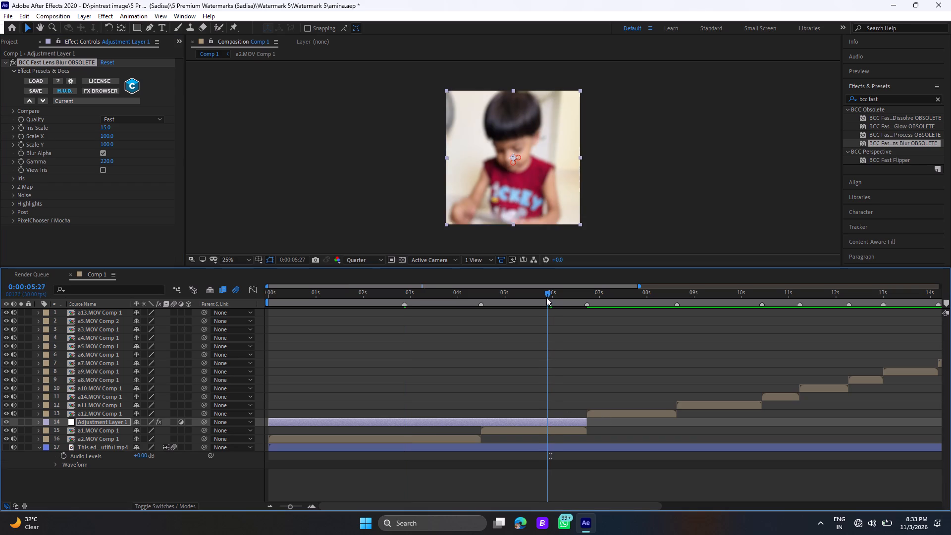
pyautogui.moveTo(546, 297); pyautogui.dragTo(546, 297)
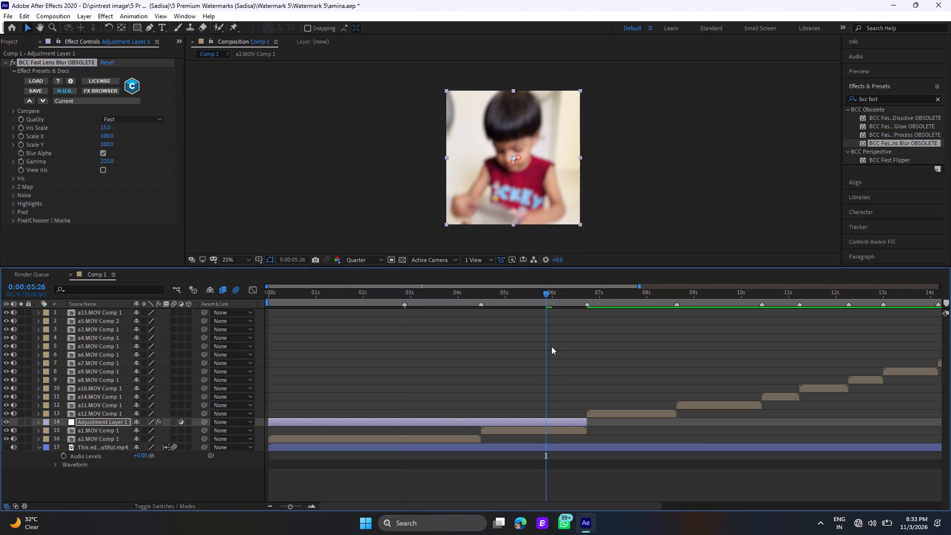
pyautogui.click(554, 422)
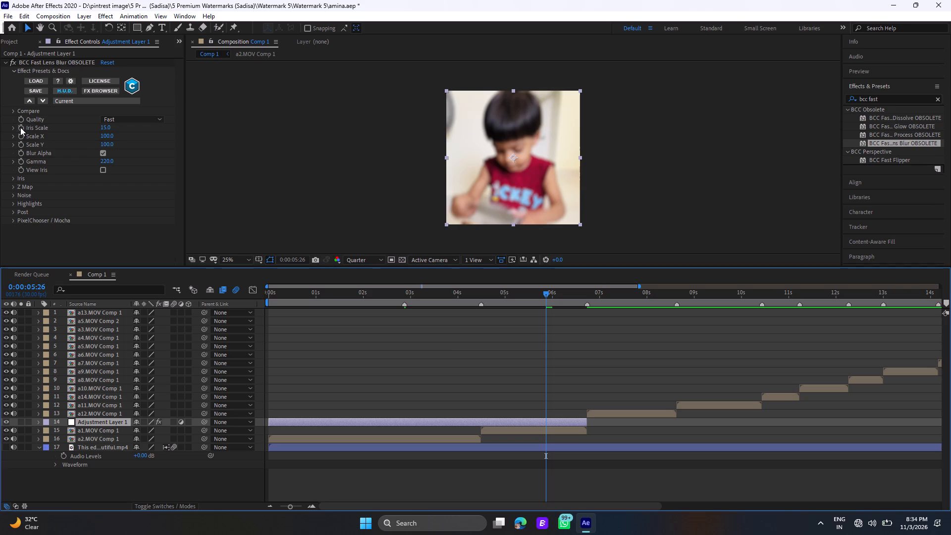
pyautogui.click(20, 127)
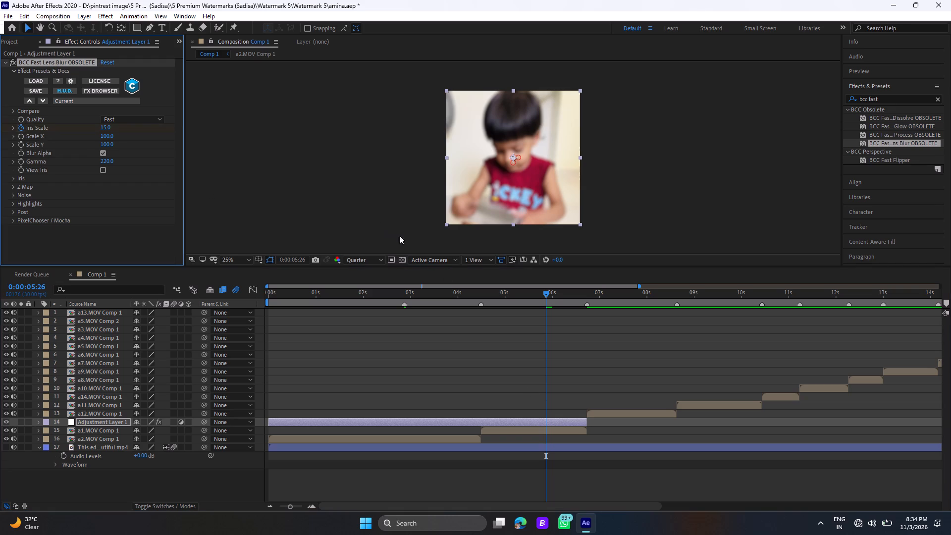
pyautogui.click(578, 294)
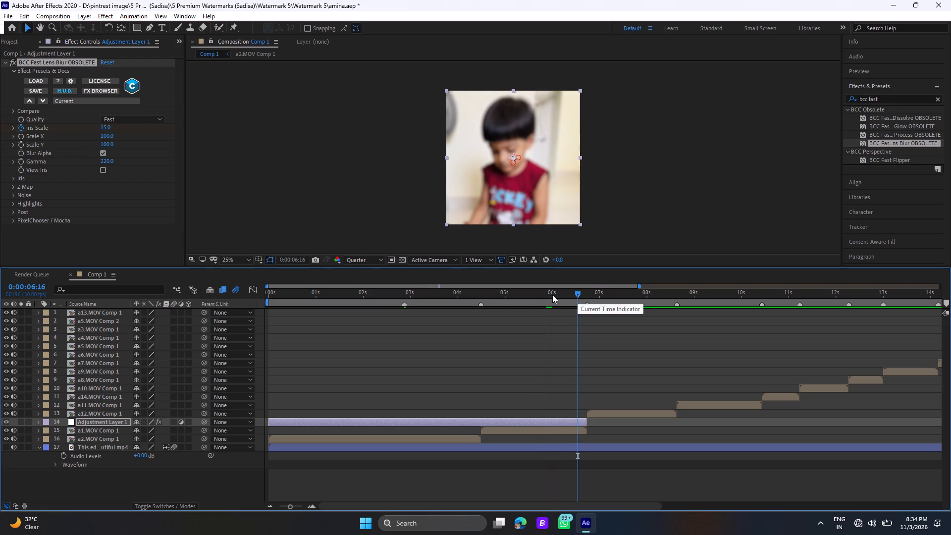
pyautogui.click(107, 129)
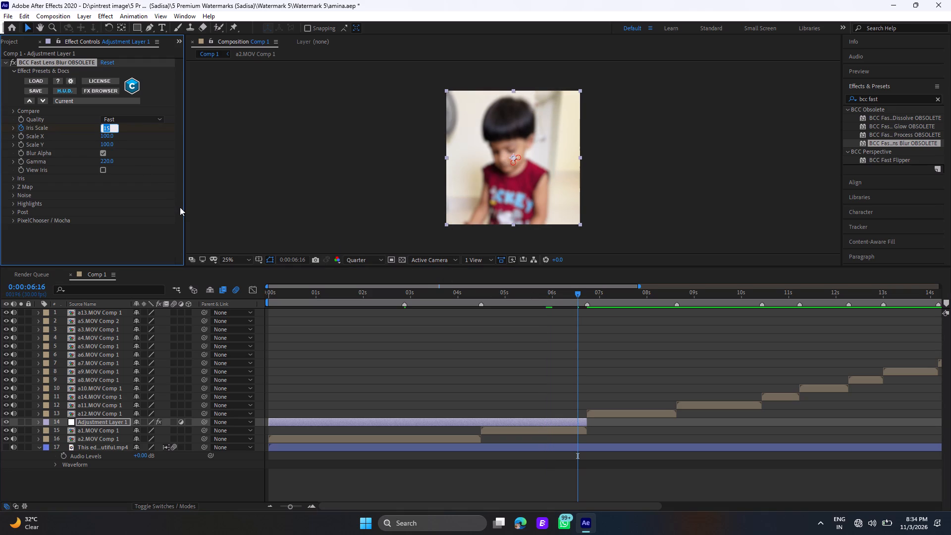
pyautogui.press('BackSpace')
pyautogui.press('0')
pyautogui.press('Return')
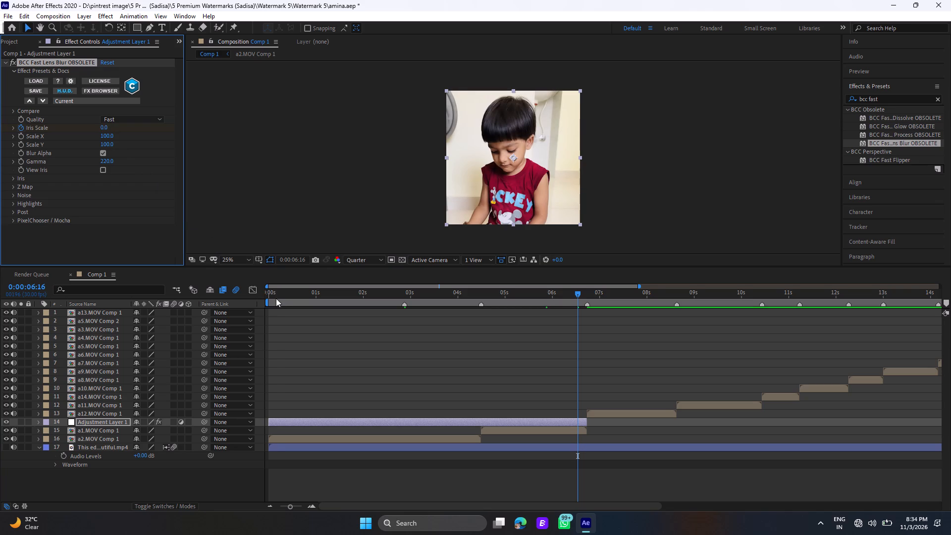
# Play Comp 1 from the start twice to check the animated lens blur over the first two clips.
pyautogui.click(276, 296)
pyautogui.moveTo(276, 296); pyautogui.dragTo(225, 297)
pyautogui.press('space')
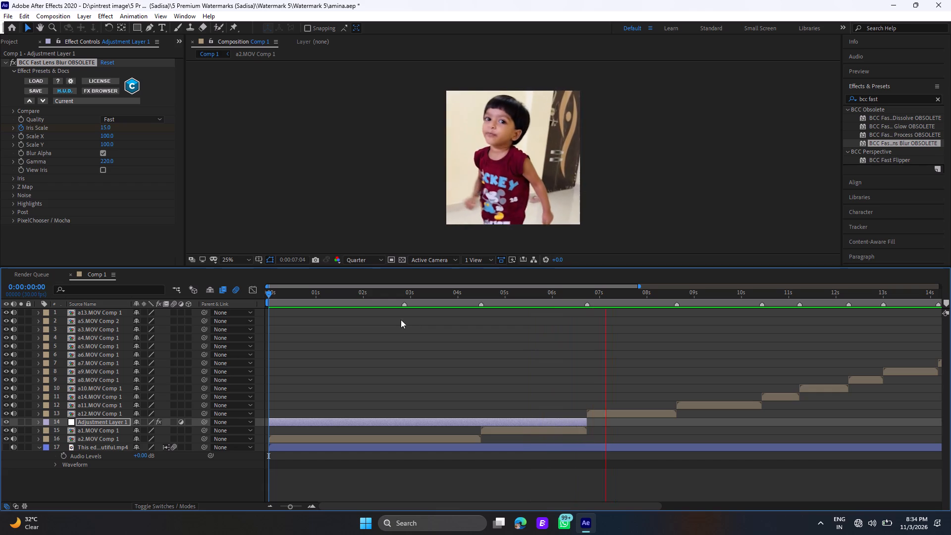
pyautogui.click(274, 295)
pyautogui.moveTo(274, 295); pyautogui.dragTo(263, 295)
pyautogui.press('space')
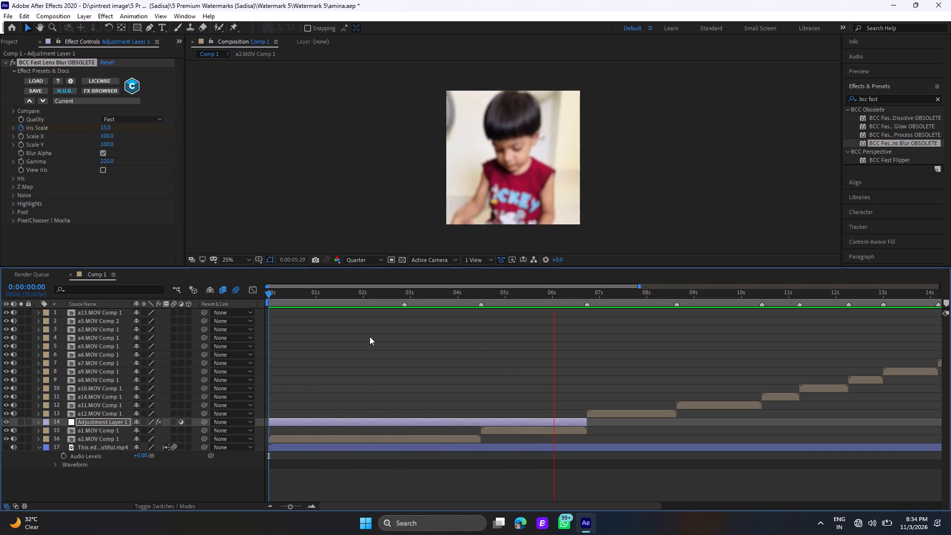
# Play Comp 1 from several points around the first two clips to check the lens blur, and return to the start.
pyautogui.click(441, 299)
pyautogui.press('space')
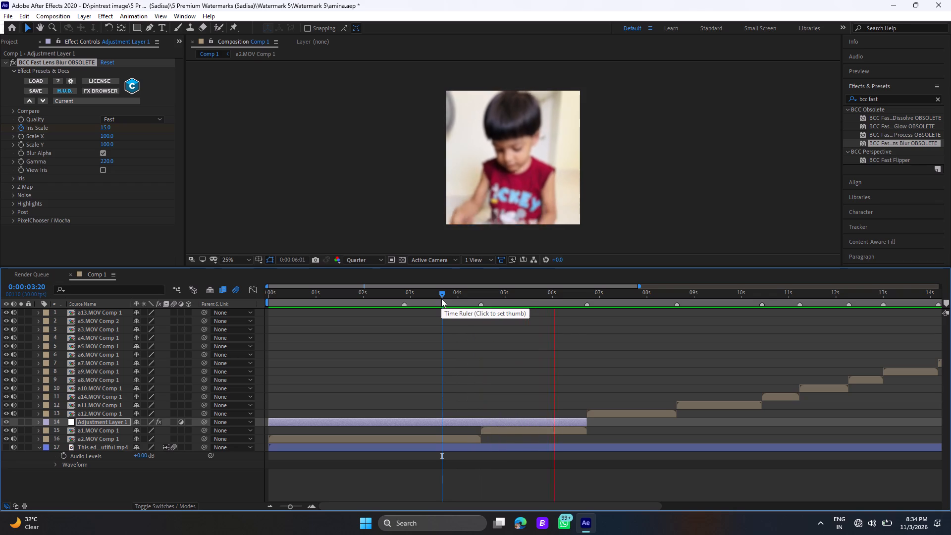
pyautogui.doubleClick(384, 296)
pyautogui.press('space')
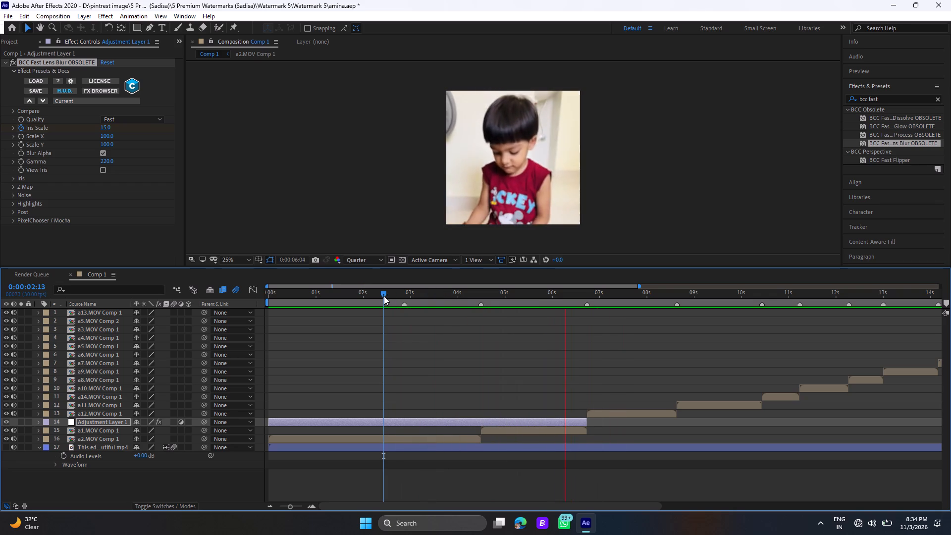
pyautogui.click(497, 291)
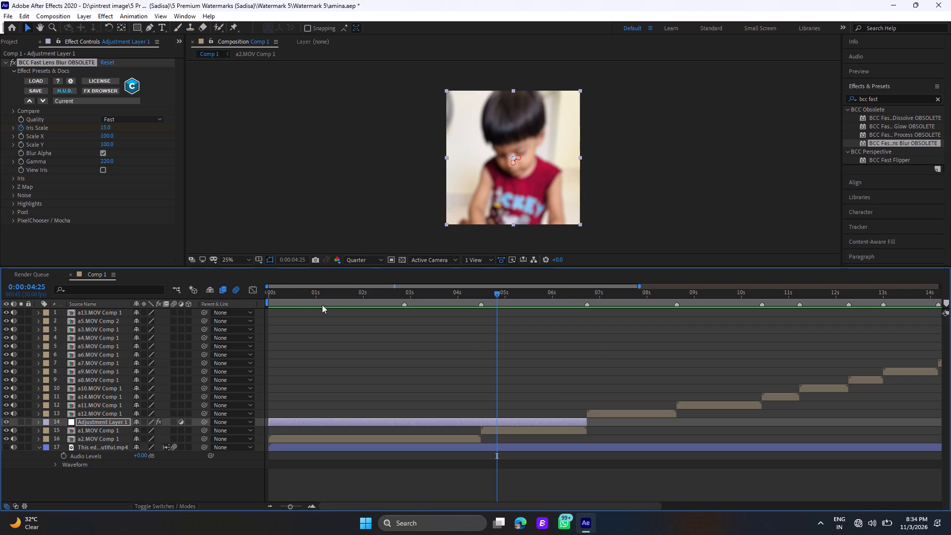
pyautogui.click(291, 294)
pyautogui.moveTo(291, 294); pyautogui.dragTo(209, 306)
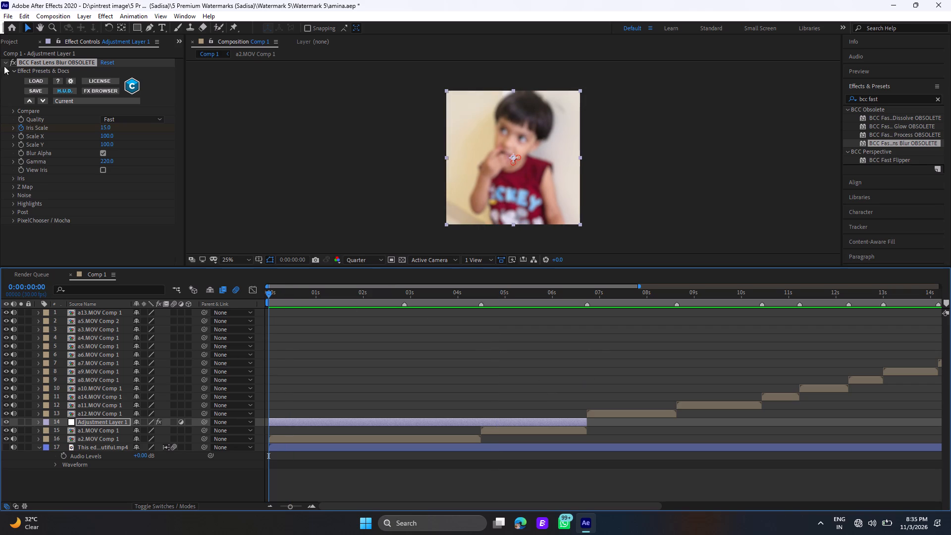
# Look through the project's footage and compositions, resizing the project list to inspect all items.
pyautogui.click(2, 43)
pyautogui.scroll(-9, 48, 195)
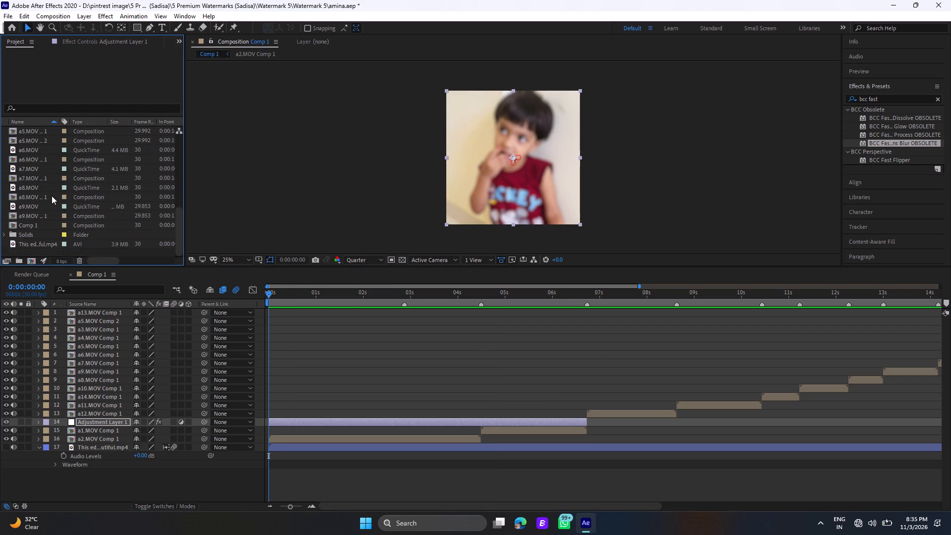
pyautogui.scroll(-3, 52, 196)
pyautogui.scroll(4, 61, 200)
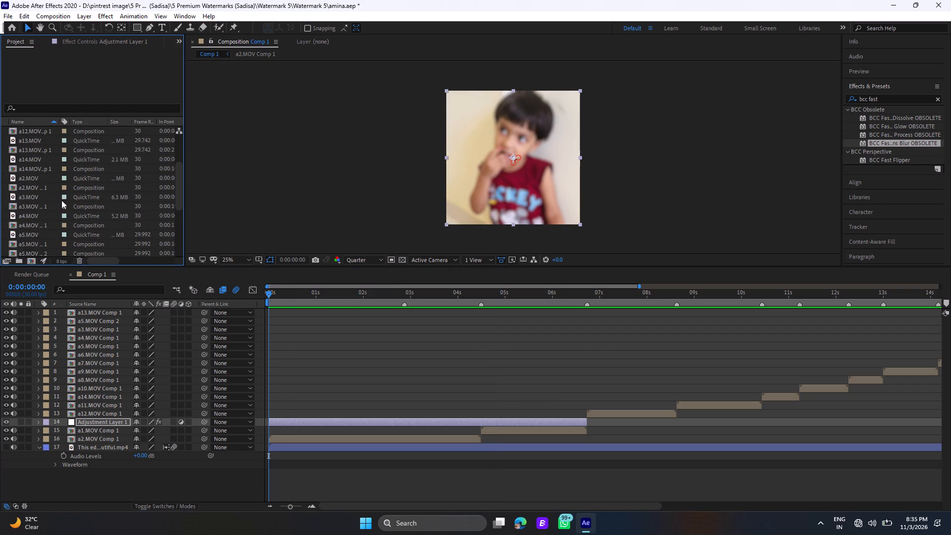
pyautogui.scroll(9, 61, 200)
pyautogui.scroll(-12, 61, 200)
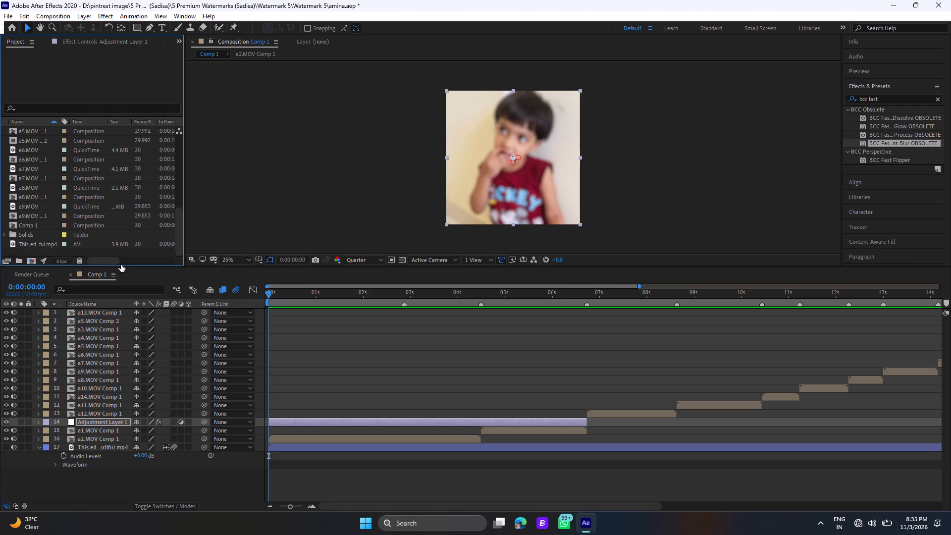
pyautogui.moveTo(122, 267); pyautogui.dragTo(129, 315)
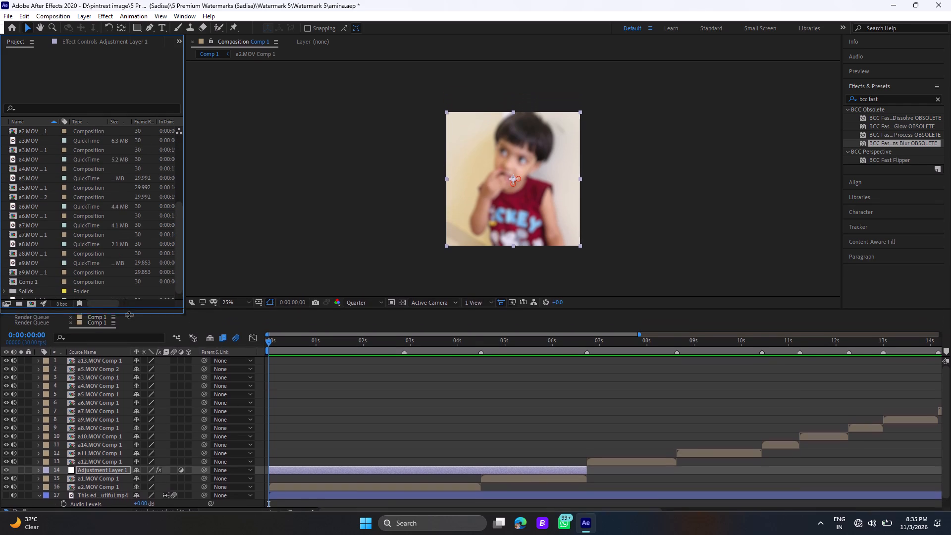
pyautogui.moveTo(129, 315); pyautogui.dragTo(137, 371)
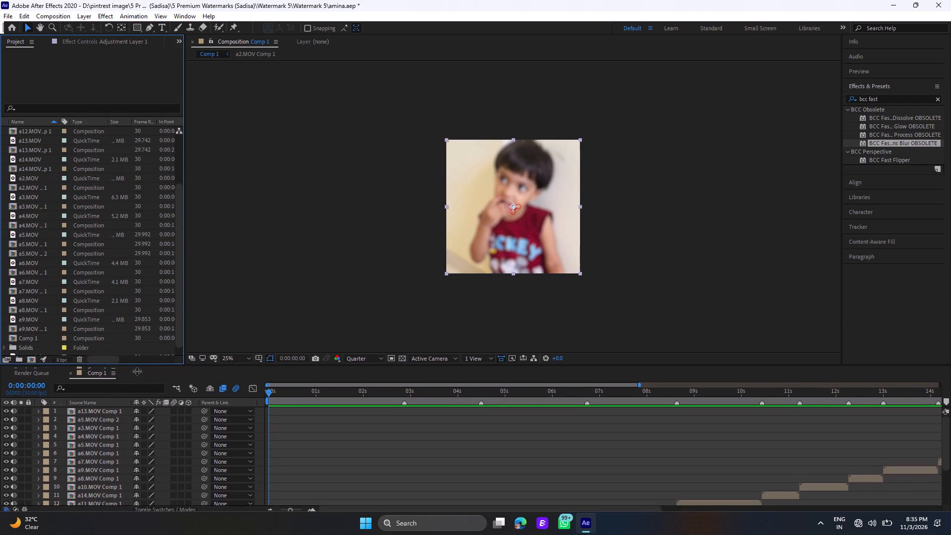
pyautogui.moveTo(137, 371); pyautogui.dragTo(140, 451)
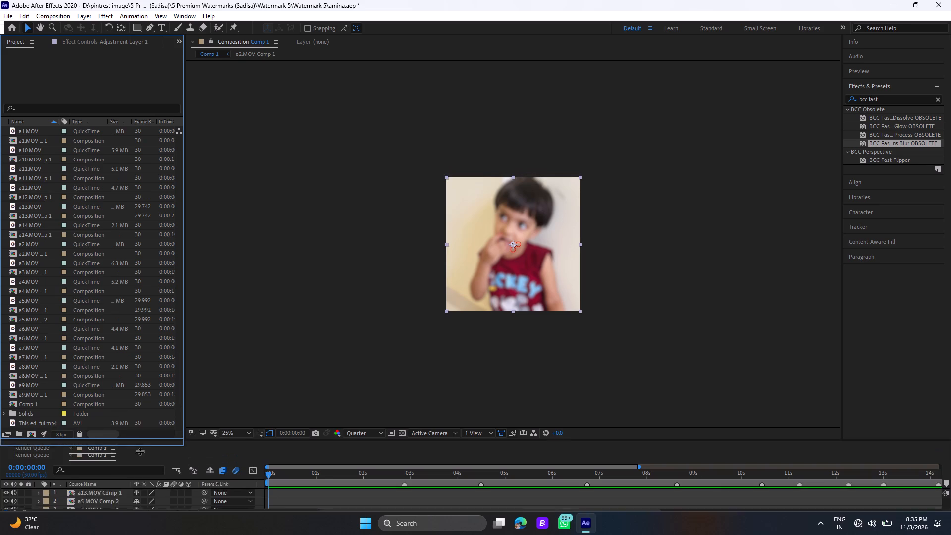
pyautogui.moveTo(140, 451); pyautogui.dragTo(128, 432)
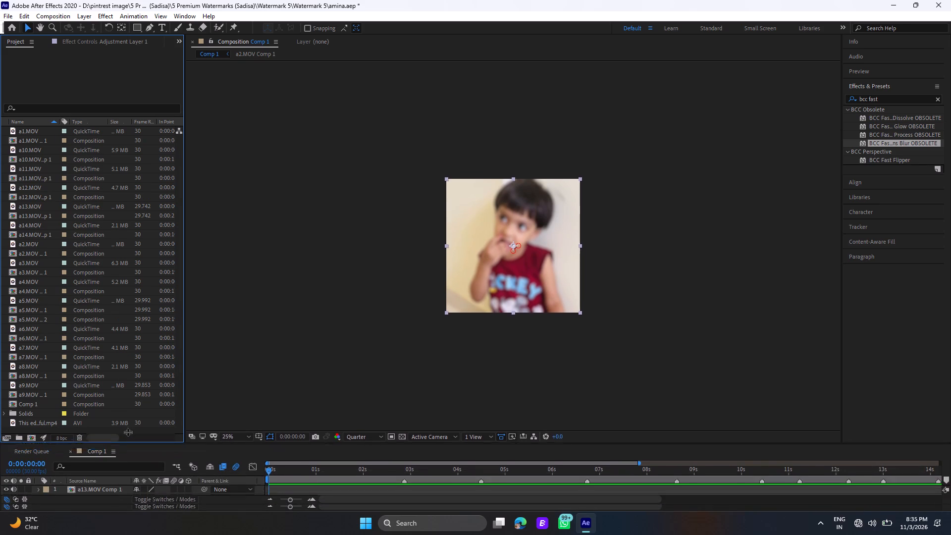
pyautogui.moveTo(128, 432); pyautogui.dragTo(124, 219)
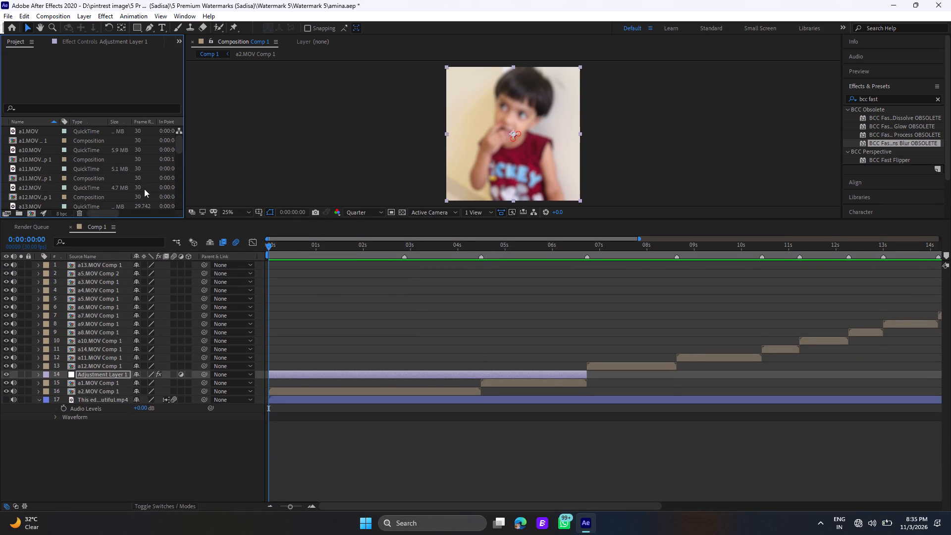
pyautogui.click(177, 199)
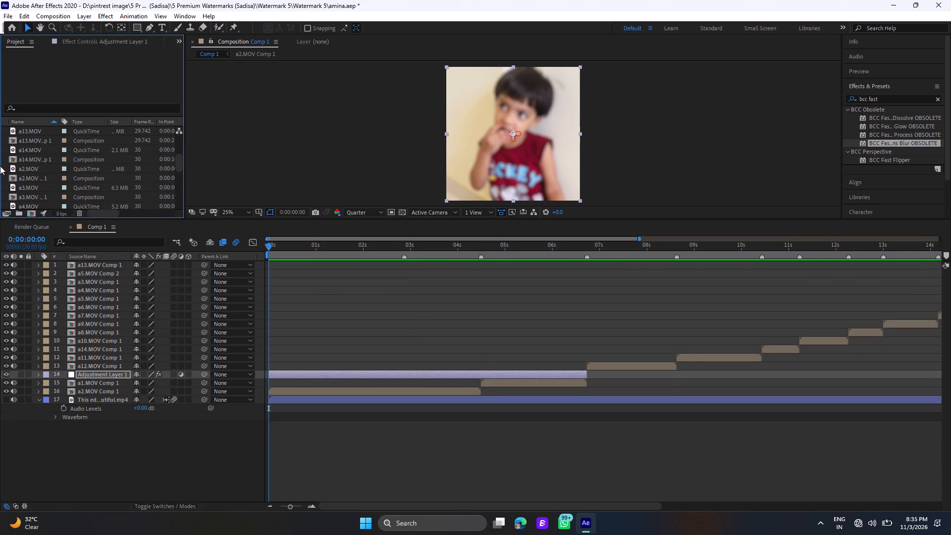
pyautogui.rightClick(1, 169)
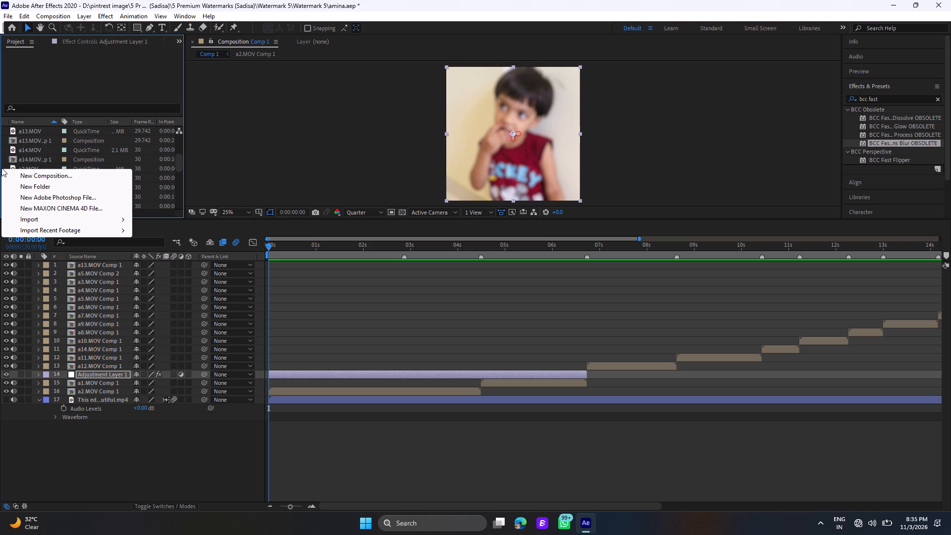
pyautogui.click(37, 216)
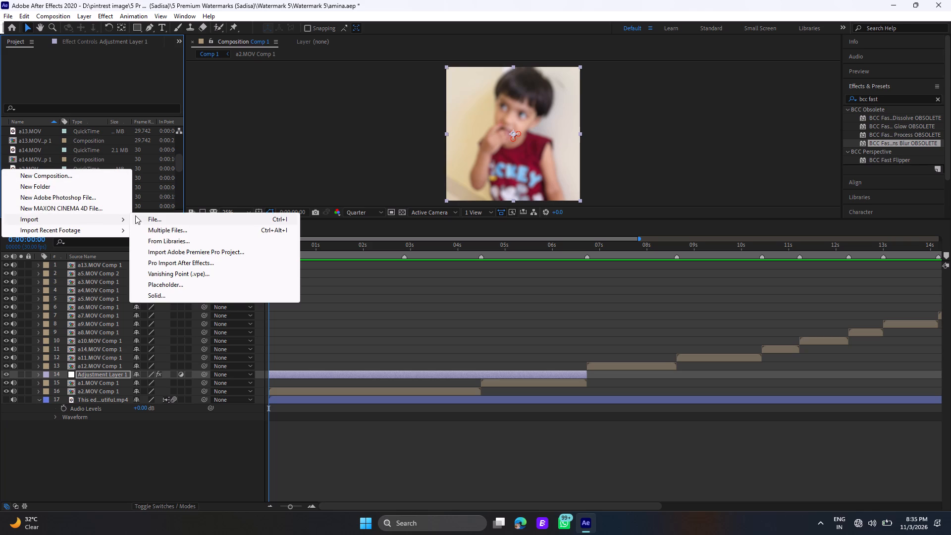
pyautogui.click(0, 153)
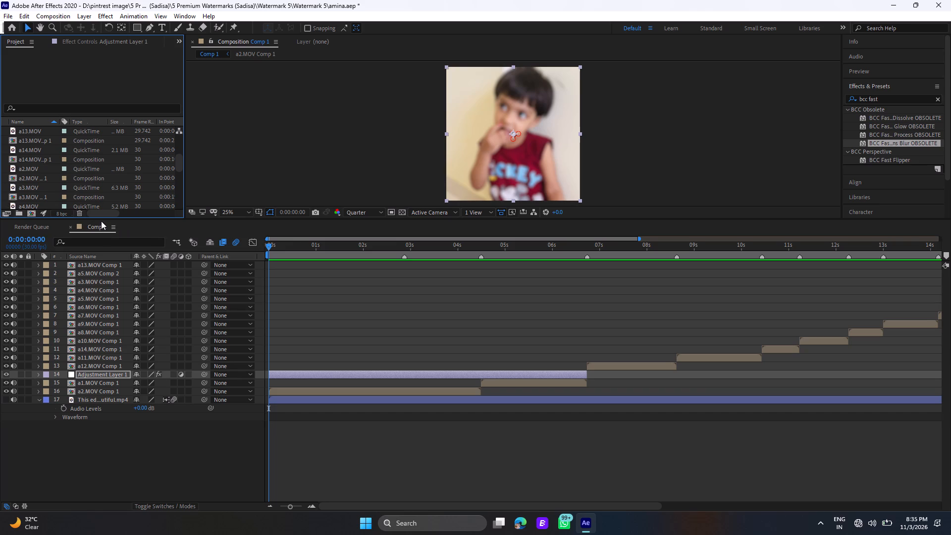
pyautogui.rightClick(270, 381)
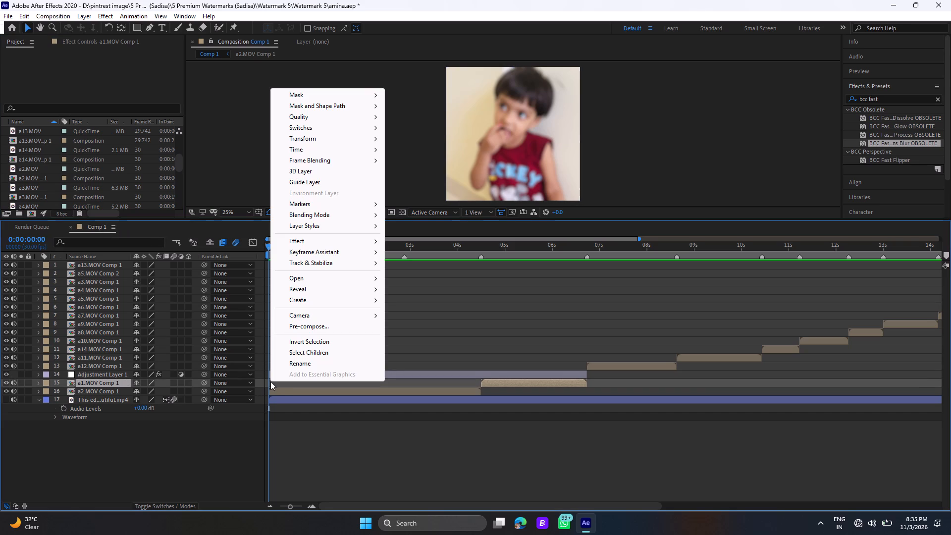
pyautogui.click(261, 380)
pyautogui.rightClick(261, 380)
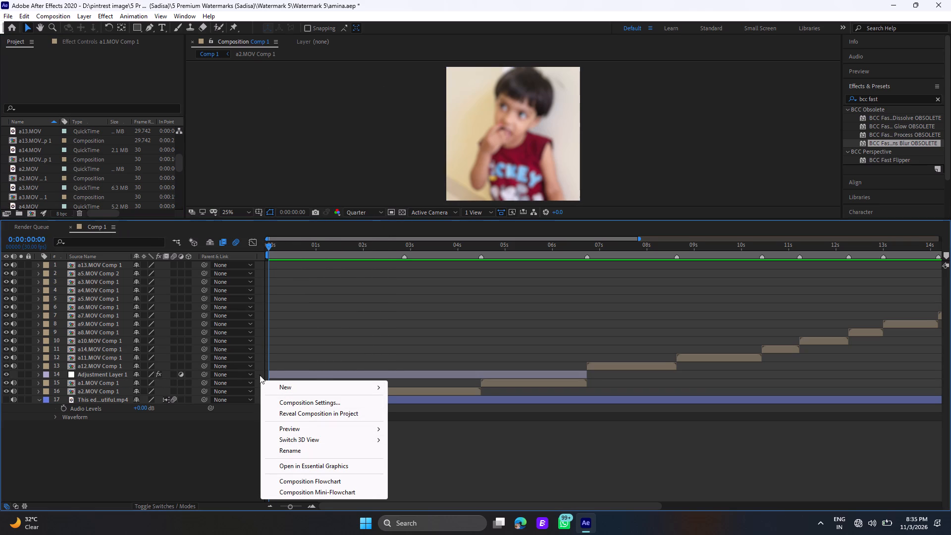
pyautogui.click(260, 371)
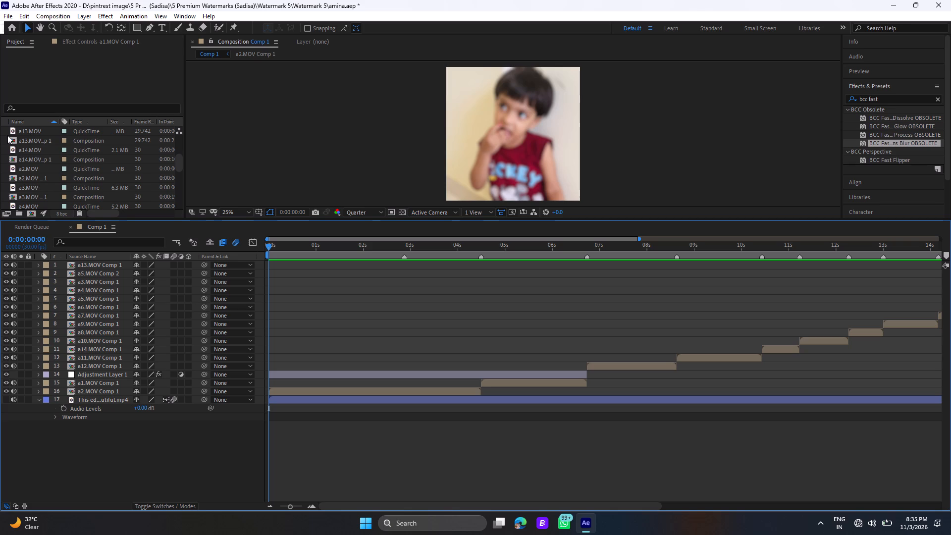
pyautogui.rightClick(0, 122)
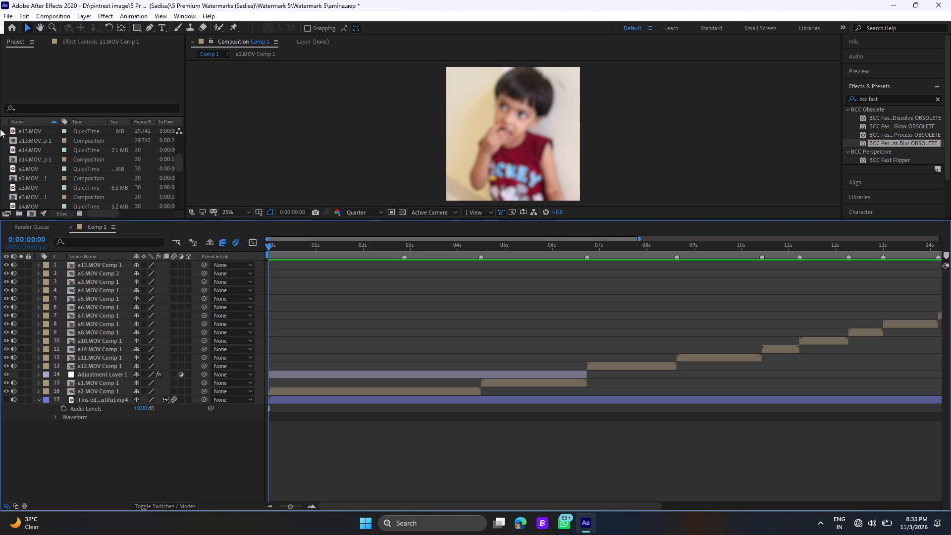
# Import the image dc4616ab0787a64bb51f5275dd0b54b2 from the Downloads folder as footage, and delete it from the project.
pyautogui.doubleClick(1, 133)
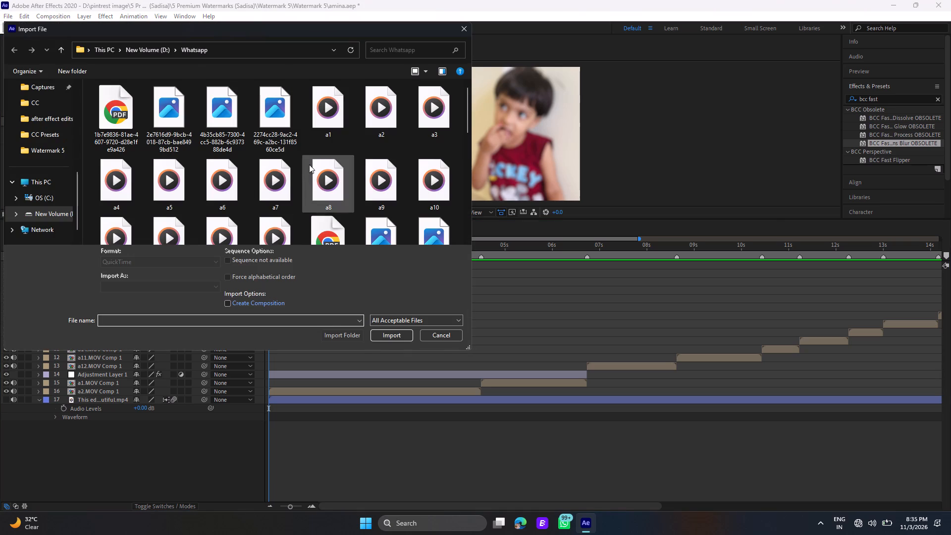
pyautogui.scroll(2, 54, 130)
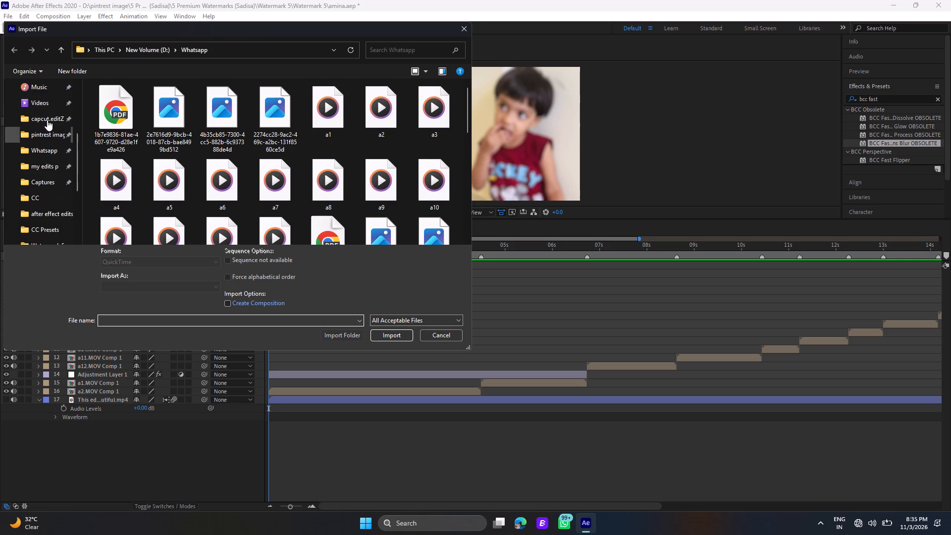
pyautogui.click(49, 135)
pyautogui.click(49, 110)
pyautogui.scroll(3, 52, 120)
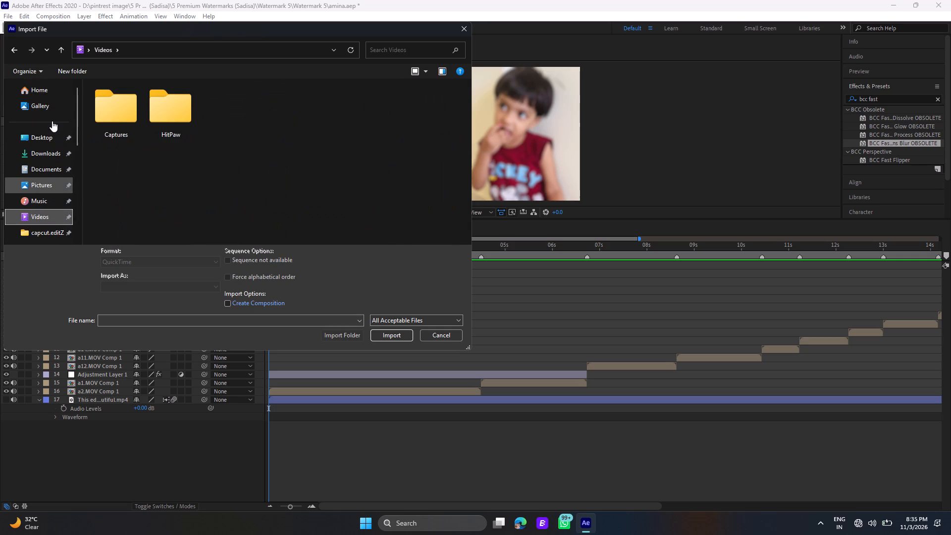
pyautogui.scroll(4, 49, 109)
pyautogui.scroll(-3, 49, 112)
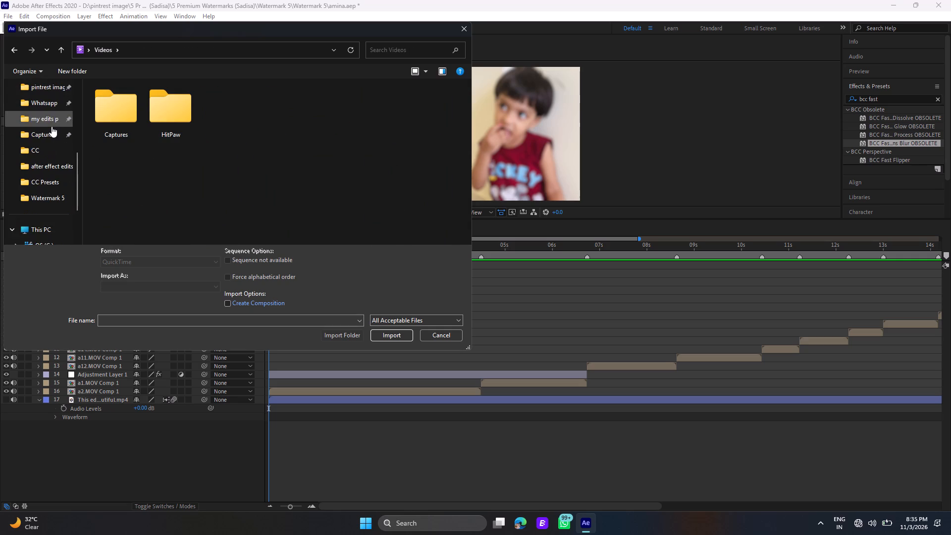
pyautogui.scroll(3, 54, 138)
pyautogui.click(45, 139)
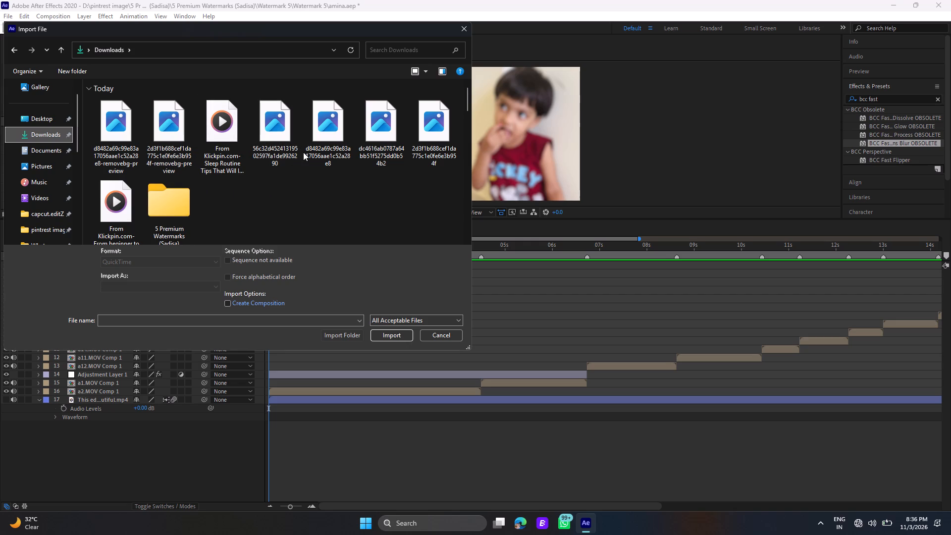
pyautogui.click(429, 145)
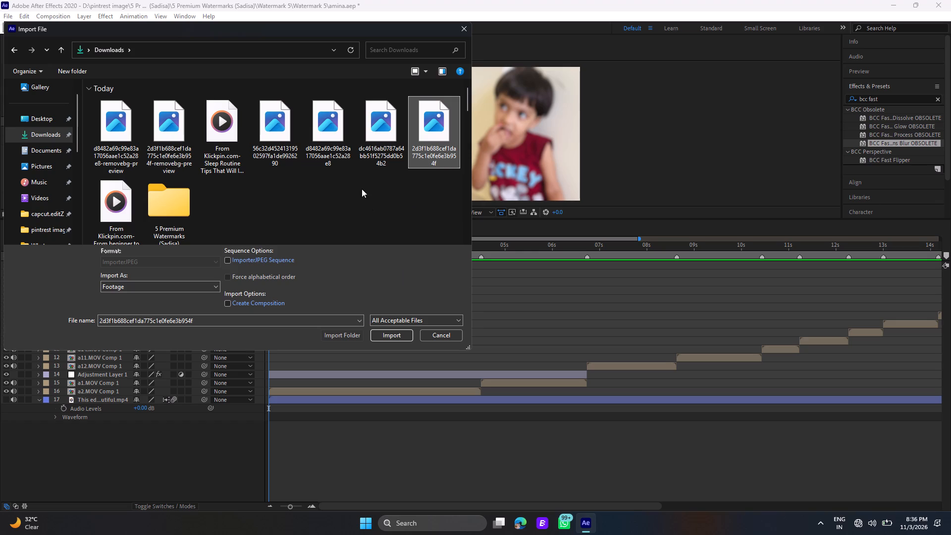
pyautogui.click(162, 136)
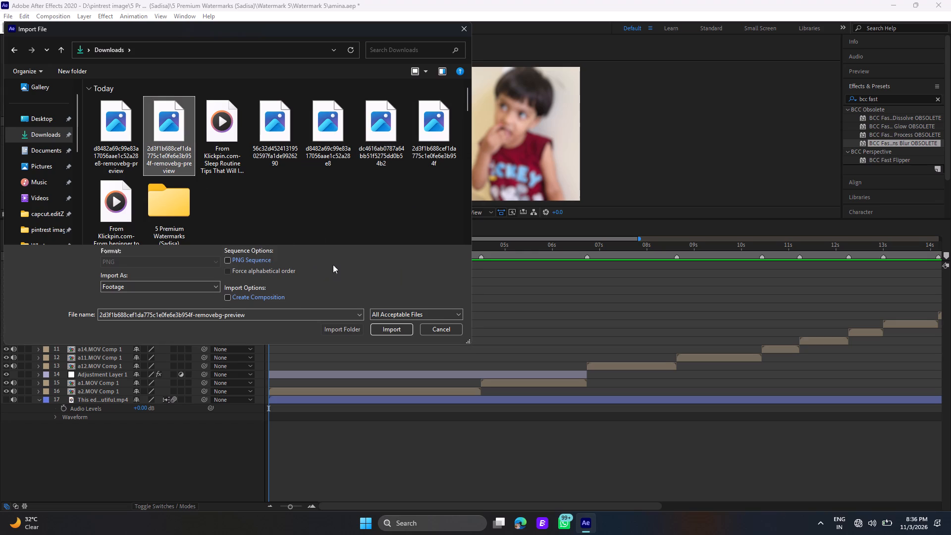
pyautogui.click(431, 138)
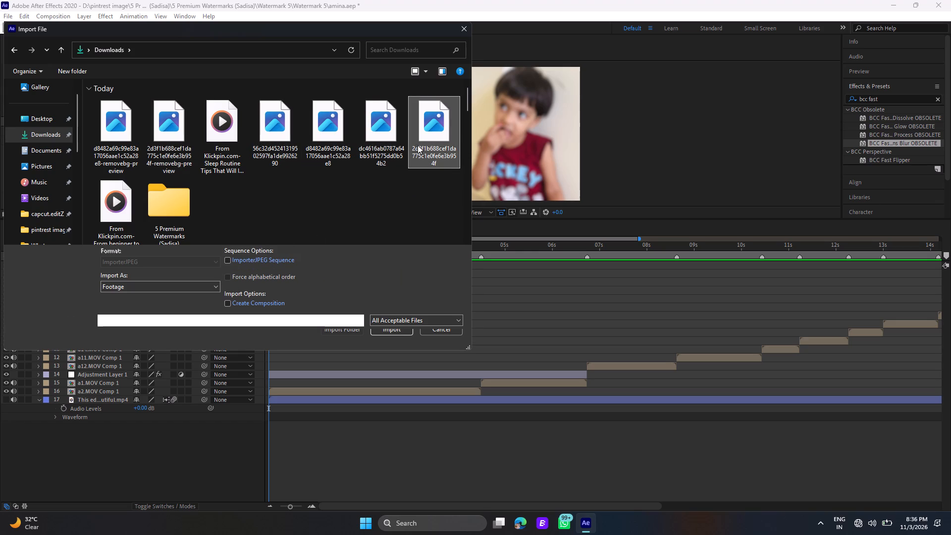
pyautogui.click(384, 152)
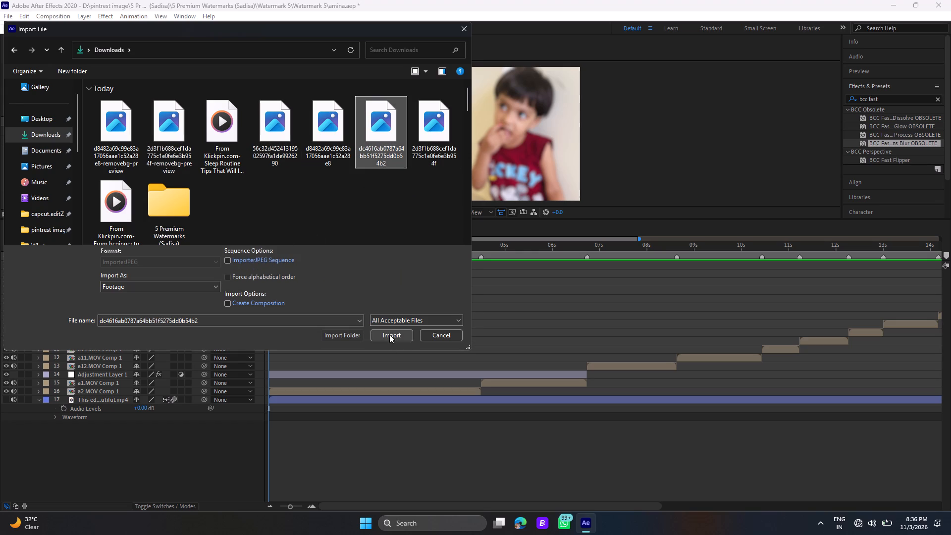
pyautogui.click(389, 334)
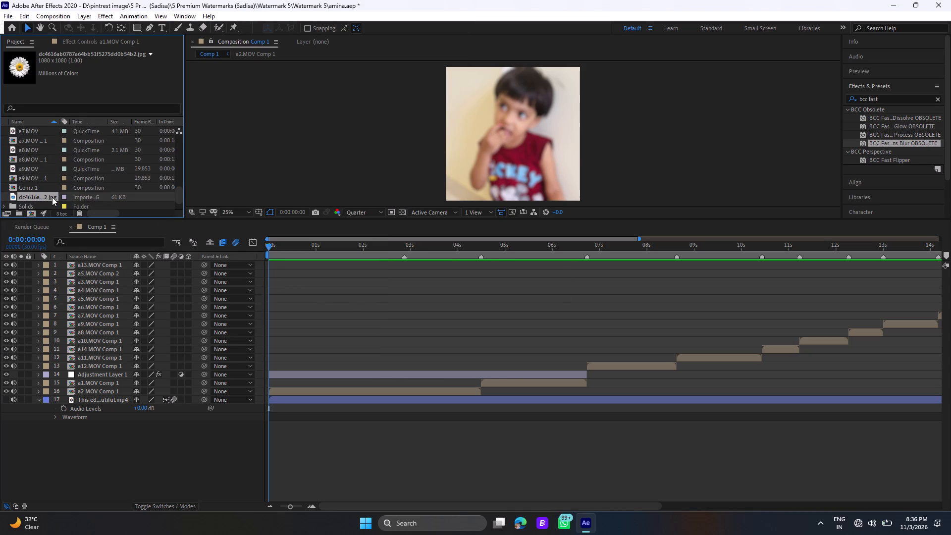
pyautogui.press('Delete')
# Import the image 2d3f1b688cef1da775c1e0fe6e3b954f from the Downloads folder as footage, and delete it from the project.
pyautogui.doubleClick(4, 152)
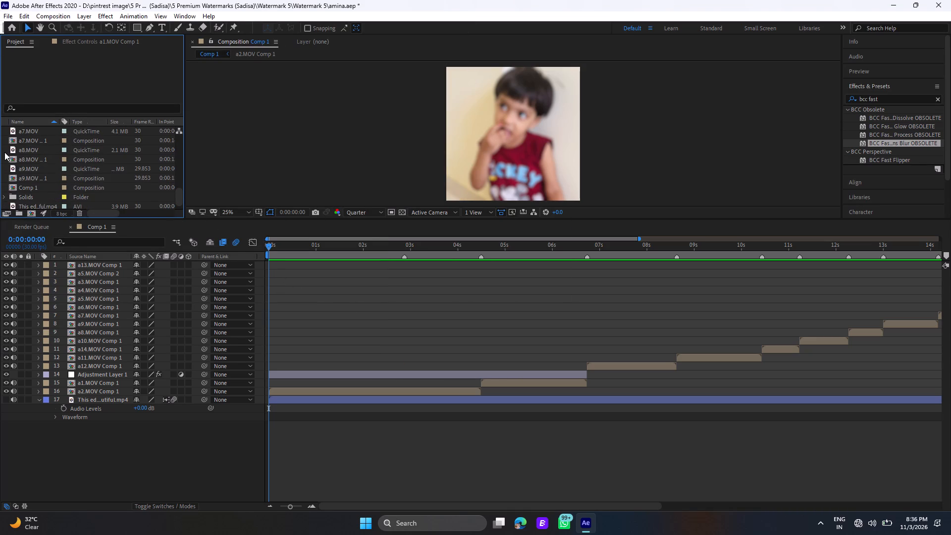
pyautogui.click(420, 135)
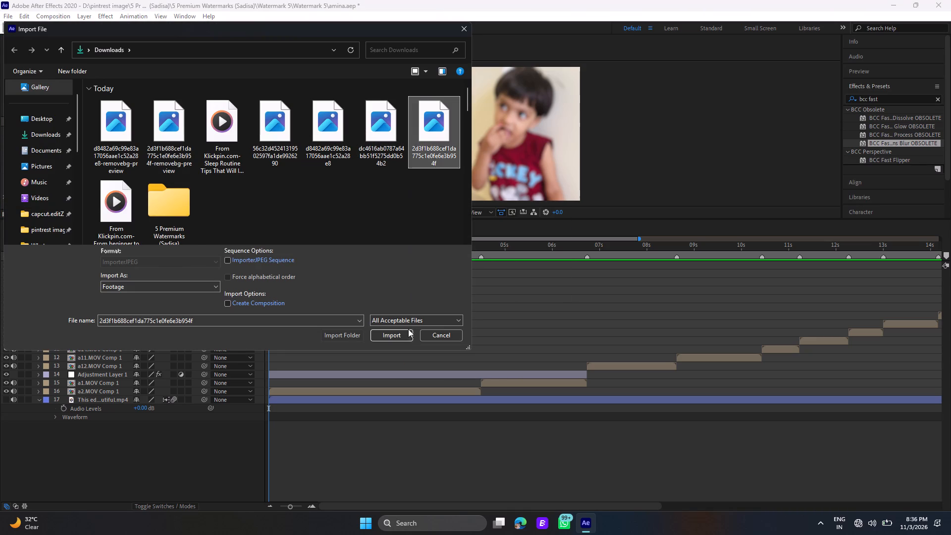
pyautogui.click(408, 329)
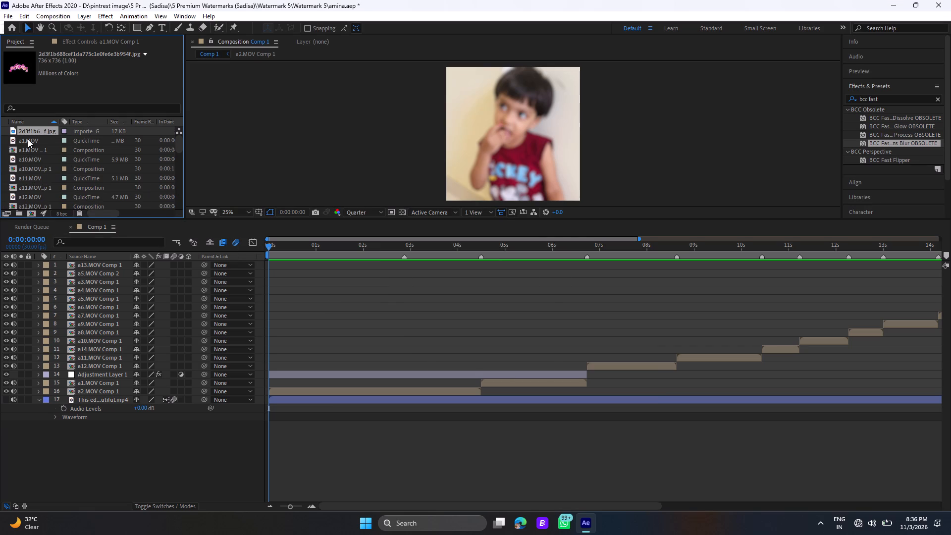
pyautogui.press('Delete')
# Import the video "From Klickpin.com- Sleep Routine Tips That Will Inspire You" from the Downloads folder as footage.
pyautogui.doubleClick(0, 142)
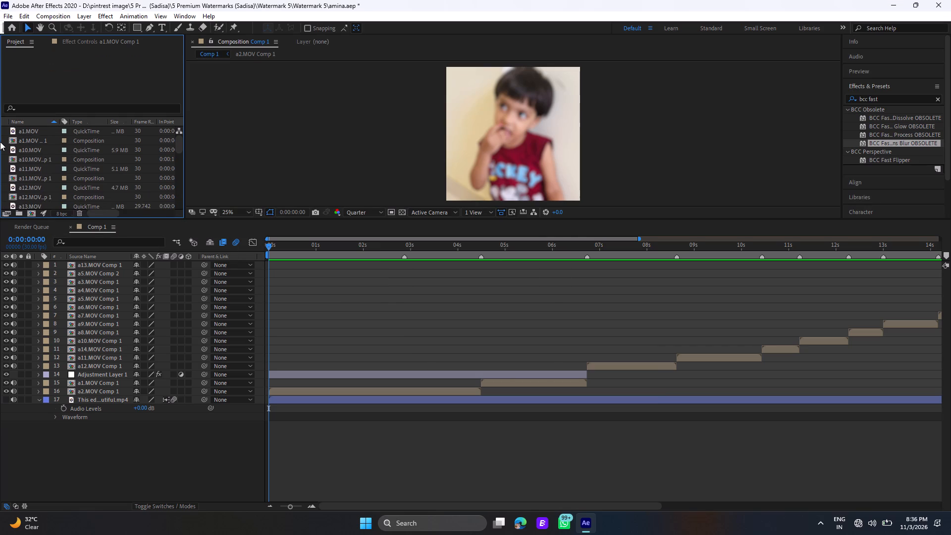
pyautogui.doubleClick(2, 142)
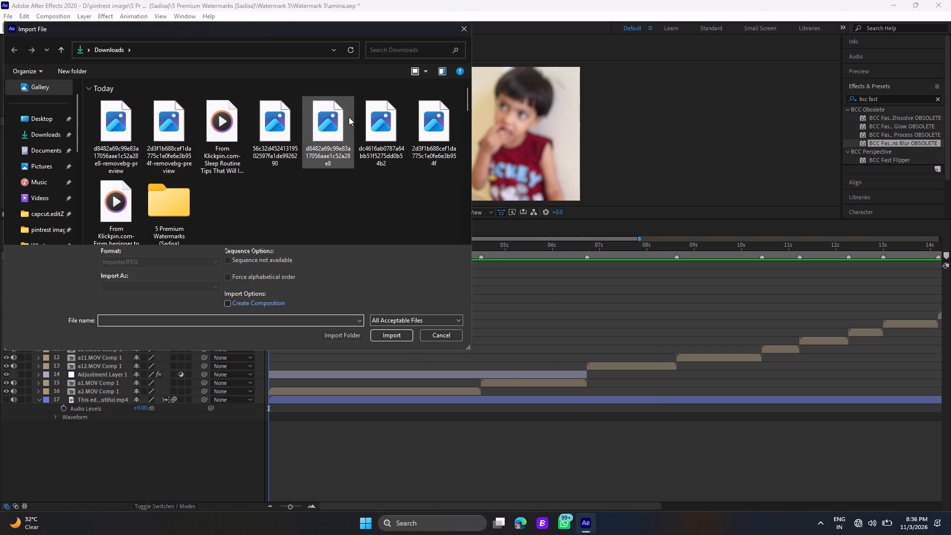
pyautogui.click(351, 117)
pyautogui.click(244, 111)
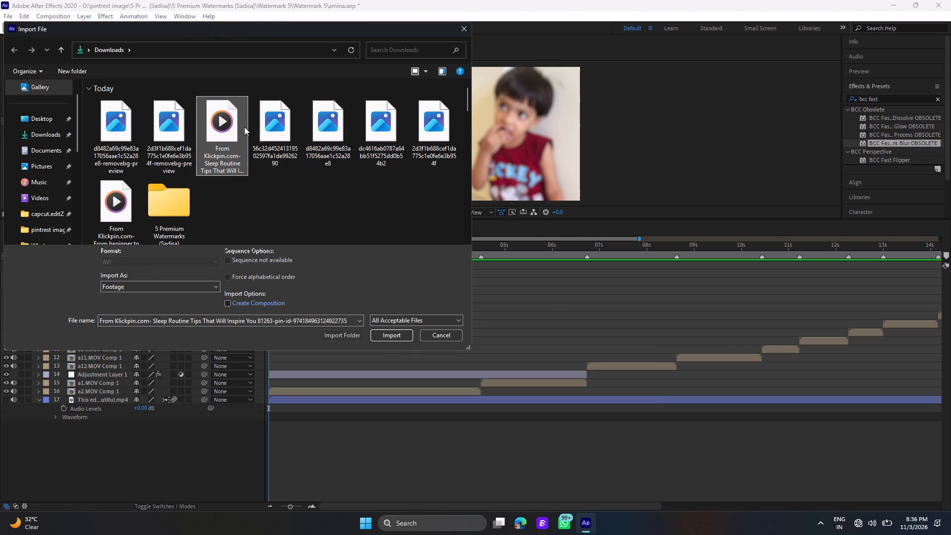
pyautogui.click(388, 336)
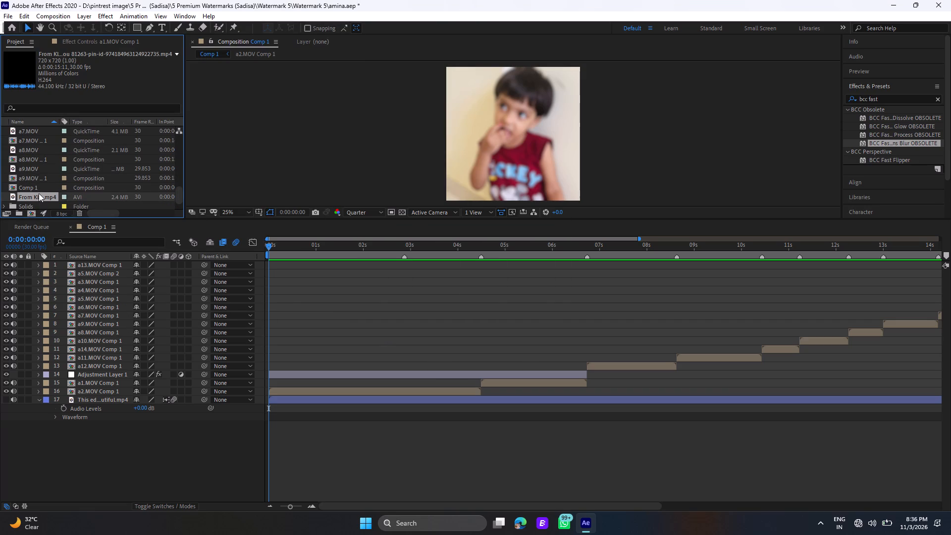
# Add the imported Klickpin video to Comp 1 as a layer directly above Adjustment Layer 1.
pyautogui.moveTo(38, 196); pyautogui.dragTo(138, 252)
pyautogui.moveTo(138, 252); pyautogui.dragTo(295, 371)
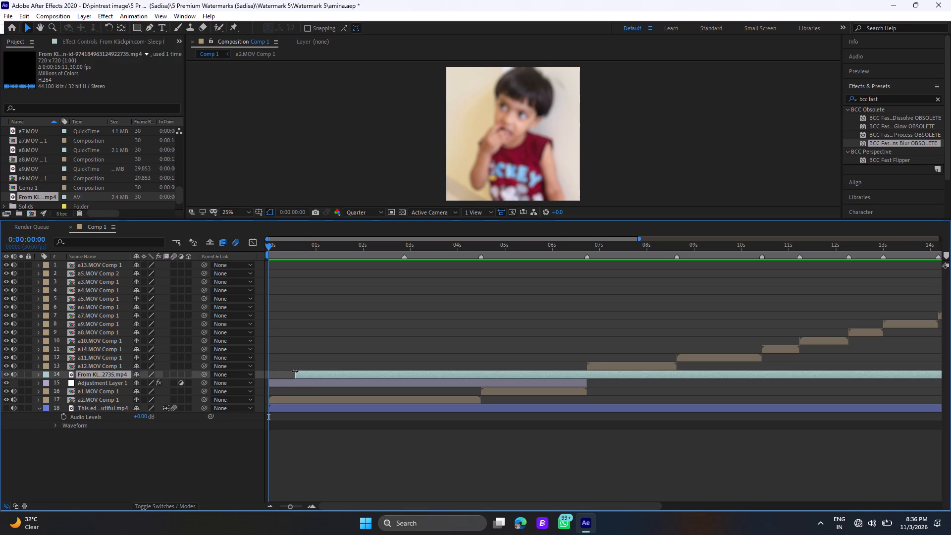
# Split the Klickpin overlay layer at 0:00:02:04, delete its earlier part, and move the remainder to the start of Comp 1.
pyautogui.click(440, 253)
pyautogui.press('space')
pyautogui.press('space')
pyautogui.click(328, 246)
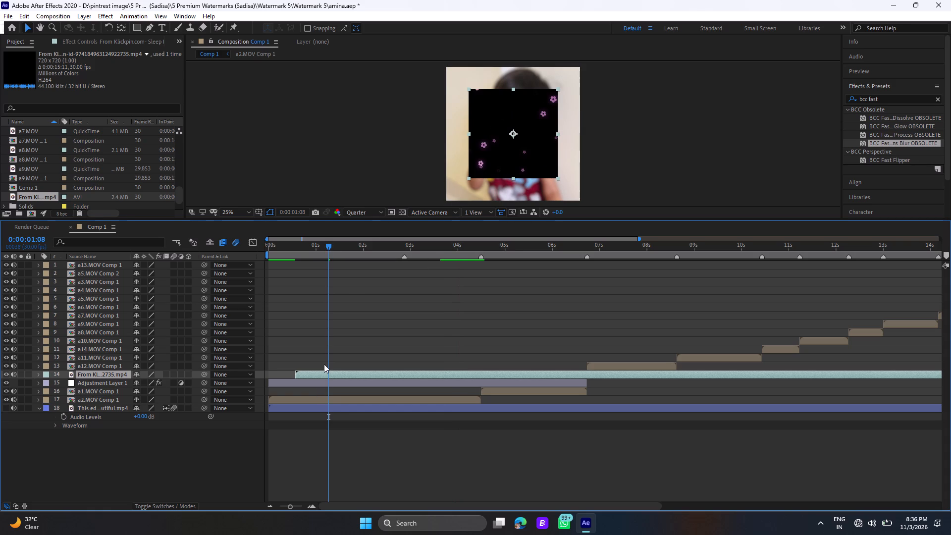
pyautogui.click(303, 256)
pyautogui.moveTo(301, 248); pyautogui.dragTo(366, 267)
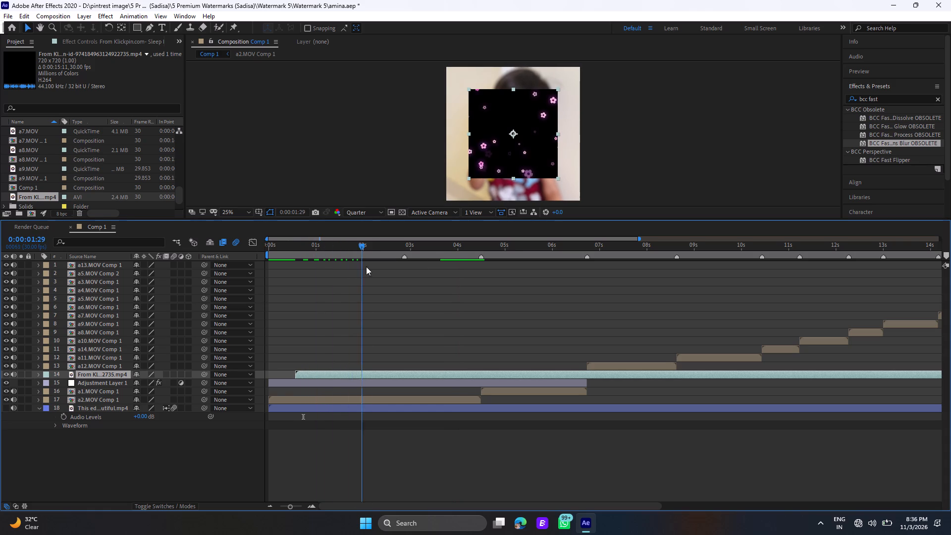
pyautogui.moveTo(366, 267); pyautogui.dragTo(368, 267)
pyautogui.click(384, 374)
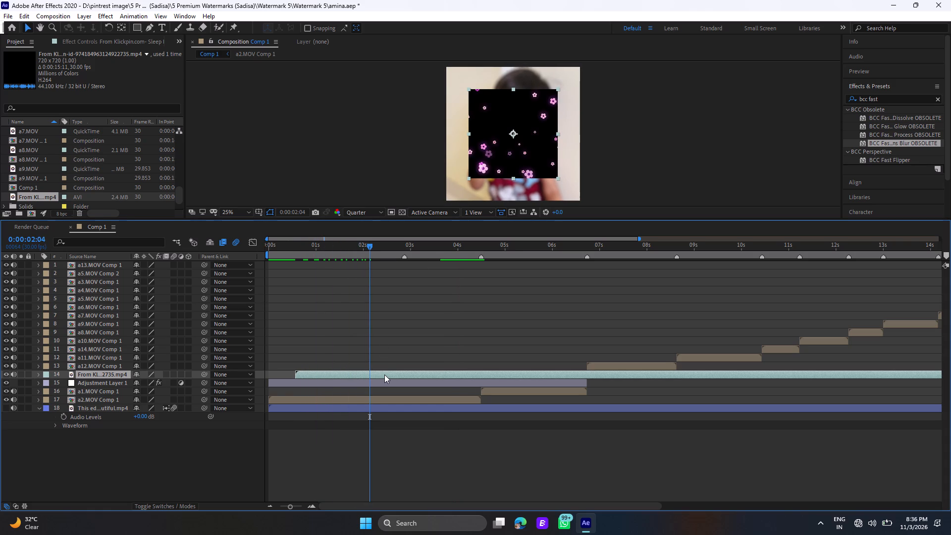
pyautogui.hotkey('ctrl', 'shift', 'd')
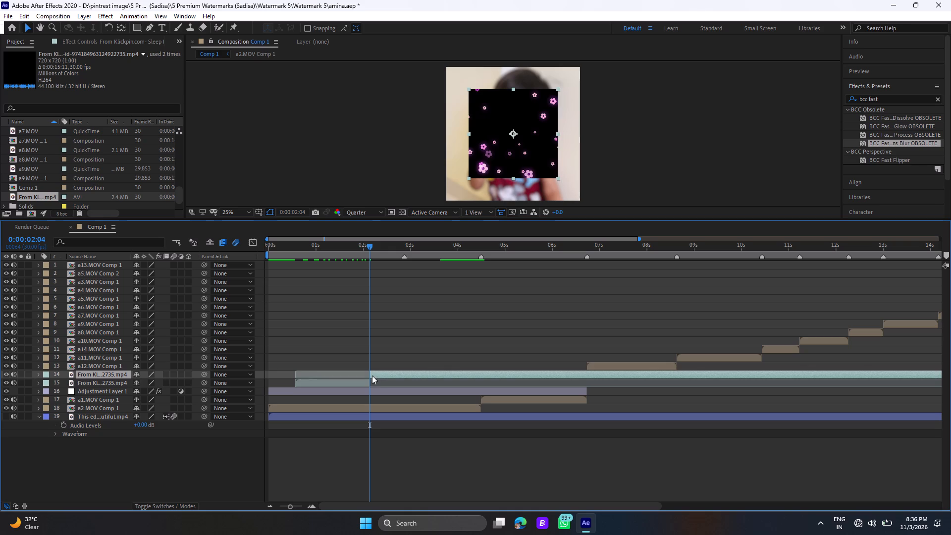
pyautogui.click(362, 382)
pyautogui.press('Delete')
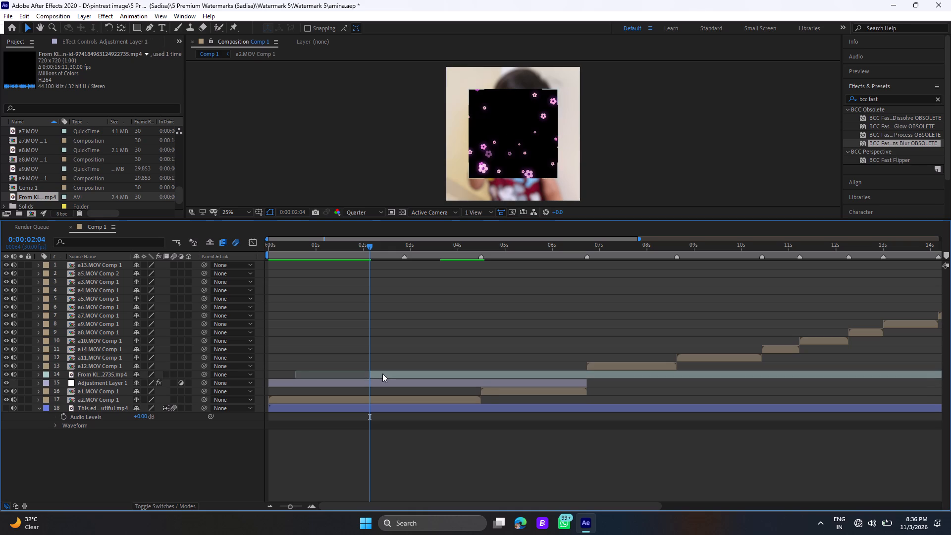
pyautogui.moveTo(382, 374); pyautogui.dragTo(281, 377)
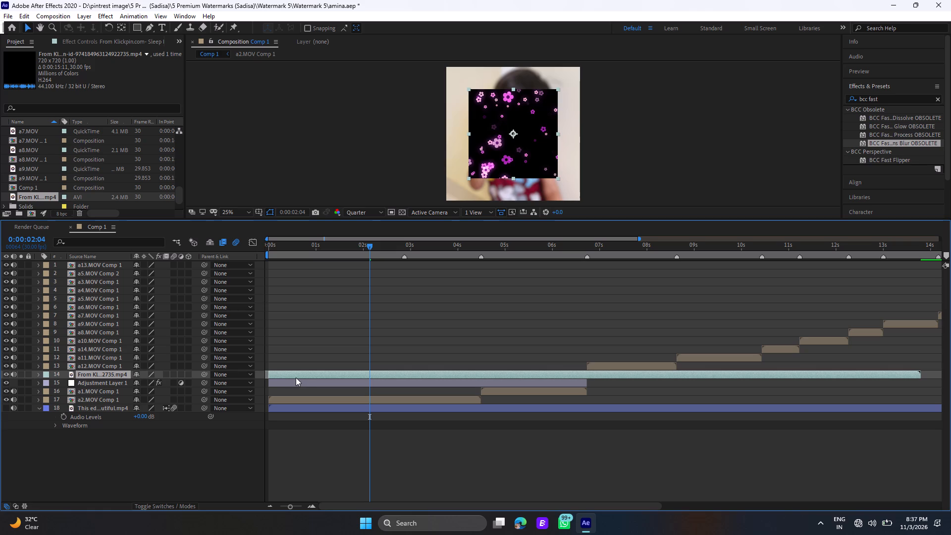
# Move the Klickpin overlay layer directly below Adjustment Layer 1 in the stack and return to the Comp 1 view.
pyautogui.click(114, 372)
pyautogui.moveTo(114, 372); pyautogui.dragTo(112, 386)
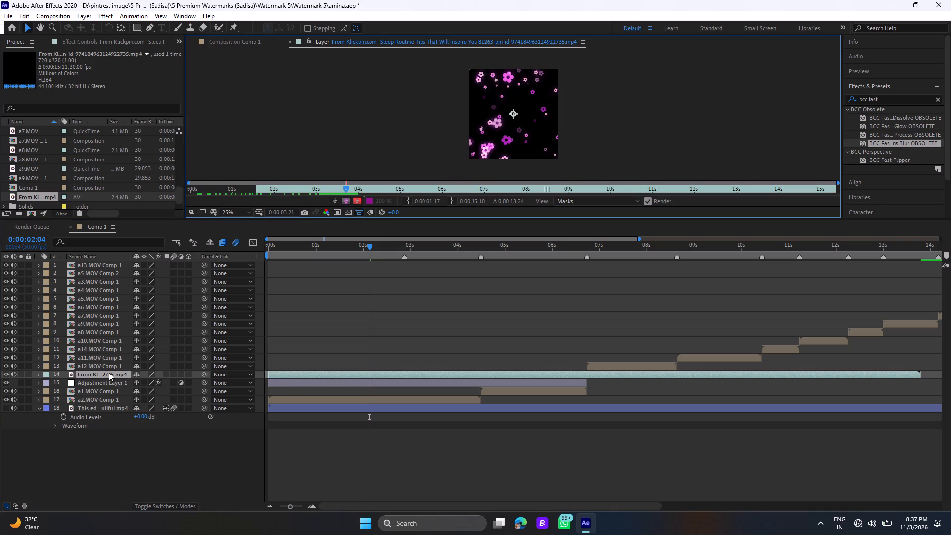
pyautogui.moveTo(109, 373); pyautogui.dragTo(107, 385)
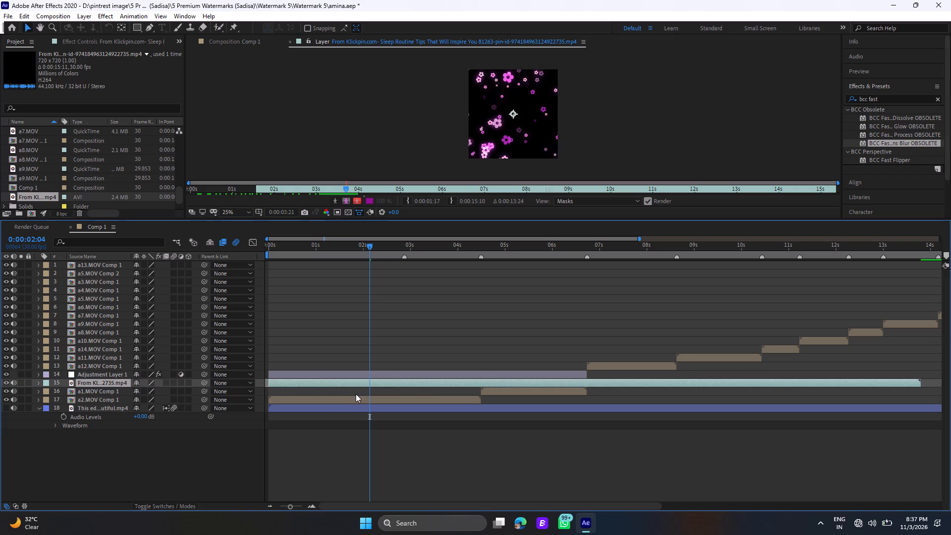
pyautogui.click(587, 244)
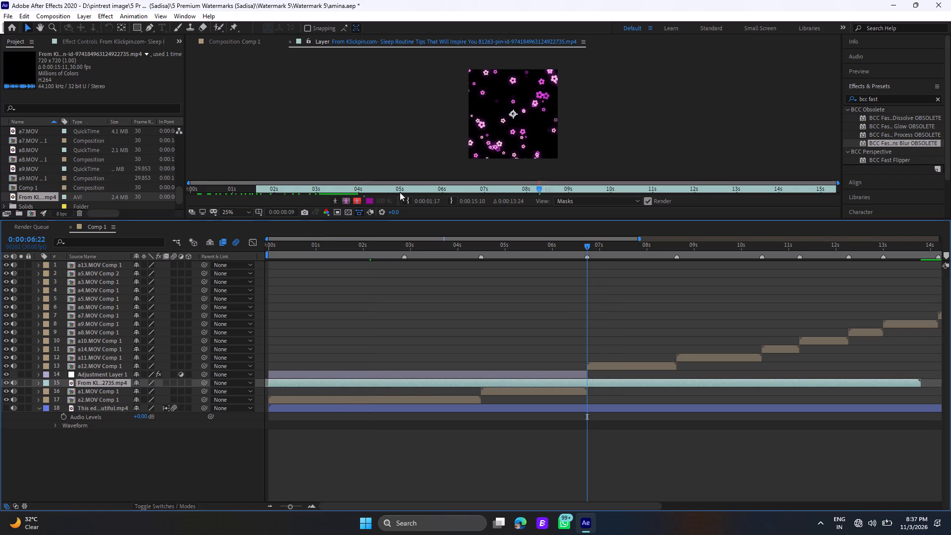
pyautogui.click(231, 43)
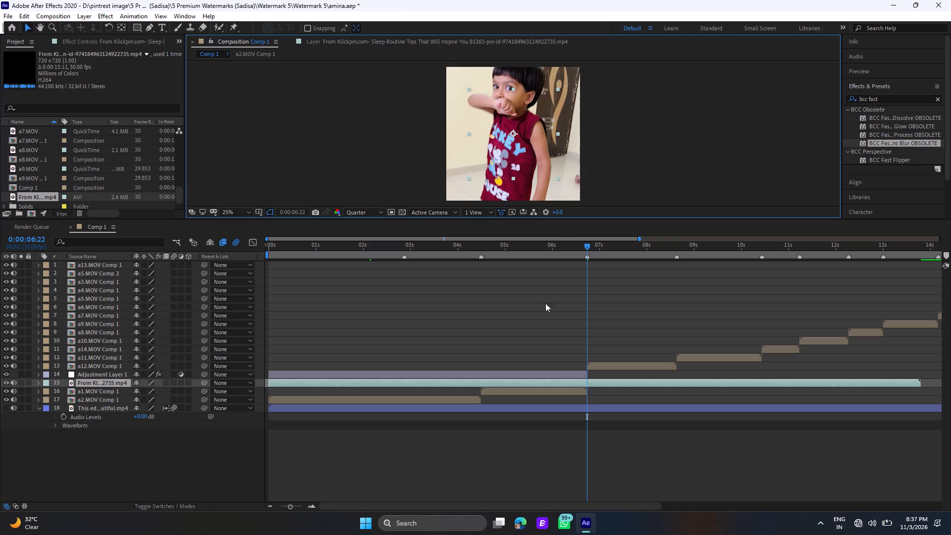
# Scale the Klickpin overlay layer to 150% so that it fills the Comp 1 frame.
pyautogui.click(551, 384)
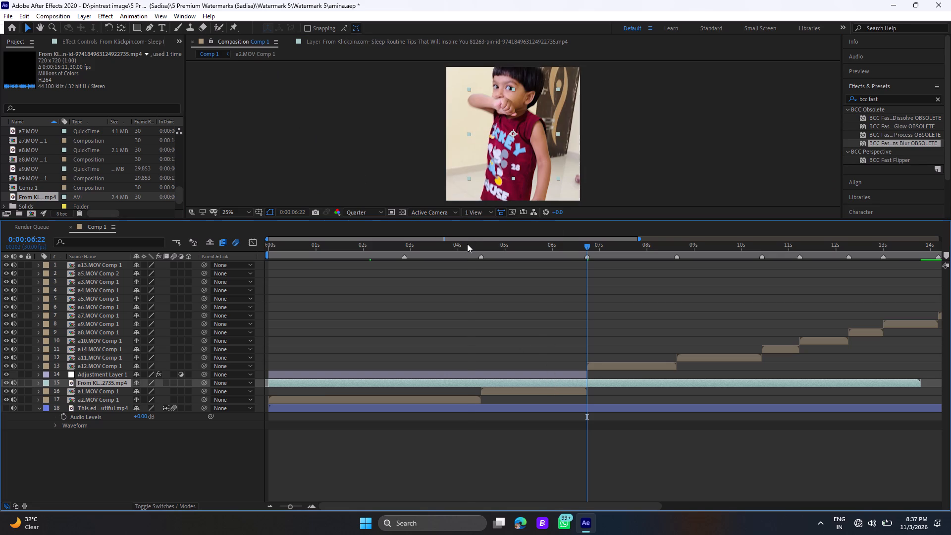
pyautogui.click(467, 244)
pyautogui.click(452, 381)
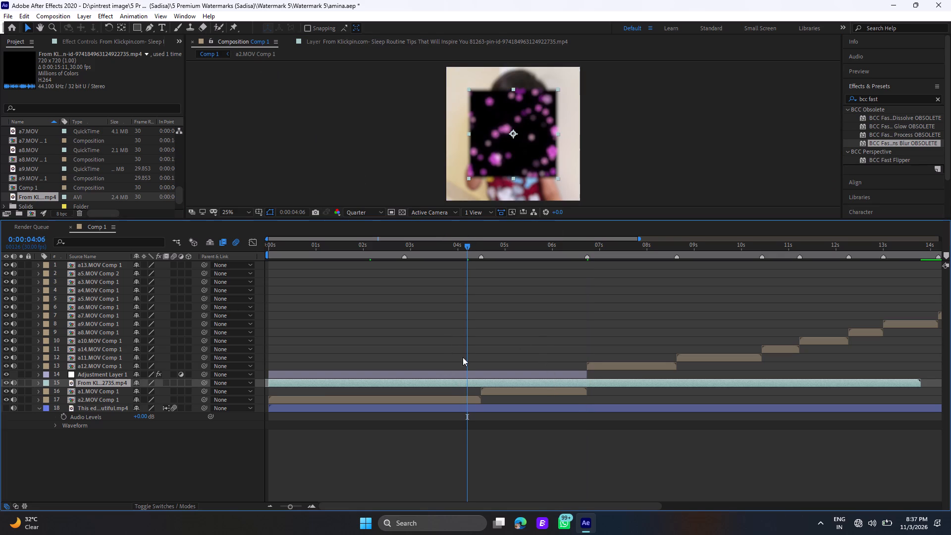
pyautogui.press('s')
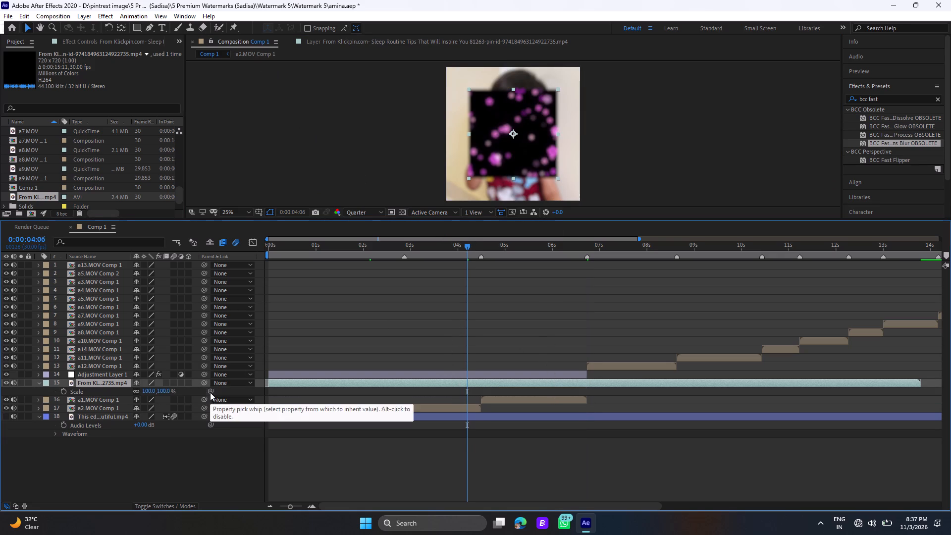
pyautogui.moveTo(152, 391); pyautogui.dragTo(191, 403)
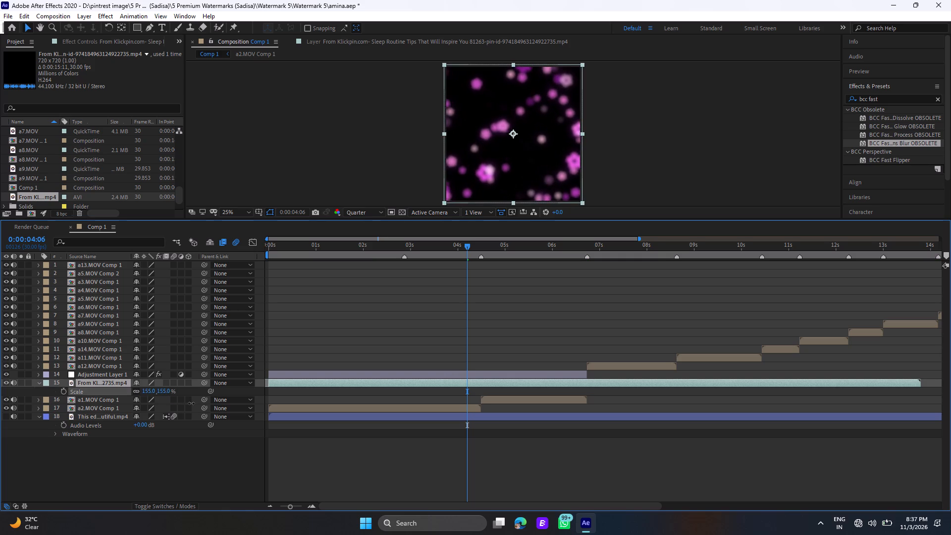
pyautogui.moveTo(191, 403); pyautogui.dragTo(187, 402)
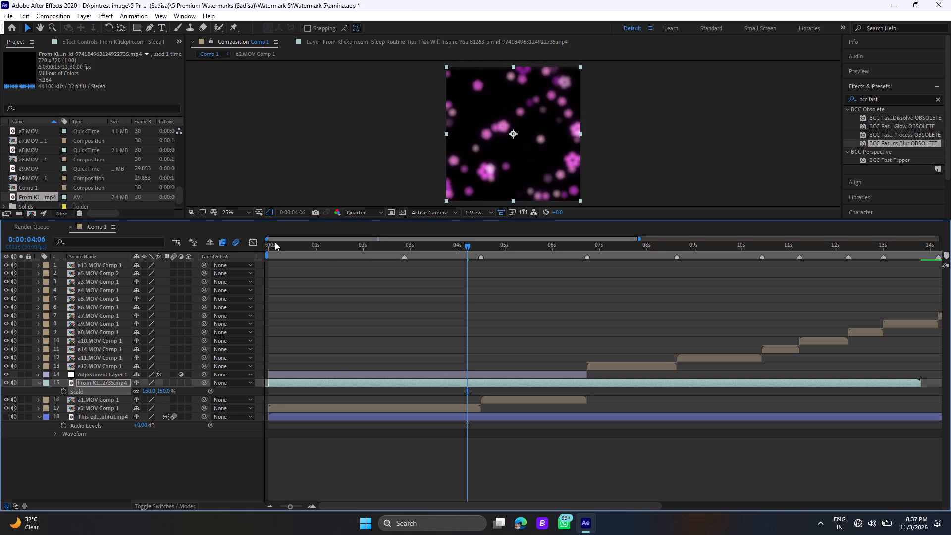
# Play the overlay from the start, split it at 0:00:06:22 where Adjustment Layer 1 ends, and delete the later part.
pyautogui.click(274, 245)
pyautogui.moveTo(273, 245); pyautogui.dragTo(250, 245)
pyautogui.press('space')
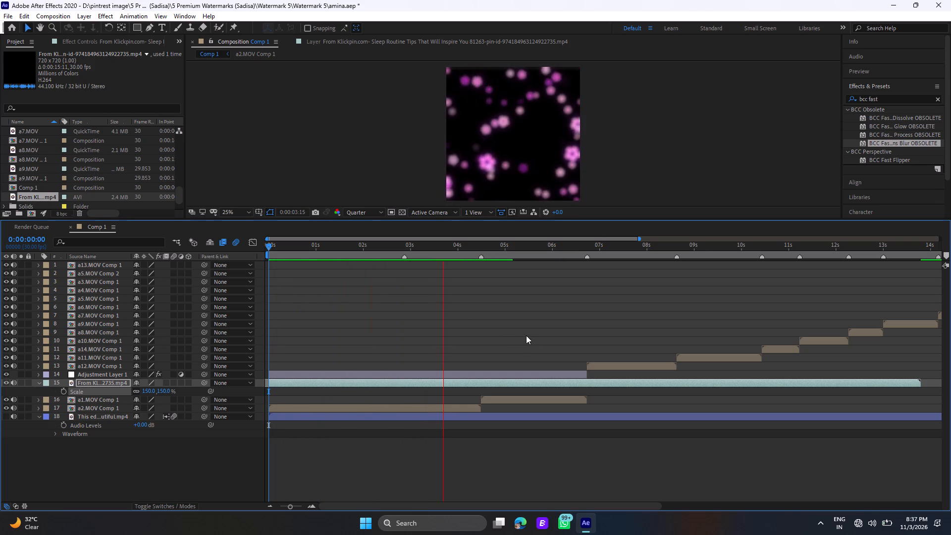
pyautogui.press('space')
pyautogui.click(588, 245)
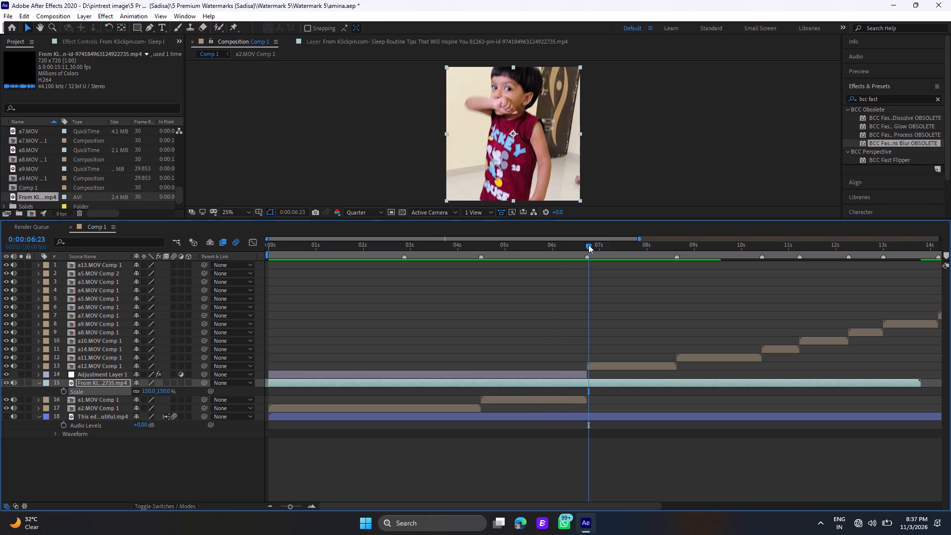
pyautogui.click(588, 245)
pyautogui.click(598, 381)
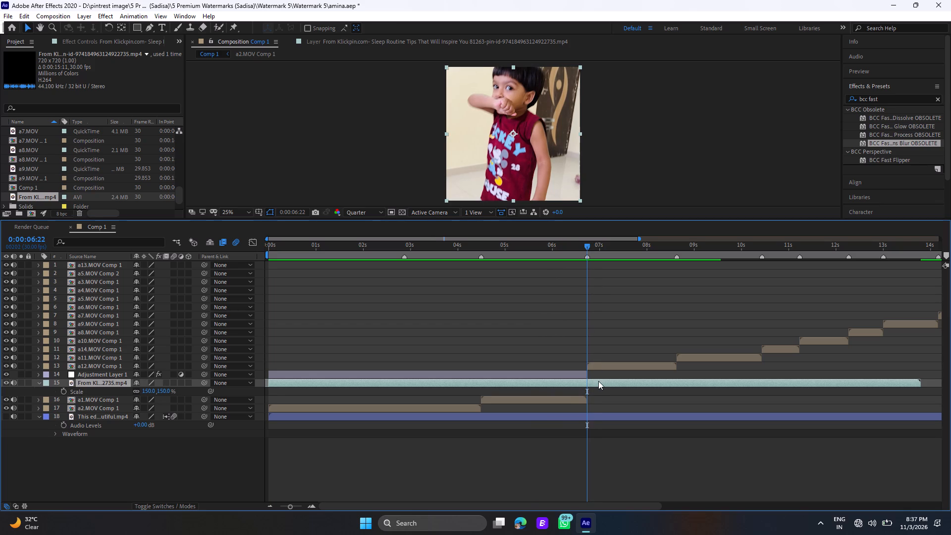
pyautogui.hotkey('ctrl', 'shift', 'd')
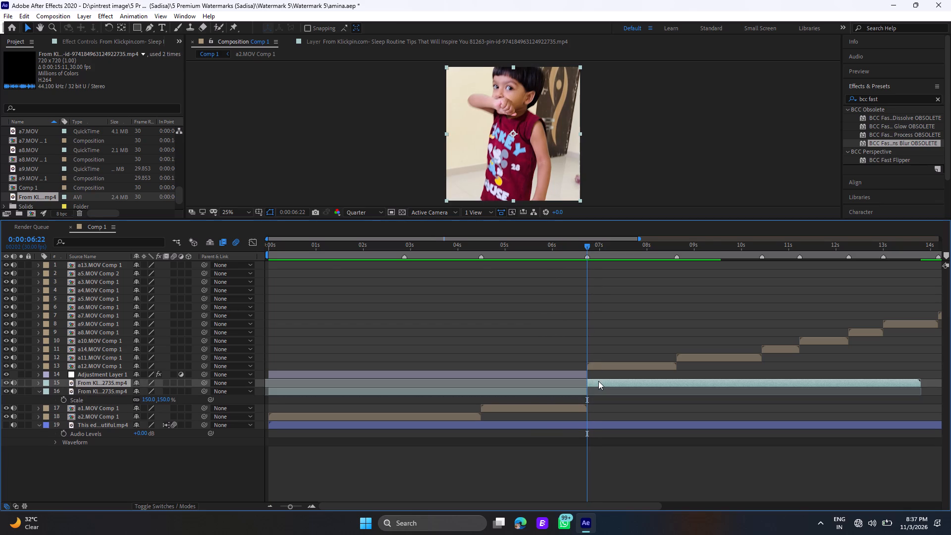
pyautogui.press('Delete')
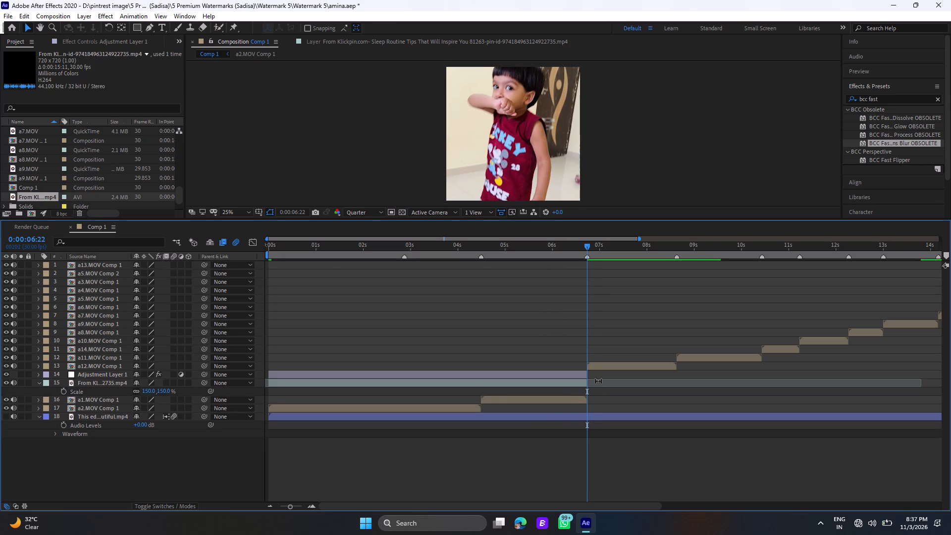
# Return to the start of Comp 1 and select the Klickpin overlay layer.
pyautogui.click(287, 243)
pyautogui.moveTo(287, 243); pyautogui.dragTo(211, 256)
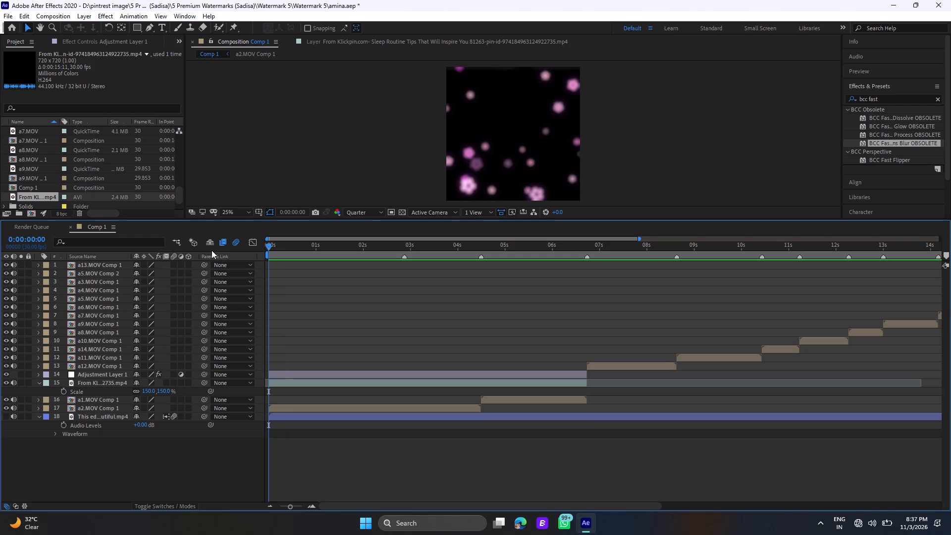
pyautogui.click(296, 380)
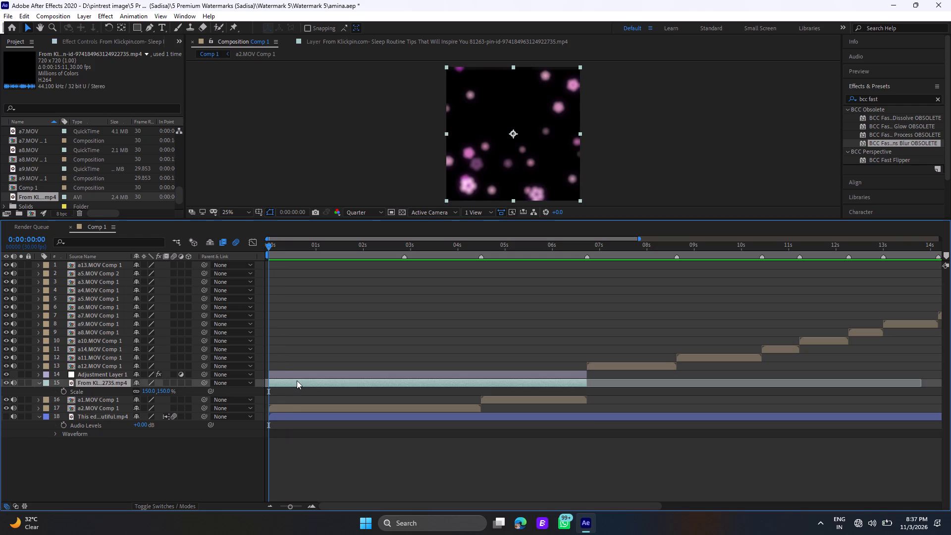
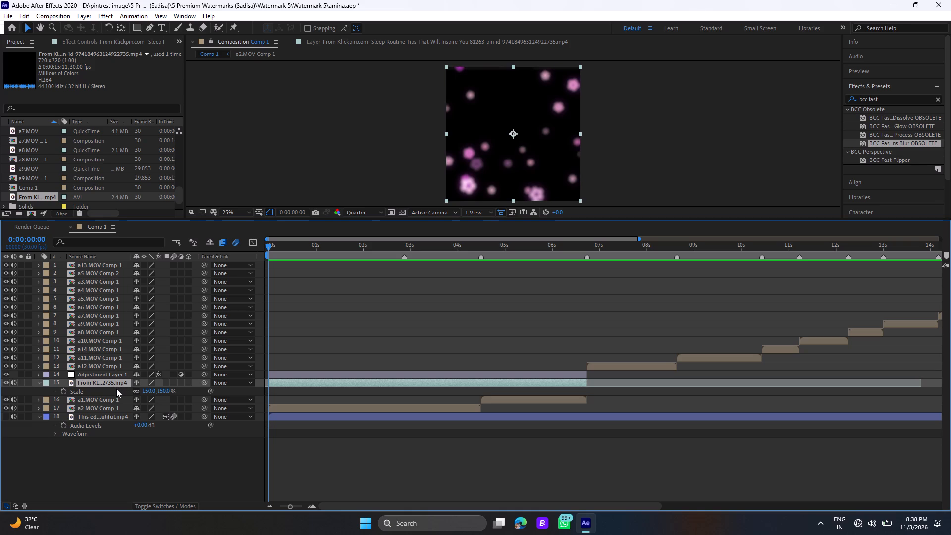
# Set the blending mode of the flower overlay layer From Kl...2735.mp4 to Add.
pyautogui.press('F4')
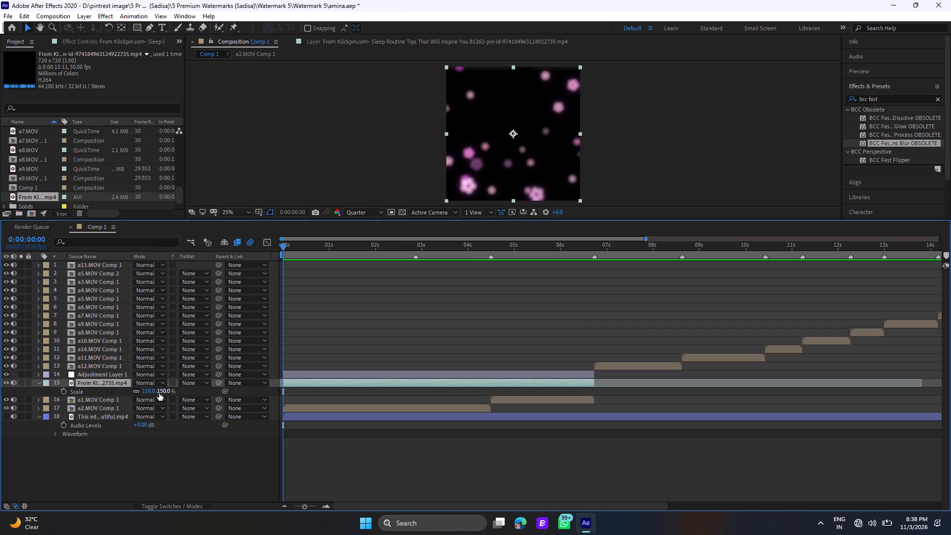
pyautogui.click(164, 384)
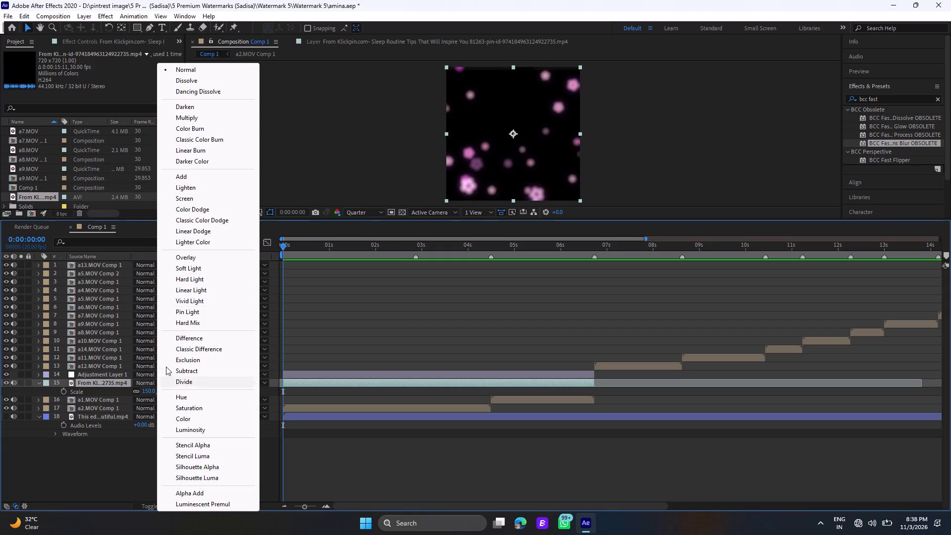
pyautogui.click(192, 177)
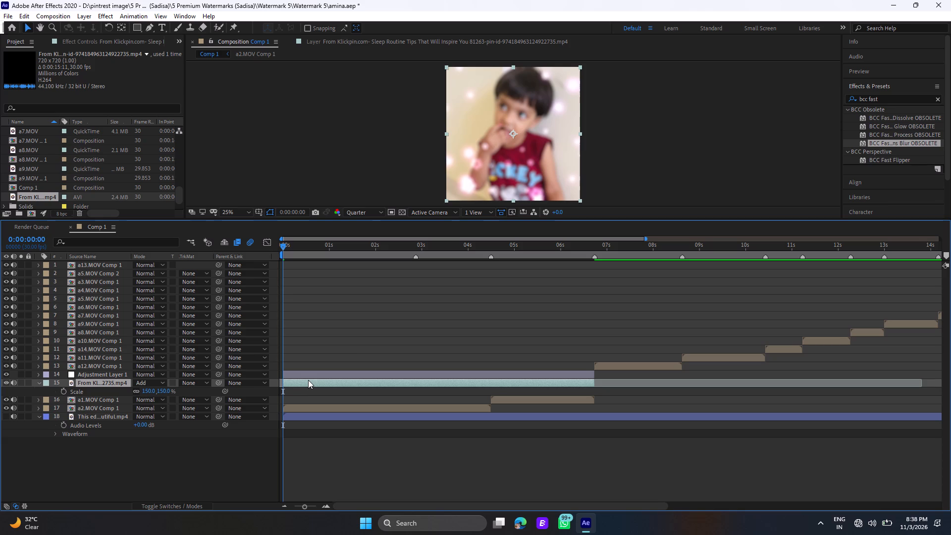
# Duplicate the flower overlay layer and set the copy's rotation to 180°.
pyautogui.hotkey('ctrl', 'd')
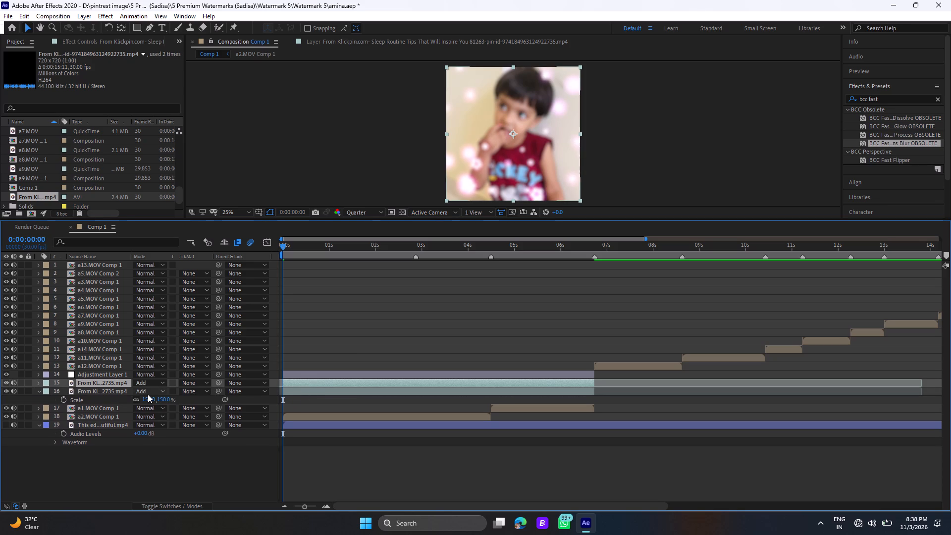
pyautogui.press('r')
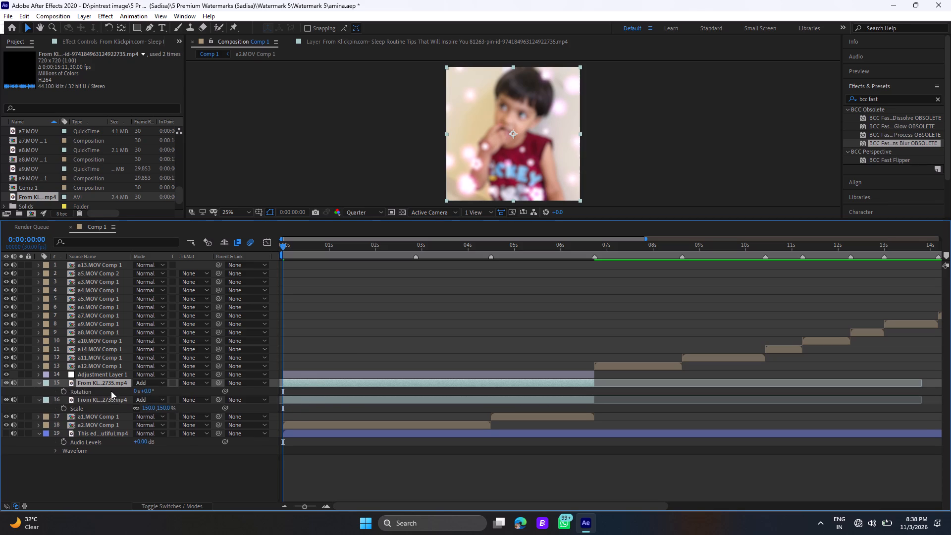
pyautogui.click(149, 391)
pyautogui.press('BackSpace')
pyautogui.write('180')
pyautogui.press('Return')
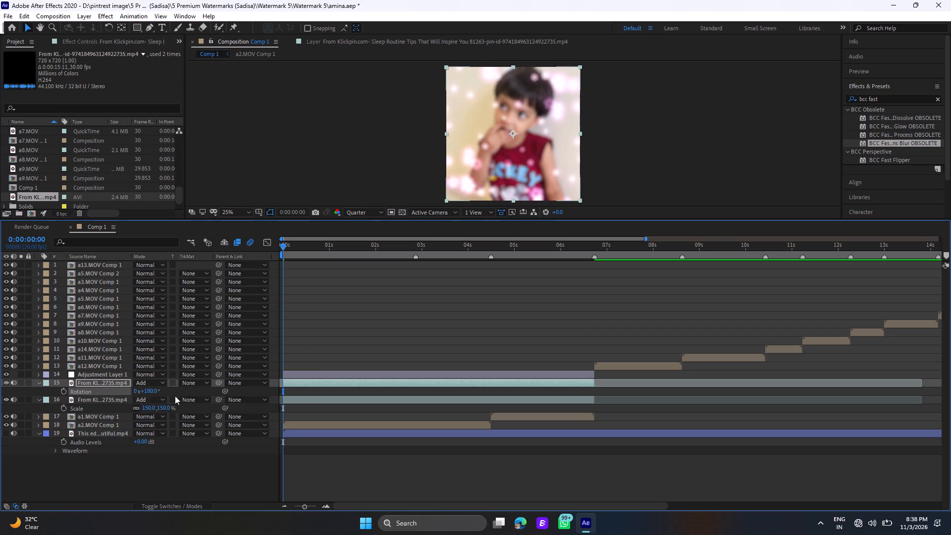
pyautogui.press('r')
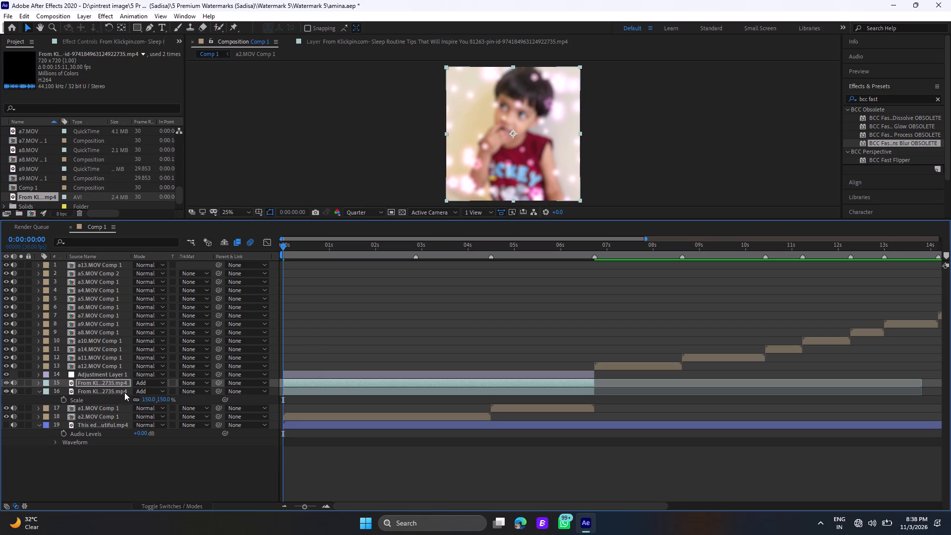
# Preview the doubled flower overlay and delete the lower, unrotated overlay layer.
pyautogui.click(123, 391)
pyautogui.press('s')
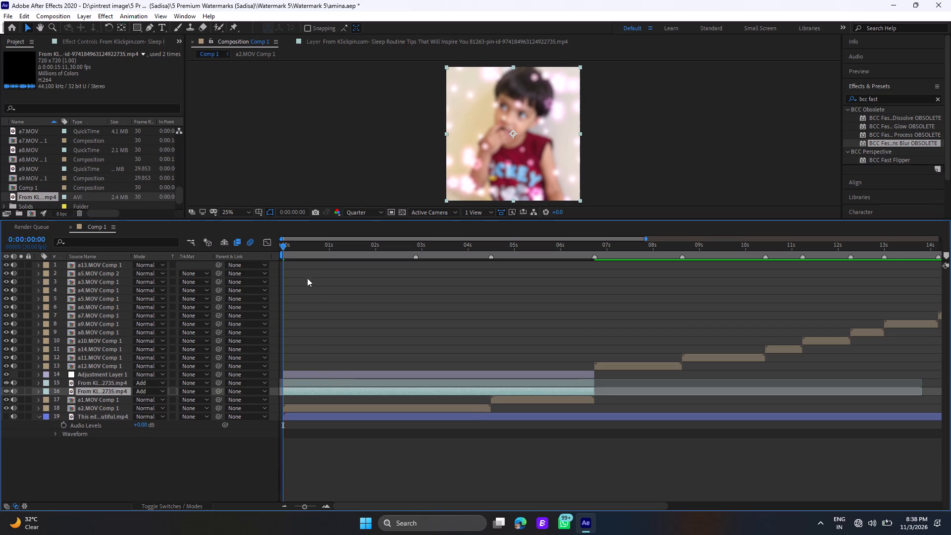
pyautogui.press('space')
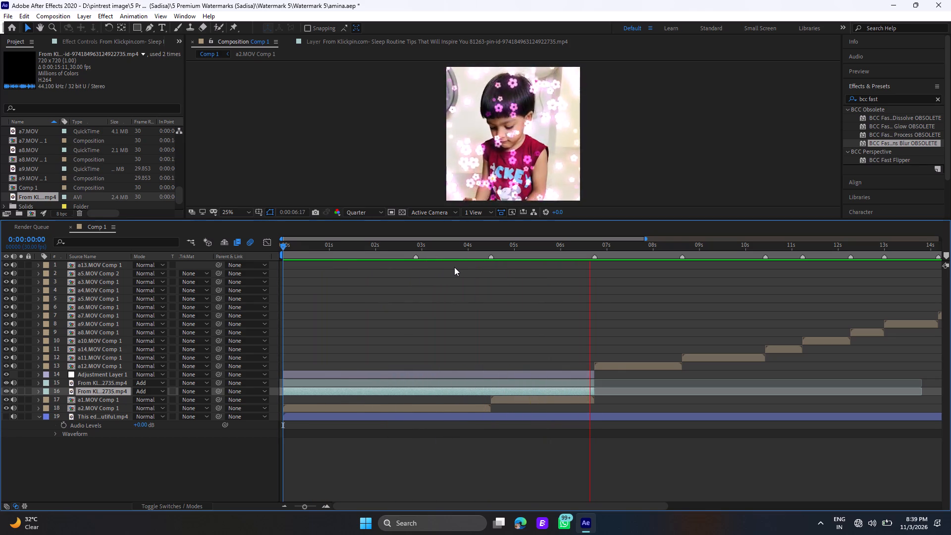
pyautogui.press('space')
pyautogui.click(378, 390)
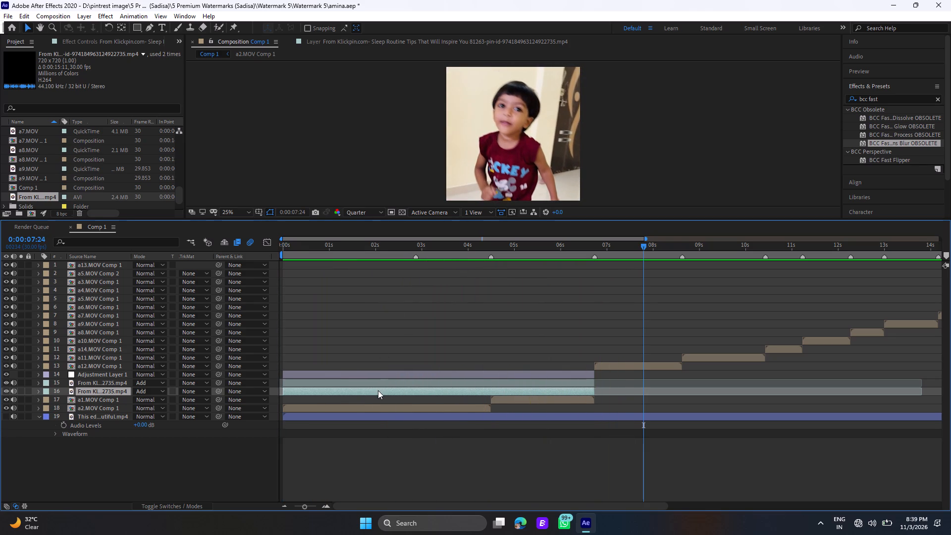
pyautogui.press('Delete')
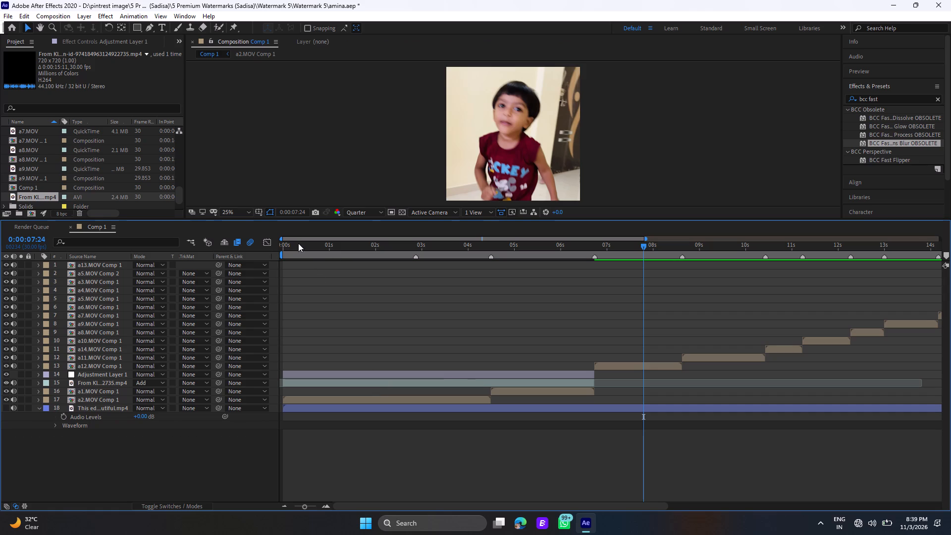
# Play the composition from the start and scrub through the a12.MOV clip to check the overlay and the following footage.
pyautogui.click(298, 243)
pyautogui.moveTo(298, 243); pyautogui.dragTo(263, 247)
pyautogui.press('space')
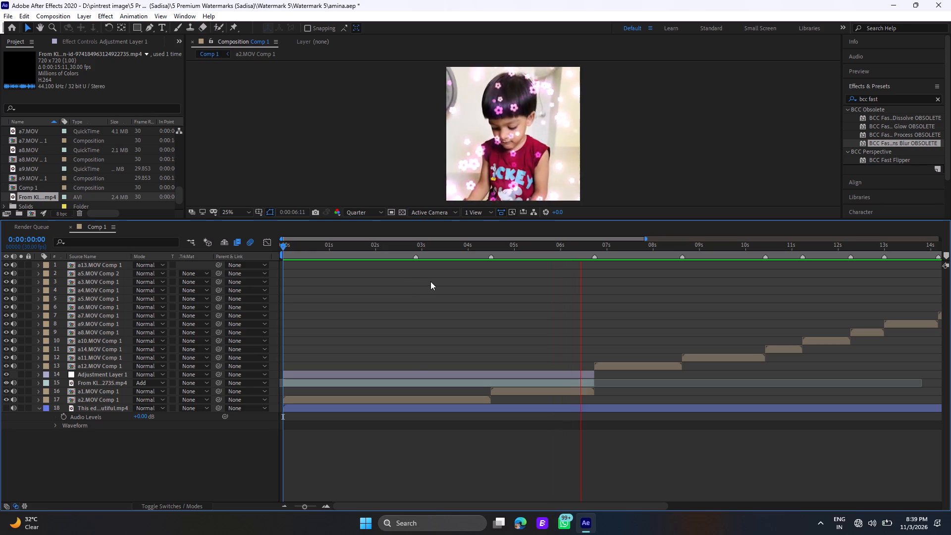
pyautogui.click(596, 238)
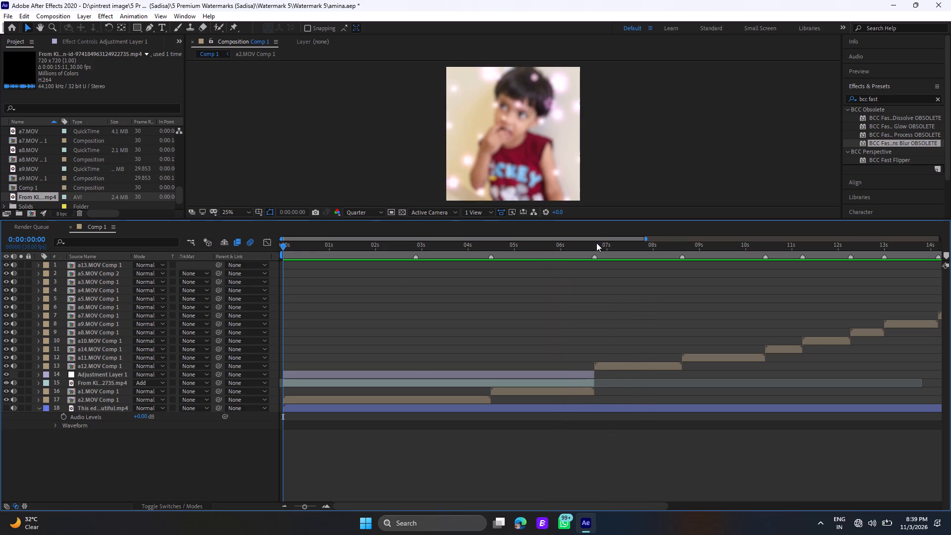
pyautogui.click(596, 243)
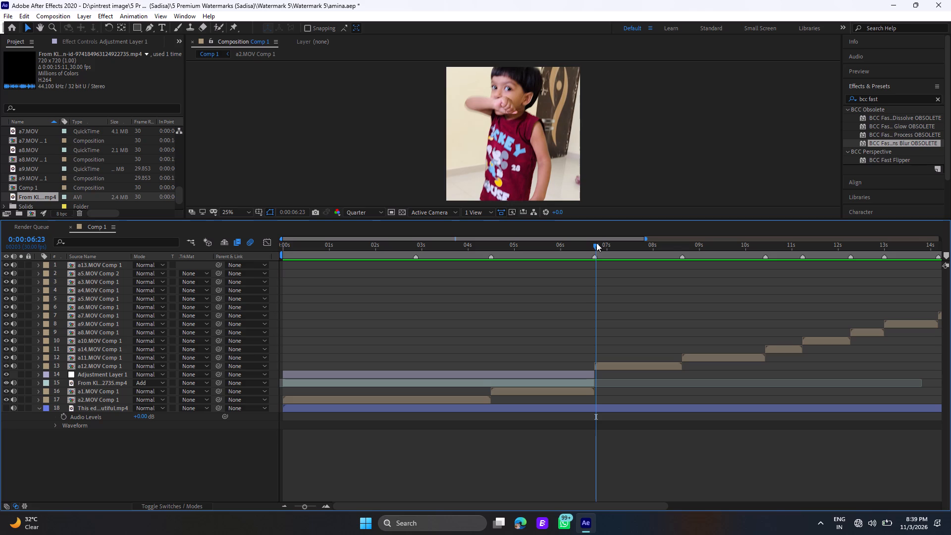
pyautogui.click(593, 249)
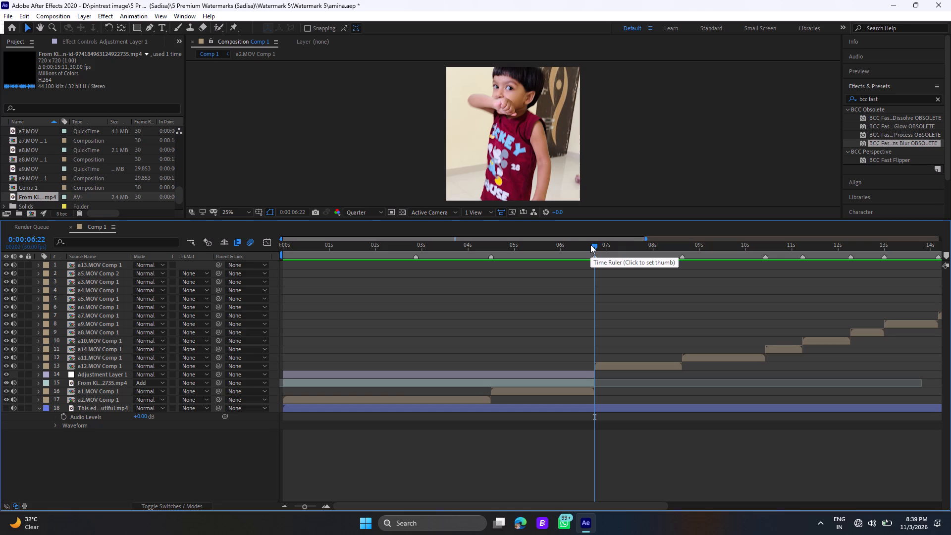
pyautogui.moveTo(593, 247); pyautogui.dragTo(597, 248)
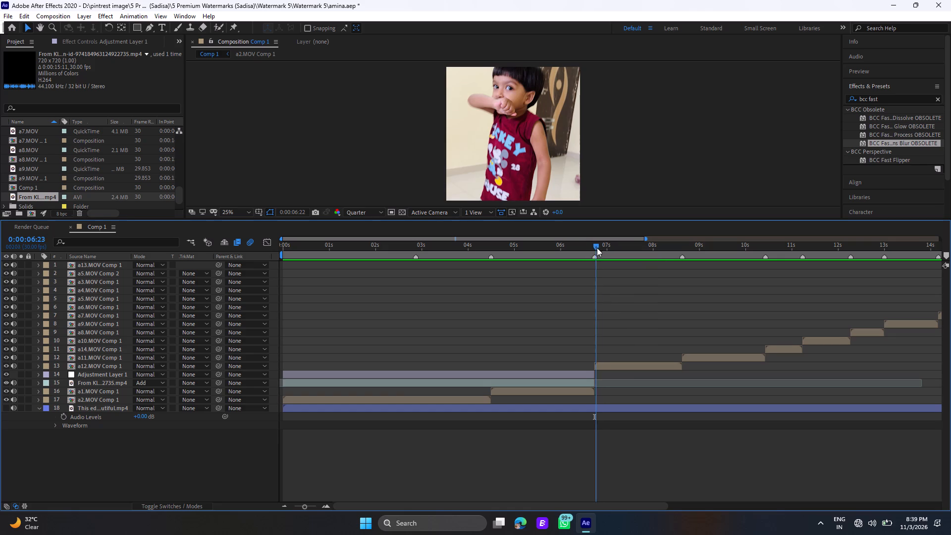
pyautogui.moveTo(597, 248); pyautogui.dragTo(686, 262)
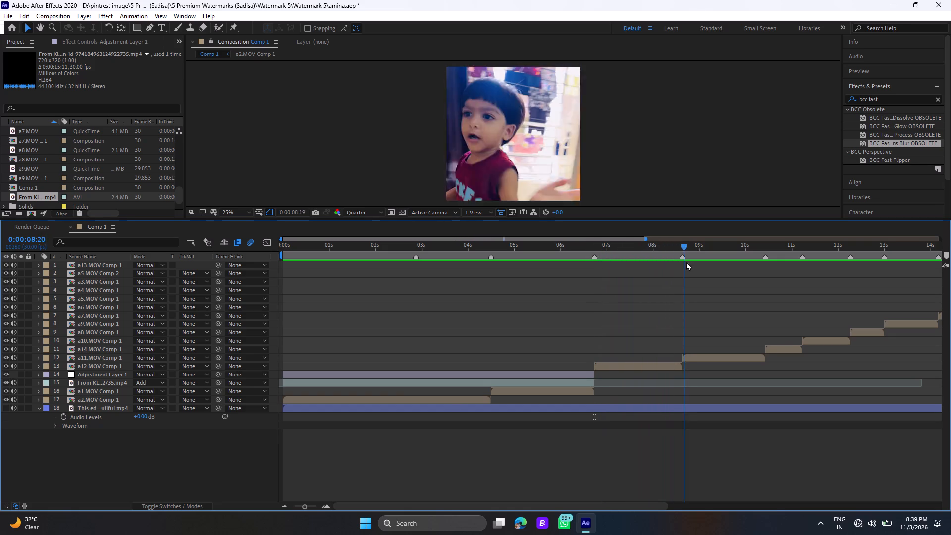
pyautogui.moveTo(686, 262); pyautogui.dragTo(622, 255)
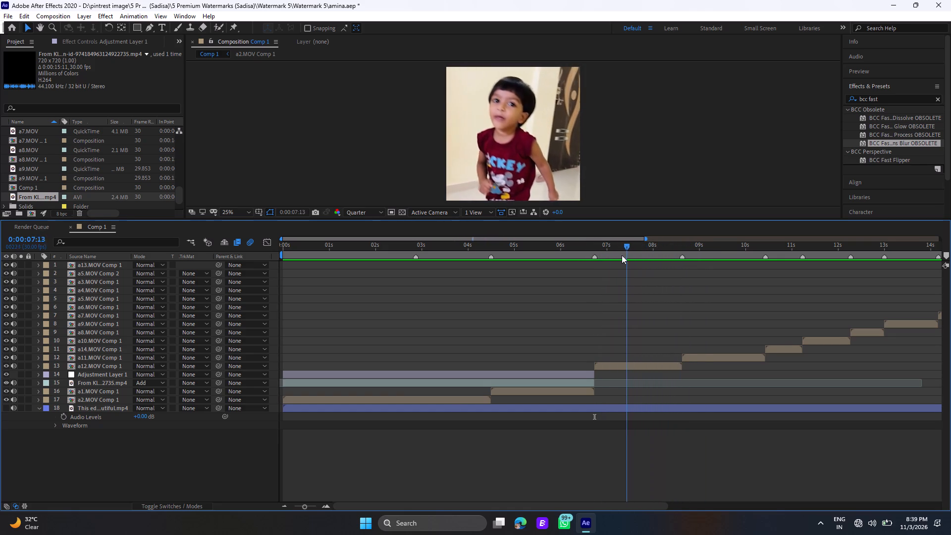
pyautogui.moveTo(622, 255); pyautogui.dragTo(667, 275)
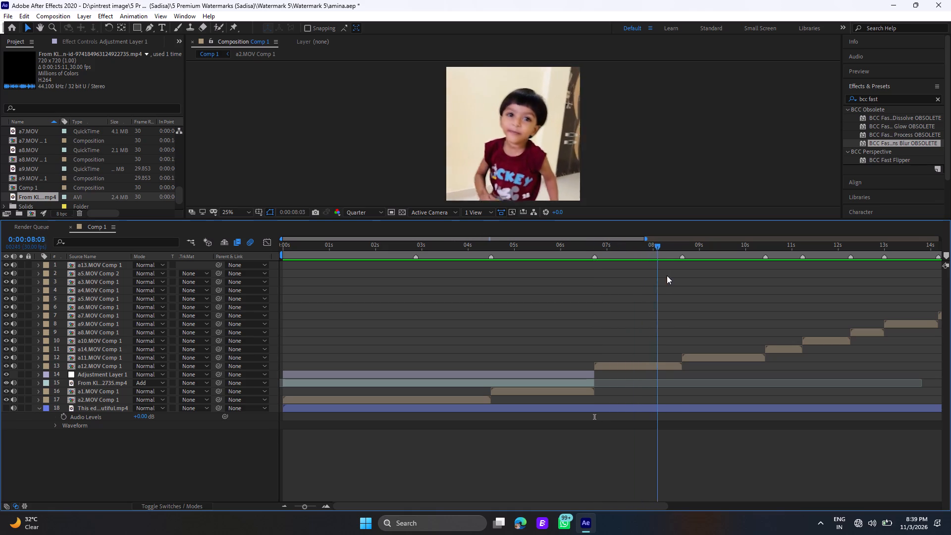
pyautogui.moveTo(667, 275); pyautogui.dragTo(595, 275)
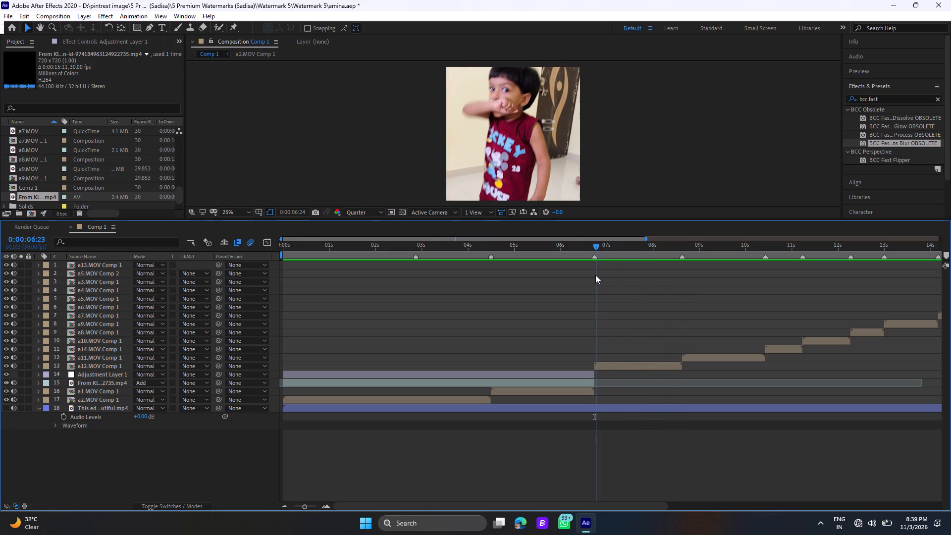
pyautogui.moveTo(595, 275); pyautogui.dragTo(593, 275)
pyautogui.click(594, 248)
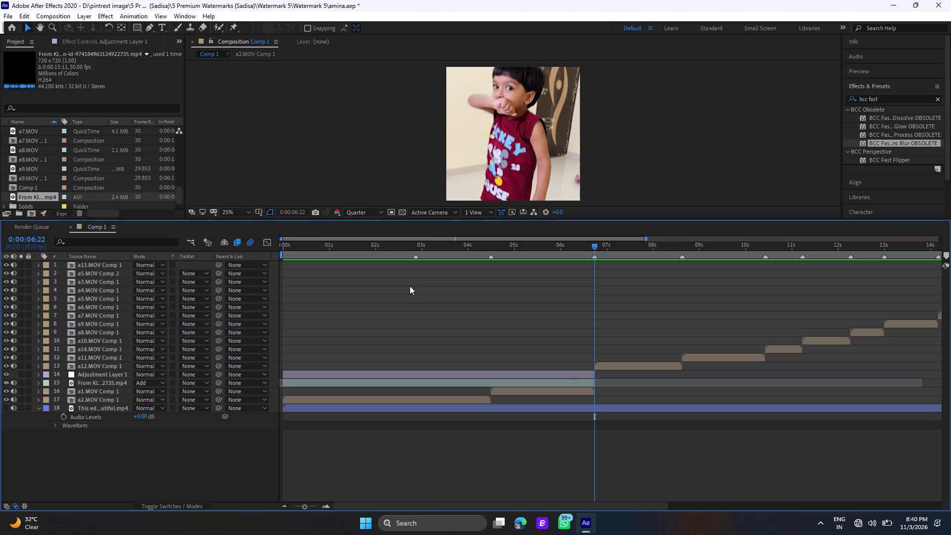
# Raise the Gamma of BCC Fast Lens Blur on Adjustment Layer 1 to 503 and preview from the start.
pyautogui.click(113, 42)
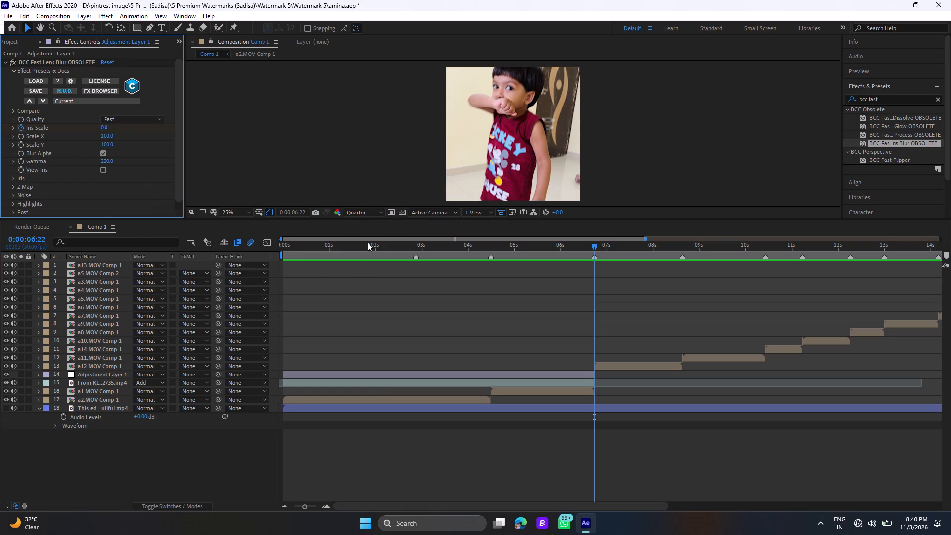
pyautogui.click(382, 243)
pyautogui.click(385, 374)
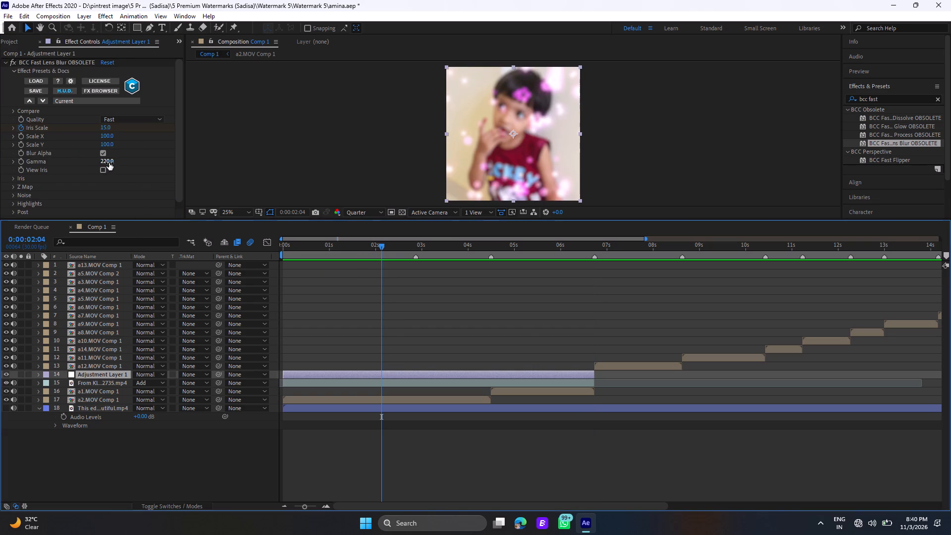
pyautogui.moveTo(109, 163); pyautogui.dragTo(135, 165)
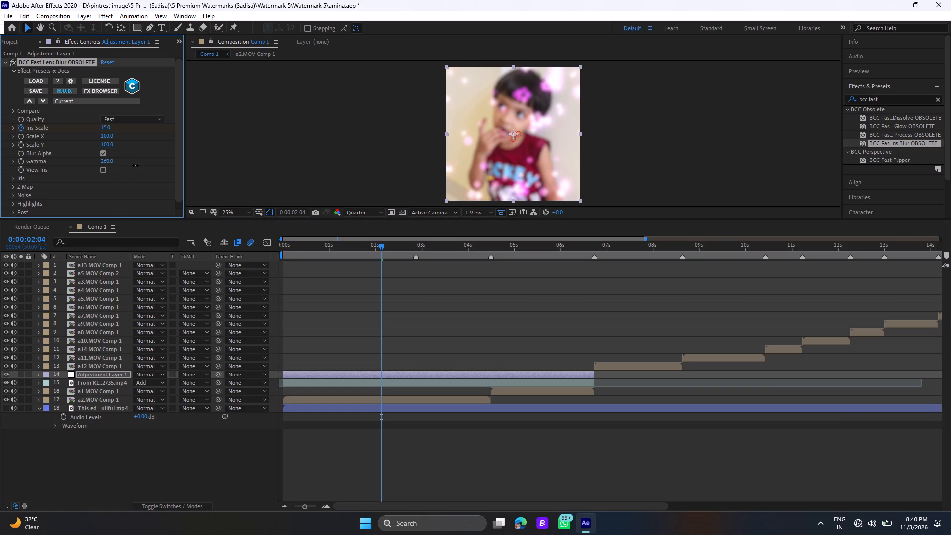
pyautogui.moveTo(135, 165); pyautogui.dragTo(152, 169)
pyautogui.moveTo(152, 169); pyautogui.dragTo(170, 167)
pyautogui.moveTo(170, 167); pyautogui.dragTo(225, 163)
pyautogui.moveTo(225, 163); pyautogui.dragTo(250, 163)
pyautogui.click(287, 245)
pyautogui.moveTo(287, 245); pyautogui.dragTo(276, 245)
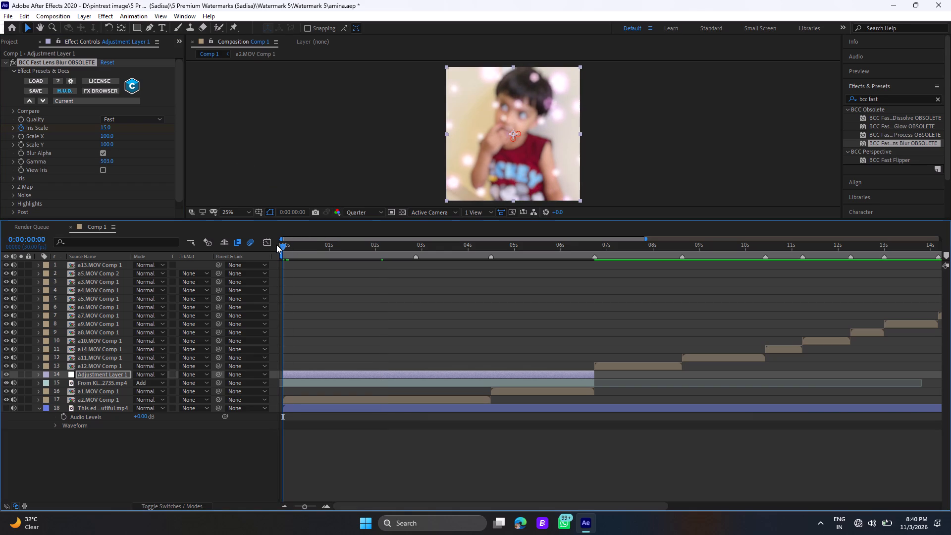
pyautogui.press('space')
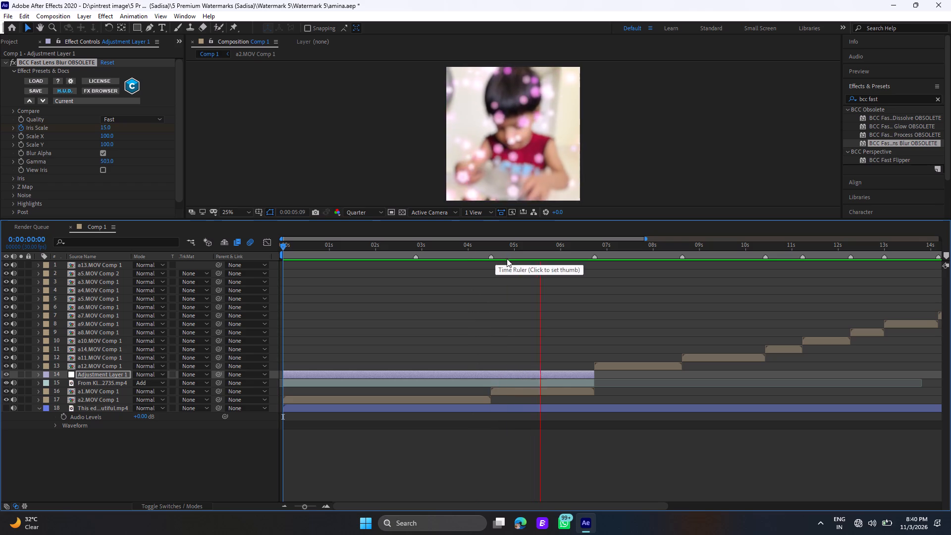
# Start 3D camera tracking on the a12.MOV Comp 1 layer at 0:00:06:22 and enable Detailed Analysis.
pyautogui.click(596, 243)
pyautogui.doubleClick(596, 243)
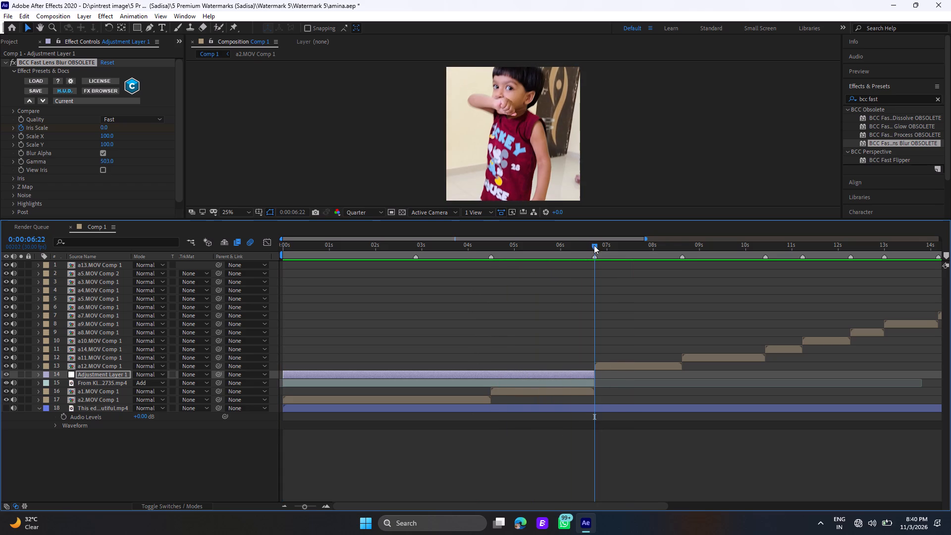
pyautogui.click(610, 362)
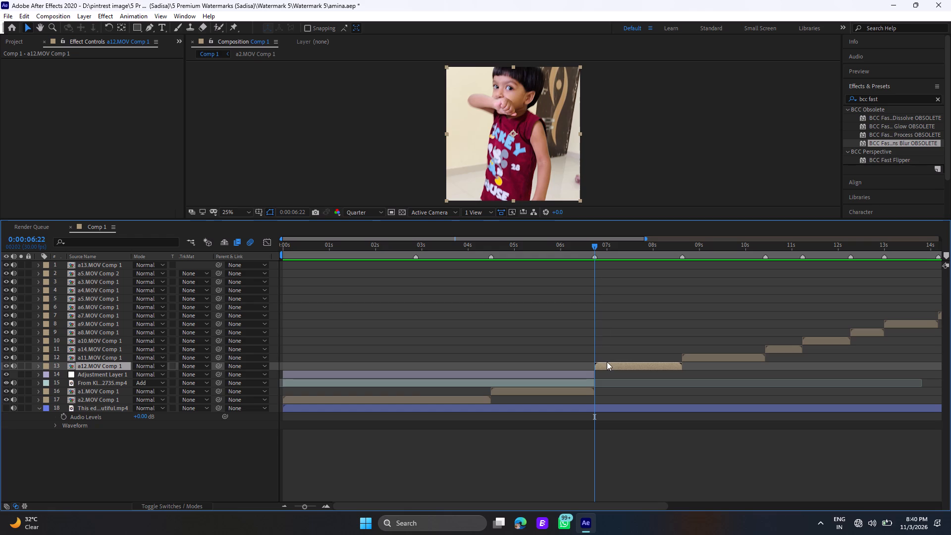
pyautogui.scroll(-2, 881, 170)
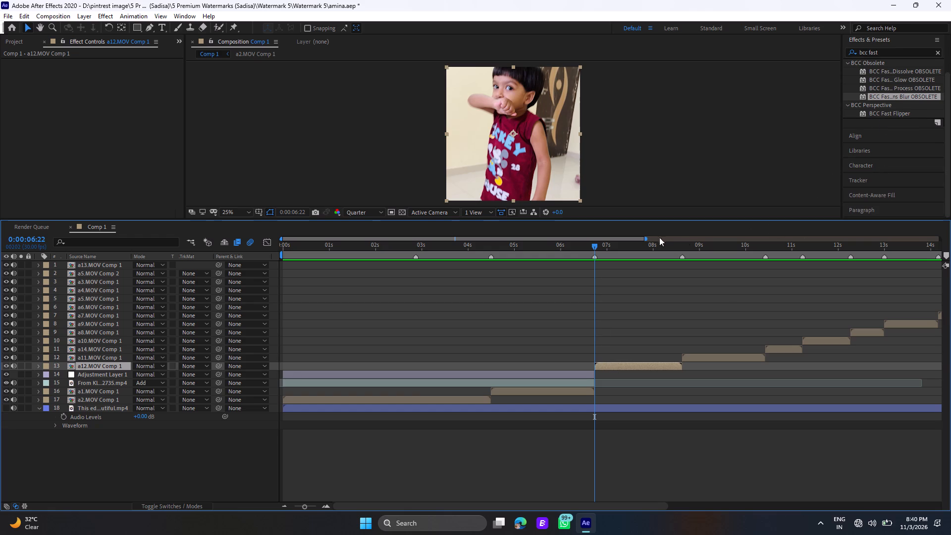
pyautogui.moveTo(585, 218); pyautogui.dragTo(585, 225)
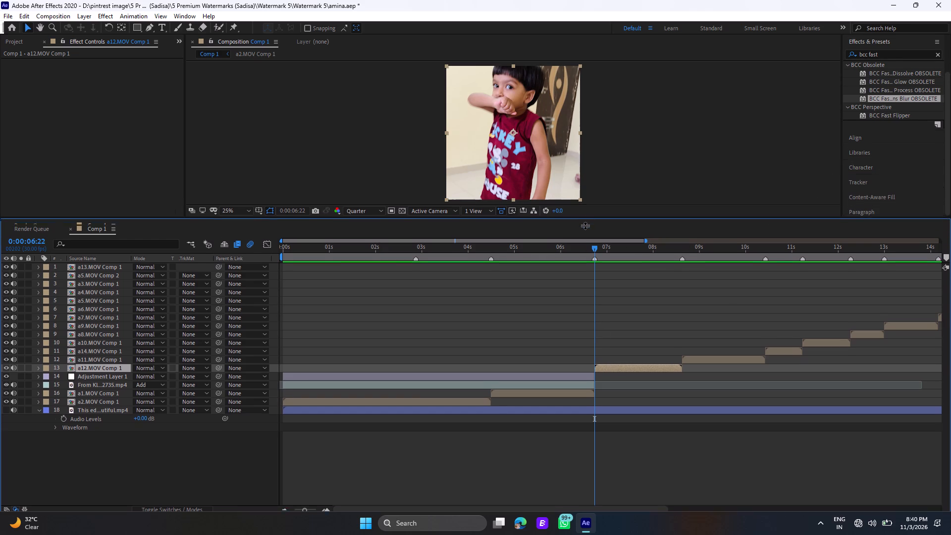
pyautogui.moveTo(585, 225); pyautogui.dragTo(581, 277)
pyautogui.click(857, 225)
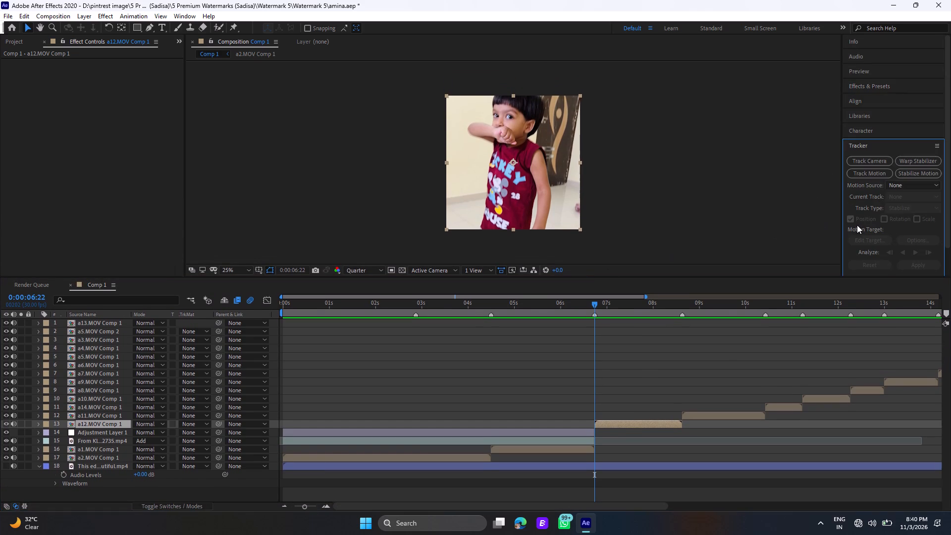
pyautogui.click(856, 161)
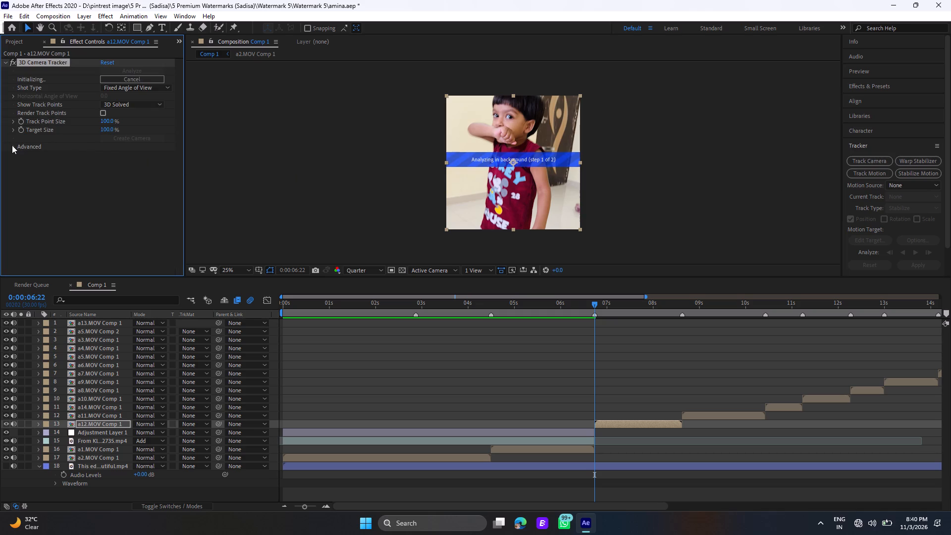
pyautogui.click(12, 145)
pyautogui.click(103, 181)
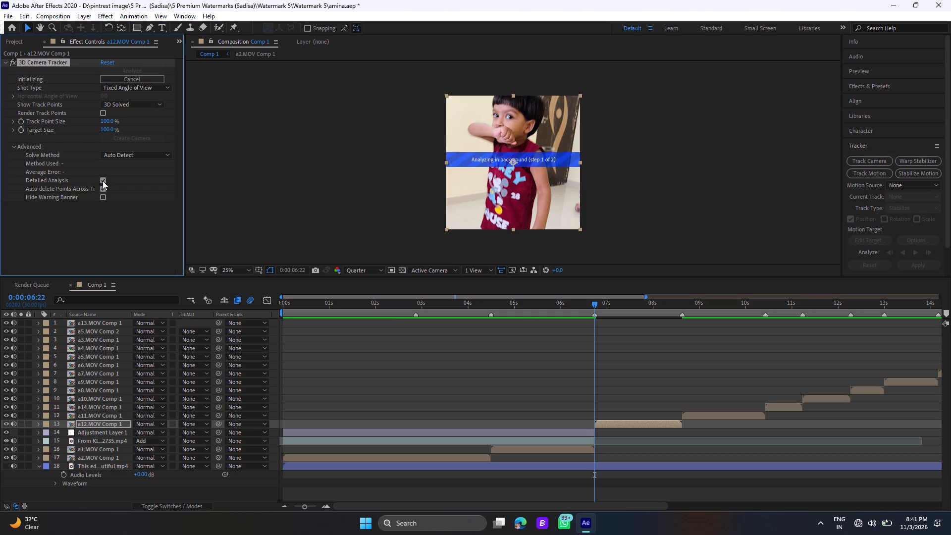
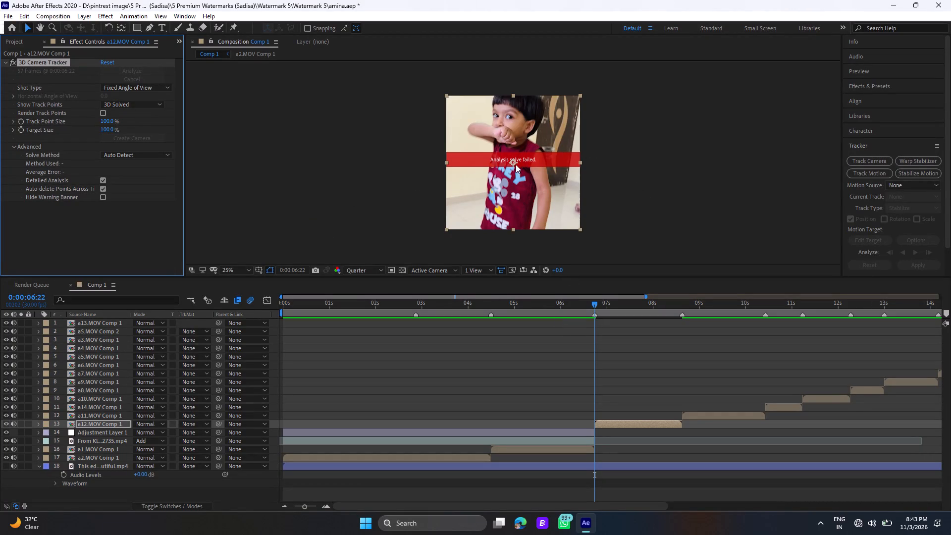
# Restart the 3D Camera Tracker analysis on a12.MOV Comp 1 by switching Detailed Analysis off and back on.
pyautogui.click(103, 177)
pyautogui.click(103, 181)
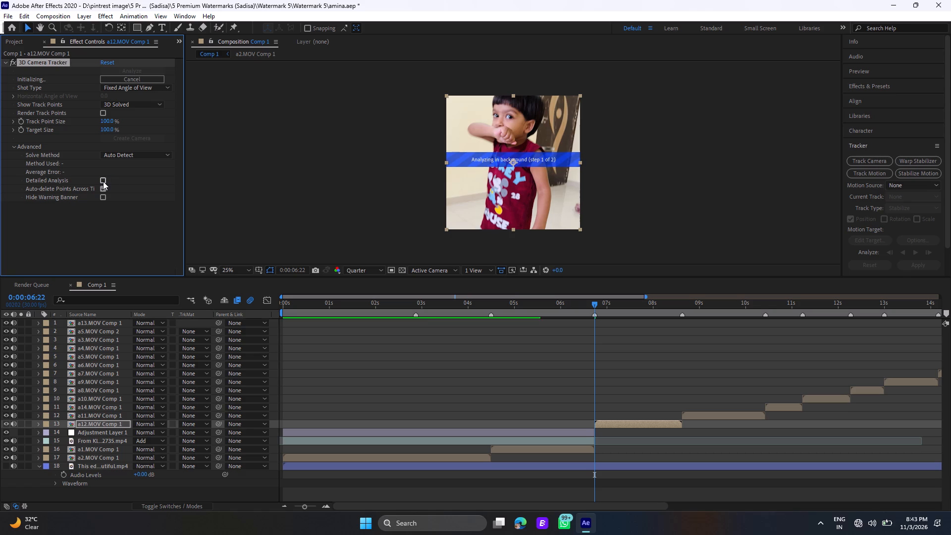
pyautogui.click(103, 181)
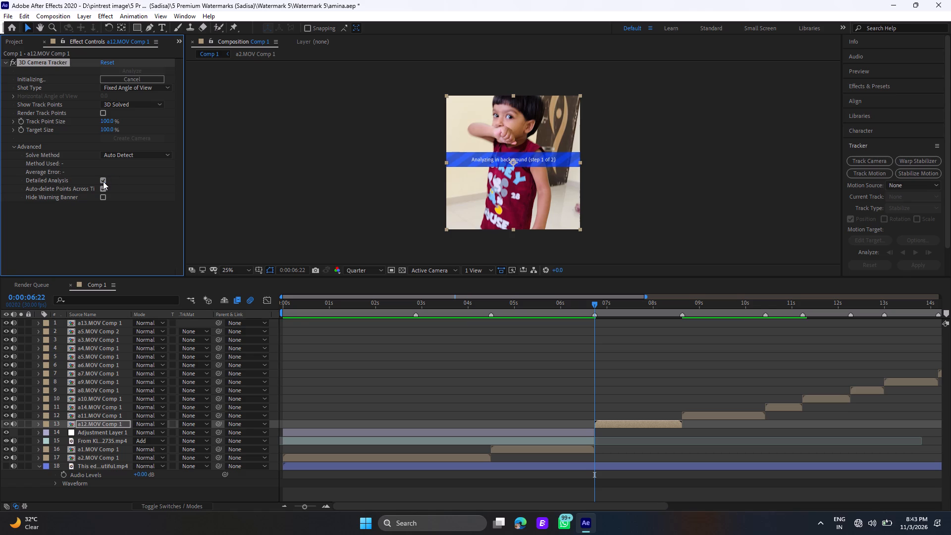
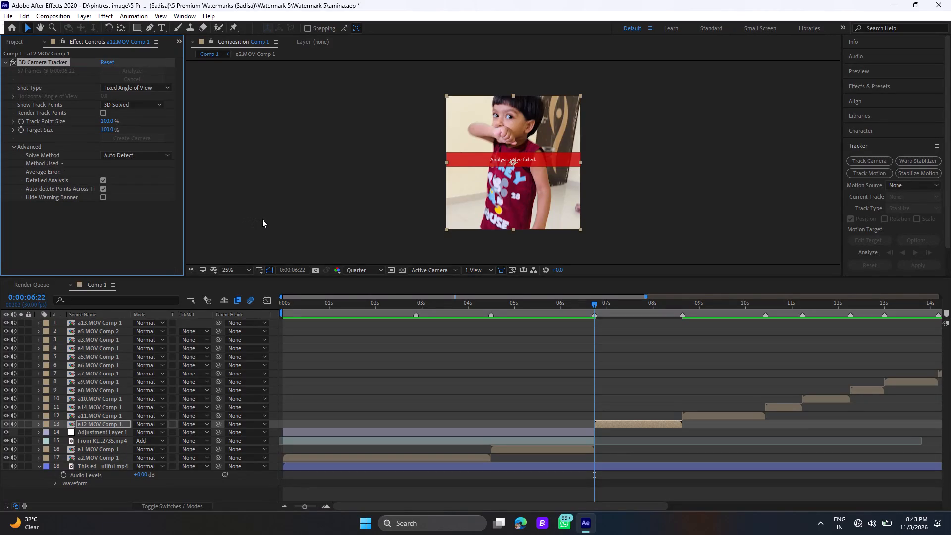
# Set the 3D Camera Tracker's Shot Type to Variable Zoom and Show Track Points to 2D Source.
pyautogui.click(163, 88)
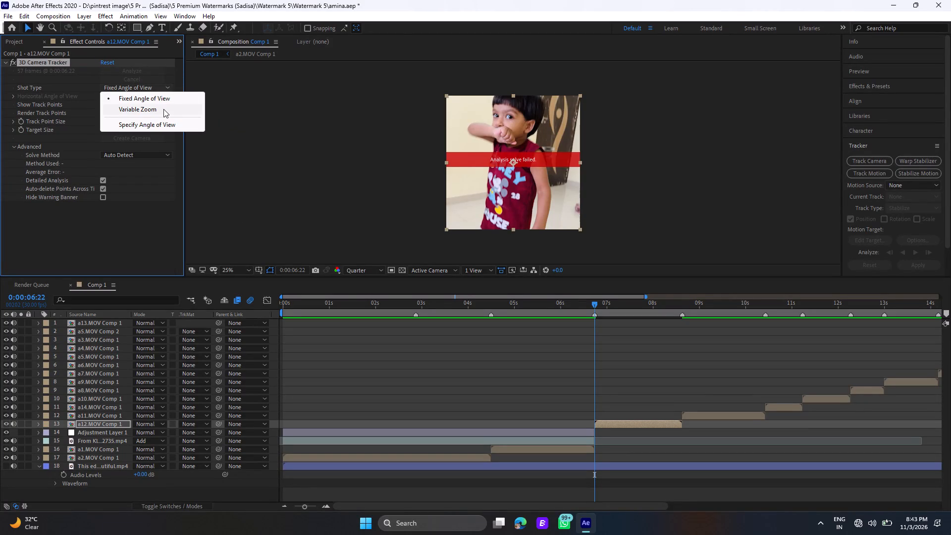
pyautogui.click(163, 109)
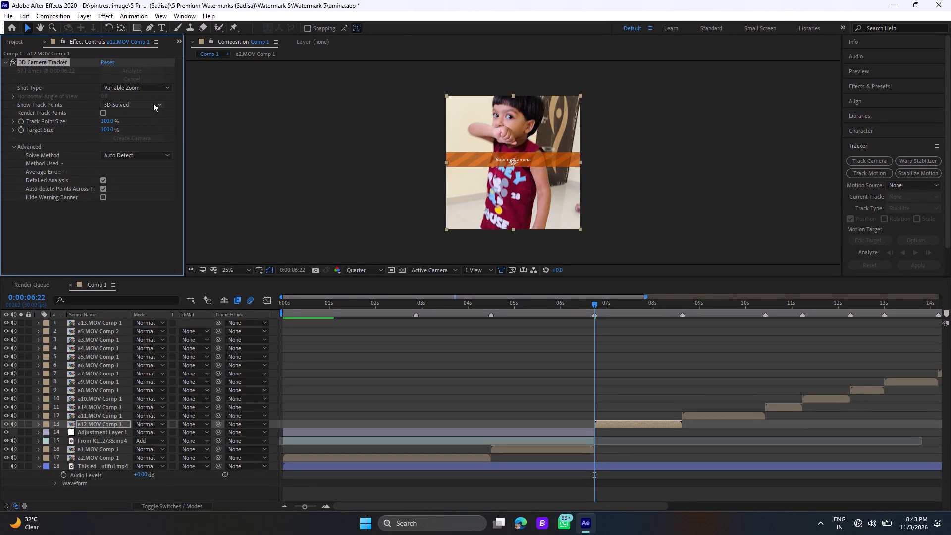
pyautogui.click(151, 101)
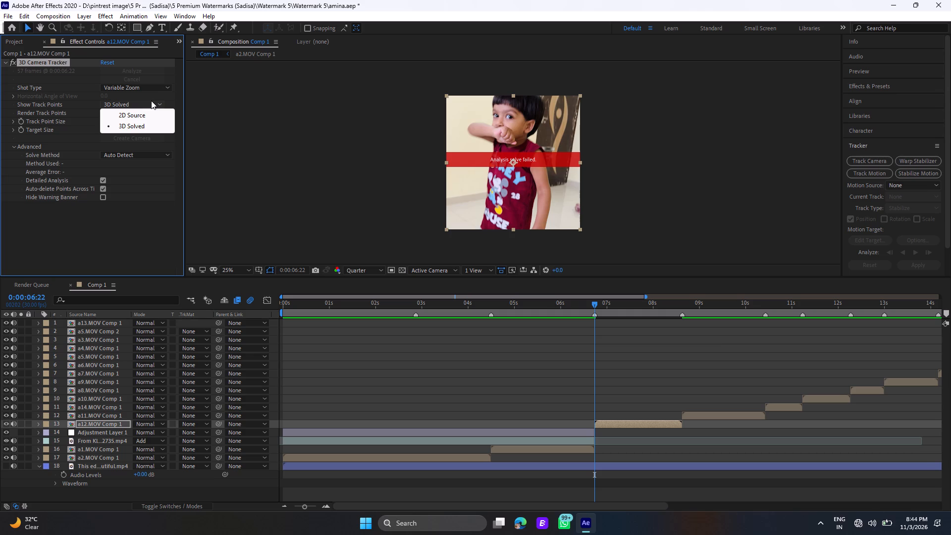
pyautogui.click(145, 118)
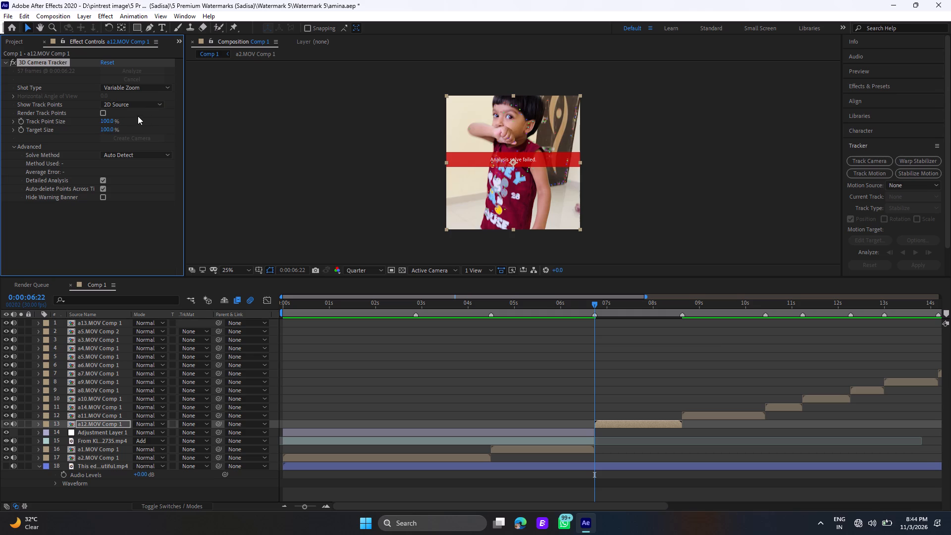
# Enable Render Track Points and rerun the camera analysis by switching Detailed Analysis off and back on.
pyautogui.click(103, 113)
pyautogui.click(104, 179)
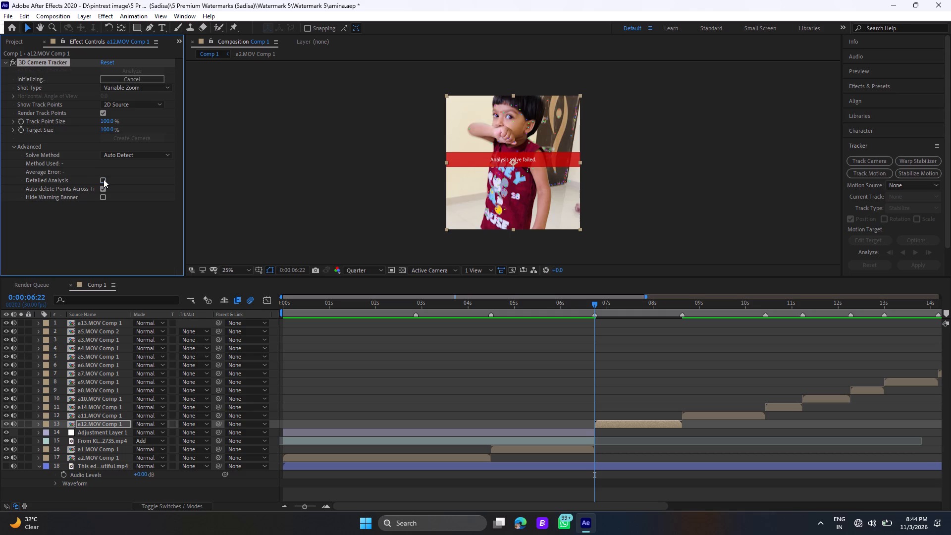
pyautogui.click(104, 179)
pyautogui.click(853, 160)
# Scrub the start of a12.MOV Comp 1 and examine the track points around the child's face up close.
pyautogui.click(611, 422)
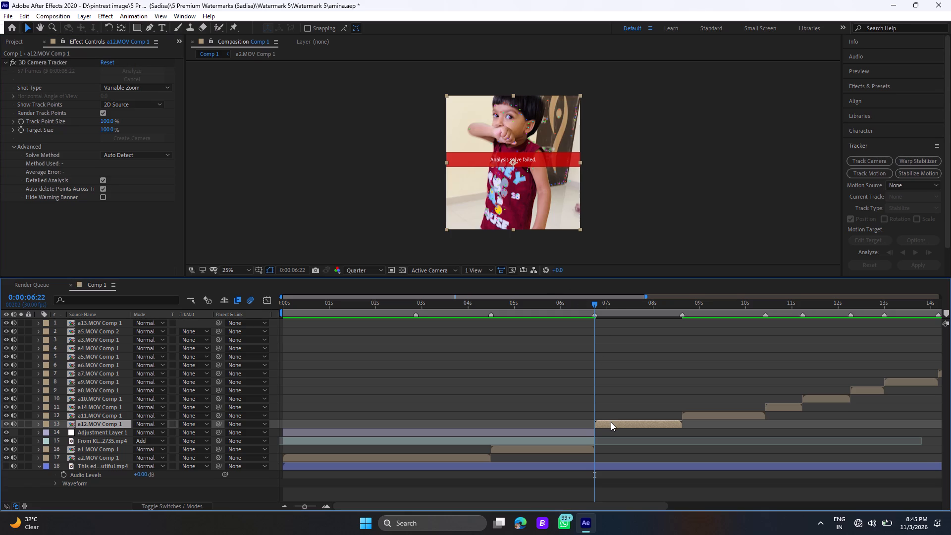
pyautogui.click(611, 423)
pyautogui.click(603, 307)
pyautogui.moveTo(603, 307); pyautogui.dragTo(613, 313)
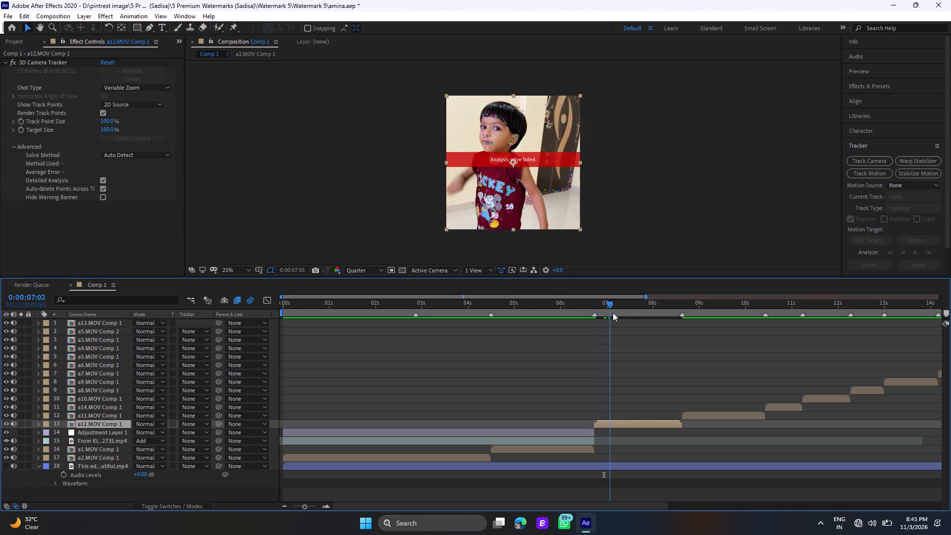
pyautogui.moveTo(613, 313); pyautogui.dragTo(608, 320)
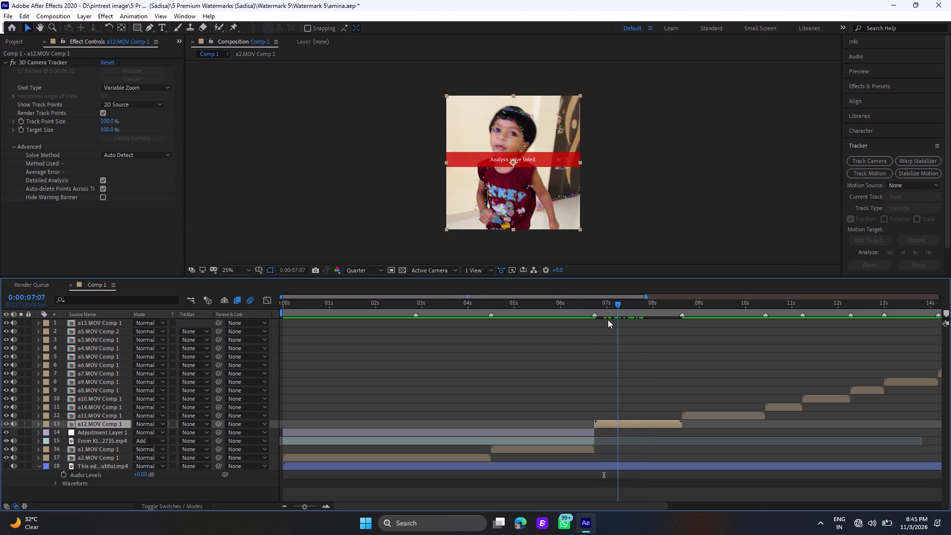
pyautogui.moveTo(608, 320); pyautogui.dragTo(593, 319)
pyautogui.scroll(1, 523, 150)
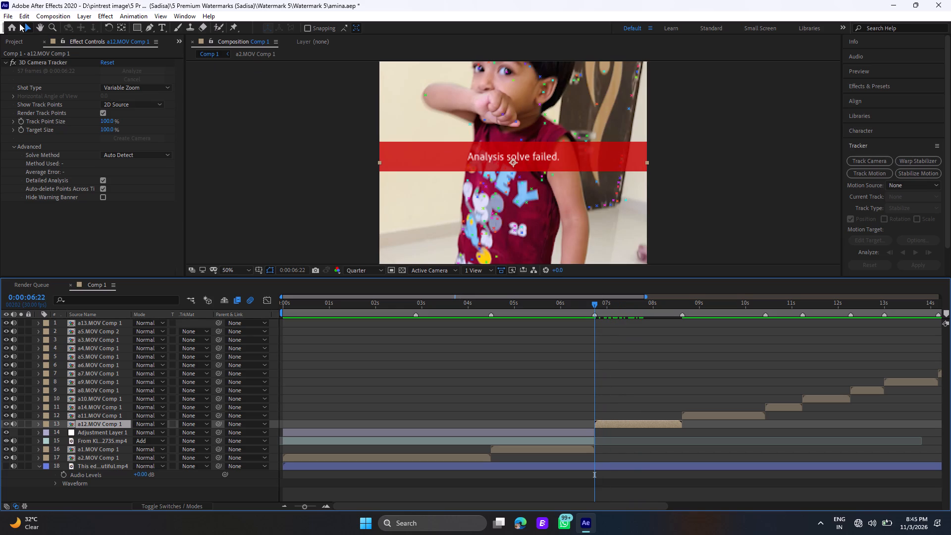
pyautogui.click(38, 26)
pyautogui.moveTo(461, 103); pyautogui.dragTo(461, 141)
pyautogui.moveTo(461, 142); pyautogui.dragTo(460, 155)
pyautogui.scroll(1, 453, 142)
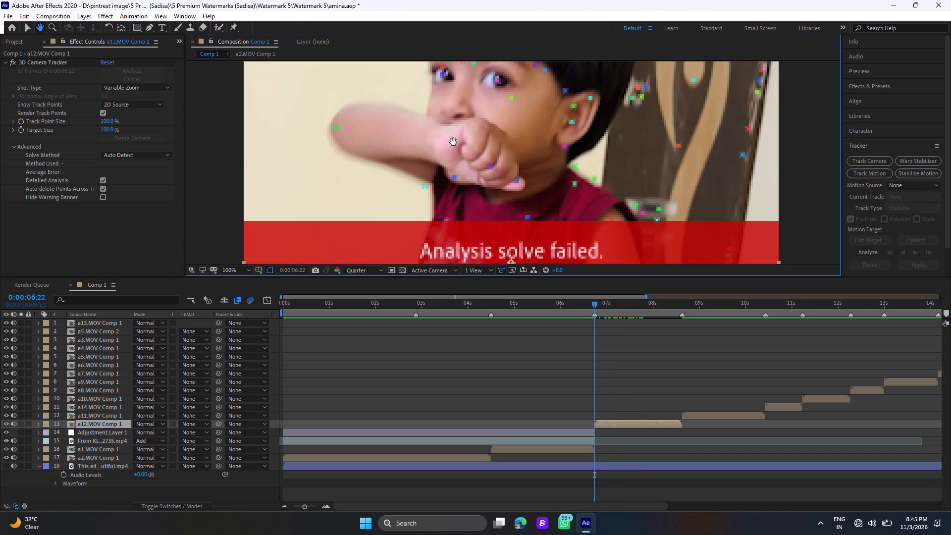
pyautogui.moveTo(540, 119); pyautogui.dragTo(555, 193)
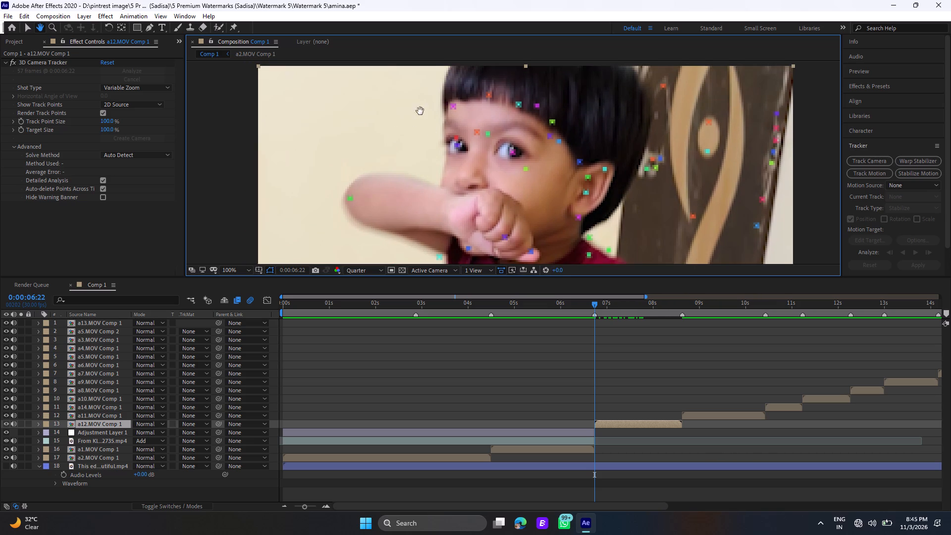
pyautogui.click(14, 44)
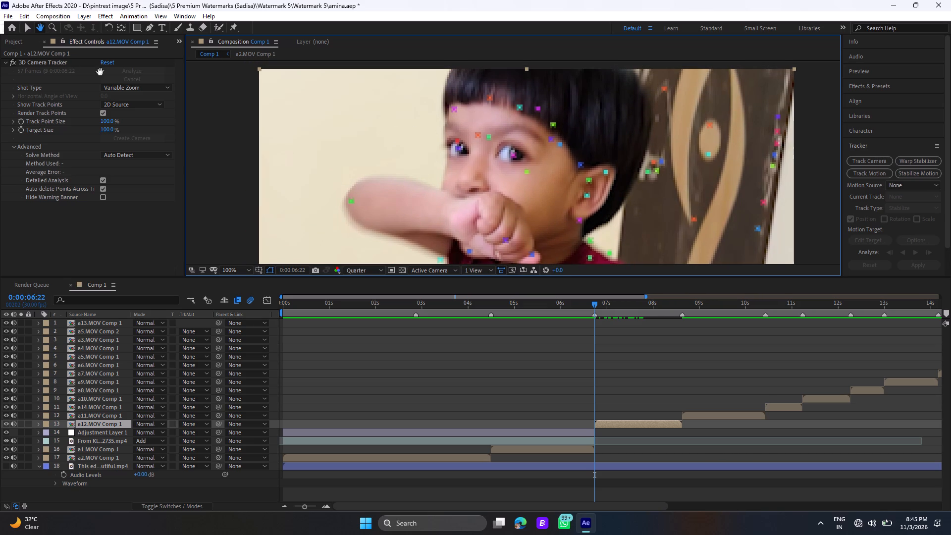
pyautogui.click(28, 30)
pyautogui.click(17, 42)
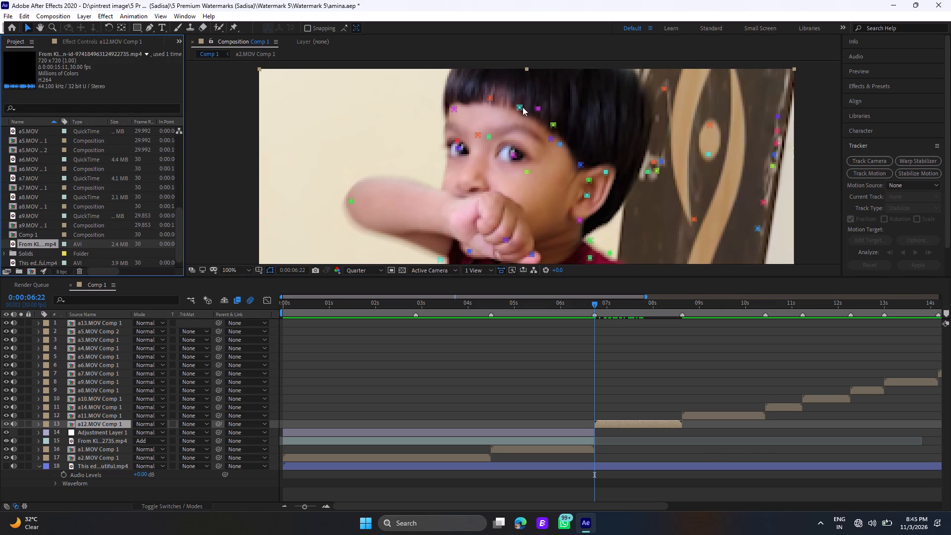
# Play Comp 1 from 0:00:06:22 to review the track points, and return to the start of the a12 clip.
pyautogui.scroll(-1, 516, 118)
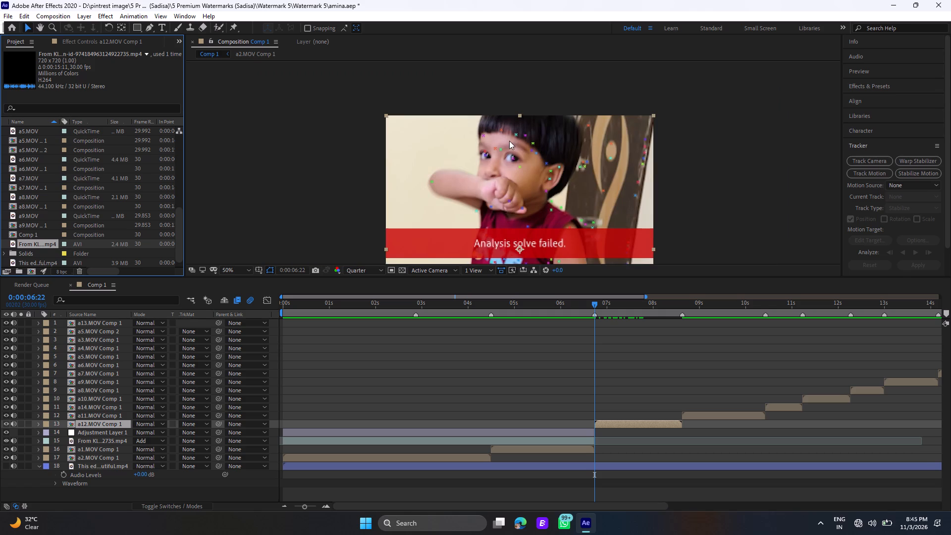
pyautogui.click(507, 153)
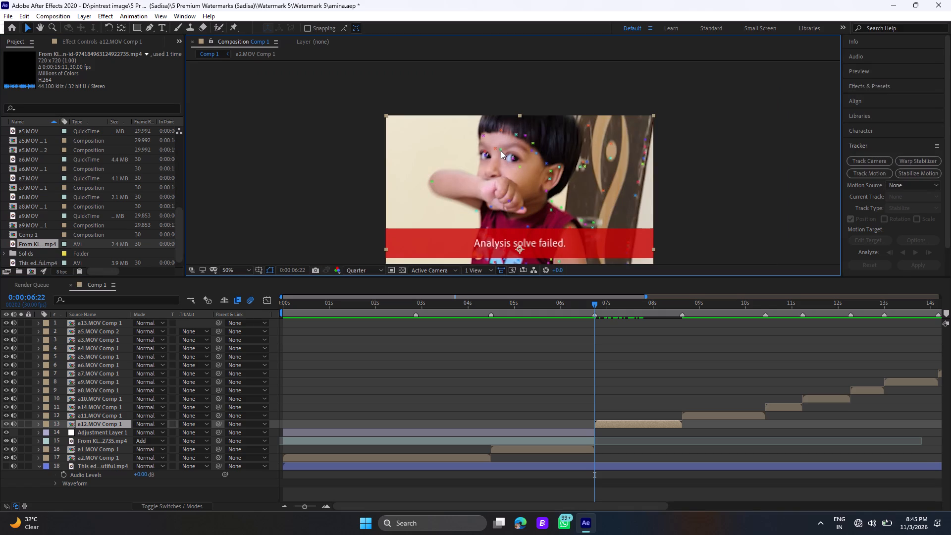
pyautogui.scroll(-1, 539, 196)
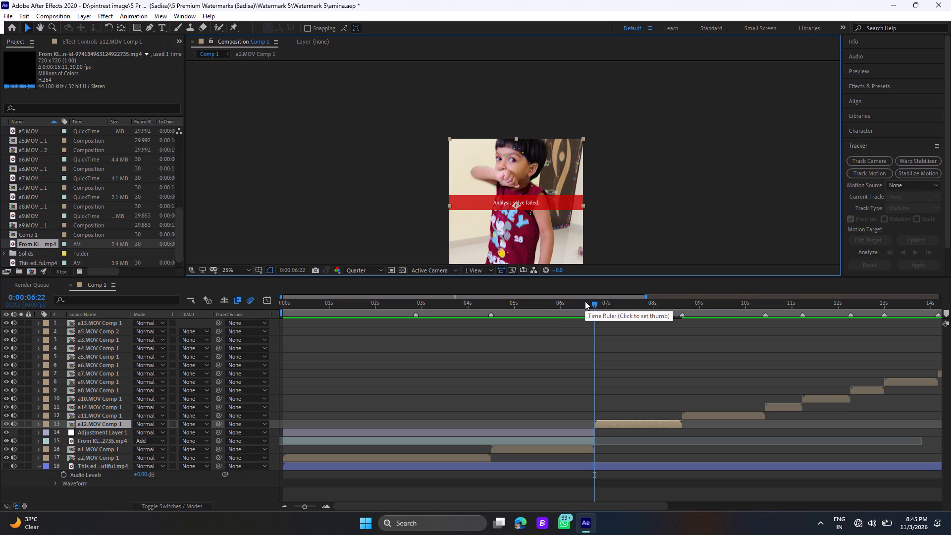
pyautogui.press('space')
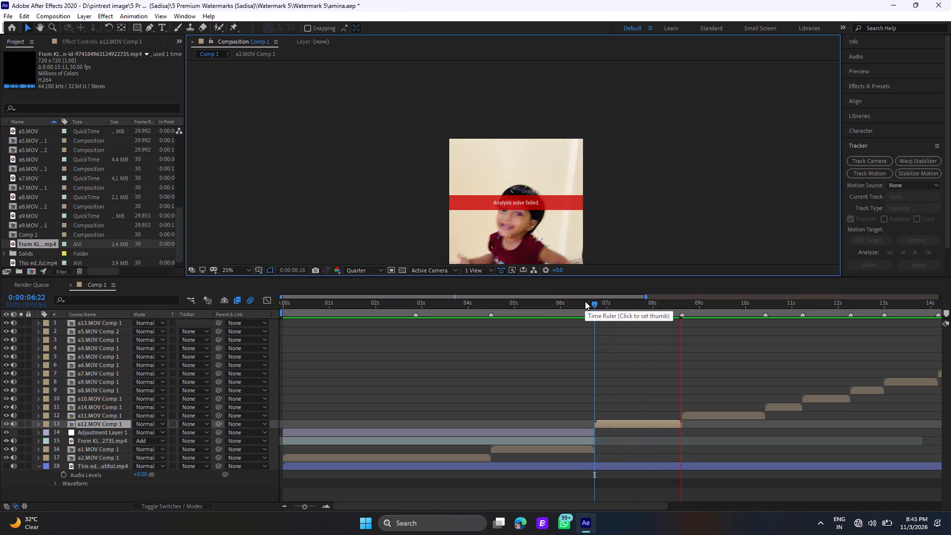
pyautogui.press('space')
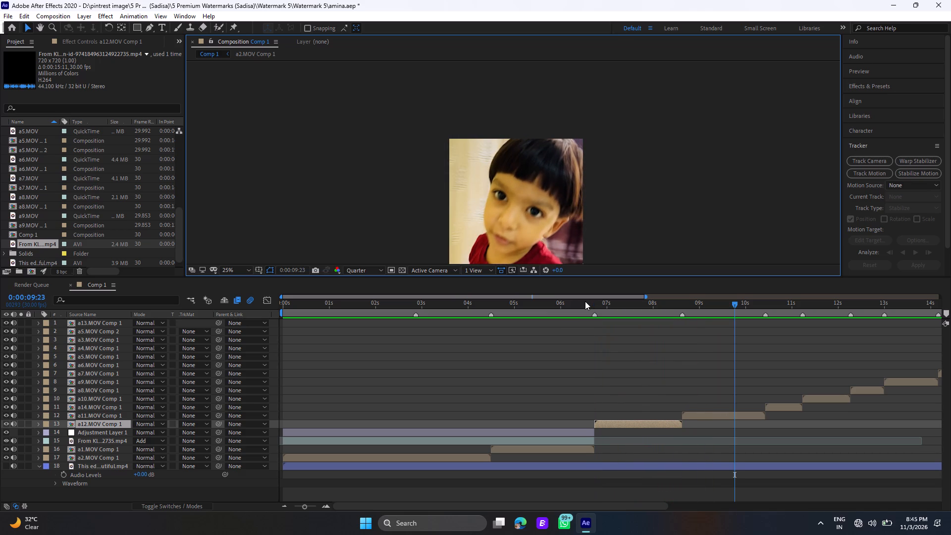
pyautogui.click(594, 301)
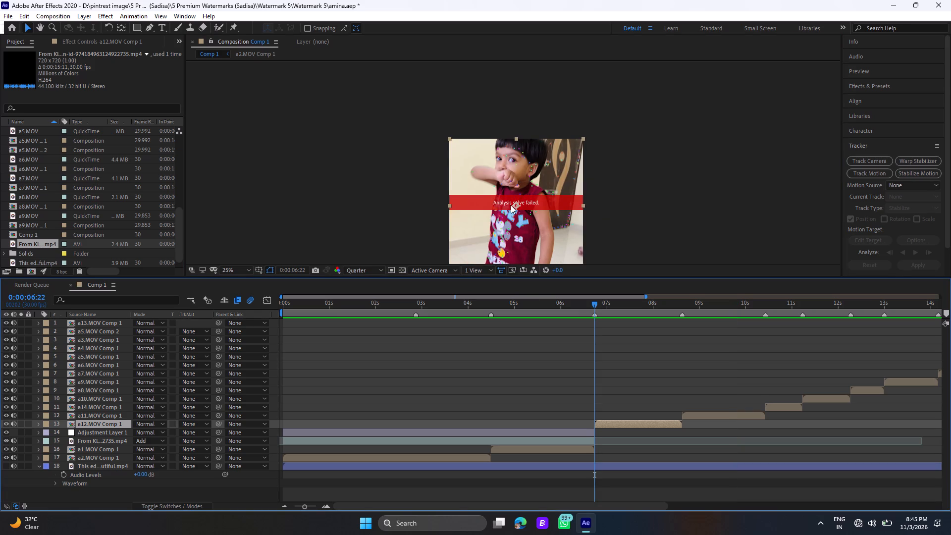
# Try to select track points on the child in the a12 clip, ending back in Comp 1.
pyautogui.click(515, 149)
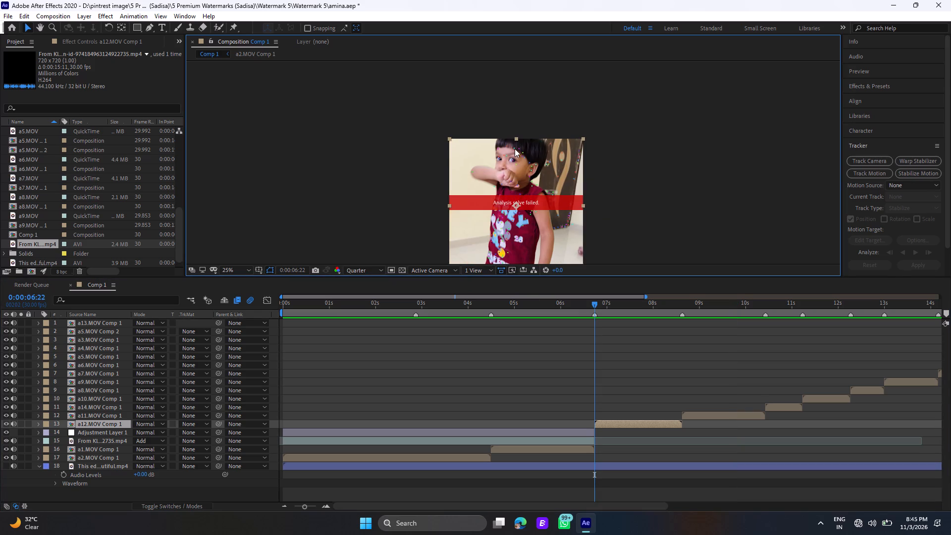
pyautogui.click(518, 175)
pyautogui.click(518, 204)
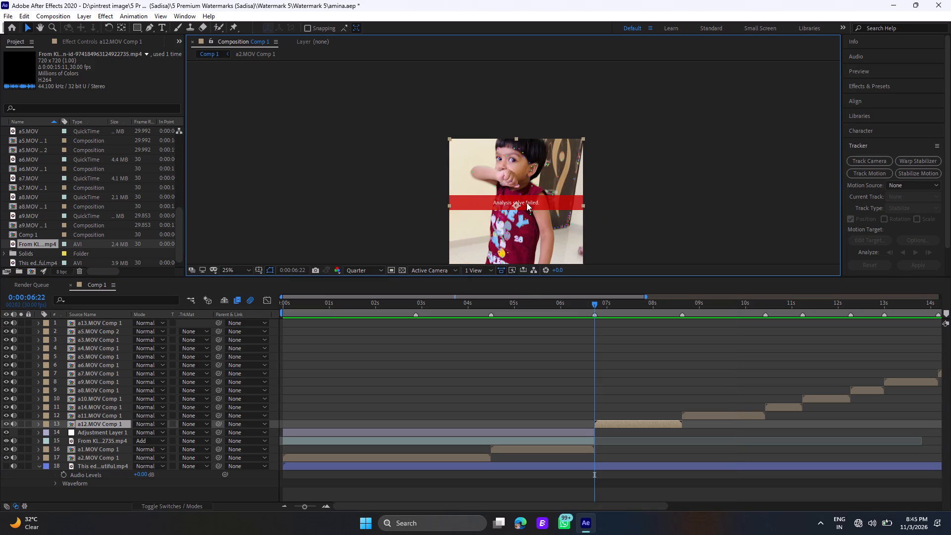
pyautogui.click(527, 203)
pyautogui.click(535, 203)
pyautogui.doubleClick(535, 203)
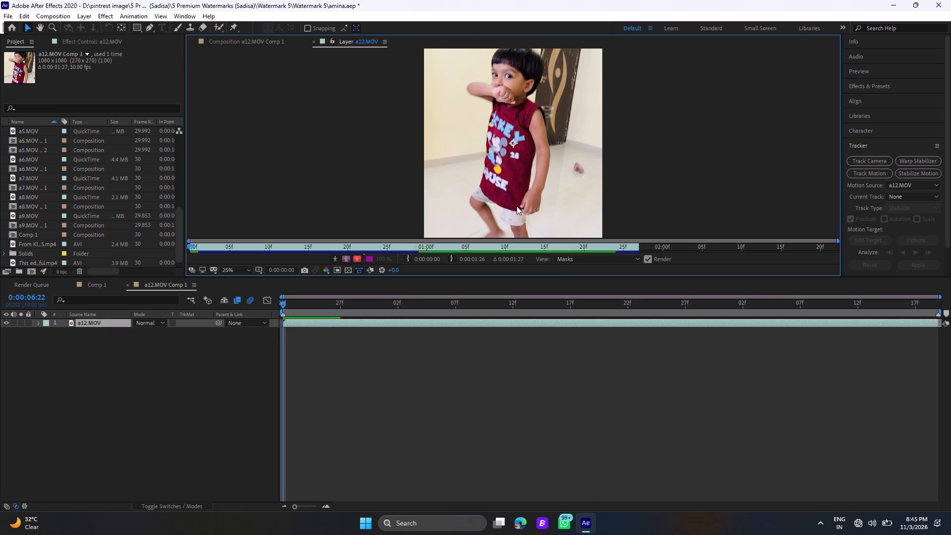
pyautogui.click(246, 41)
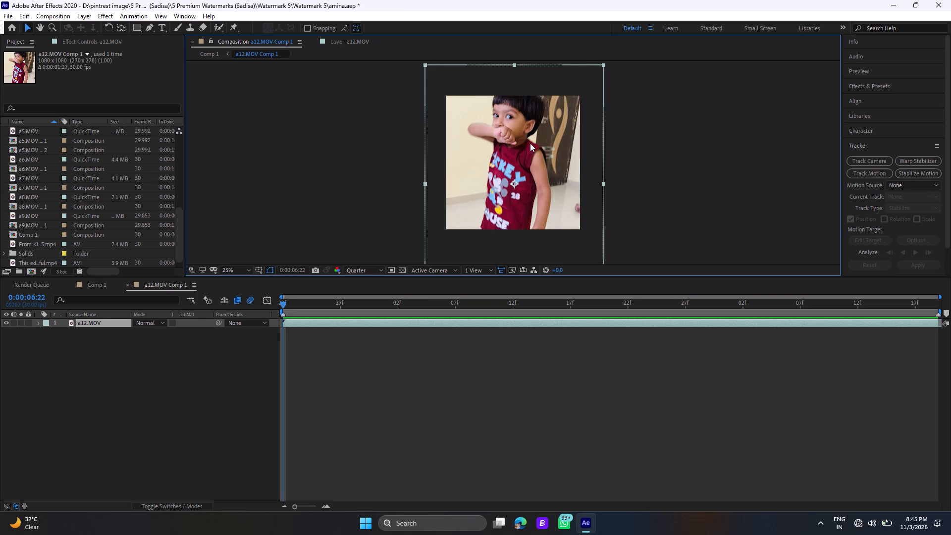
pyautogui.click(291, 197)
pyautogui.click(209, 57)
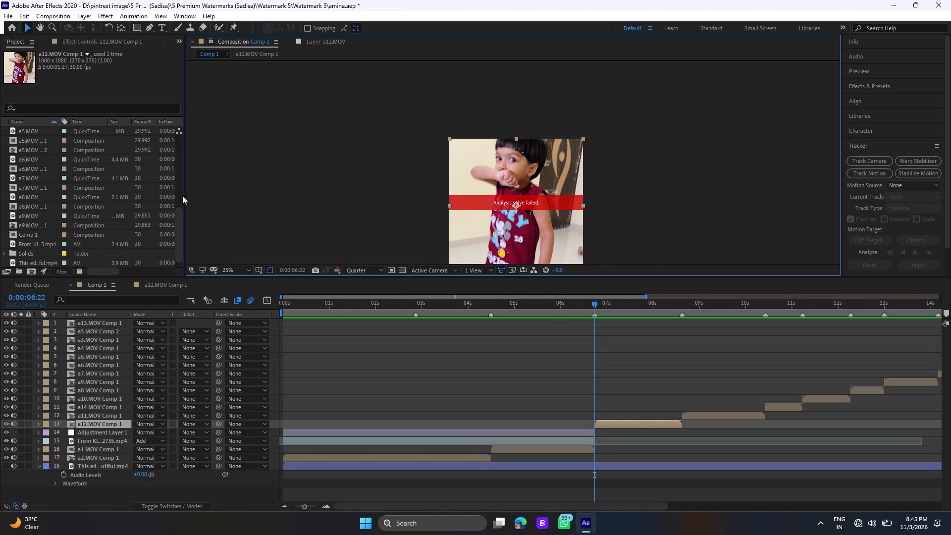
# Restart the detailed camera analysis on a12.MOV Comp 1, with Show Track Points set to 3D Solved and Shot Type to Fixed Angle of View.
pyautogui.click(617, 425)
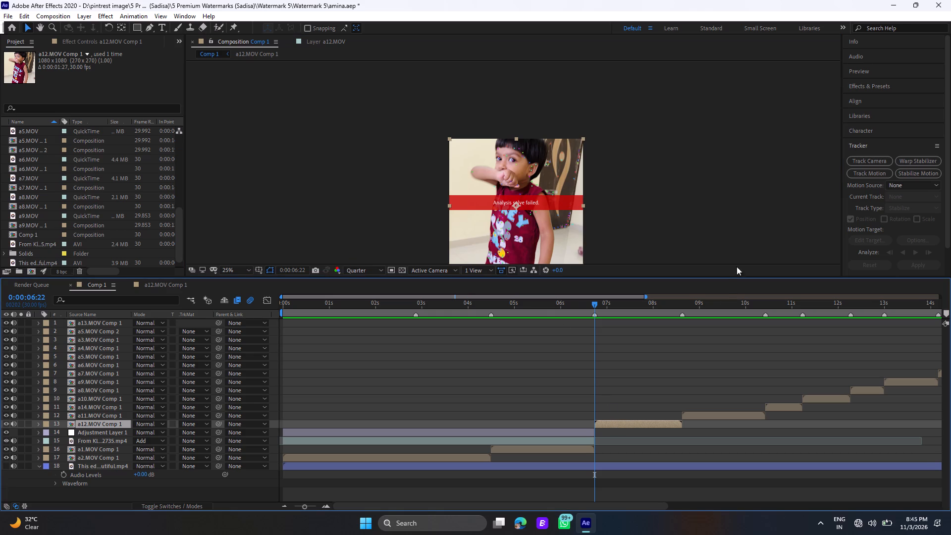
pyautogui.click(852, 163)
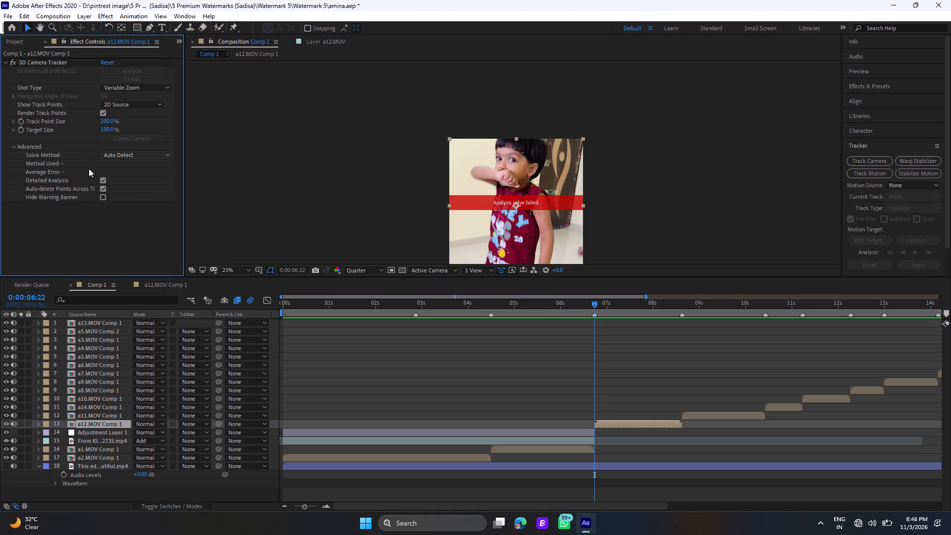
pyautogui.doubleClick(103, 180)
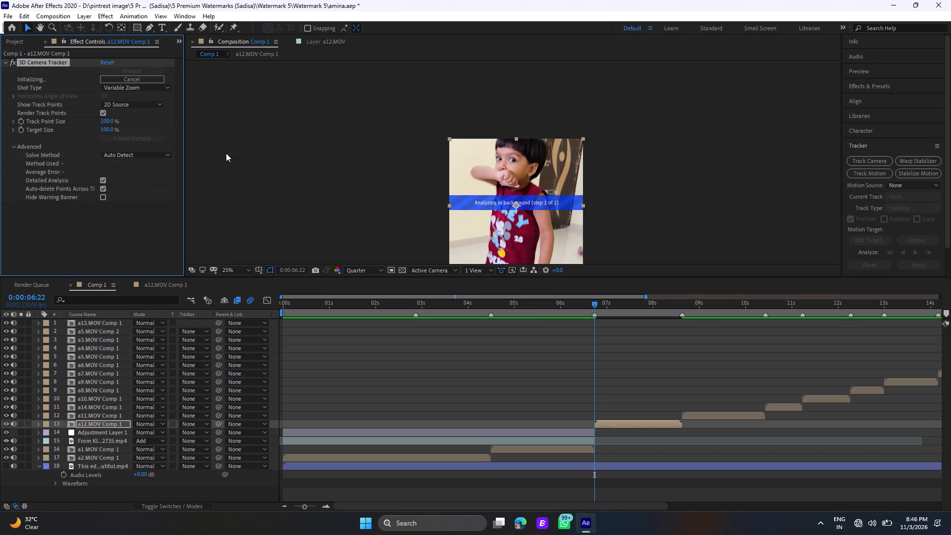
pyautogui.click(132, 104)
pyautogui.click(129, 124)
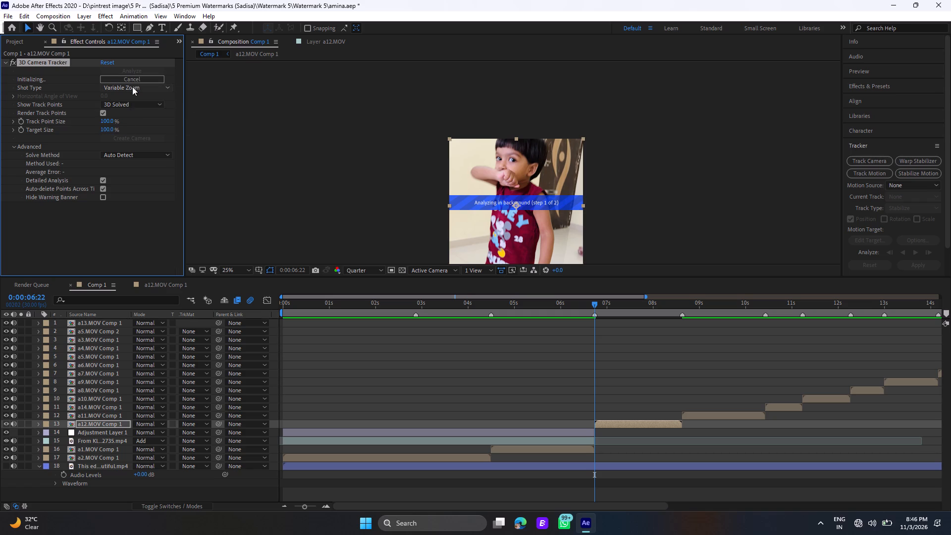
pyautogui.click(132, 87)
pyautogui.click(138, 99)
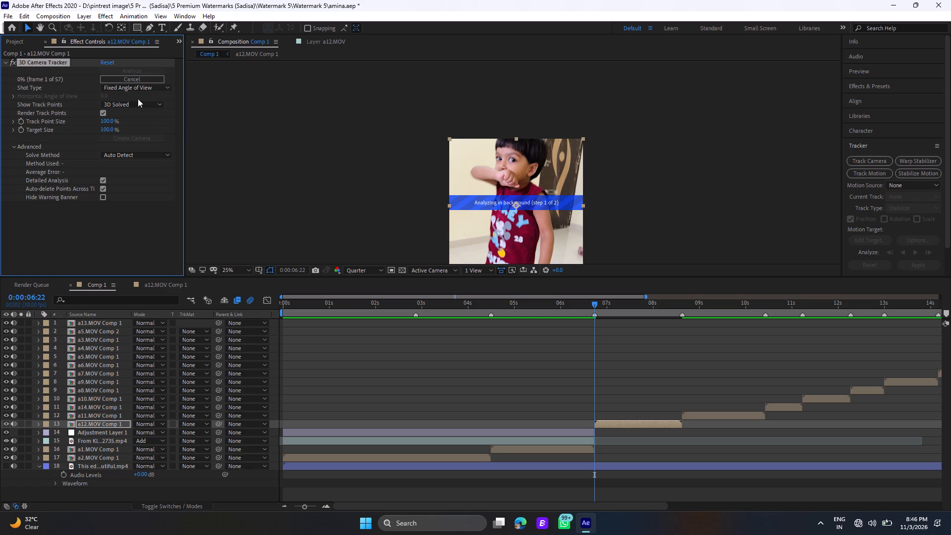
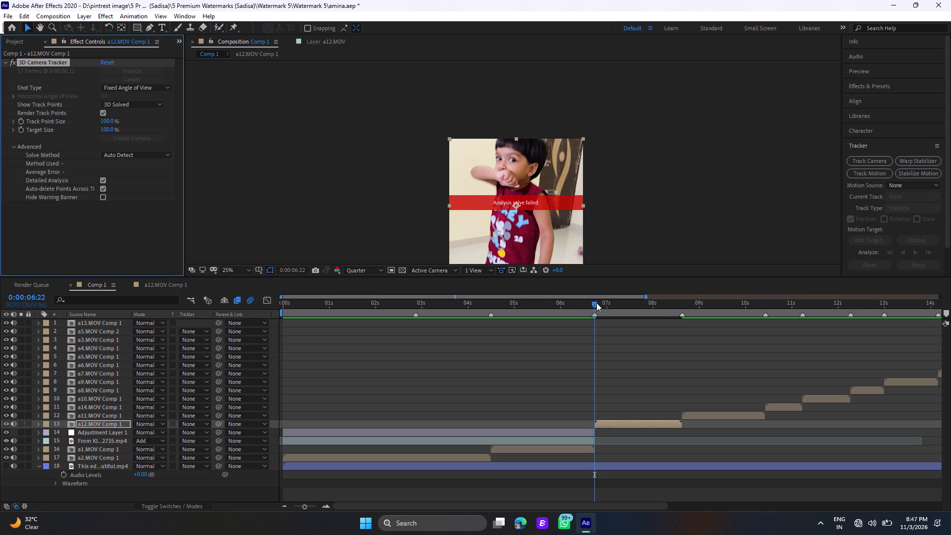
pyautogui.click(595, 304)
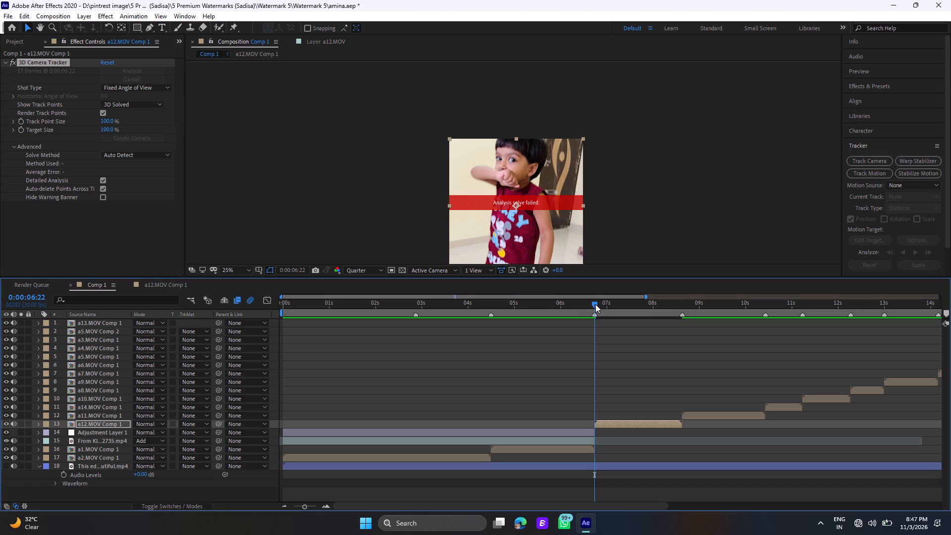
# Switch to the Windows Wi-Fi network list and rescan for available networks so the laptop reconnects.
pyautogui.click(856, 521)
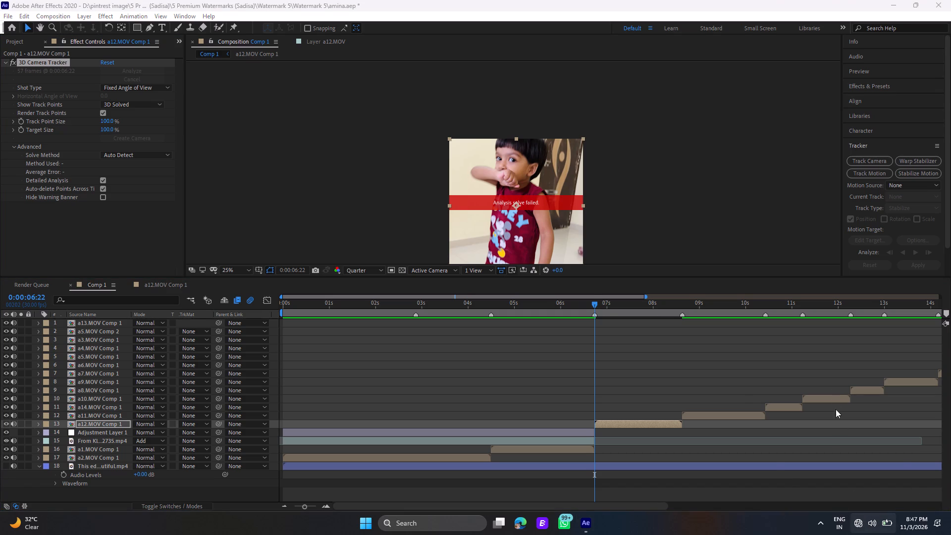
pyautogui.click(816, 338)
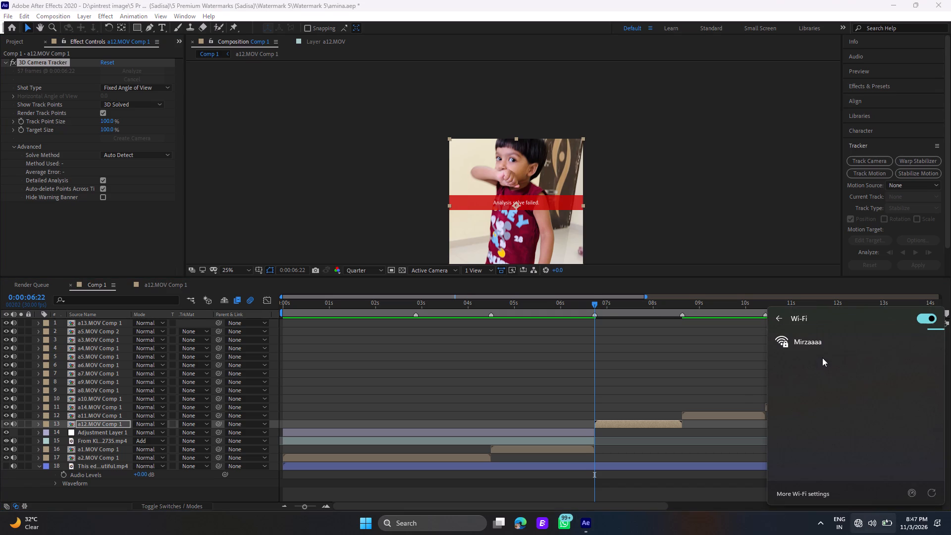
pyautogui.click(933, 493)
pyautogui.click(934, 493)
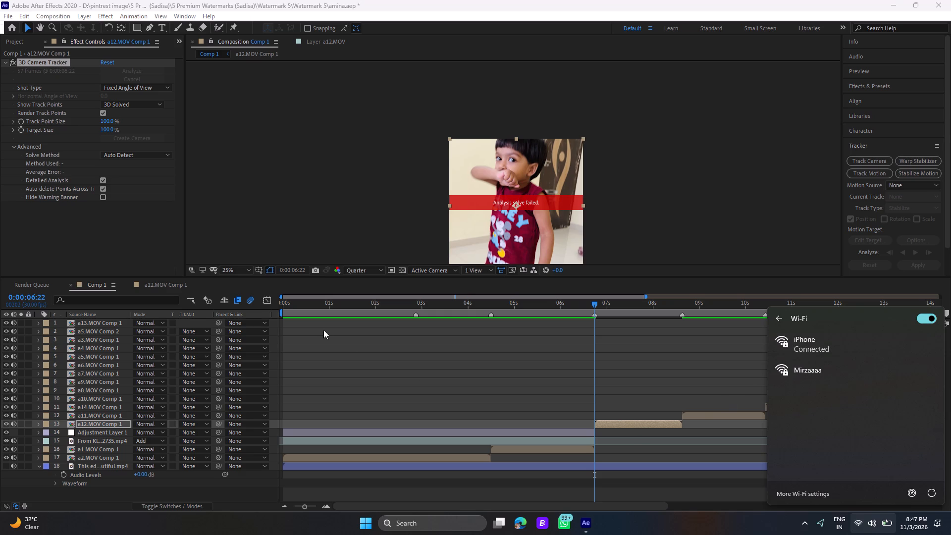
# Restart the 3D Camera Tracker analysis on a12.MOV Comp 1 by switching Detailed Analysis off and on again.
pyautogui.click(103, 178)
pyautogui.click(103, 178)
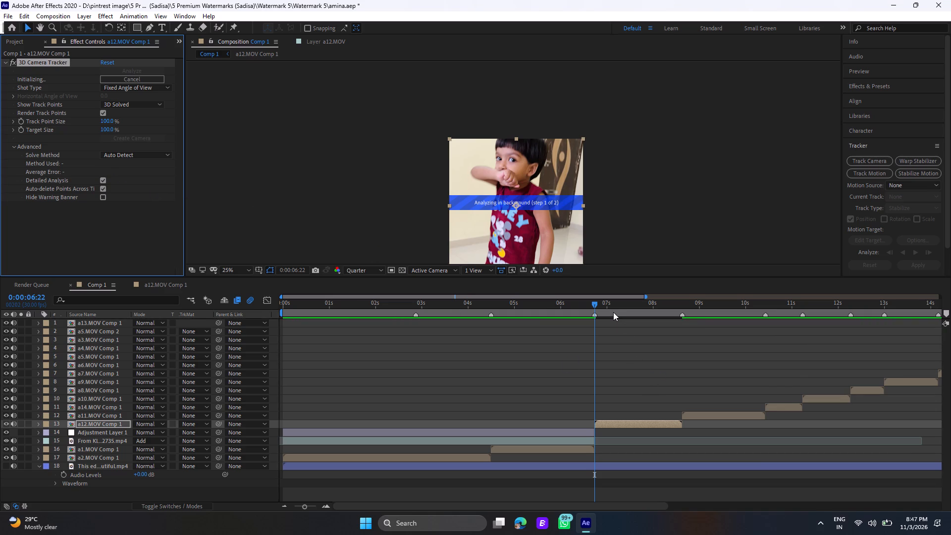
# Open the Windows quick settings to check the battery and connection status.
pyautogui.click(894, 521)
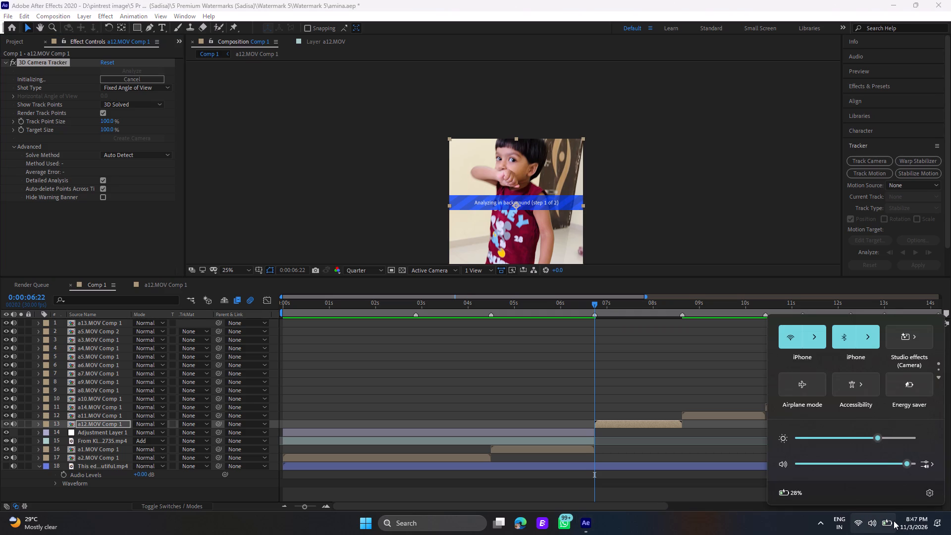
# Play Comp 1 from about 0:00:06:13 to review the a12 clip, and return to its start at 0:00:06:22.
pyautogui.click(780, 527)
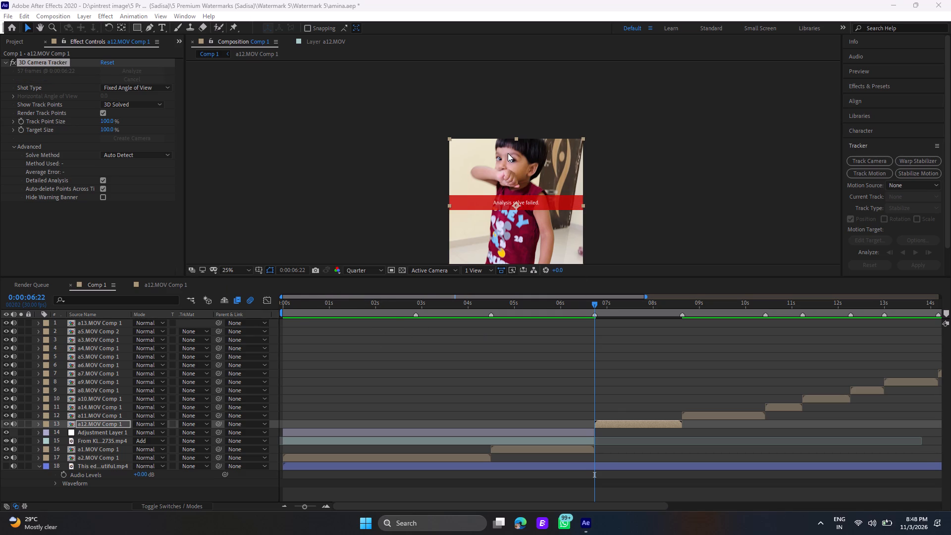
pyautogui.click(609, 303)
pyautogui.moveTo(609, 303); pyautogui.dragTo(585, 293)
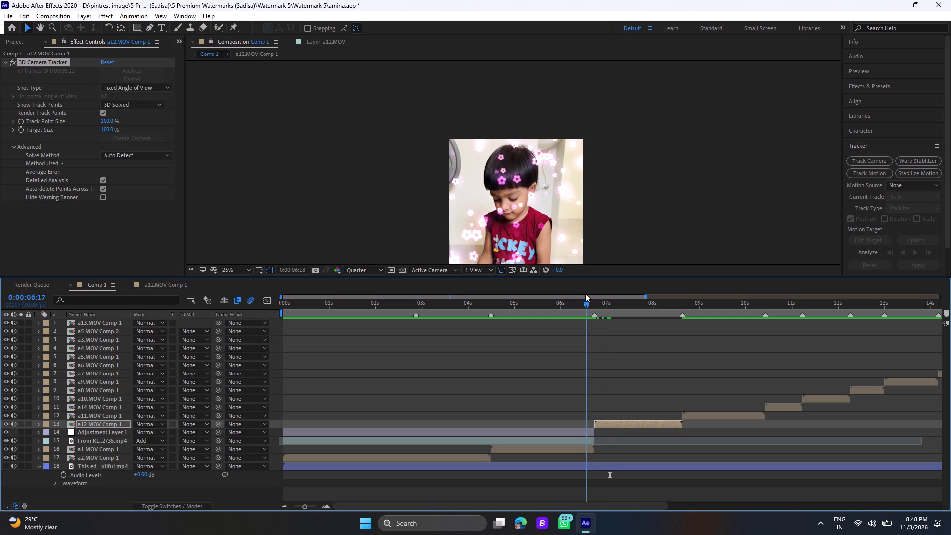
pyautogui.moveTo(585, 293); pyautogui.dragTo(580, 292)
pyautogui.press('space')
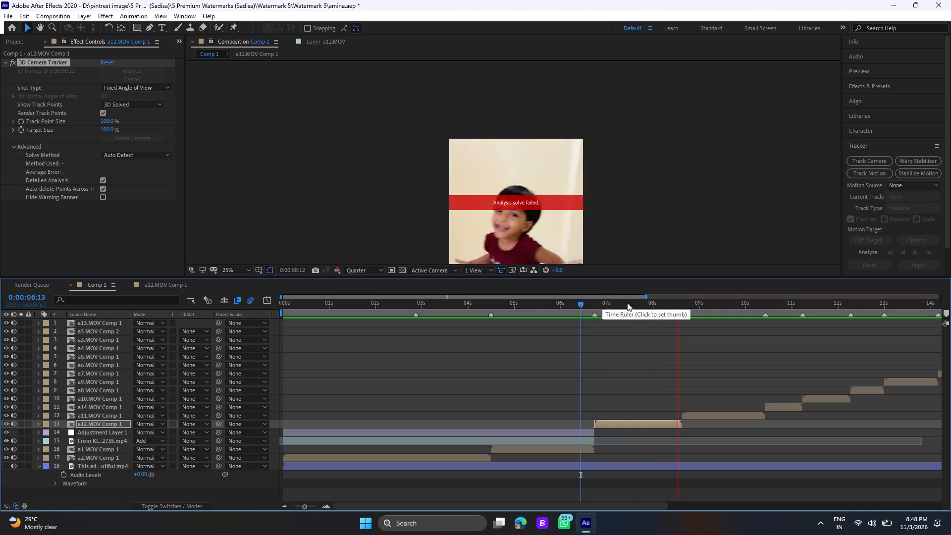
pyautogui.click(595, 301)
pyautogui.click(595, 301)
pyautogui.click(594, 301)
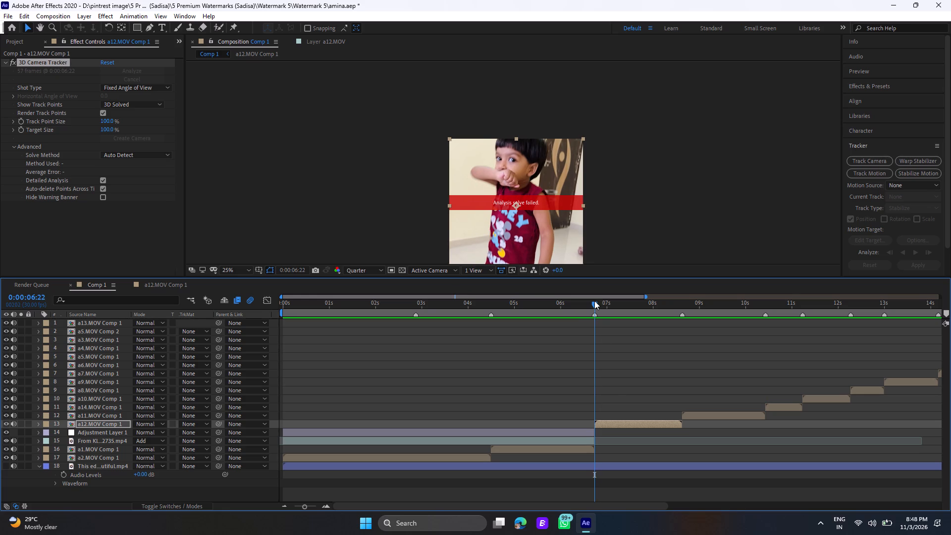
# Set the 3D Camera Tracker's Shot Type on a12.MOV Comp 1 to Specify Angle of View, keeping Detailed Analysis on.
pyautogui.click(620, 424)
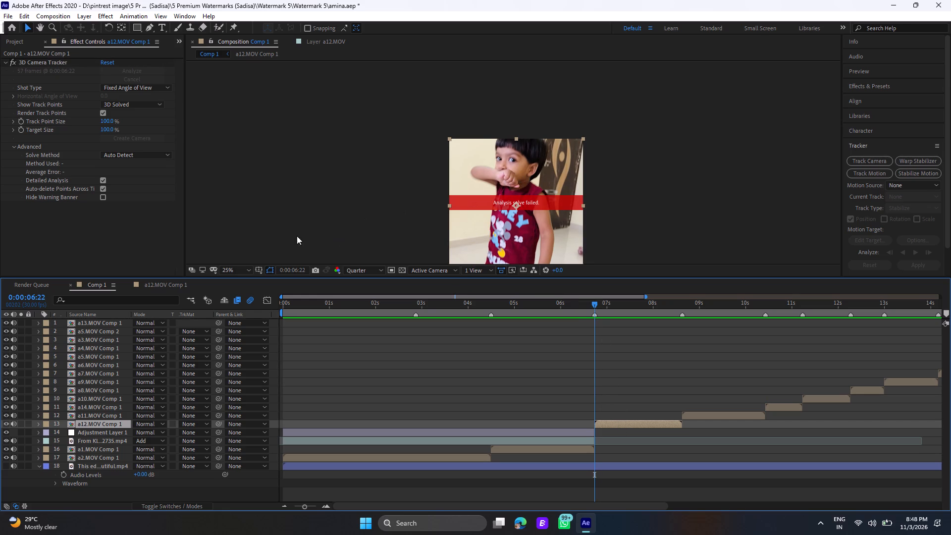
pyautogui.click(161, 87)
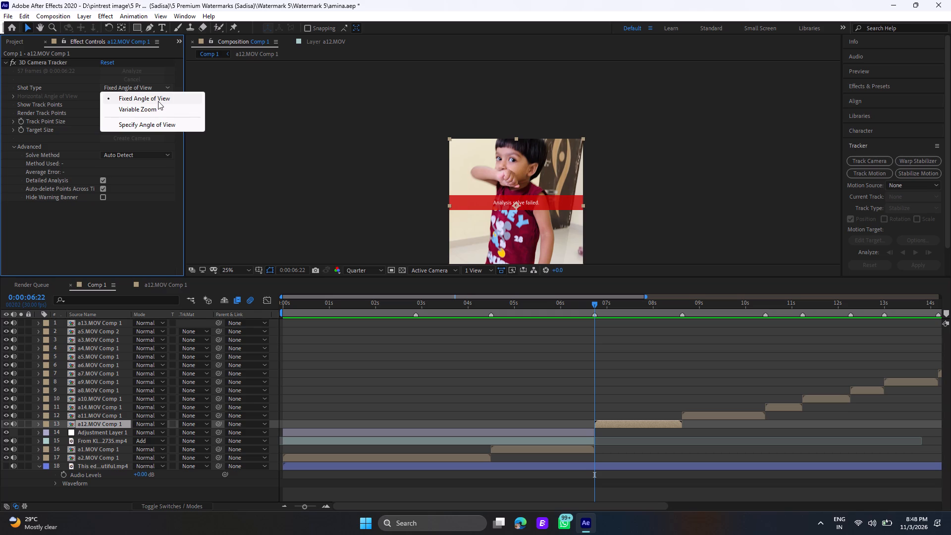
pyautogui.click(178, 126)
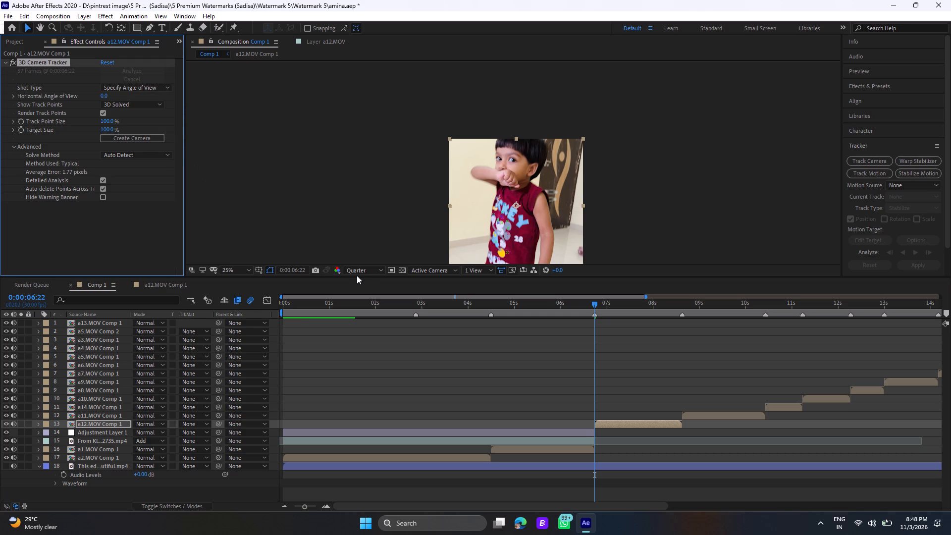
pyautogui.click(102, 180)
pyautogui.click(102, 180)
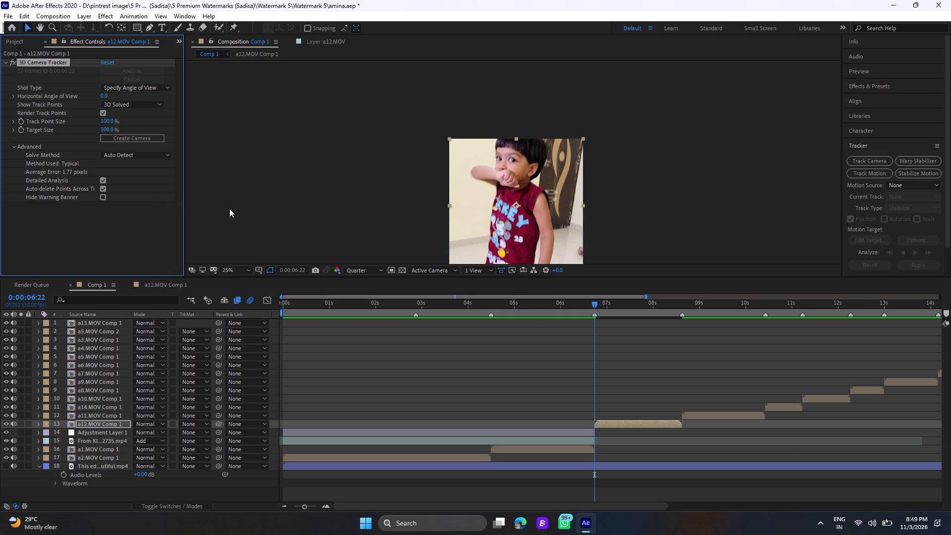
# Remove the 3D Camera Tracker effect from a12.MOV Comp 1.
pyautogui.click(513, 173)
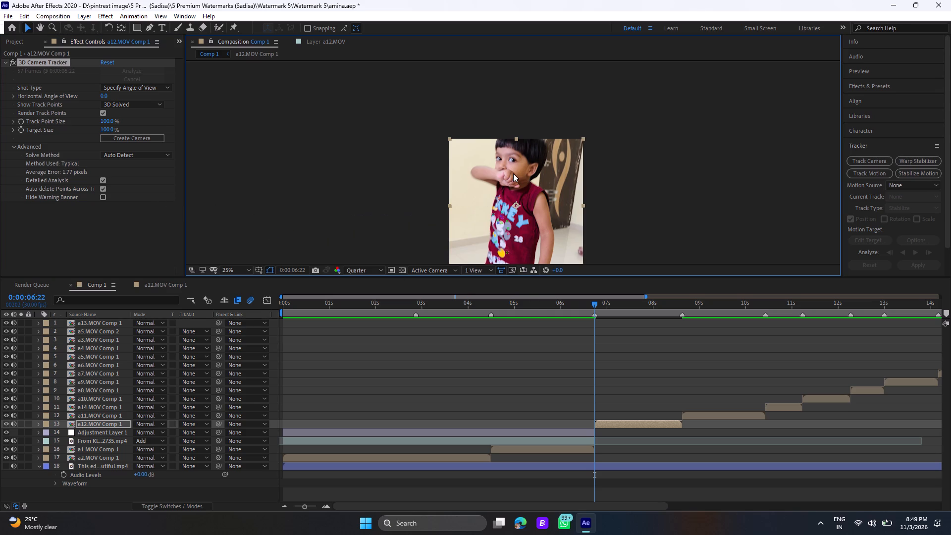
pyautogui.rightClick(40, 62)
pyautogui.click(54, 84)
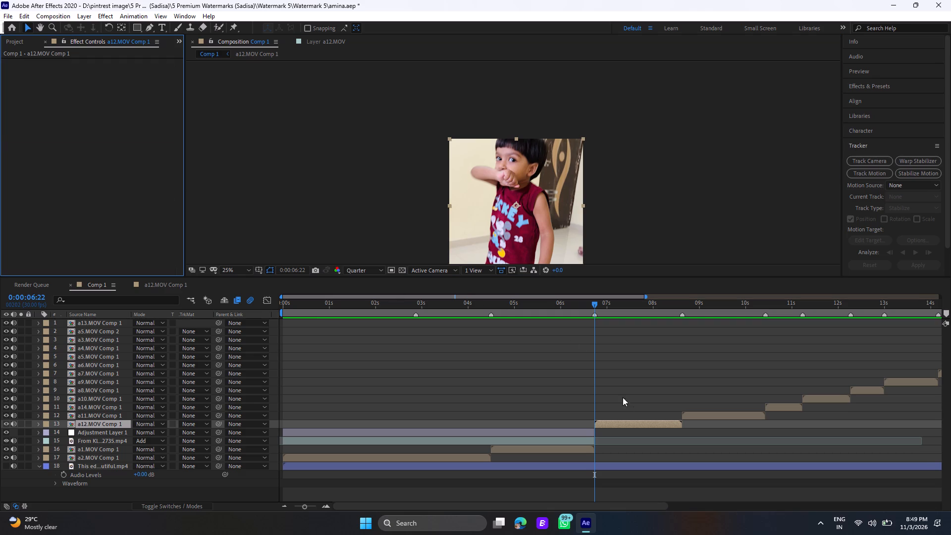
# Play Comp 1 from 0:00:06:10 and 0:00:05:02 to review the lead-in to the a12 clip, ending at 0:00:06:22.
pyautogui.click(611, 307)
pyautogui.click(618, 423)
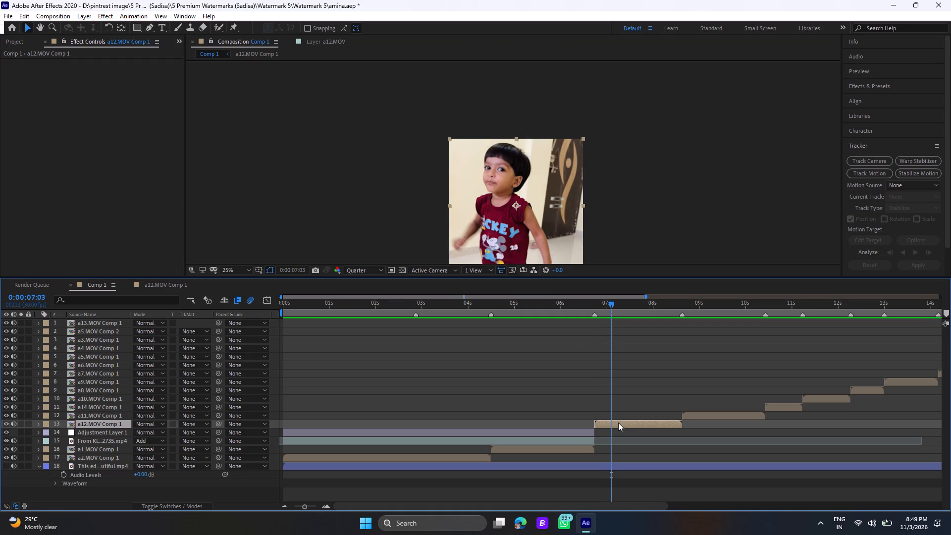
pyautogui.click(575, 310)
pyautogui.press('space')
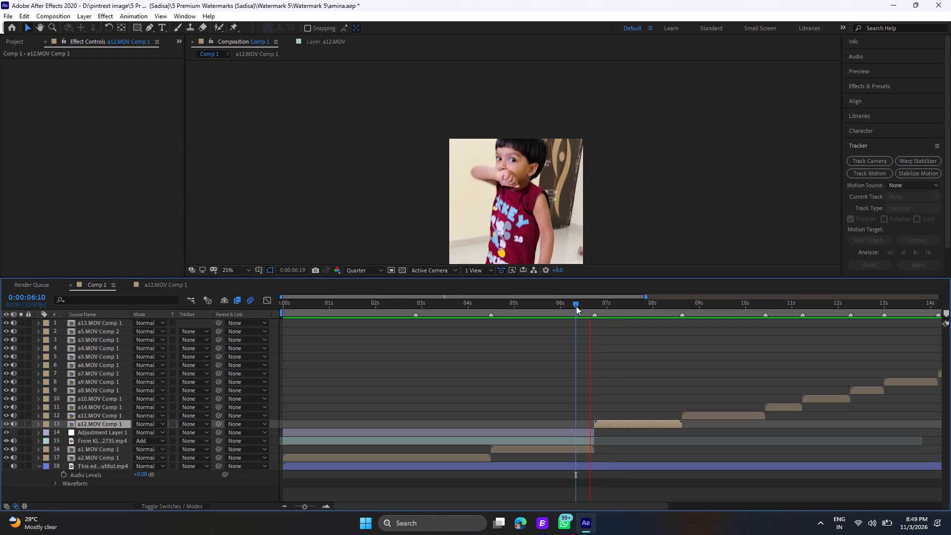
pyautogui.click(518, 307)
pyautogui.press('space')
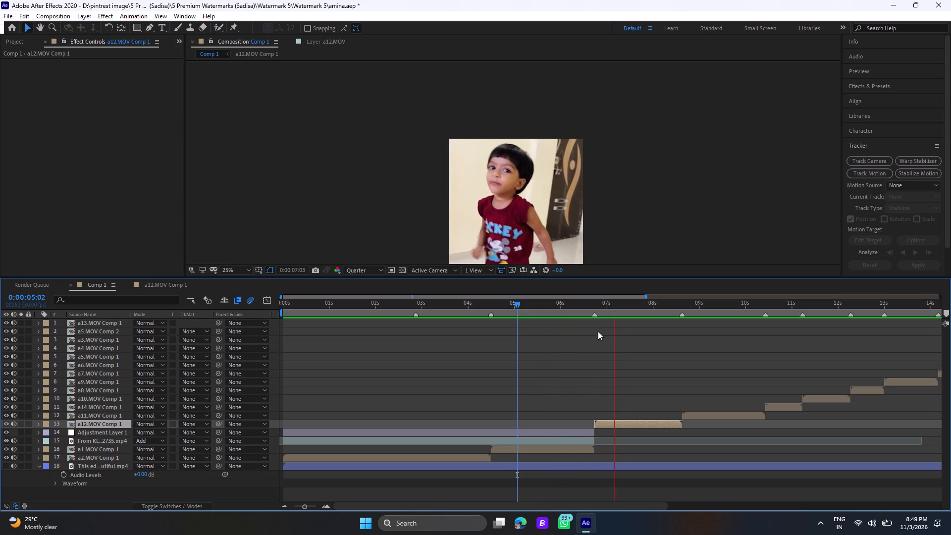
pyautogui.click(595, 303)
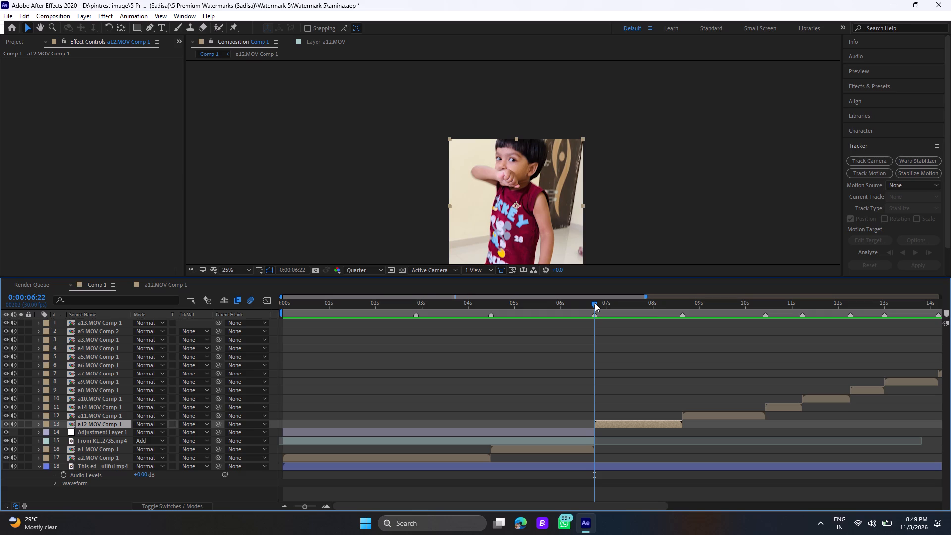
# Clear the effects search and add a new adjustment layer directly above a12.MOV Comp 1.
pyautogui.click(607, 422)
pyautogui.click(853, 86)
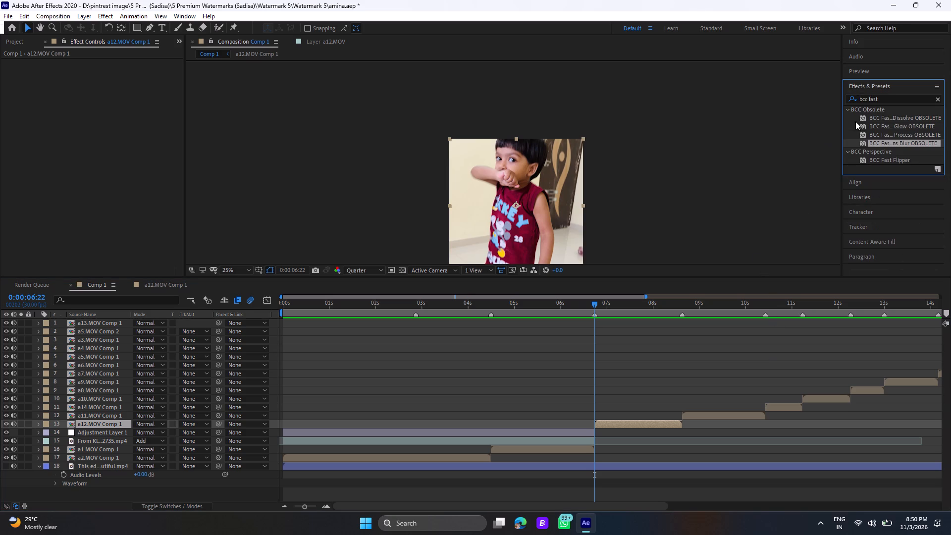
pyautogui.click(937, 97)
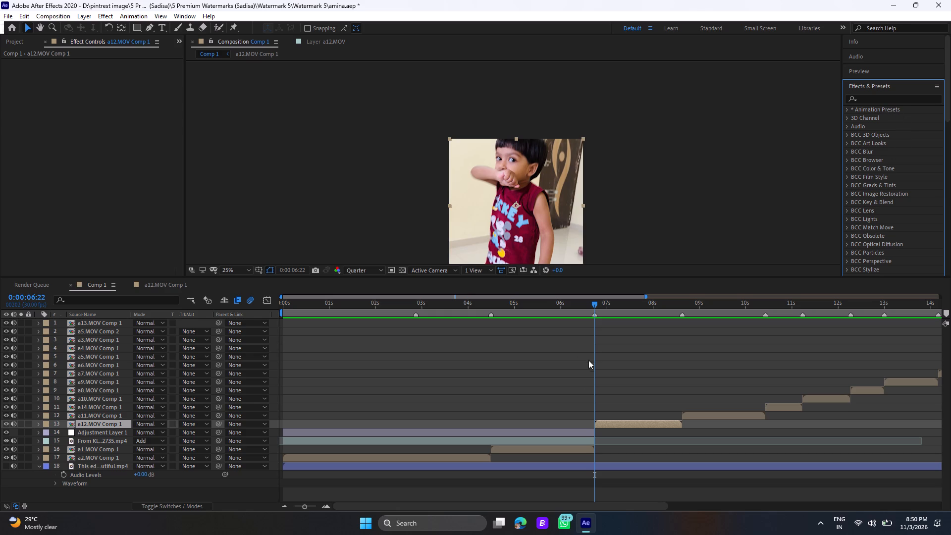
pyautogui.click(601, 425)
pyautogui.rightClick(275, 424)
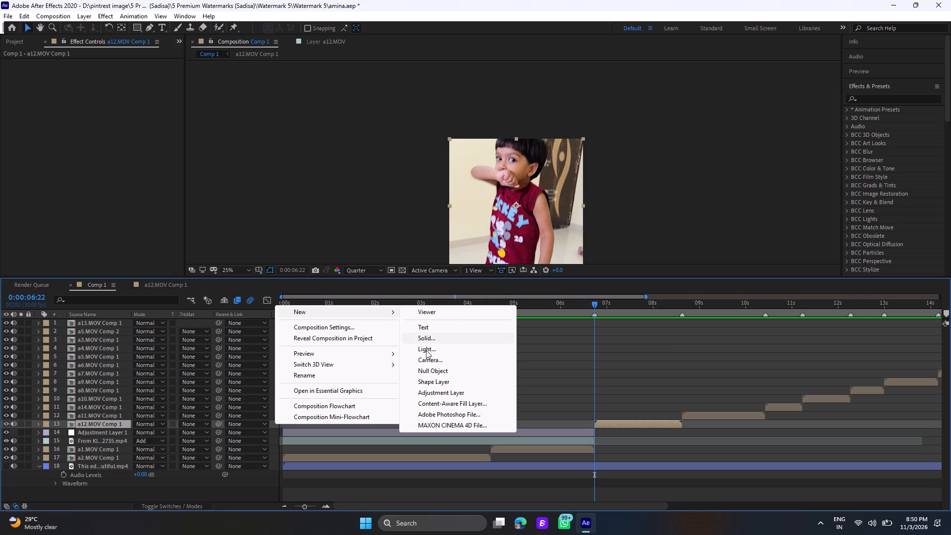
pyautogui.click(433, 391)
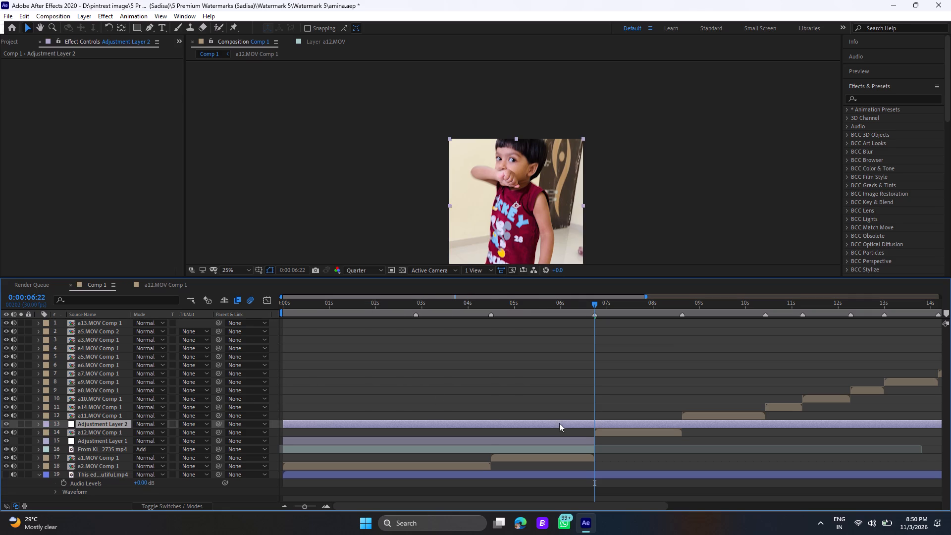
# Split Adjustment Layer 2 at 0:00:06:22 and 0:00:08:19 and delete the outer pieces so it spans only the a12 clip.
pyautogui.click(591, 424)
pyautogui.hotkey('ctrl', 'shift', 'd')
pyautogui.click(573, 433)
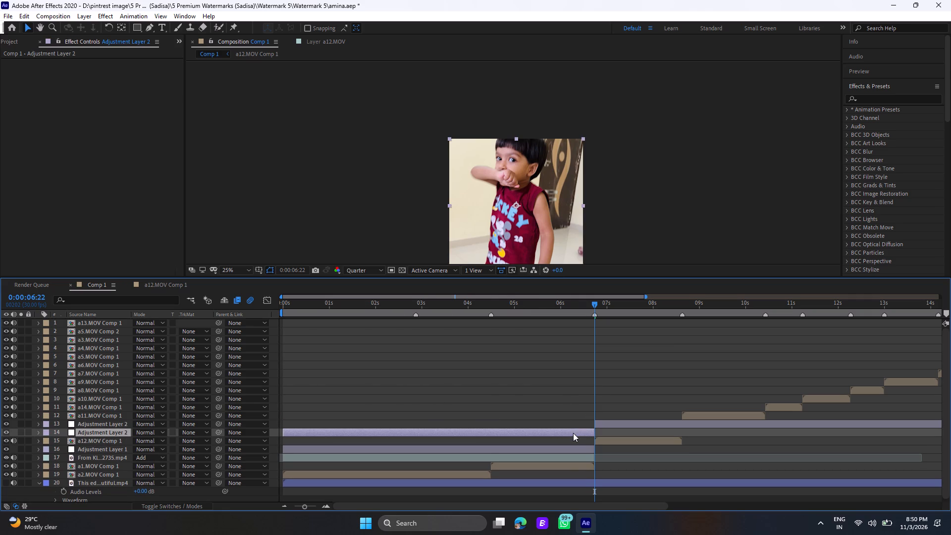
pyautogui.press('Delete')
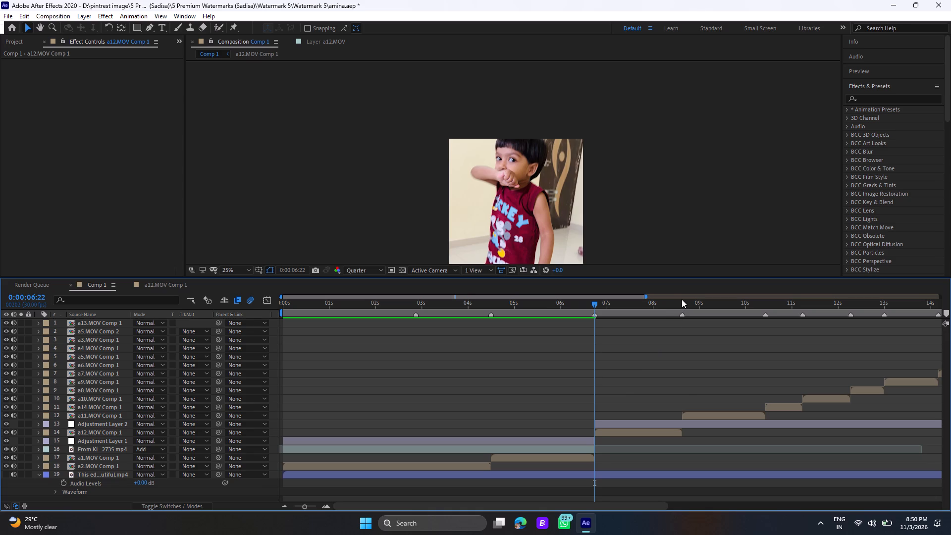
pyautogui.click(682, 299)
pyautogui.click(691, 423)
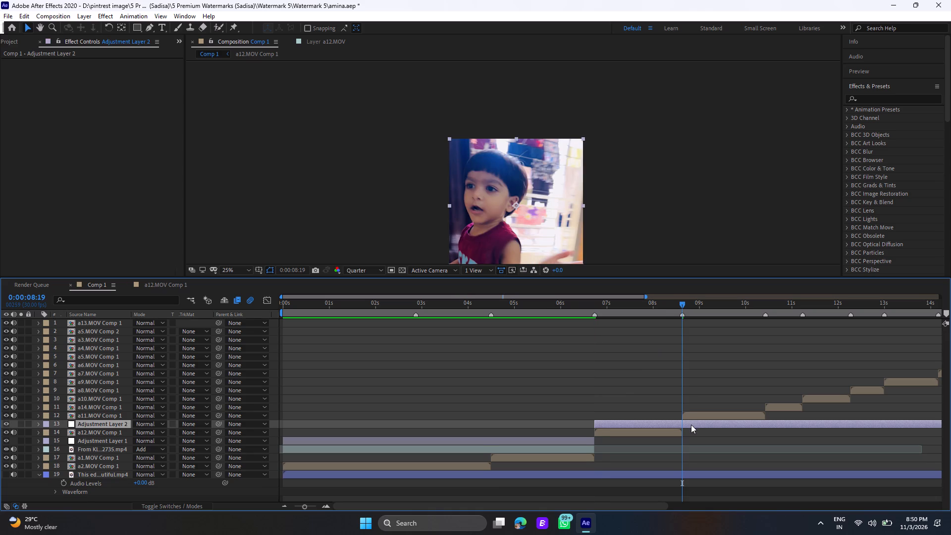
pyautogui.hotkey('ctrl', 'shift', 'd')
pyautogui.press('Delete')
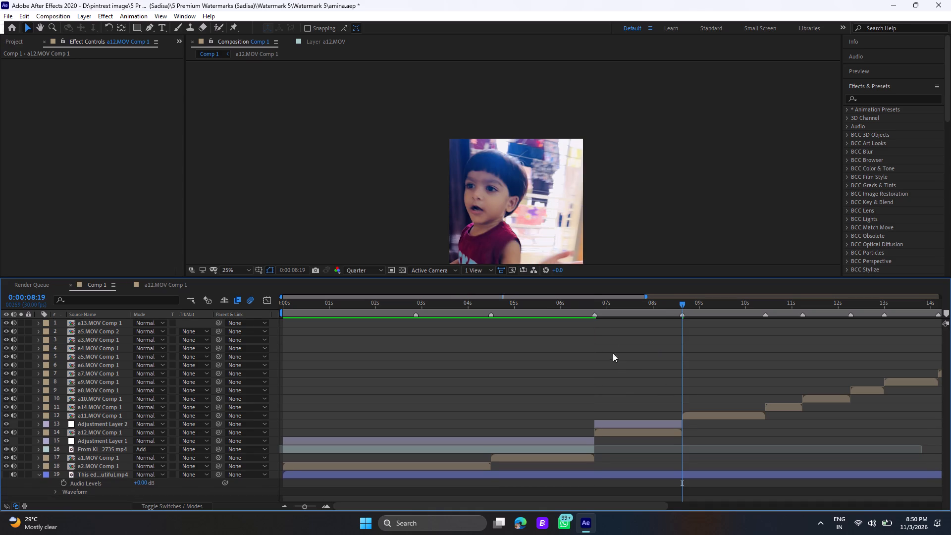
# Duplicate the trimmed Adjustment Layer 2, with the current time back at 0:00:06:22.
pyautogui.click(594, 299)
pyautogui.click(626, 422)
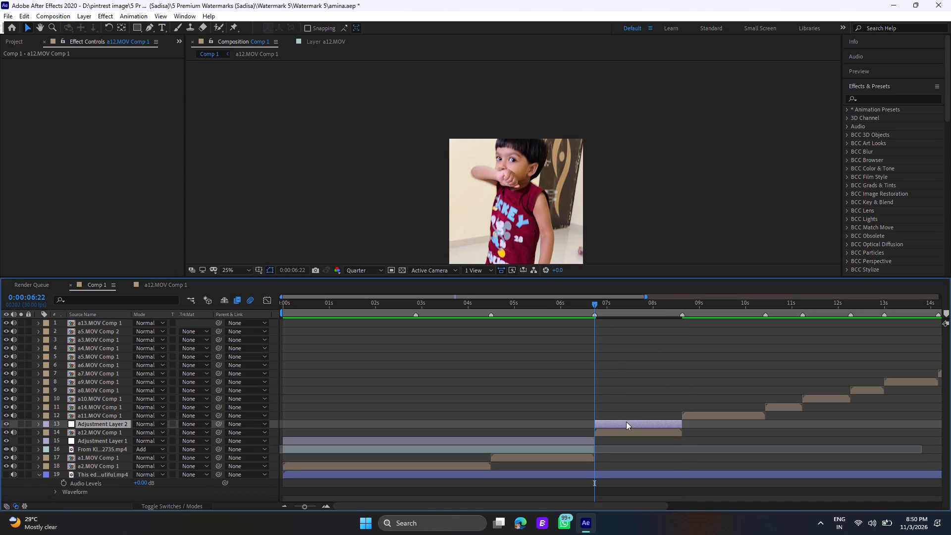
pyautogui.hotkey('ctrl', 'd')
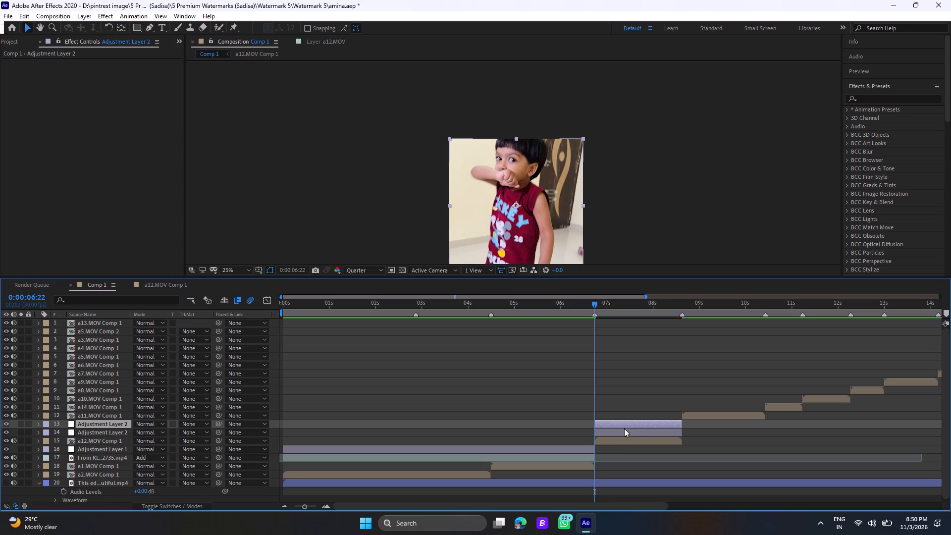
# Search the effects for "ripp" and apply BCC Ripple Dissolve twice to the lower copy of Adjustment Layer 2.
pyautogui.click(633, 431)
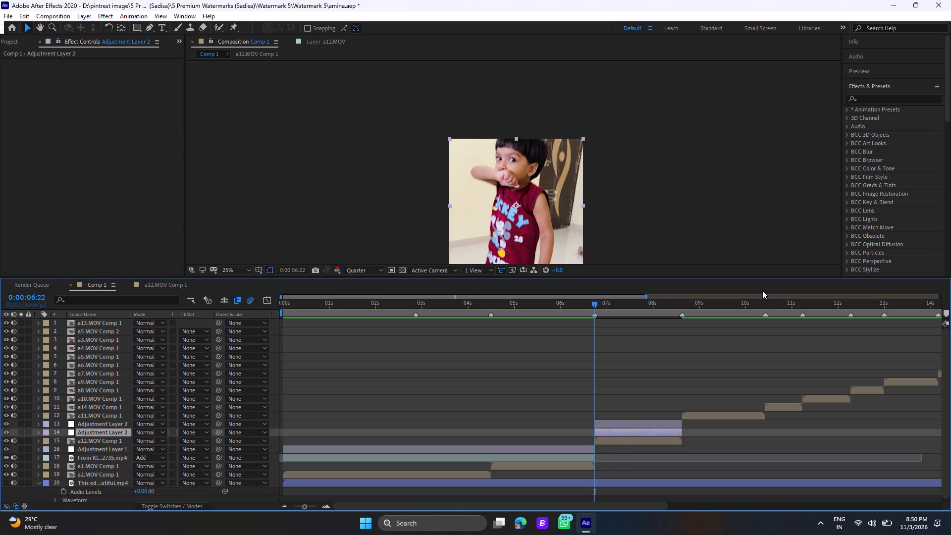
pyautogui.click(877, 102)
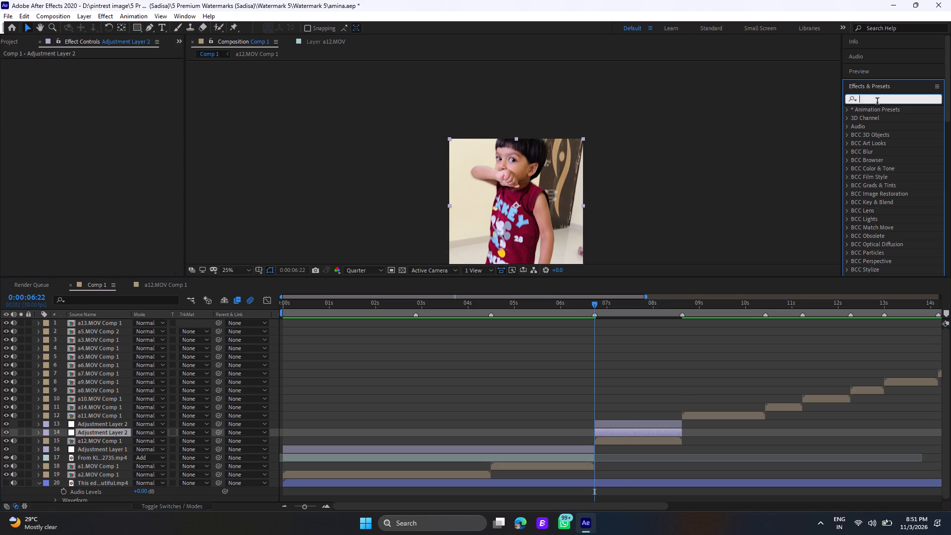
pyautogui.click(43, 25)
pyautogui.moveTo(477, 178); pyautogui.dragTo(475, 132)
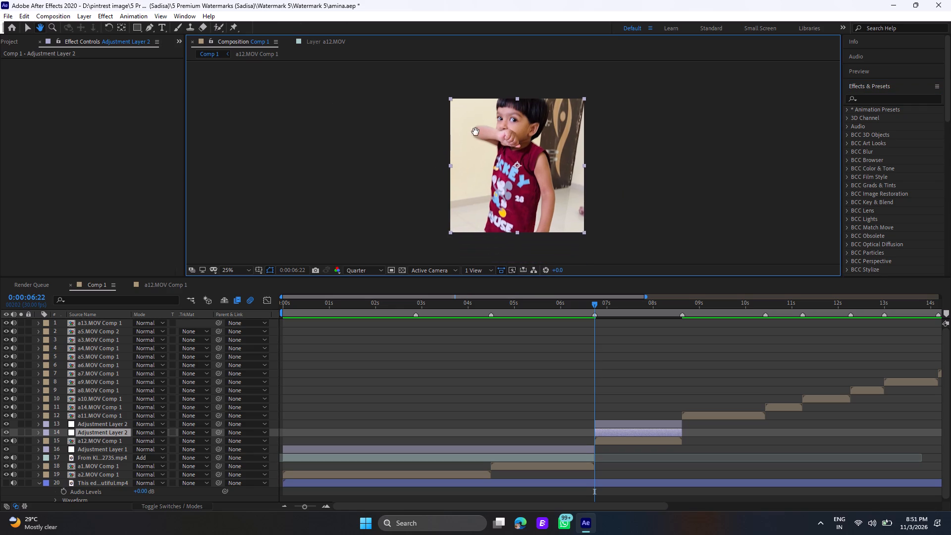
pyautogui.moveTo(475, 132); pyautogui.dragTo(471, 130)
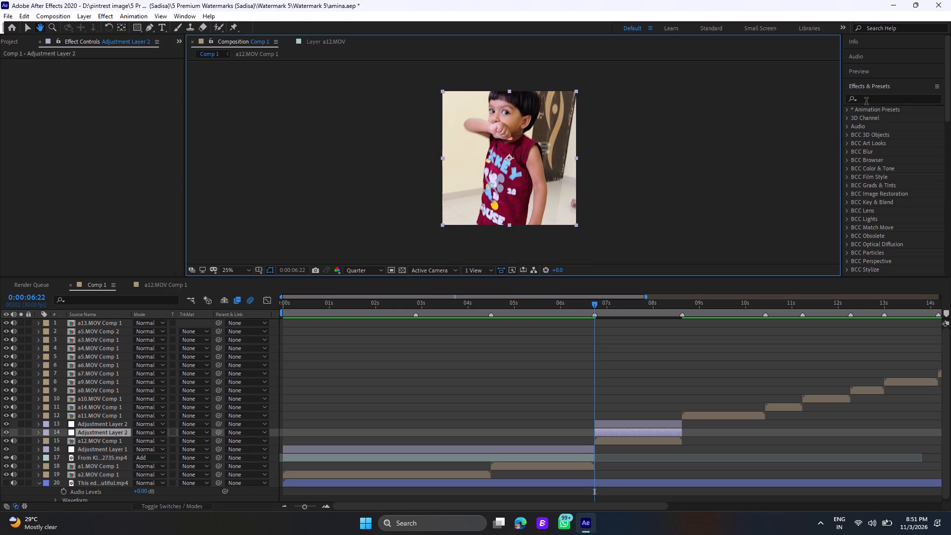
pyautogui.click(866, 102)
pyautogui.write('ripp')
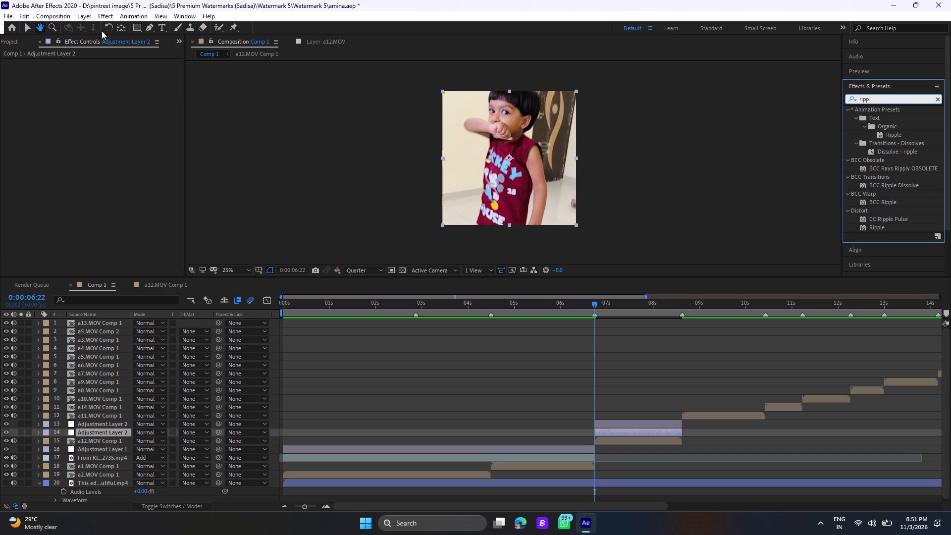
pyautogui.click(30, 27)
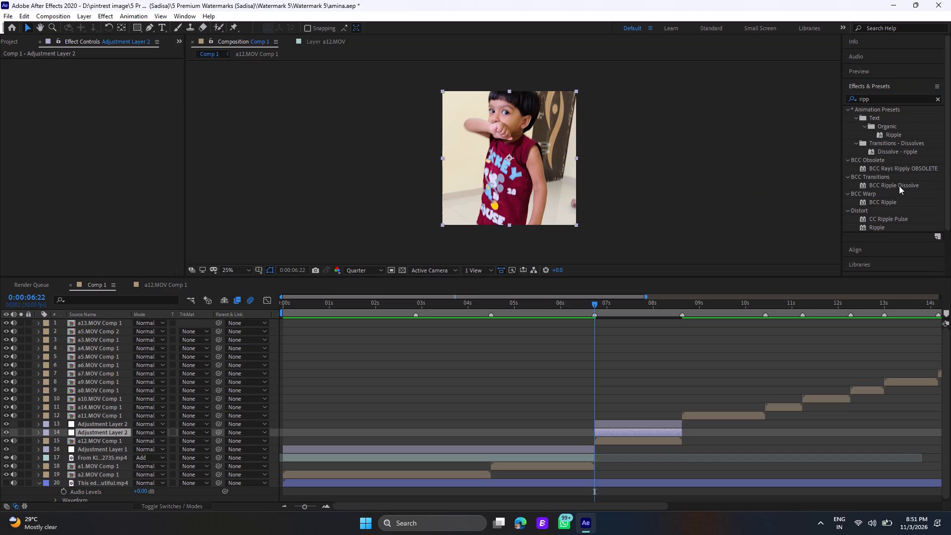
pyautogui.click(898, 183)
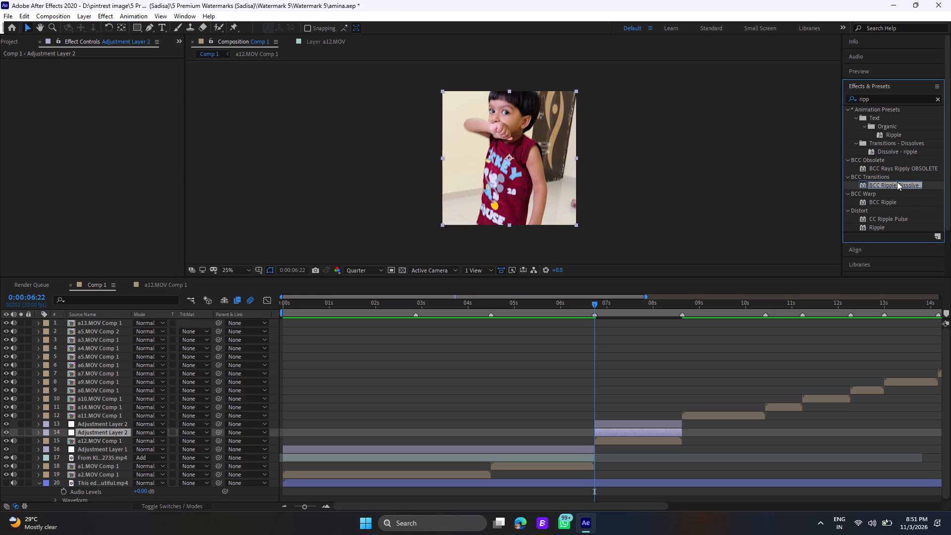
pyautogui.moveTo(897, 182); pyautogui.dragTo(891, 187)
pyautogui.click(884, 190)
pyautogui.moveTo(878, 195); pyautogui.dragTo(847, 224)
pyautogui.doubleClick(888, 182)
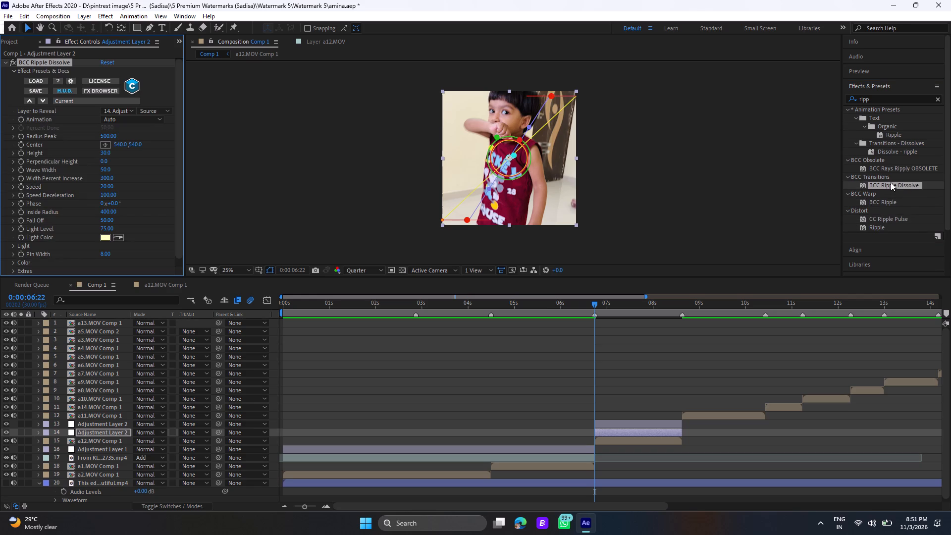
pyautogui.click(891, 183)
pyautogui.moveTo(891, 183); pyautogui.dragTo(853, 218)
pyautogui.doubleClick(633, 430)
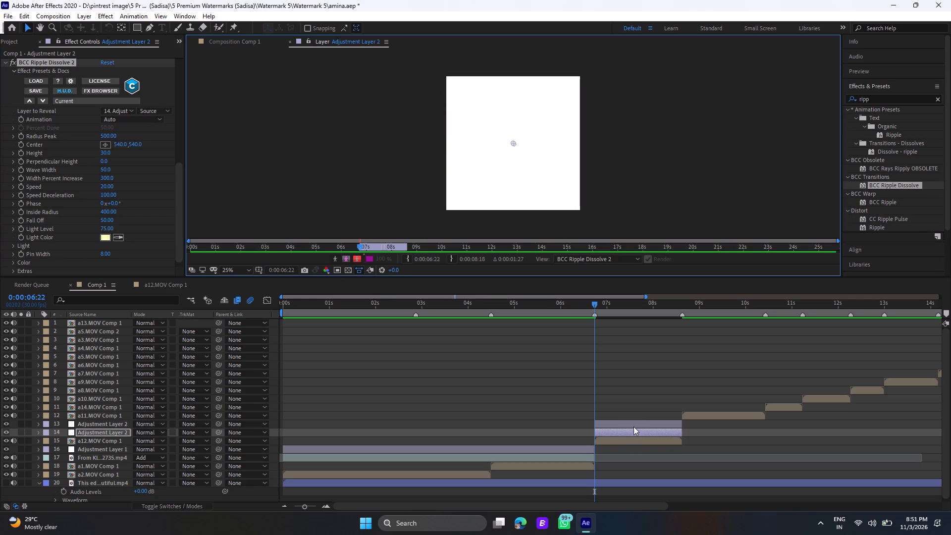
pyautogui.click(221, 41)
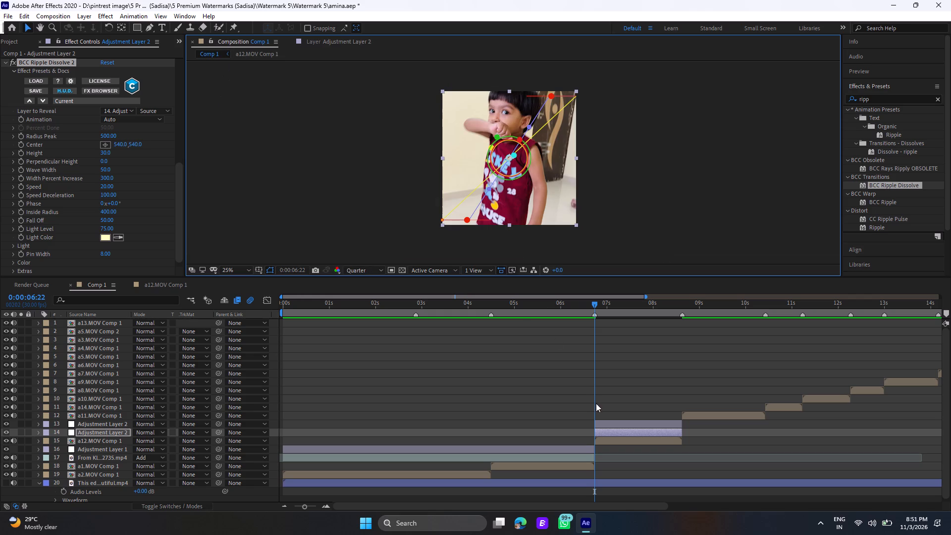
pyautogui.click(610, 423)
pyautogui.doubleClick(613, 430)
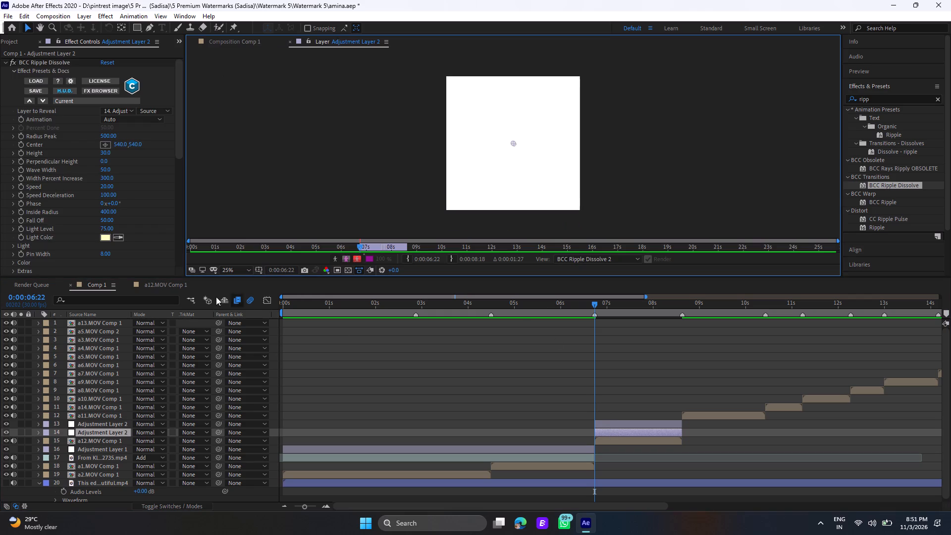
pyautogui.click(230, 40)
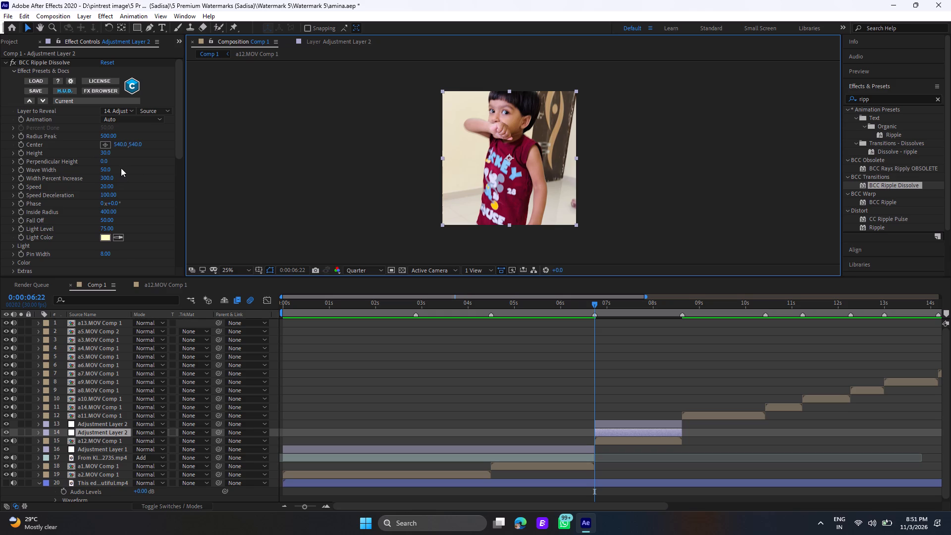
# Change the Light Color of the first BCC Ripple Dissolve on the lower Adjustment Layer 2 to white, FFFFFF.
pyautogui.click(108, 237)
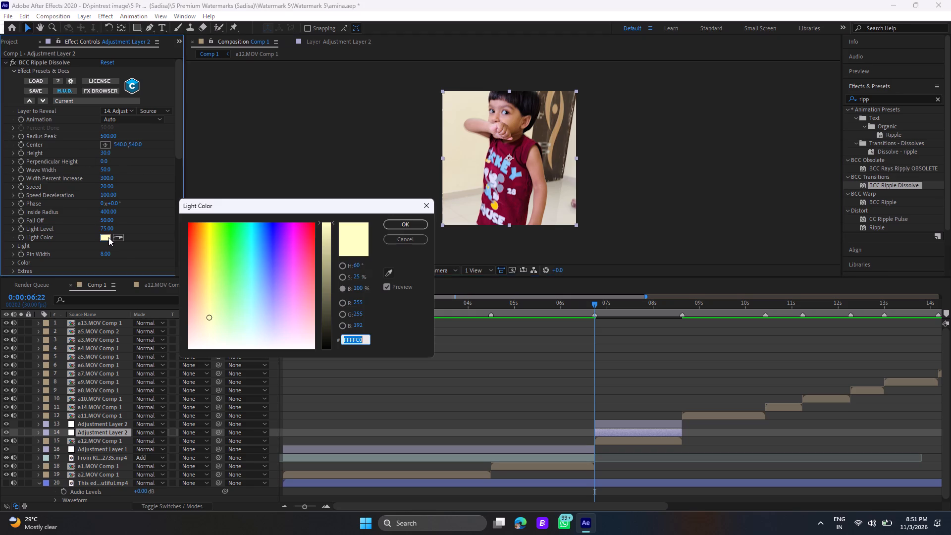
pyautogui.moveTo(293, 345); pyautogui.dragTo(311, 363)
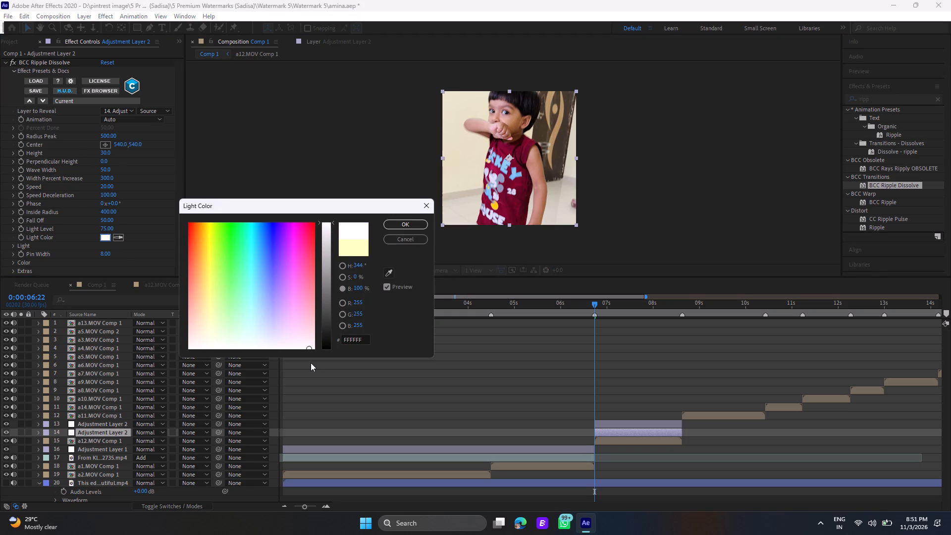
pyautogui.moveTo(311, 363); pyautogui.dragTo(310, 362)
pyautogui.click(311, 363)
pyautogui.click(394, 227)
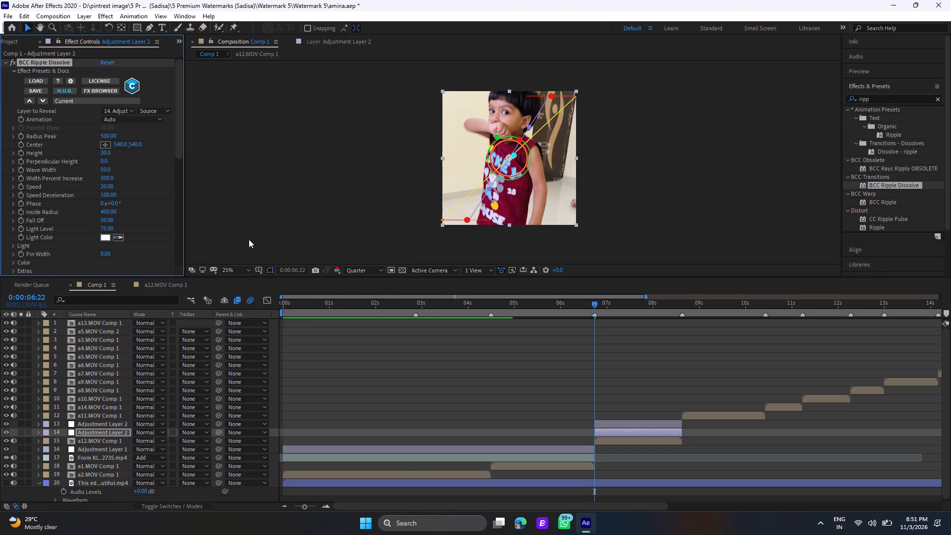
# Set the first BCC Ripple Dissolve's Light Level to 120, Fall Off to 0 and Inside Radius to 500.
pyautogui.click(106, 228)
pyautogui.press('BackSpace')
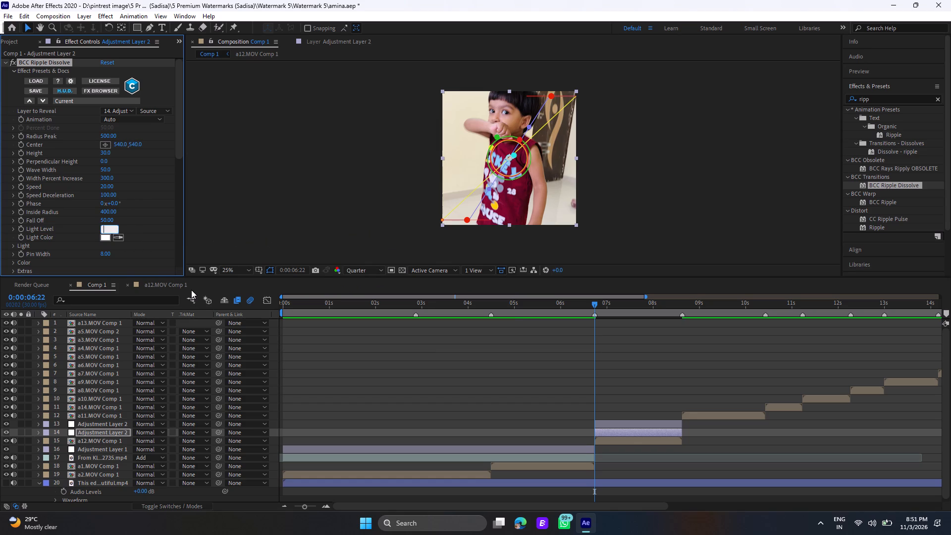
pyautogui.write('120')
pyautogui.press('Return')
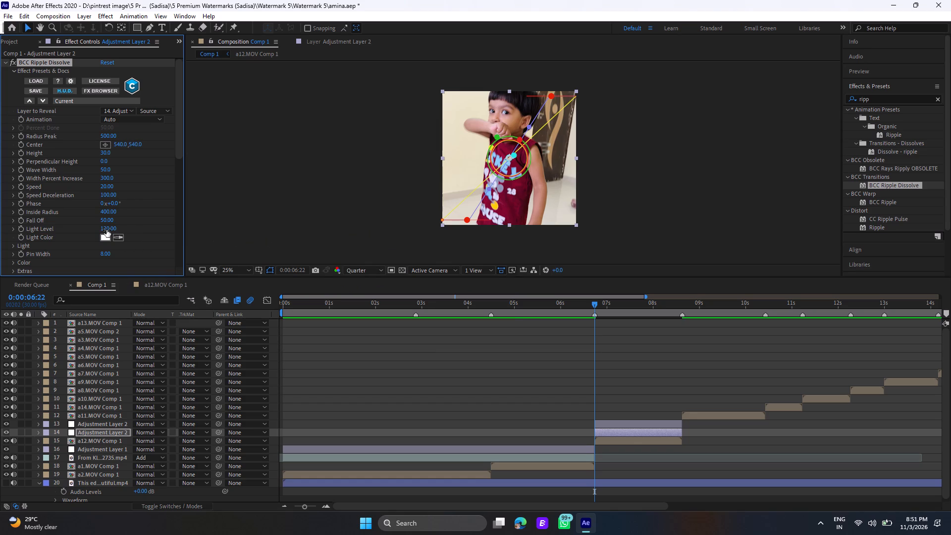
pyautogui.click(107, 220)
pyautogui.press('BackSpace')
pyautogui.press('0')
pyautogui.press('Return')
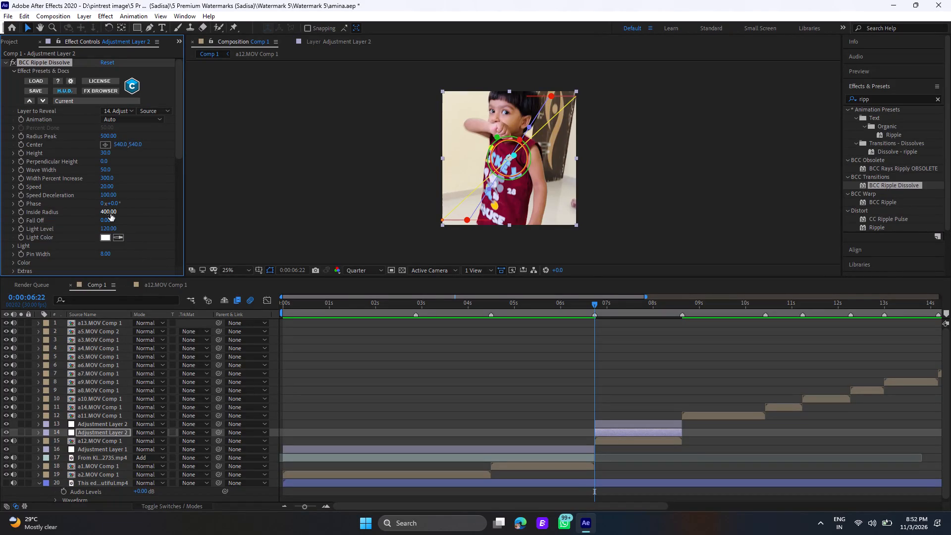
pyautogui.click(110, 214)
pyautogui.press('BackSpace')
pyautogui.write('500')
pyautogui.press('Return')
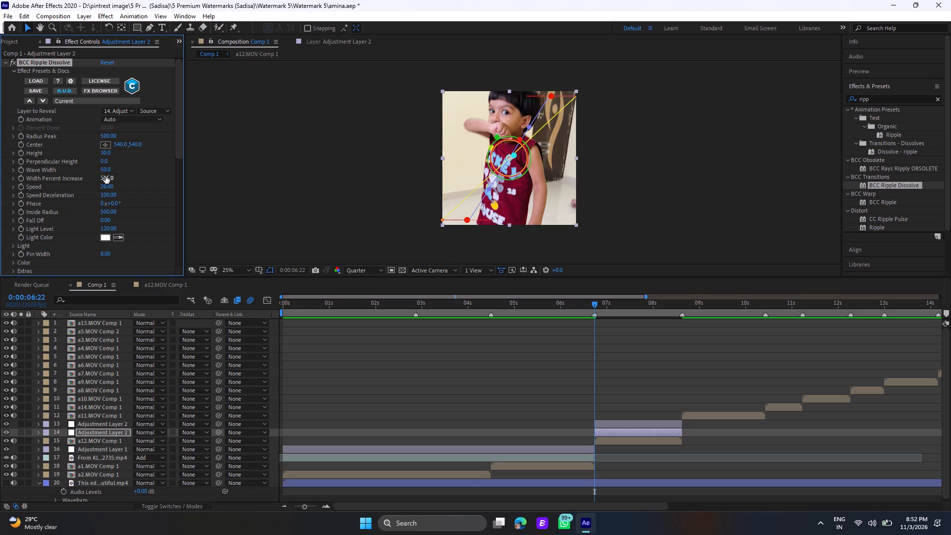
# Switch the ripple's Animation to Pct. Done and keyframe Percent Done from 0 at 0:00:06:22 to 100 at 0:00:08:19.
pyautogui.click(121, 120)
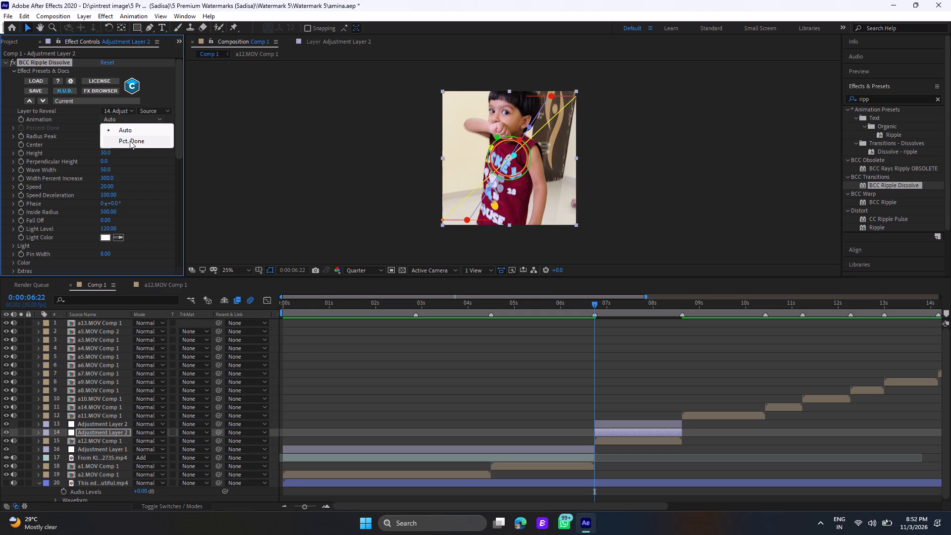
pyautogui.click(130, 141)
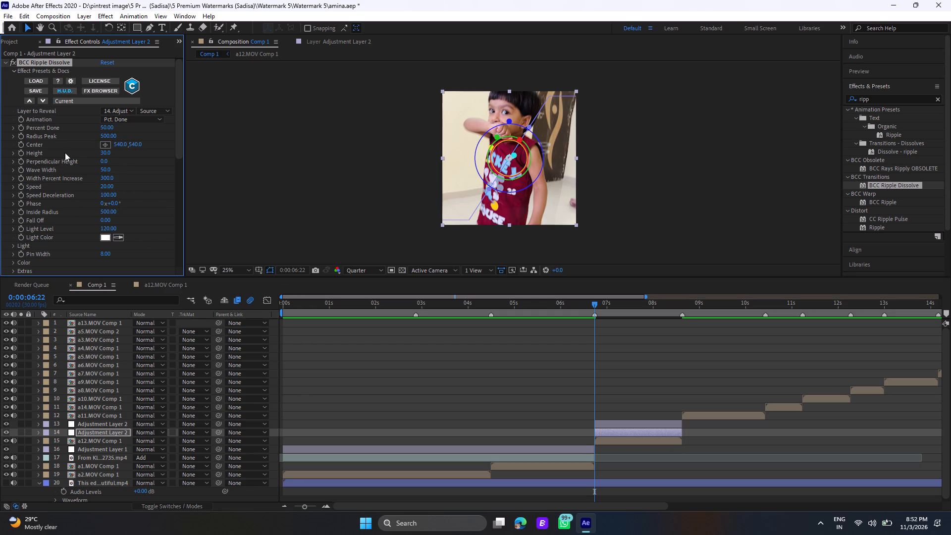
pyautogui.click(21, 126)
pyautogui.moveTo(105, 129); pyautogui.dragTo(48, 134)
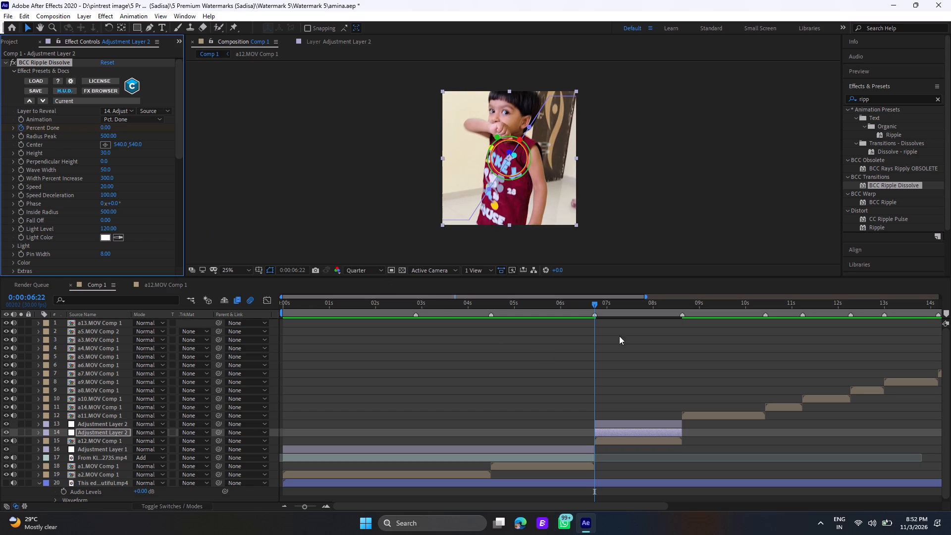
pyautogui.click(683, 304)
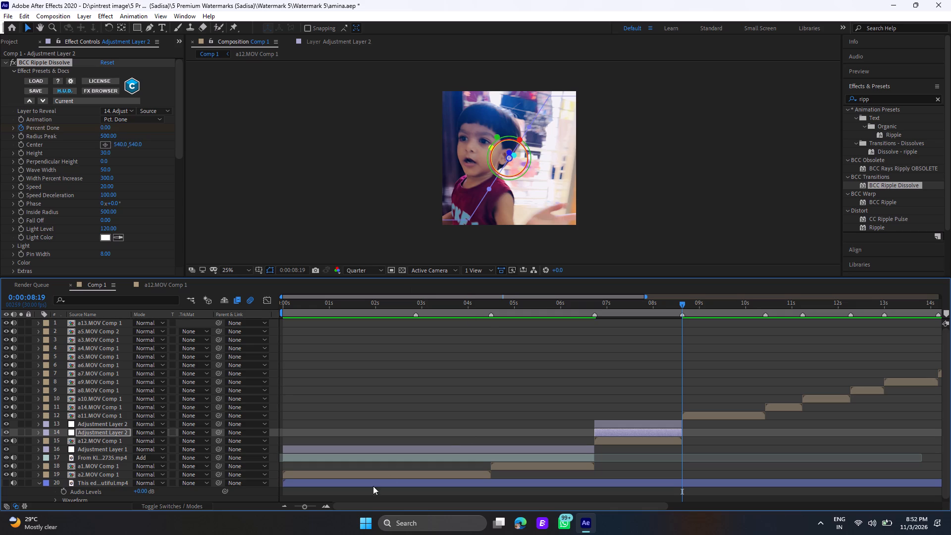
pyautogui.click(311, 504)
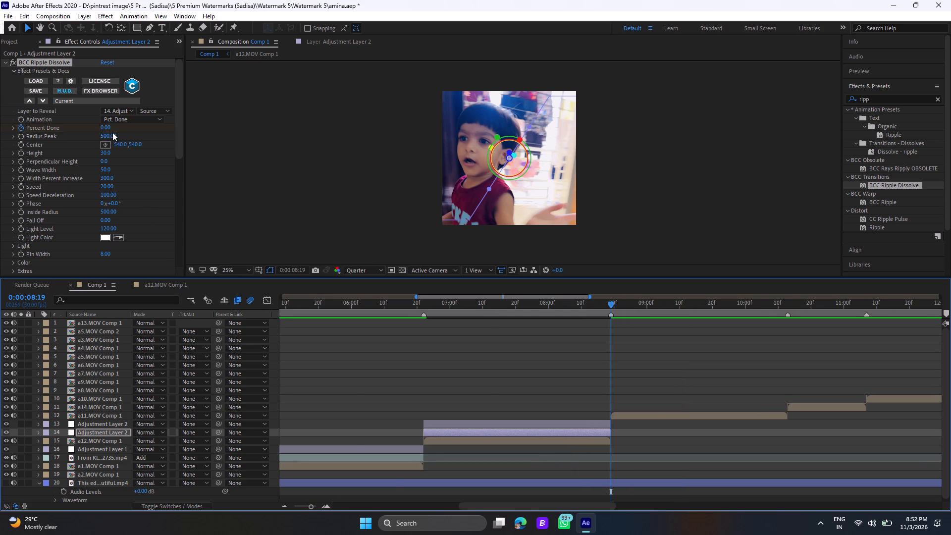
pyautogui.click(106, 127)
pyautogui.press('BackSpace')
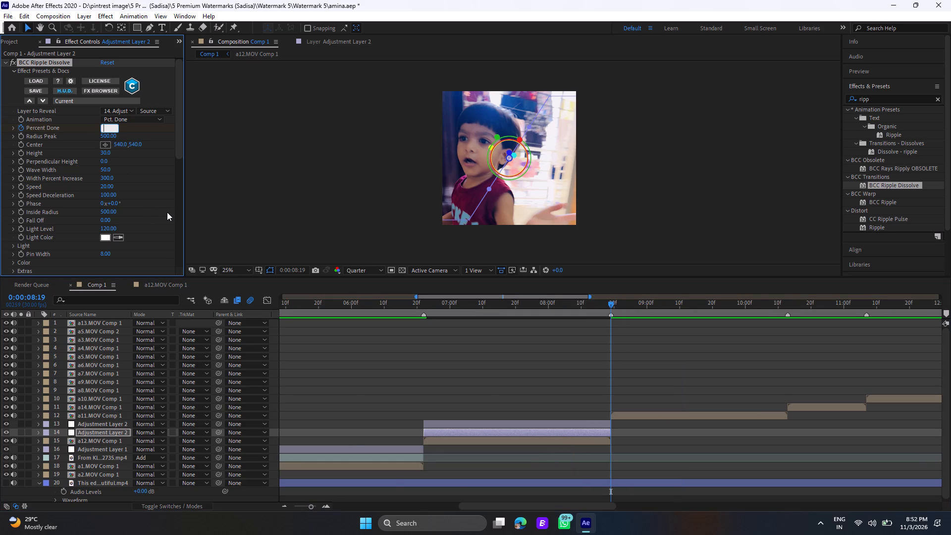
pyautogui.write('100')
pyautogui.press('Return')
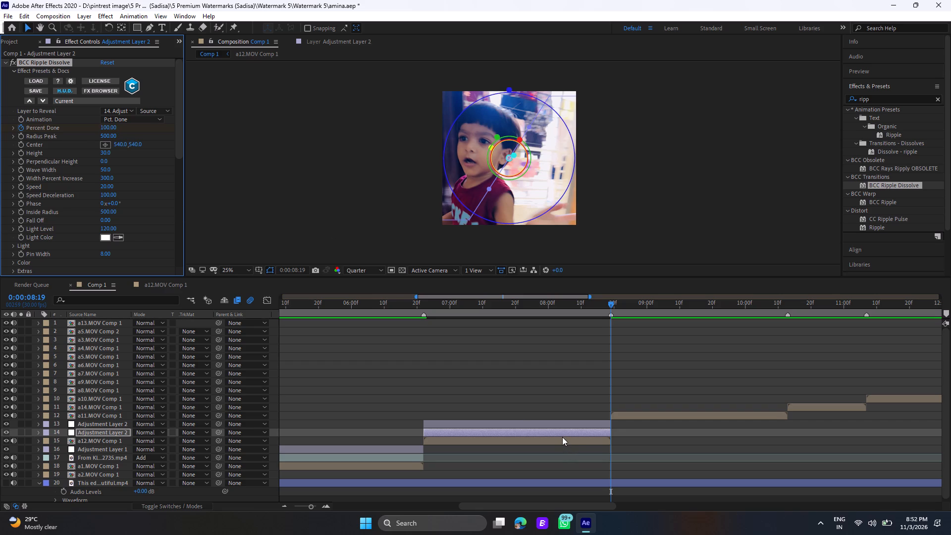
# Reveal the lower Adjustment Layer 2's Percent Done keyframes and apply Easy Ease to both.
pyautogui.press('u')
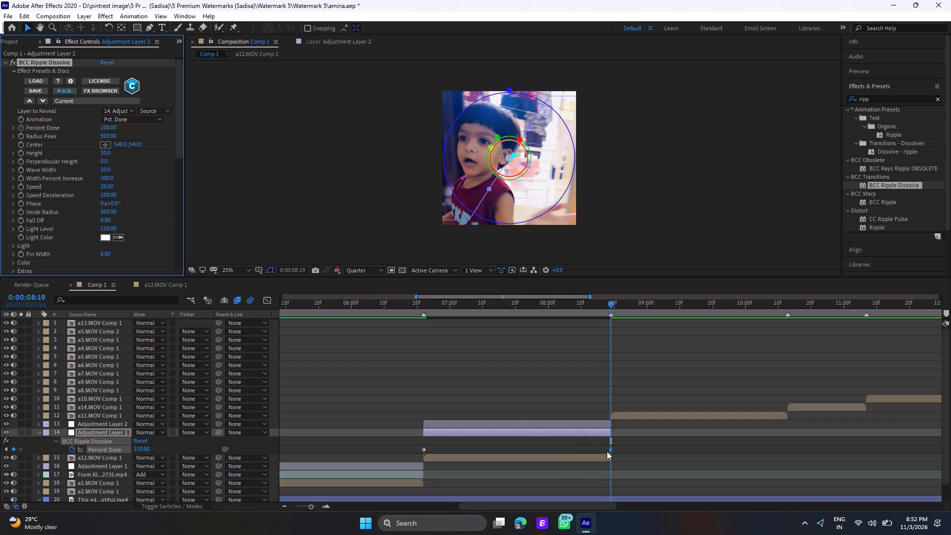
pyautogui.moveTo(617, 447); pyautogui.dragTo(399, 449)
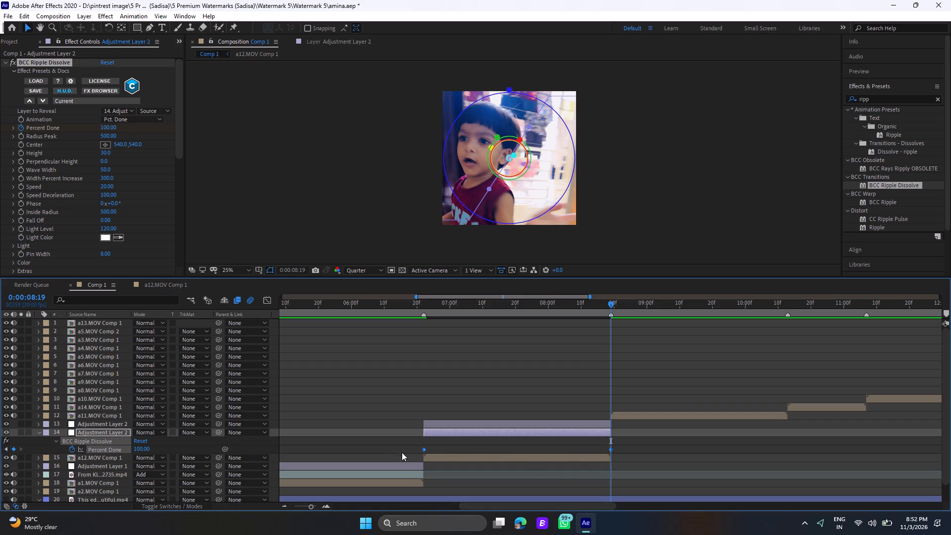
pyautogui.press('F9')
# Reshape the Percent Done value curve in the Graph Editor so it rises steeply at both ends and flattens in the middle.
pyautogui.click(269, 298)
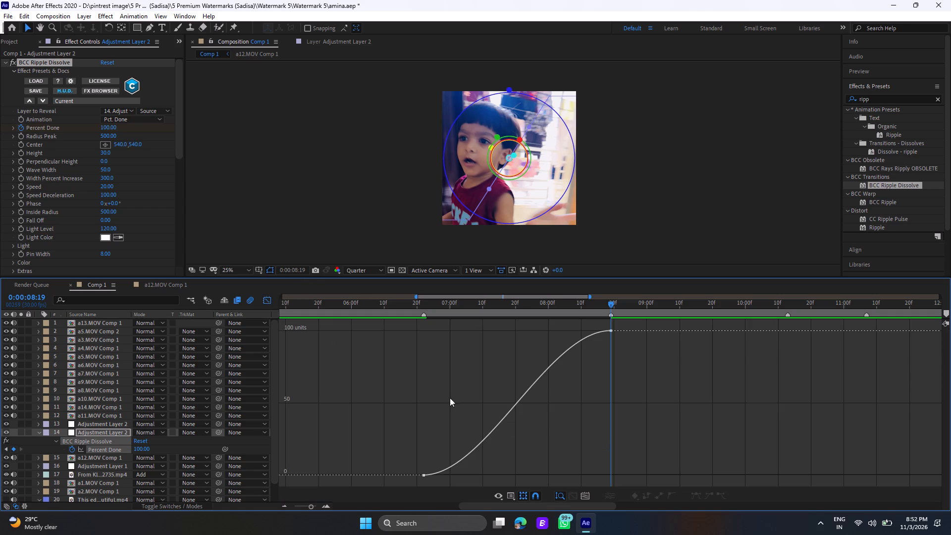
pyautogui.moveTo(439, 441); pyautogui.dragTo(415, 488)
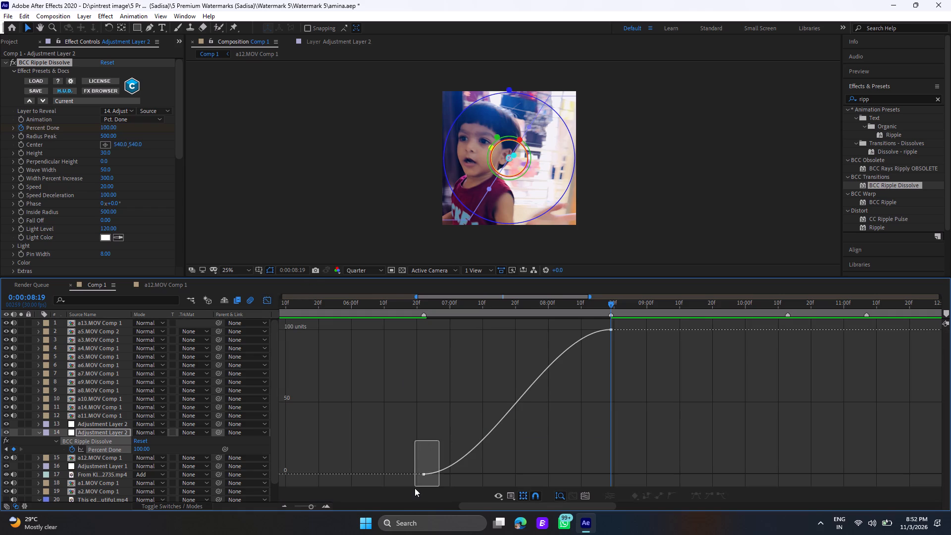
pyautogui.moveTo(415, 488); pyautogui.dragTo(415, 488)
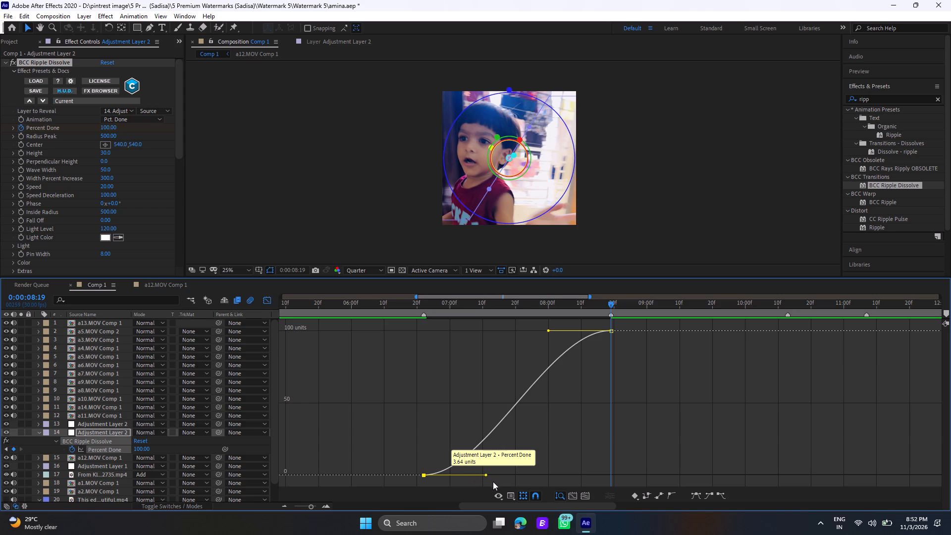
pyautogui.moveTo(487, 476); pyautogui.dragTo(478, 428)
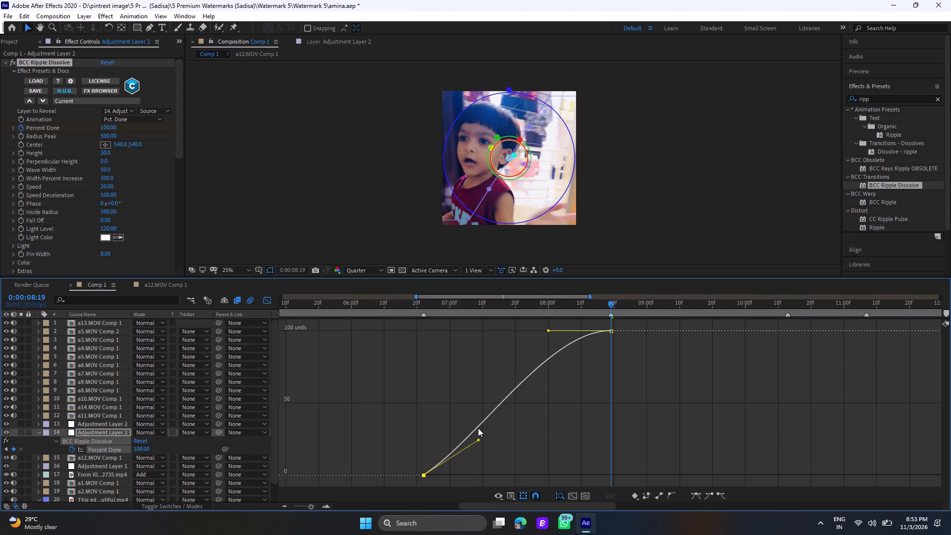
pyautogui.moveTo(478, 428); pyautogui.dragTo(447, 381)
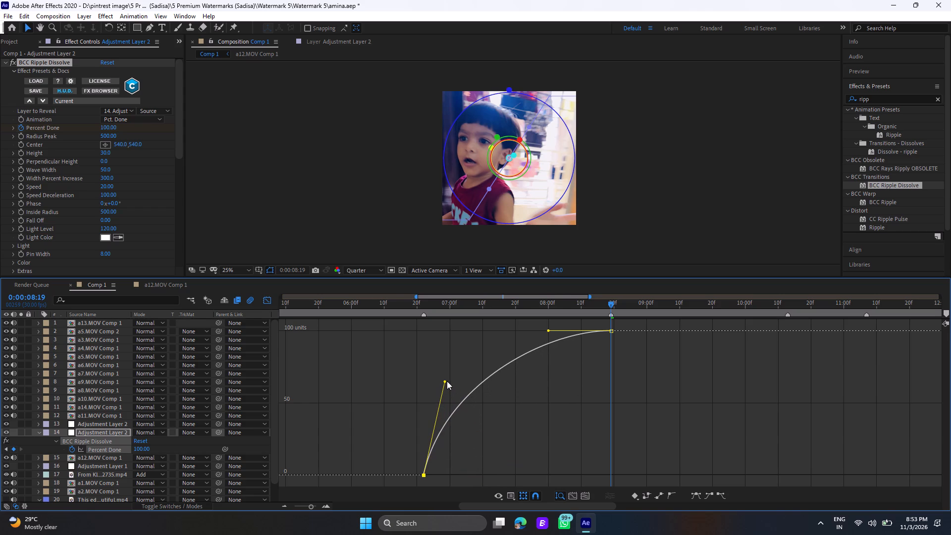
pyautogui.moveTo(447, 381); pyautogui.dragTo(444, 377)
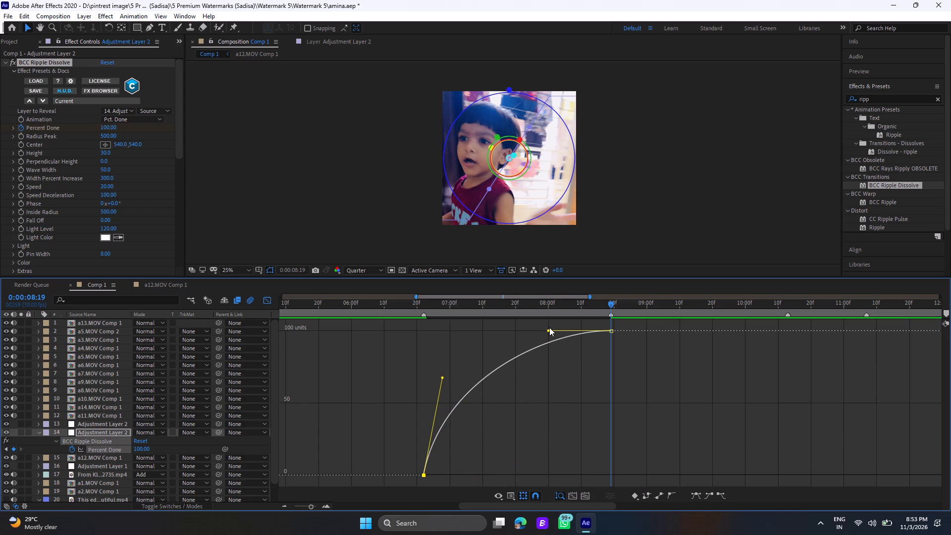
pyautogui.moveTo(547, 330); pyautogui.dragTo(560, 392)
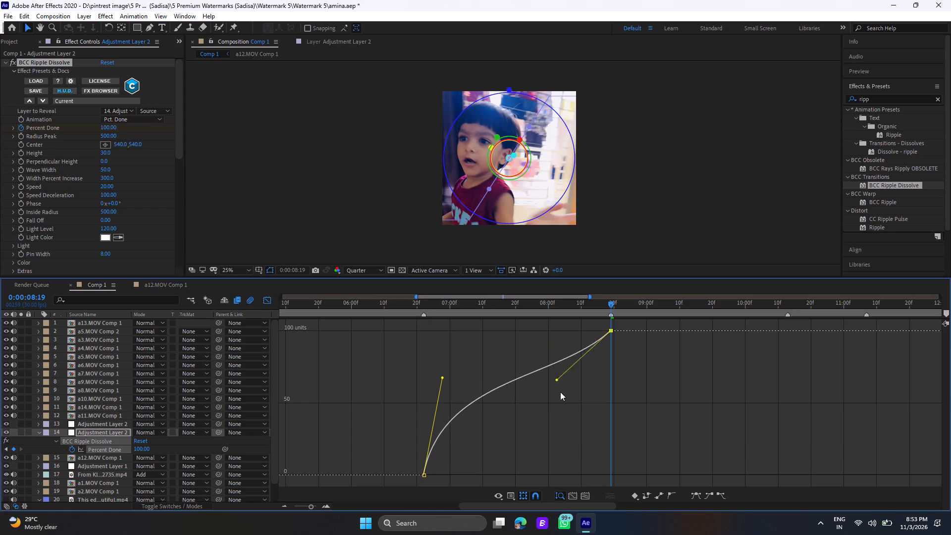
pyautogui.moveTo(560, 392); pyautogui.dragTo(578, 429)
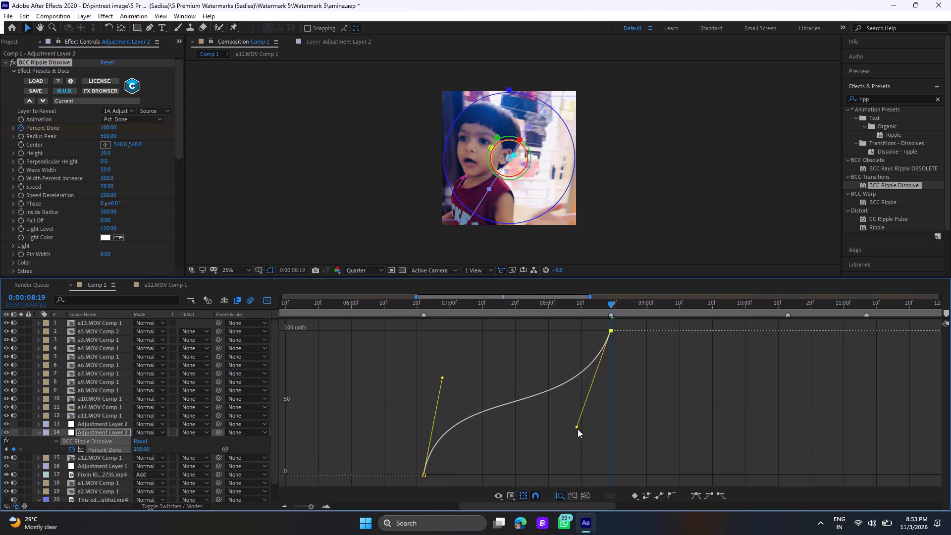
pyautogui.moveTo(578, 429); pyautogui.dragTo(584, 436)
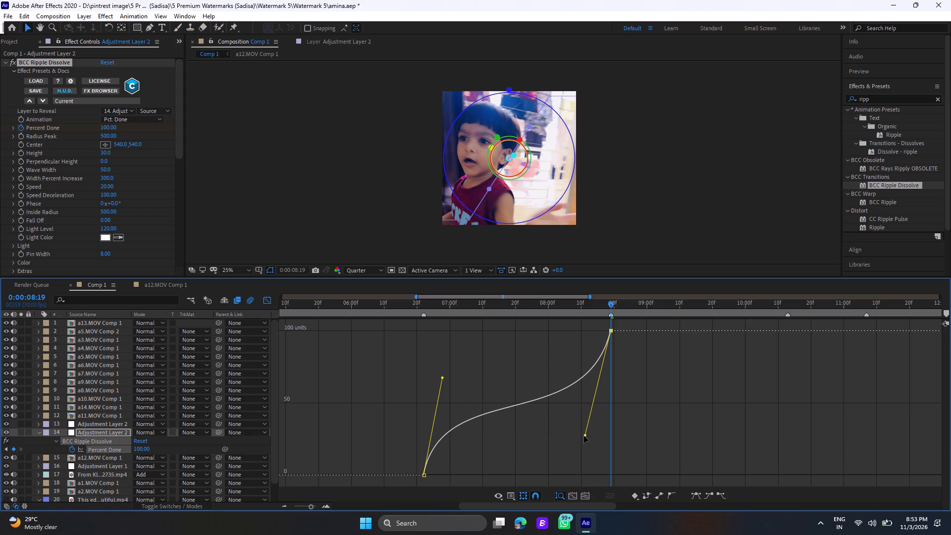
pyautogui.click(269, 302)
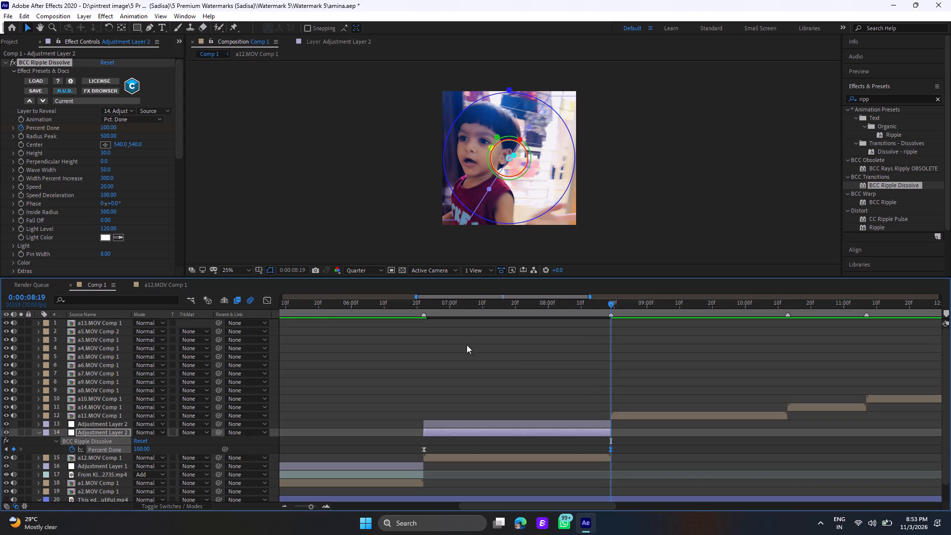
# Find the S_BlurMoCurves effect by searching for s_blur and apply it to the upper Adjustment Layer 2, with the time at 0:00:06:22.
pyautogui.click(424, 305)
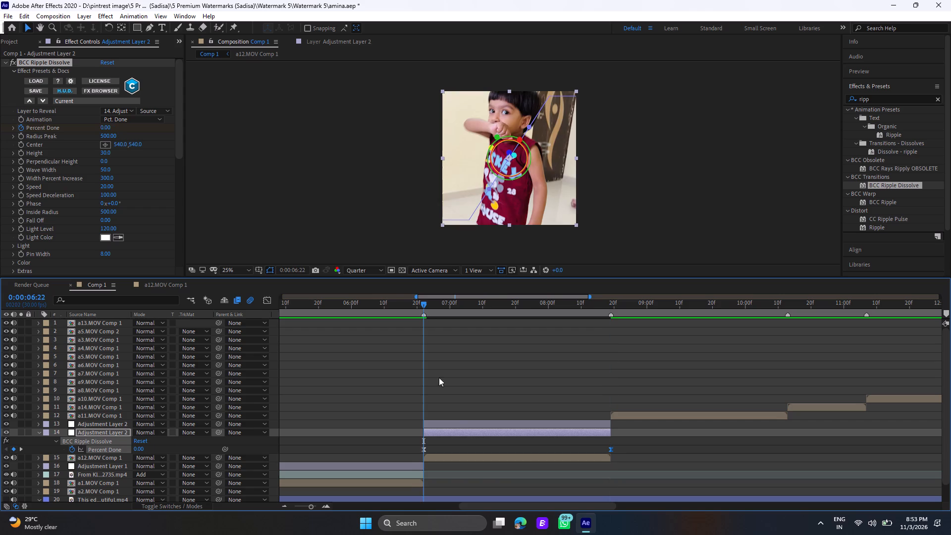
pyautogui.click(457, 423)
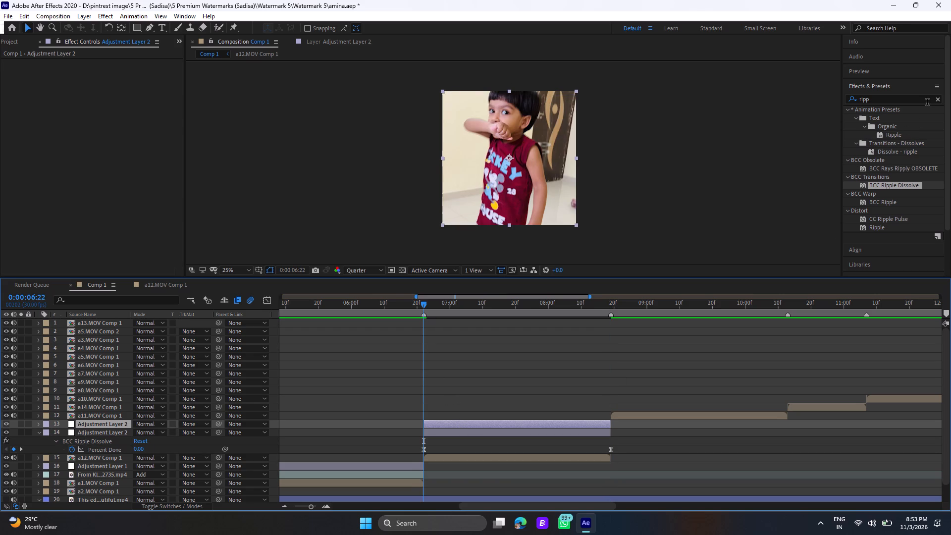
pyautogui.click(936, 99)
pyautogui.click(915, 99)
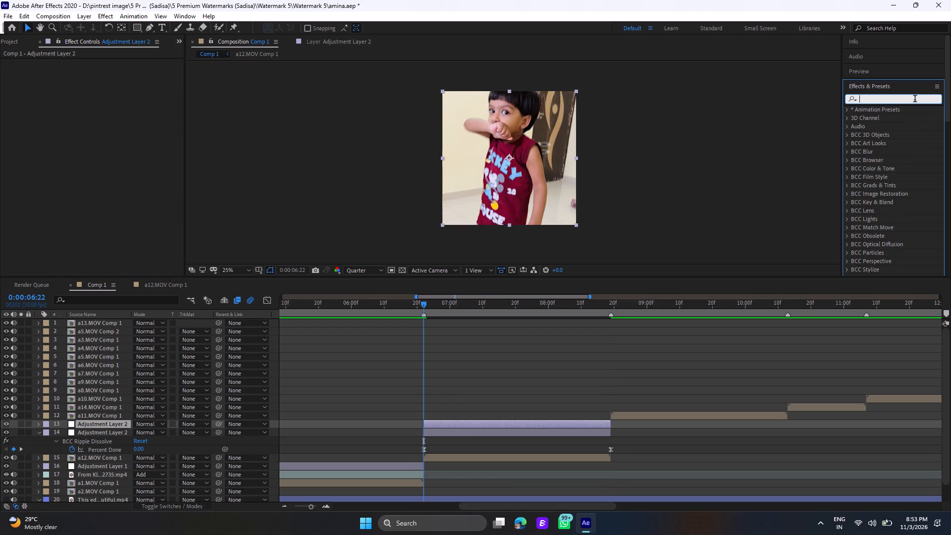
pyautogui.press('s')
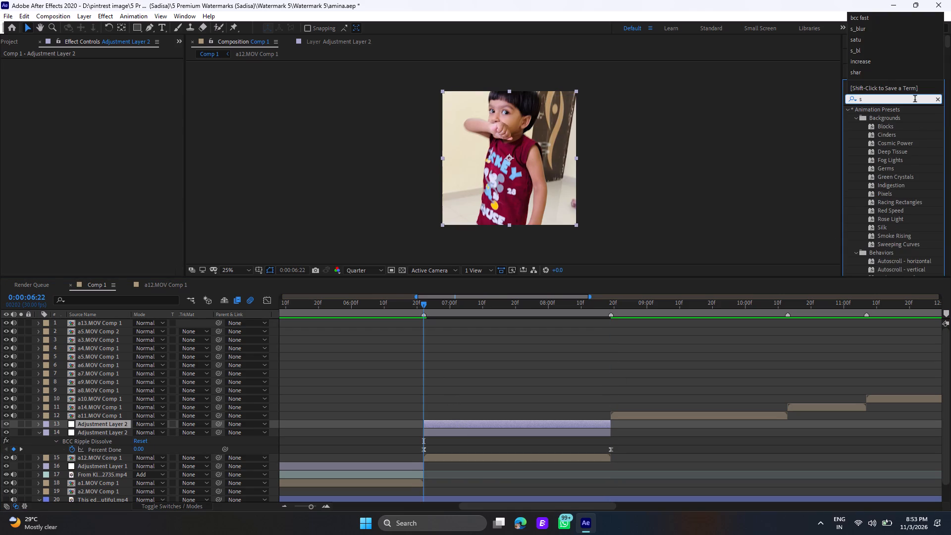
pyautogui.hotkey('shift', '_')
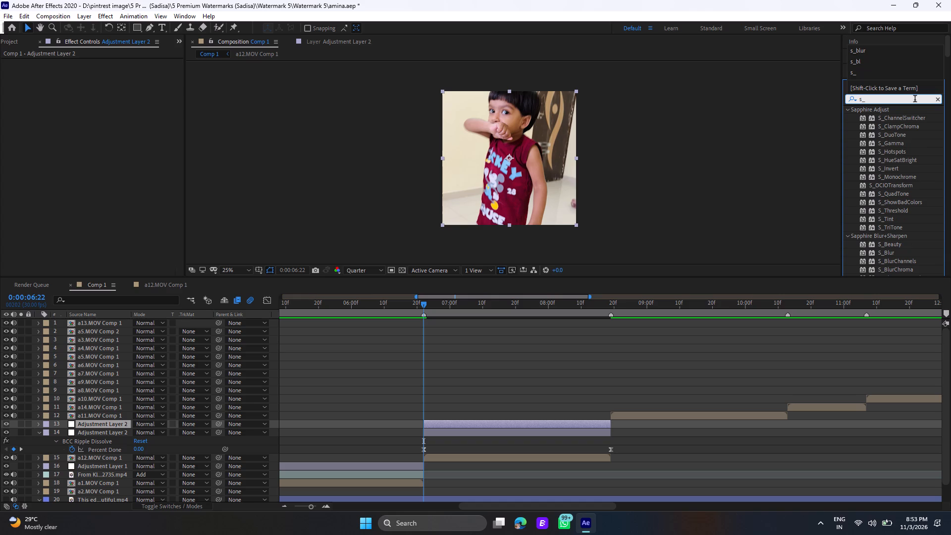
pyautogui.press('b')
pyautogui.write('lur')
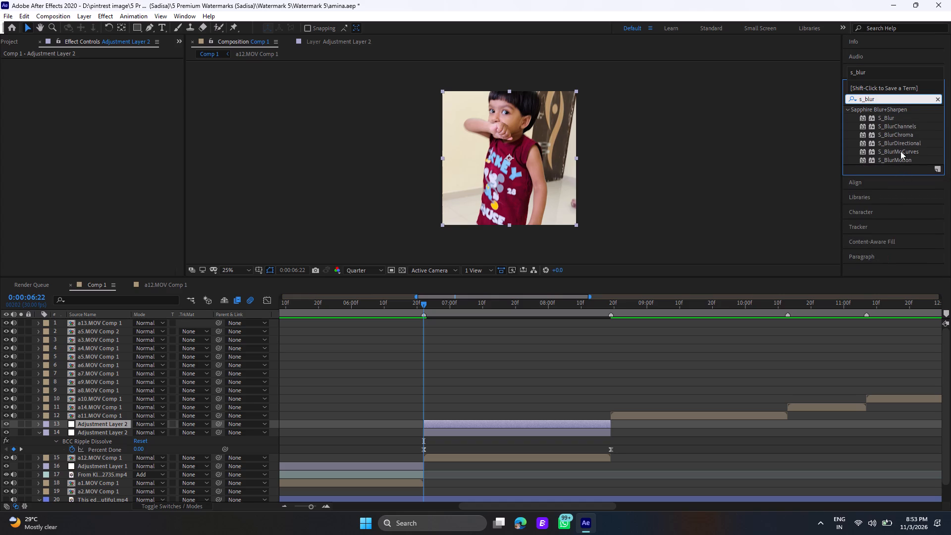
pyautogui.moveTo(900, 151); pyautogui.dragTo(546, 402)
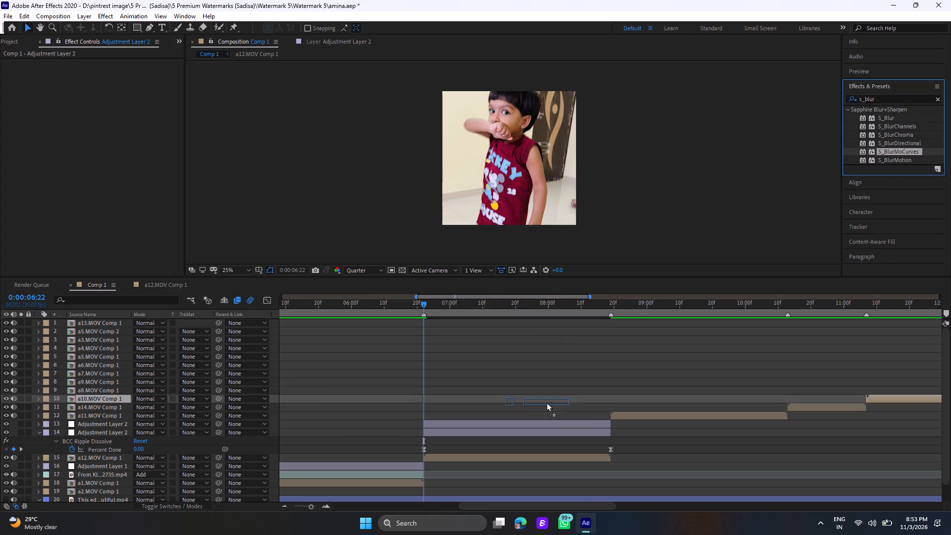
pyautogui.moveTo(546, 402); pyautogui.dragTo(531, 421)
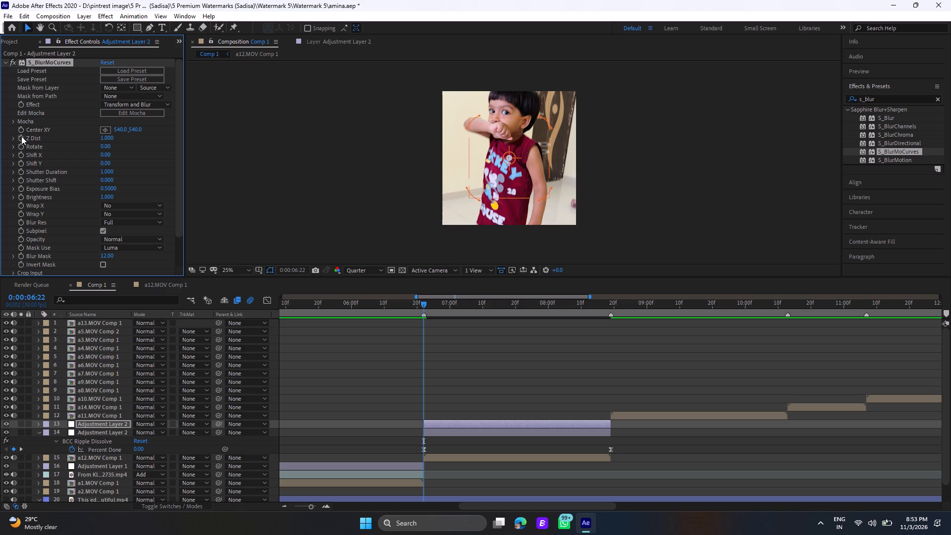
# Keyframe the S_BlurMoCurves Z Dist from 0.7 at 0:00:06:22 to 1 at 0:00:08:19.
pyautogui.click(21, 136)
pyautogui.click(104, 135)
pyautogui.press('BackSpace')
pyautogui.write('0.7')
pyautogui.click(610, 304)
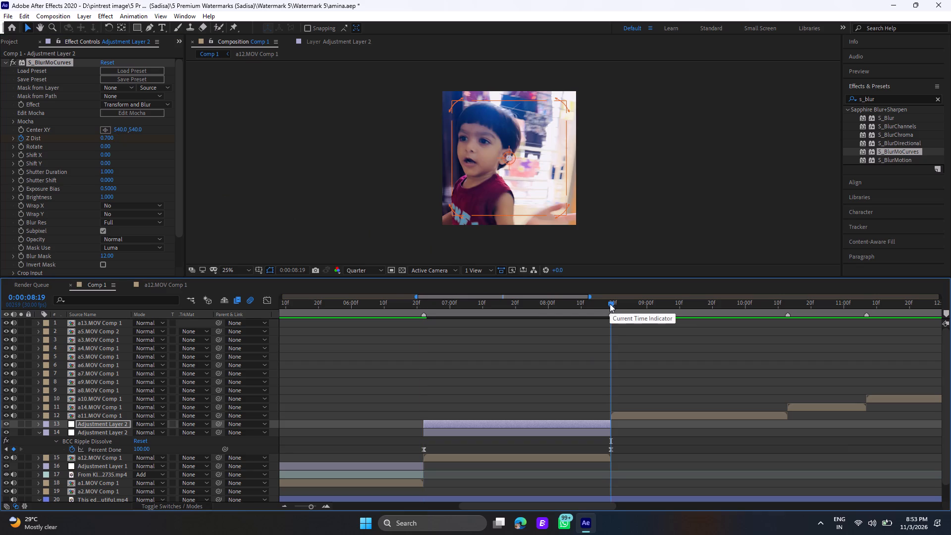
pyautogui.click(104, 141)
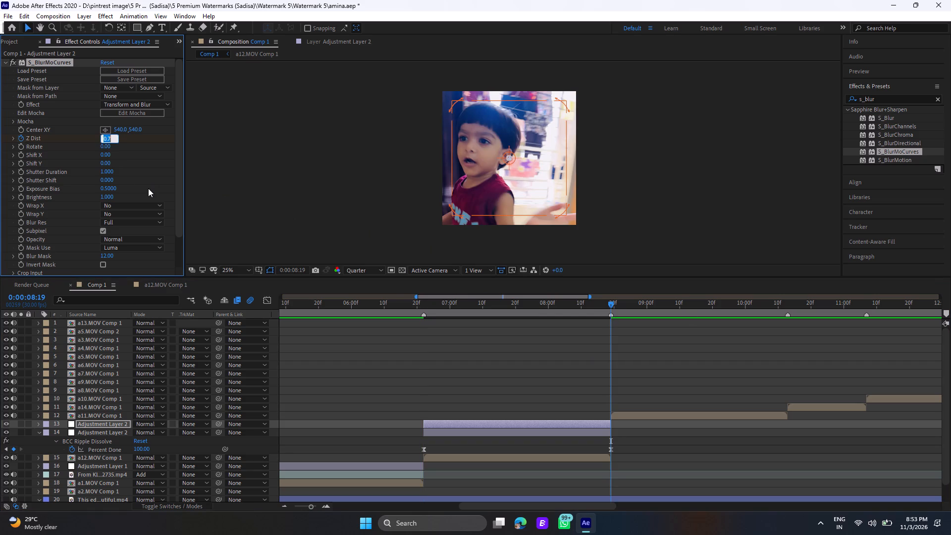
pyautogui.press('BackSpace')
pyautogui.press('1')
pyautogui.press('Return')
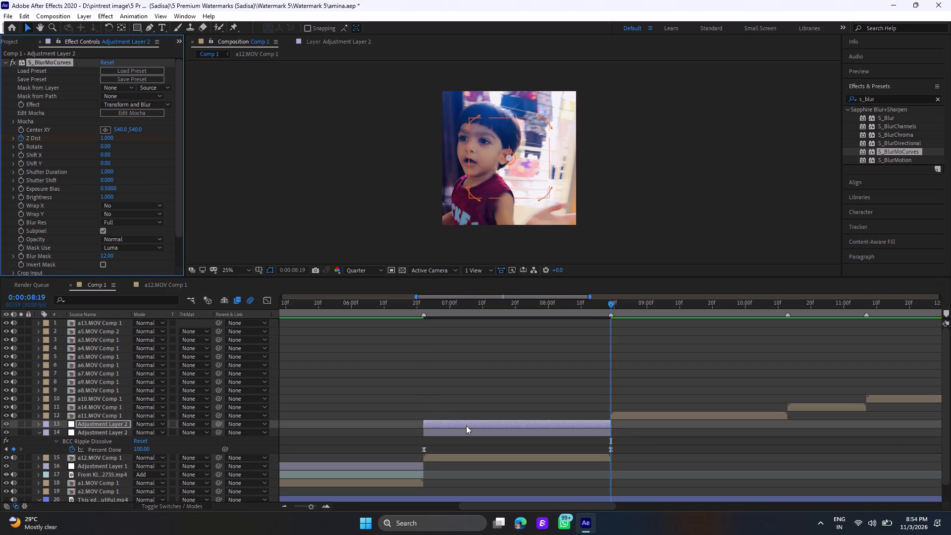
# Reveal the upper Adjustment Layer 2's Z Dist keyframes and apply Easy Ease to both.
pyautogui.press('u')
pyautogui.moveTo(620, 440); pyautogui.dragTo(588, 439)
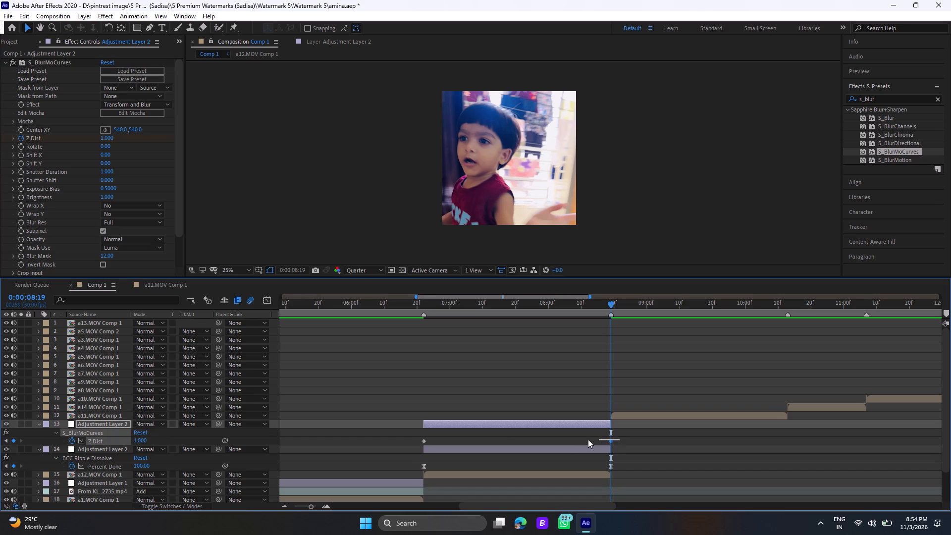
pyautogui.moveTo(588, 439); pyautogui.dragTo(410, 443)
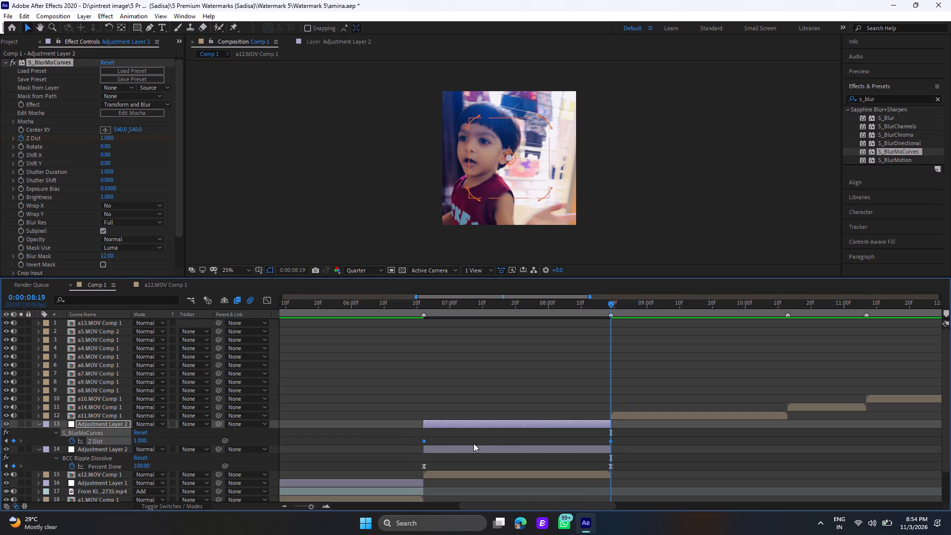
pyautogui.press('F9')
# Reshape the Z Dist value curve in the Graph Editor so it rises steeply at both ends and flattens in the middle.
pyautogui.click(267, 297)
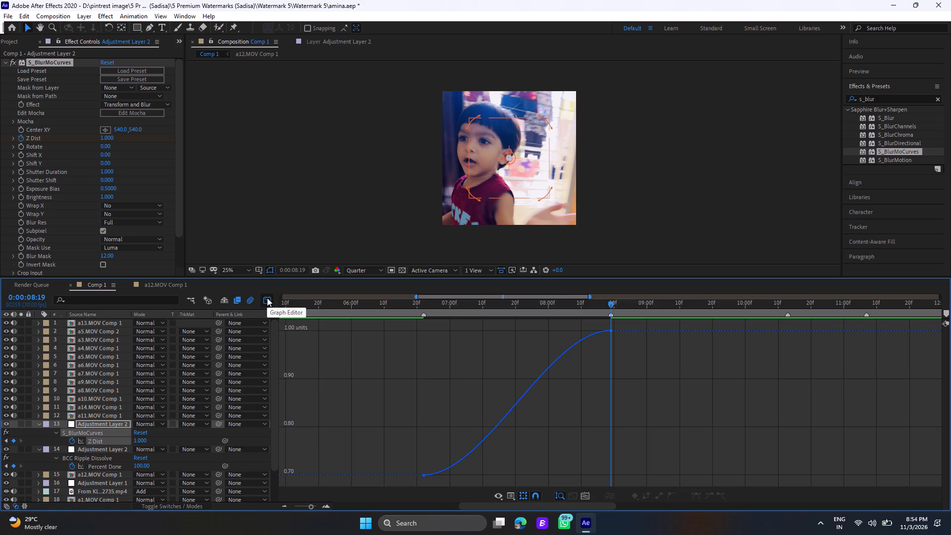
pyautogui.moveTo(623, 322); pyautogui.dragTo(620, 323)
pyautogui.moveTo(620, 323); pyautogui.dragTo(590, 346)
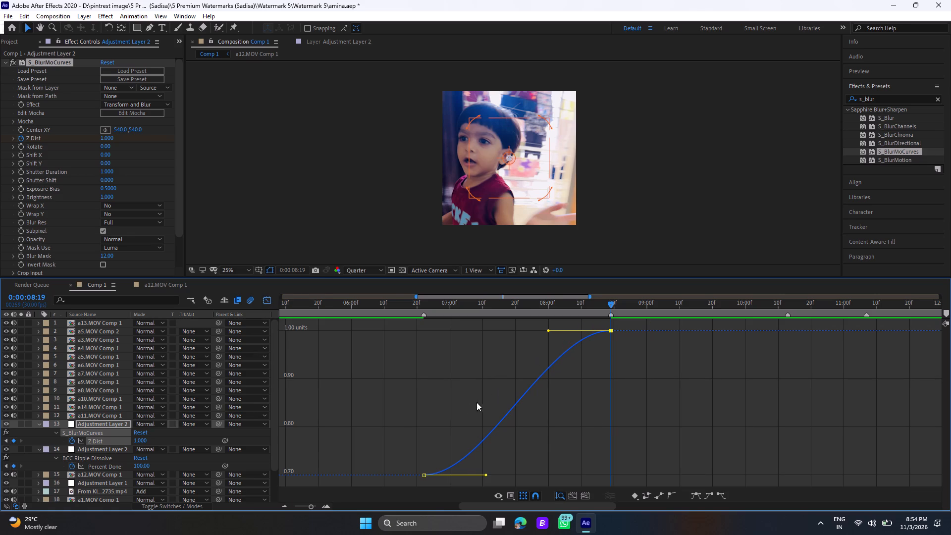
pyautogui.moveTo(486, 476); pyautogui.dragTo(447, 392)
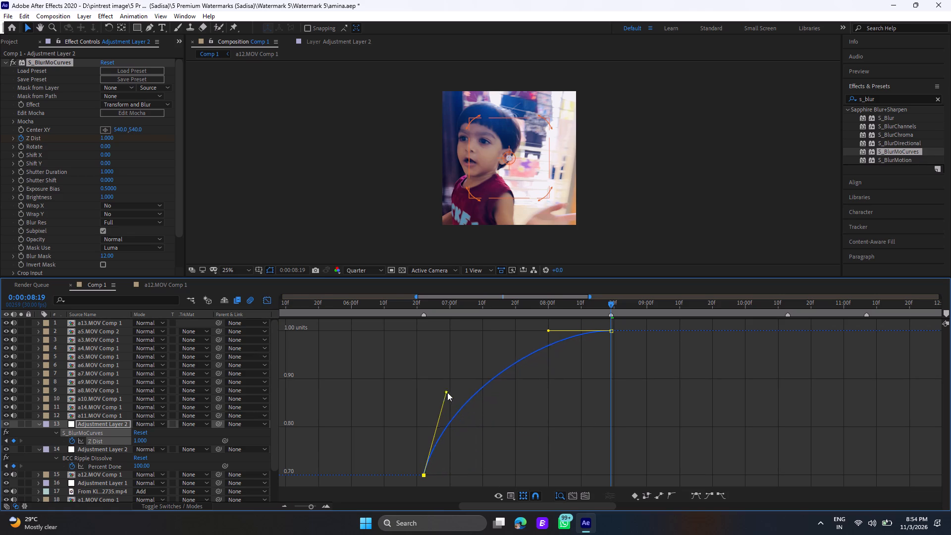
pyautogui.moveTo(447, 392); pyautogui.dragTo(438, 383)
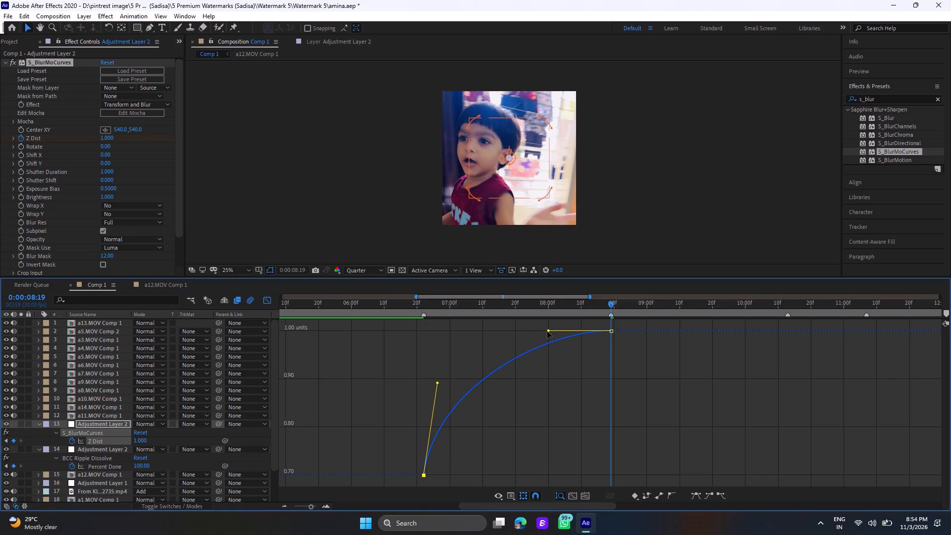
pyautogui.moveTo(549, 331); pyautogui.dragTo(549, 345)
pyautogui.moveTo(550, 351); pyautogui.dragTo(568, 417)
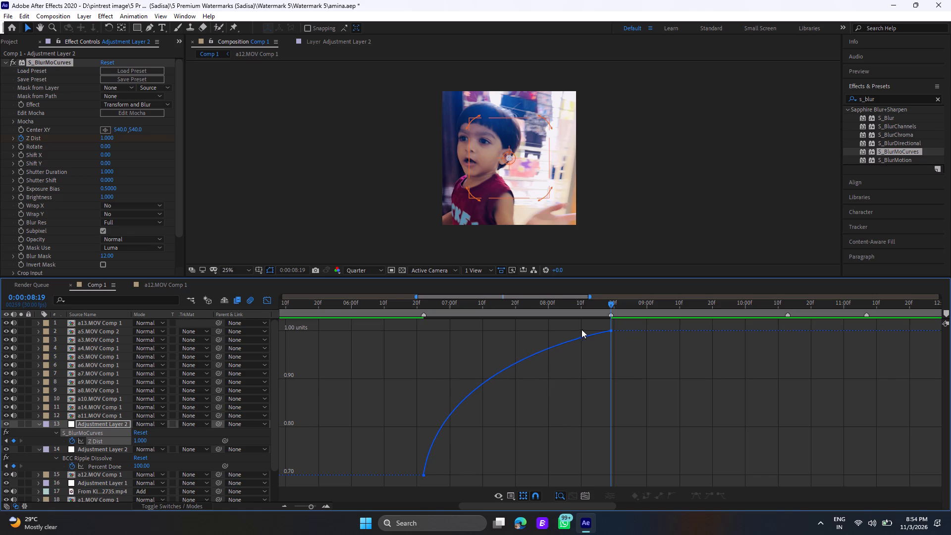
pyautogui.moveTo(607, 326); pyautogui.dragTo(618, 348)
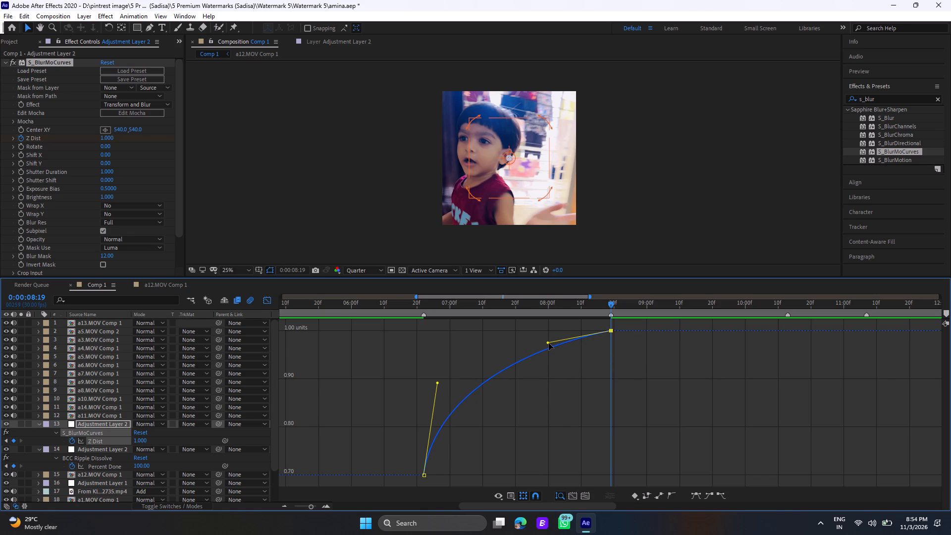
pyautogui.click(548, 343)
pyautogui.moveTo(548, 343); pyautogui.dragTo(582, 422)
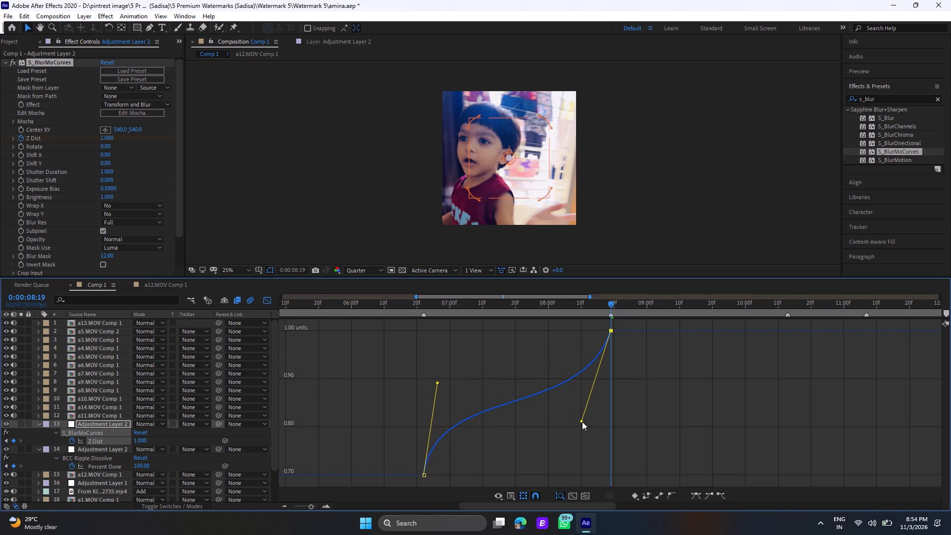
pyautogui.moveTo(582, 422); pyautogui.dragTo(587, 424)
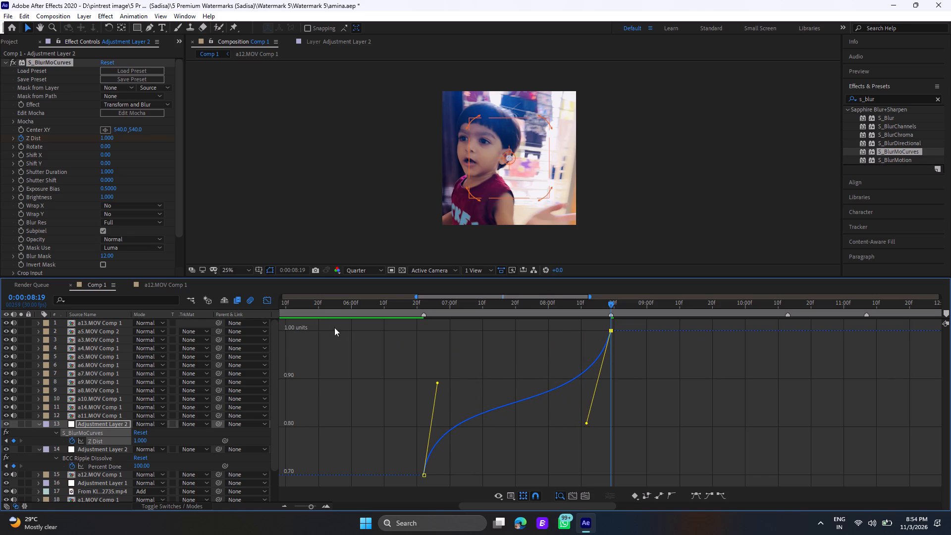
pyautogui.click(268, 298)
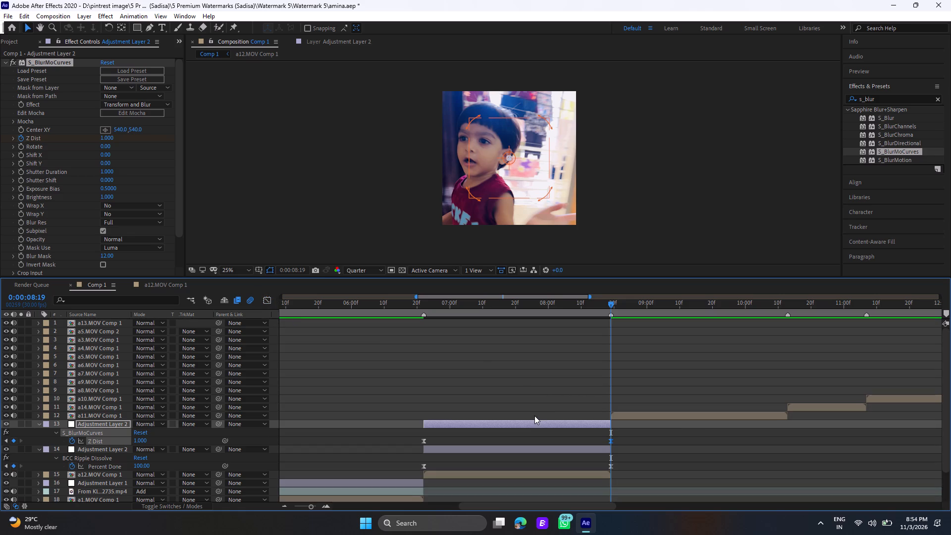
# Collapse the keyframed properties of both Adjustment Layer 2 layers in the timeline.
pyautogui.press('u')
pyautogui.click(541, 434)
pyautogui.press('u')
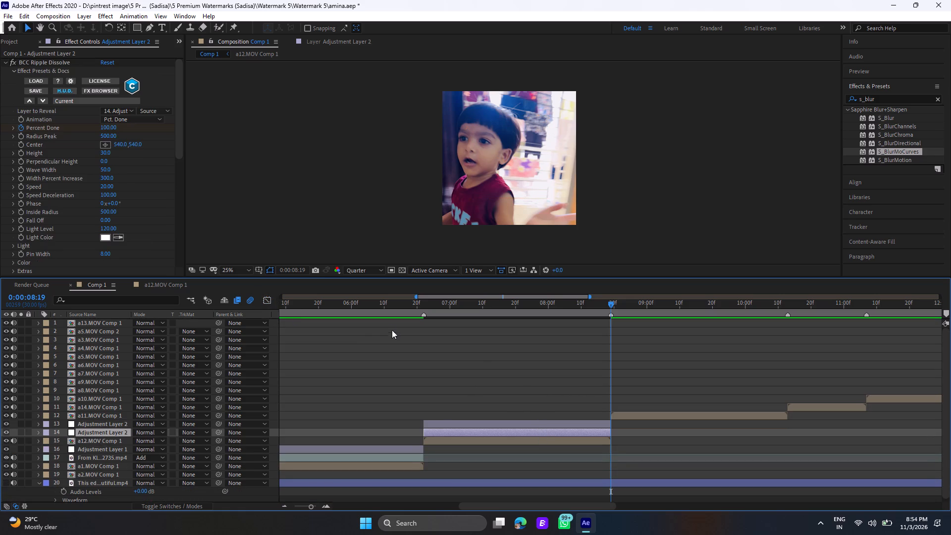
# Play back the a12.MOV section several times, starting at or shortly before 0:00:06:22, to examine the ripple and motion blur.
pyautogui.click(374, 309)
pyautogui.press('space')
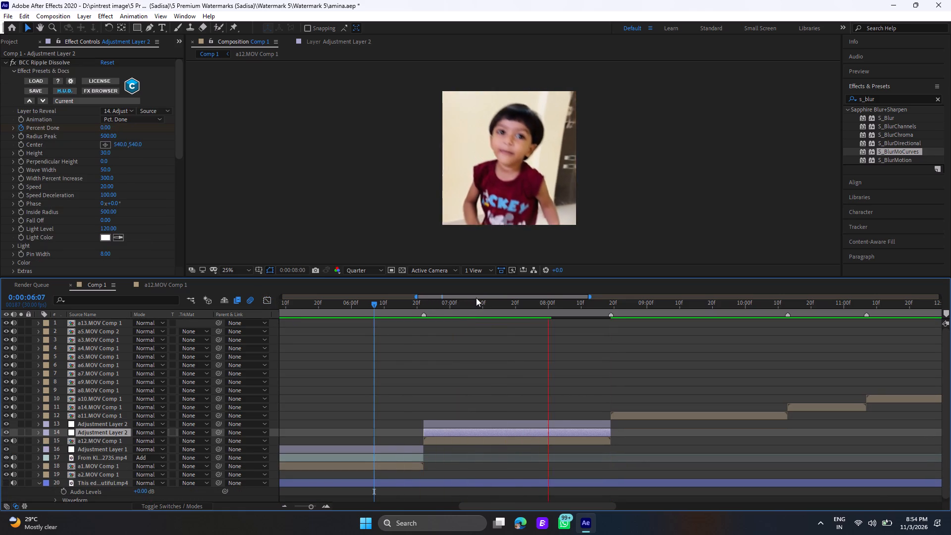
pyautogui.click(423, 303)
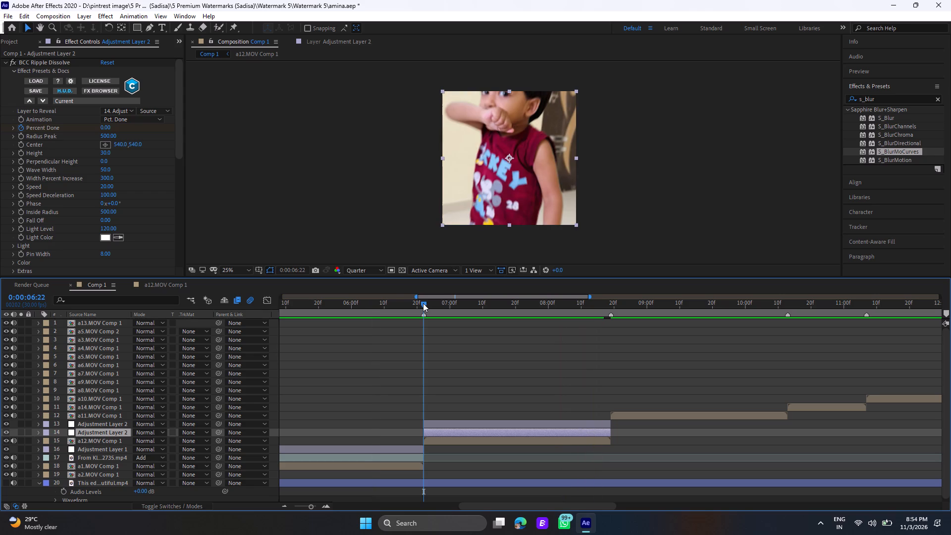
pyautogui.press('space')
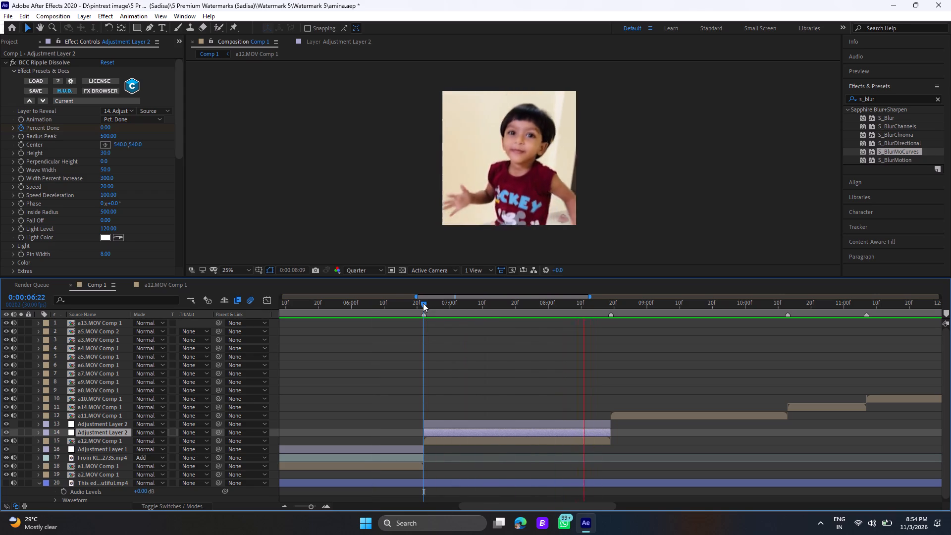
pyautogui.click(398, 308)
pyautogui.press('space')
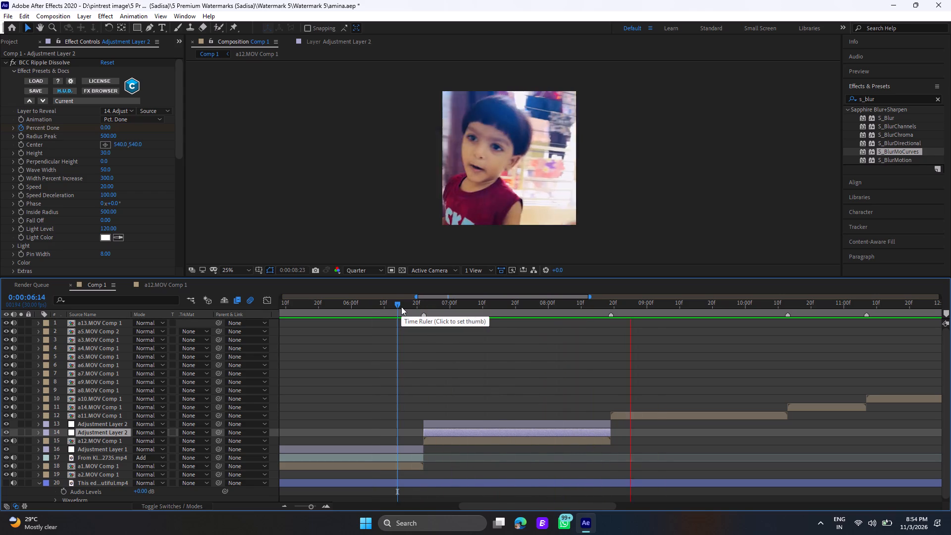
pyautogui.click(370, 301)
pyautogui.press('space')
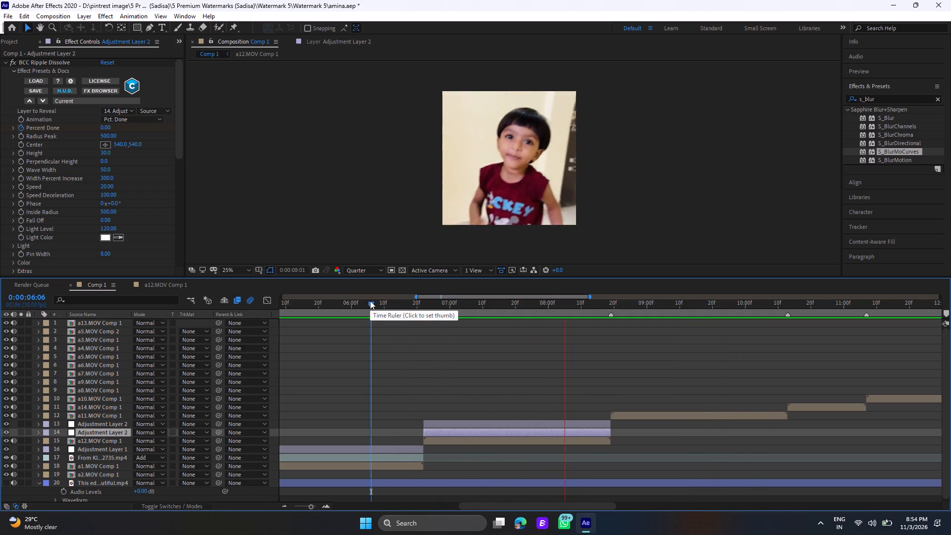
# Reveal the lower Adjustment Layer 2's Percent Done keyframes at 0:00:06:22 and select the first keyframe.
pyautogui.click(422, 302)
pyautogui.click(422, 302)
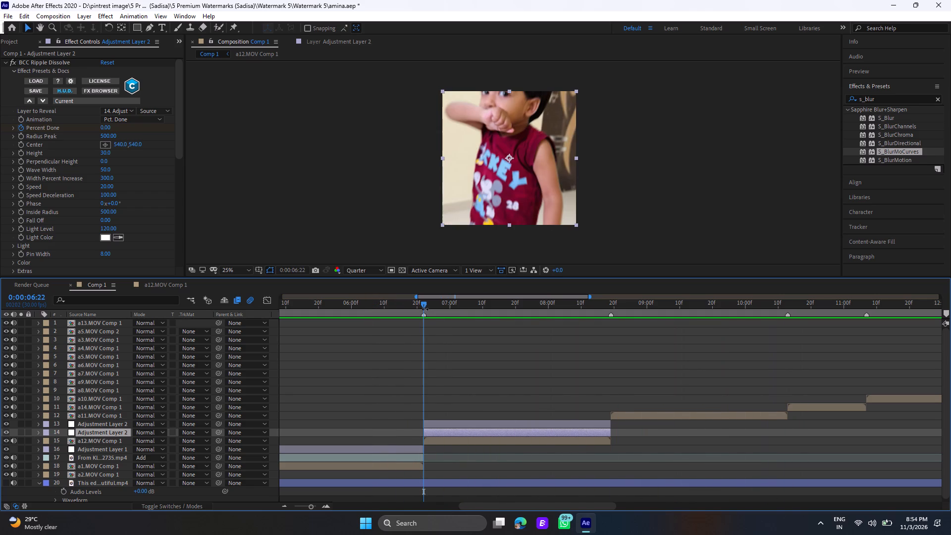
pyautogui.click(468, 431)
pyautogui.press('u')
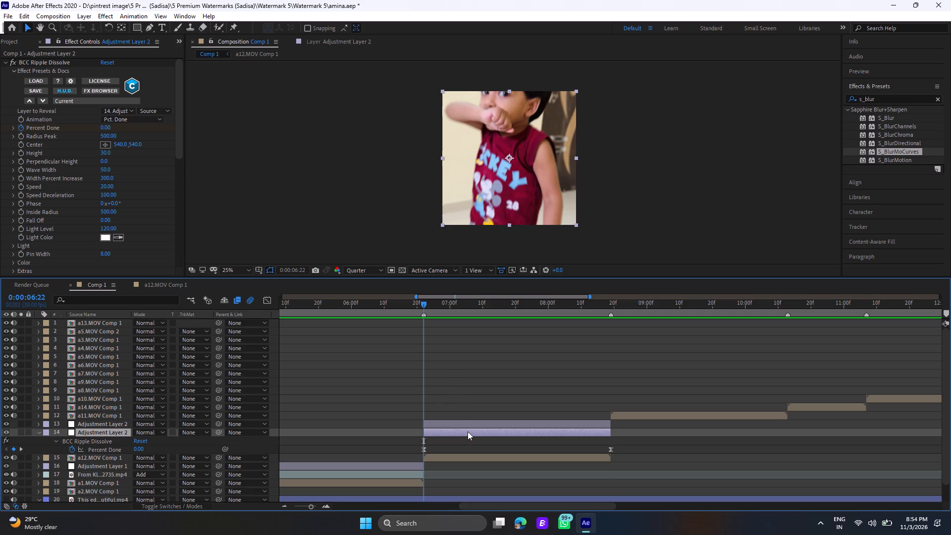
pyautogui.click(422, 449)
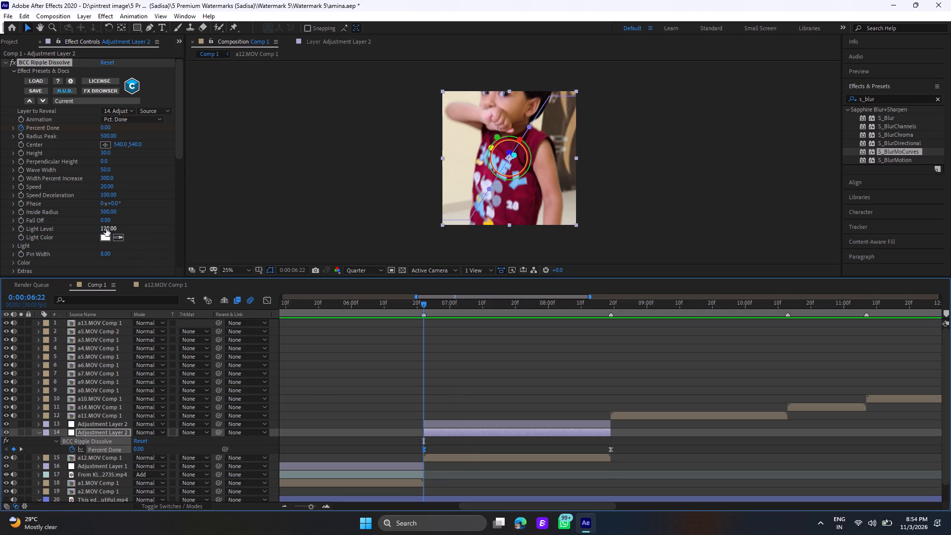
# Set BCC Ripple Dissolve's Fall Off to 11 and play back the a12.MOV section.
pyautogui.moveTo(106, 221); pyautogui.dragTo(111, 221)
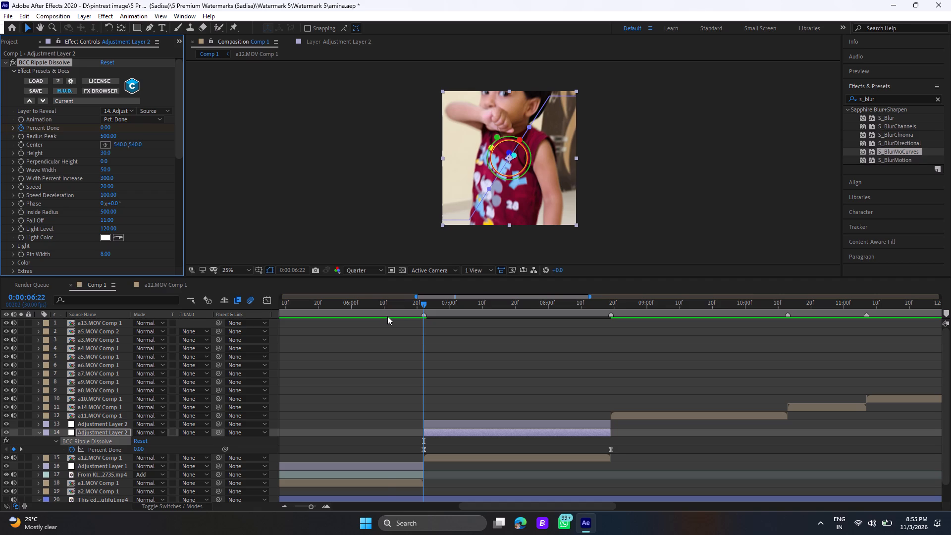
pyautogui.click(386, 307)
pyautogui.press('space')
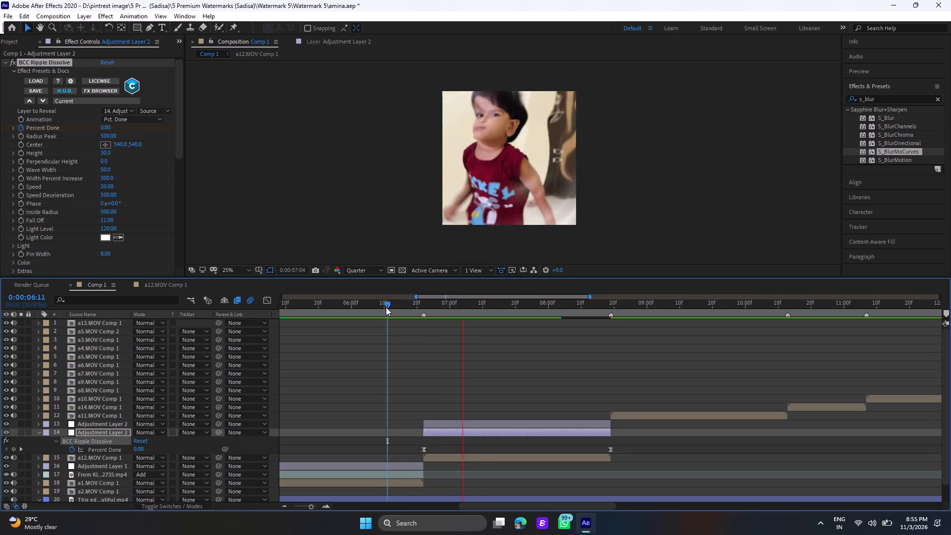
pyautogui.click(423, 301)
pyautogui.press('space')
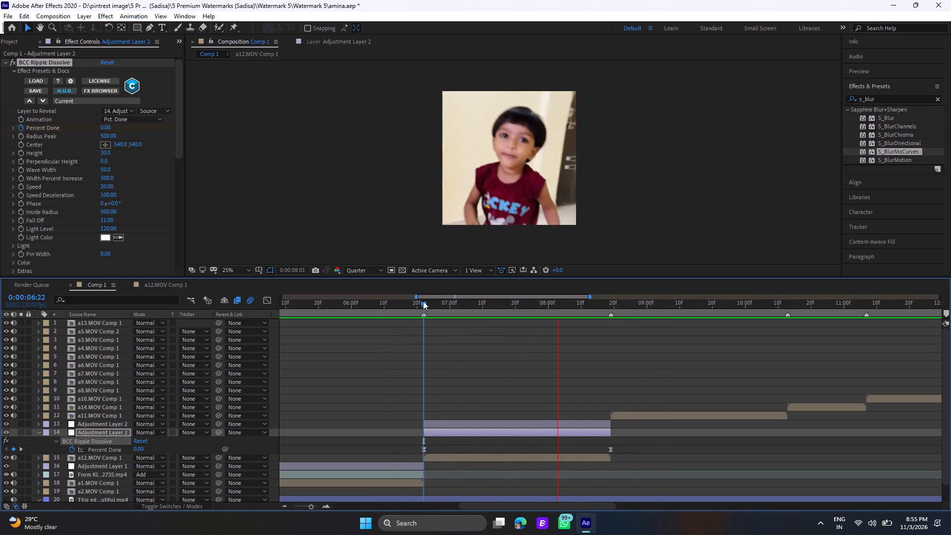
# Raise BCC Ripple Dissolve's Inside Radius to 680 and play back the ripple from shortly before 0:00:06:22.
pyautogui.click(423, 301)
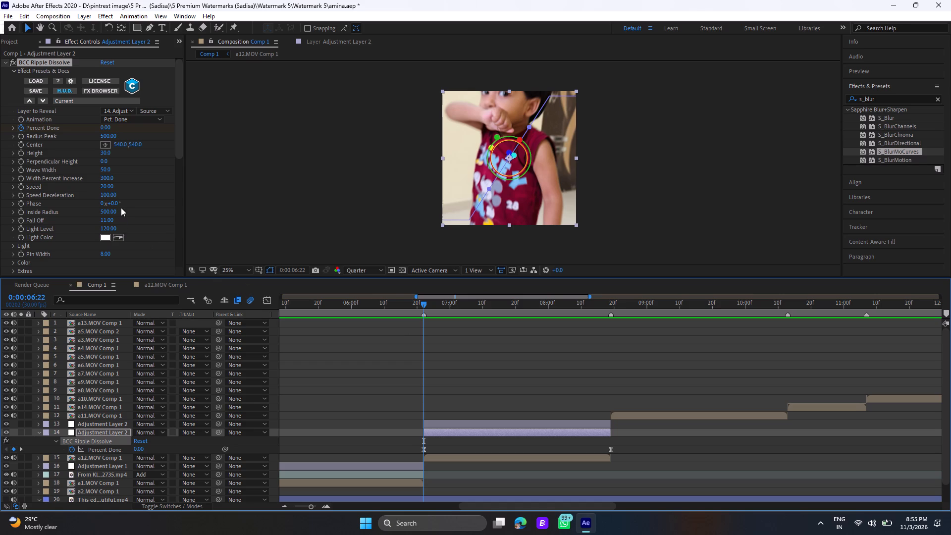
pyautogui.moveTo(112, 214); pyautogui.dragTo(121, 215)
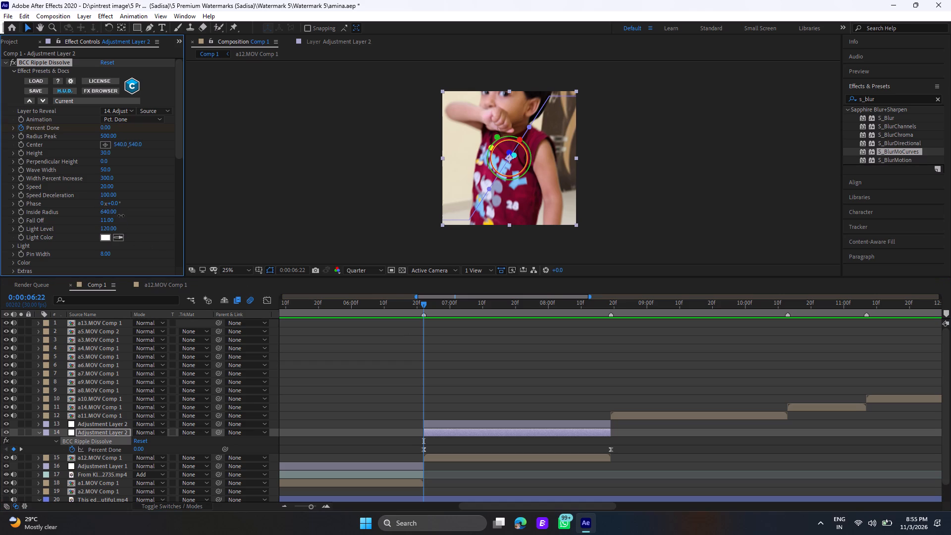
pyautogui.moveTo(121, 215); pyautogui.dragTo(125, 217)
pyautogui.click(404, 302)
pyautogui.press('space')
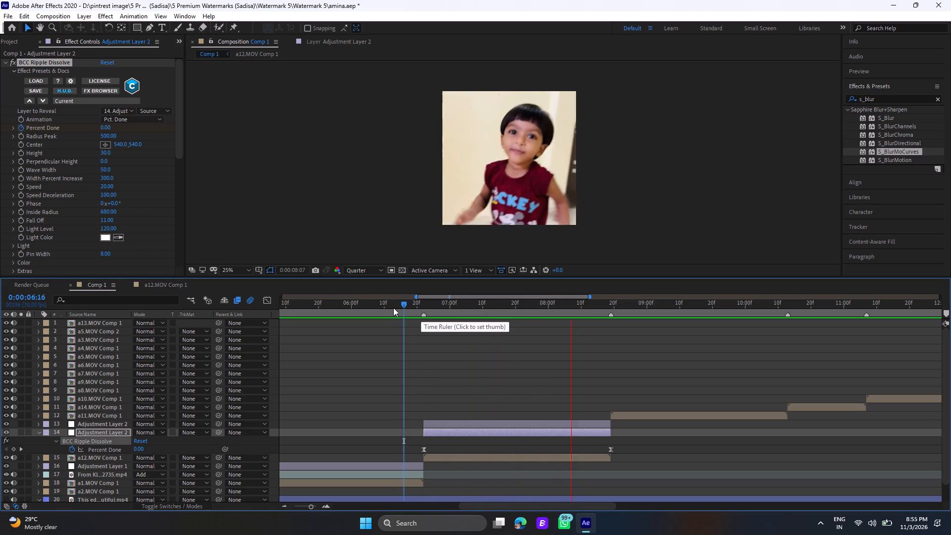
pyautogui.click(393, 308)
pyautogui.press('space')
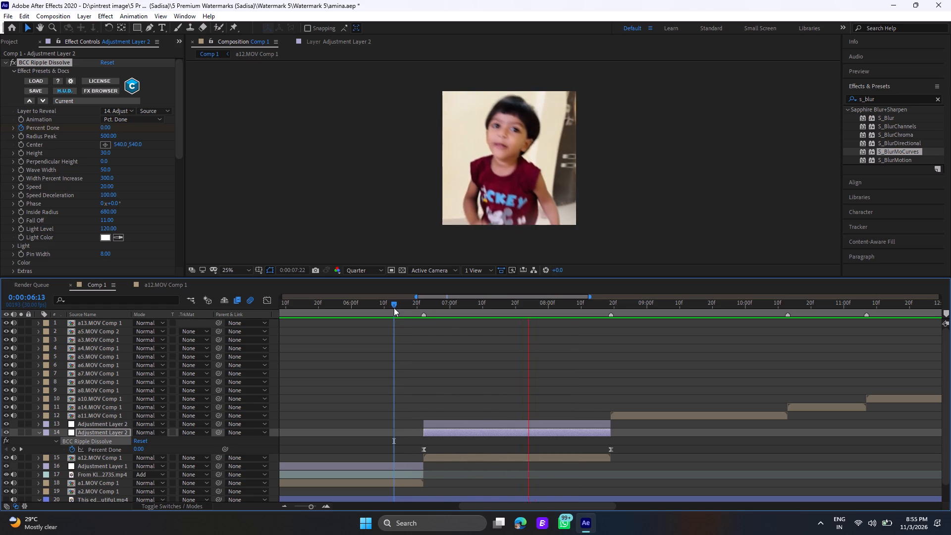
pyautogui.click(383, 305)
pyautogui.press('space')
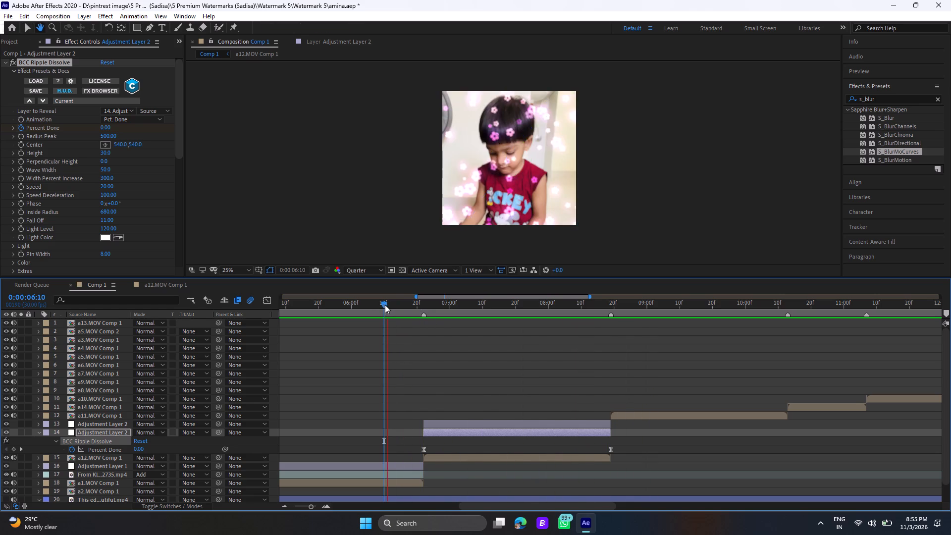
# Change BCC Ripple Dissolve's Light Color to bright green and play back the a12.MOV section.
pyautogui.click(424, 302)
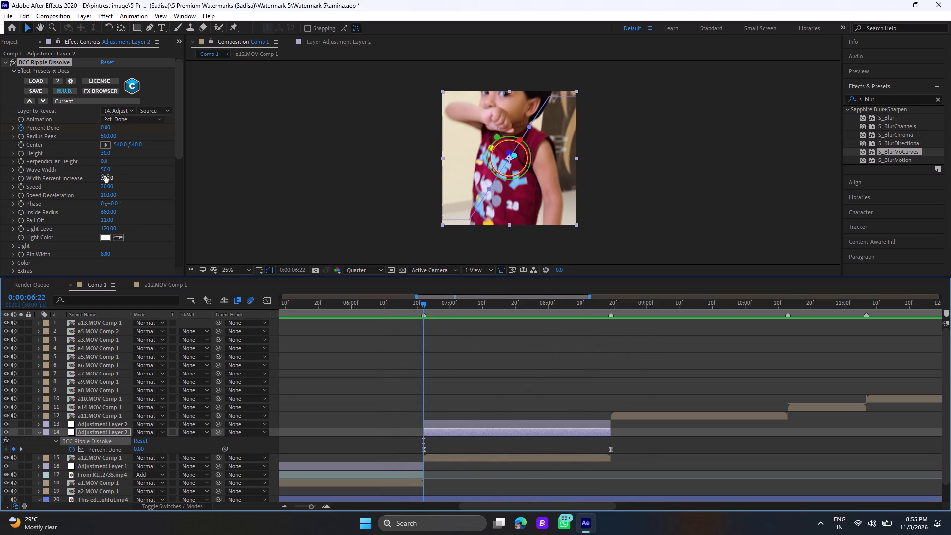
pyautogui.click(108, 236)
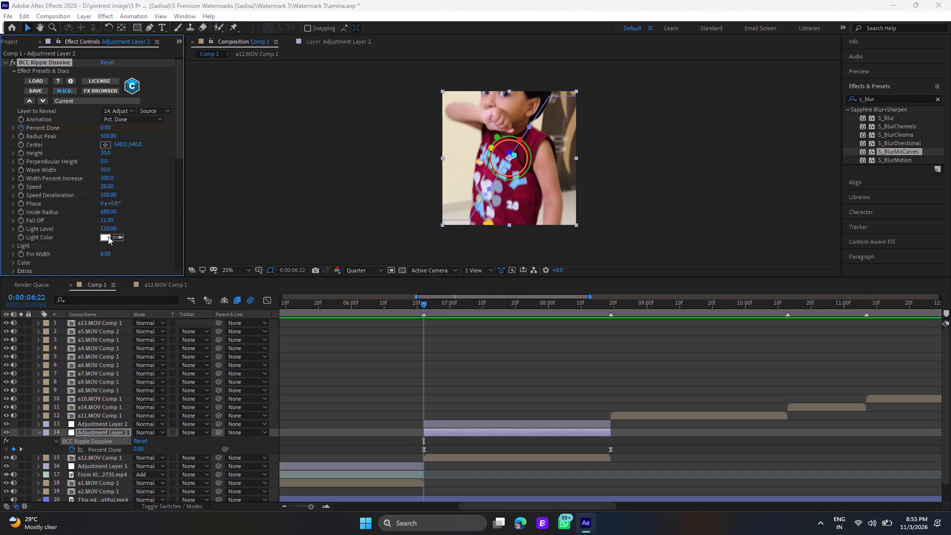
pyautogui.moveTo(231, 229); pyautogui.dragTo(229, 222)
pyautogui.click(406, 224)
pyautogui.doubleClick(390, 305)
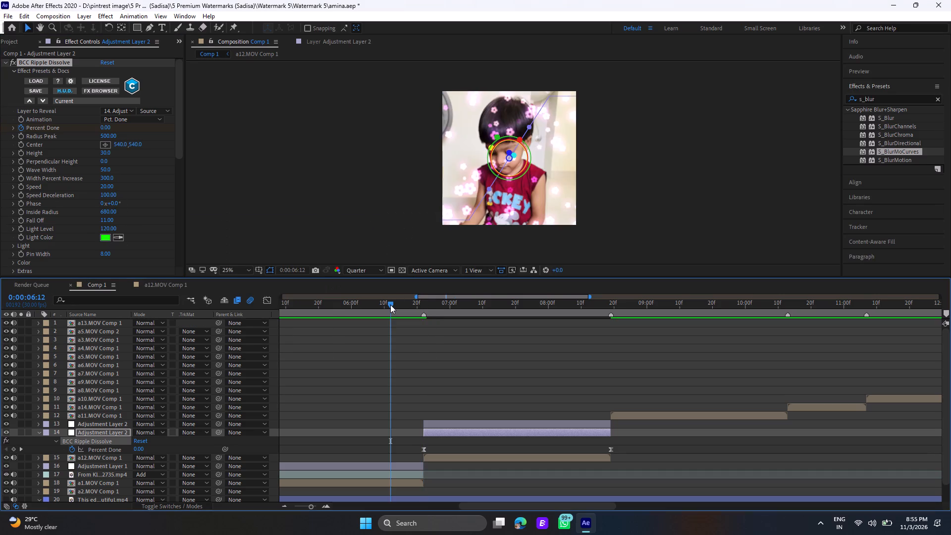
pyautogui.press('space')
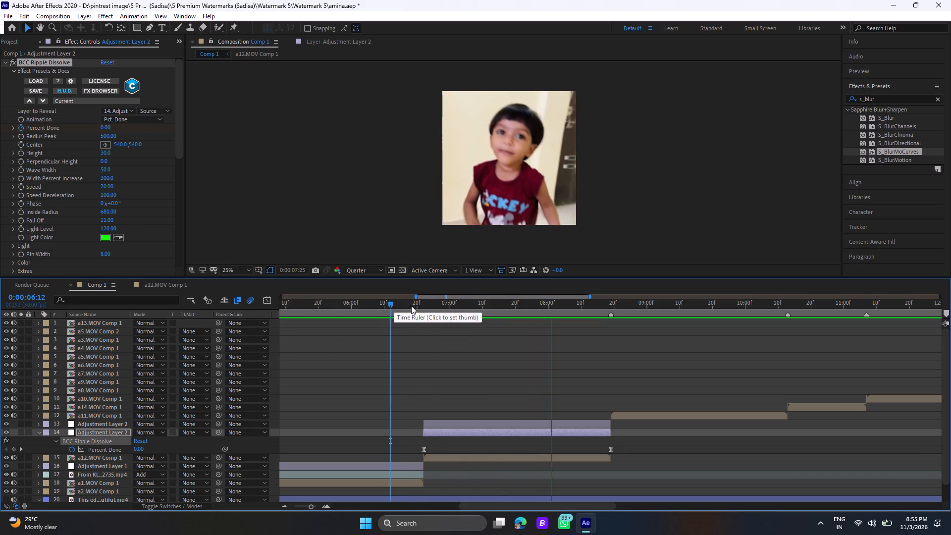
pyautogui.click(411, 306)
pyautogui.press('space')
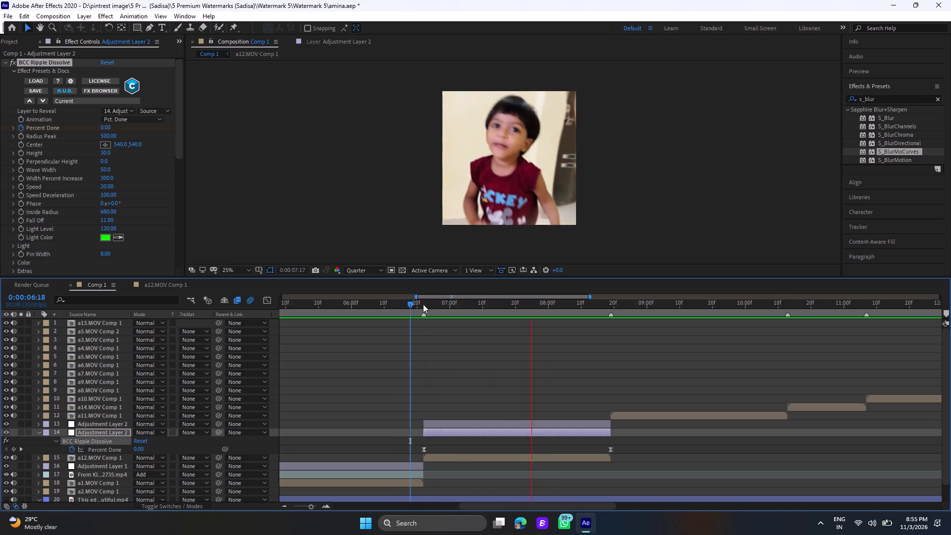
# Set BCC Ripple Dissolve's Light Color to magenta, FF03FC.
pyautogui.click(423, 300)
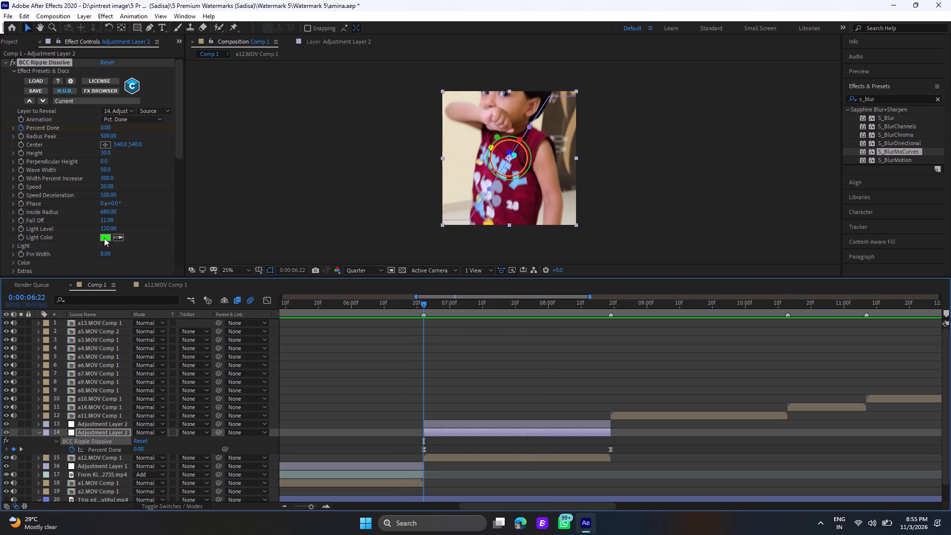
pyautogui.click(104, 238)
pyautogui.click(269, 235)
pyautogui.moveTo(269, 235); pyautogui.dragTo(274, 226)
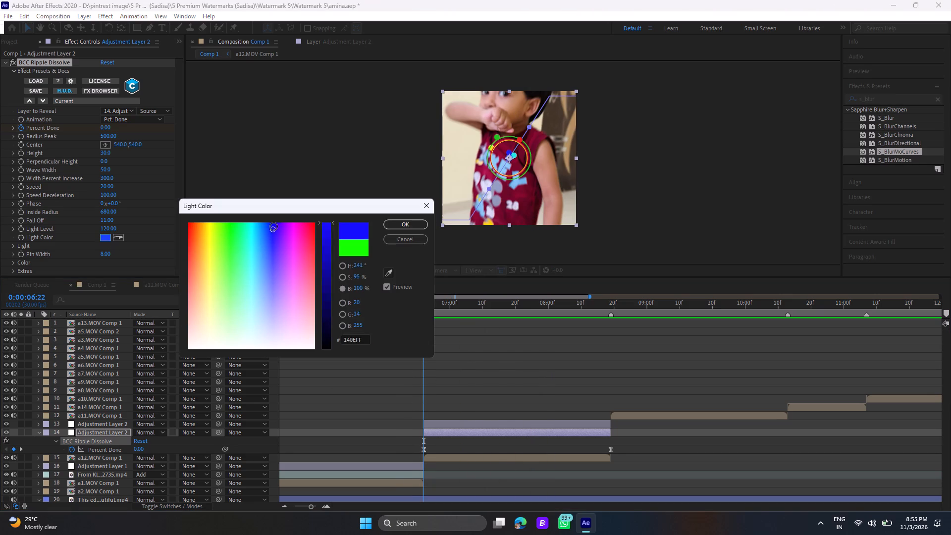
pyautogui.moveTo(274, 226); pyautogui.dragTo(304, 233)
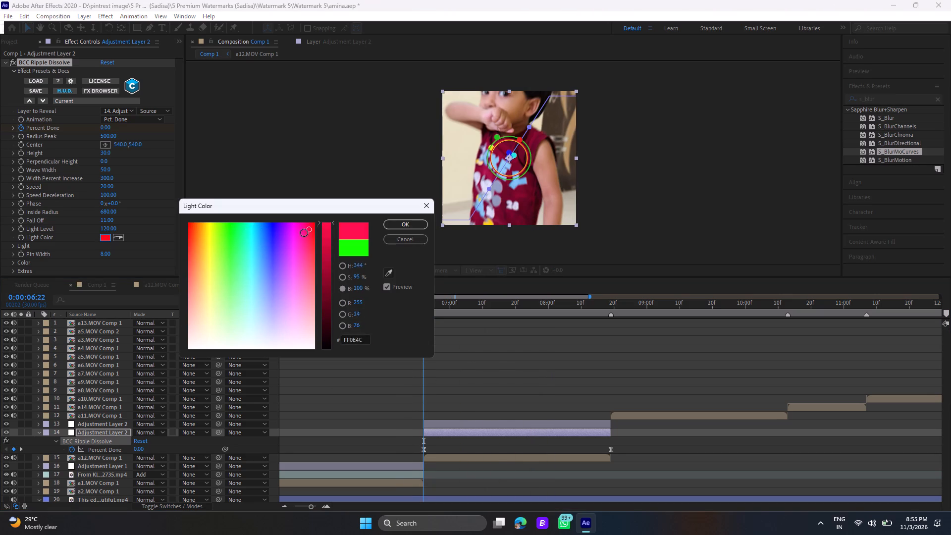
pyautogui.moveTo(304, 233); pyautogui.dragTo(294, 224)
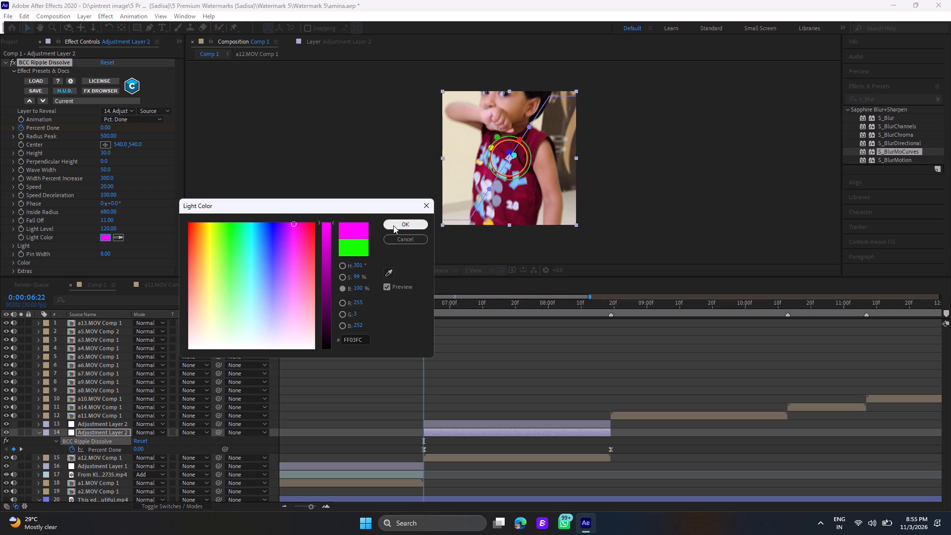
pyautogui.click(393, 225)
# Play back the a12.MOV section several times from shortly before 0:00:06:22 to examine the ripple's magenta light.
pyautogui.click(390, 306)
pyautogui.press('space')
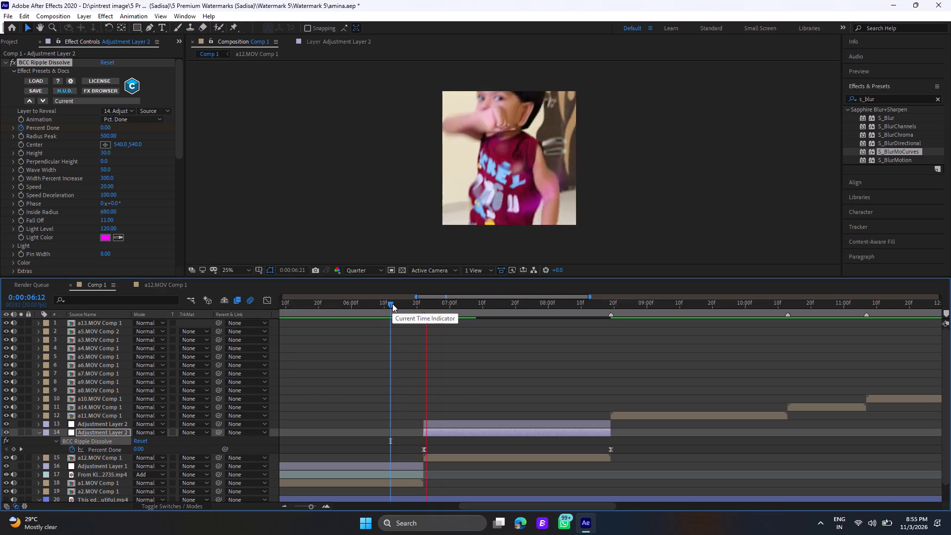
pyautogui.click(374, 306)
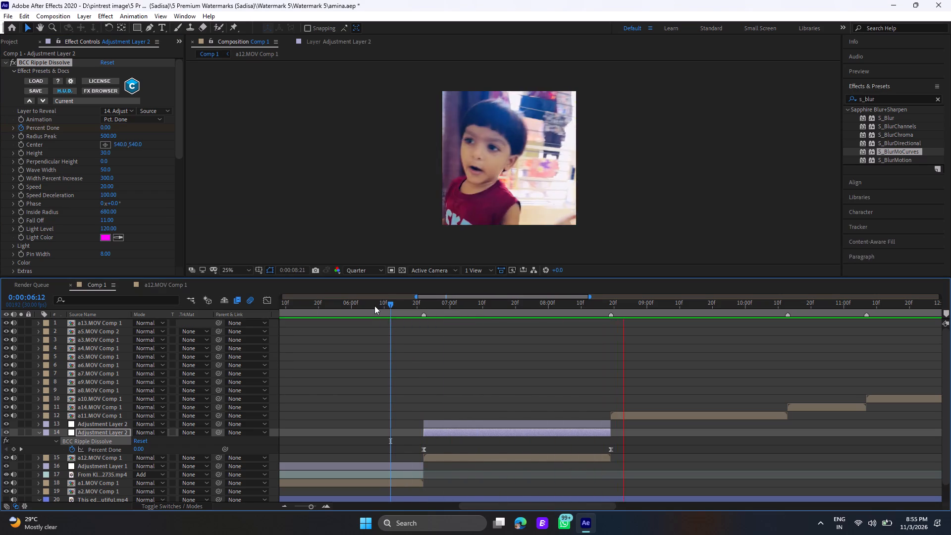
pyautogui.press('space')
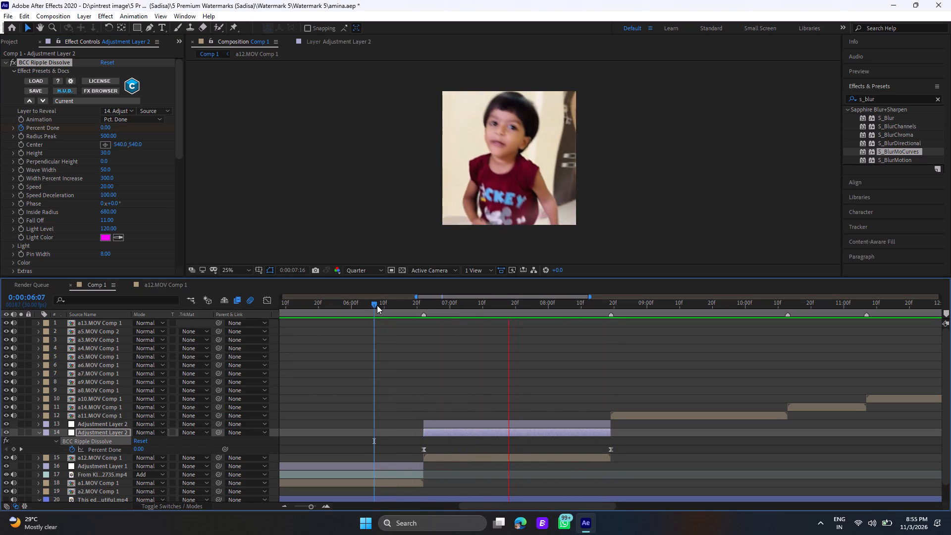
pyautogui.click(387, 301)
pyautogui.press('space')
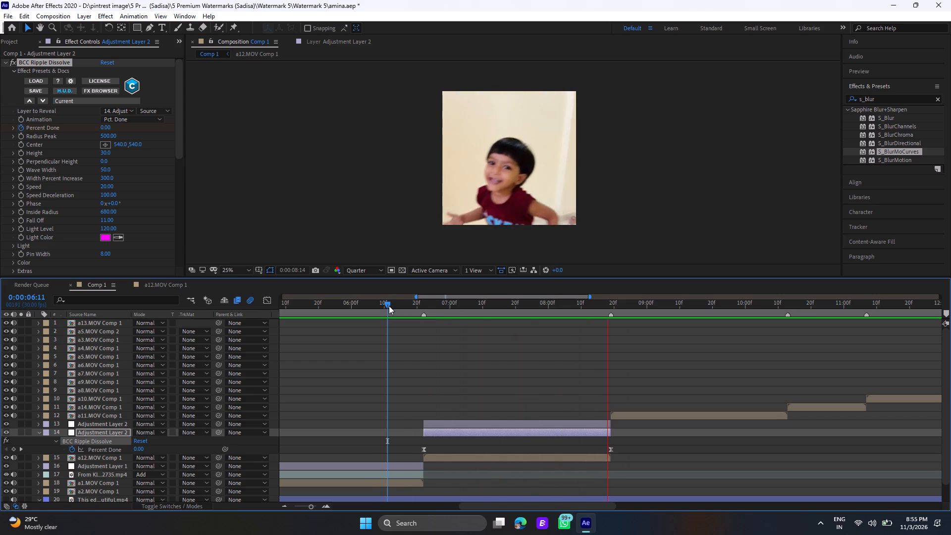
pyautogui.click(389, 306)
pyautogui.press('space')
pyautogui.press('space')
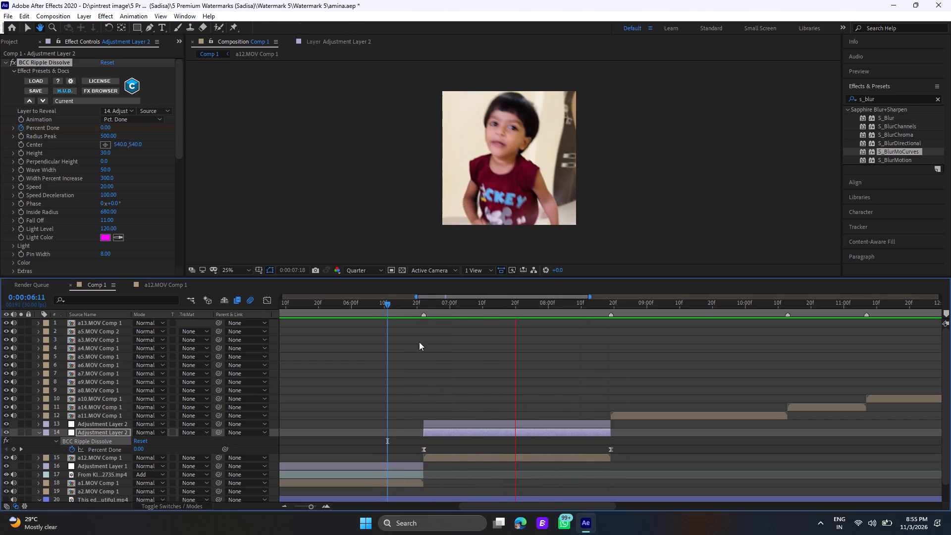
# Set BCC Ripple Dissolve's Fall Off to 0 and Inside Radius to 500.
pyautogui.click(108, 220)
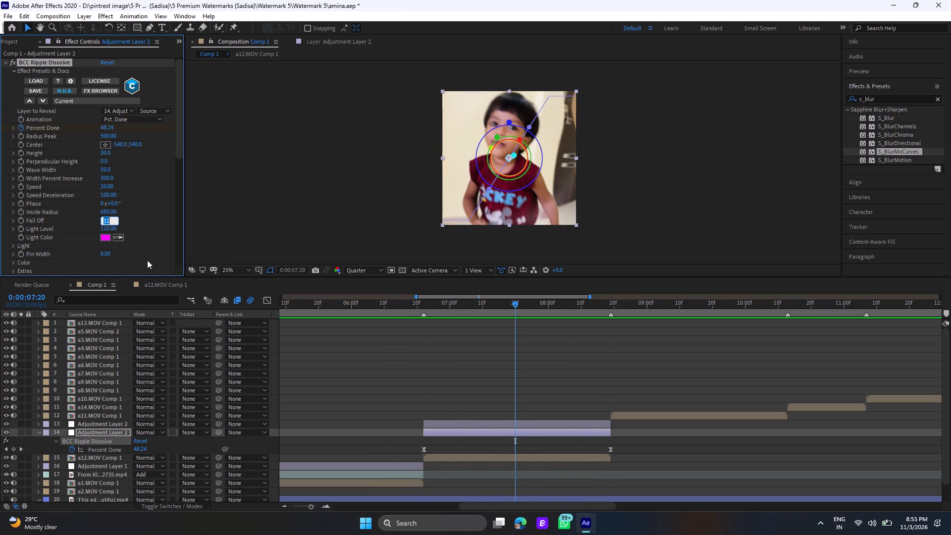
pyautogui.press('BackSpace')
pyautogui.press('0')
pyautogui.press('Return')
pyautogui.click(104, 210)
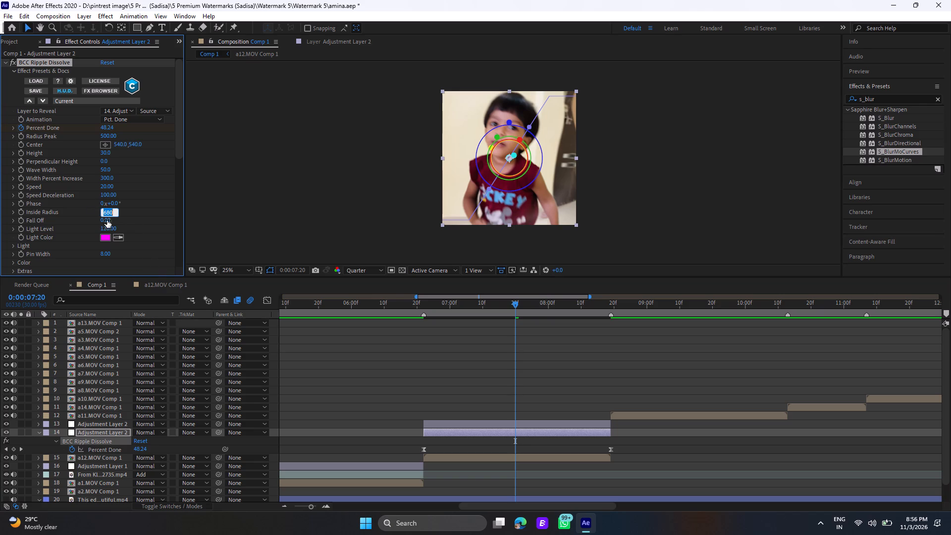
pyautogui.press('BackSpace')
pyautogui.write('500')
pyautogui.press('Return')
# Play back the a12.MOV section from shortly before its start and check the frame at its end to examine the ripple.
pyautogui.click(392, 311)
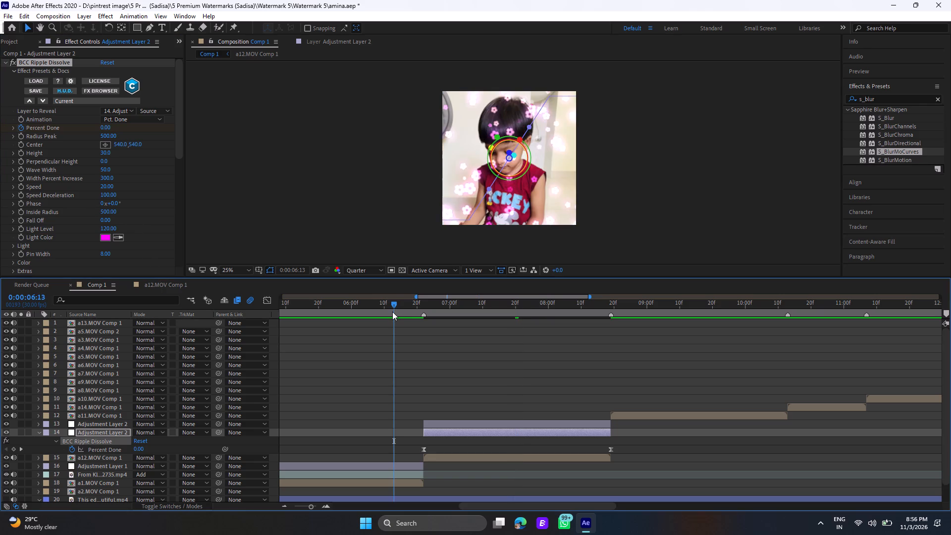
pyautogui.press('space')
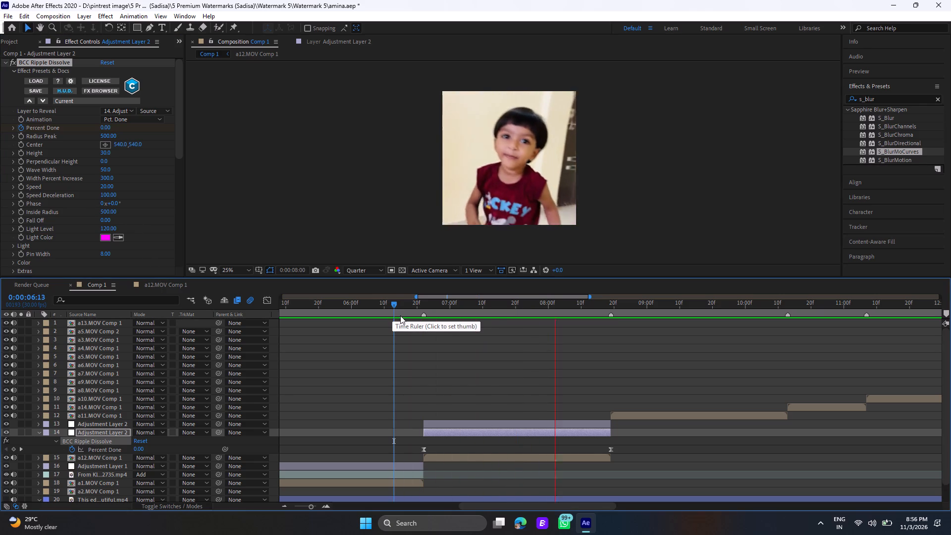
pyautogui.click(391, 304)
pyautogui.press('space')
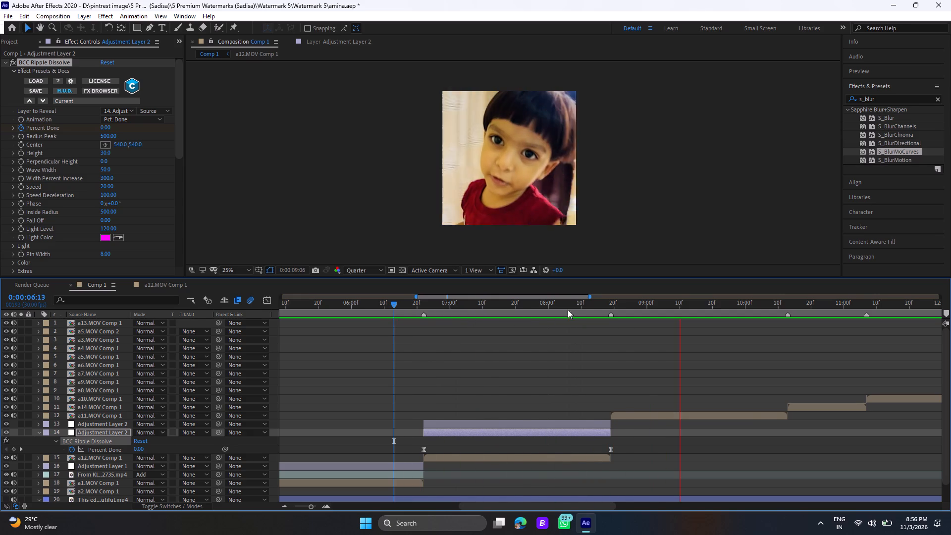
pyautogui.click(610, 301)
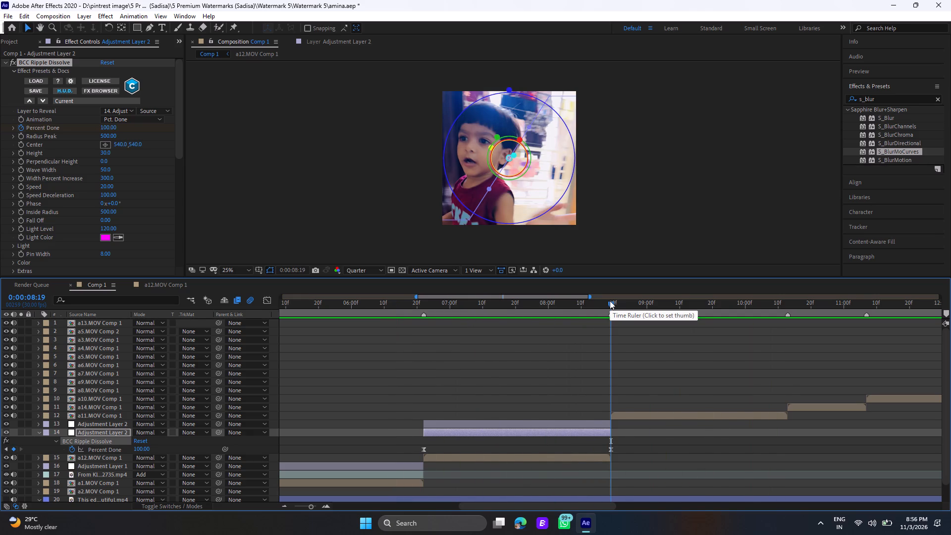
pyautogui.click(402, 309)
pyautogui.press('space')
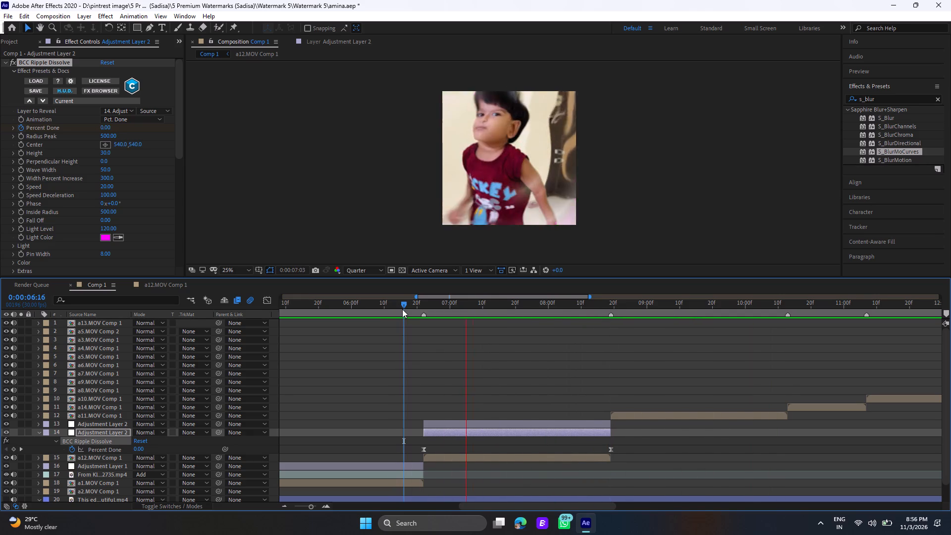
pyautogui.click(408, 308)
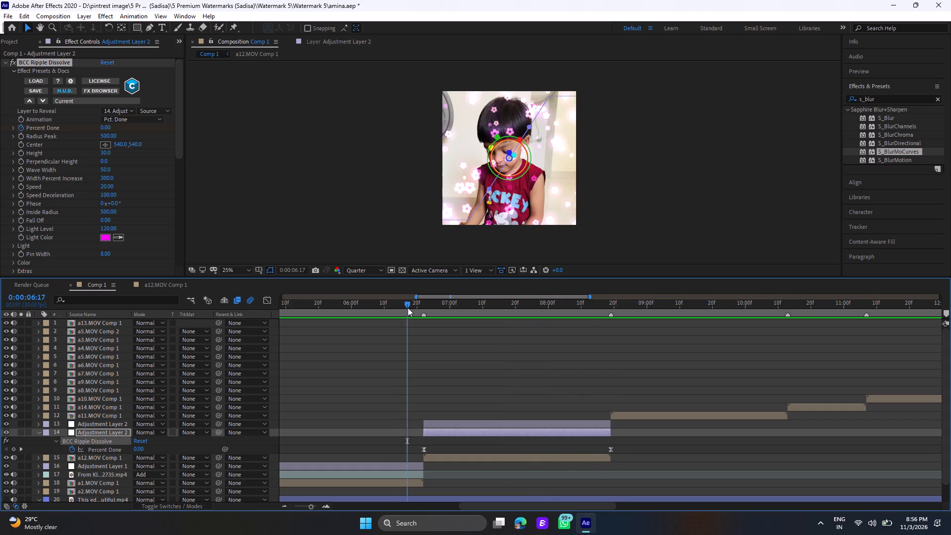
# Play back and scrub through the a12.MOV section from before 0:00:06:22 to 0:00:08:19 to examine the ripple and blur motion.
pyautogui.press('space')
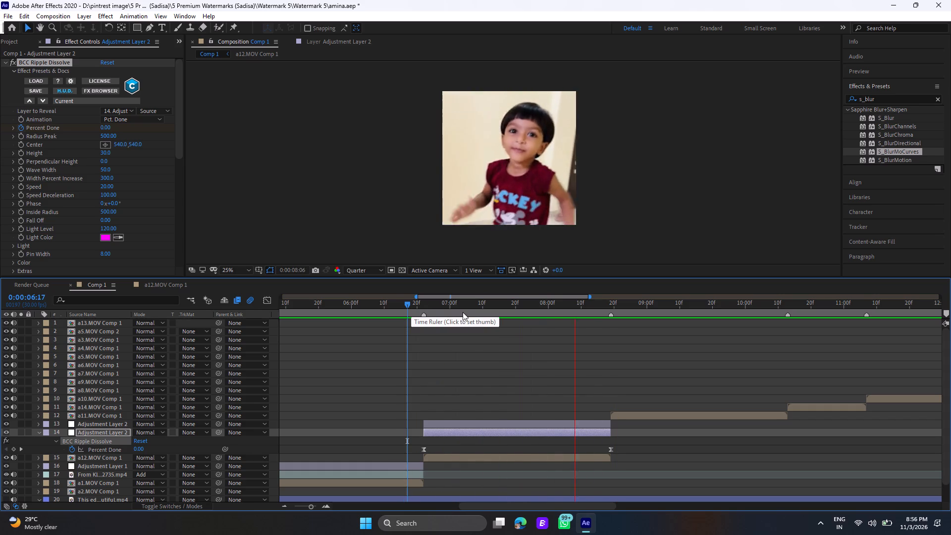
pyautogui.click(425, 304)
pyautogui.moveTo(425, 304); pyautogui.dragTo(494, 328)
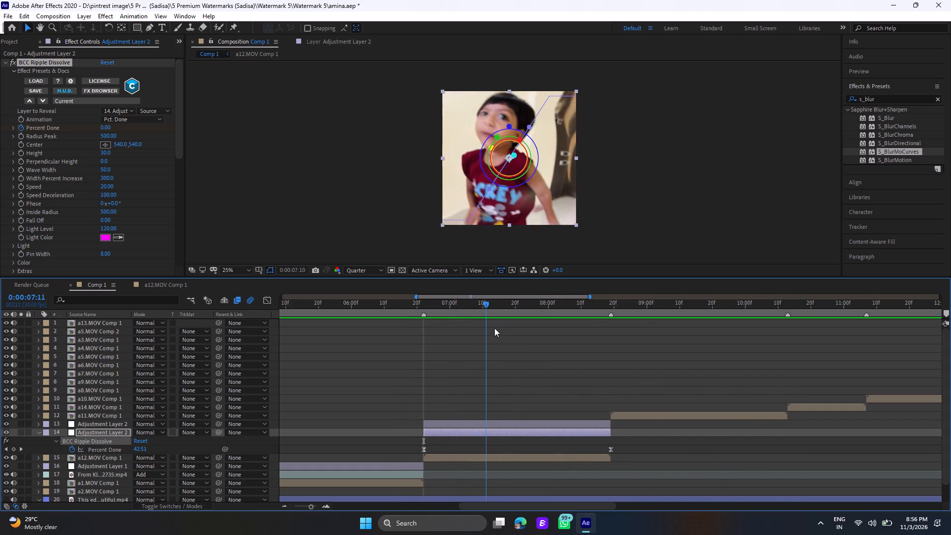
pyautogui.moveTo(494, 328); pyautogui.dragTo(552, 348)
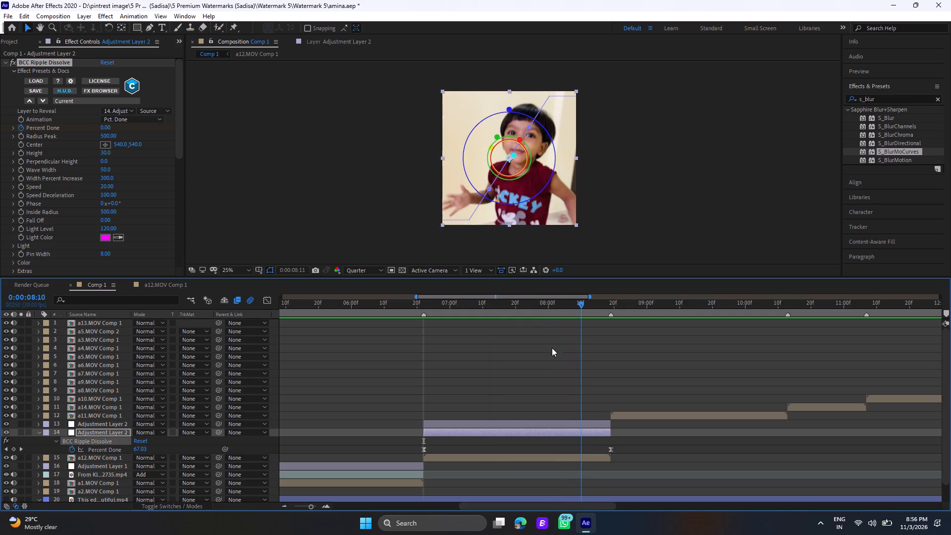
pyautogui.moveTo(552, 348); pyautogui.dragTo(430, 356)
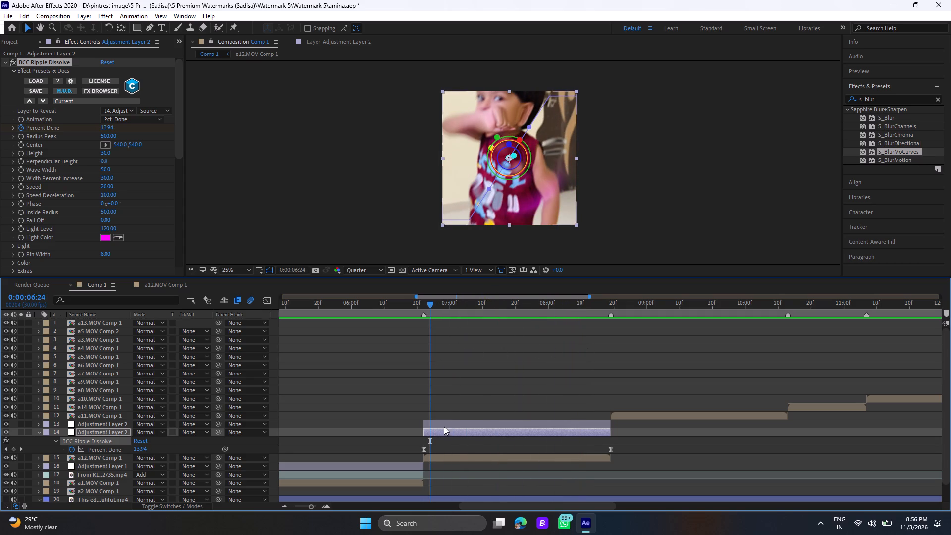
pyautogui.click(444, 424)
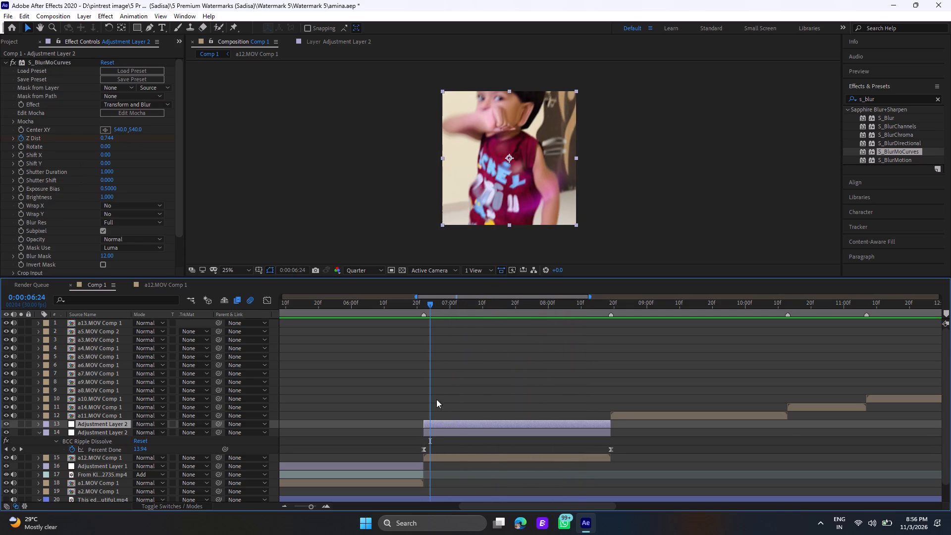
pyautogui.moveTo(427, 303); pyautogui.dragTo(439, 312)
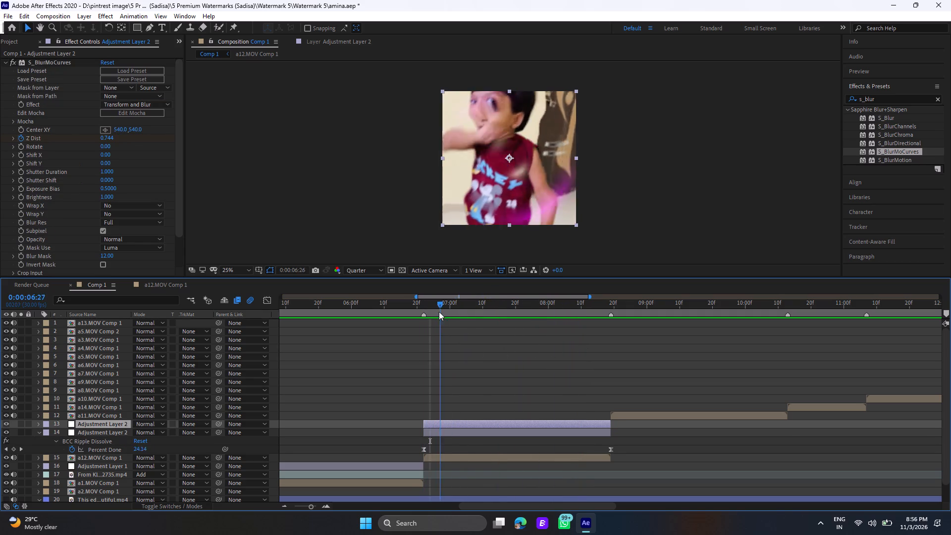
pyautogui.moveTo(439, 312); pyautogui.dragTo(498, 337)
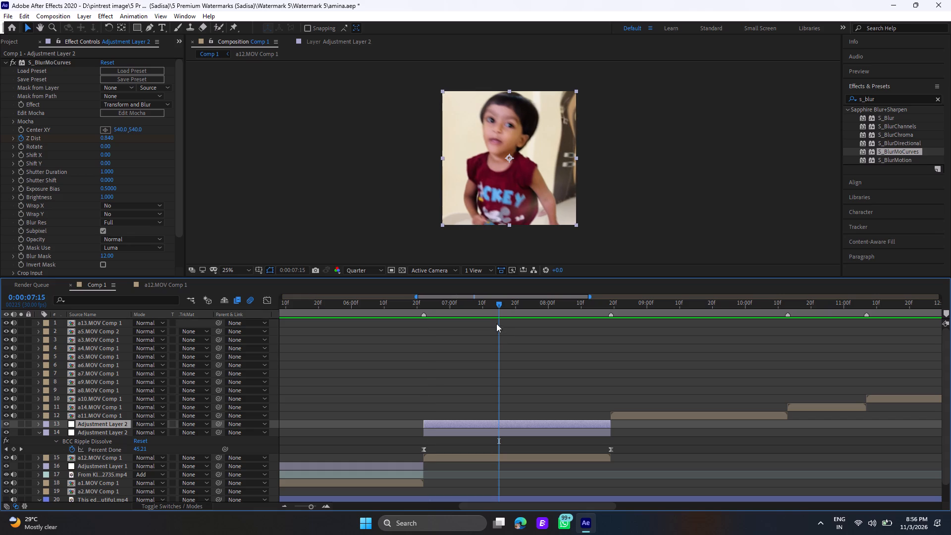
pyautogui.moveTo(497, 307); pyautogui.dragTo(578, 317)
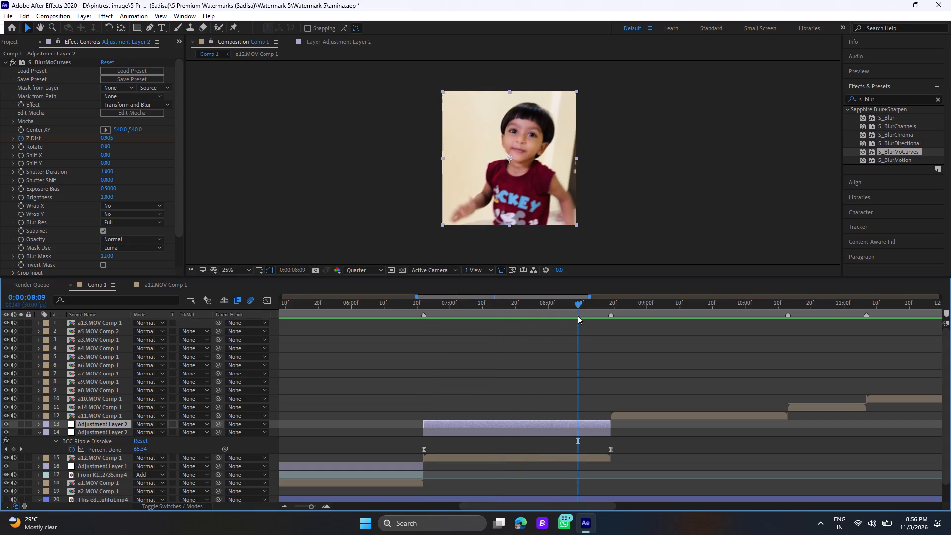
pyautogui.moveTo(578, 309); pyautogui.dragTo(607, 320)
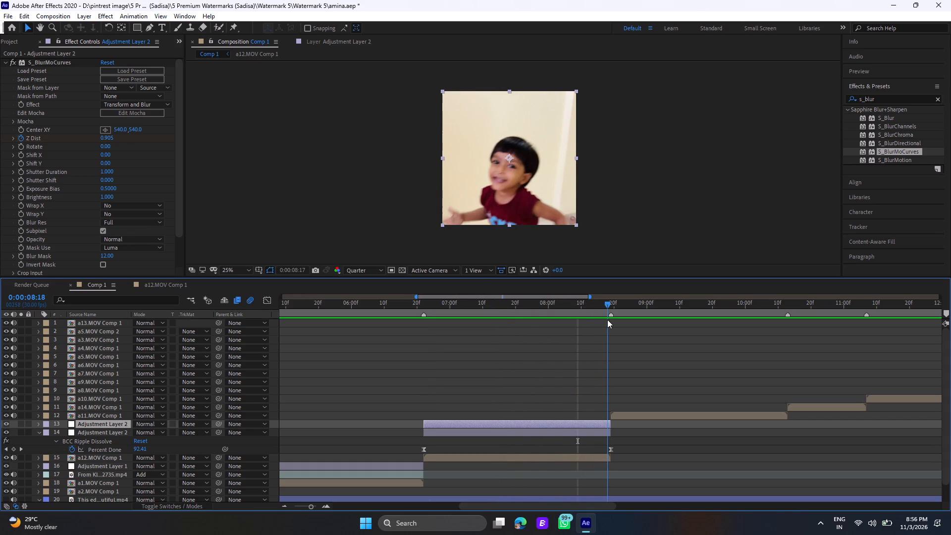
pyautogui.moveTo(607, 320); pyautogui.dragTo(611, 321)
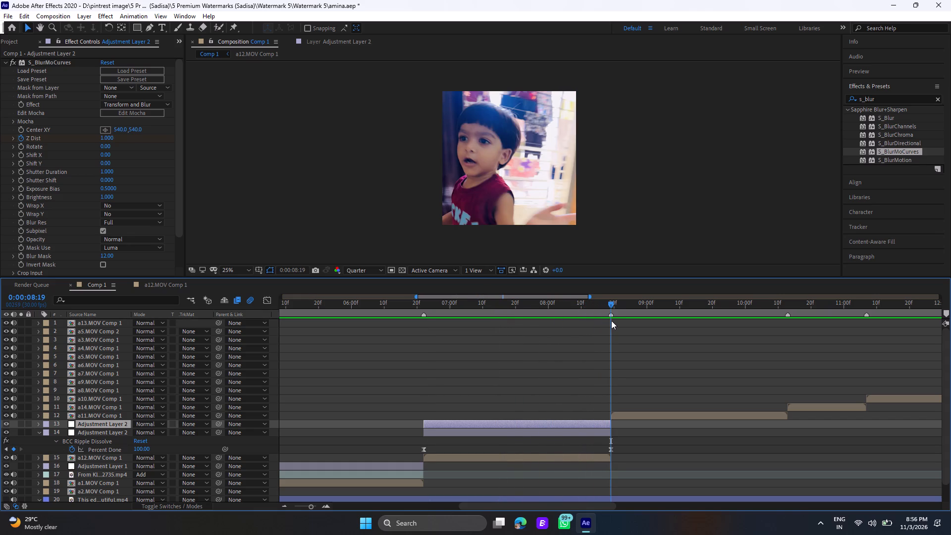
pyautogui.moveTo(611, 305); pyautogui.dragTo(415, 323)
pyautogui.press('space')
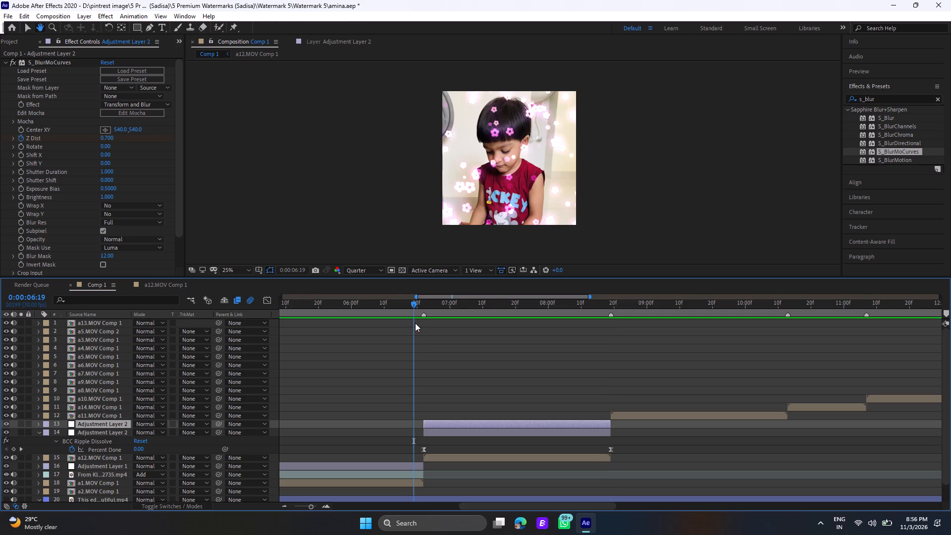
# Set S_BlurMoCurves' Z Dist keyframe at 0:00:06:22 to 0.9 and play back the section from 0:00:06:10.
pyautogui.click(423, 304)
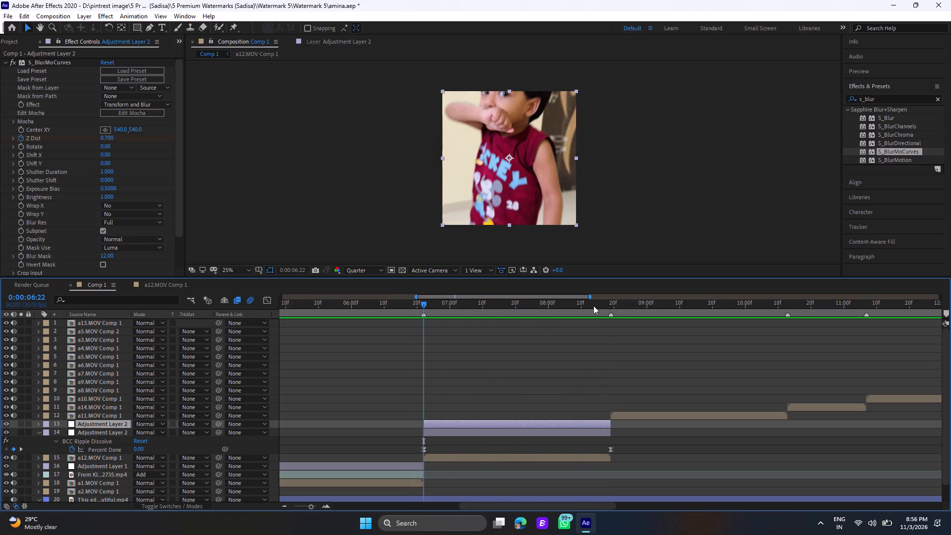
pyautogui.click(435, 424)
pyautogui.press('u')
pyautogui.click(422, 437)
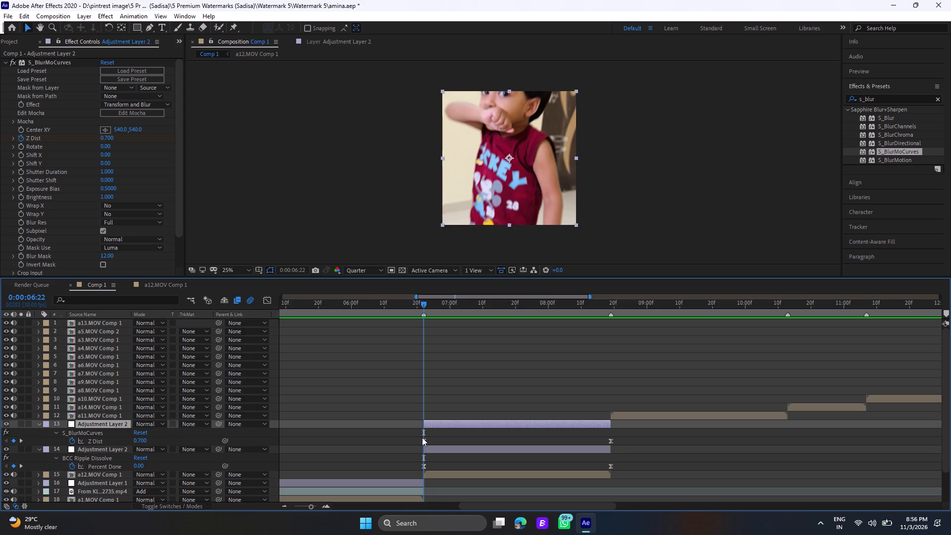
pyautogui.click(111, 139)
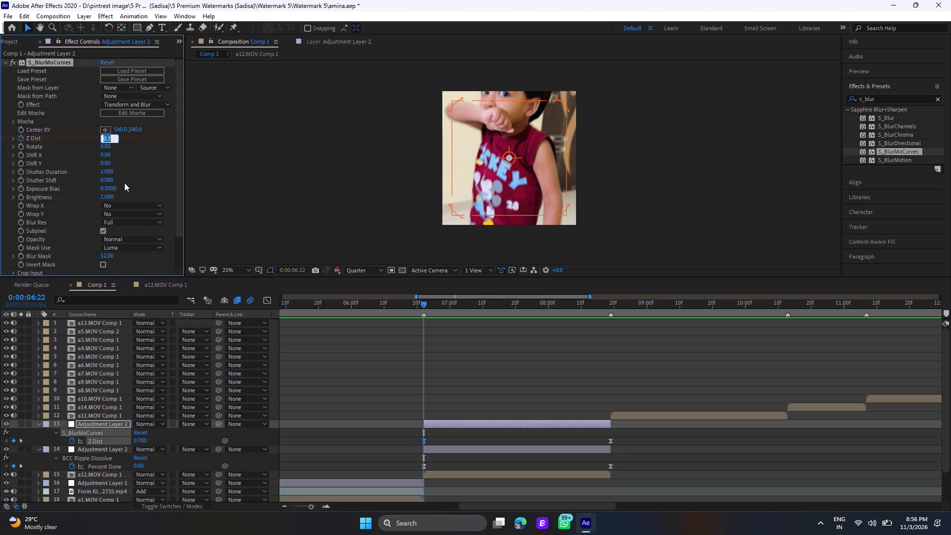
pyautogui.press('BackSpace')
pyautogui.write('0.')
pyautogui.press('9')
pyautogui.click(382, 307)
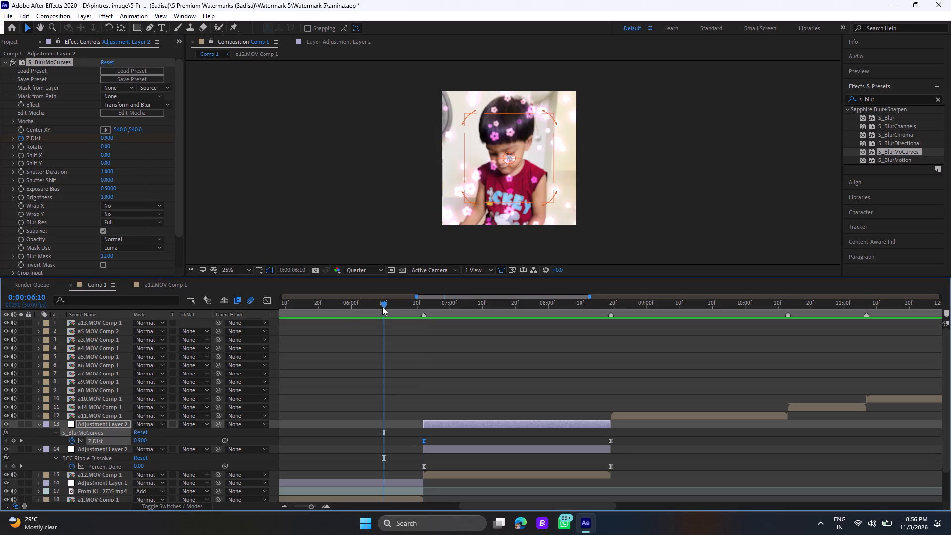
pyautogui.press('space')
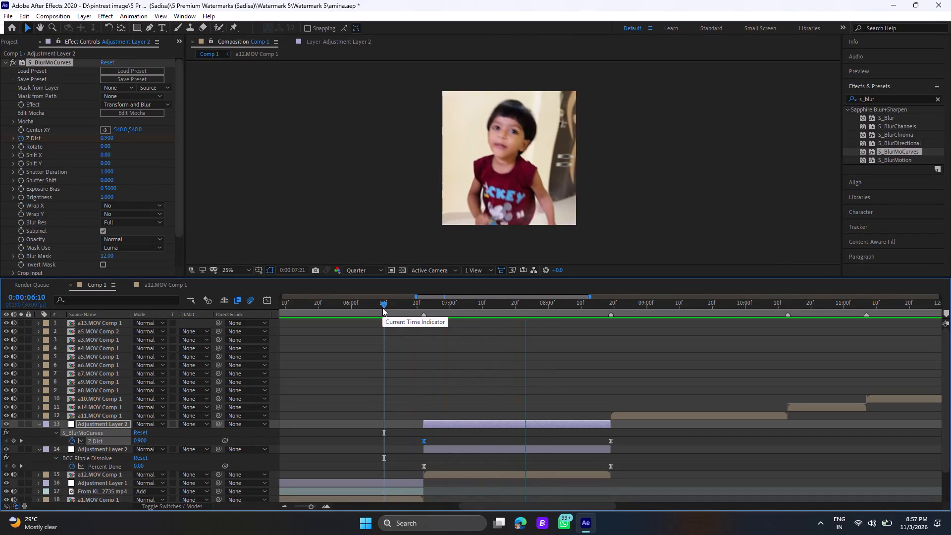
pyautogui.click(425, 304)
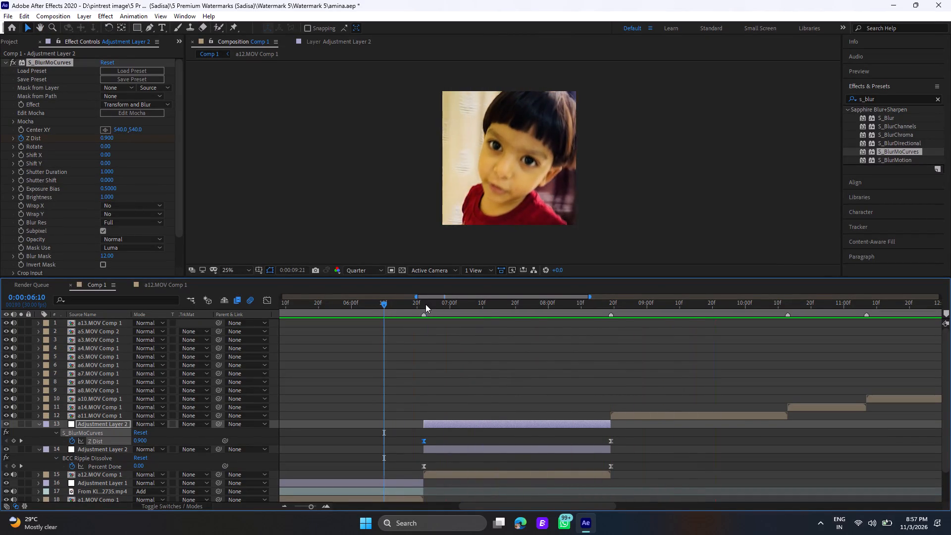
# In the graph of S_BlurMoCurves' Z Dist, raise the end keyframe at 0:00:08:19 to about 1.10.
pyautogui.click(425, 304)
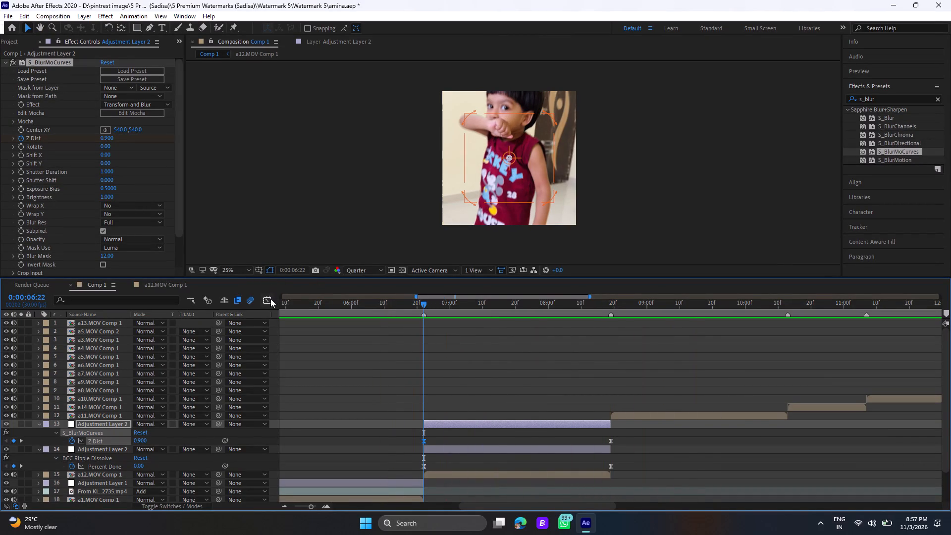
pyautogui.doubleClick(626, 438)
pyautogui.moveTo(624, 438); pyautogui.dragTo(505, 437)
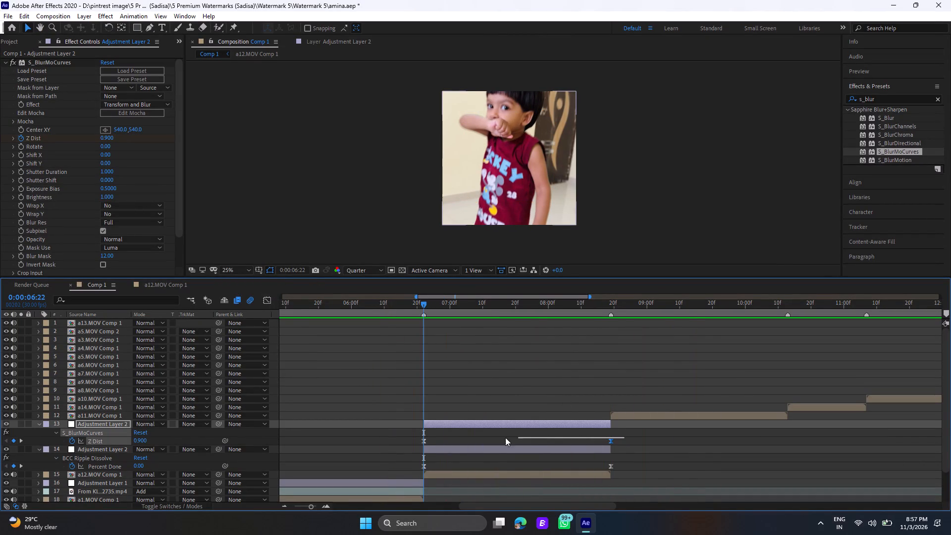
pyautogui.moveTo(505, 437); pyautogui.dragTo(417, 441)
pyautogui.click(264, 304)
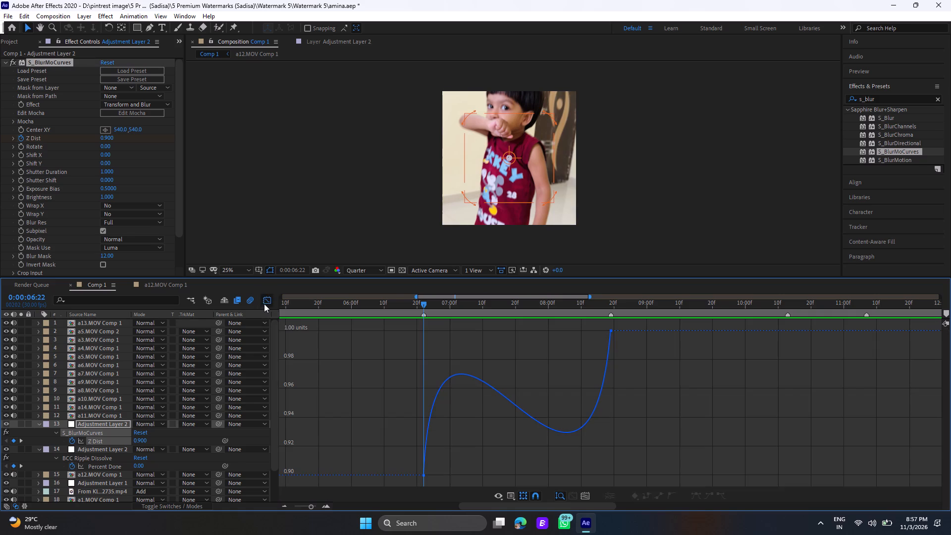
pyautogui.scroll(-1, 547, 381)
pyautogui.moveTo(454, 452); pyautogui.dragTo(409, 487)
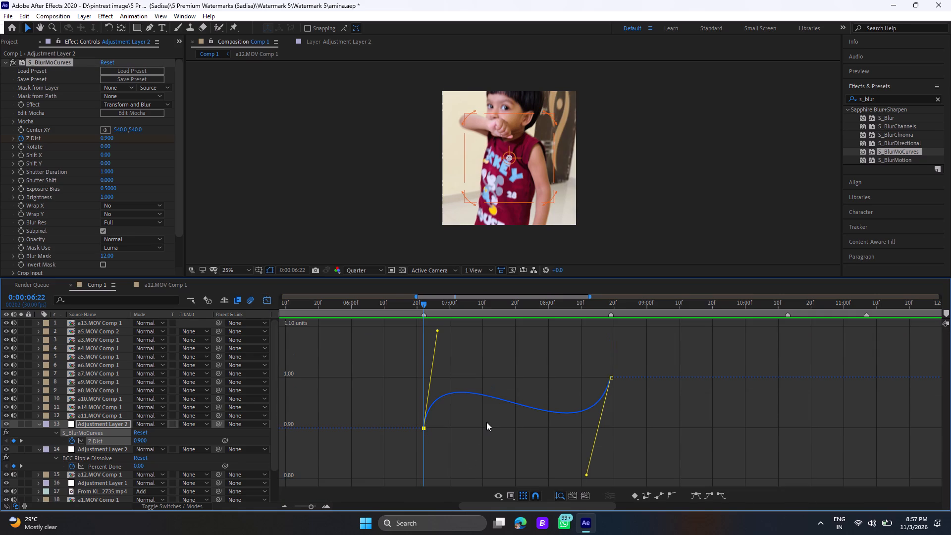
pyautogui.click(610, 378)
pyautogui.moveTo(610, 378); pyautogui.dragTo(610, 360)
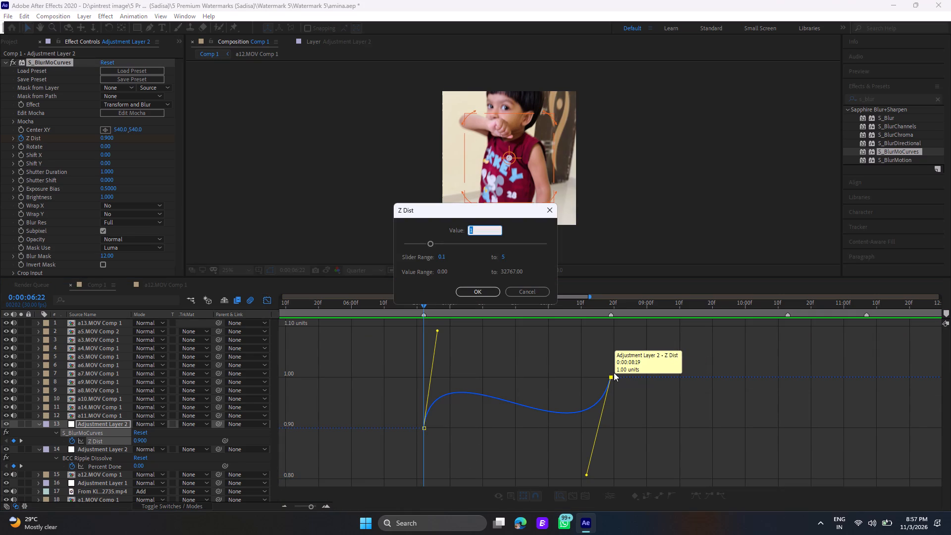
pyautogui.click(520, 287)
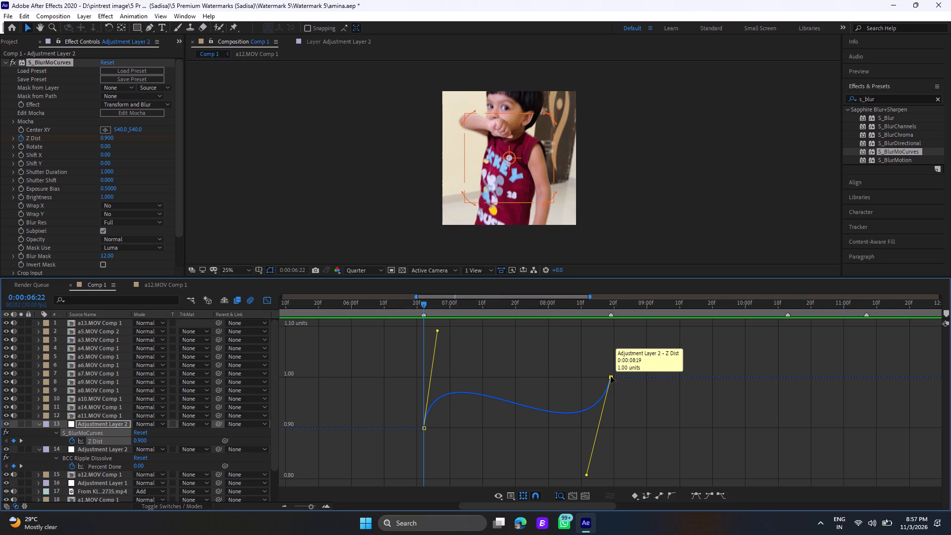
pyautogui.moveTo(611, 376); pyautogui.dragTo(611, 323)
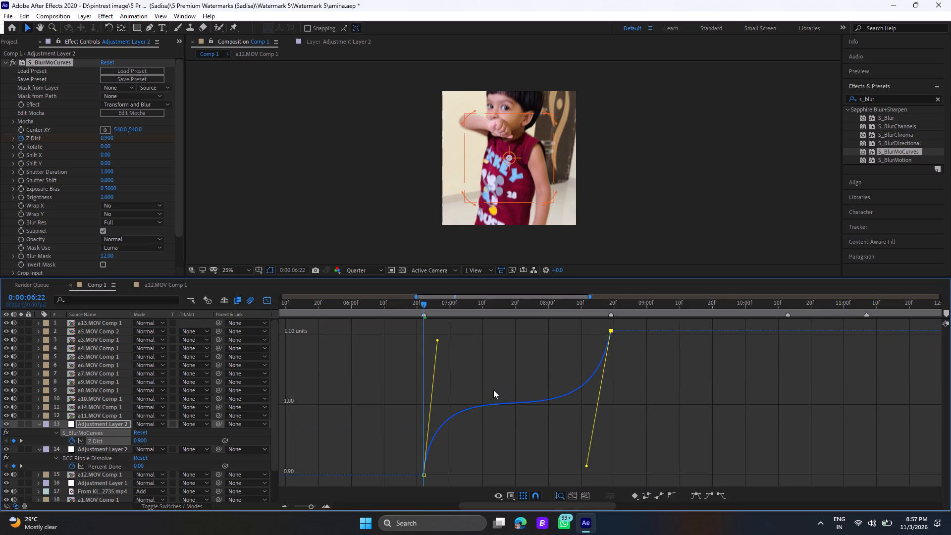
# Stretch the first Z Dist keyframe's ease handle to about 0:00:07:10 for a gentler curve, and preview the section through its end.
pyautogui.moveTo(436, 338); pyautogui.dragTo(431, 338)
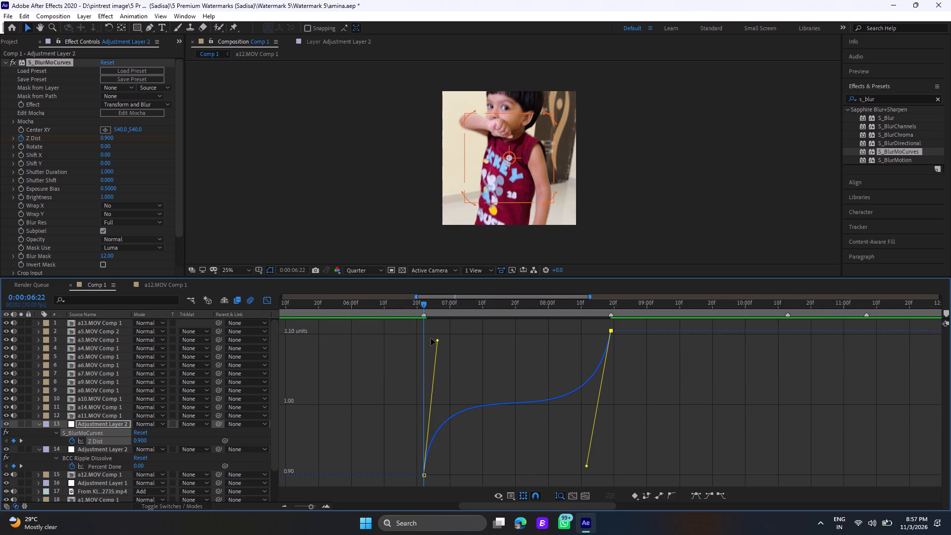
pyautogui.moveTo(431, 338); pyautogui.dragTo(426, 336)
pyautogui.click(426, 336)
pyautogui.moveTo(427, 338); pyautogui.dragTo(450, 348)
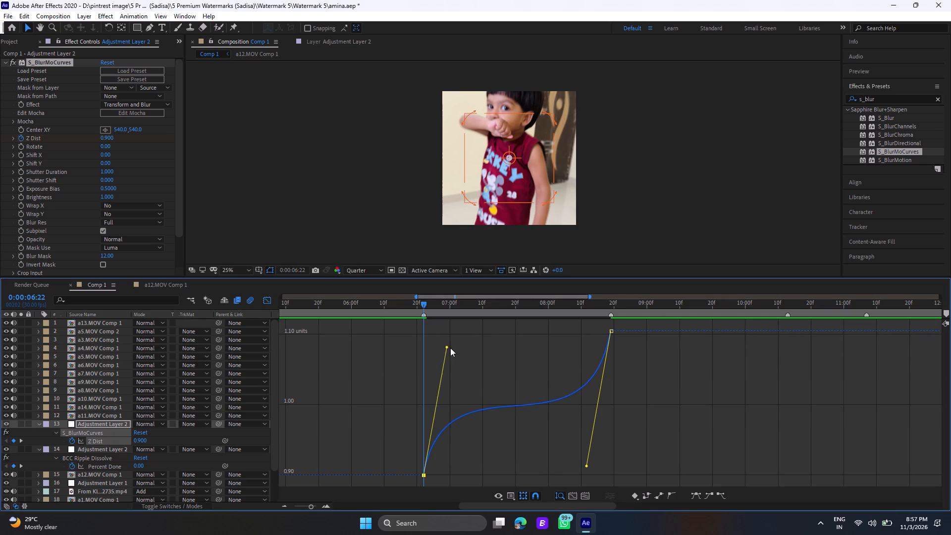
pyautogui.moveTo(450, 348); pyautogui.dragTo(482, 348)
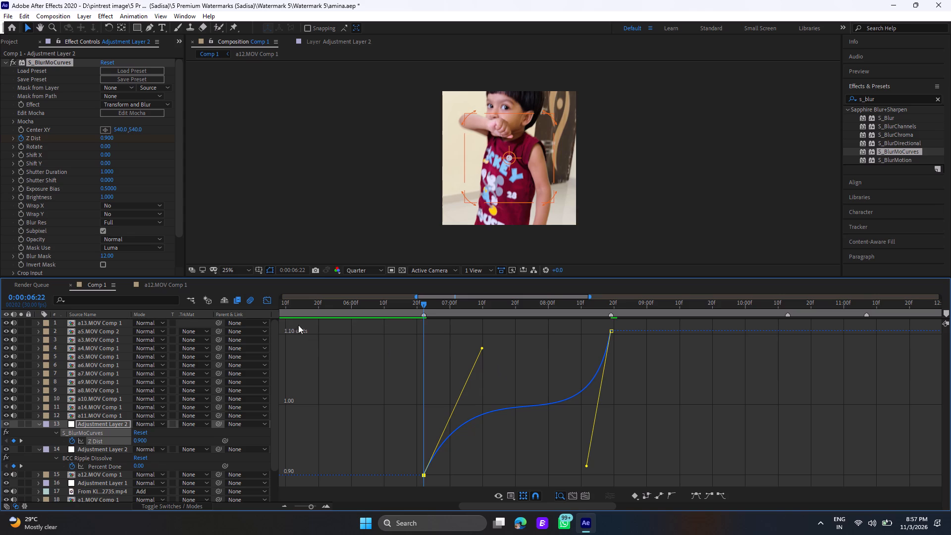
pyautogui.click(263, 299)
pyautogui.doubleClick(385, 305)
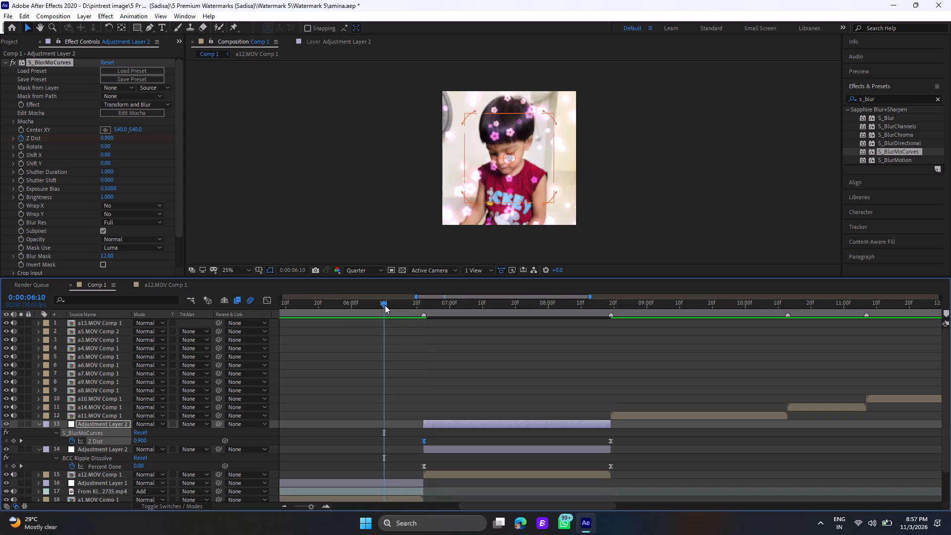
pyautogui.press('space')
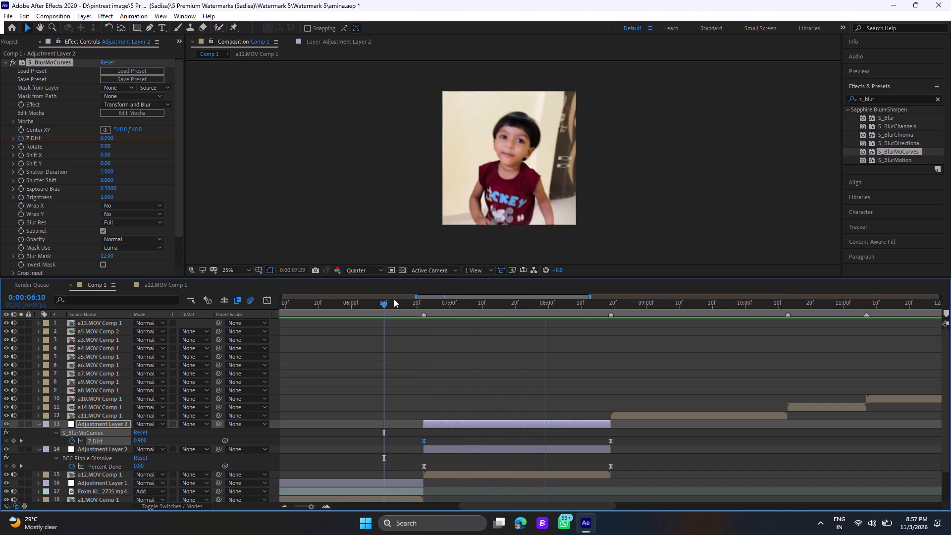
pyautogui.doubleClick(584, 306)
pyautogui.moveTo(584, 306); pyautogui.dragTo(585, 306)
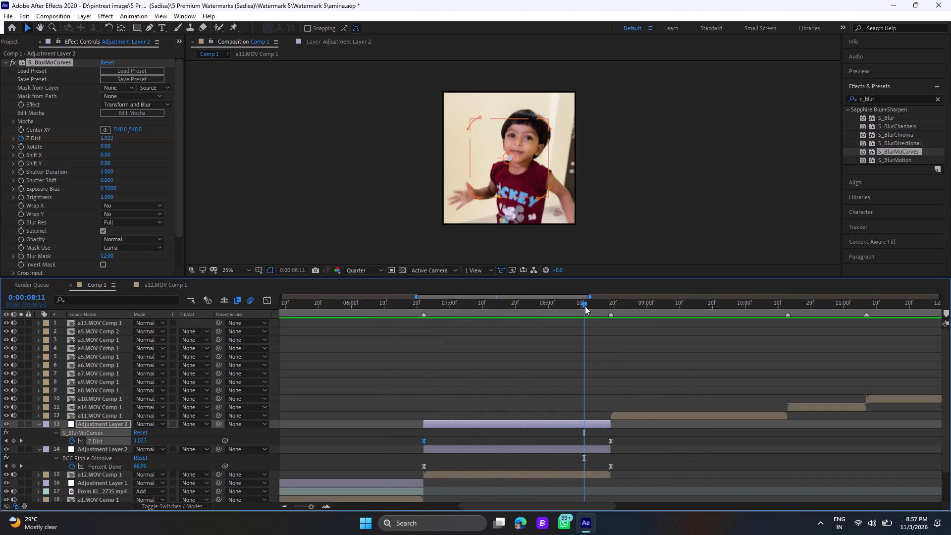
pyautogui.moveTo(585, 306); pyautogui.dragTo(601, 318)
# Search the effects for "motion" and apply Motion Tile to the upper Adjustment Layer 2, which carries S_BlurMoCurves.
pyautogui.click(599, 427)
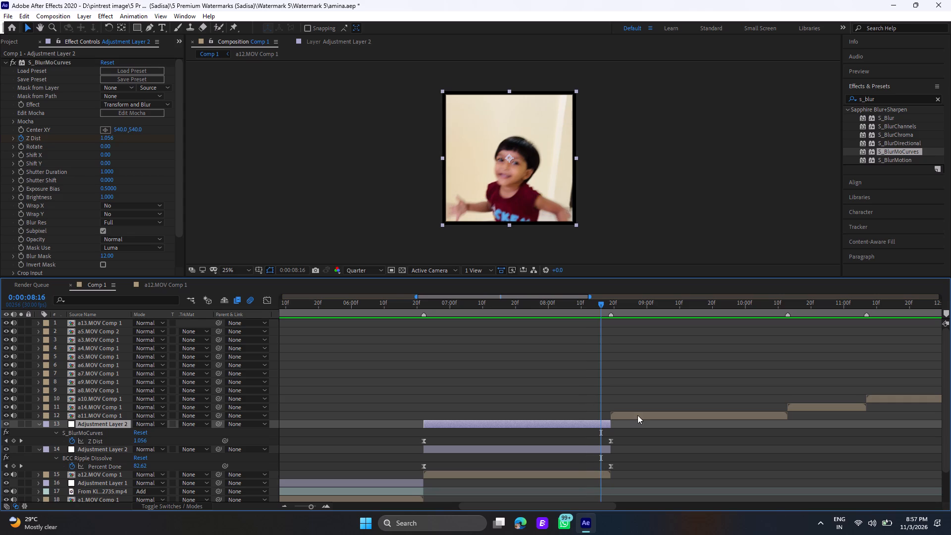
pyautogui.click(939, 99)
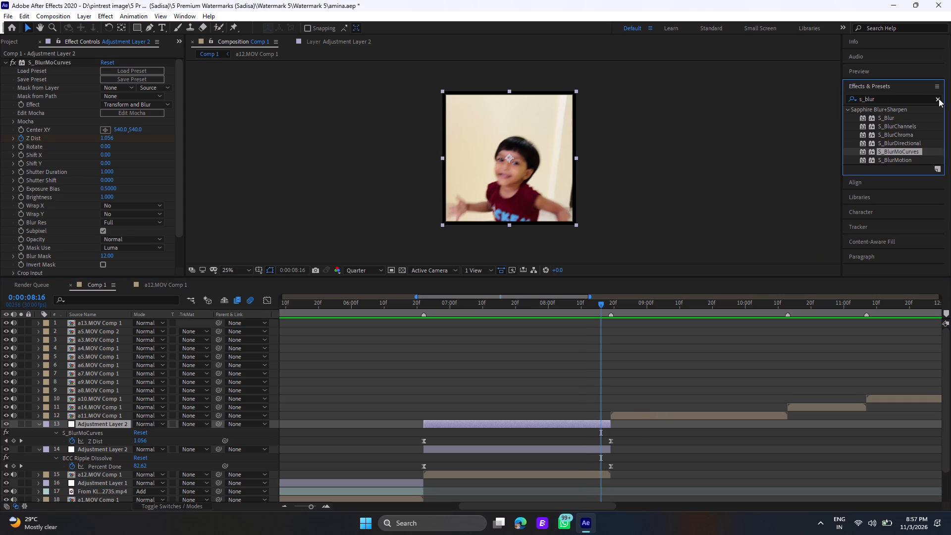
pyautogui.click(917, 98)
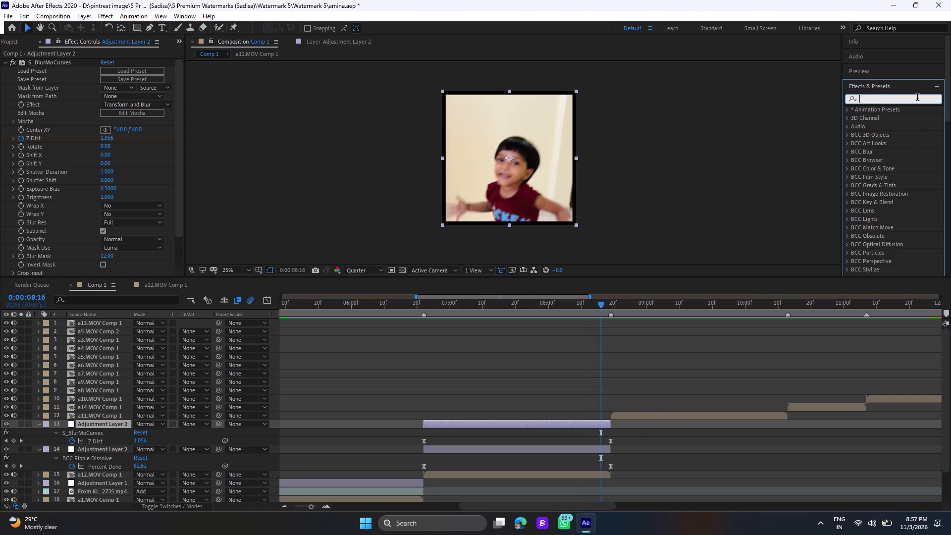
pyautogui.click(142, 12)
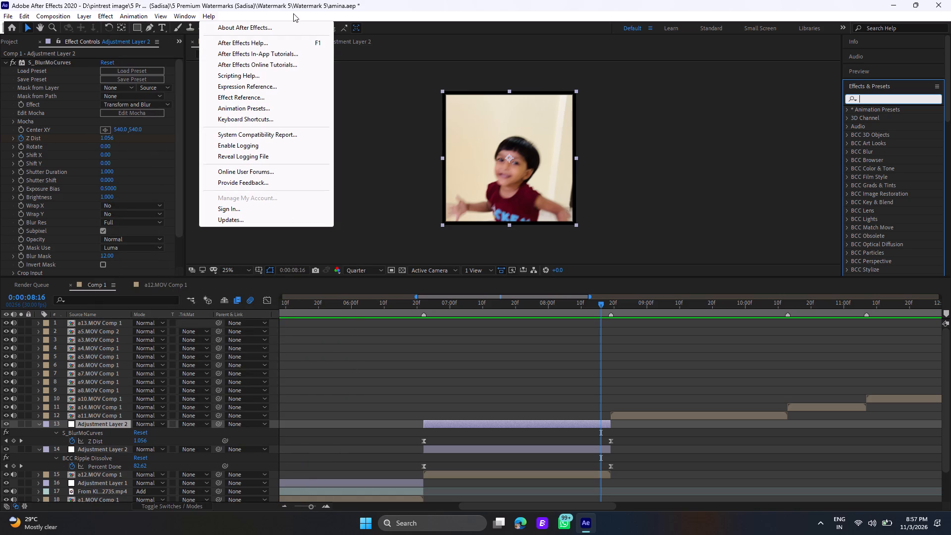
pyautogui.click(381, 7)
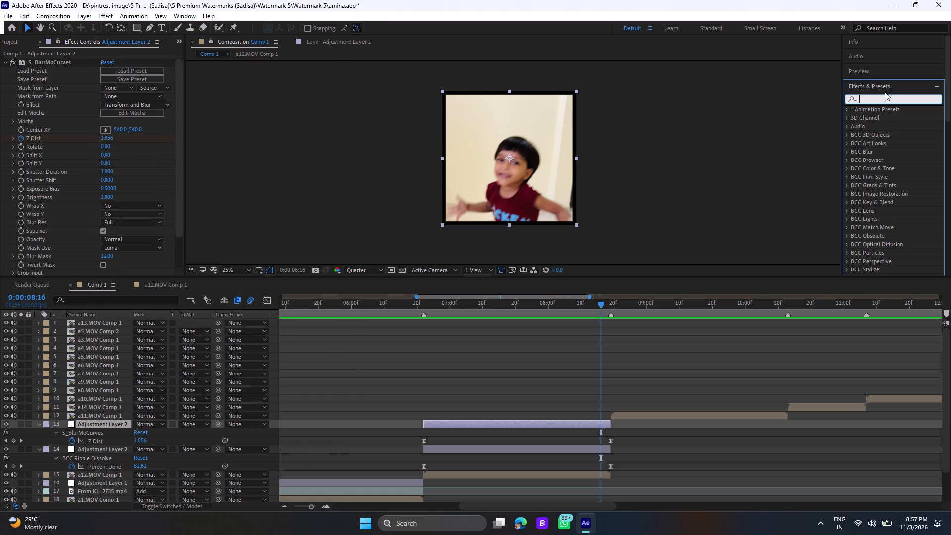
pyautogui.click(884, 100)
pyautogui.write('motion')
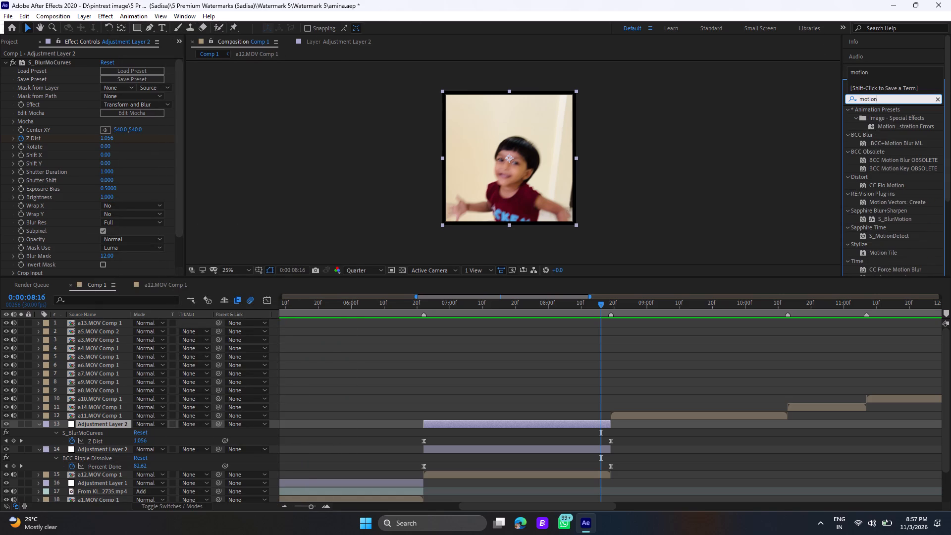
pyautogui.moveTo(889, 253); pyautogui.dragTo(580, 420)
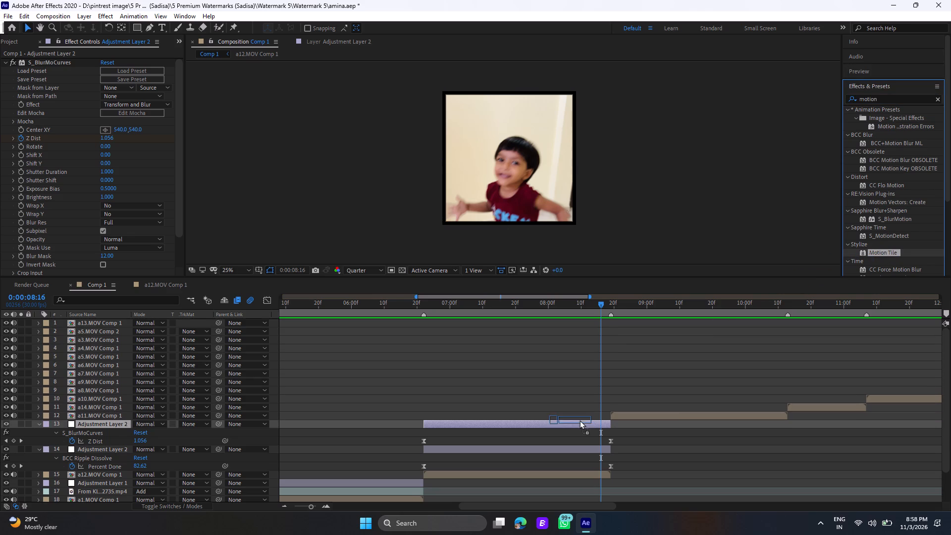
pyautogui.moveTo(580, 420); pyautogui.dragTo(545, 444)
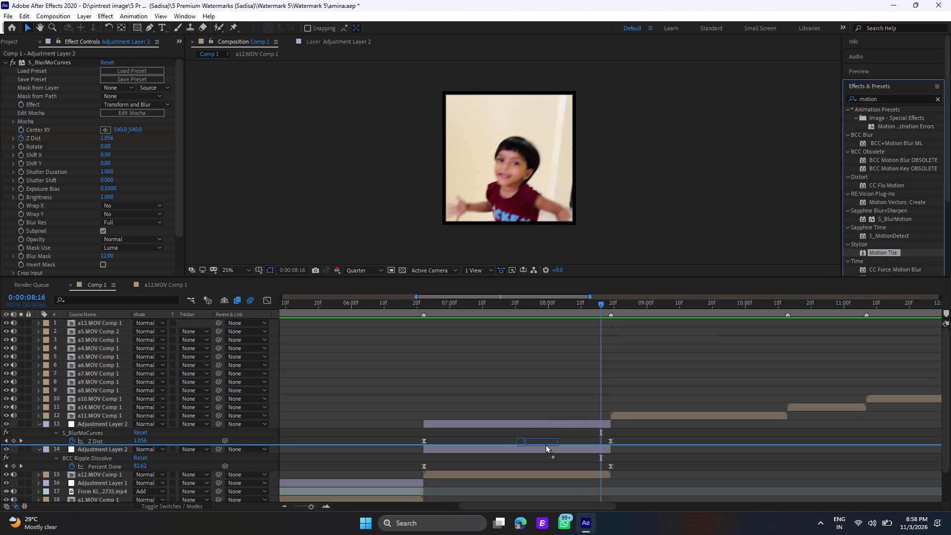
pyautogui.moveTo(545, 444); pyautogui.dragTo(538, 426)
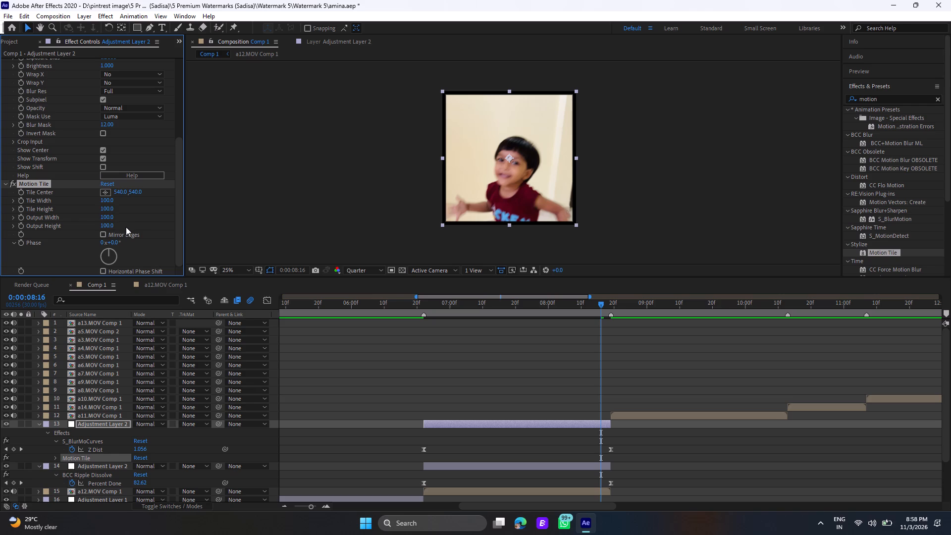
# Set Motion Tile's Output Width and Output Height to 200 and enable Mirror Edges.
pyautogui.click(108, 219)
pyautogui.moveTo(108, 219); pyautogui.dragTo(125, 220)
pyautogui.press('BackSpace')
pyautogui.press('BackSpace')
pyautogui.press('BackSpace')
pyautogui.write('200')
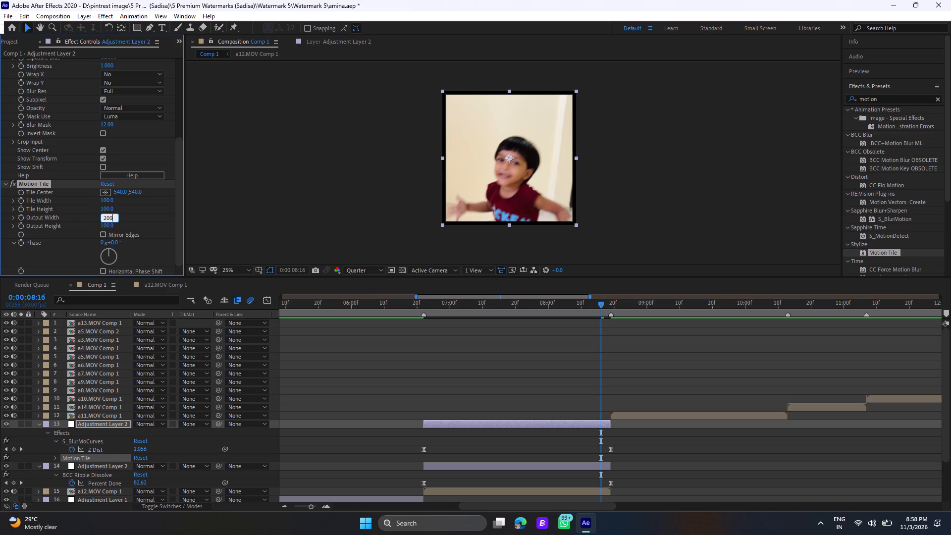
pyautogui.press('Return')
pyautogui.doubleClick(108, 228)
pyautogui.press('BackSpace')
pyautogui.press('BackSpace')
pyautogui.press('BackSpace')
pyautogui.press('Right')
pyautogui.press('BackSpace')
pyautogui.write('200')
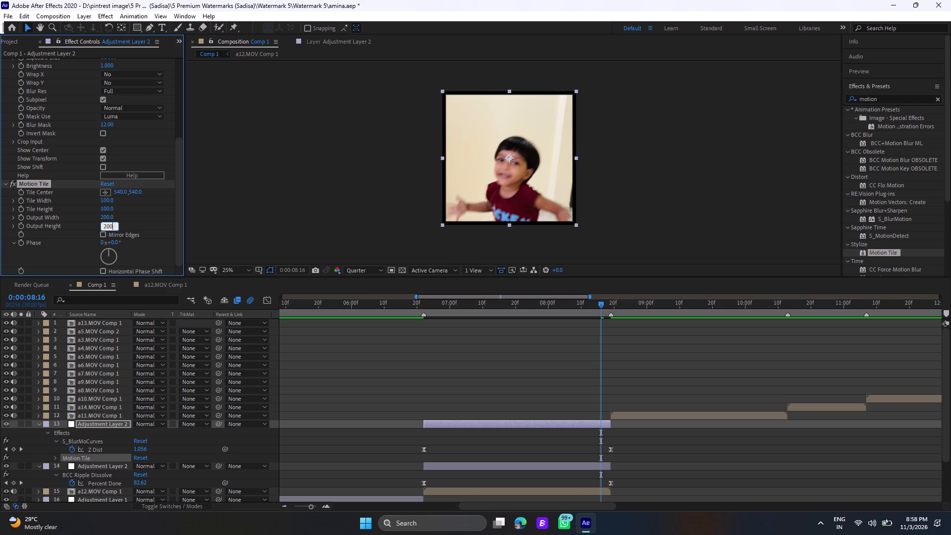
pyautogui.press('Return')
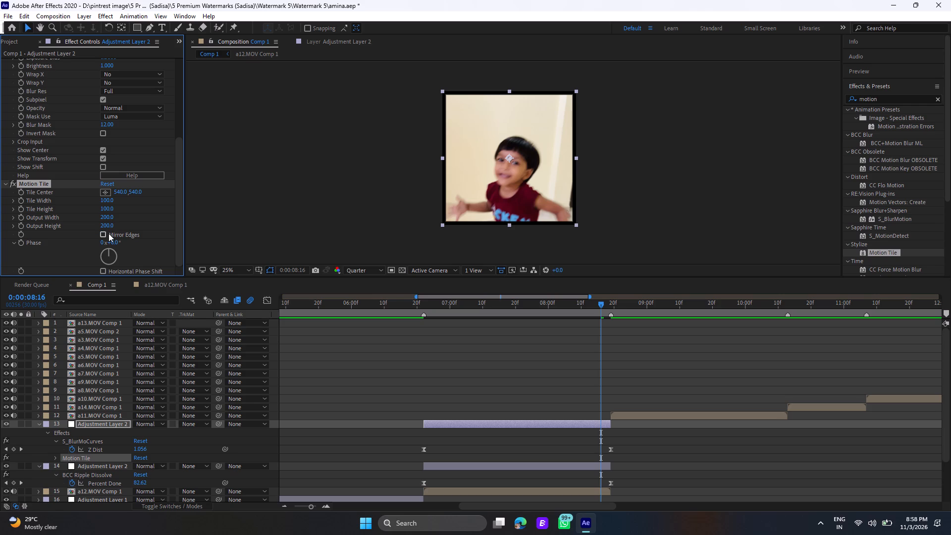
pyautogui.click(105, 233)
# Play back the a12.MOV section from 0:00:06:21 and scrub its end around 0:00:08:10 to 0:00:08:17 to examine the frame edges.
pyautogui.click(422, 304)
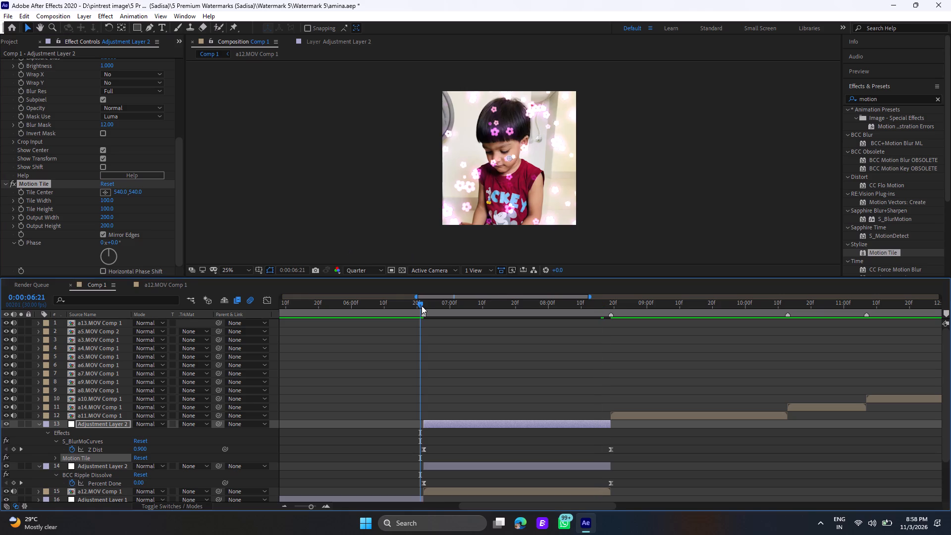
pyautogui.press('space')
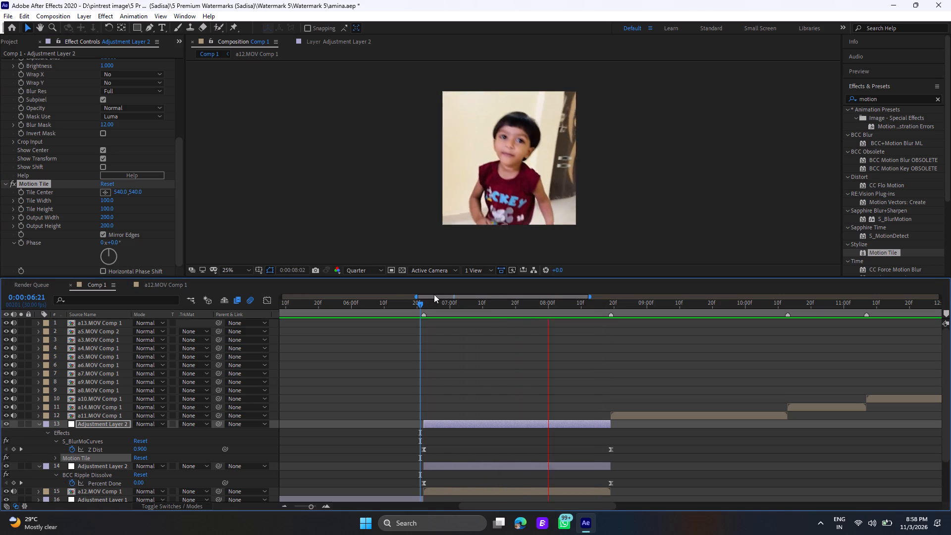
pyautogui.click(591, 302)
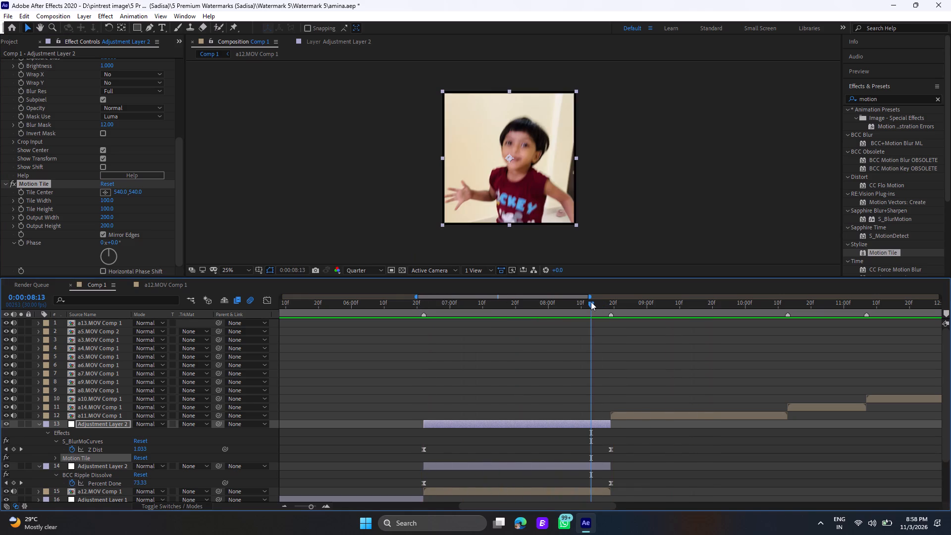
pyautogui.moveTo(591, 302); pyautogui.dragTo(605, 314)
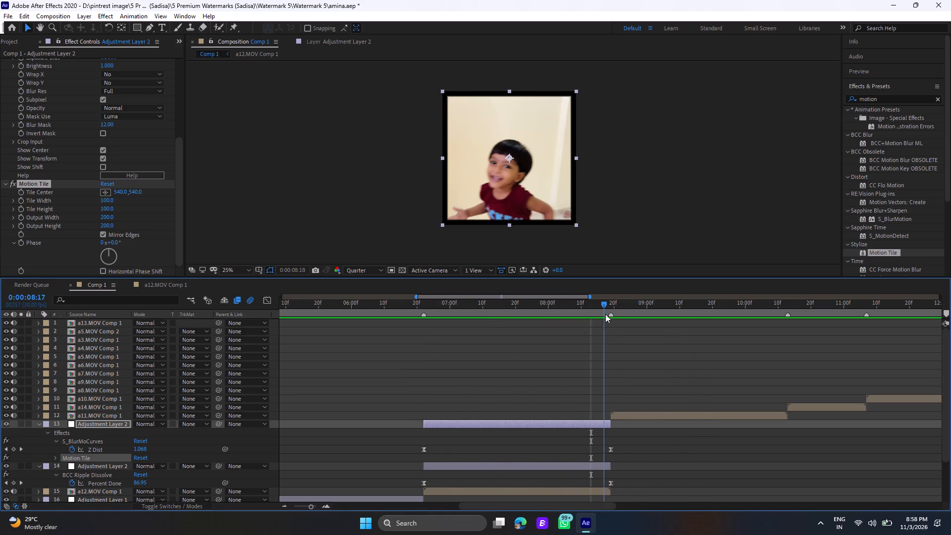
pyautogui.moveTo(605, 314); pyautogui.dragTo(585, 304)
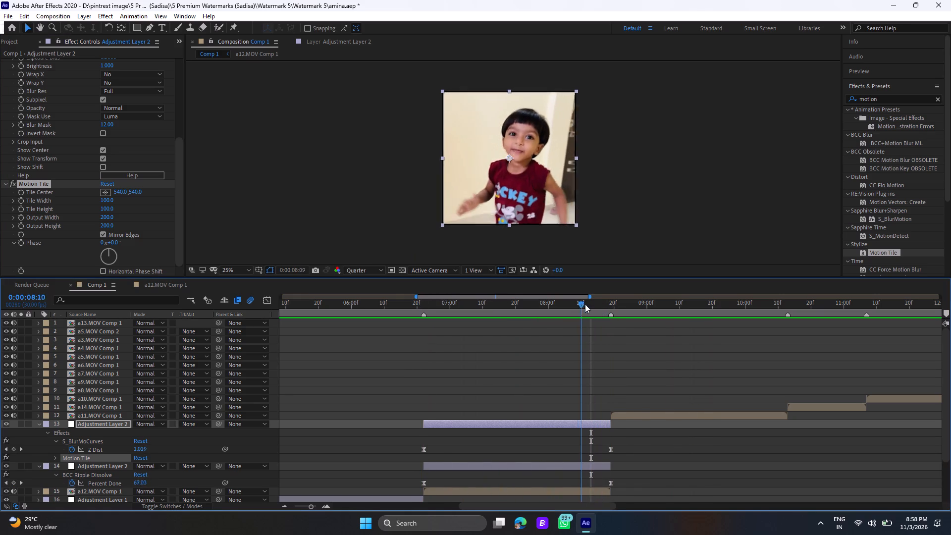
pyautogui.moveTo(585, 304); pyautogui.dragTo(602, 312)
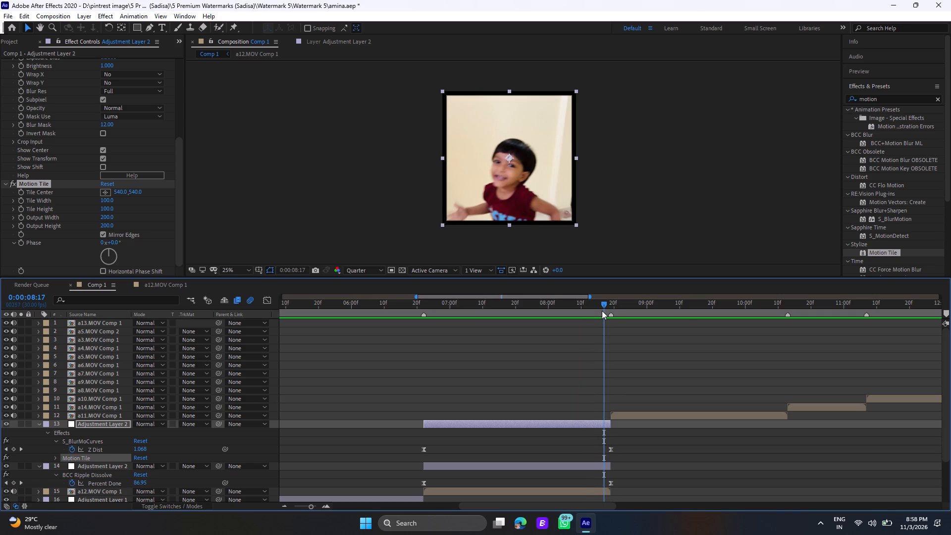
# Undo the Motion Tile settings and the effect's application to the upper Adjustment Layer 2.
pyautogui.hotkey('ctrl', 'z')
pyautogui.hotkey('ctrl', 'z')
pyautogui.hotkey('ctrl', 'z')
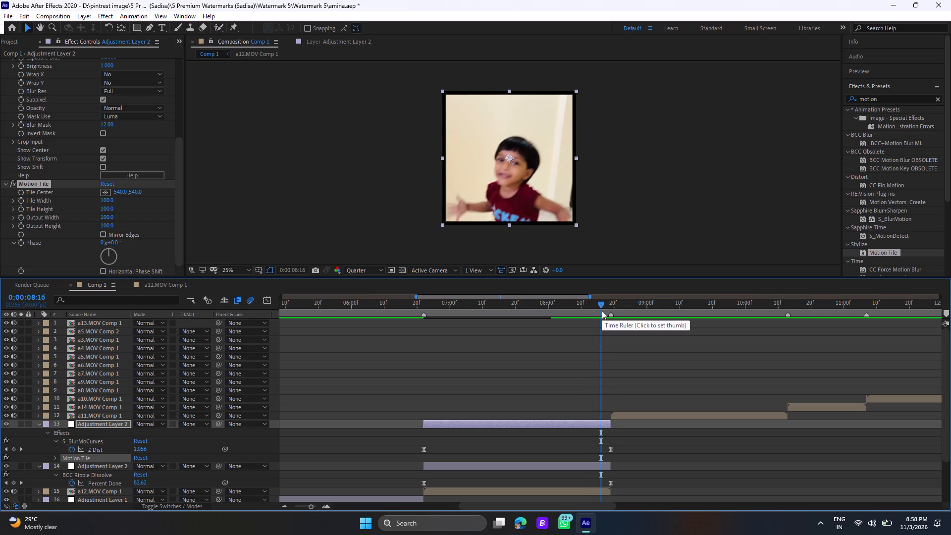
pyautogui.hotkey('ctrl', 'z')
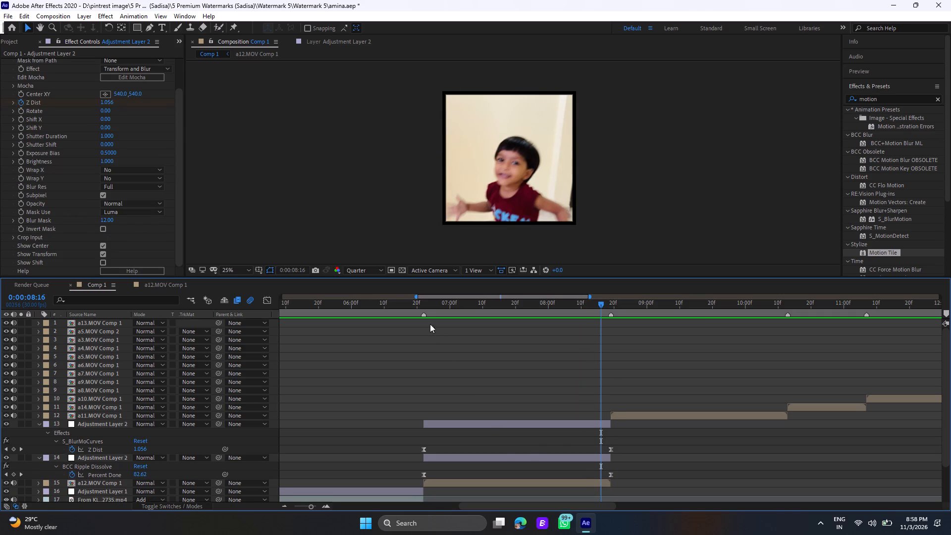
# Set S_BlurMoCurves' Z Dist keyframe at 0:00:06:22 to 0.7 and play back the section from there.
pyautogui.click(423, 305)
pyautogui.click(423, 450)
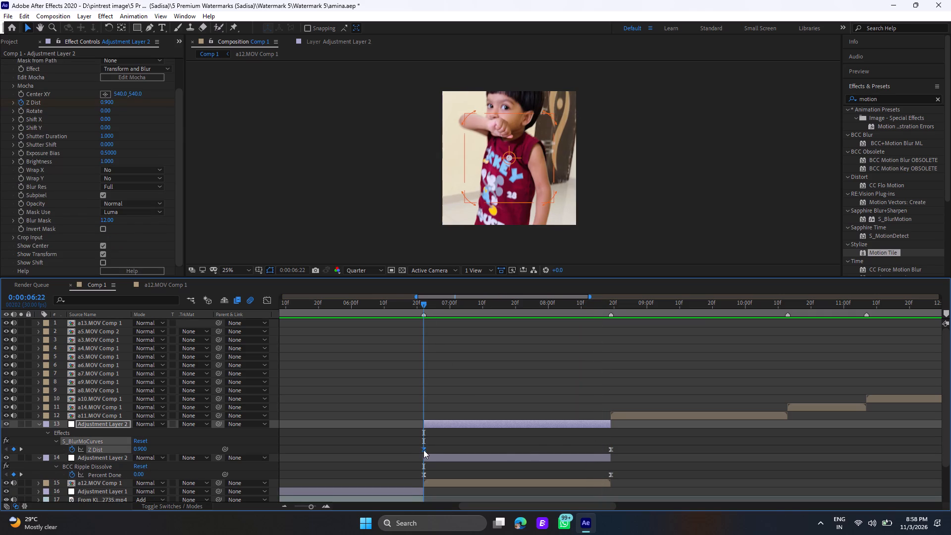
pyautogui.click(108, 103)
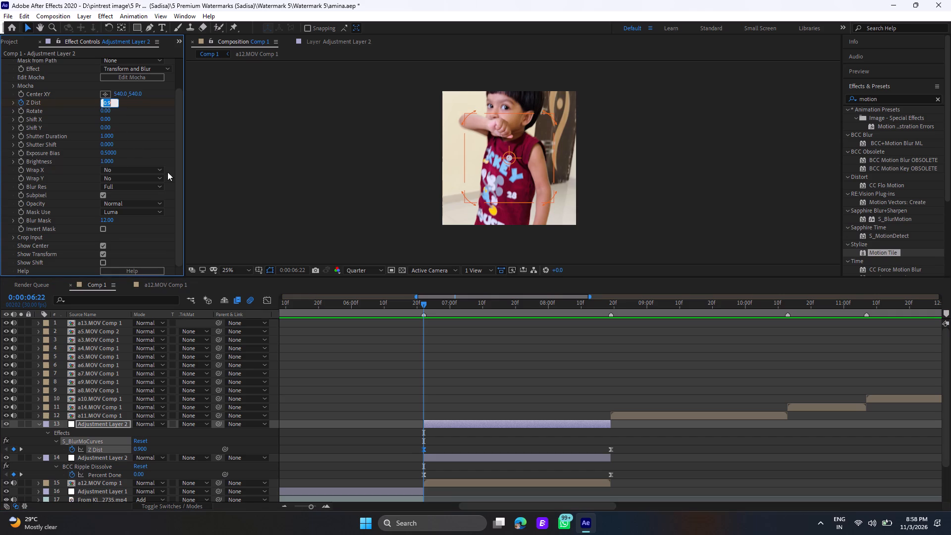
pyautogui.press('BackSpace')
pyautogui.write('0.7')
pyautogui.press('Return')
pyautogui.press('space')
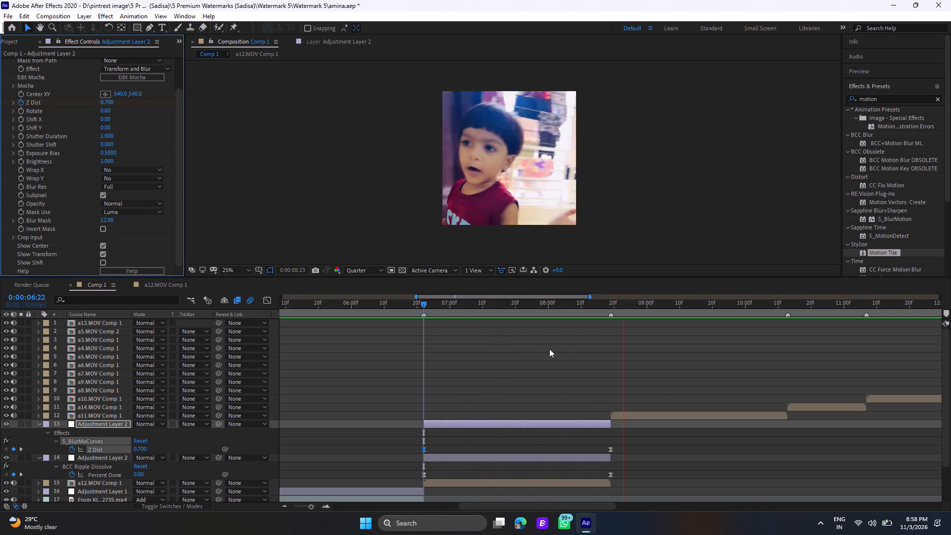
# Set S_BlurMoCurves' Z Dist end keyframe at 0:00:08:19 to 1 and play back the section from 0:00:06:14.
pyautogui.doubleClick(608, 306)
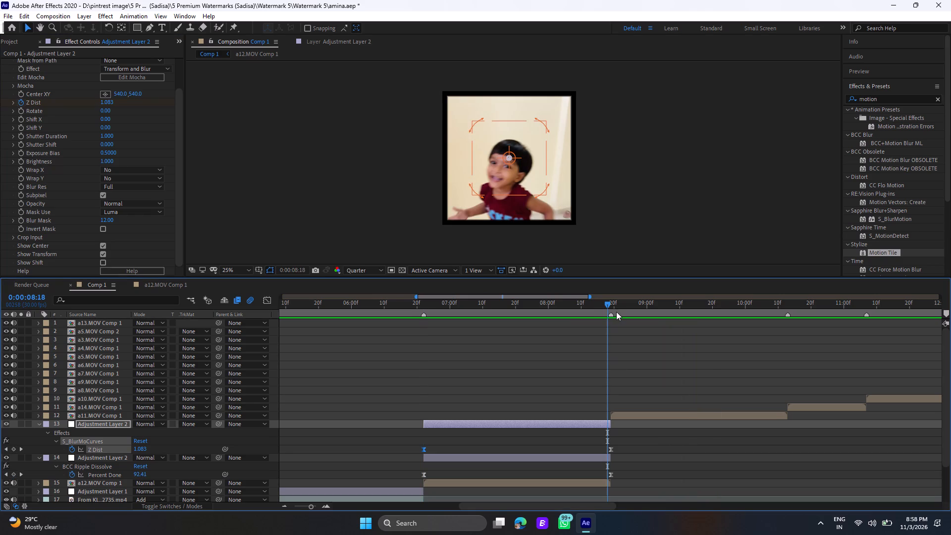
pyautogui.click(610, 309)
pyautogui.click(606, 301)
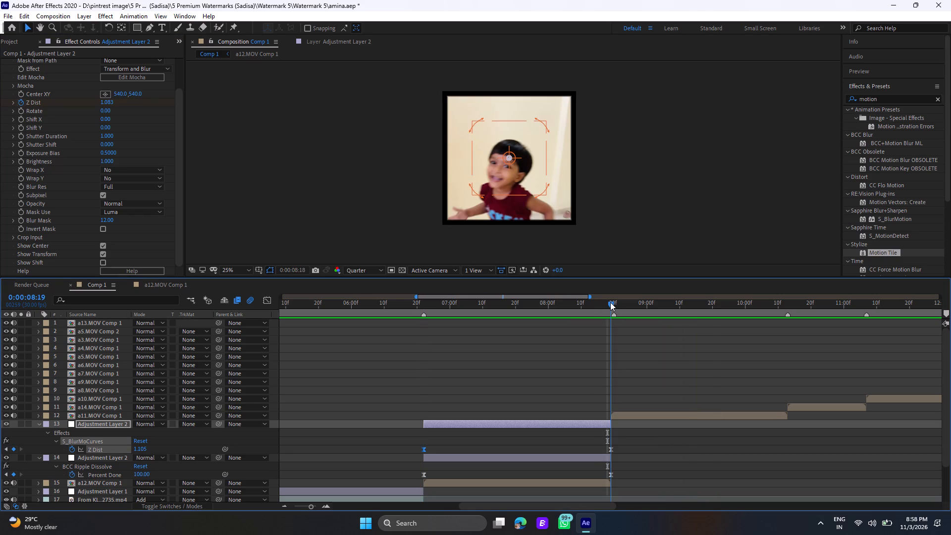
pyautogui.click(611, 449)
pyautogui.click(111, 100)
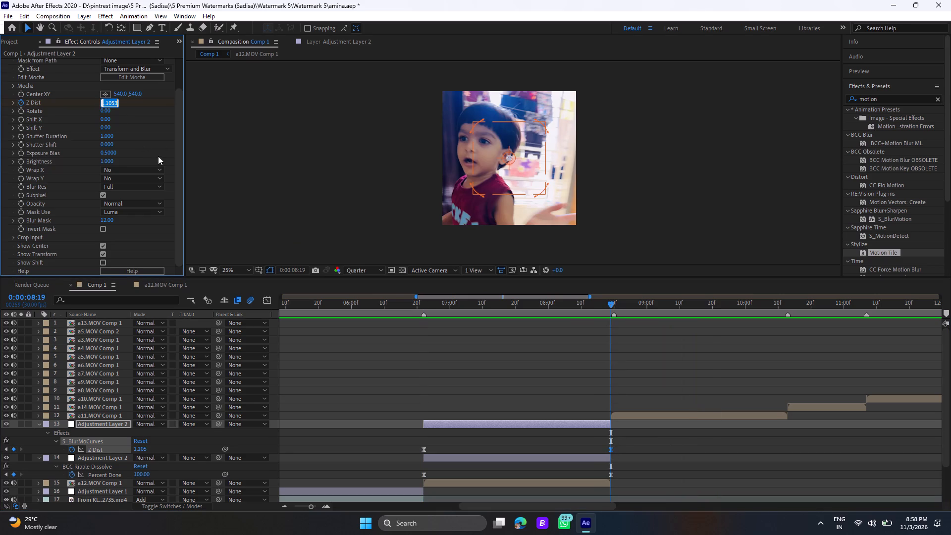
pyautogui.press('BackSpace')
pyautogui.press('1')
pyautogui.press('Return')
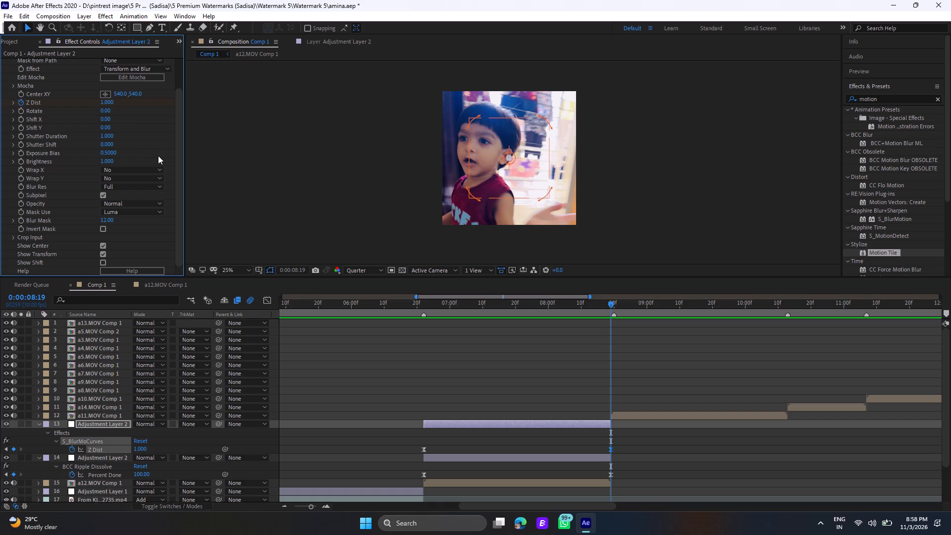
pyautogui.click(398, 308)
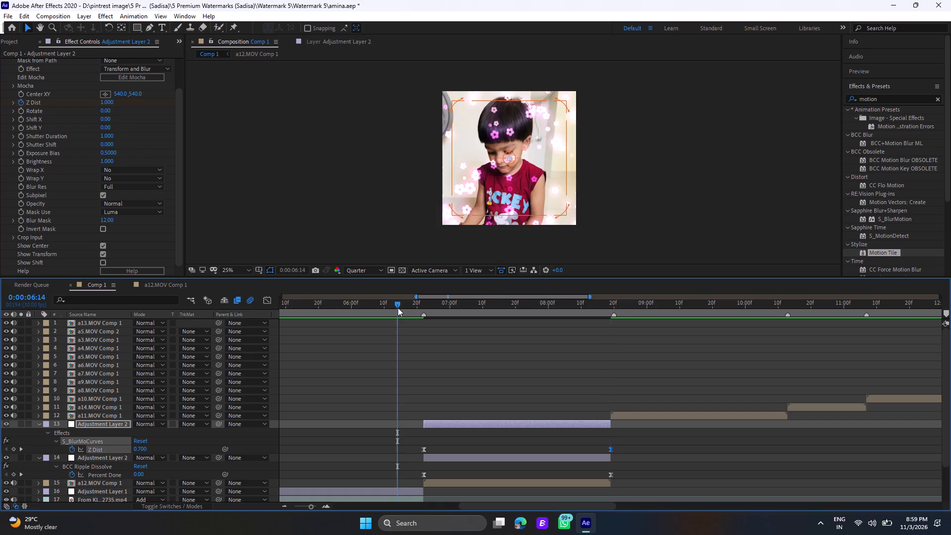
pyautogui.press('space')
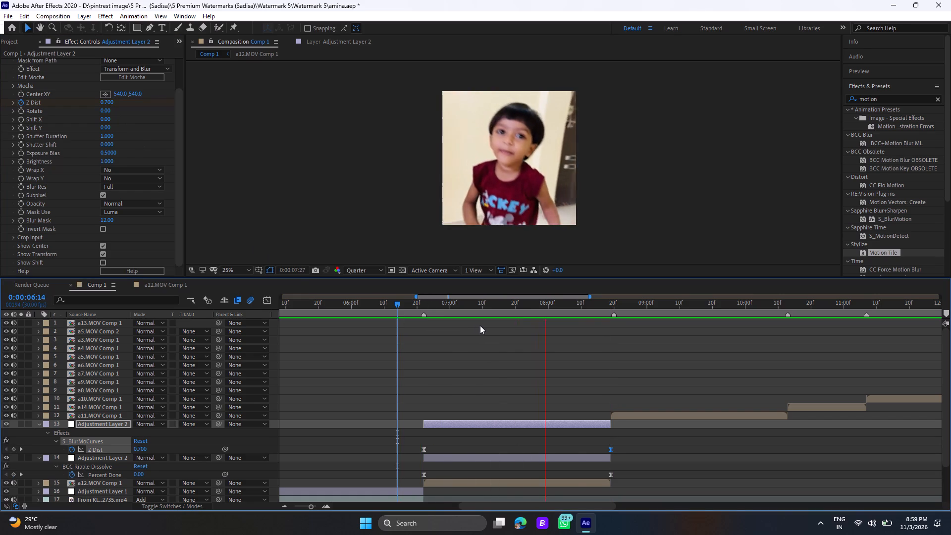
# Play back the a12.MOV section from 0:00:06:22, and again from 0:00:04:26 to review the transition into it.
pyautogui.click(423, 305)
pyautogui.press('space')
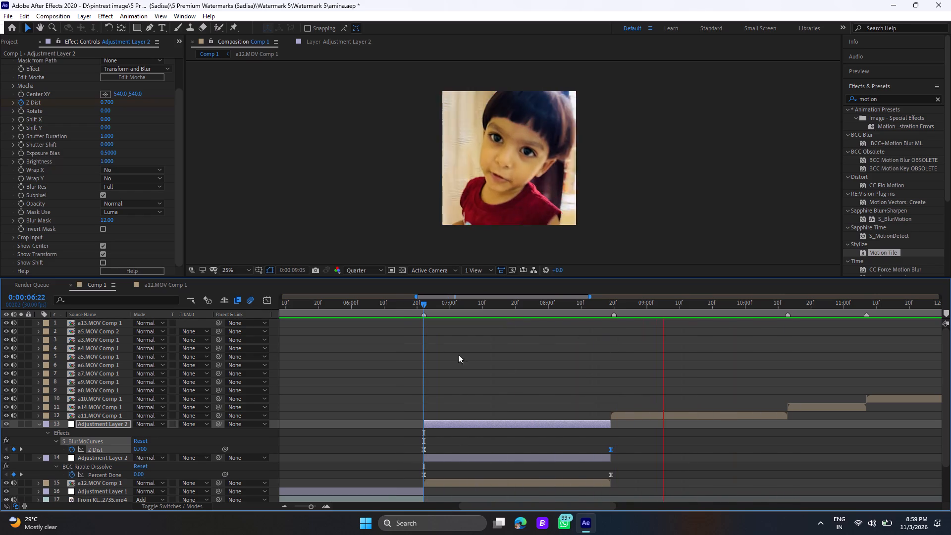
pyautogui.click(377, 300)
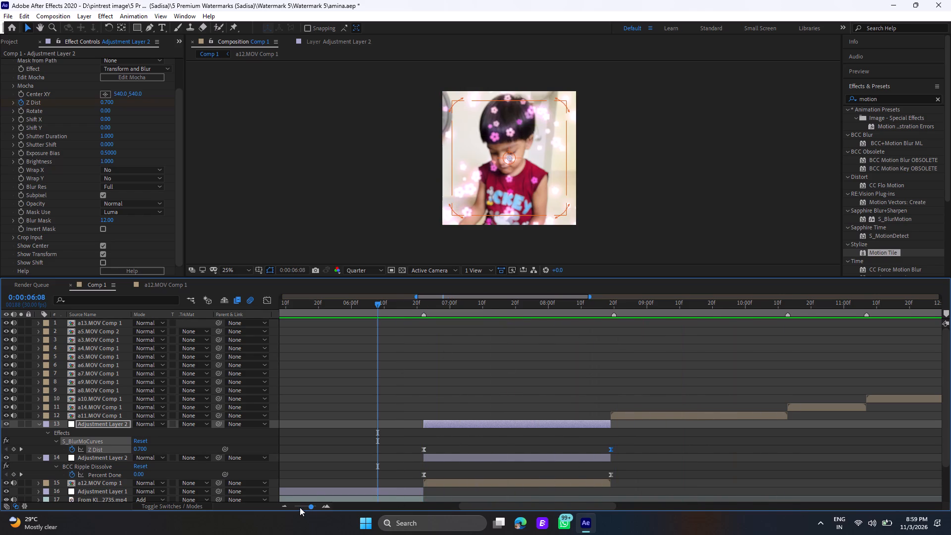
pyautogui.click(300, 507)
pyautogui.click(443, 305)
pyautogui.press('space')
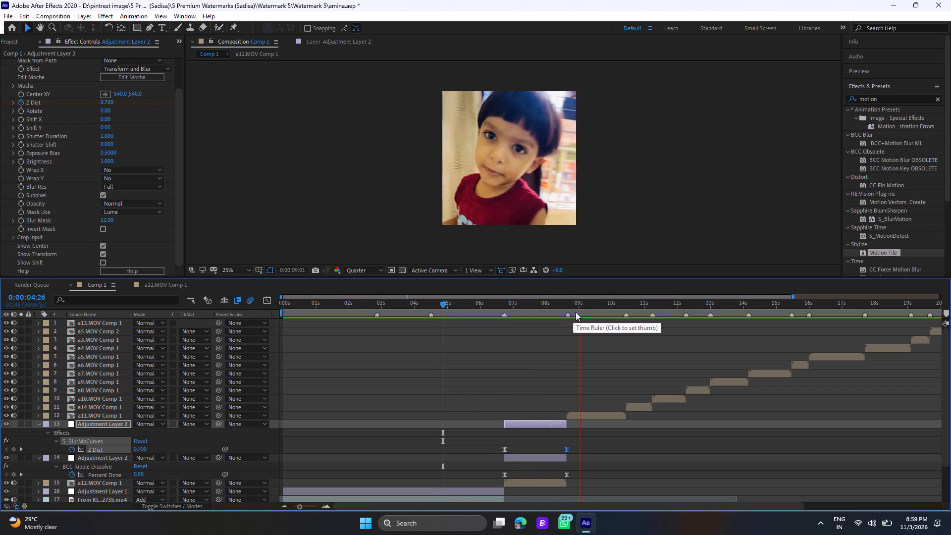
pyautogui.click(567, 303)
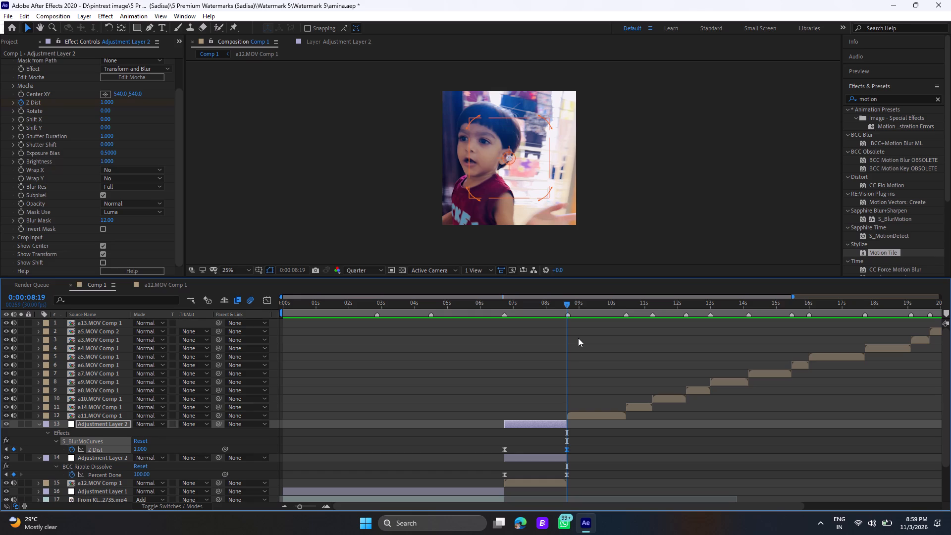
# Collapse the keyframed properties of both Adjustment Layer 2 layers in the timeline.
pyautogui.click(536, 423)
pyautogui.press('u')
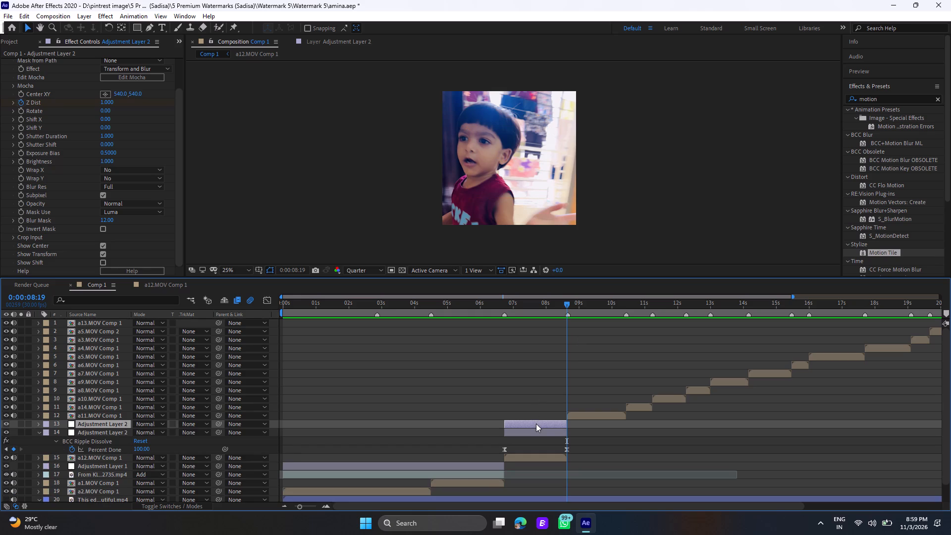
pyautogui.click(536, 433)
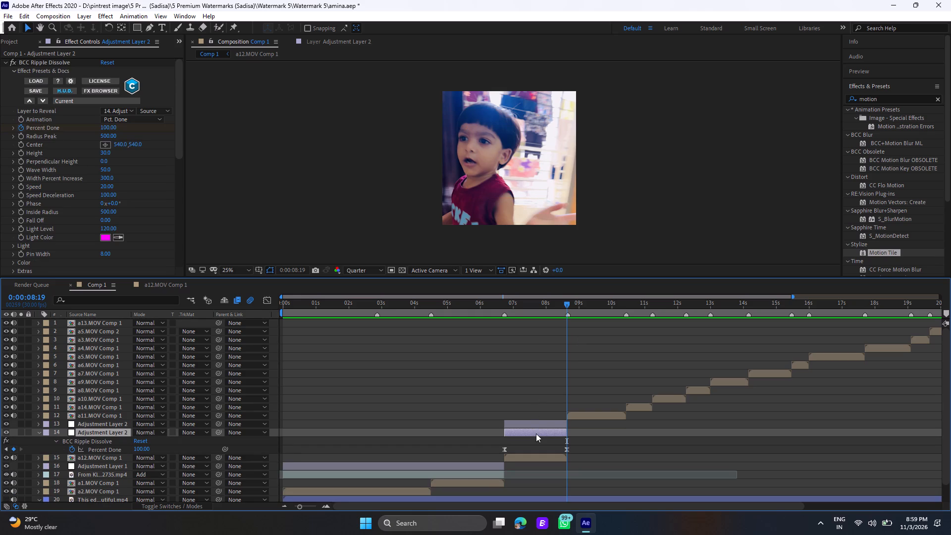
pyautogui.press('u')
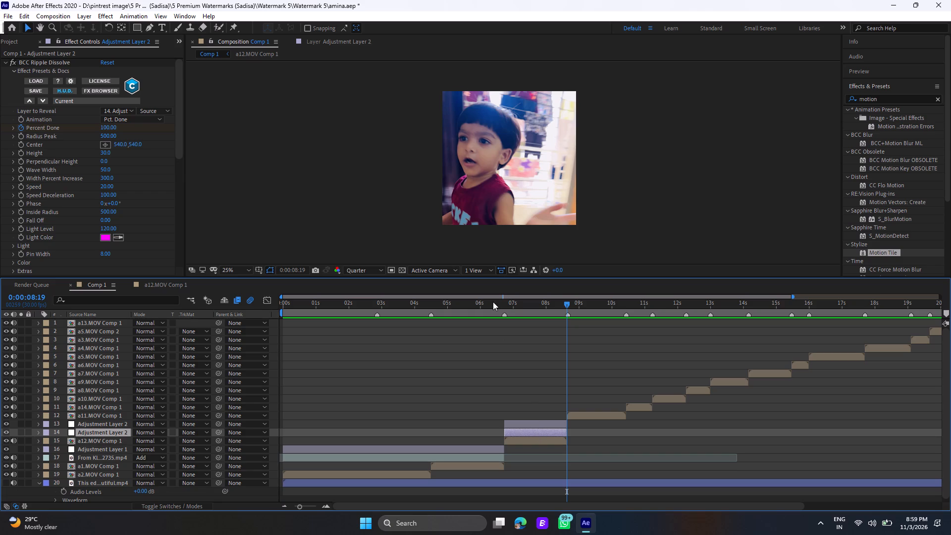
# Create a new adjustment layer directly above the two Adjustment Layer 2 layers.
pyautogui.click(504, 301)
pyautogui.click(509, 427)
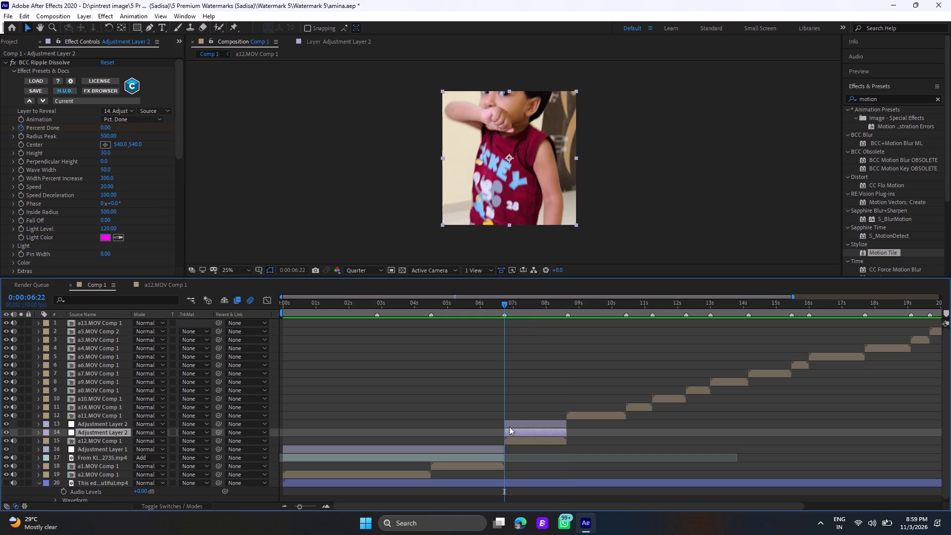
pyautogui.rightClick(272, 423)
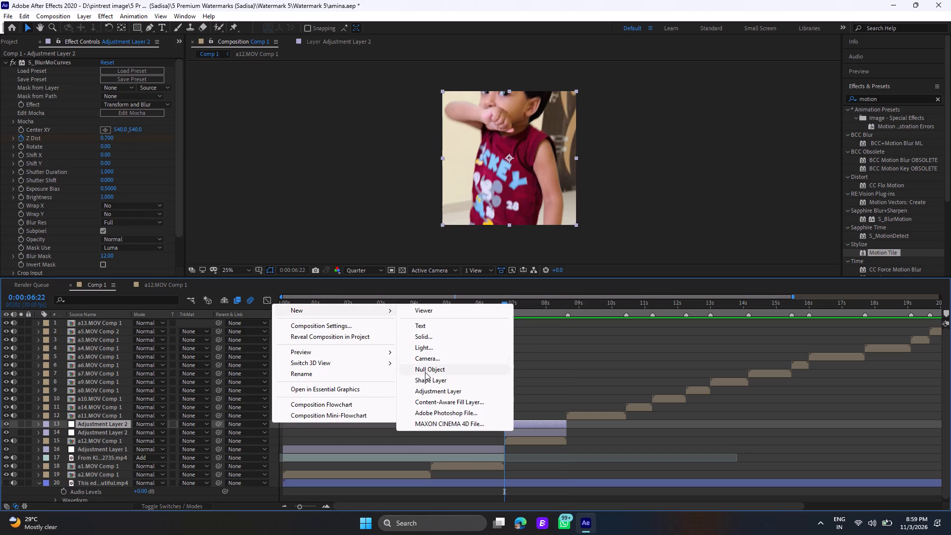
pyautogui.click(434, 391)
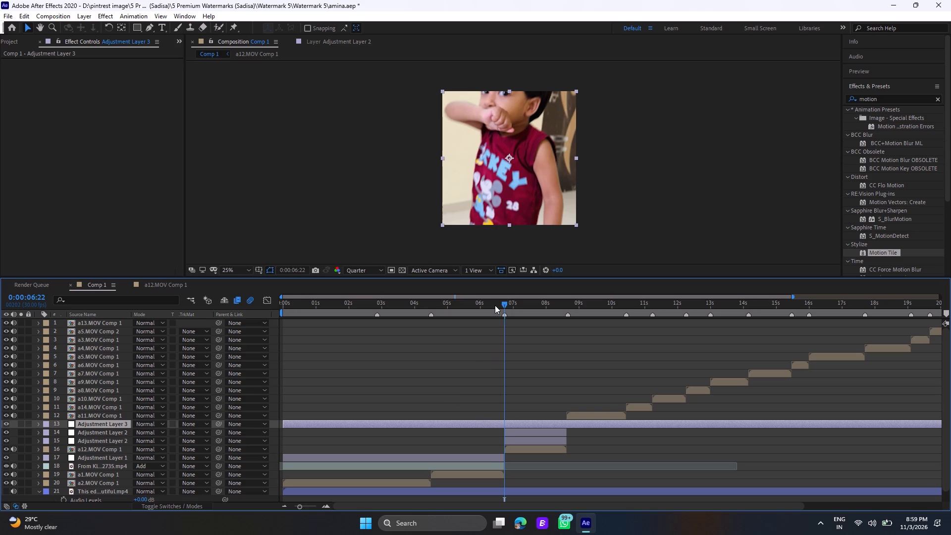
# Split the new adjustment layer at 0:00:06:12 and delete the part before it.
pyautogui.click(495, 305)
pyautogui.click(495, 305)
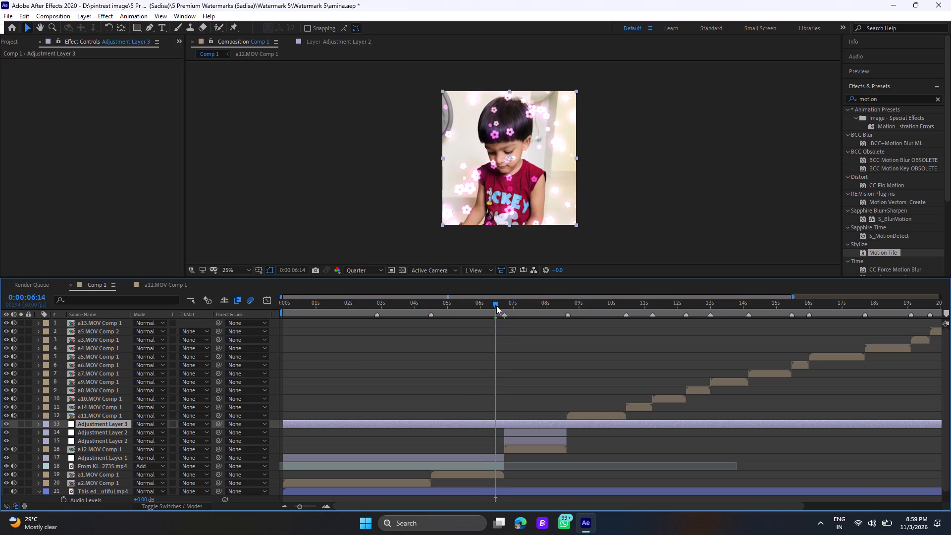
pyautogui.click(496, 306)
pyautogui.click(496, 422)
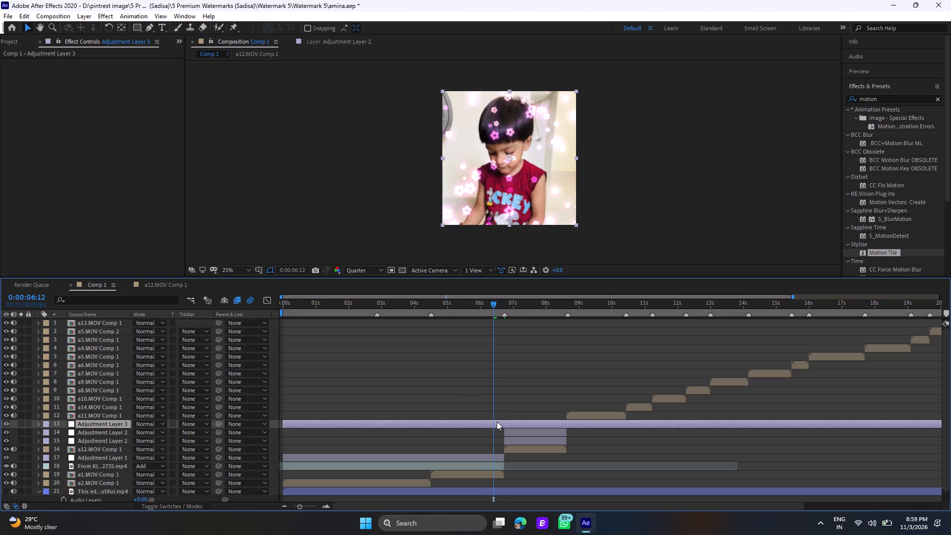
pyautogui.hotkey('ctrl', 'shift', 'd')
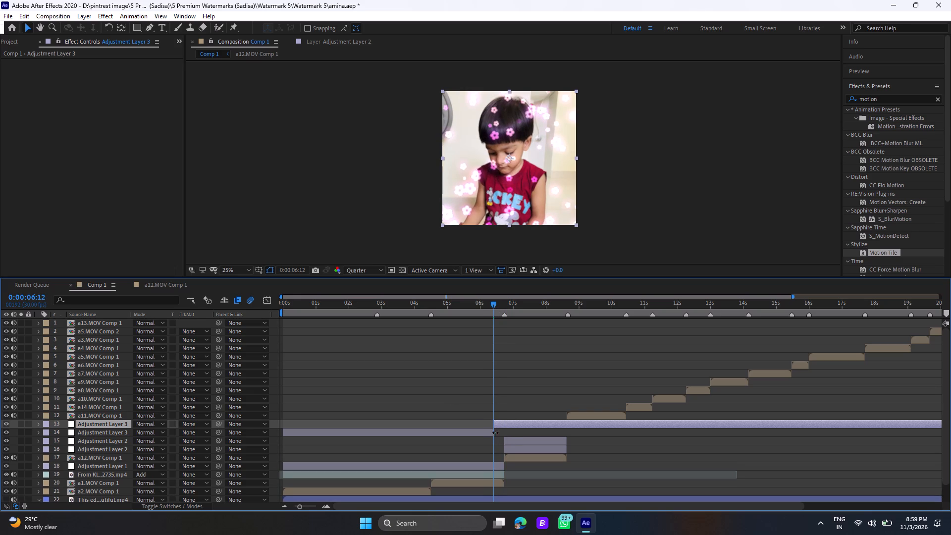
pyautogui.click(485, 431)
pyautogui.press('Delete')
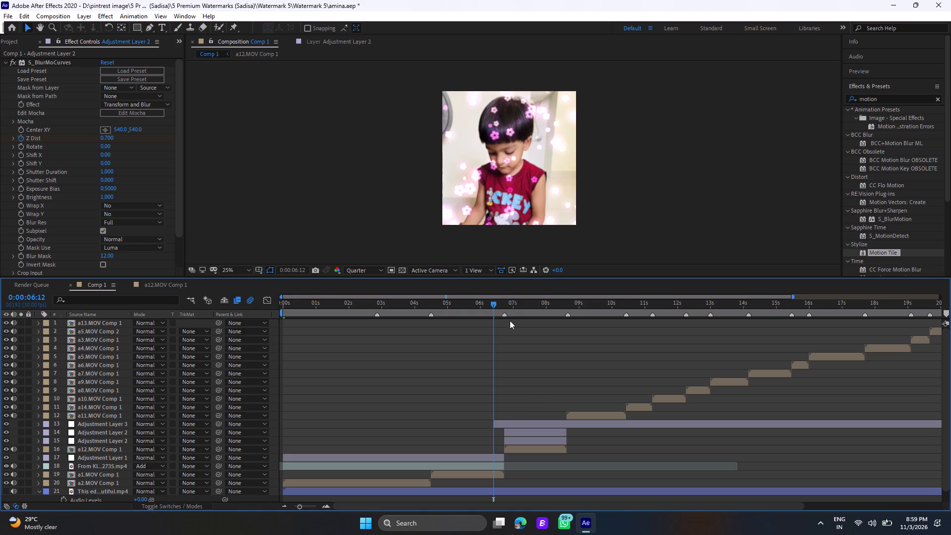
# Trim the end of Adjustment Layer 3 to 0:00:07:00 by splitting it and deleting the pieces after that time.
pyautogui.click(518, 307)
pyautogui.click(514, 304)
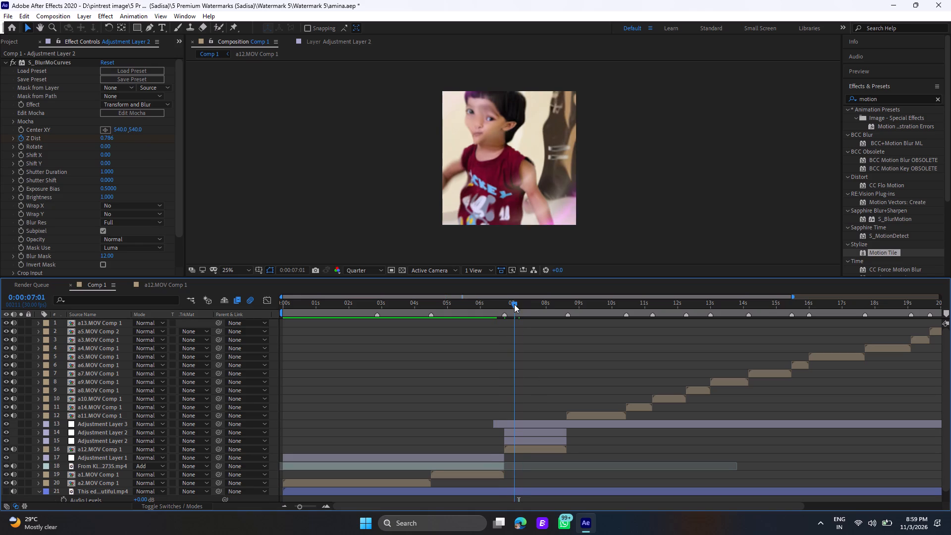
pyautogui.doubleClick(521, 422)
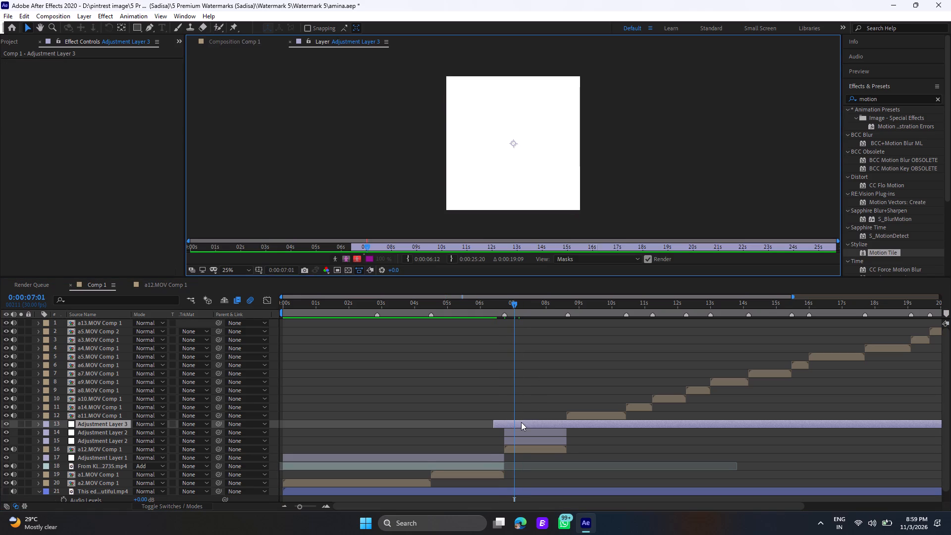
pyautogui.hotkey('ctrl', 'shift', 'd')
pyautogui.press('Delete')
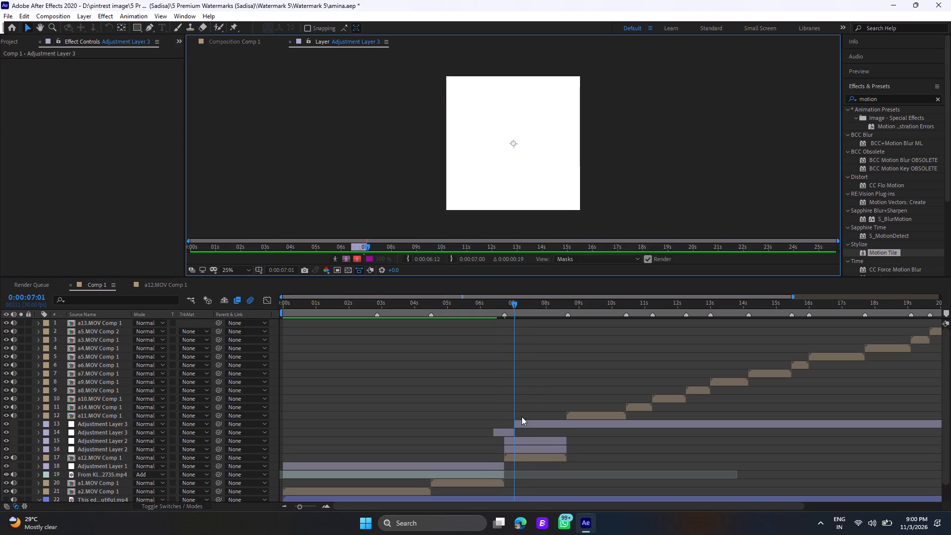
pyautogui.click(313, 507)
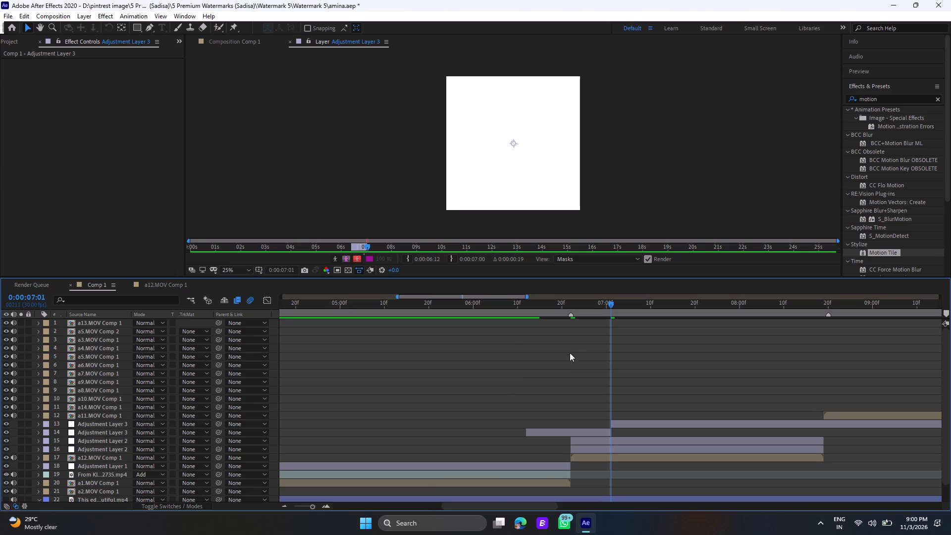
pyautogui.click(604, 309)
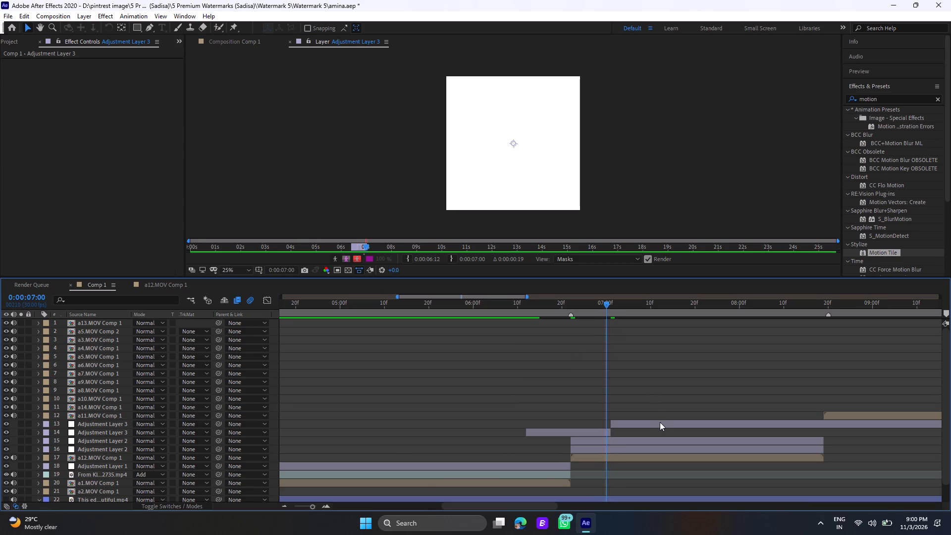
pyautogui.click(660, 422)
pyautogui.press('Delete')
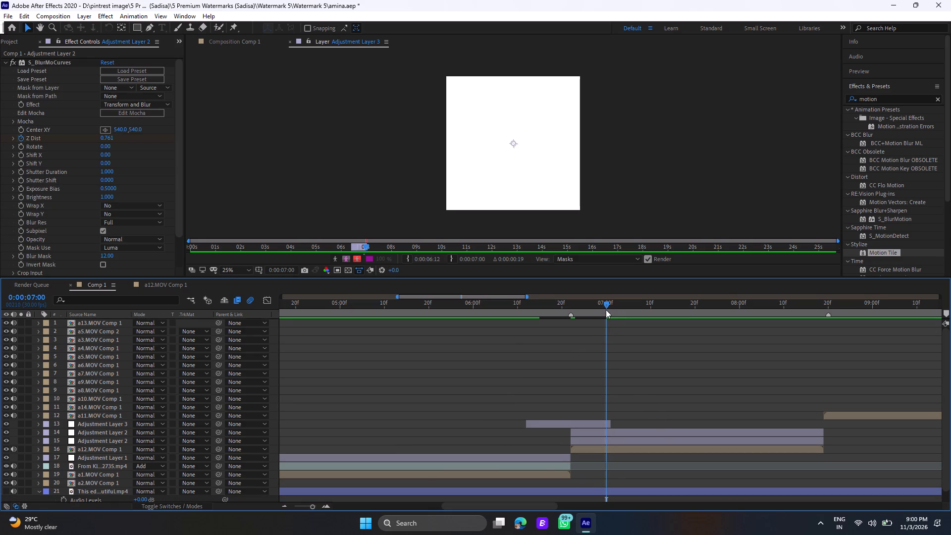
pyautogui.click(603, 425)
pyautogui.hotkey('ctrl', 'shift', 'd')
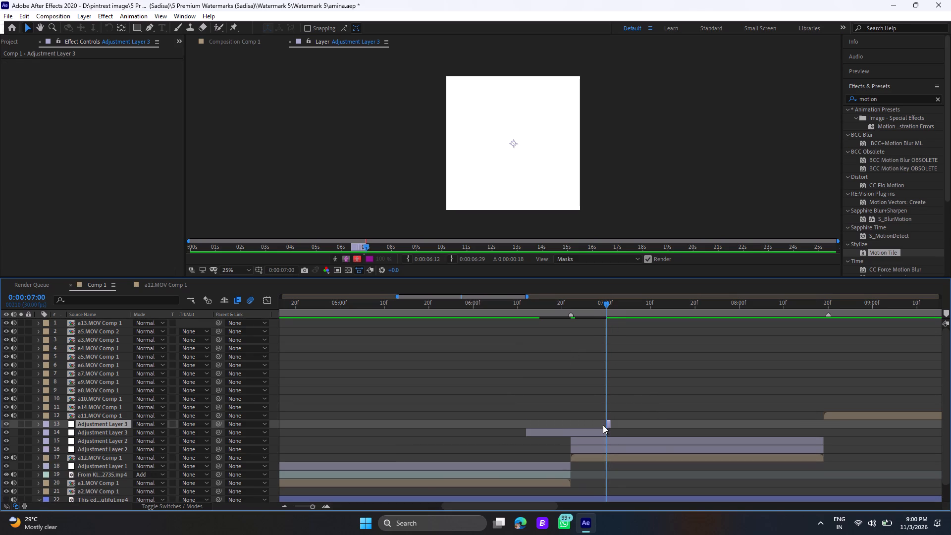
pyautogui.press('Delete')
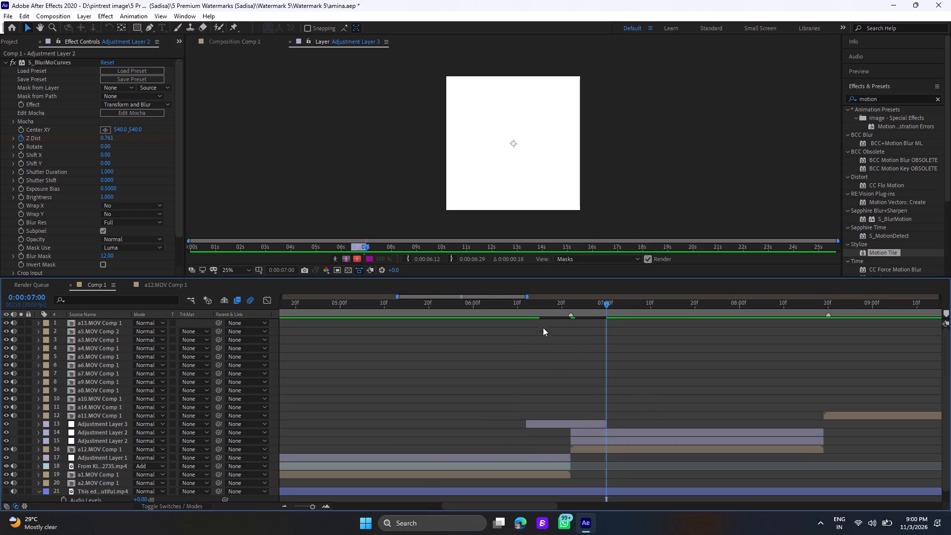
# Split Adjustment Layer 3 at 0:00:06:14 and delete the short piece before it.
pyautogui.click(519, 302)
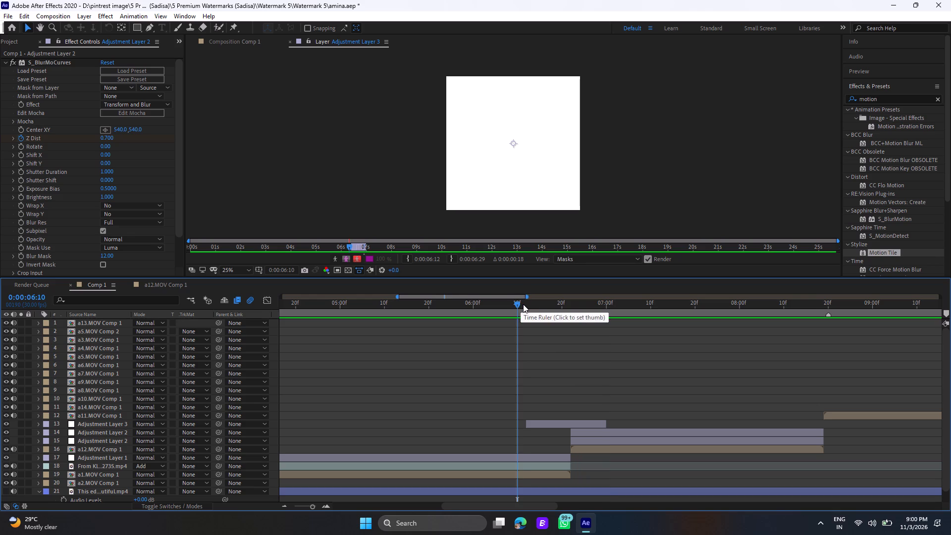
pyautogui.click(523, 304)
pyautogui.click(527, 306)
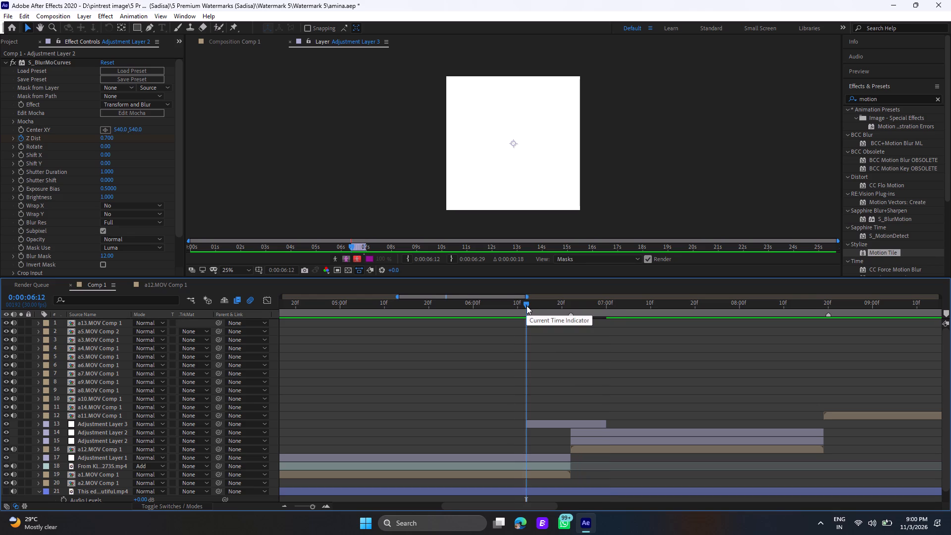
pyautogui.click(528, 307)
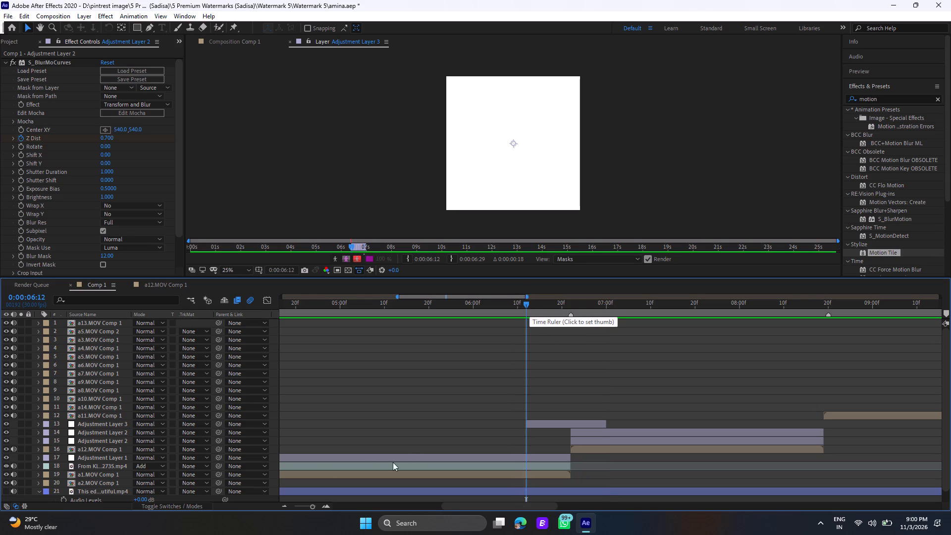
pyautogui.moveTo(310, 506); pyautogui.dragTo(315, 508)
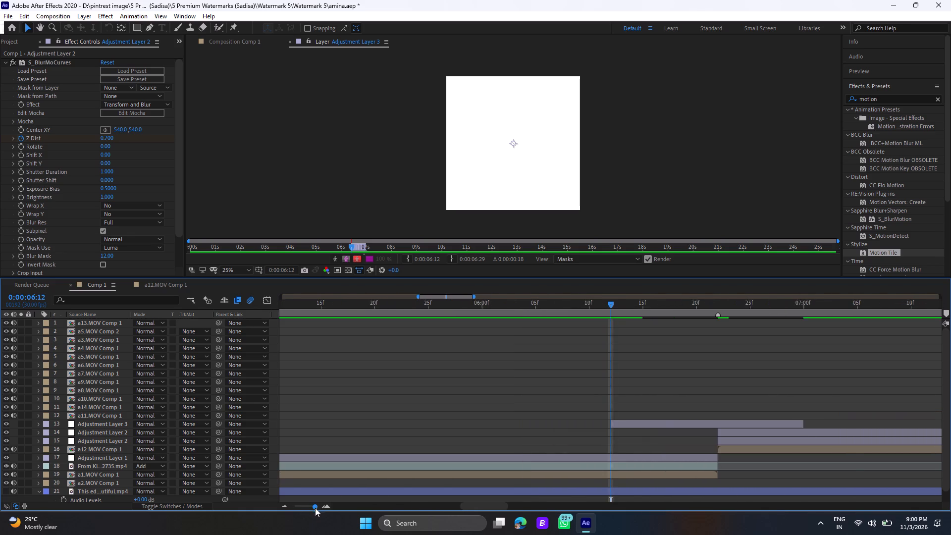
pyautogui.moveTo(315, 508); pyautogui.dragTo(317, 509)
pyautogui.click(662, 304)
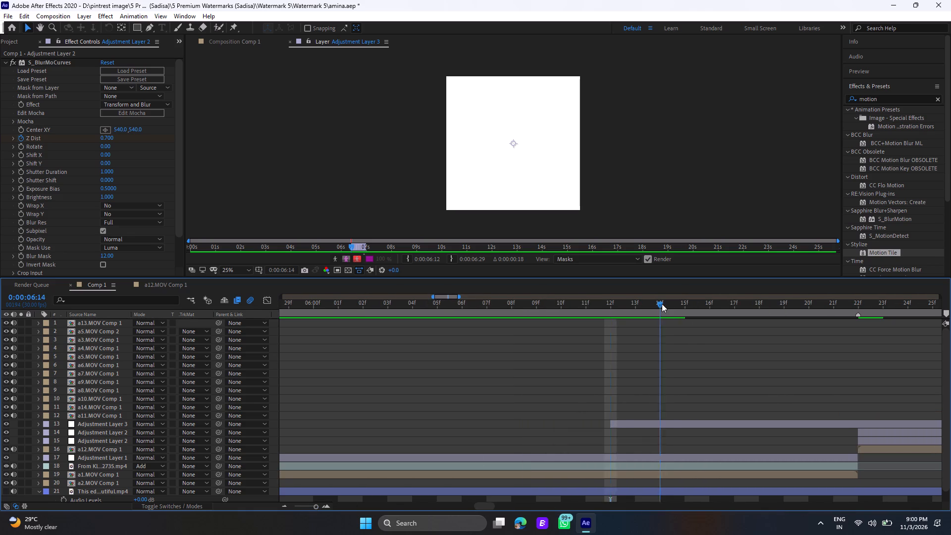
pyautogui.click(662, 423)
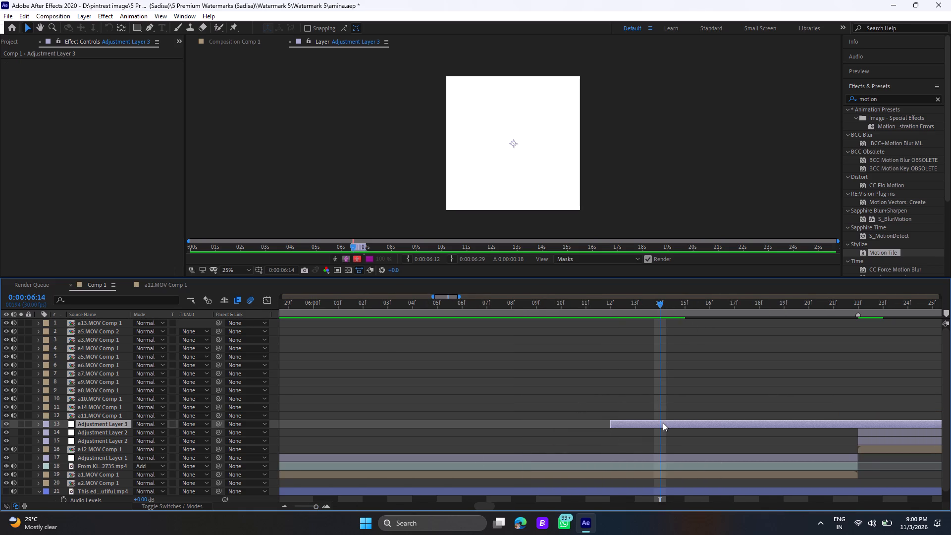
pyautogui.hotkey('ctrl', 'shift', 'd')
pyautogui.click(651, 435)
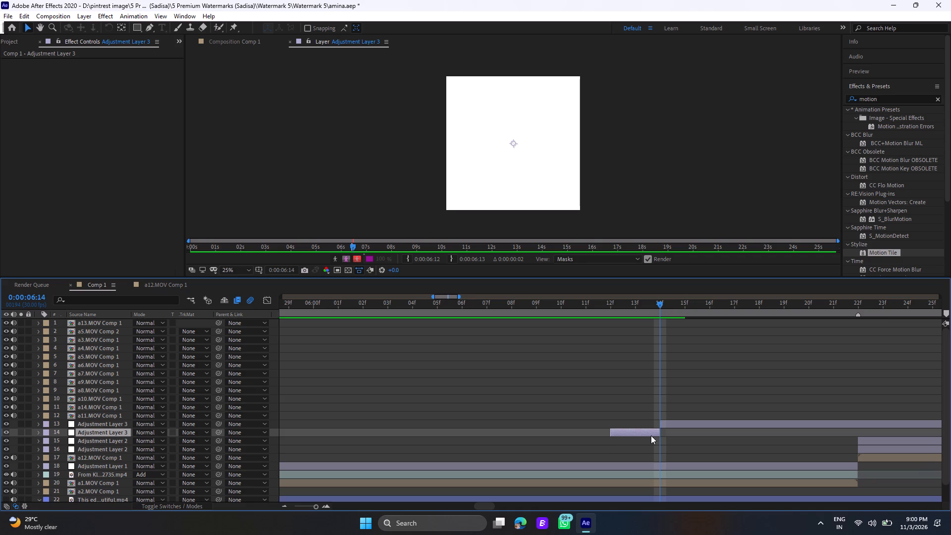
pyautogui.press('Delete')
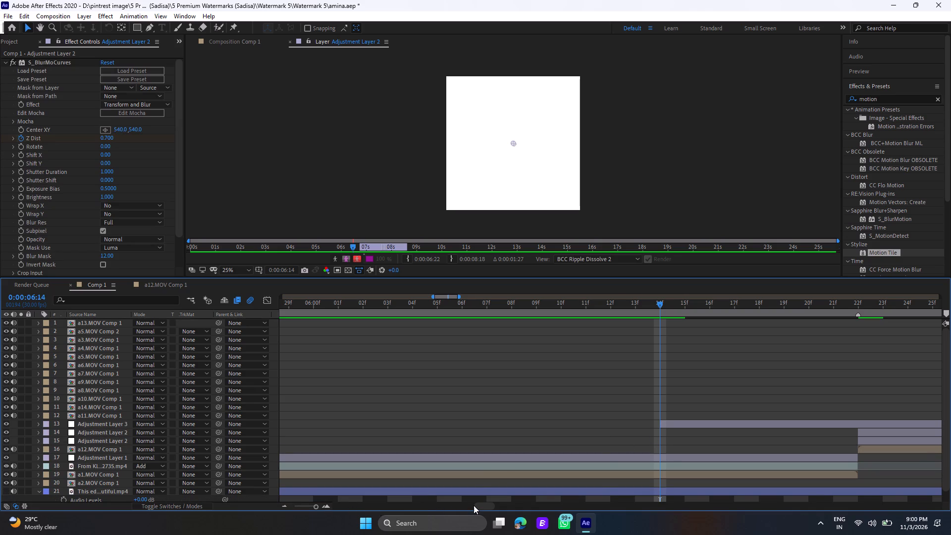
pyautogui.moveTo(477, 506); pyautogui.dragTo(489, 512)
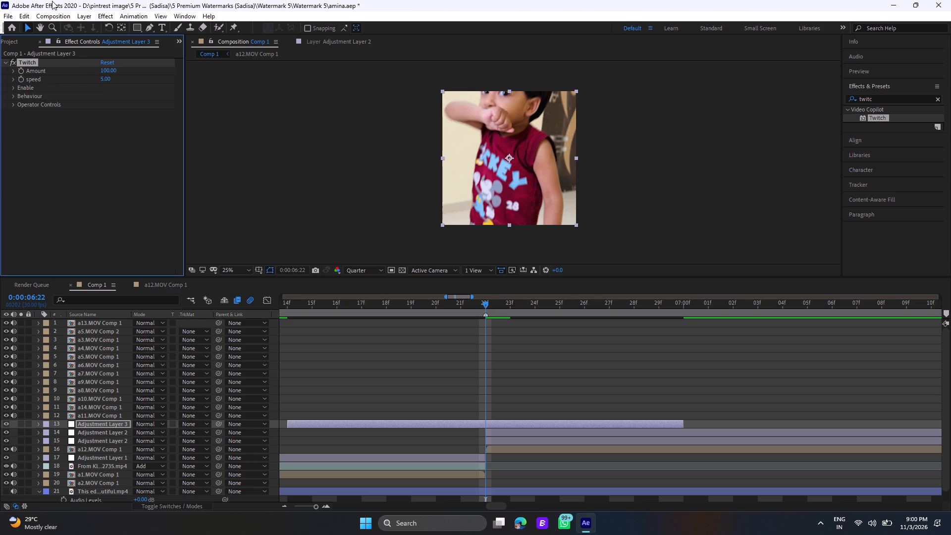
# Set the Twitch effect's Amount to 200 and its speed to 20.
pyautogui.click(106, 71)
pyautogui.press('BackSpace')
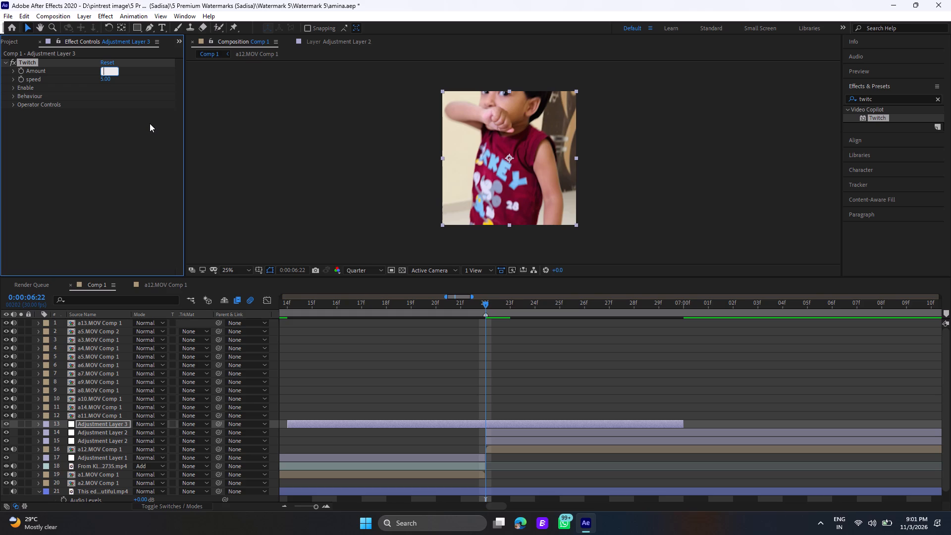
pyautogui.write('200')
pyautogui.press('Return')
pyautogui.doubleClick(107, 80)
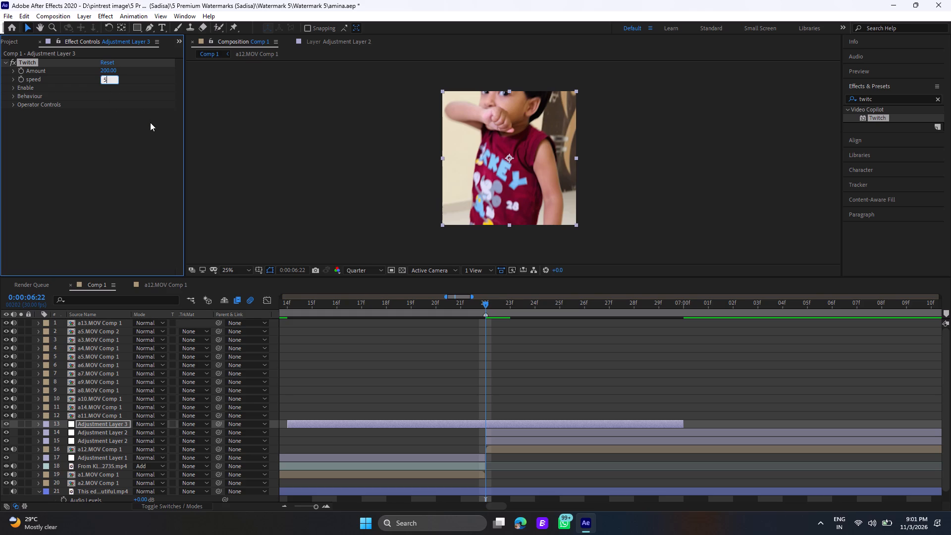
pyautogui.press('BackSpace')
pyautogui.write('20')
pyautogui.press('Return')
# Enable Blur, Light and Slide in the Twitch effect.
pyautogui.click(12, 89)
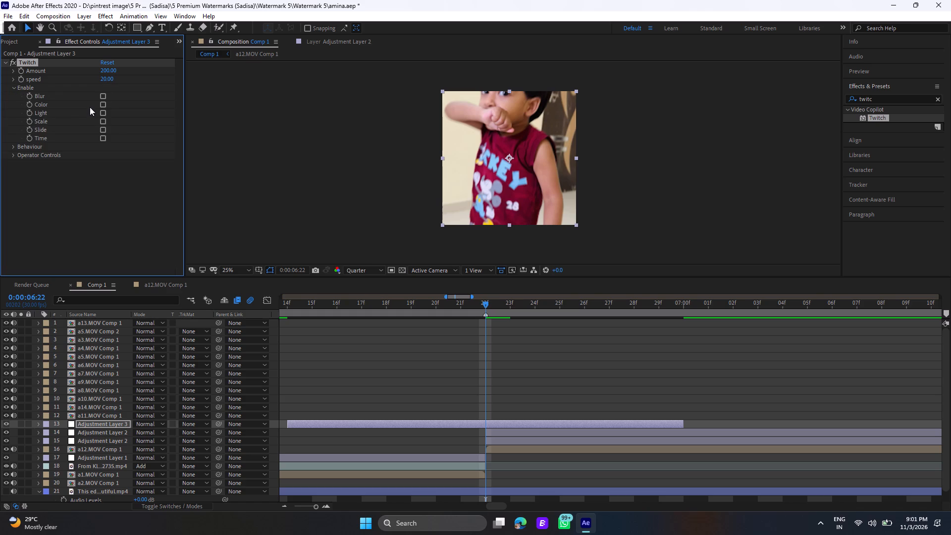
pyautogui.click(101, 96)
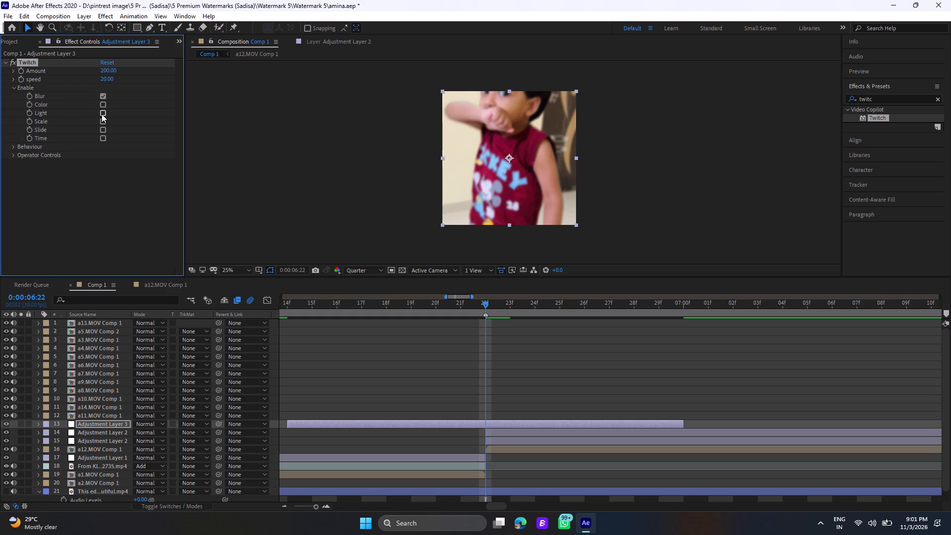
pyautogui.click(102, 114)
pyautogui.click(103, 130)
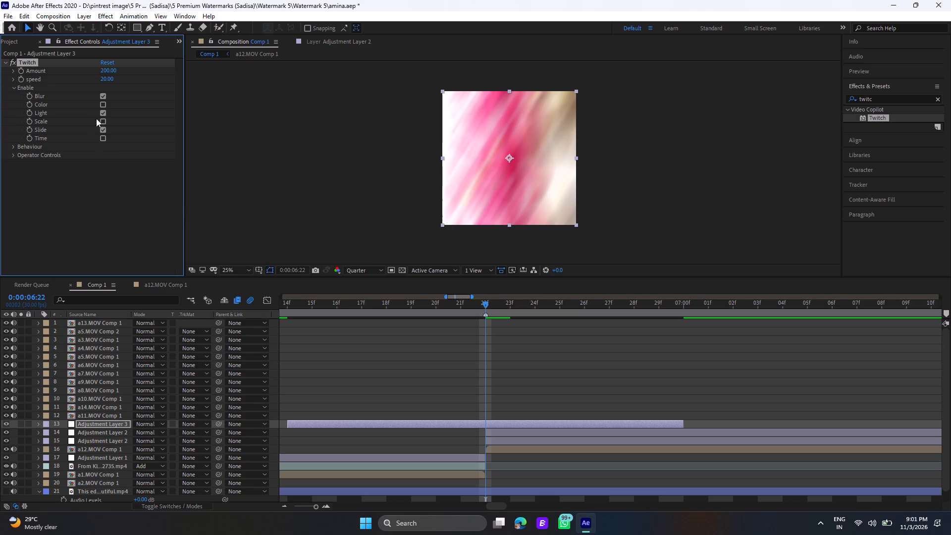
# Keyframe the Twitch Amount at 200 at 0:00:06:22, and at 0 at both 0:00:06:14 and 0:00:07:00.
pyautogui.click(22, 69)
pyautogui.click(286, 309)
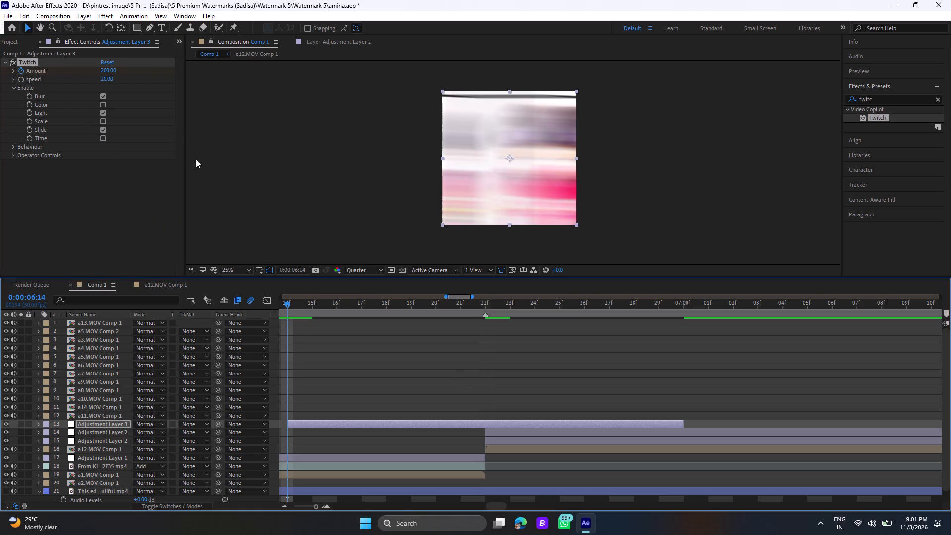
pyautogui.click(102, 72)
pyautogui.press('BackSpace')
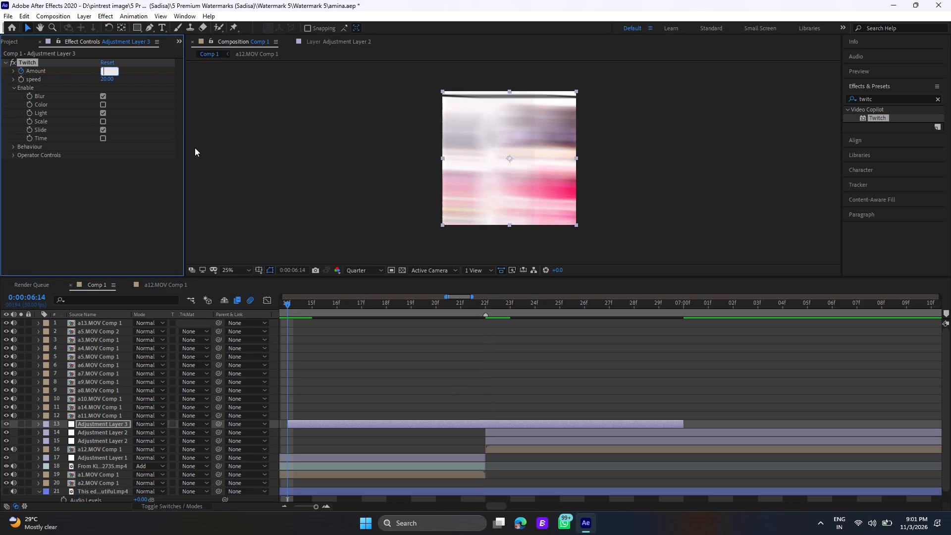
pyautogui.press('0')
pyautogui.press('Return')
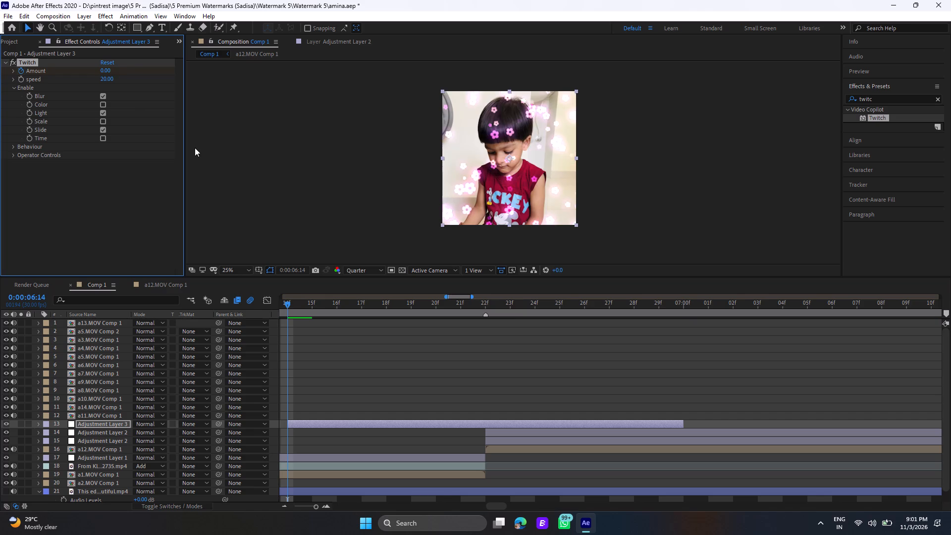
pyautogui.click(684, 303)
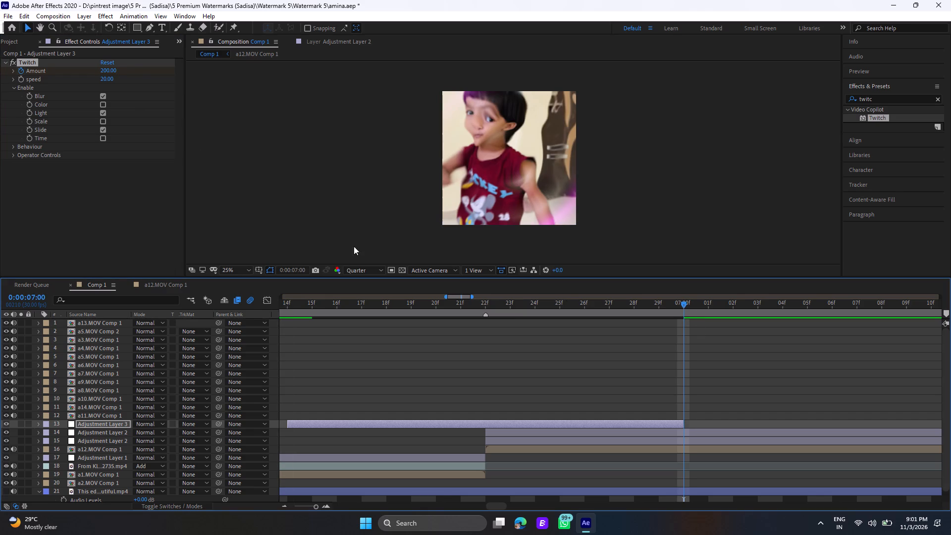
pyautogui.click(110, 73)
pyautogui.press('BackSpace')
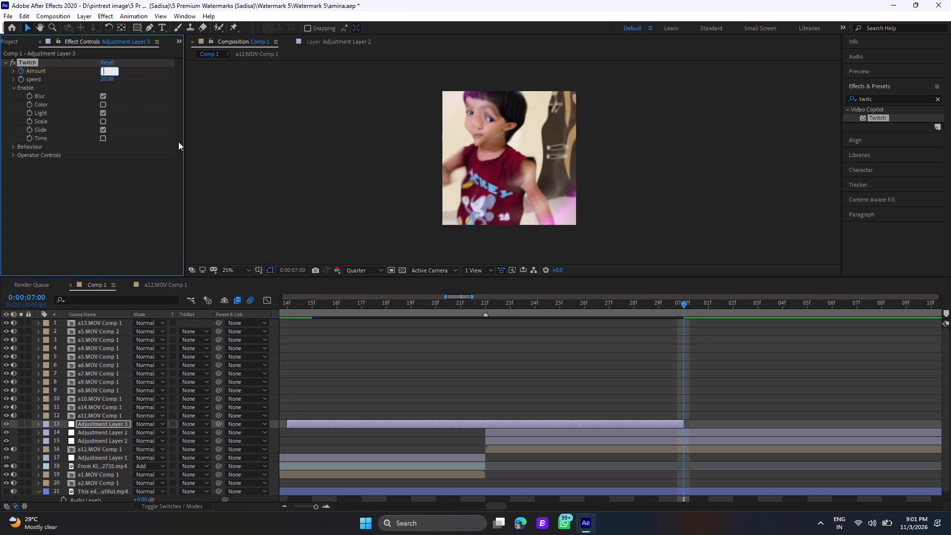
pyautogui.press('0')
pyautogui.press('Return')
# Apply Easy Ease to all three Twitch Amount keyframes on Adjustment Layer 3.
pyautogui.press('u')
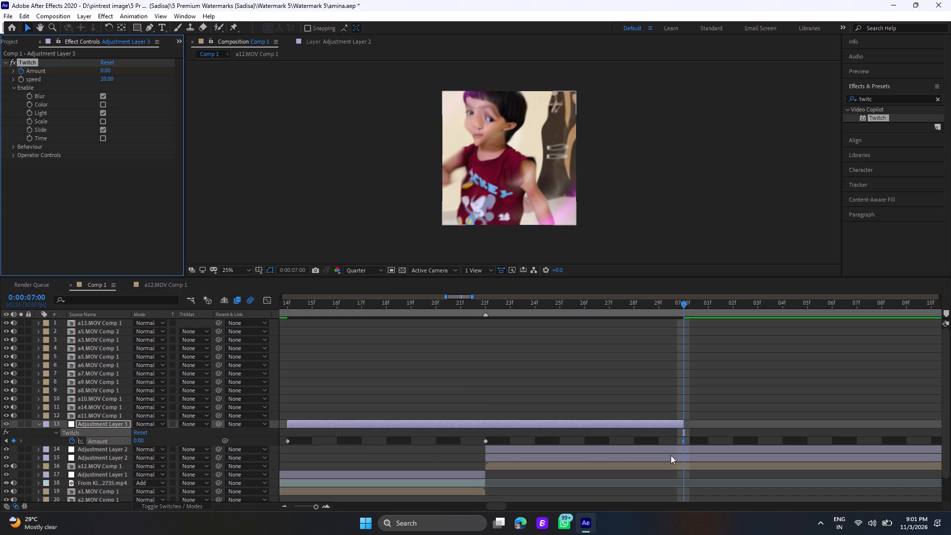
pyautogui.click(690, 438)
pyautogui.moveTo(690, 438); pyautogui.dragTo(314, 444)
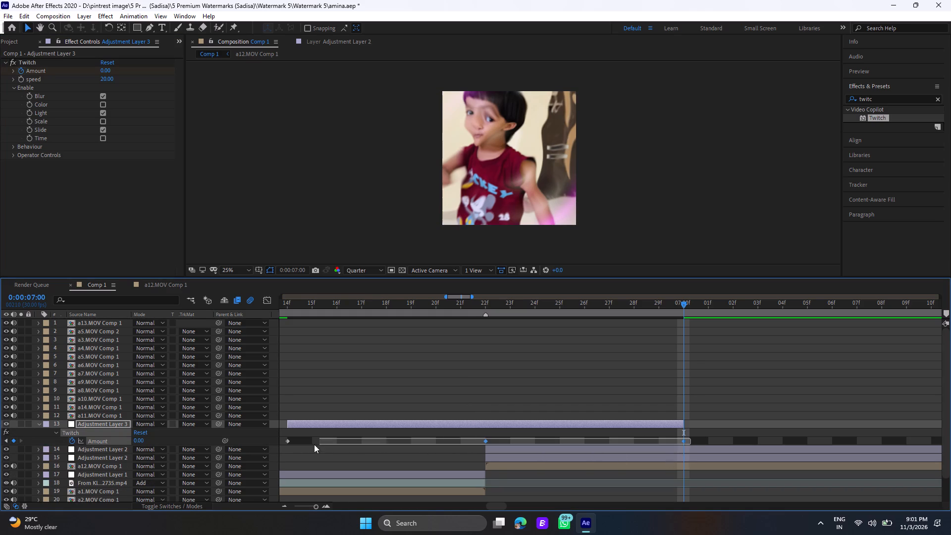
pyautogui.moveTo(314, 444); pyautogui.dragTo(282, 443)
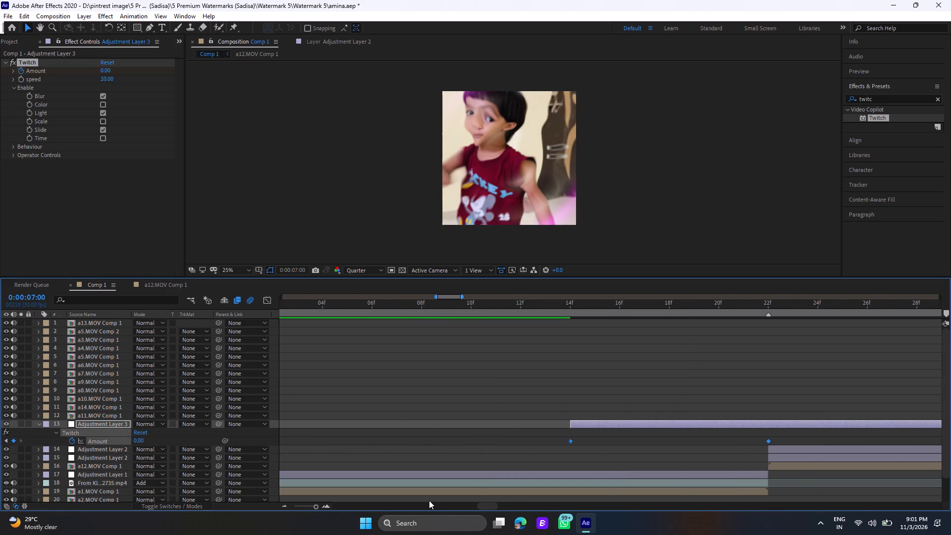
pyautogui.moveTo(485, 509); pyautogui.dragTo(492, 506)
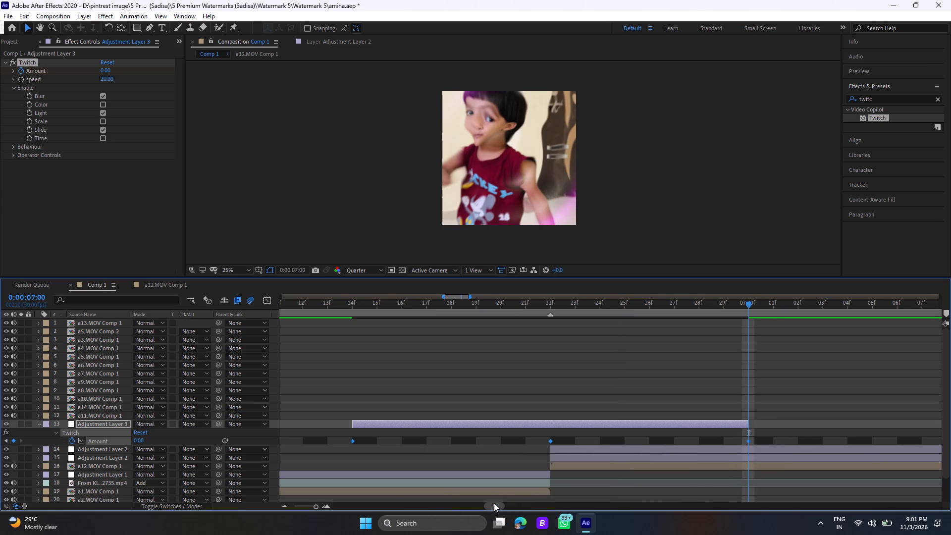
pyautogui.press('F9')
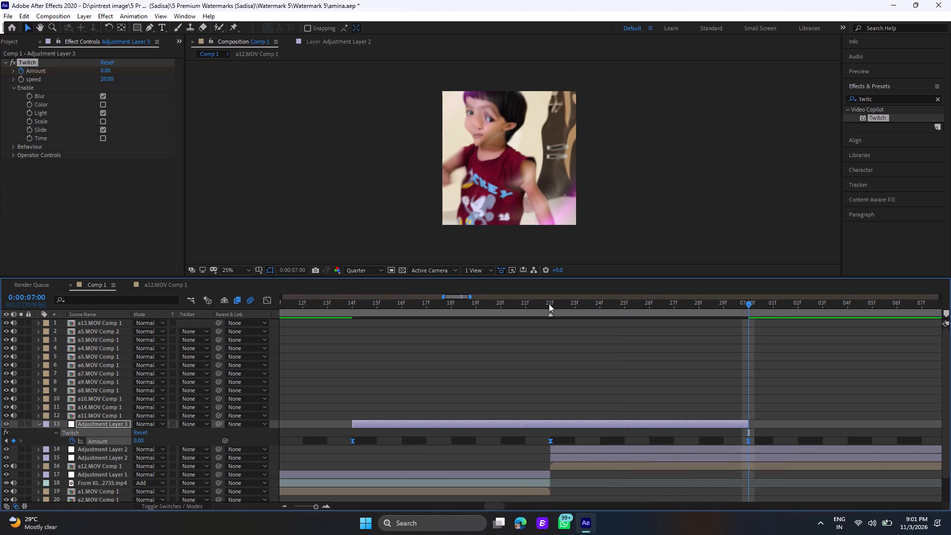
# Reshape the Twitch Amount curve in the Graph Editor into a sharp, symmetrical peak at 0:00:06:22 and return to the layer bars.
pyautogui.click(549, 304)
pyautogui.click(261, 298)
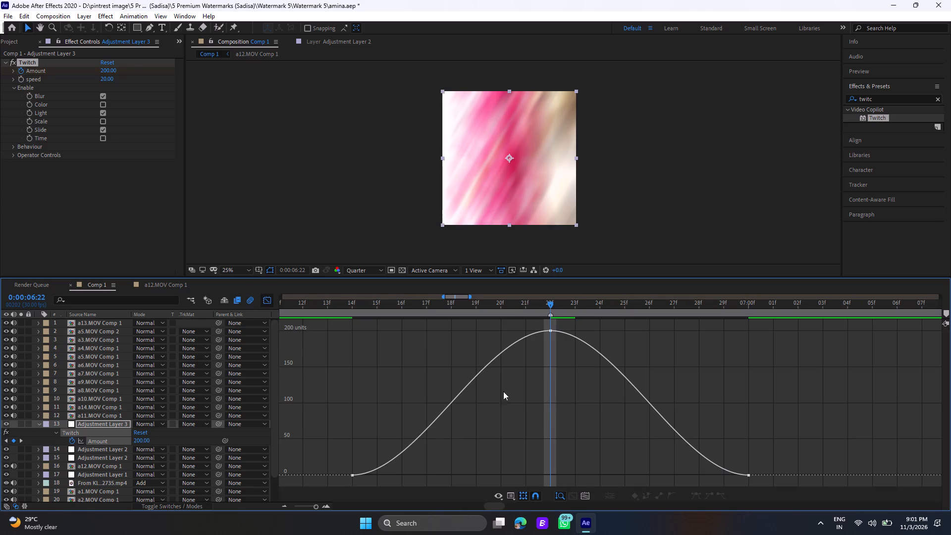
pyautogui.moveTo(563, 327); pyautogui.dragTo(521, 339)
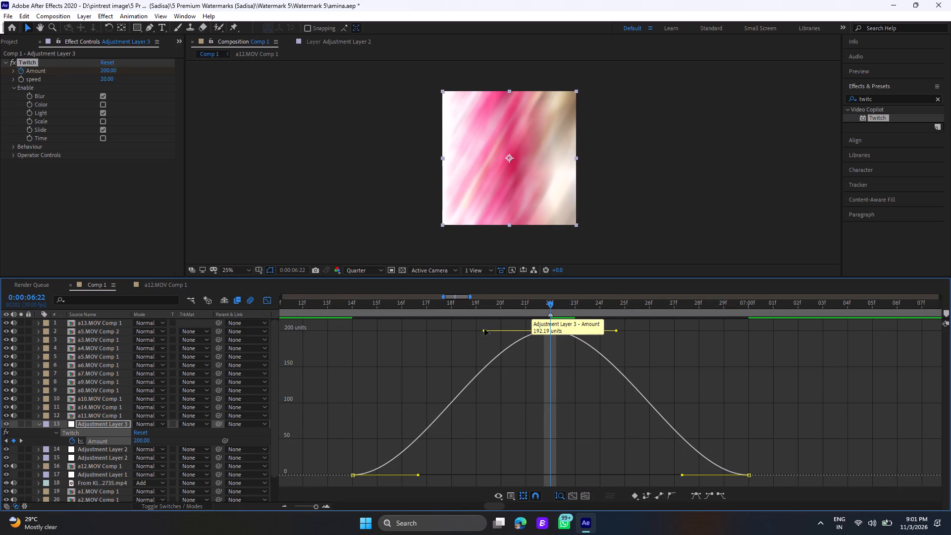
pyautogui.moveTo(483, 331); pyautogui.dragTo(544, 462)
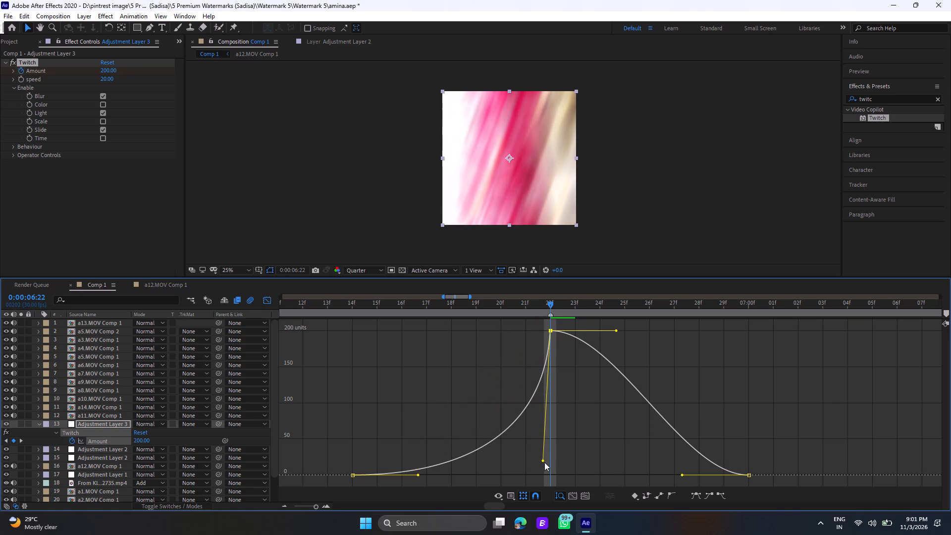
pyautogui.moveTo(544, 462); pyautogui.dragTo(548, 468)
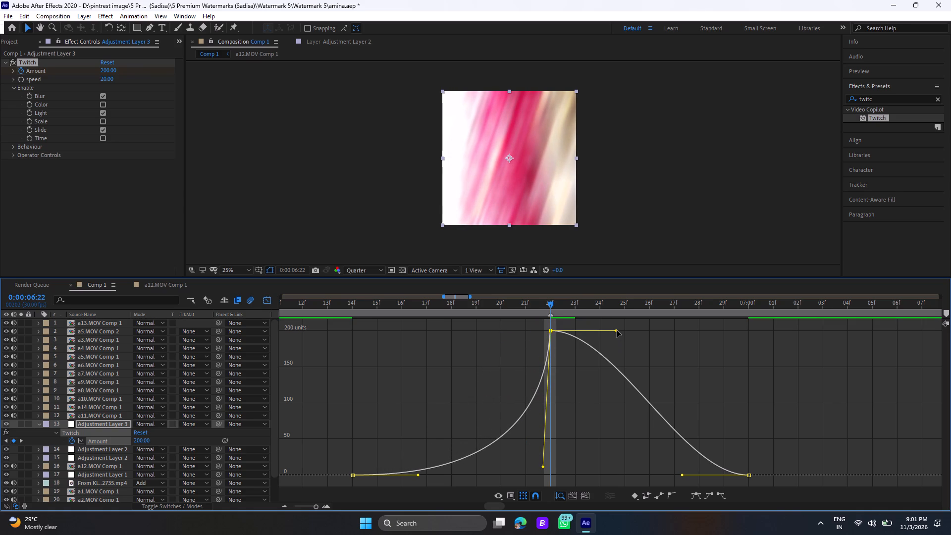
pyautogui.moveTo(617, 330); pyautogui.dragTo(544, 464)
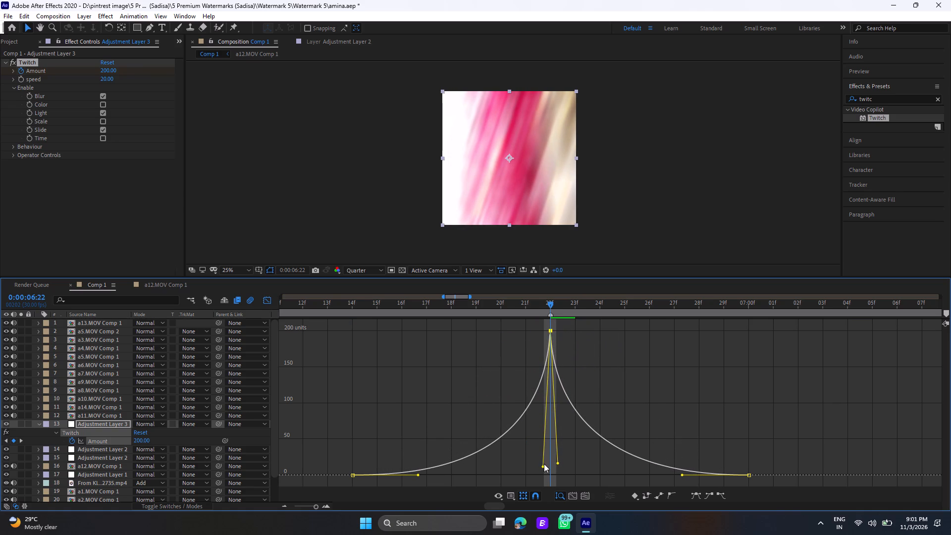
pyautogui.moveTo(544, 464); pyautogui.dragTo(544, 466)
pyautogui.click(543, 467)
pyautogui.moveTo(543, 467); pyautogui.dragTo(543, 469)
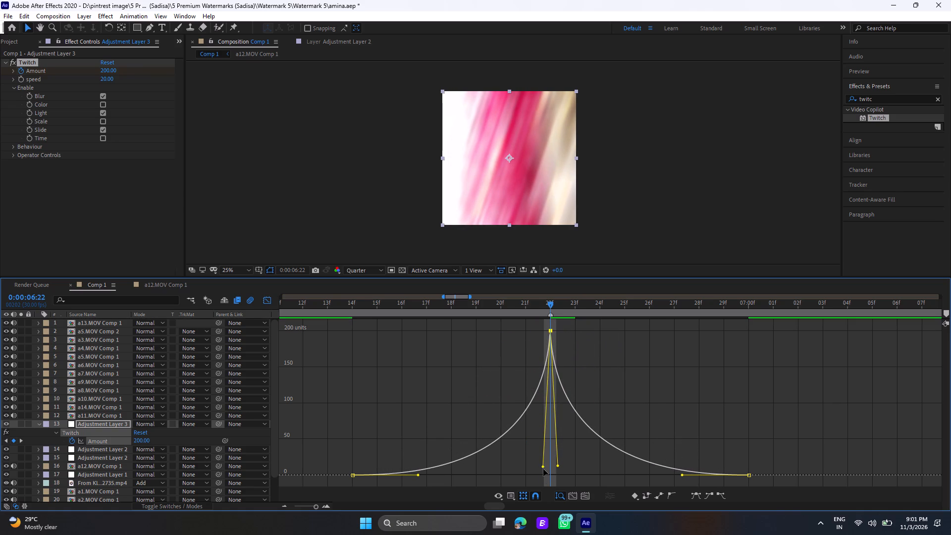
pyautogui.moveTo(543, 469); pyautogui.dragTo(553, 477)
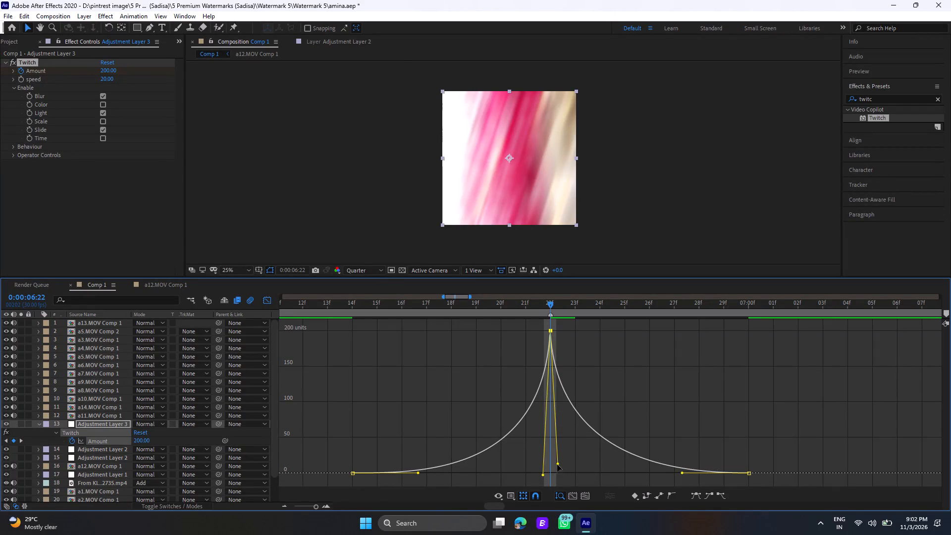
pyautogui.moveTo(543, 475); pyautogui.dragTo(549, 463)
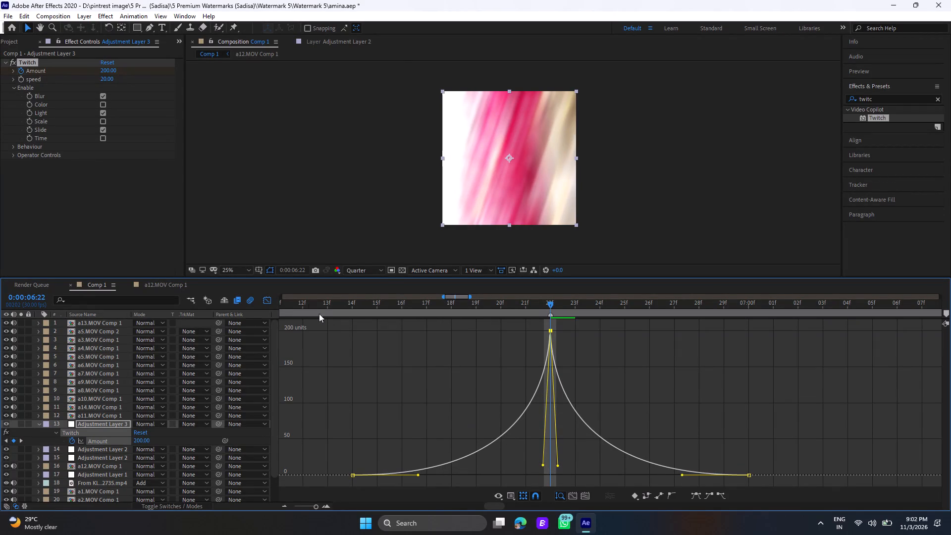
pyautogui.click(268, 301)
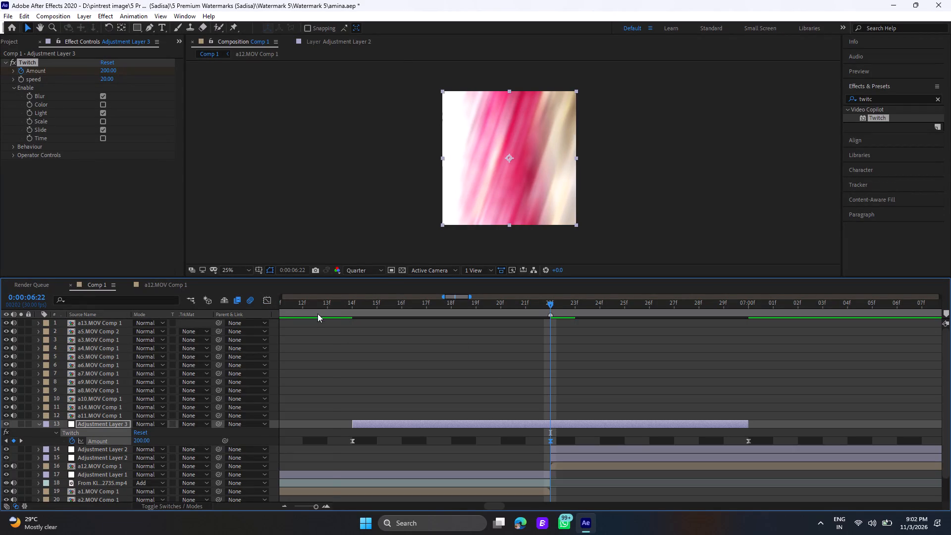
# Play back the Twitch transition into a12.MOV from several points before the 0:00:06:22 cut.
pyautogui.click(319, 311)
pyautogui.press('space')
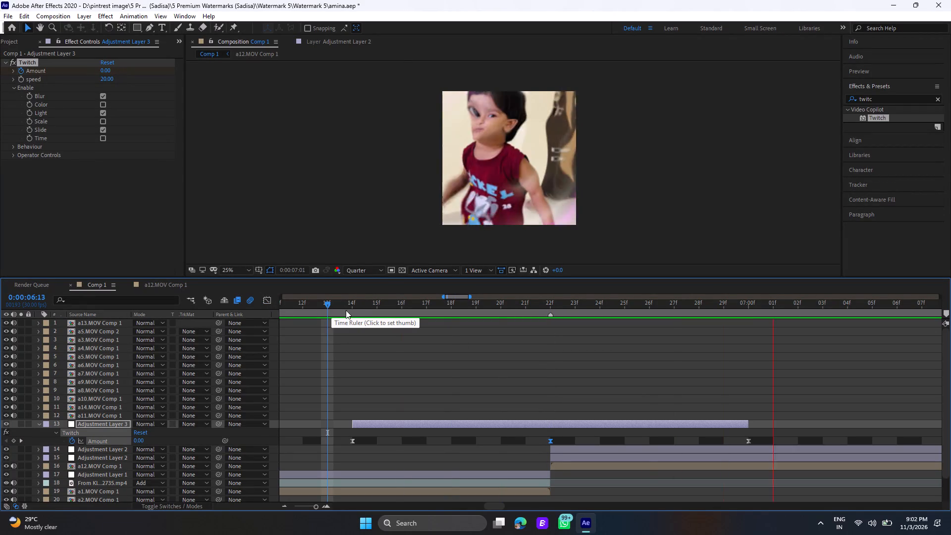
pyautogui.press('space')
pyautogui.doubleClick(307, 505)
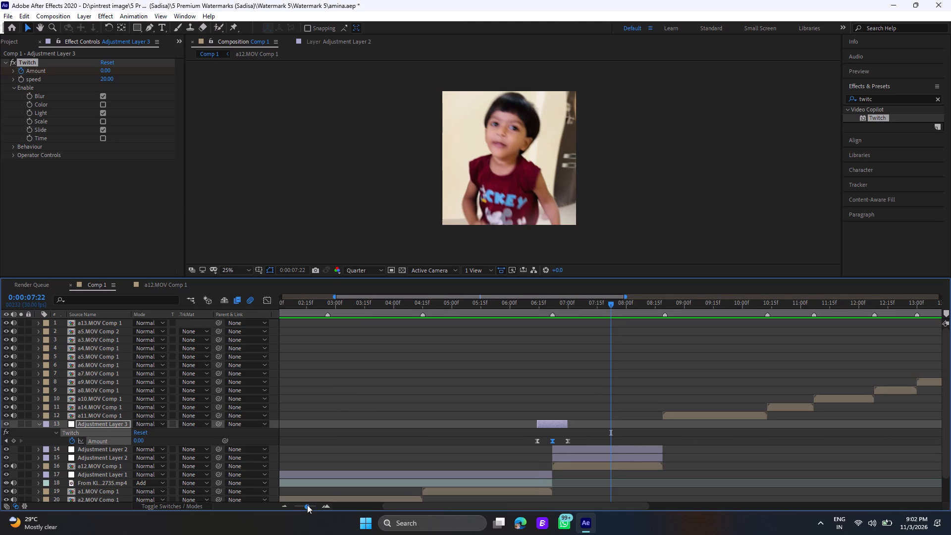
pyautogui.click(485, 309)
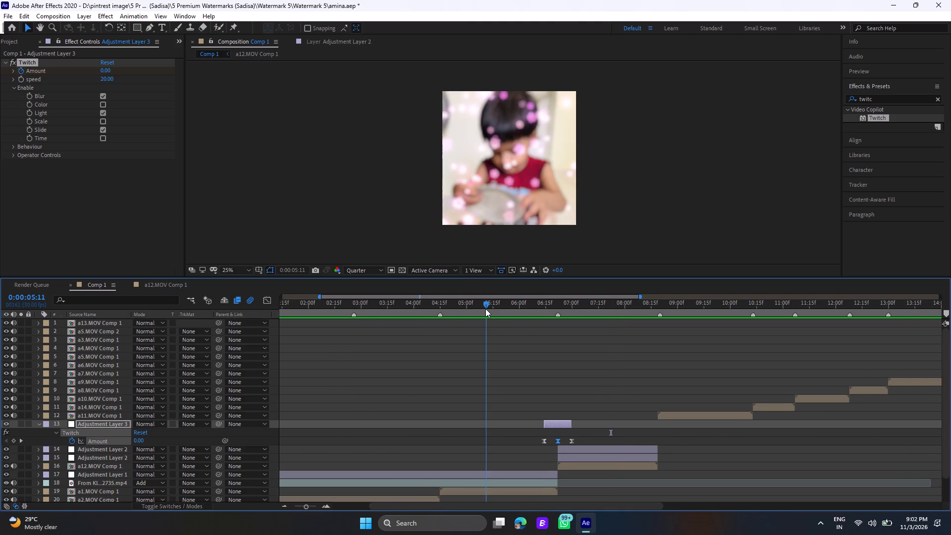
pyautogui.press('space')
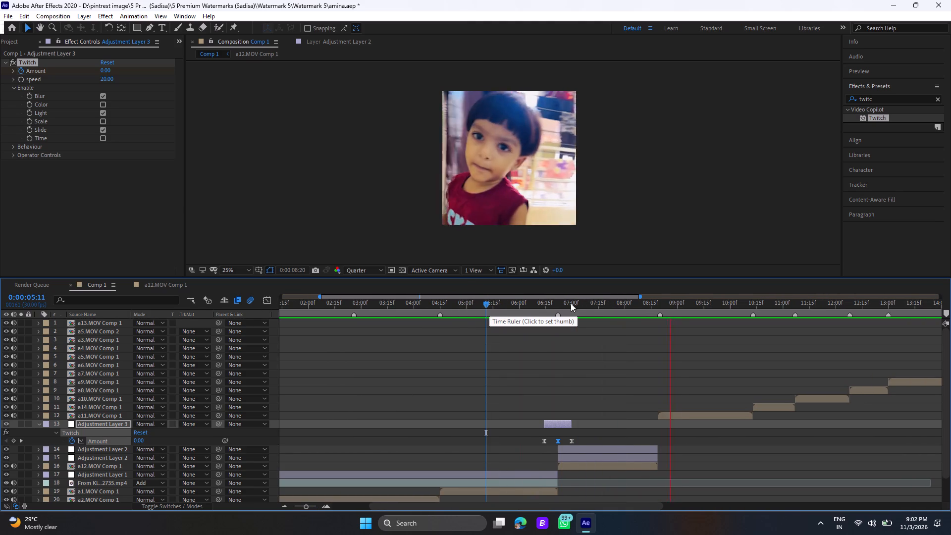
pyautogui.click(511, 309)
pyautogui.press('space')
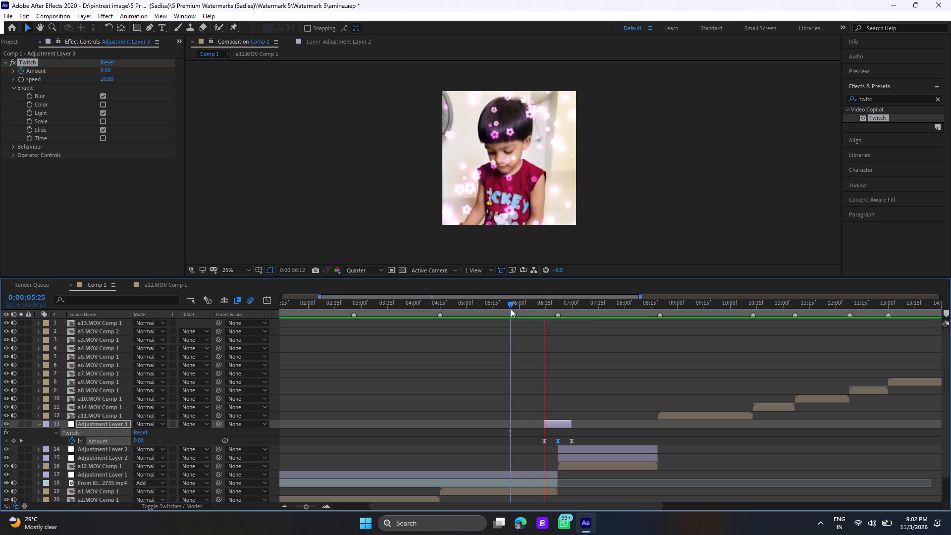
pyautogui.click(548, 304)
pyautogui.press('space')
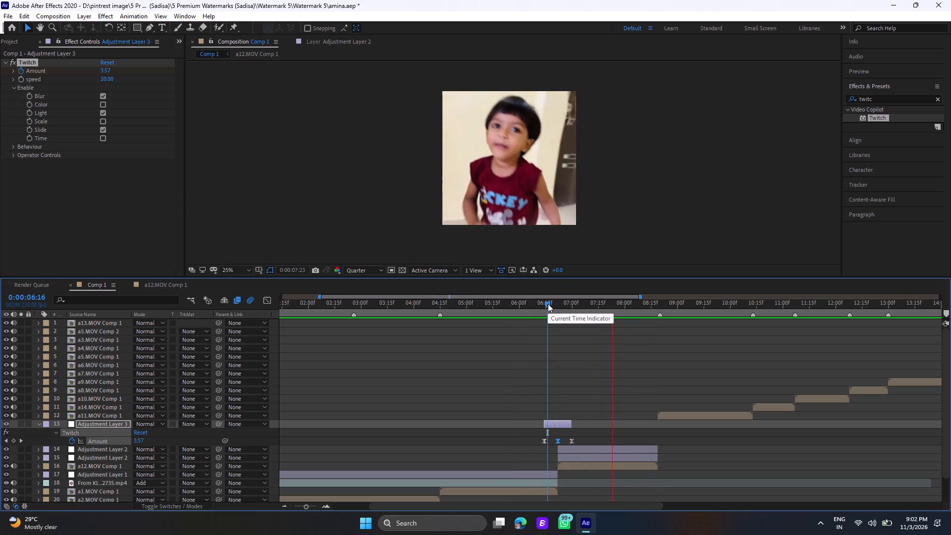
# Scrub frame by frame through the Twitch transition and replay from about 0:00:05:00 into the a11.MOV clip.
pyautogui.click(554, 305)
pyautogui.moveTo(554, 305); pyautogui.dragTo(555, 306)
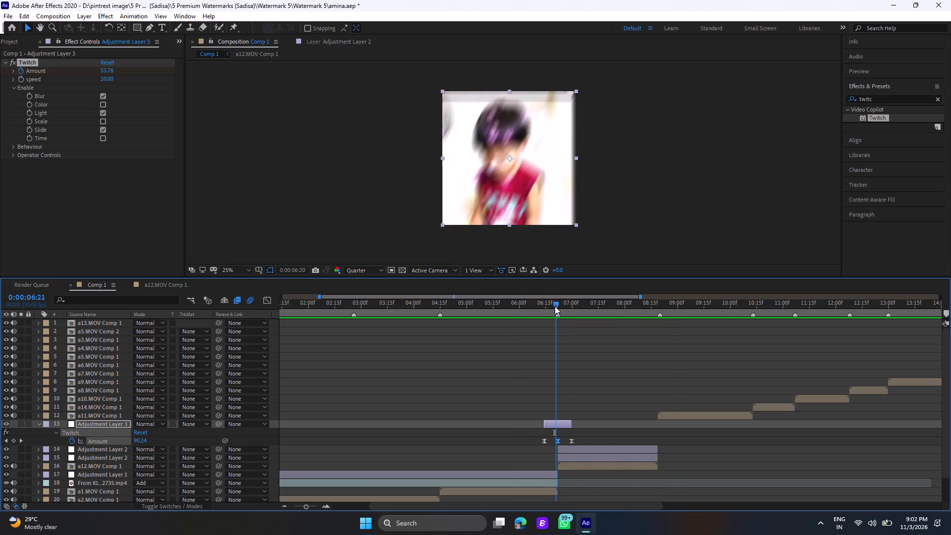
pyautogui.moveTo(555, 306); pyautogui.dragTo(572, 318)
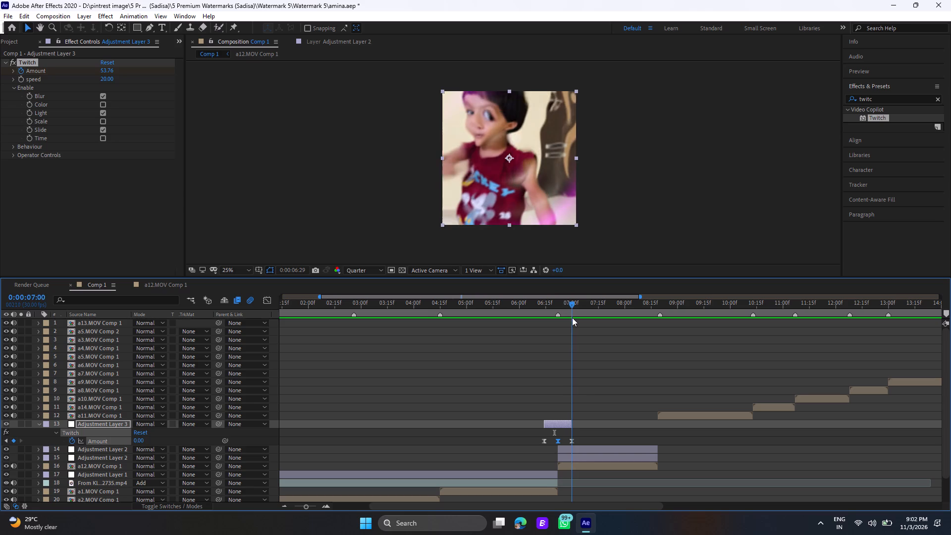
pyautogui.moveTo(572, 318); pyautogui.dragTo(592, 336)
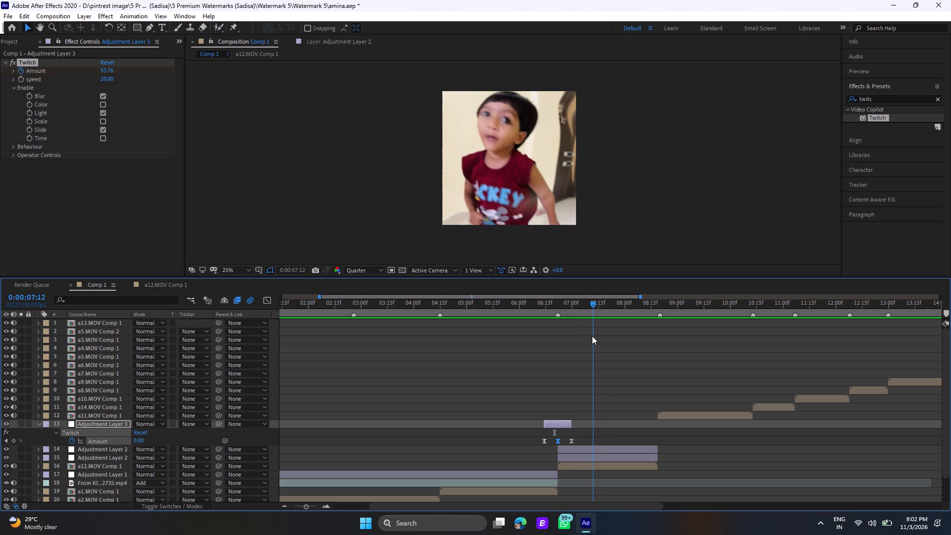
pyautogui.moveTo(592, 336); pyautogui.dragTo(602, 370)
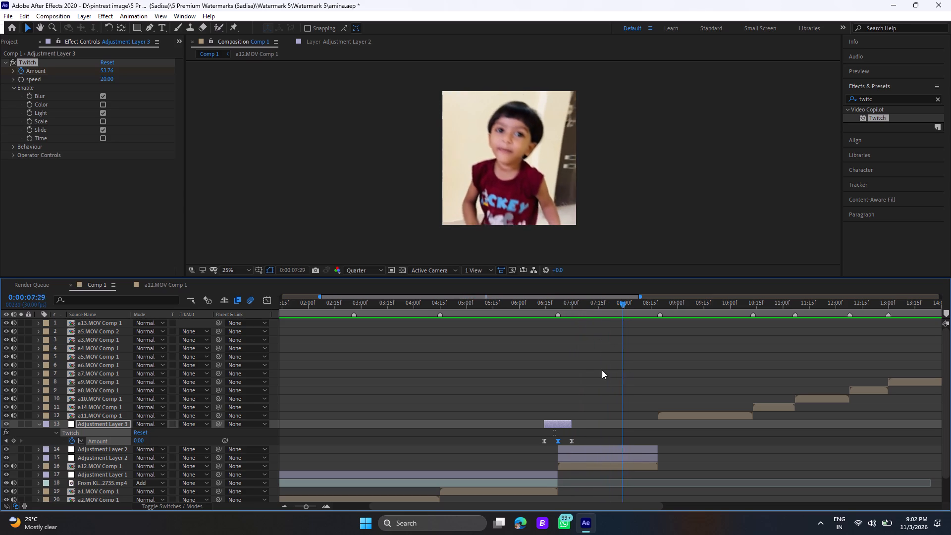
pyautogui.moveTo(602, 370); pyautogui.dragTo(507, 377)
pyautogui.press('space')
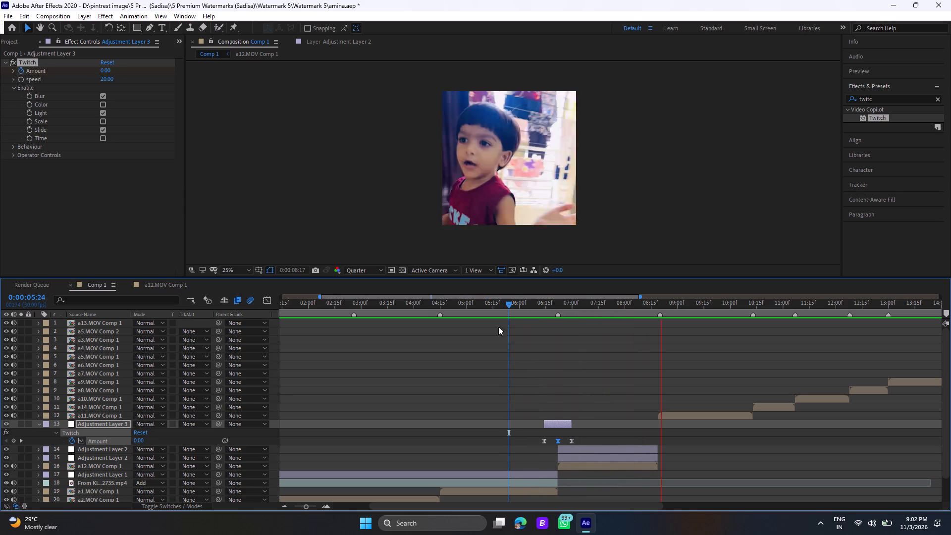
pyautogui.click(465, 297)
pyautogui.click(467, 304)
pyautogui.press('space')
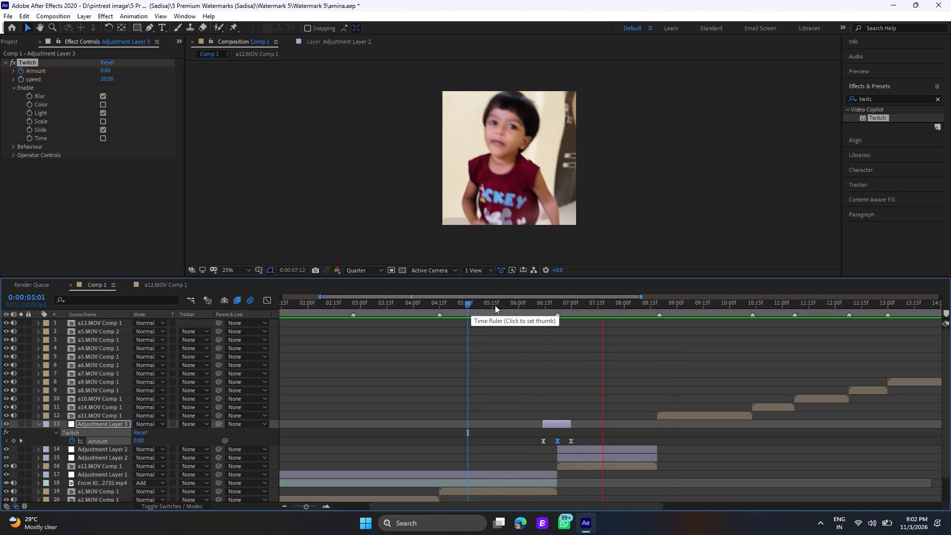
pyautogui.click(661, 301)
pyautogui.click(661, 301)
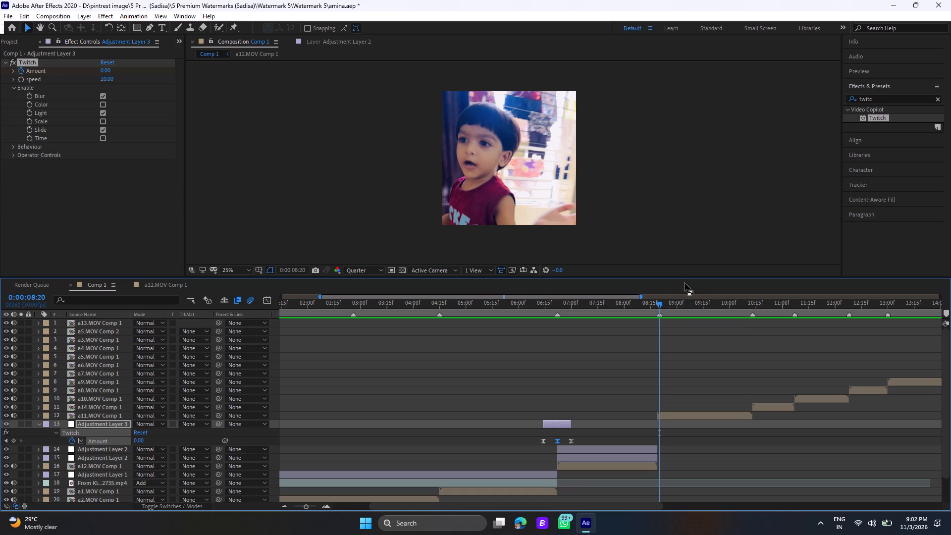
# Duplicate Adjustment Layer 3, the Twitch transition layer starting at 0:00:06:14.
pyautogui.click(548, 306)
pyautogui.moveTo(548, 306); pyautogui.dragTo(543, 306)
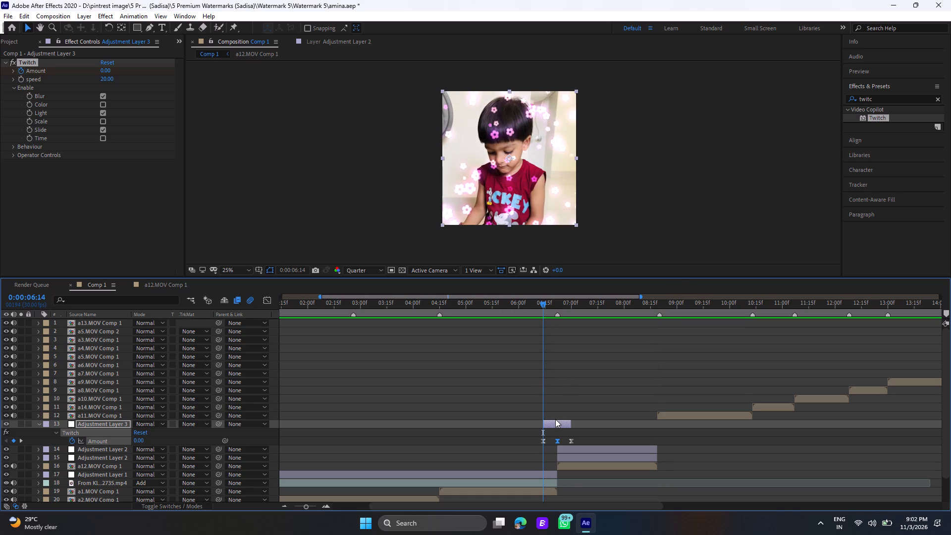
pyautogui.click(555, 425)
pyautogui.press('u')
pyautogui.click(555, 424)
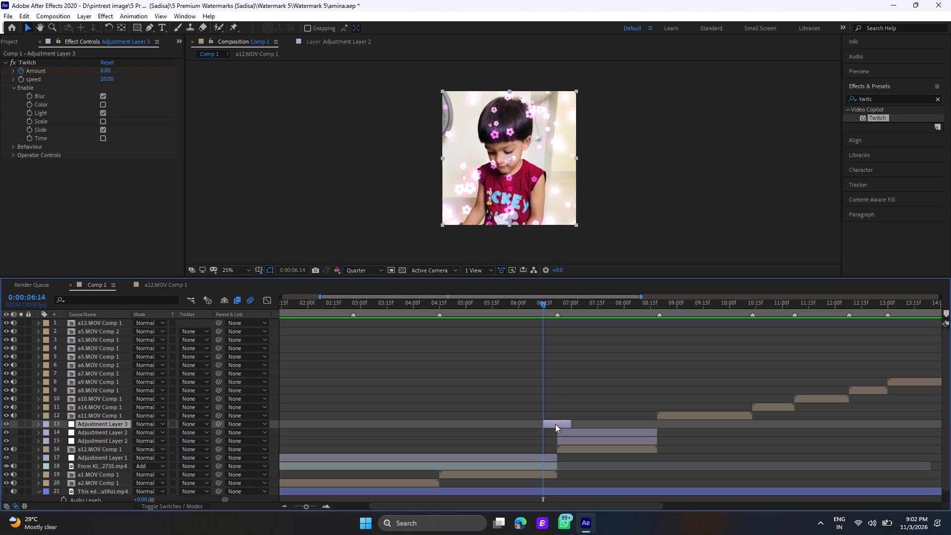
pyautogui.hotkey('ctrl', 'd')
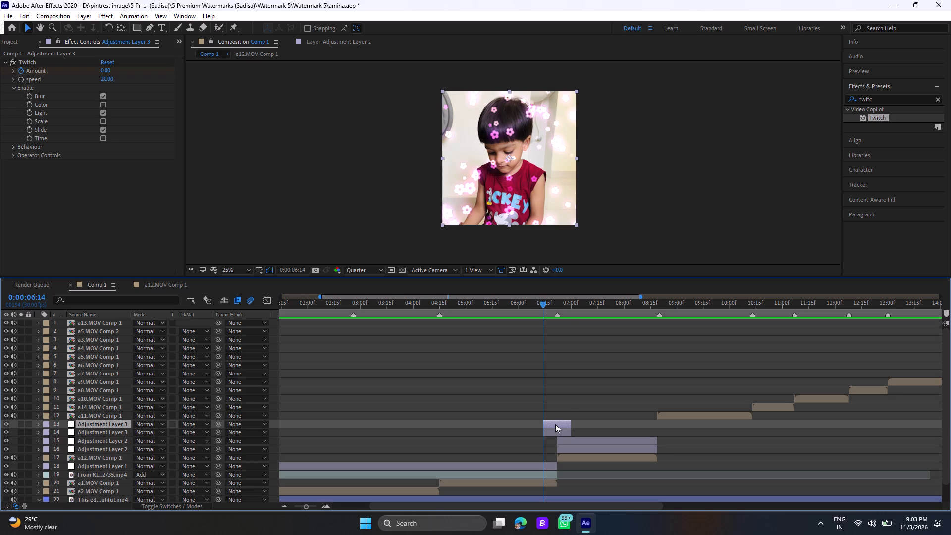
# Remove the Twitch effect from the upper copy of Adjustment Layer 3.
pyautogui.click(556, 423)
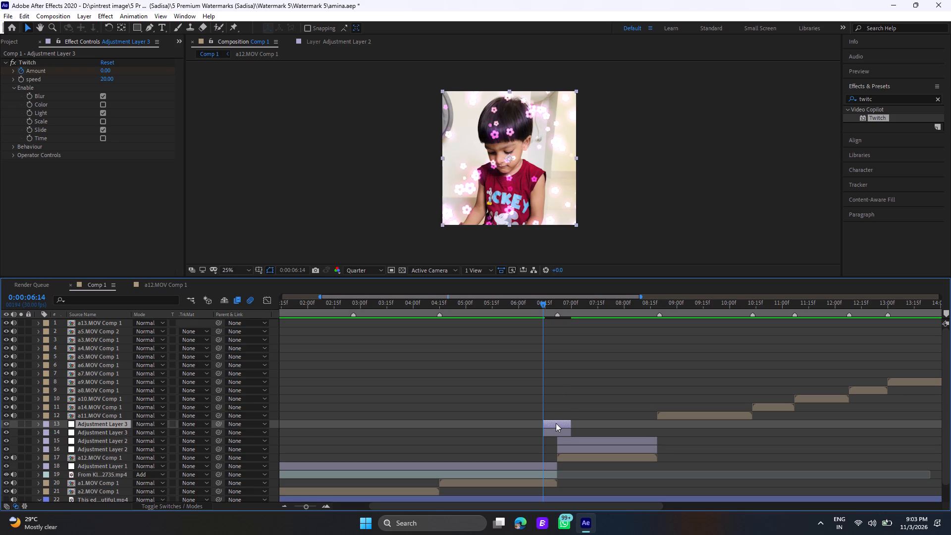
pyautogui.click(559, 431)
pyautogui.click(558, 421)
pyautogui.rightClick(23, 62)
pyautogui.click(50, 84)
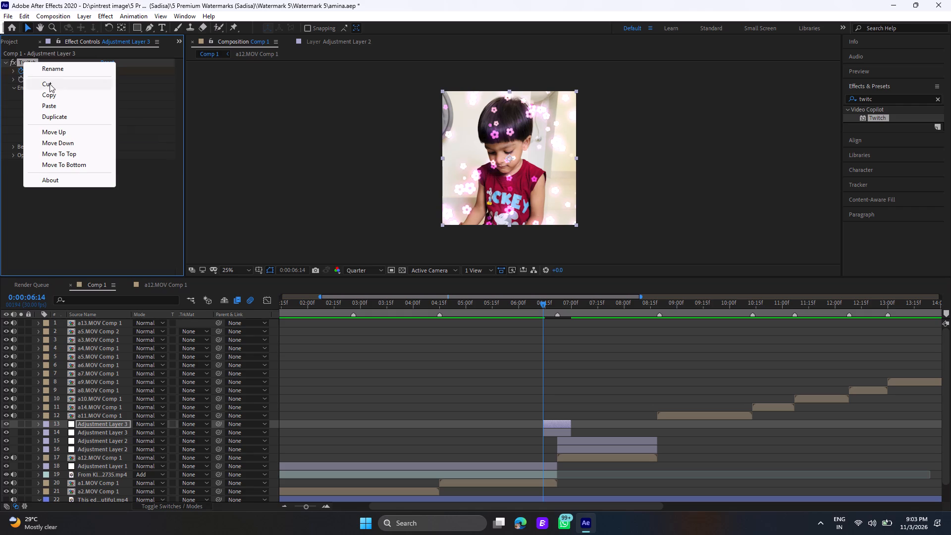
# Search the effects for "expo" and apply the Color Correction Exposure effect to the upper Adjustment Layer 3.
pyautogui.click(938, 97)
pyautogui.click(916, 99)
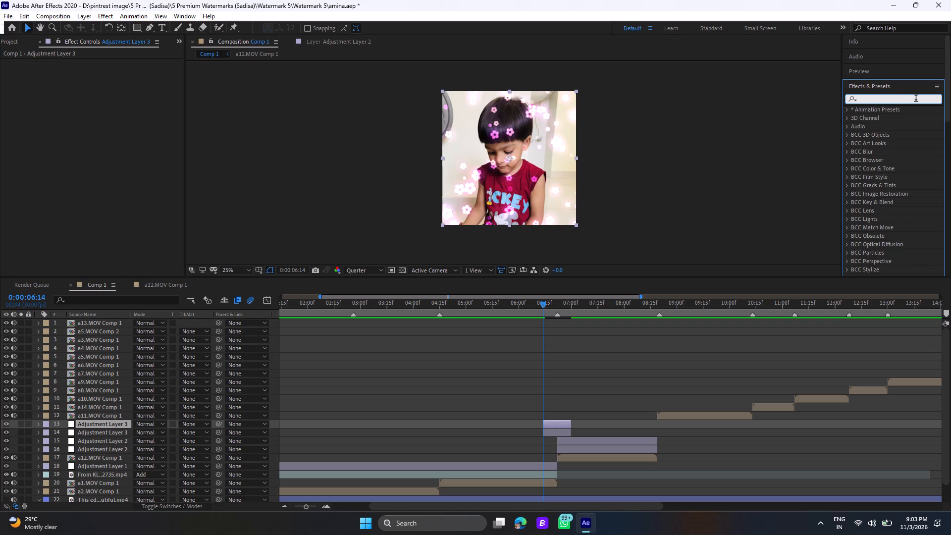
pyautogui.write('expo')
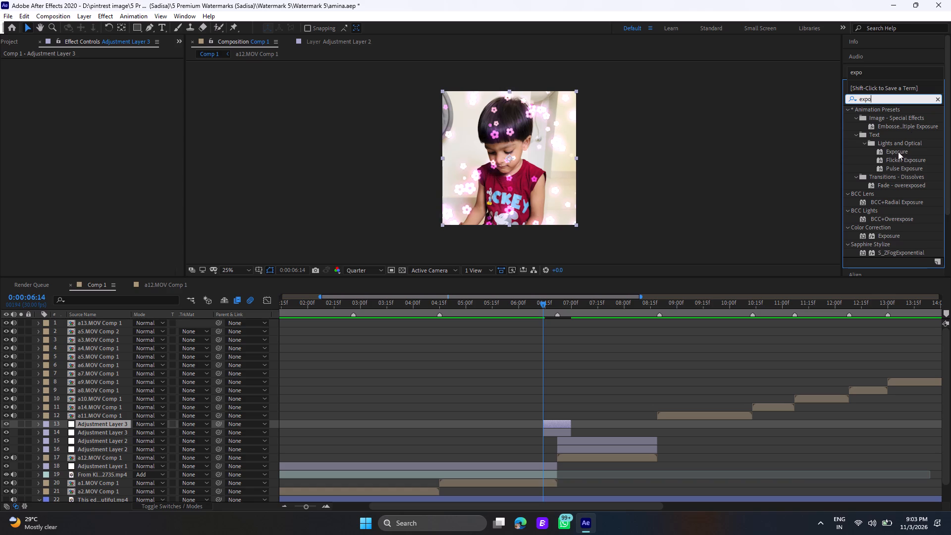
pyautogui.moveTo(892, 236); pyautogui.dragTo(627, 380)
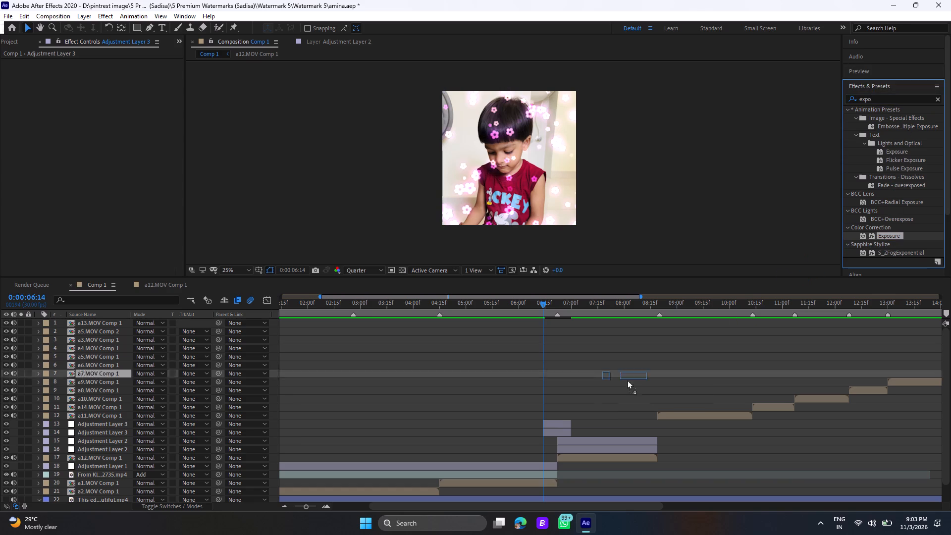
pyautogui.moveTo(627, 380); pyautogui.dragTo(557, 422)
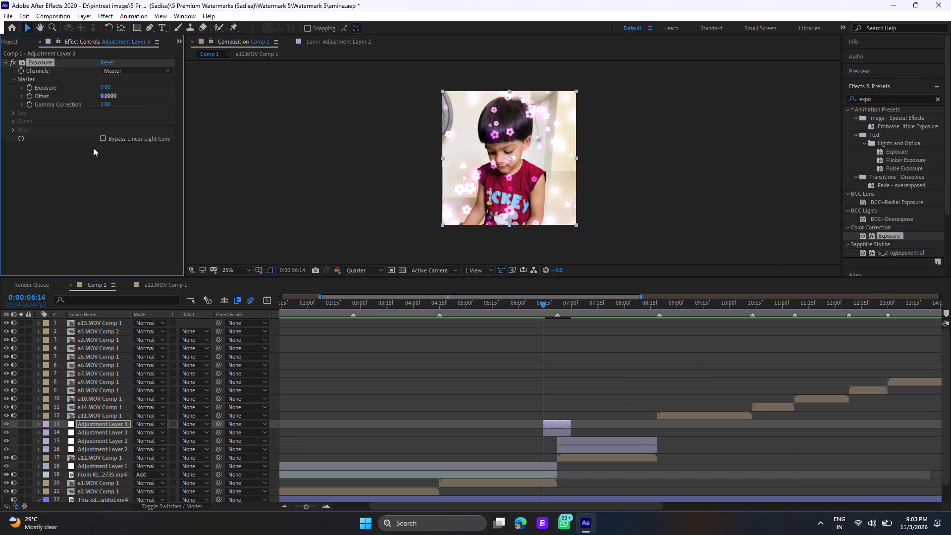
# Keyframe the Master Exposure at 3 at 0:00:06:22, on the cut to a12.MOV.
pyautogui.click(314, 507)
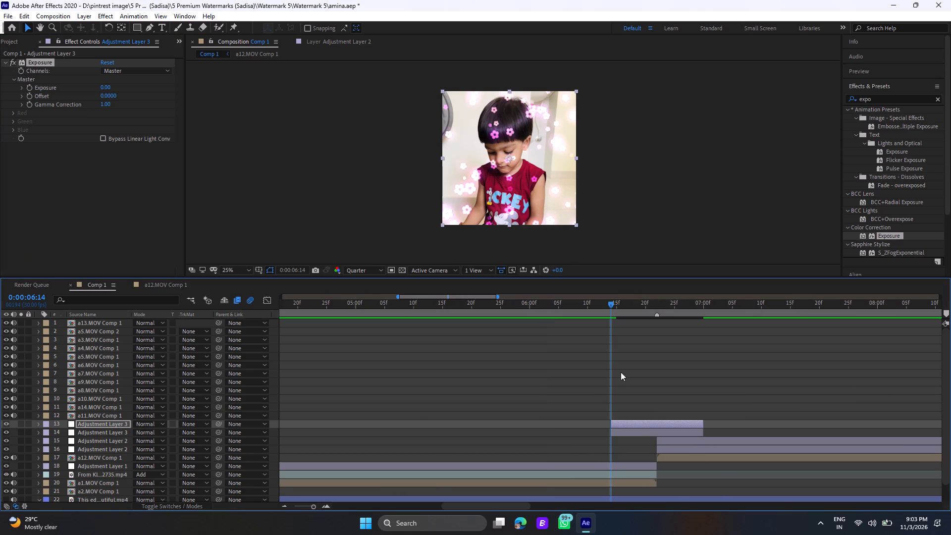
pyautogui.click(657, 304)
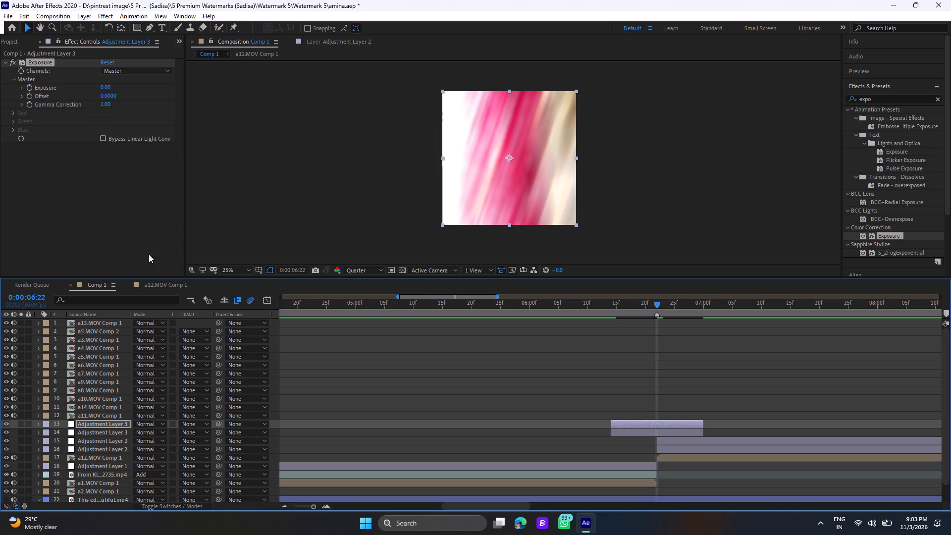
pyautogui.click(311, 507)
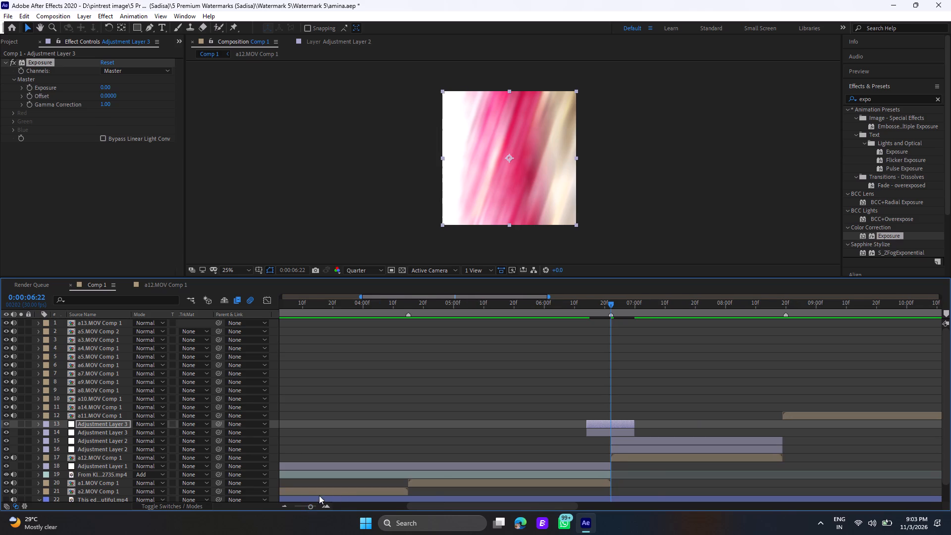
pyautogui.click(311, 506)
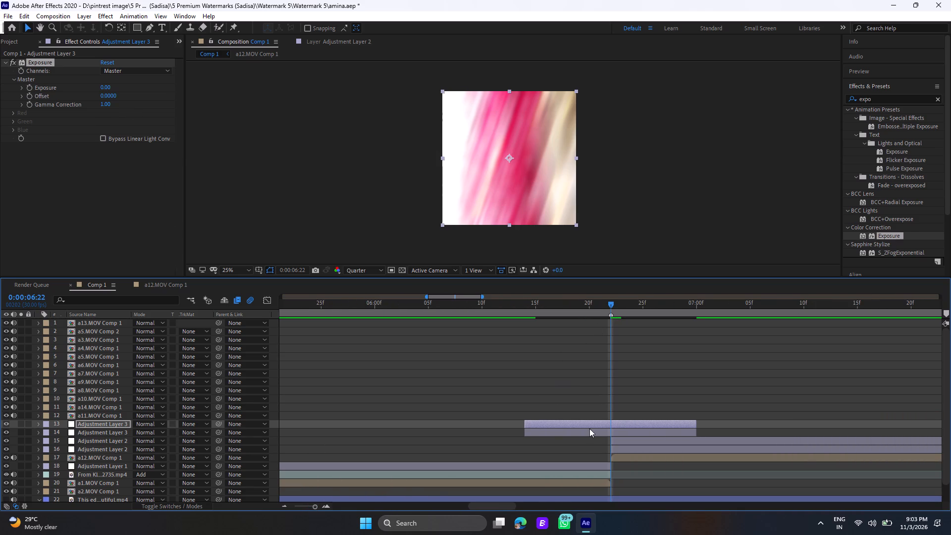
pyautogui.click(30, 90)
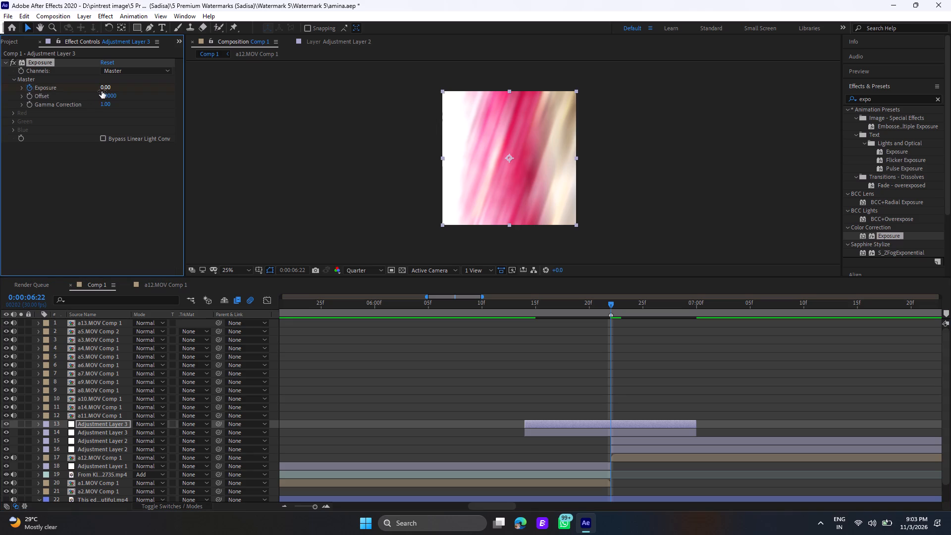
pyautogui.click(102, 91)
pyautogui.press('BackSpace')
pyautogui.press('3')
pyautogui.press('Return')
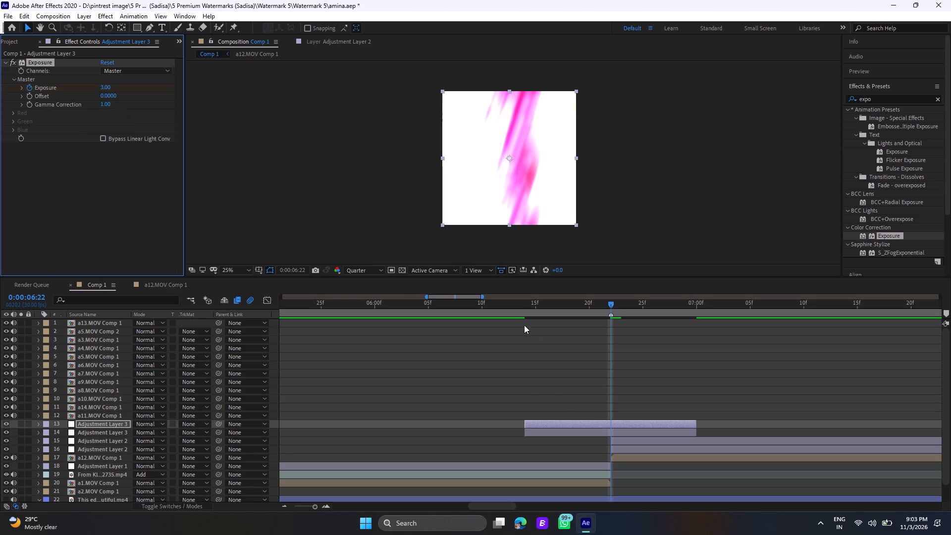
# Keyframe the upper Adjustment Layer 3's Master Exposure at 0 at its start, 0:00:06:14, and at its end, 0:00:07:00.
pyautogui.click(522, 306)
pyautogui.click(107, 87)
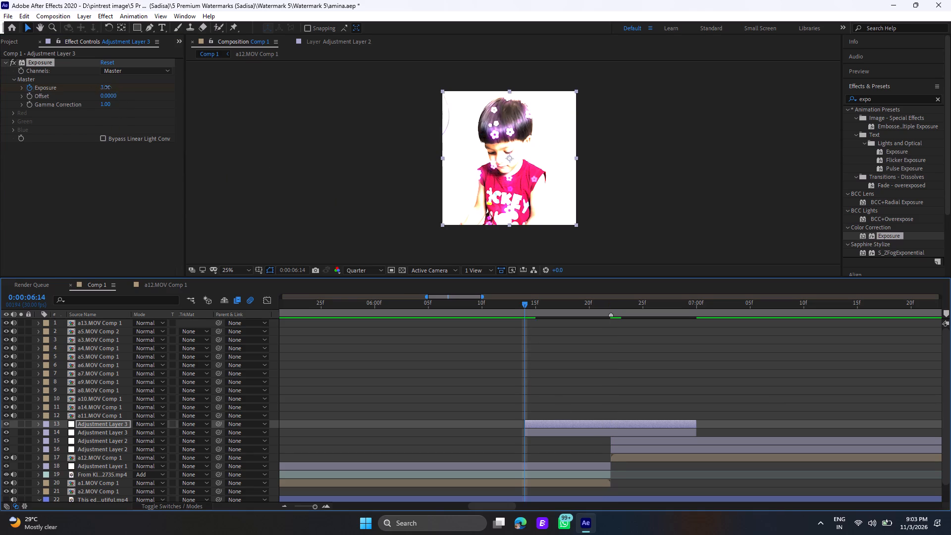
pyautogui.press('BackSpace')
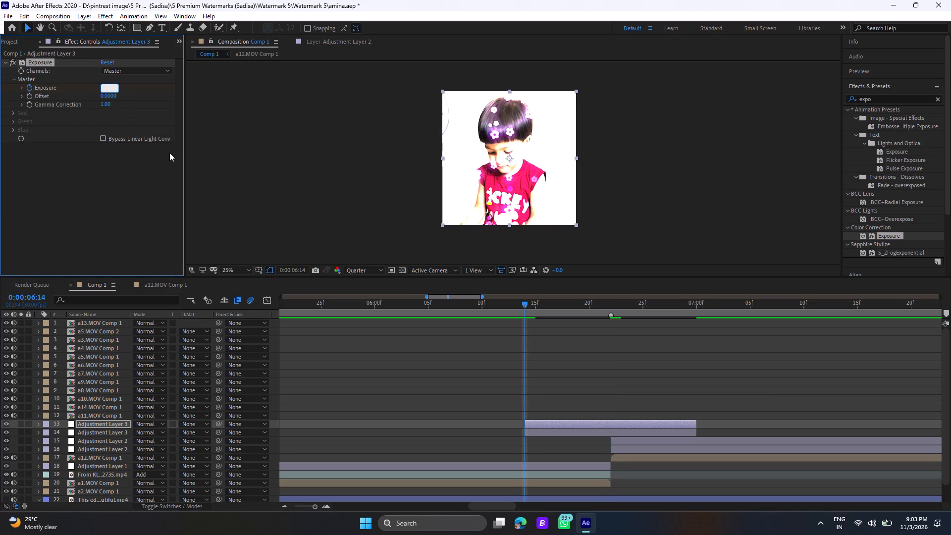
pyautogui.press('0')
pyautogui.press('Return')
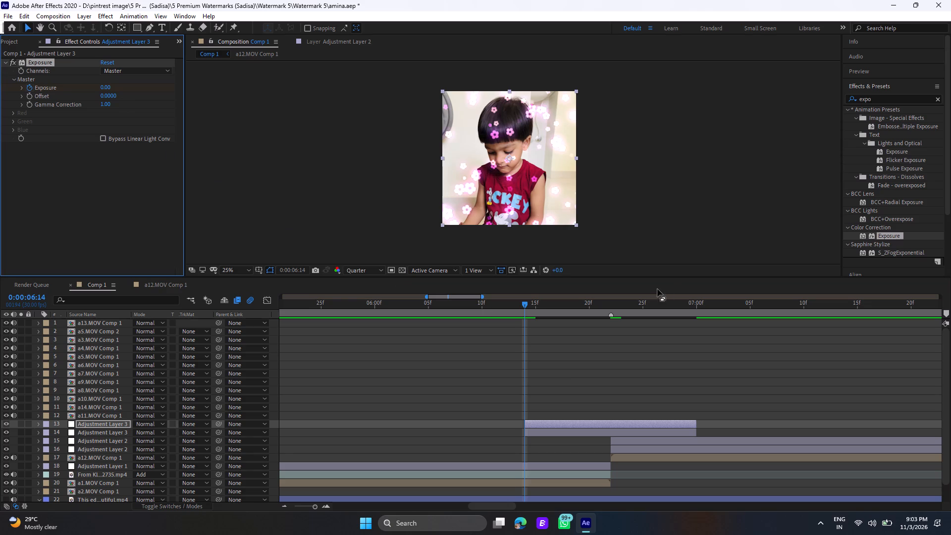
pyautogui.click(695, 308)
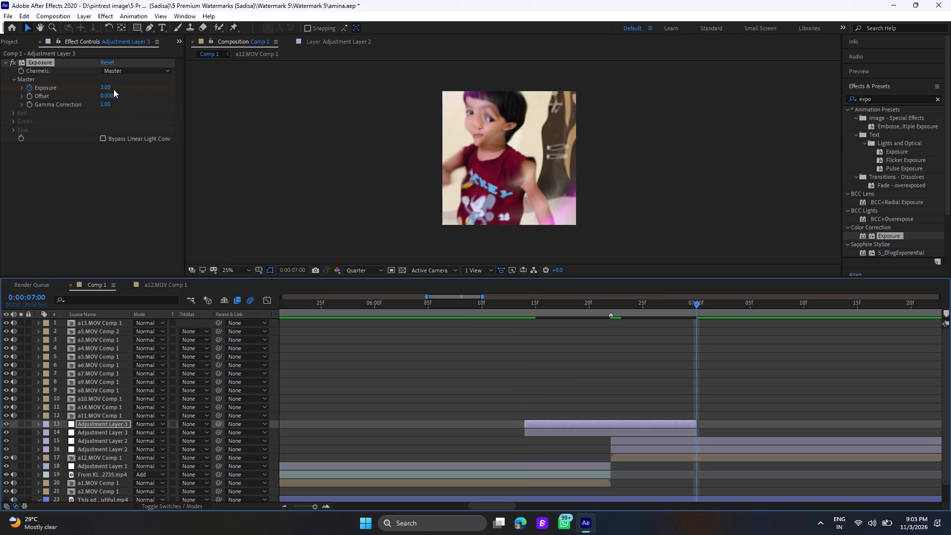
pyautogui.click(104, 89)
pyautogui.press('BackSpace')
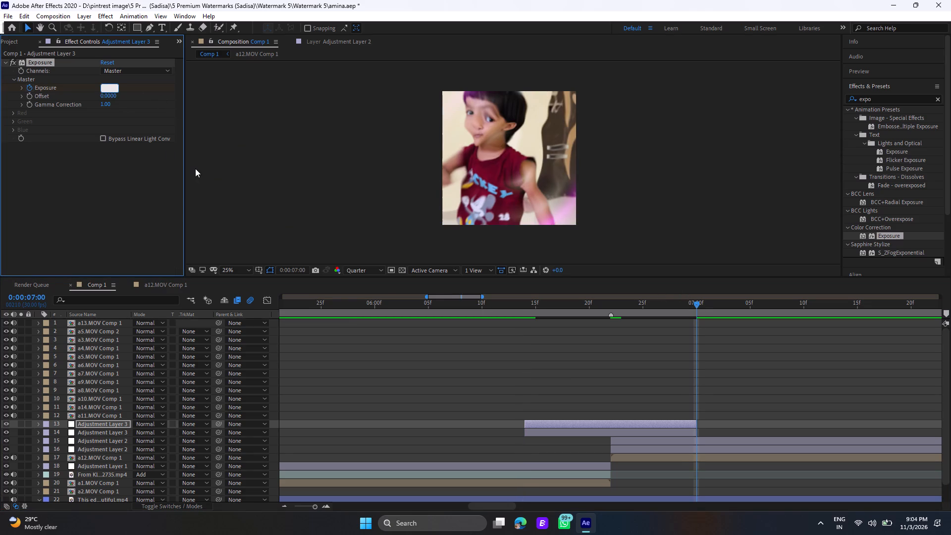
pyautogui.press('0')
pyautogui.press('Return')
# Apply Easy Ease to all three Exposure keyframes on the upper Adjustment Layer 3.
pyautogui.press('u')
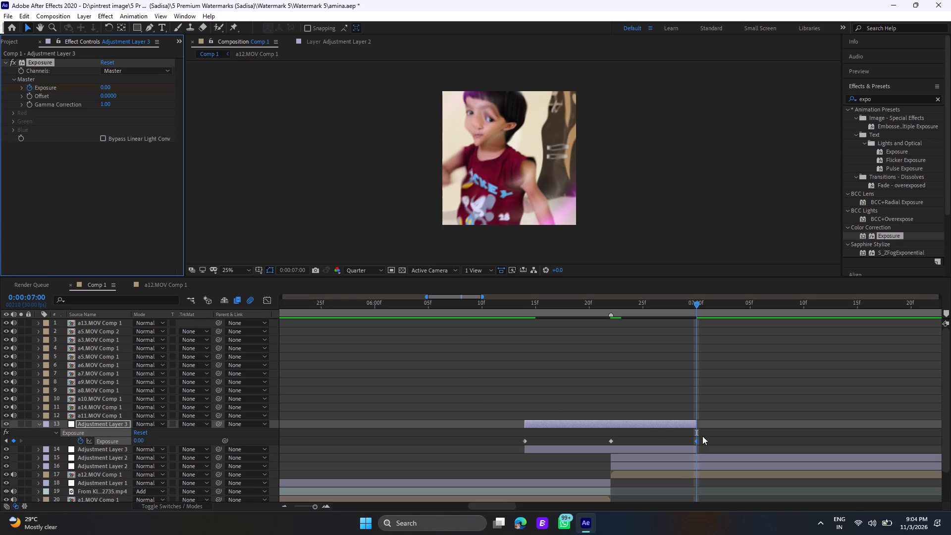
pyautogui.moveTo(705, 436); pyautogui.dragTo(517, 444)
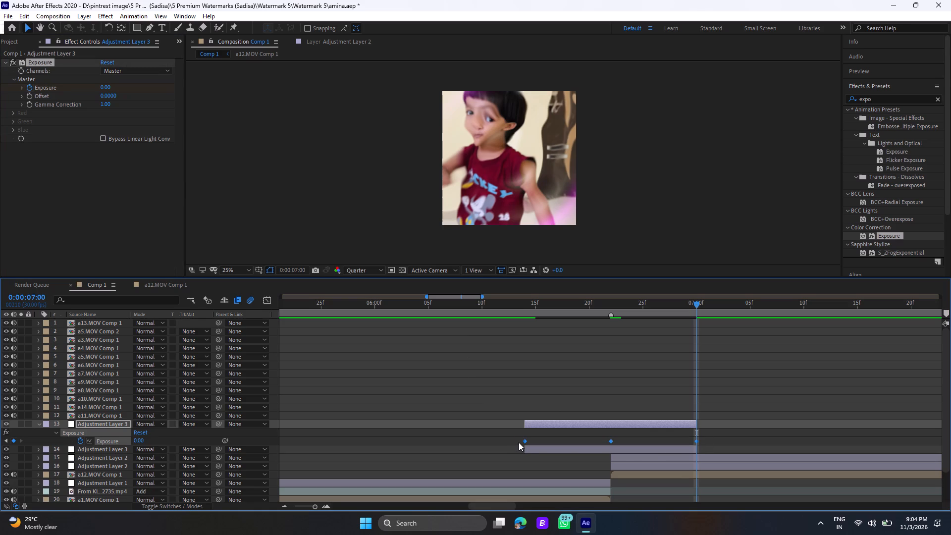
pyautogui.press('F9')
# Reshape the Exposure value curve into a sharp peak at 0:00:06:22 by steepening the middle keyframe's incoming and outgoing handles.
pyautogui.click(609, 304)
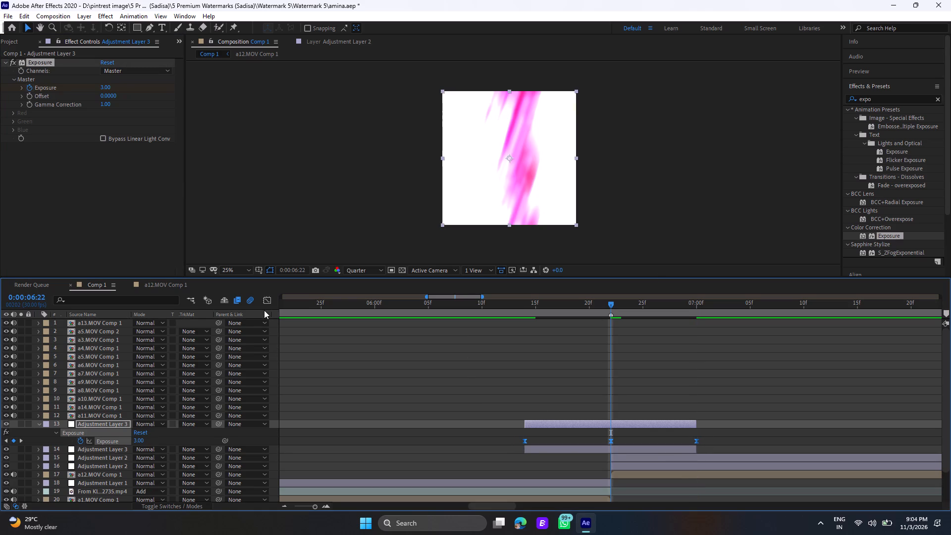
pyautogui.click(265, 305)
pyautogui.moveTo(621, 326); pyautogui.dragTo(571, 334)
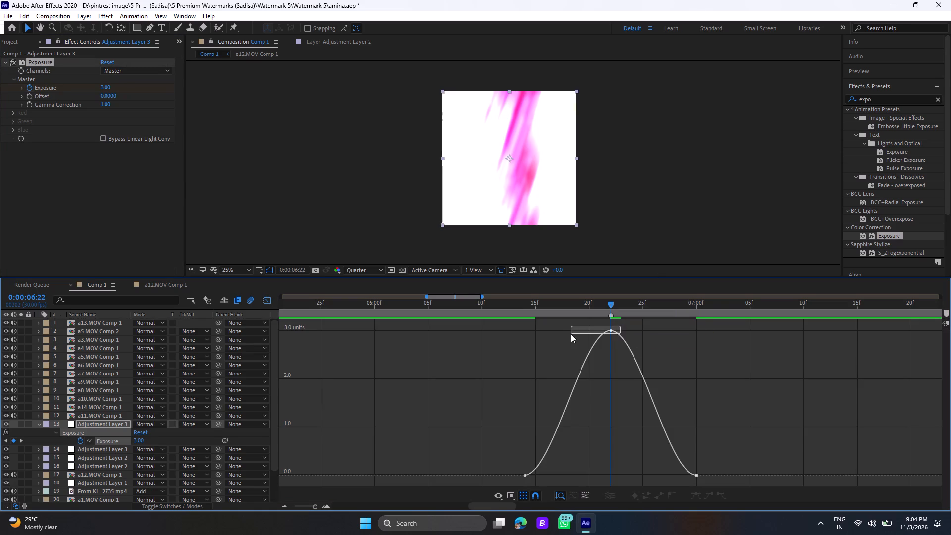
pyautogui.moveTo(571, 334); pyautogui.dragTo(569, 335)
pyautogui.moveTo(582, 332); pyautogui.dragTo(610, 441)
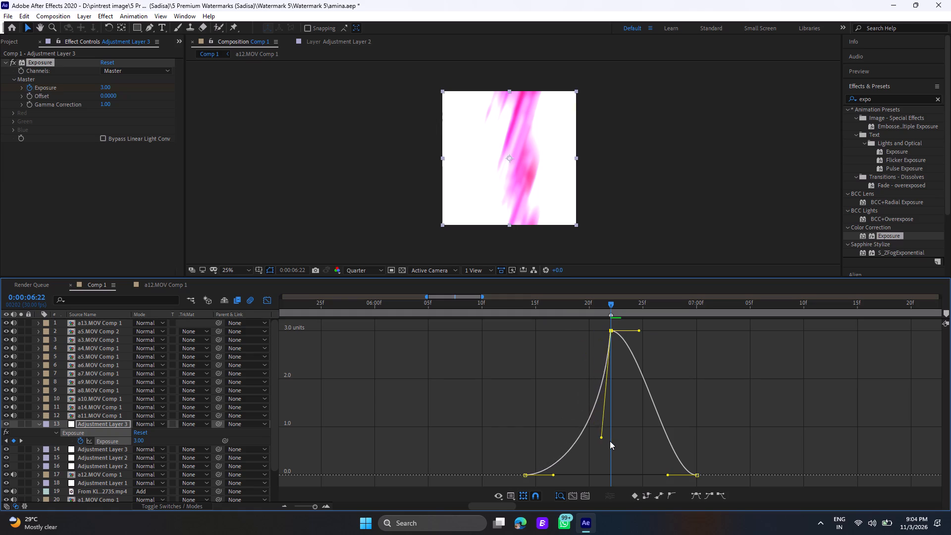
pyautogui.moveTo(610, 441); pyautogui.dragTo(621, 465)
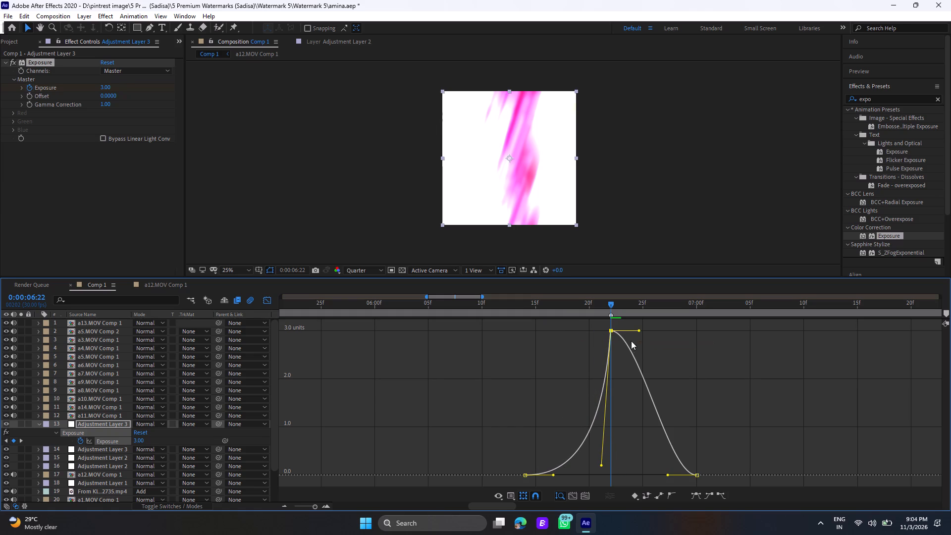
pyautogui.moveTo(640, 331); pyautogui.dragTo(640, 343)
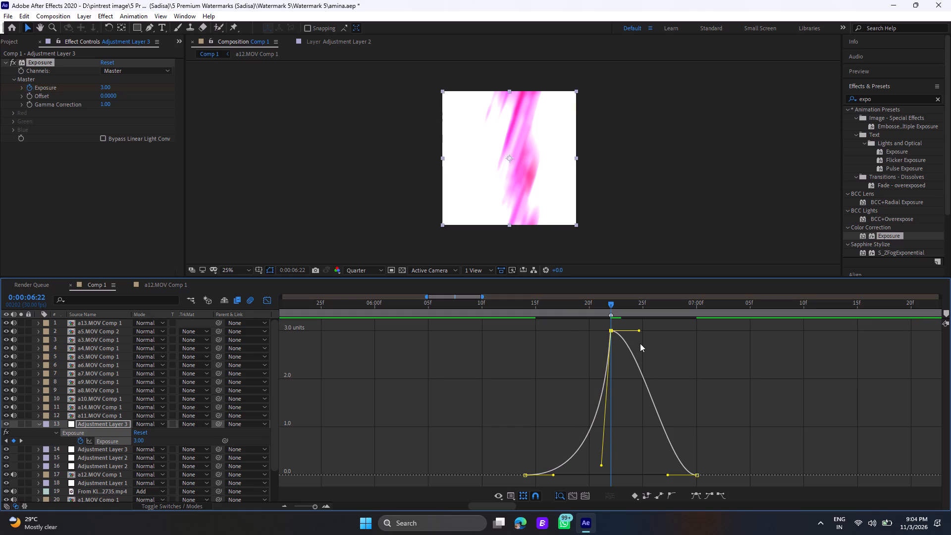
pyautogui.moveTo(640, 343); pyautogui.dragTo(612, 463)
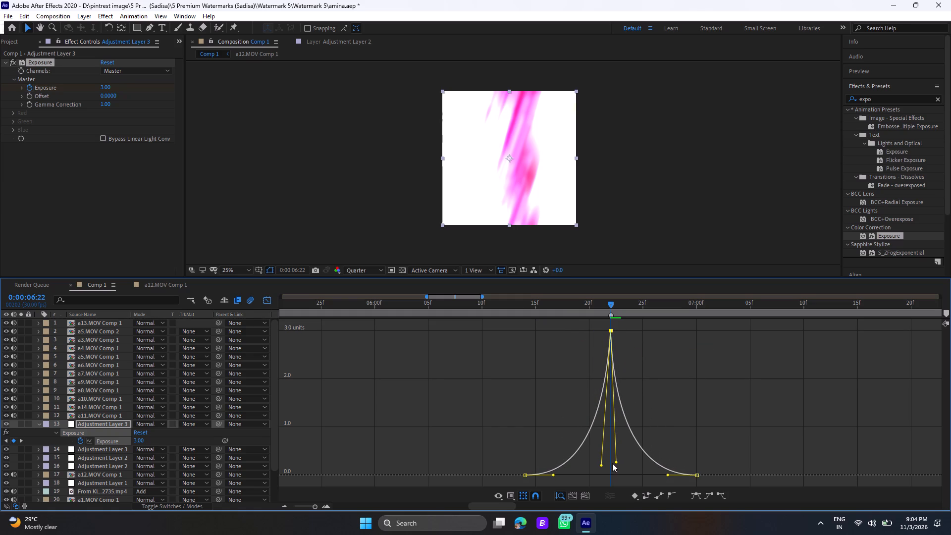
pyautogui.moveTo(612, 463); pyautogui.dragTo(614, 466)
pyautogui.click(269, 301)
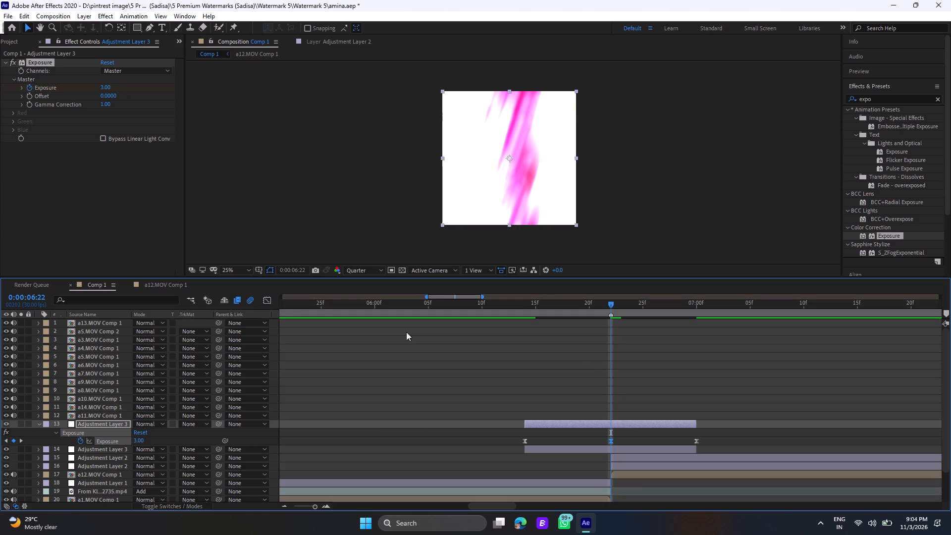
pyautogui.press('u')
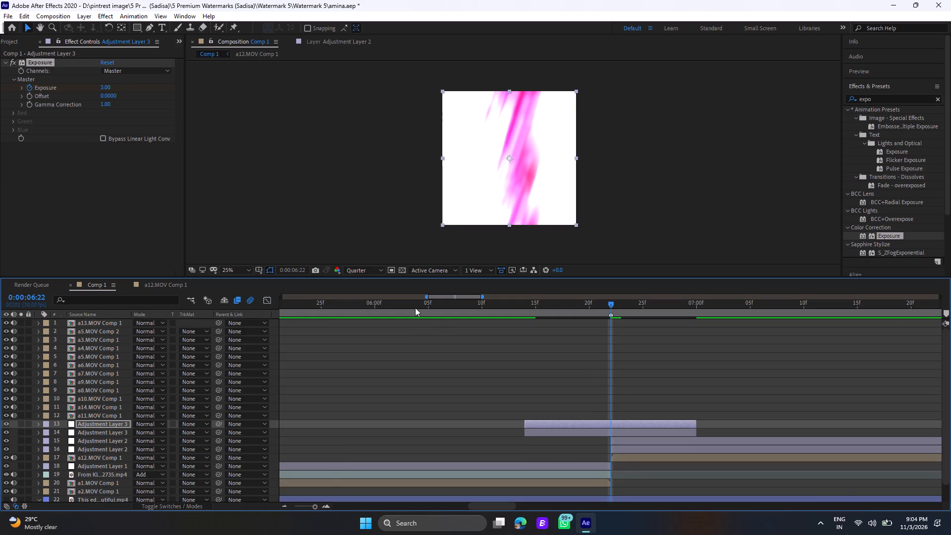
# Play back the composition from before the cut to a12.MOV to check the Twitch transition and exposure flash.
pyautogui.click(334, 312)
pyautogui.press('space')
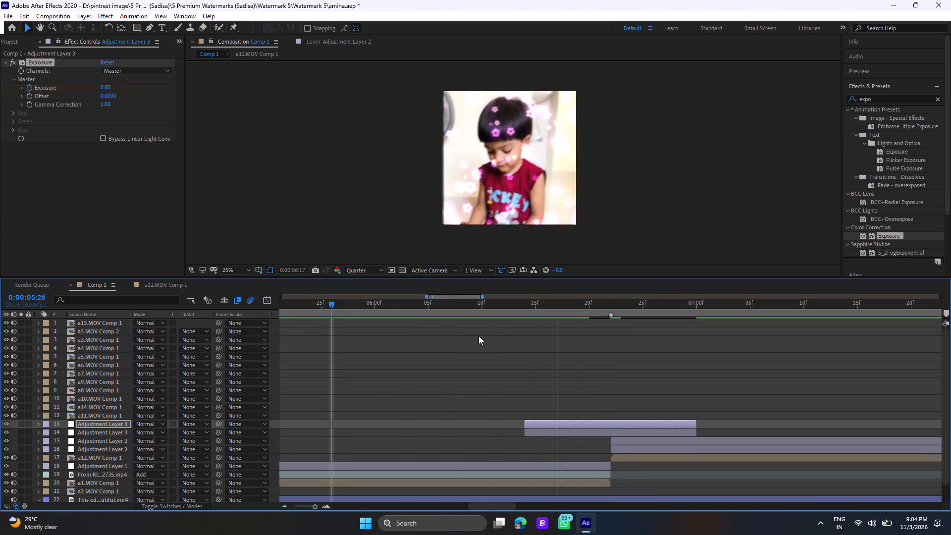
pyautogui.click(437, 308)
pyautogui.press('space')
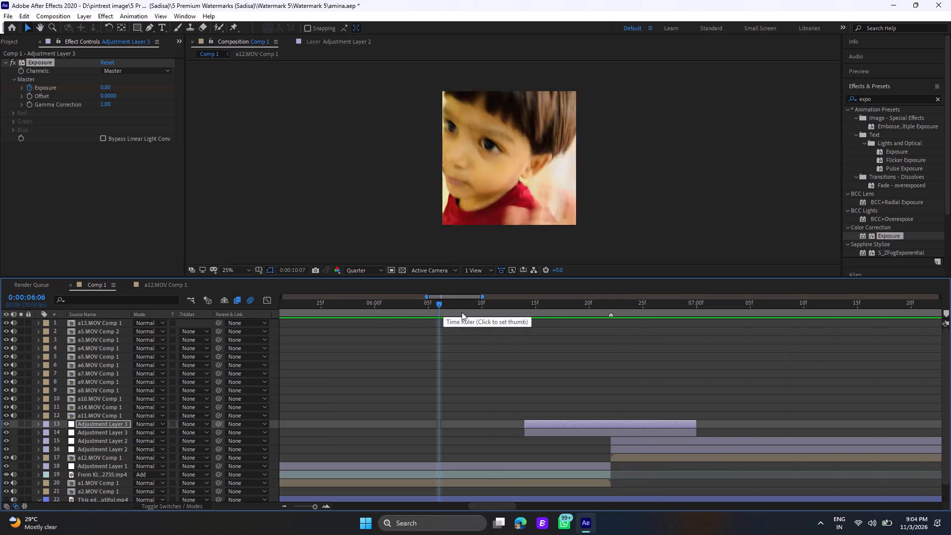
pyautogui.click(370, 312)
pyautogui.press('space')
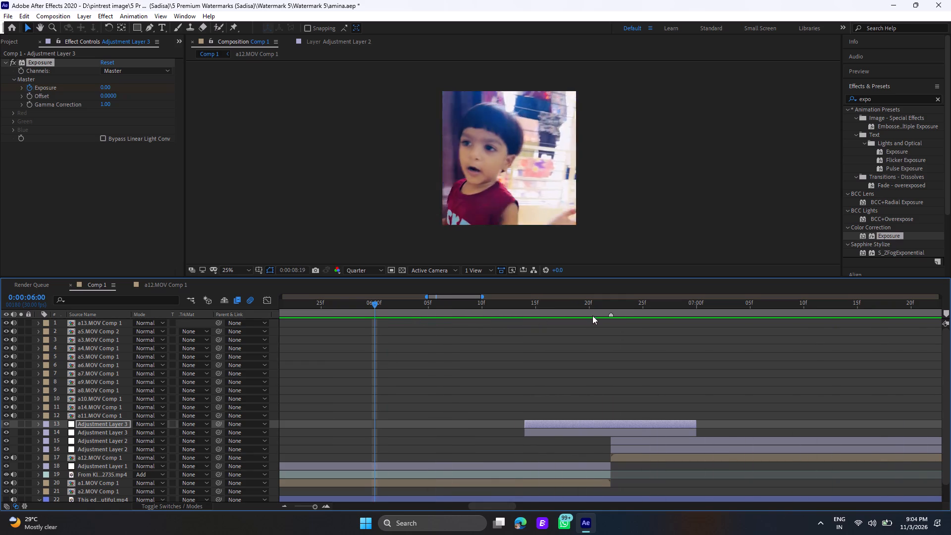
pyautogui.press('space')
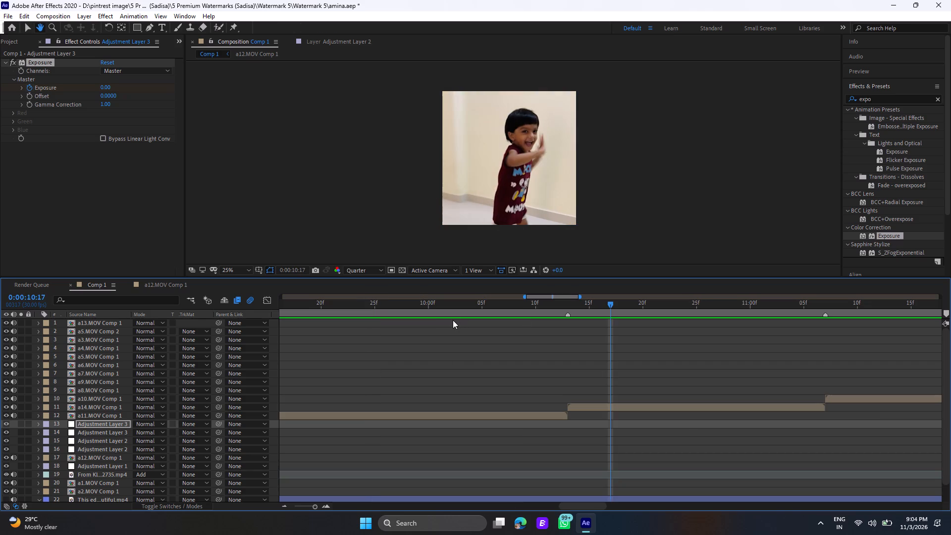
# Copy both Adjustment Layer 3 layers together with the upper Adjustment Layer 2.
pyautogui.click(312, 508)
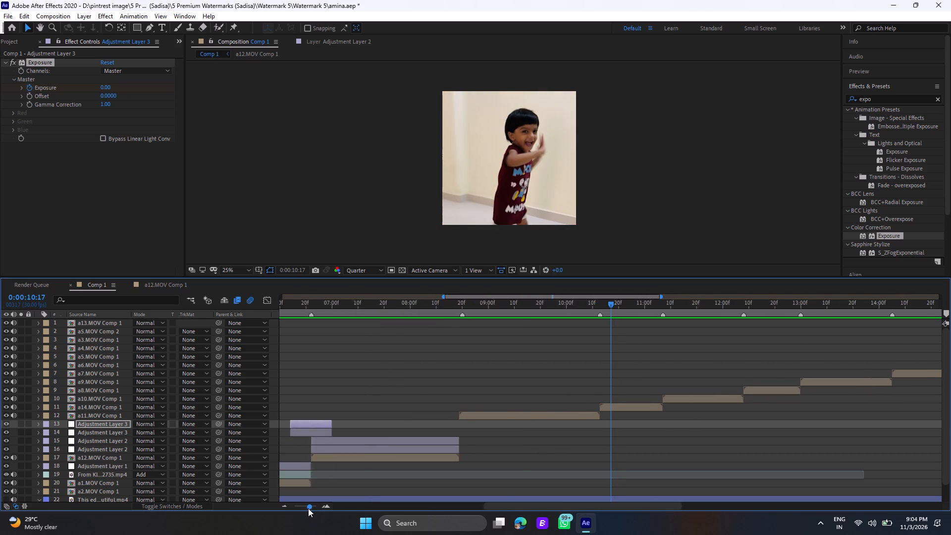
pyautogui.click(374, 306)
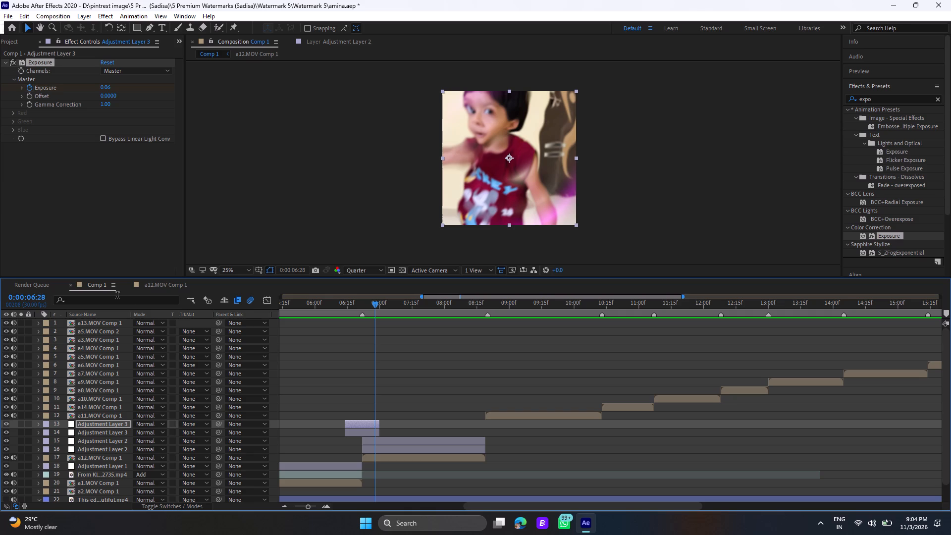
pyautogui.keyDown('ctrl'); pyautogui.click(349, 424); pyautogui.keyUp('ctrl')
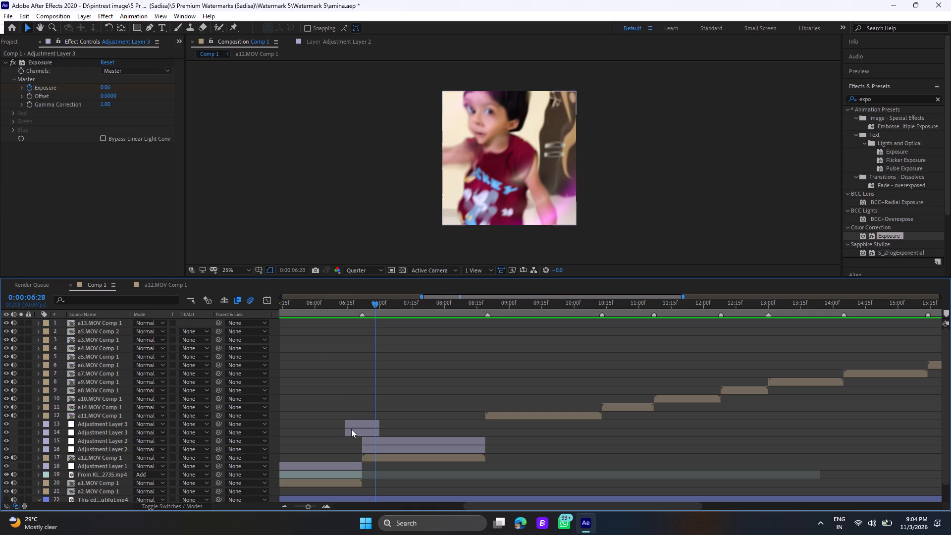
pyautogui.keyDown('ctrl'); pyautogui.click(352, 426); pyautogui.keyUp('ctrl')
pyautogui.keyDown('ctrl'); pyautogui.click(356, 432); pyautogui.keyUp('ctrl')
pyautogui.keyDown('ctrl'); pyautogui.click(374, 440); pyautogui.keyUp('ctrl')
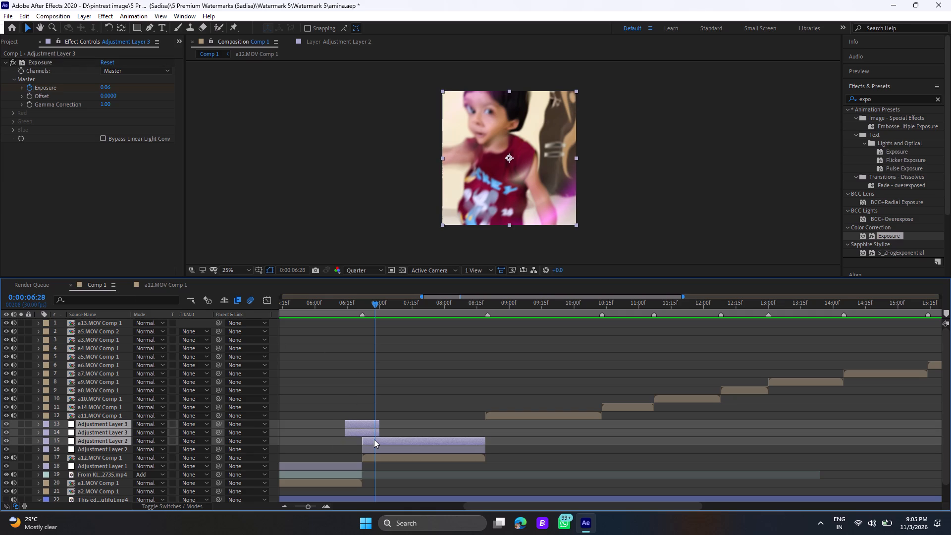
pyautogui.hotkey('ctrl', 'c')
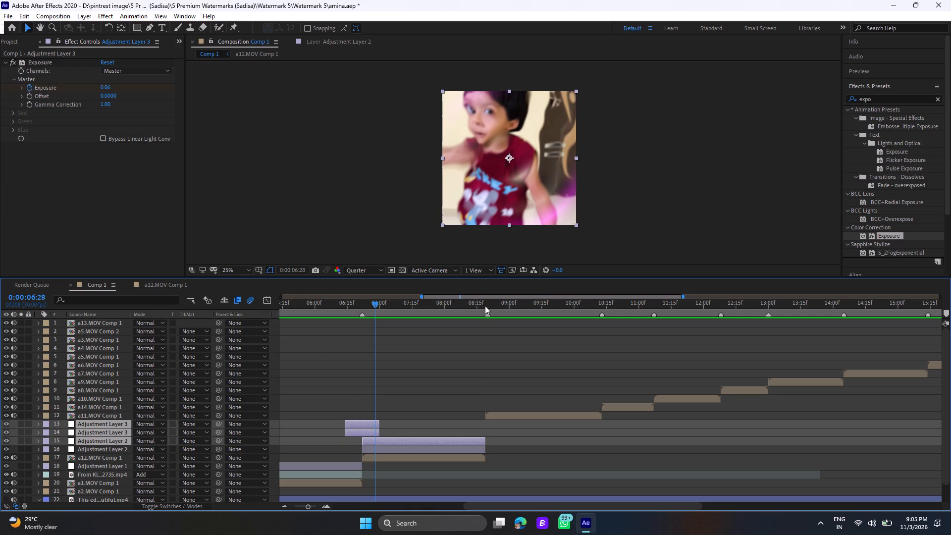
# Paste the copied Adjustment Layer 3 pair and Adjustment Layer 2 directly above a11.MOV Comp 1 in the layer stack.
pyautogui.click(486, 306)
pyautogui.click(486, 306)
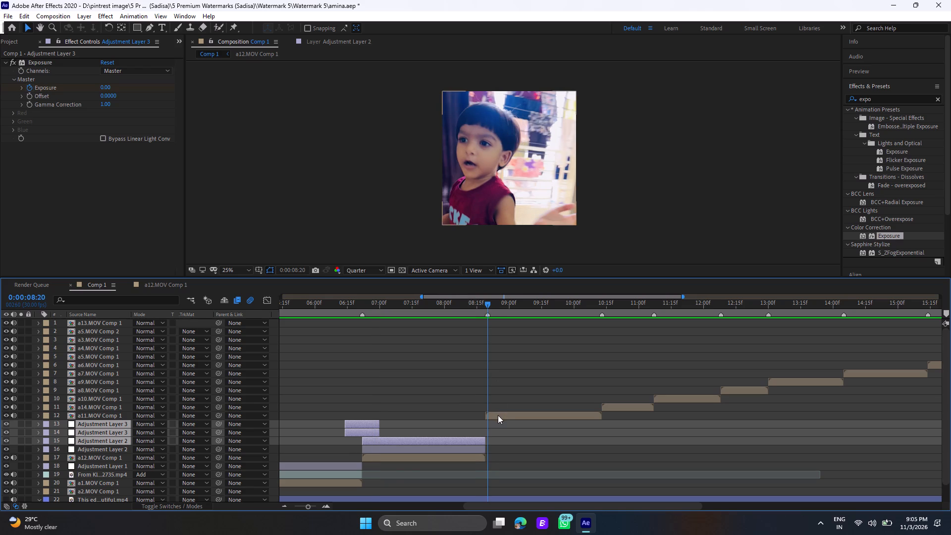
pyautogui.moveTo(316, 507); pyautogui.dragTo(321, 508)
pyautogui.click(586, 306)
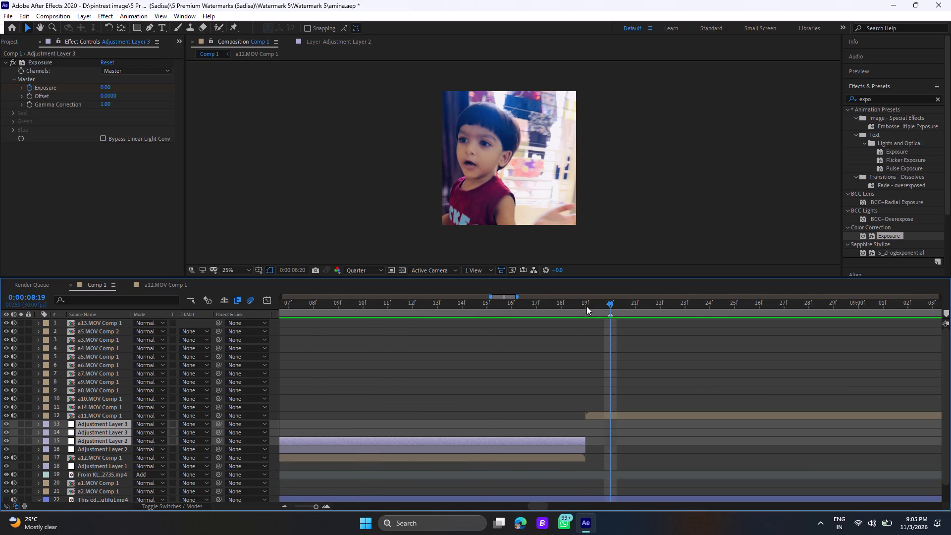
pyautogui.moveTo(586, 305); pyautogui.dragTo(599, 310)
pyautogui.moveTo(536, 502); pyautogui.dragTo(541, 504)
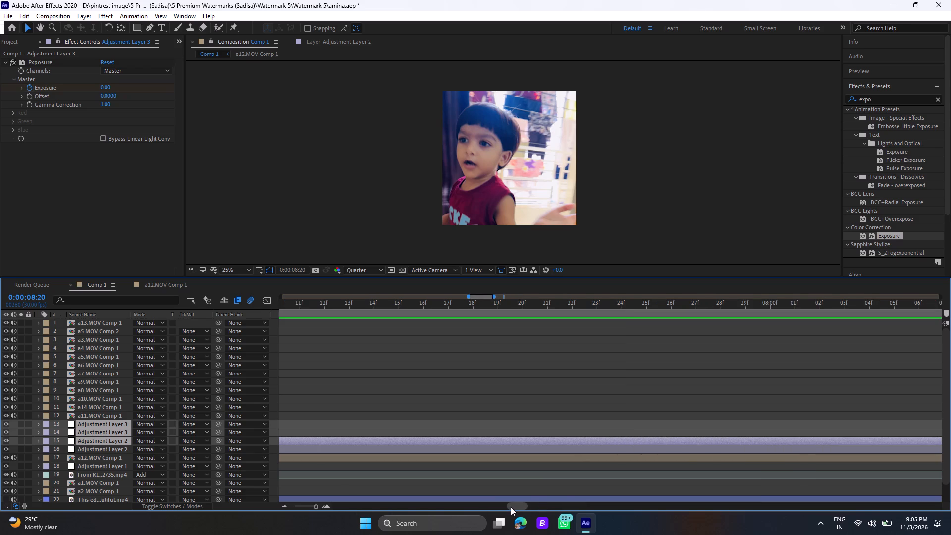
pyautogui.moveTo(510, 507); pyautogui.dragTo(511, 502)
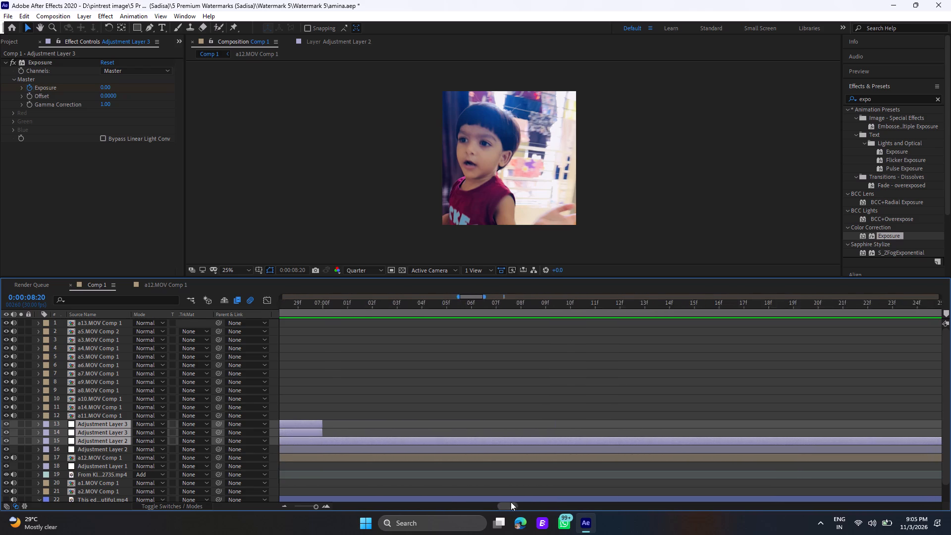
pyautogui.moveTo(511, 502); pyautogui.dragTo(537, 501)
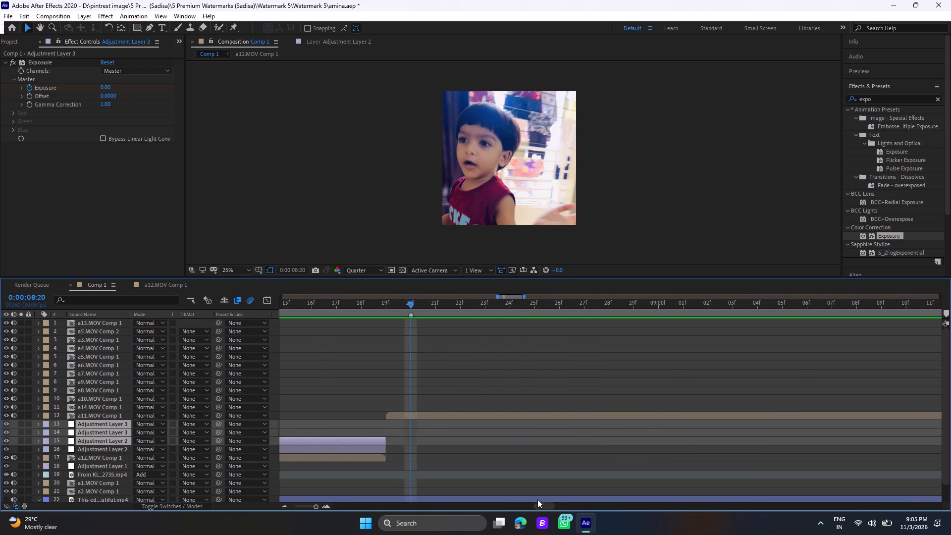
pyautogui.click(398, 310)
pyautogui.click(393, 309)
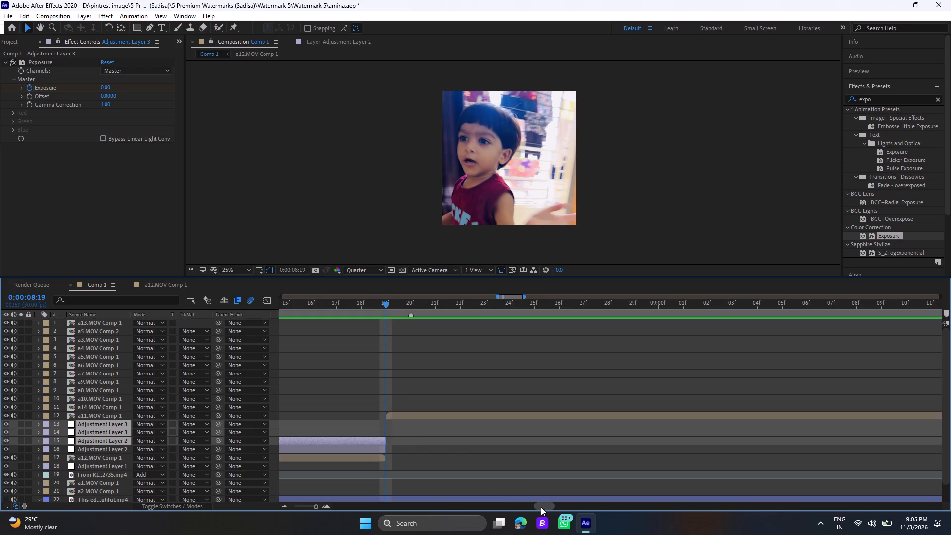
pyautogui.moveTo(541, 507); pyautogui.dragTo(574, 508)
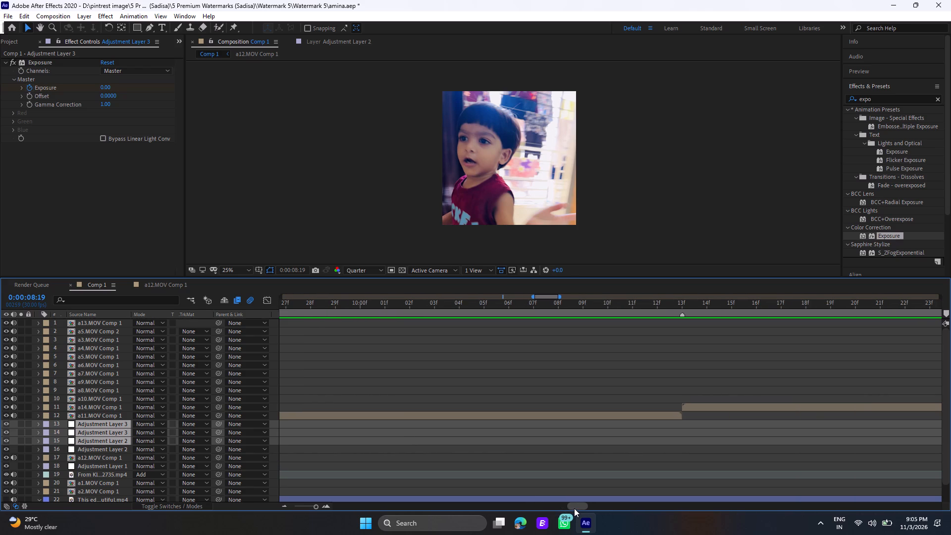
pyautogui.moveTo(574, 508); pyautogui.dragTo(536, 509)
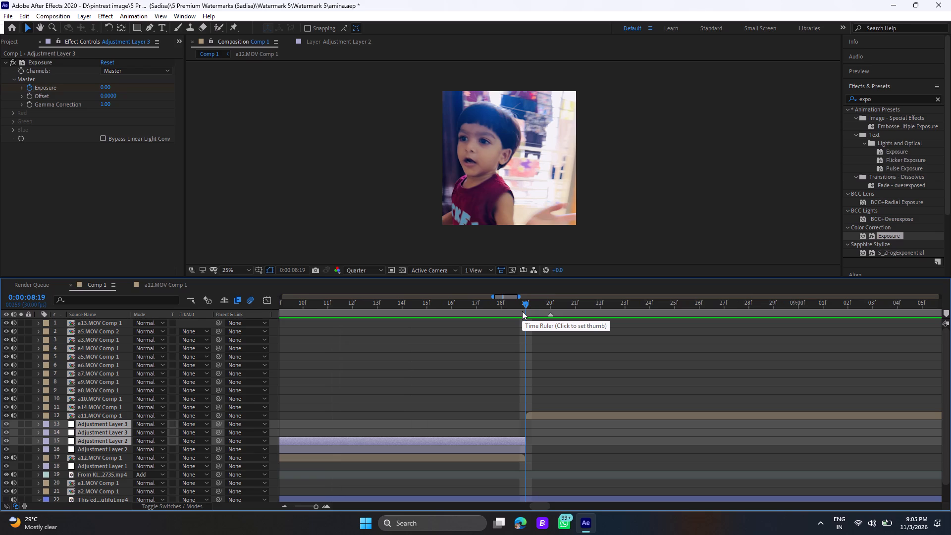
pyautogui.click(539, 418)
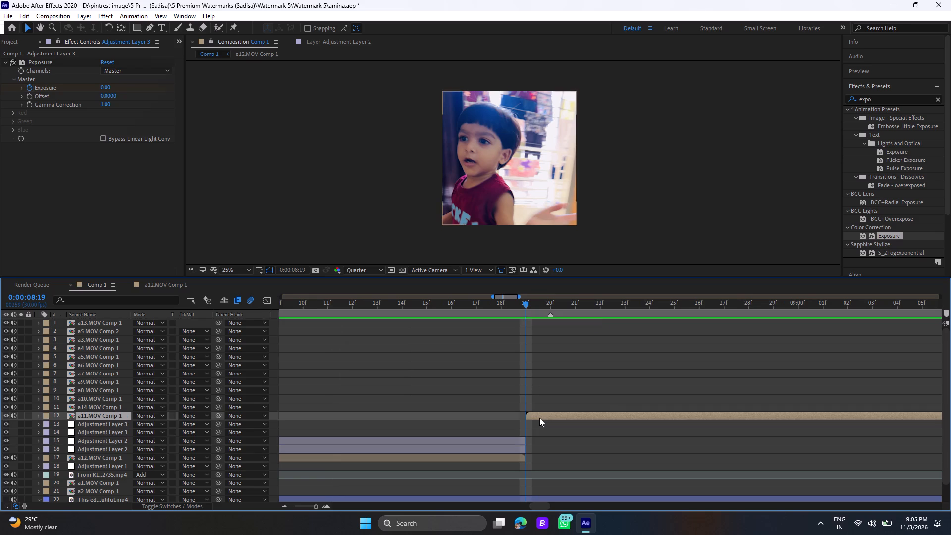
pyautogui.hotkey('ctrl', 'v')
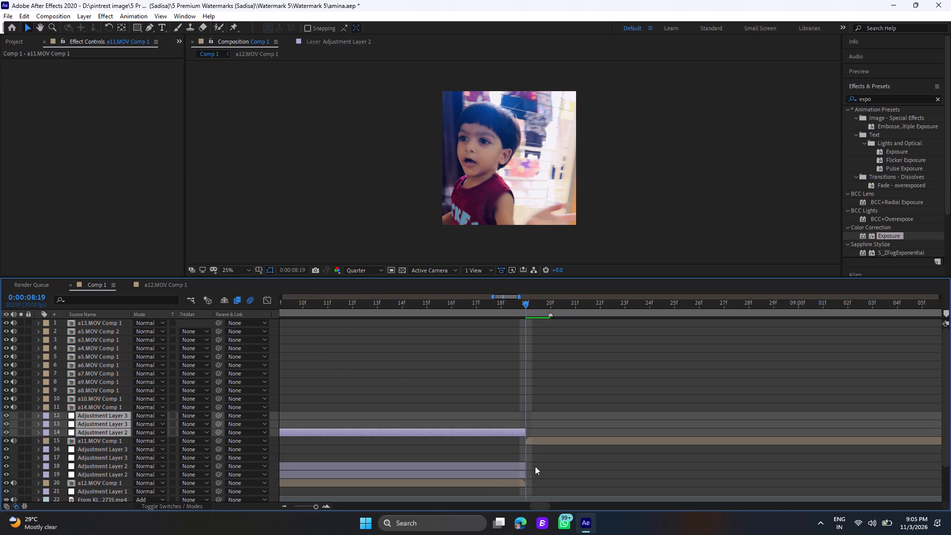
# Shift the three pasted adjustment layers in time so Adjustment Layer 2 starts at the a11.MOV Comp 1 cut, 0:00:08:19.
pyautogui.moveTo(544, 506); pyautogui.dragTo(501, 497)
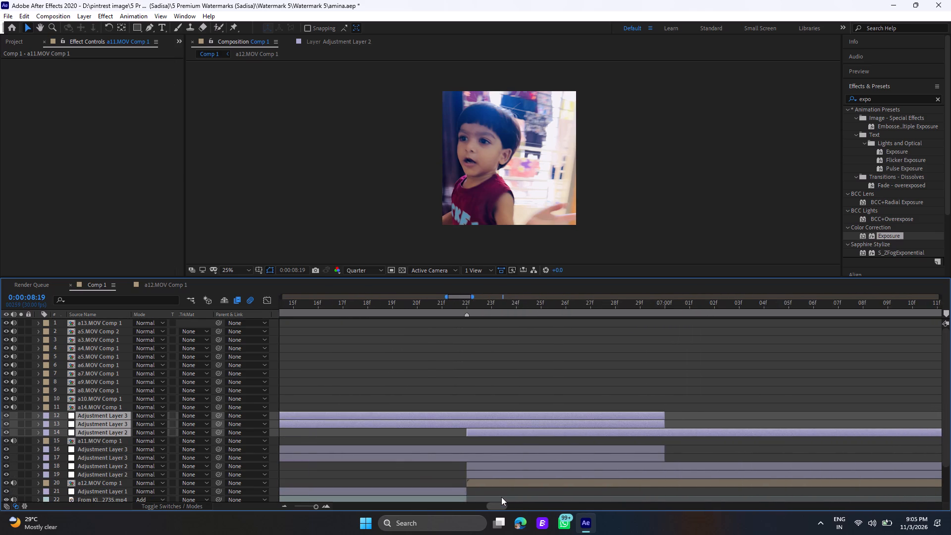
pyautogui.moveTo(501, 497); pyautogui.dragTo(500, 497)
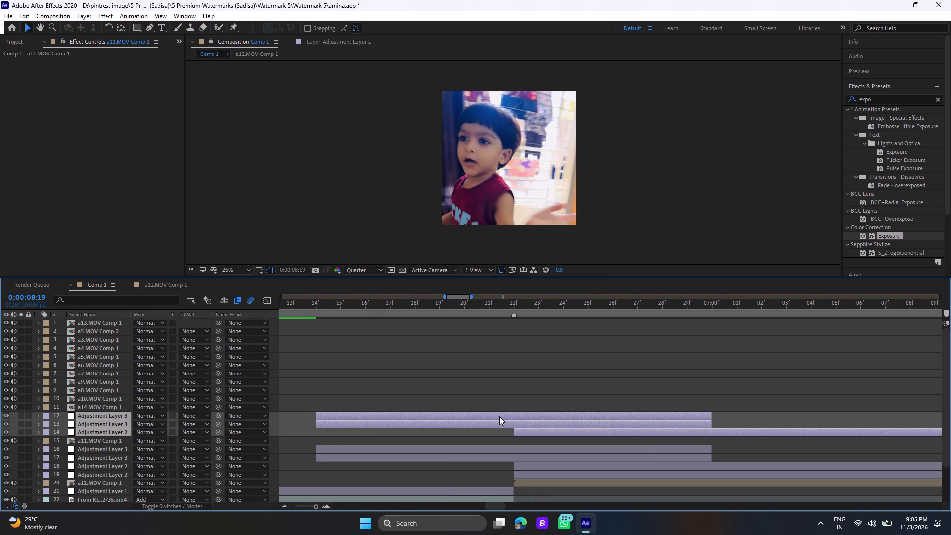
pyautogui.moveTo(499, 416); pyautogui.dragTo(775, 414)
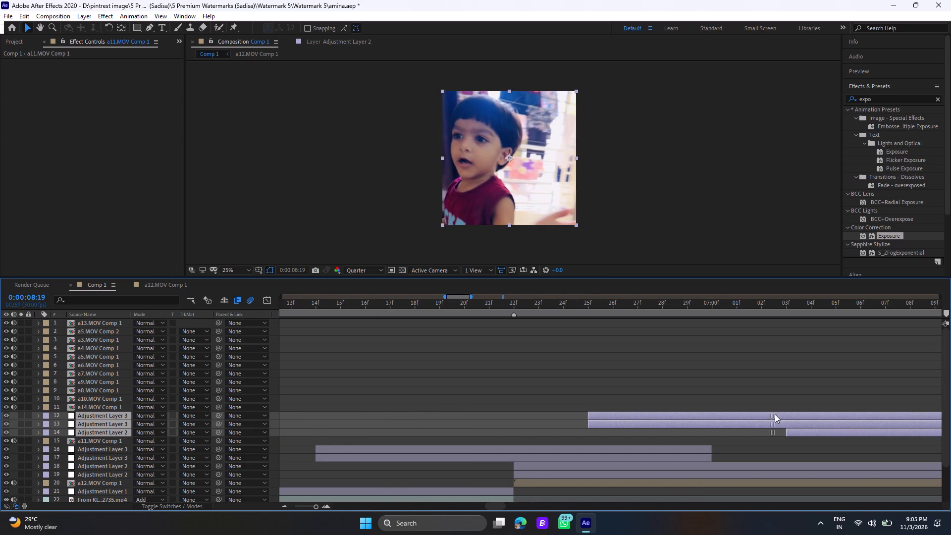
pyautogui.moveTo(775, 414); pyautogui.dragTo(946, 412)
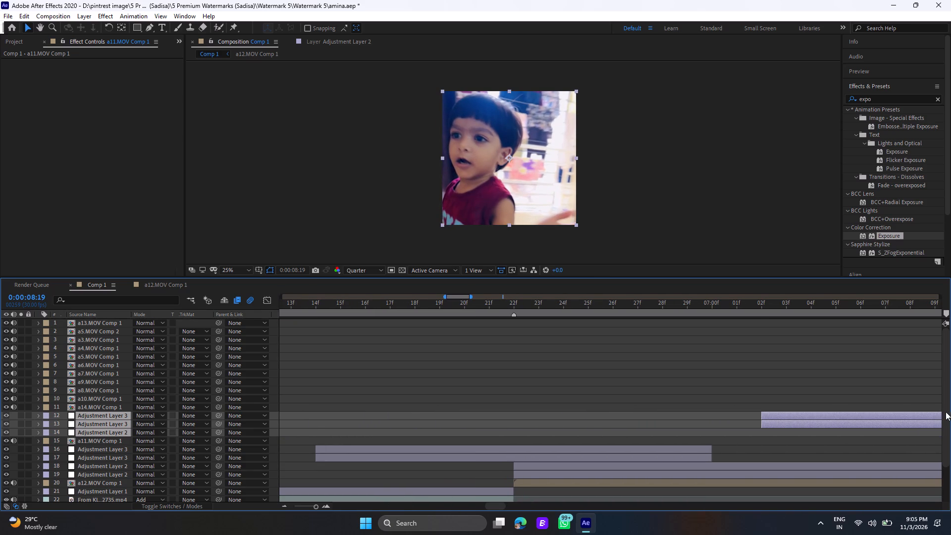
pyautogui.moveTo(946, 412); pyautogui.dragTo(950, 412)
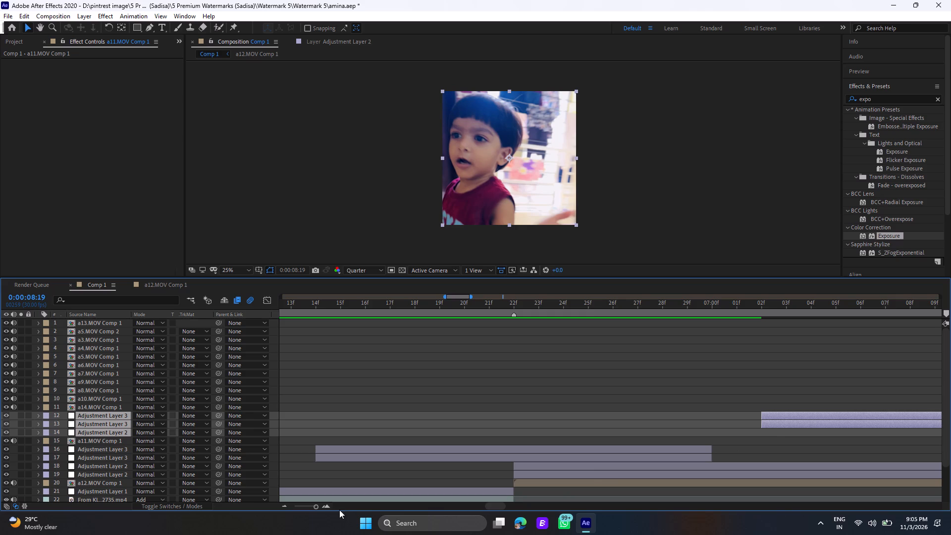
pyautogui.click(313, 507)
pyautogui.moveTo(450, 414); pyautogui.dragTo(623, 417)
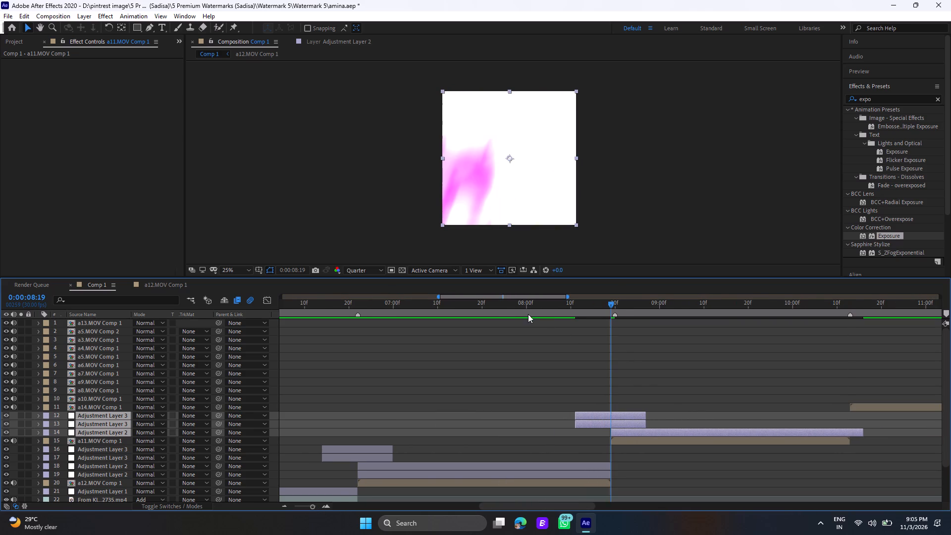
# Play back the composition from before the cut to a11.MOV Comp 1 to check the pasted transition and exposure flash.
pyautogui.click(504, 306)
pyautogui.press('space')
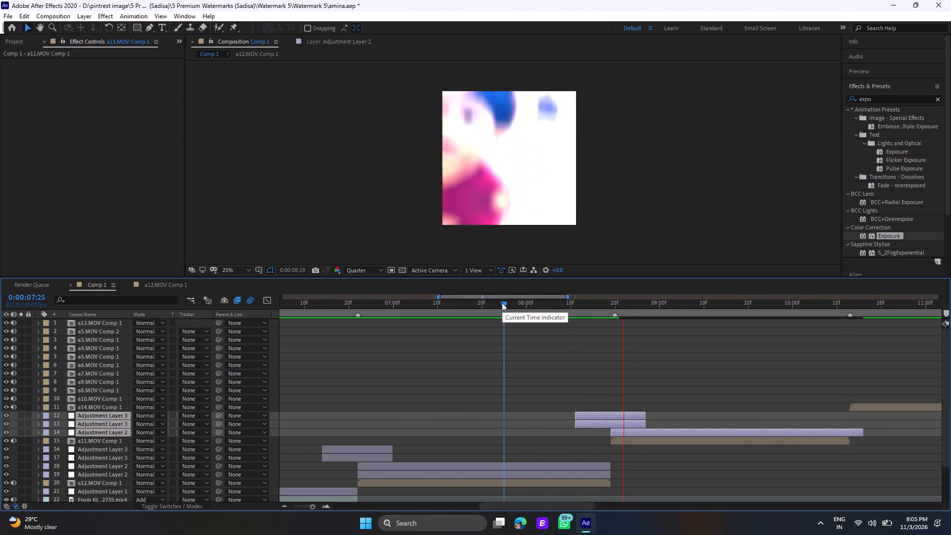
pyautogui.click(497, 308)
pyautogui.press('space')
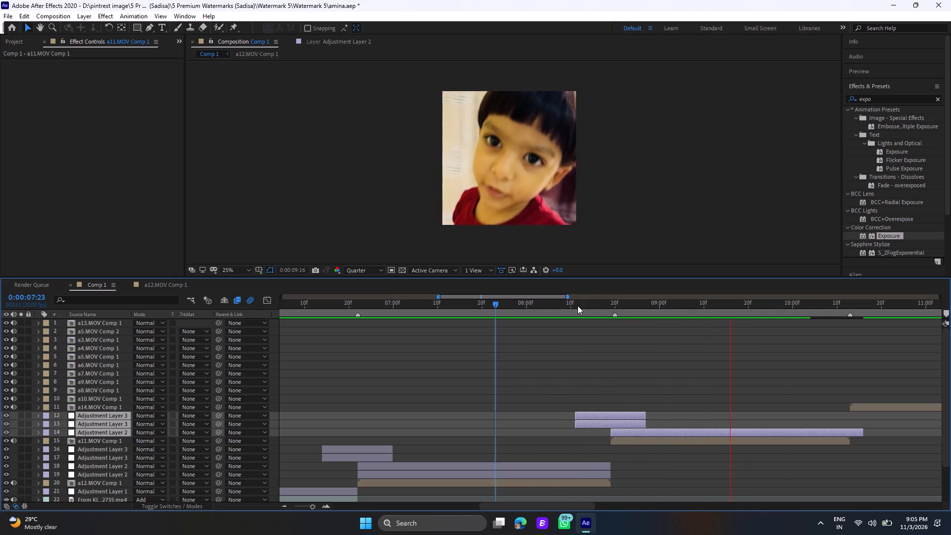
# Move the final S_BlurMoCurves Z Dist keyframe of the pasted Adjustment Layer 2 to the end of a11.MOV Comp 1, 0:00:10:13.
pyautogui.click(616, 306)
pyautogui.click(616, 306)
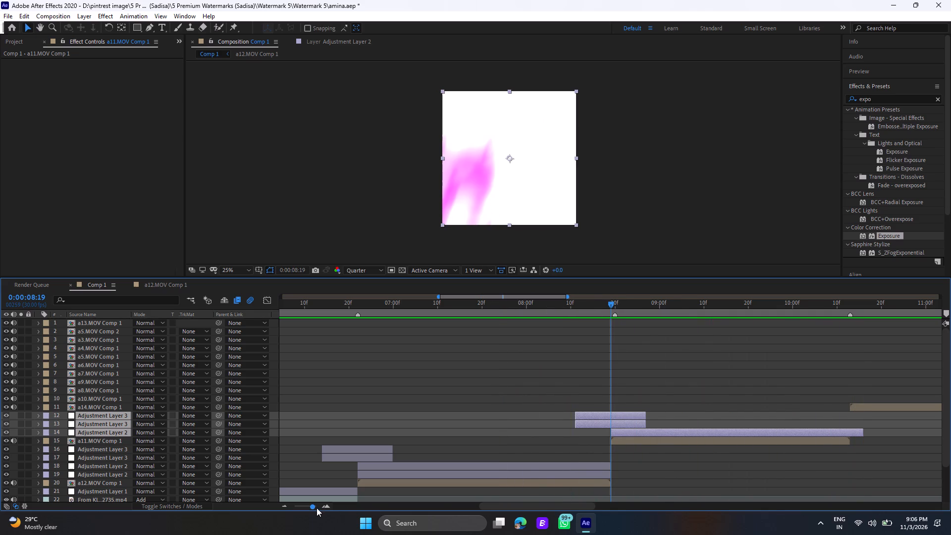
pyautogui.moveTo(315, 507); pyautogui.dragTo(324, 509)
pyautogui.moveTo(315, 506); pyautogui.dragTo(321, 506)
pyautogui.moveTo(534, 505); pyautogui.dragTo(551, 506)
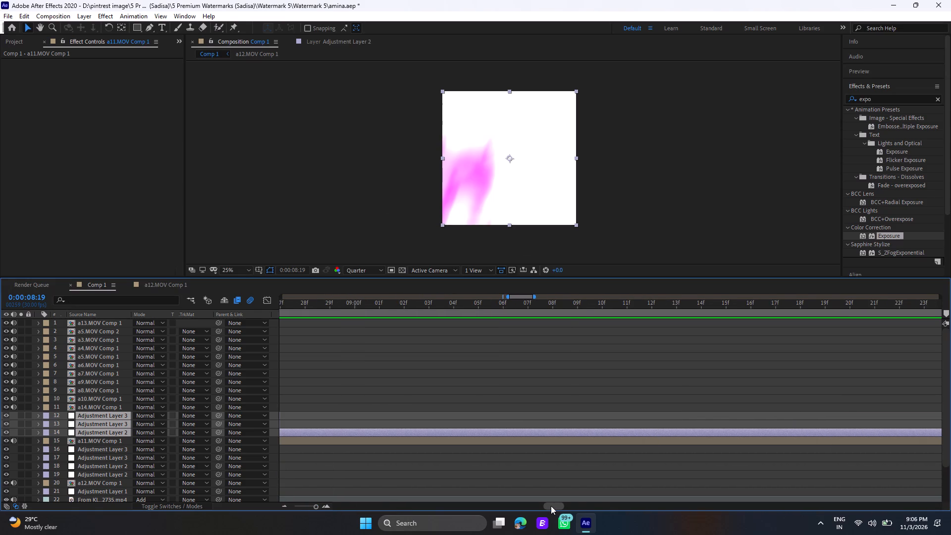
pyautogui.moveTo(551, 506); pyautogui.dragTo(581, 510)
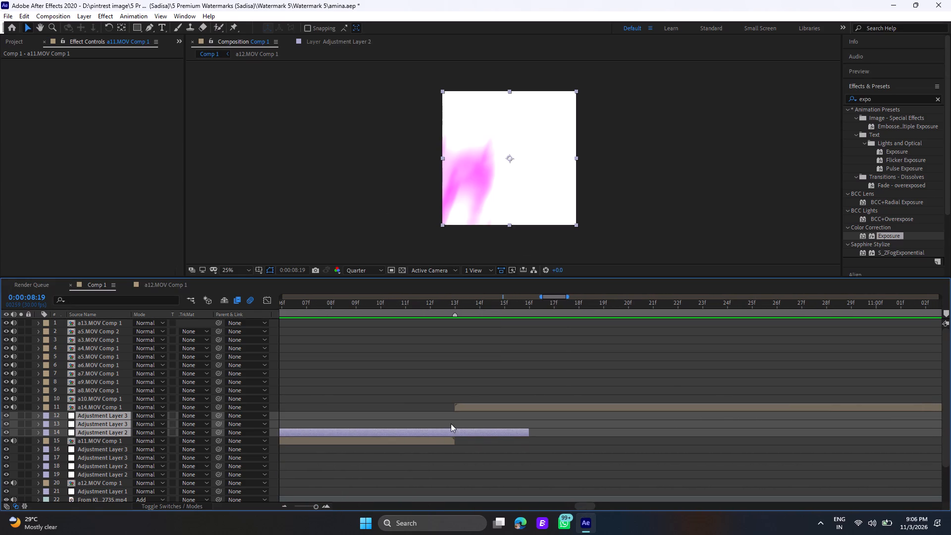
pyautogui.click(450, 432)
pyautogui.click(430, 411)
pyautogui.click(429, 429)
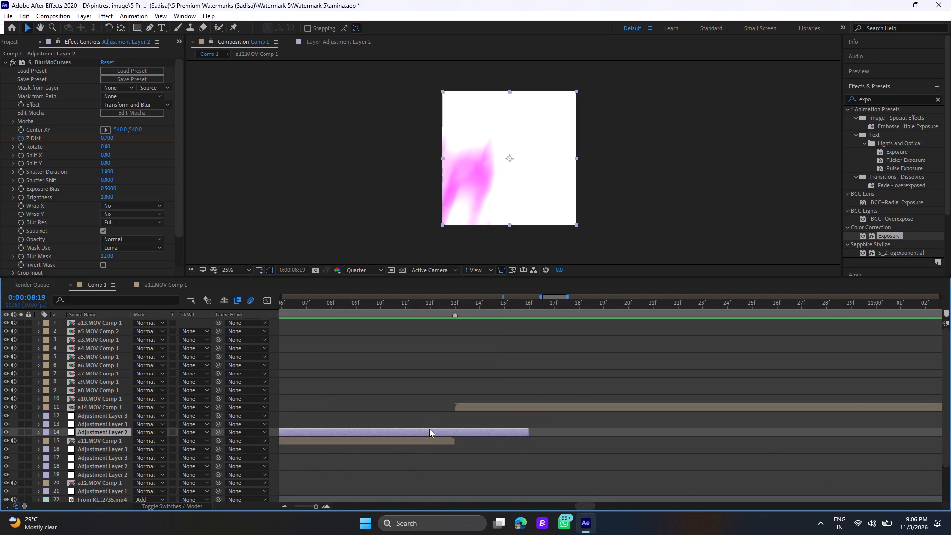
pyautogui.press('u')
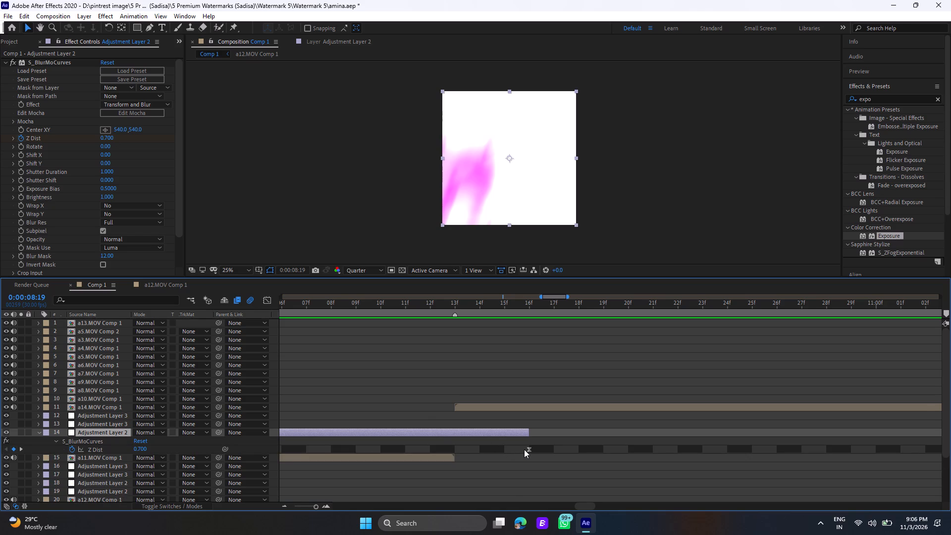
pyautogui.moveTo(528, 449); pyautogui.dragTo(459, 452)
# Split the pasted Adjustment Layer 2 at 0:00:10:13, delete the part beyond the a11.MOV Comp 1 clip, and collapse its keyframed properties.
pyautogui.click(460, 432)
pyautogui.click(456, 304)
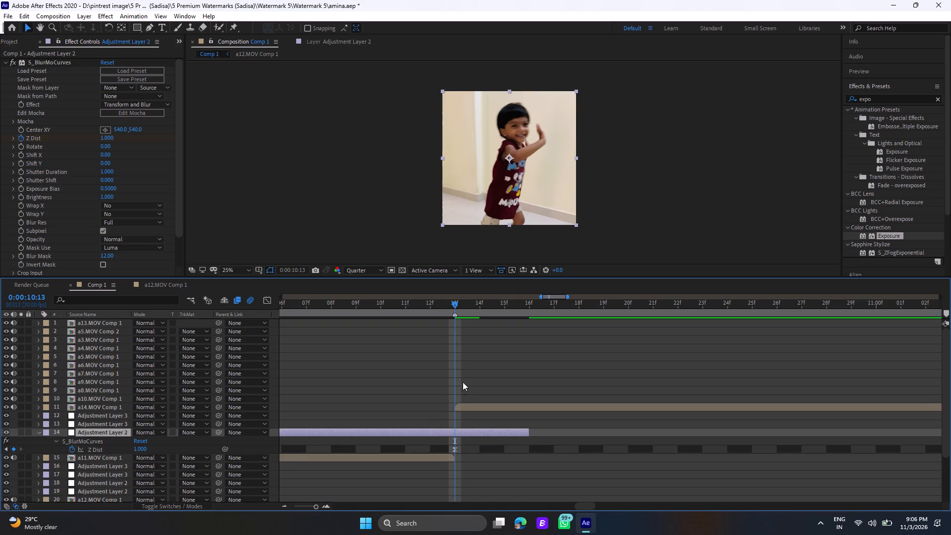
pyautogui.click(467, 436)
pyautogui.click(467, 432)
pyautogui.hotkey('ctrl', 'shift', 'd')
pyautogui.press('Delete')
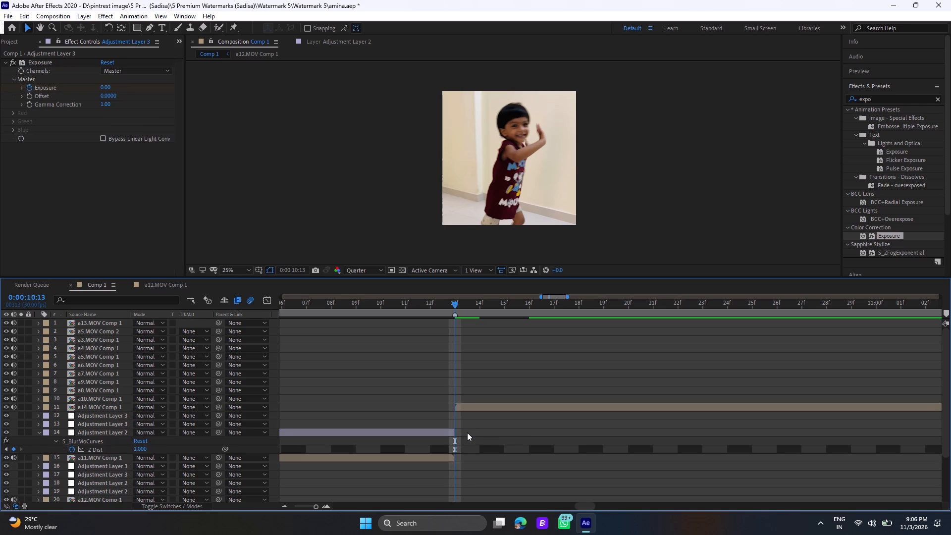
pyautogui.click(309, 507)
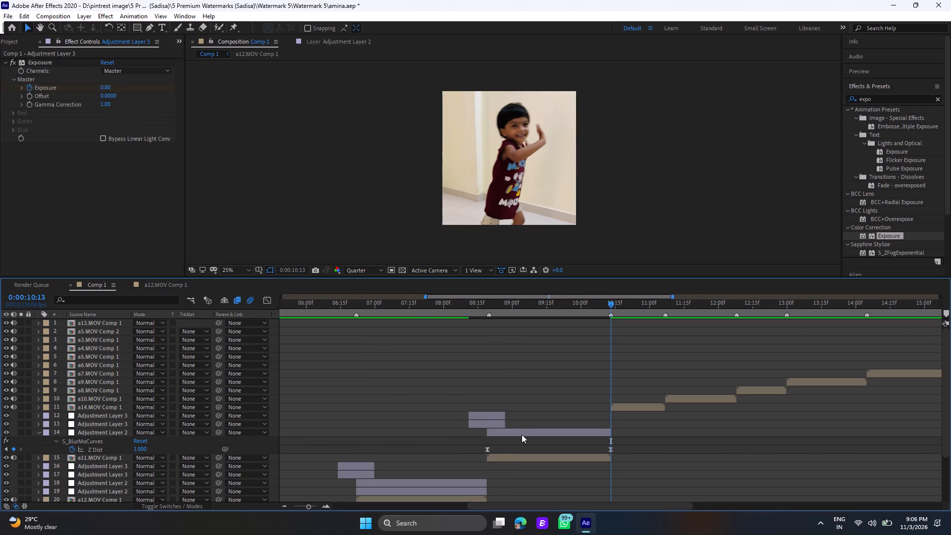
pyautogui.press('u')
pyautogui.press('u')
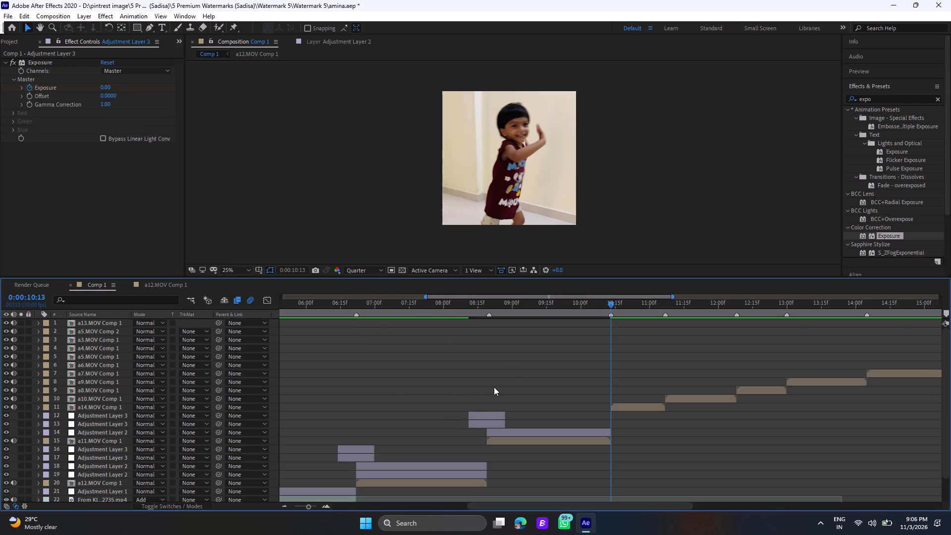
# Play back the composition repeatedly from just before the a11.MOV Comp 1 cut to check the transition and flash.
pyautogui.click(433, 313)
pyautogui.press('space')
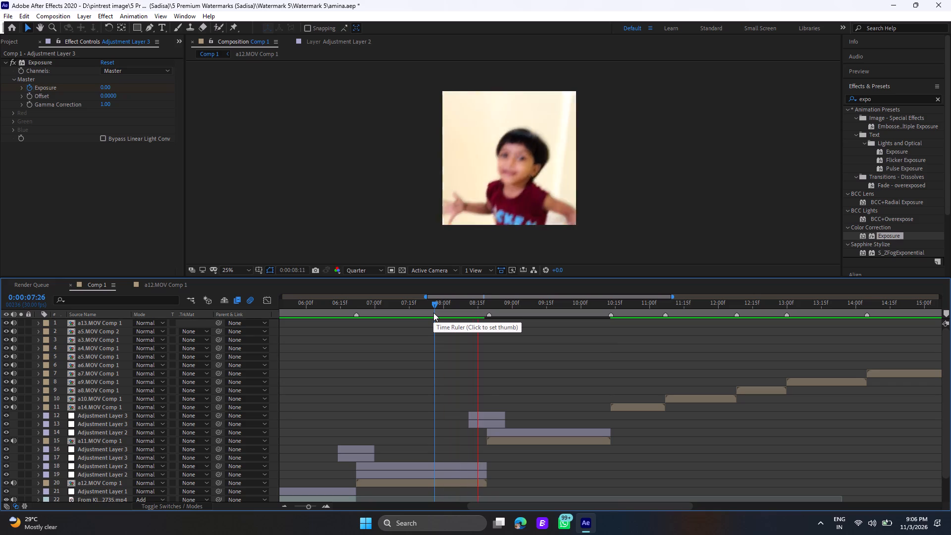
pyautogui.click(432, 308)
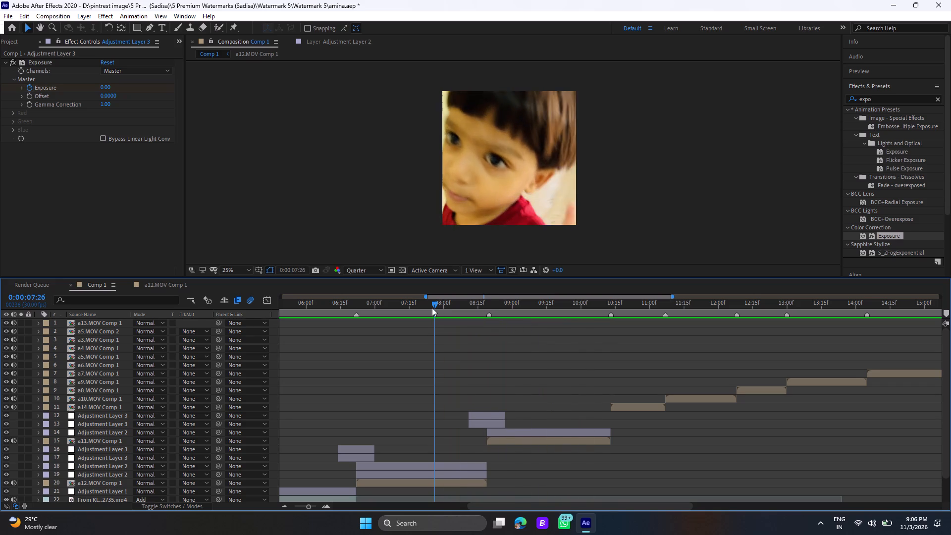
pyautogui.press('space')
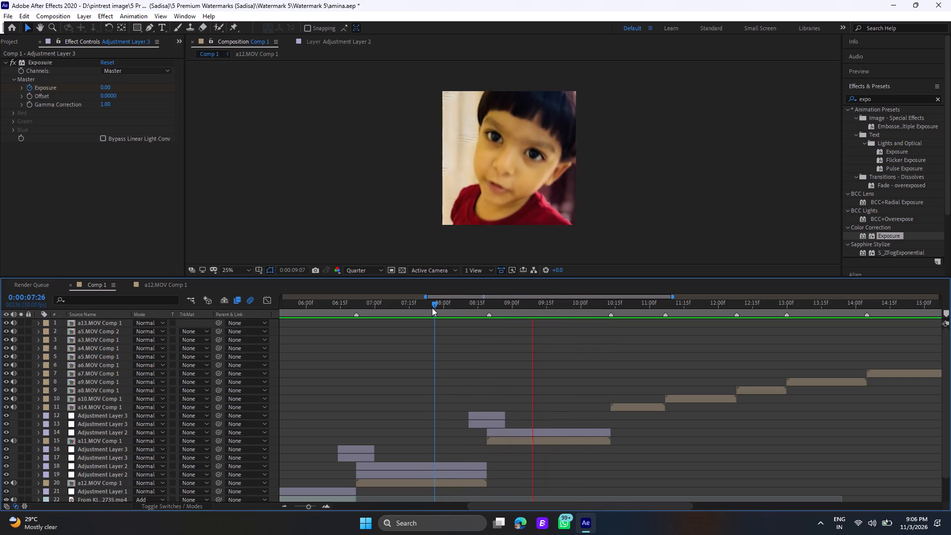
pyautogui.click(445, 306)
pyautogui.press('space')
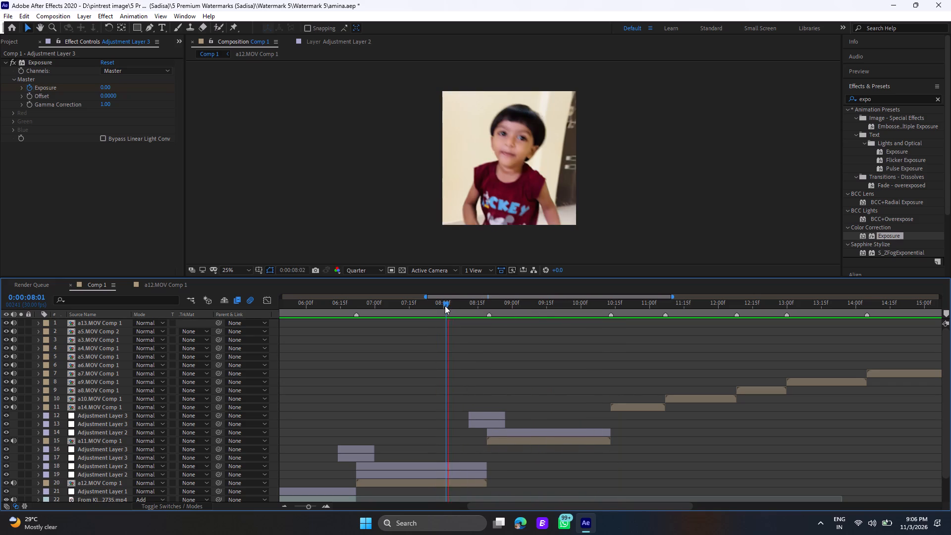
pyautogui.click(445, 306)
pyautogui.press('space')
# Play back the composition from its start through the a12.MOV and a11.MOV transitions to review the edit so far.
pyautogui.click(315, 309)
pyautogui.moveTo(315, 308); pyautogui.dragTo(303, 307)
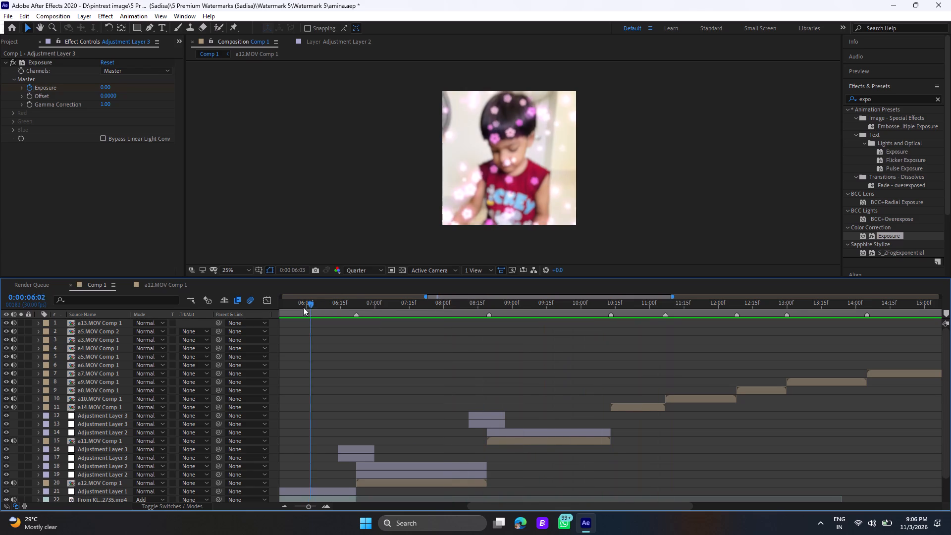
pyautogui.moveTo(303, 307); pyautogui.dragTo(144, 330)
pyautogui.click(301, 508)
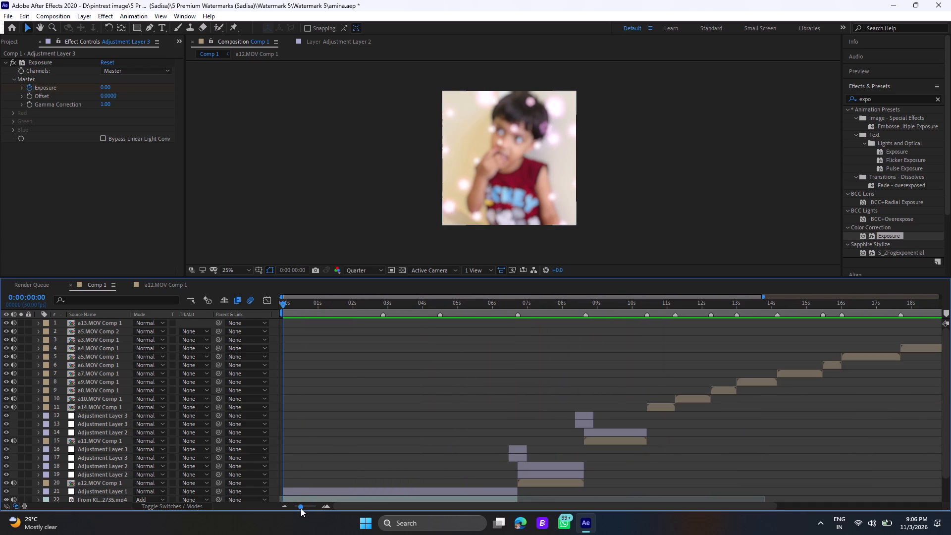
pyautogui.press('space')
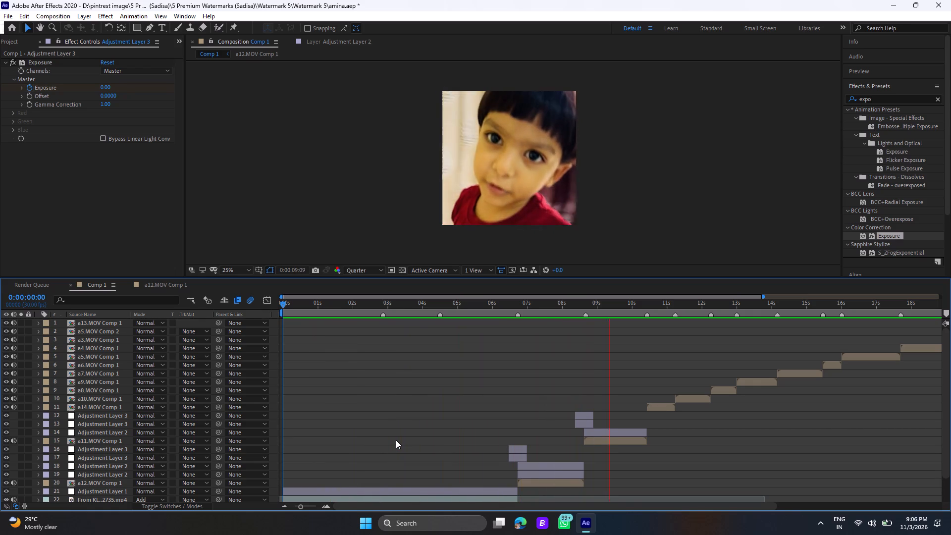
# Add a new adjustment layer directly above a11.MOV Comp 1 in Comp 1.
pyautogui.click(585, 303)
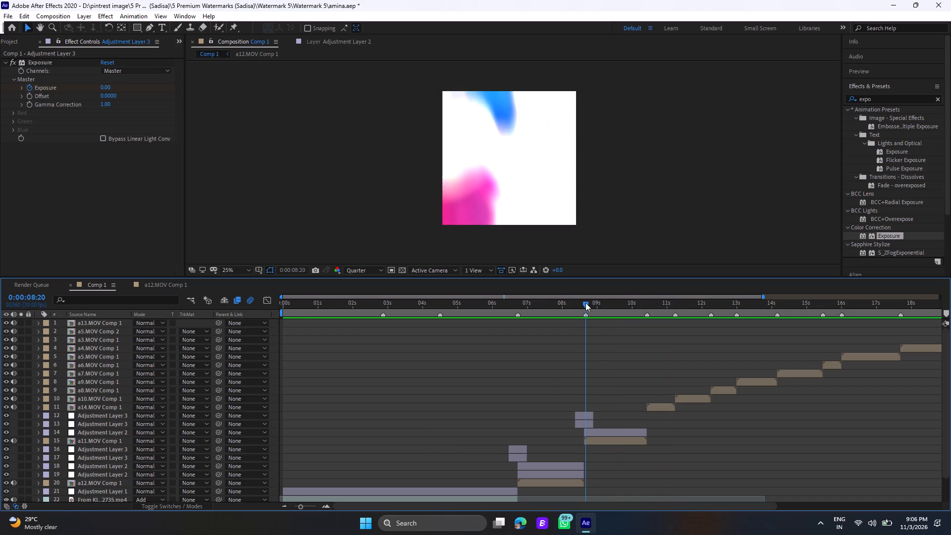
pyautogui.click(585, 303)
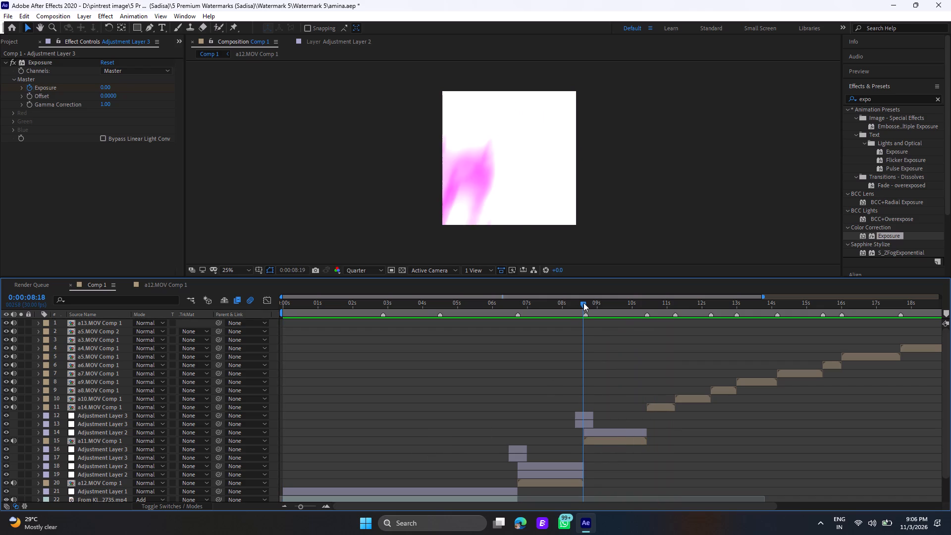
pyautogui.click(606, 432)
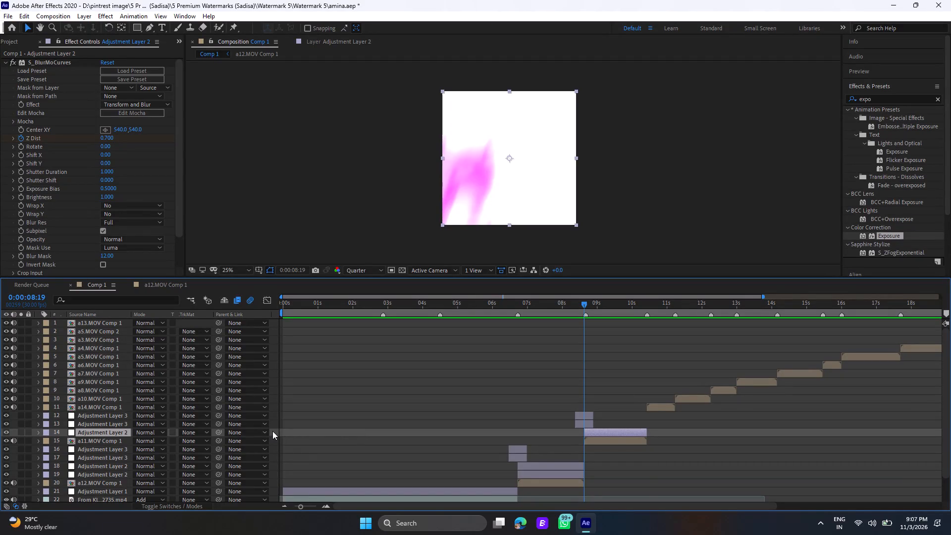
pyautogui.click(587, 441)
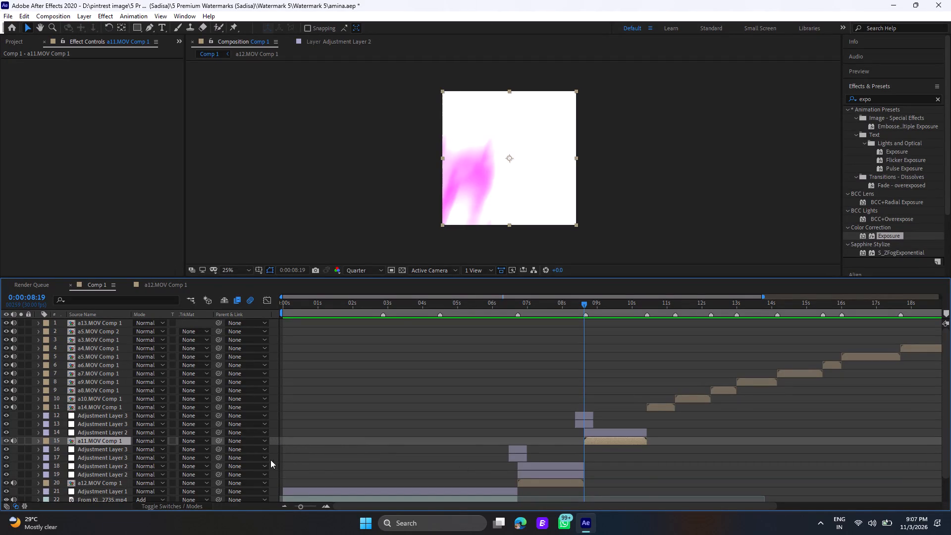
pyautogui.rightClick(275, 438)
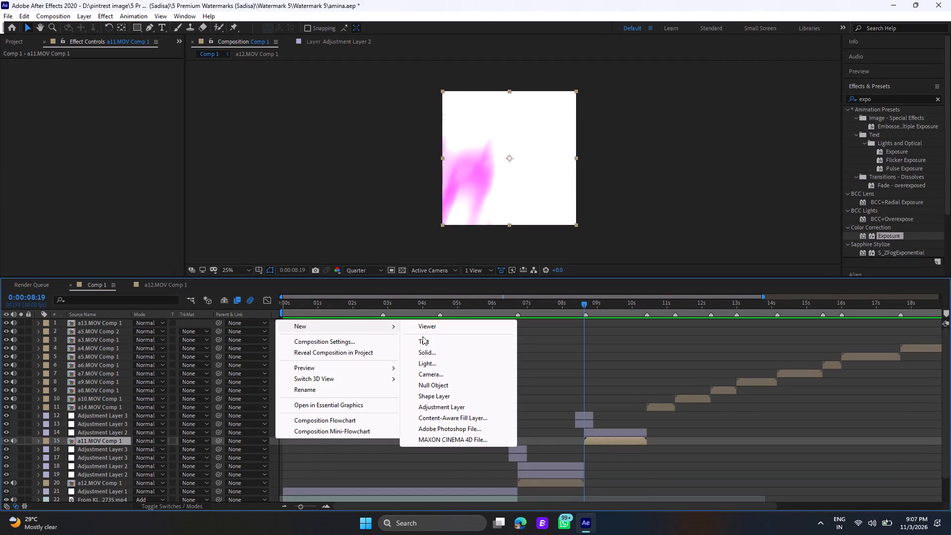
pyautogui.click(444, 405)
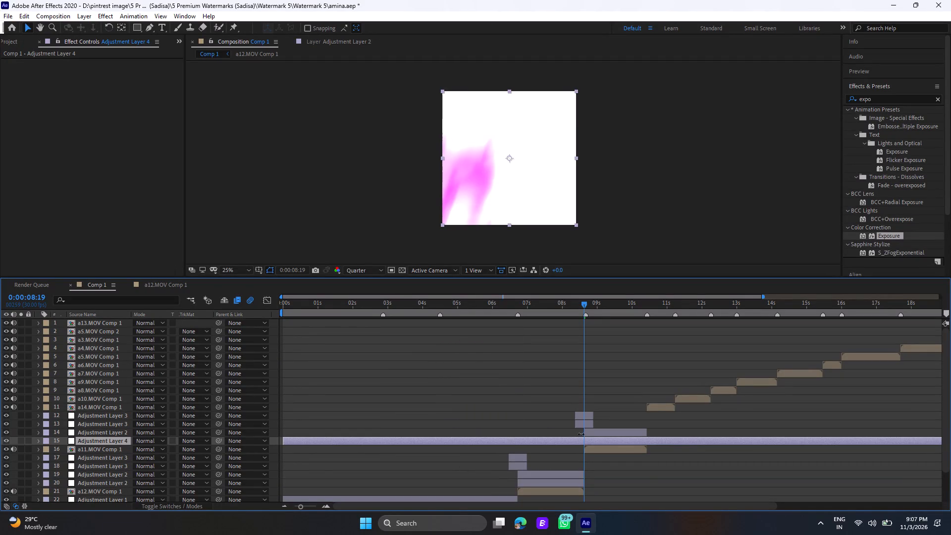
# Split the new adjustment layer at 0:00:08:19 and 0:00:10:13 and delete the outer parts, keeping only the a11.MOV Comp 1 span.
pyautogui.click(465, 438)
pyautogui.hotkey('ctrl', 'shift', 'd')
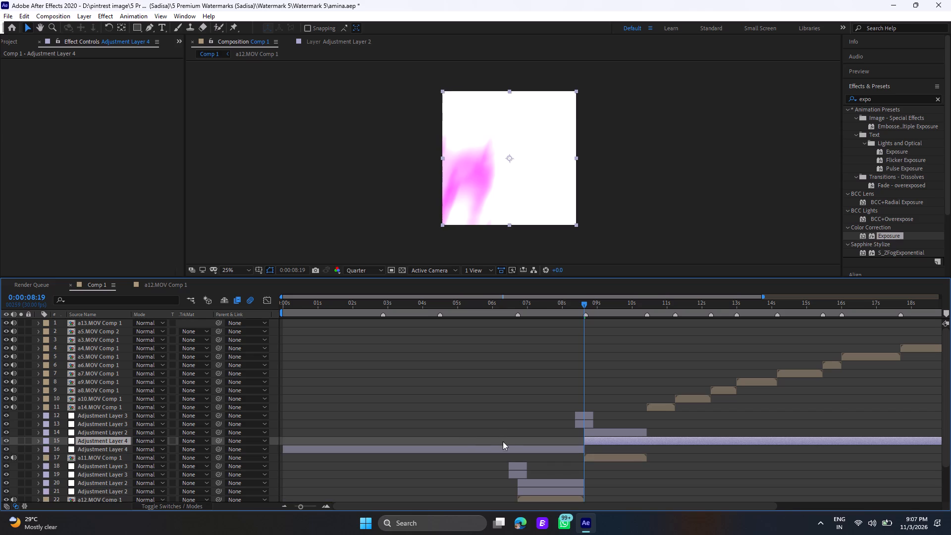
pyautogui.click(507, 447)
pyautogui.press('Delete')
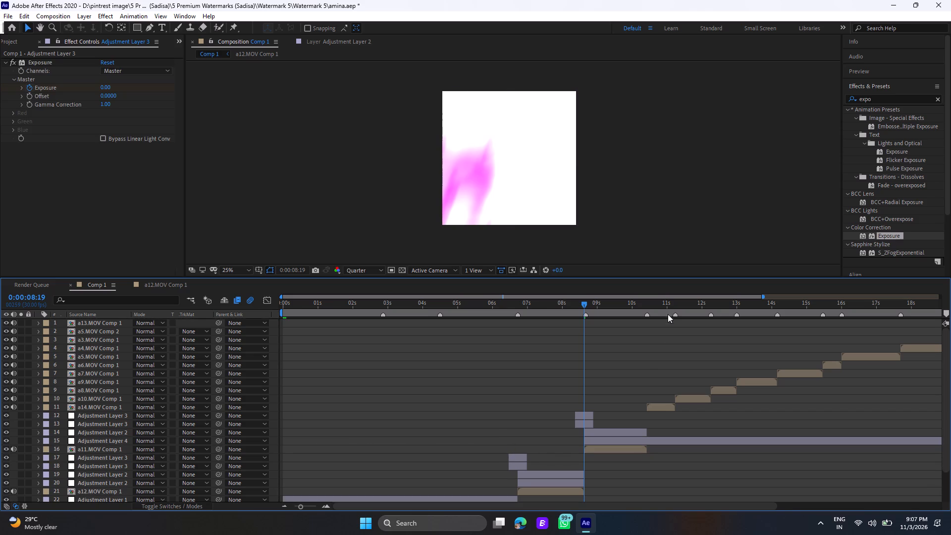
pyautogui.click(648, 307)
pyautogui.click(648, 307)
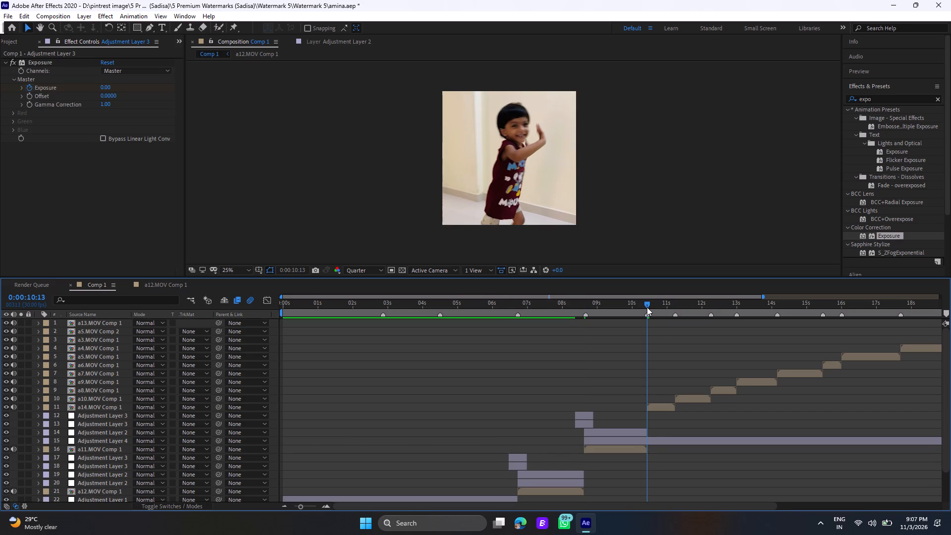
pyautogui.click(658, 442)
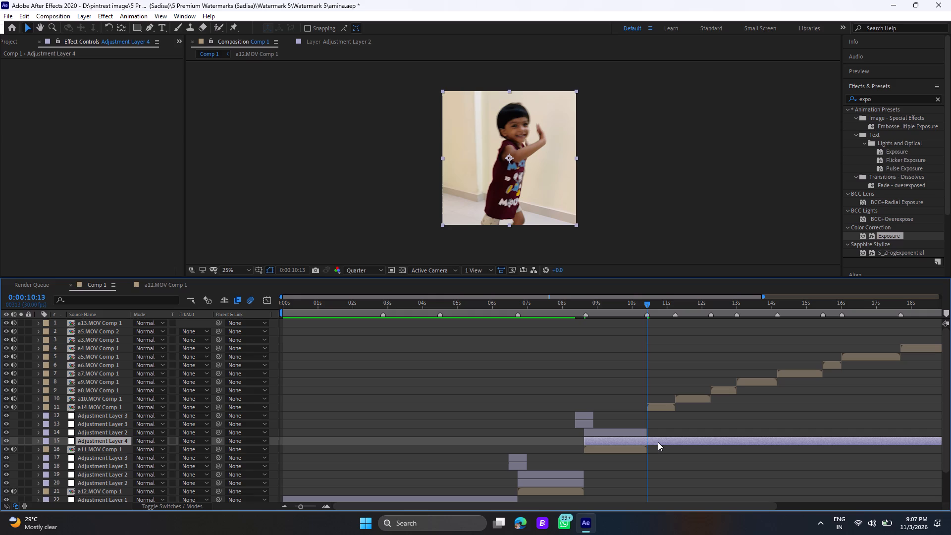
pyautogui.hotkey('ctrl', 'shift', 'd')
pyautogui.press('Delete')
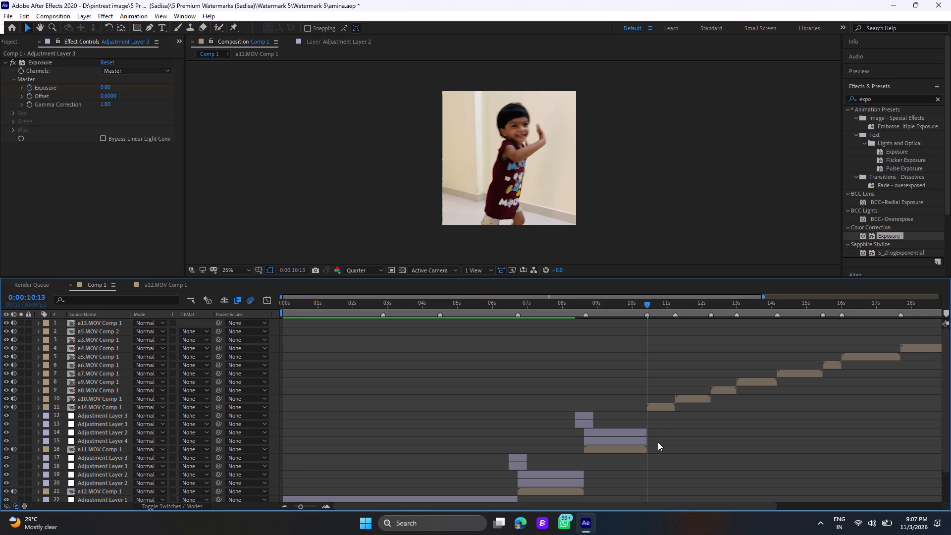
# Search the effects for "ripp" and apply BCC Ripple Dissolve to the trimmed adjustment layer above a11.MOV Comp 1, with the time at 0:00:08:19.
pyautogui.click(585, 303)
pyautogui.moveTo(306, 507); pyautogui.dragTo(310, 507)
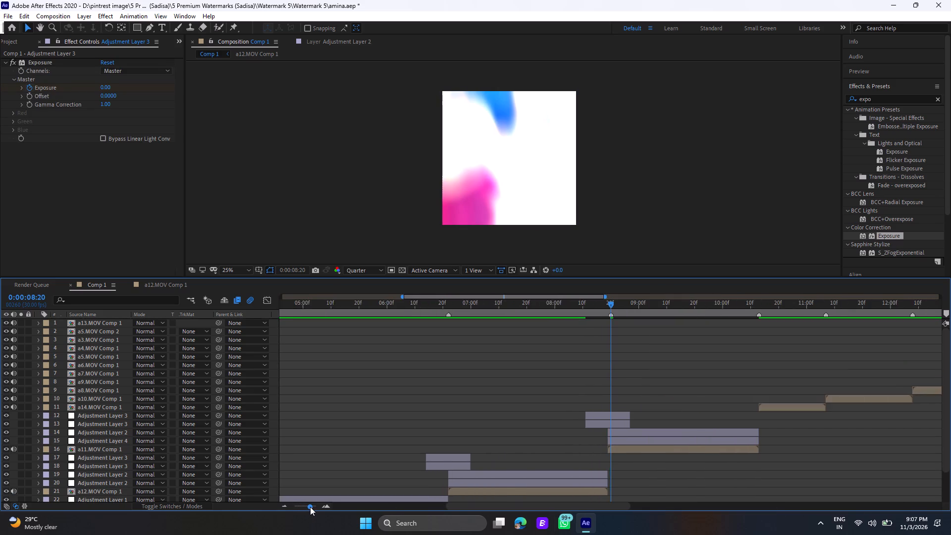
pyautogui.moveTo(310, 507); pyautogui.dragTo(315, 507)
pyautogui.moveTo(608, 305); pyautogui.dragTo(607, 304)
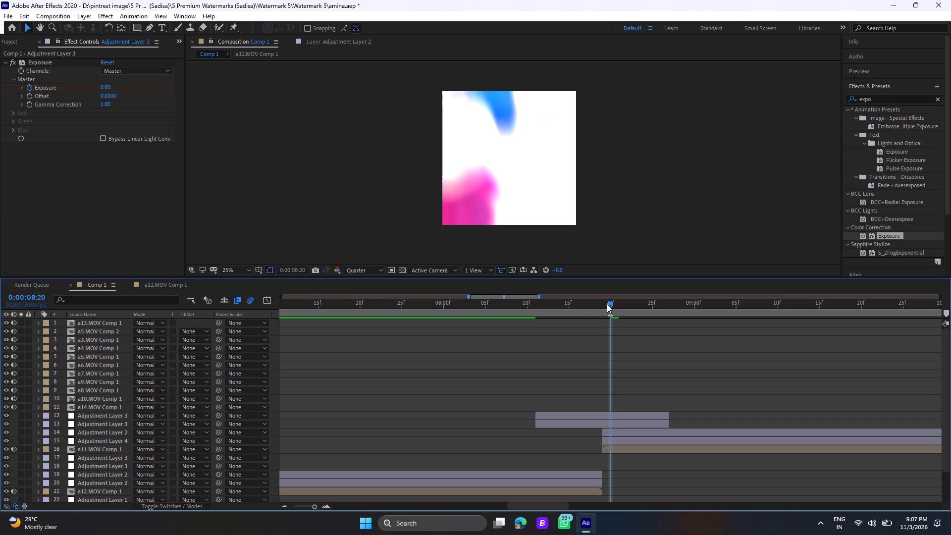
pyautogui.moveTo(607, 304); pyautogui.dragTo(602, 303)
pyautogui.click(624, 441)
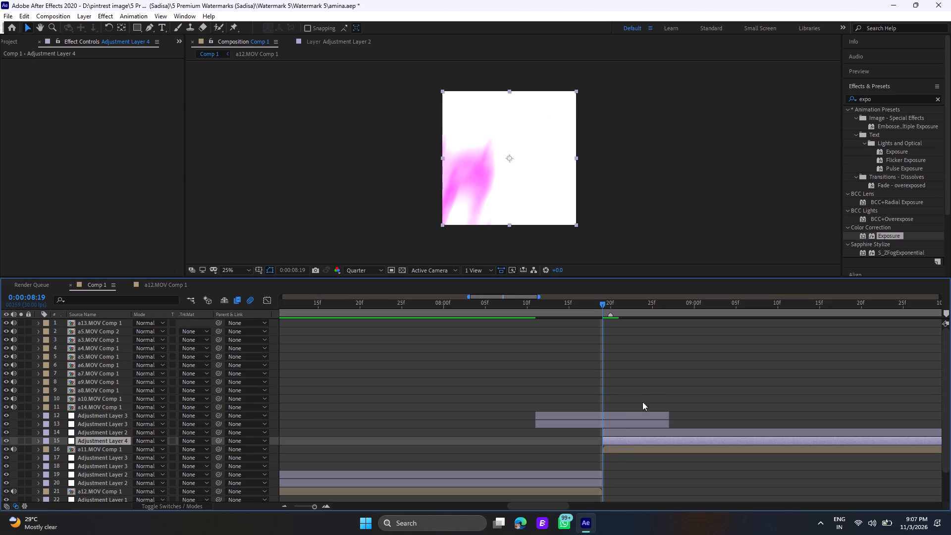
pyautogui.click(939, 99)
pyautogui.click(924, 98)
pyautogui.write('ripp')
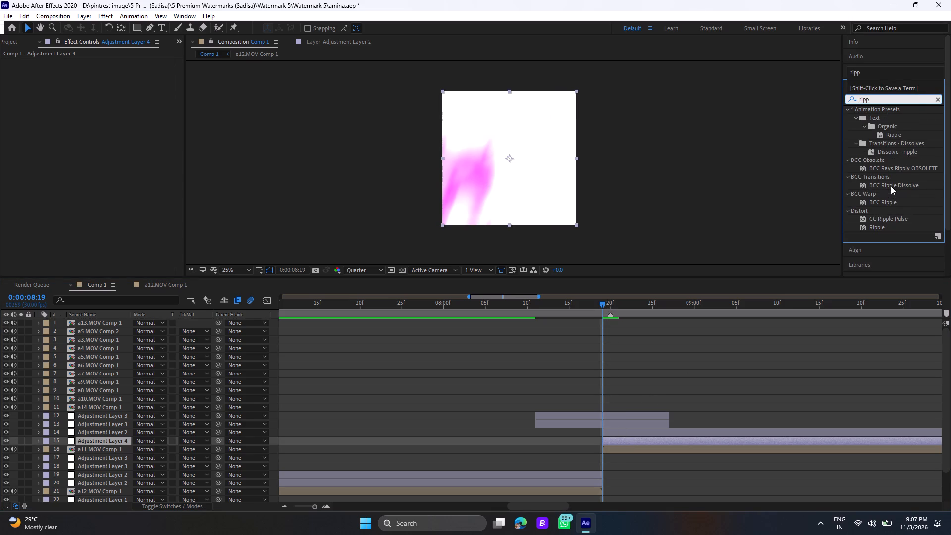
pyautogui.moveTo(891, 183); pyautogui.dragTo(662, 414)
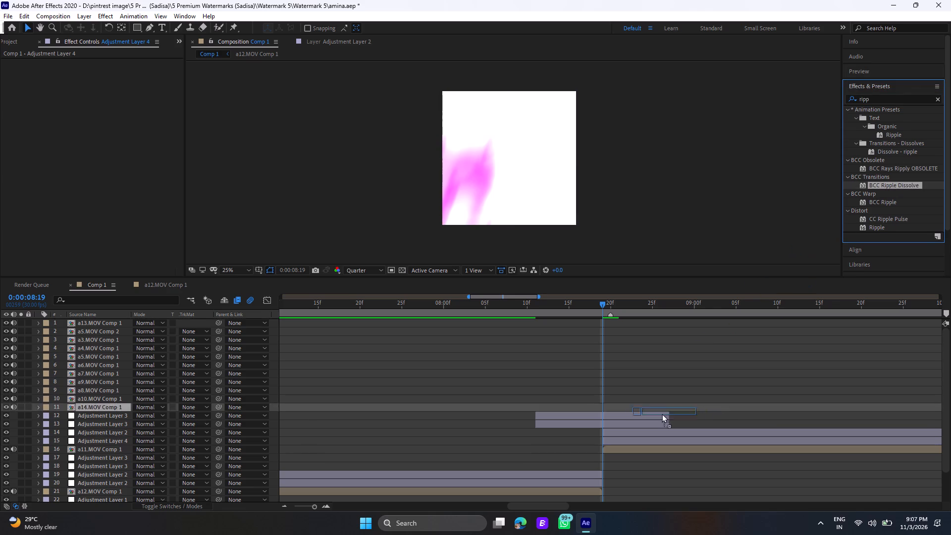
pyautogui.moveTo(662, 414); pyautogui.dragTo(649, 438)
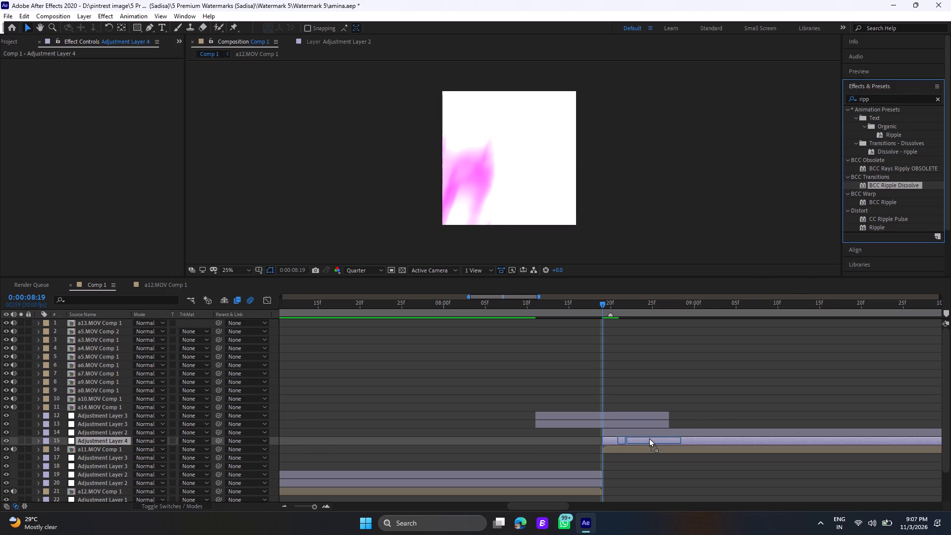
pyautogui.moveTo(649, 438); pyautogui.dragTo(648, 439)
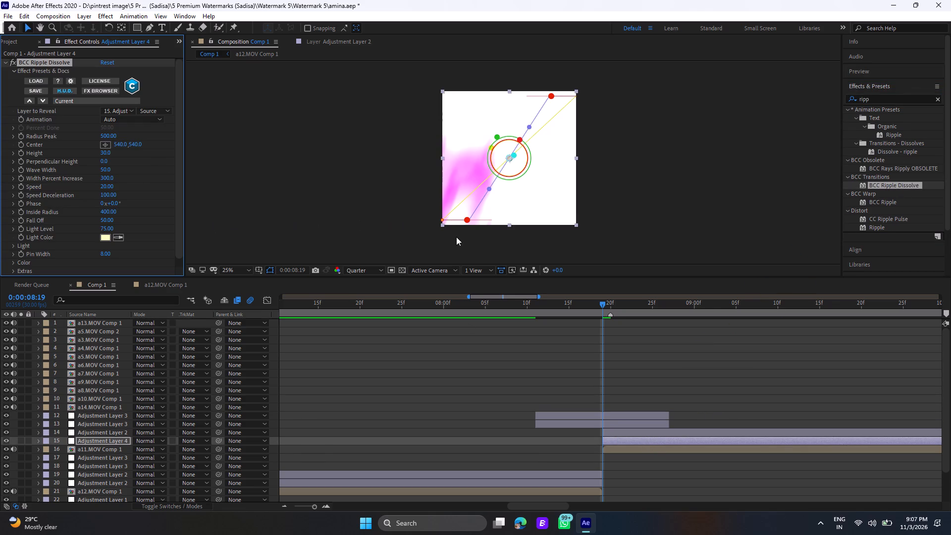
# Set BCC Ripple Dissolve's Light Color to white (FFFFFF) and its Light Level to 120.
pyautogui.click(103, 240)
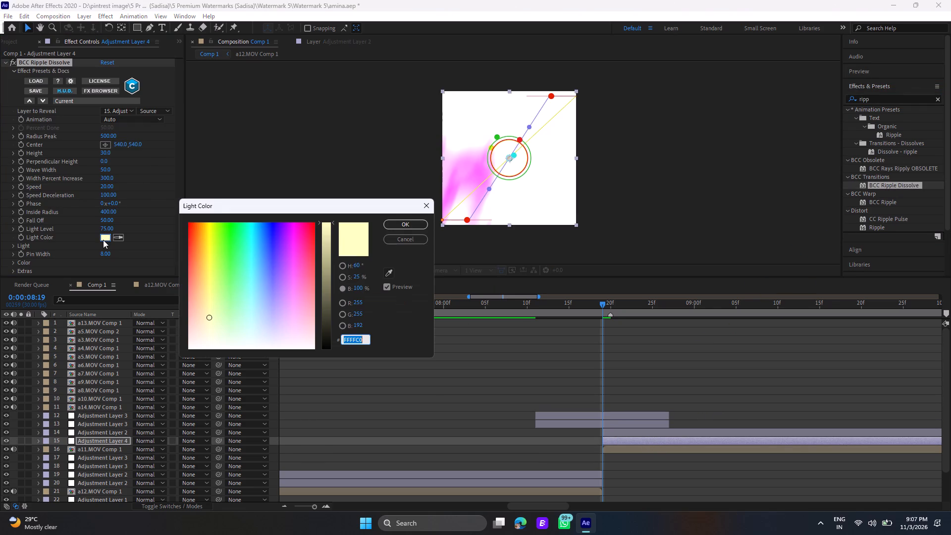
pyautogui.moveTo(250, 344); pyautogui.dragTo(318, 367)
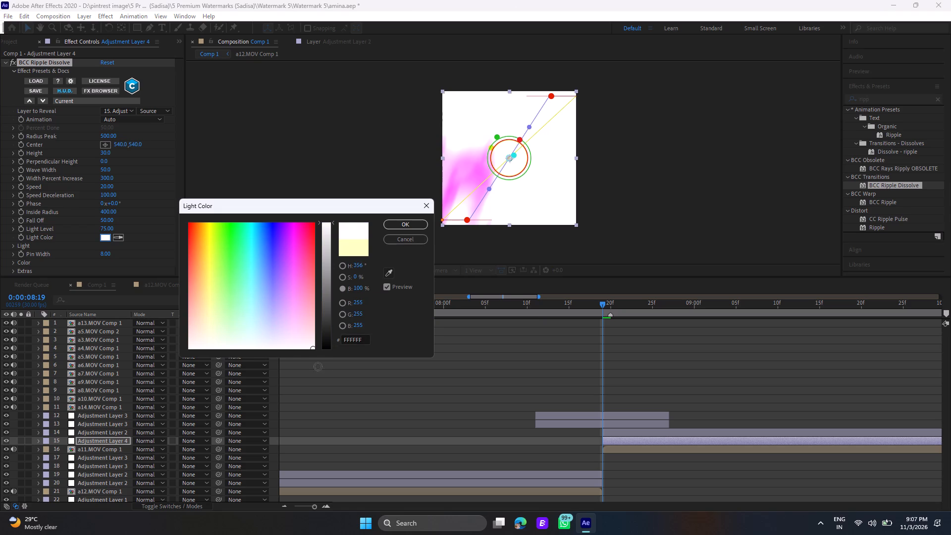
pyautogui.moveTo(318, 367); pyautogui.dragTo(311, 381)
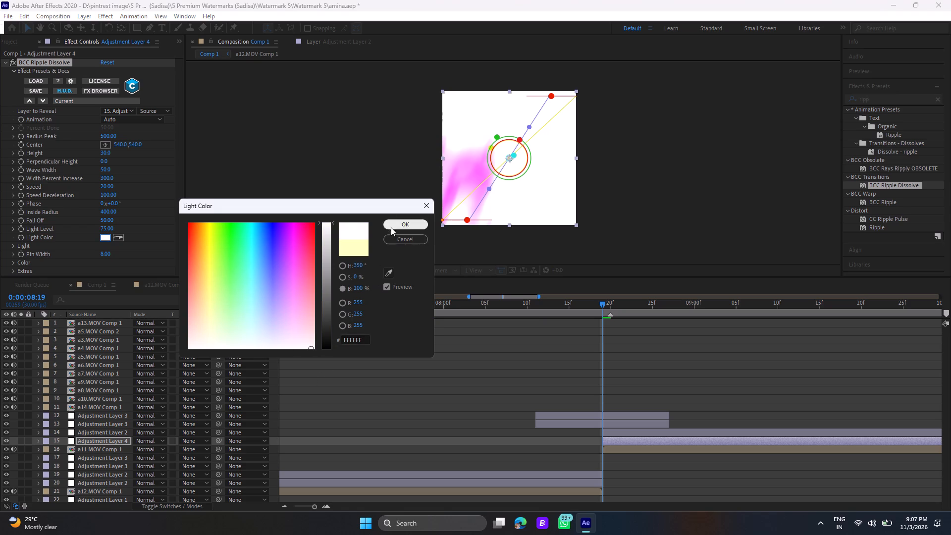
pyautogui.click(392, 225)
pyautogui.click(101, 232)
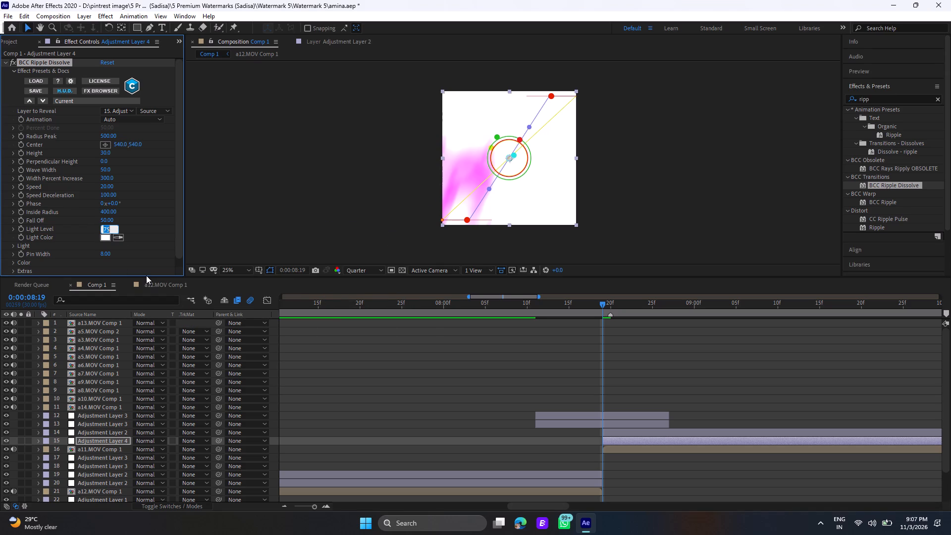
pyautogui.press('BackSpace')
pyautogui.write('120')
pyautogui.press('Return')
# Set BCC Ripple Dissolve's Fall Off to 0 and switch its Animation mode to Pct. Done.
pyautogui.click(102, 223)
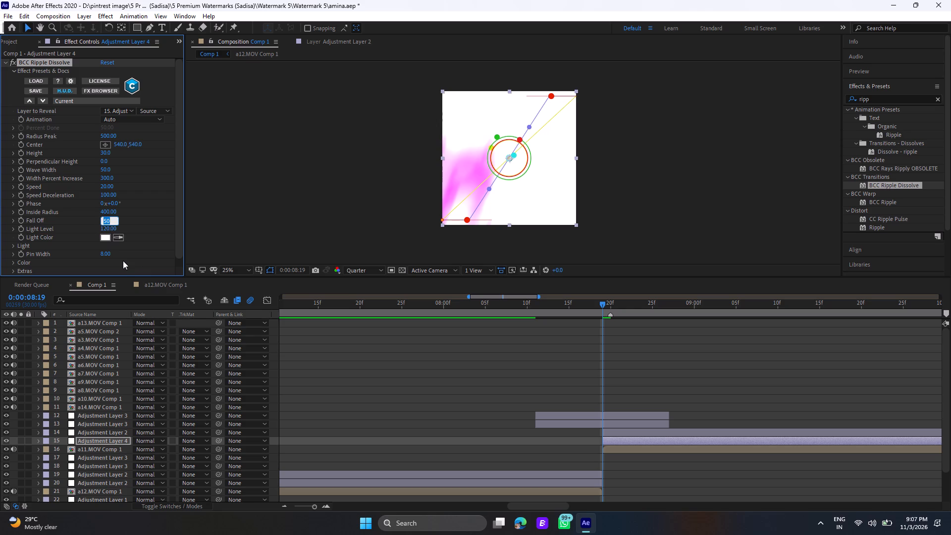
pyautogui.press('BackSpace')
pyautogui.press('0')
pyautogui.press('Return')
pyautogui.click(114, 117)
pyautogui.click(121, 141)
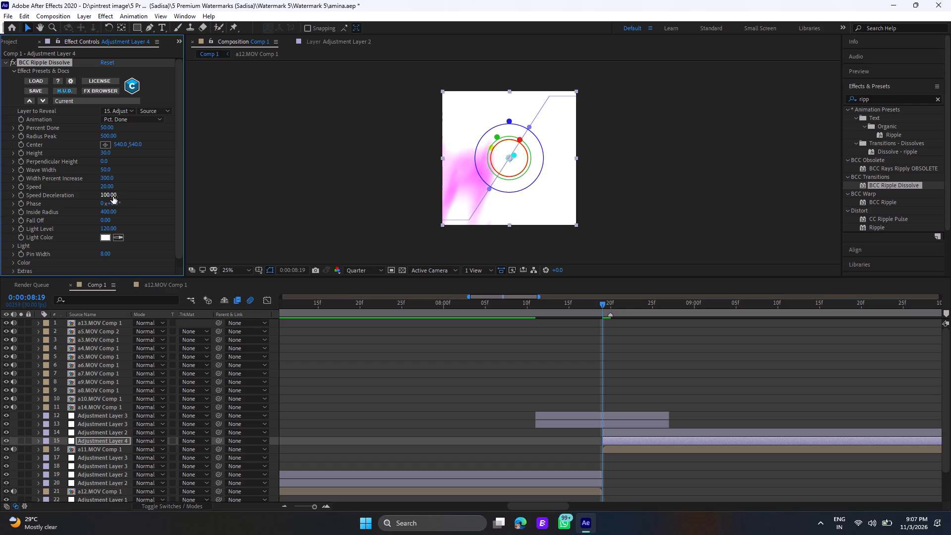
# Set BCC Ripple Dissolve's Inside Radius to 500 on the adjustment layer above a11.MOV Comp 1.
pyautogui.click(106, 212)
pyautogui.press('BackSpace')
pyautogui.write('500')
pyautogui.press('Return')
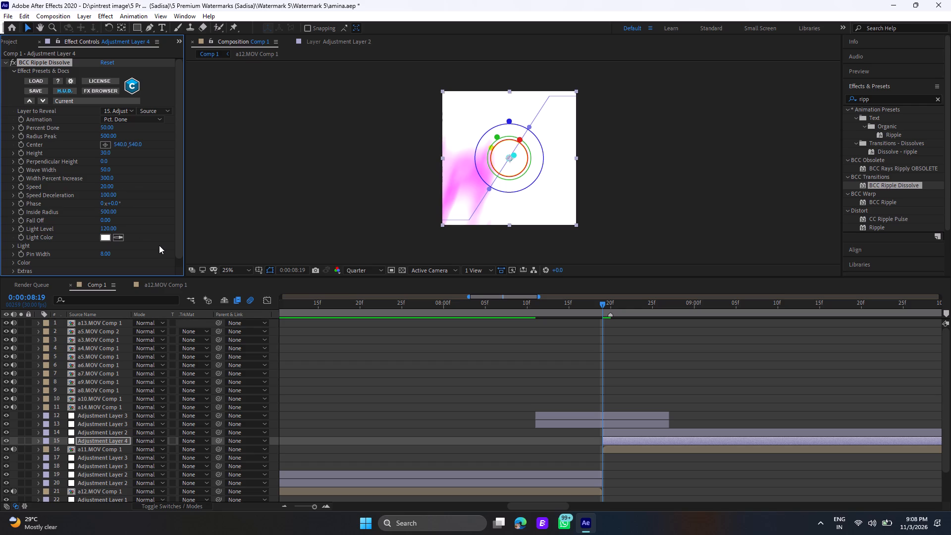
# Keyframe BCC Ripple Dissolve's Percent Done from 0 at 0:00:08:19 to 100 at 0:00:10:13.
pyautogui.click(20, 128)
pyautogui.moveTo(101, 127); pyautogui.dragTo(85, 127)
pyautogui.moveTo(85, 127); pyautogui.dragTo(49, 128)
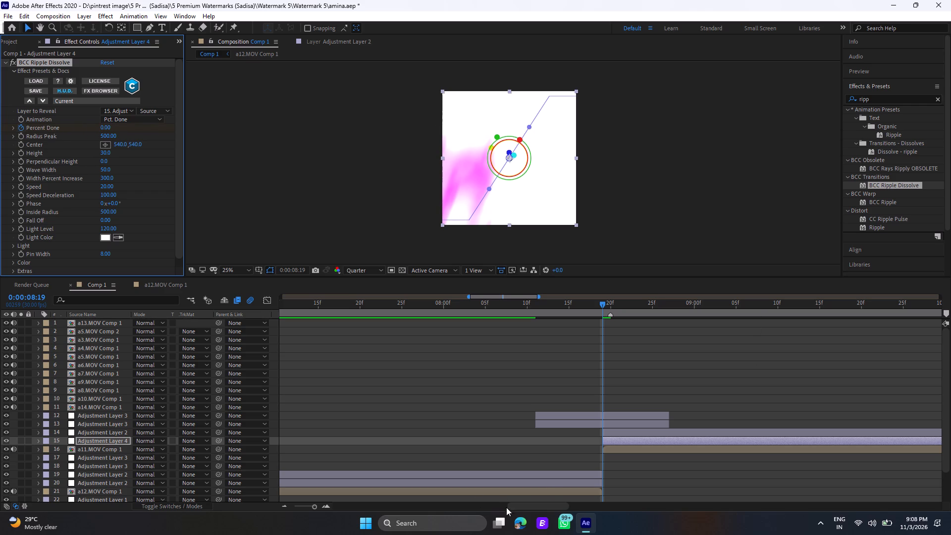
pyautogui.moveTo(512, 507); pyautogui.dragTo(550, 506)
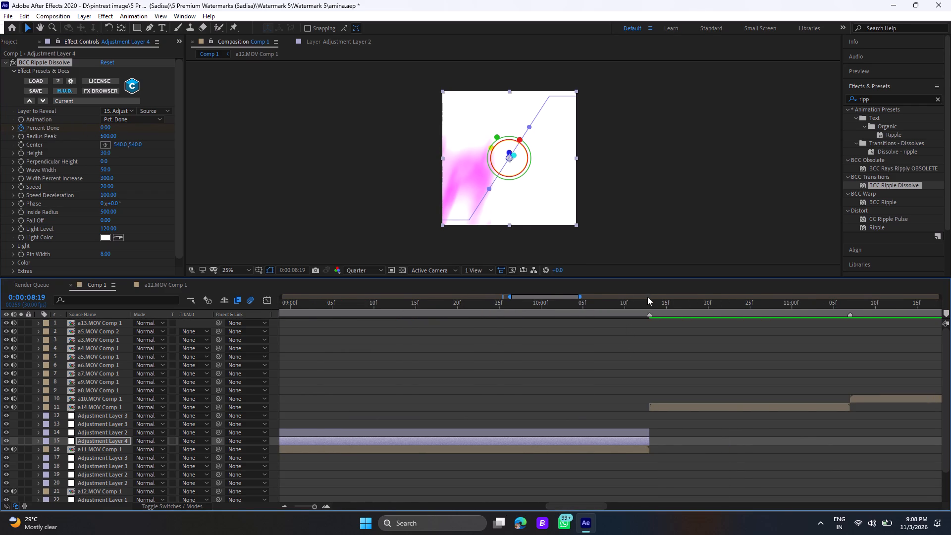
pyautogui.click(649, 302)
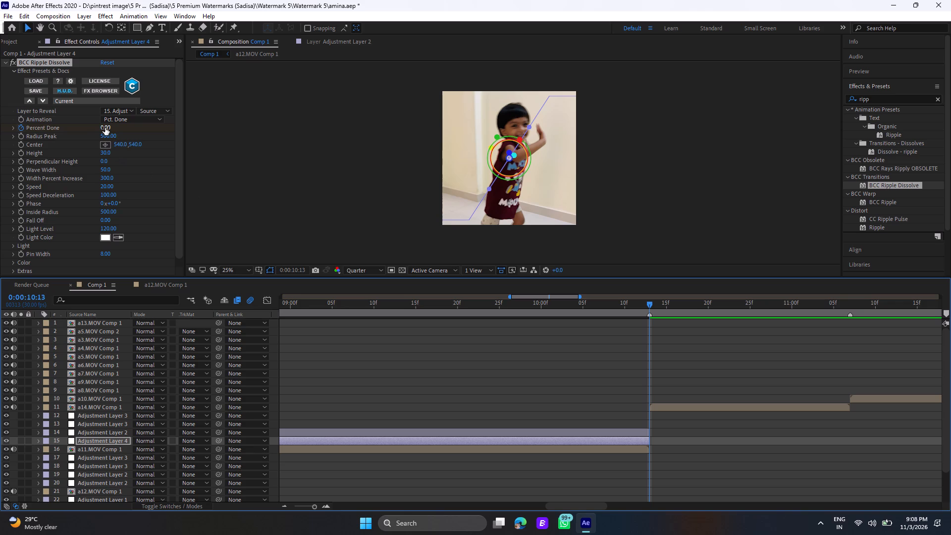
pyautogui.moveTo(105, 128); pyautogui.dragTo(221, 133)
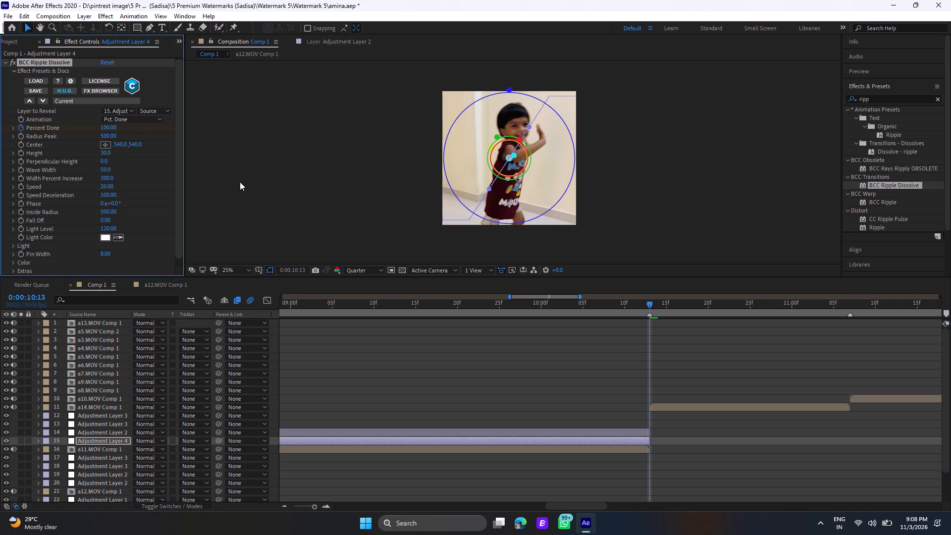
# Reveal the adjustment layer's two Percent Done keyframes and apply Easy Ease to both.
pyautogui.click(309, 507)
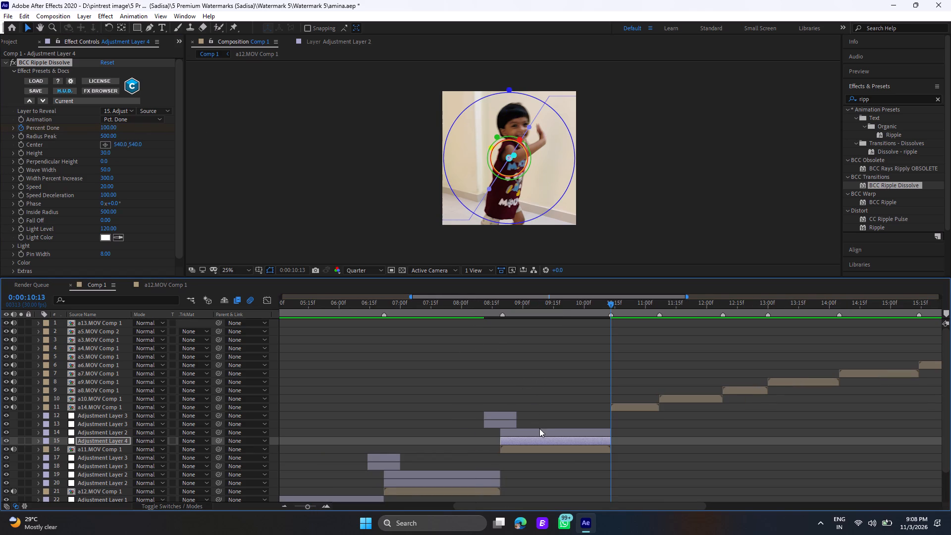
pyautogui.press('u')
pyautogui.moveTo(616, 453); pyautogui.dragTo(616, 453)
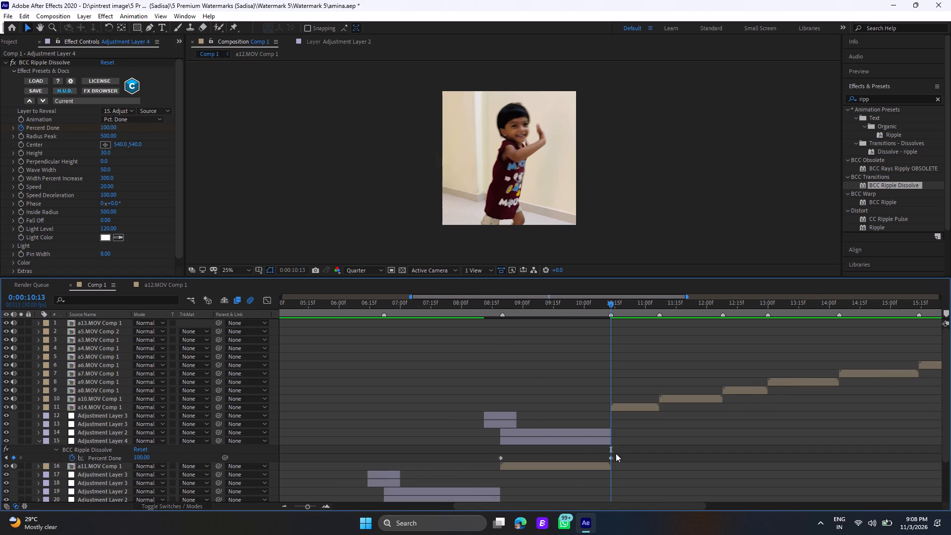
pyautogui.moveTo(616, 453); pyautogui.dragTo(489, 458)
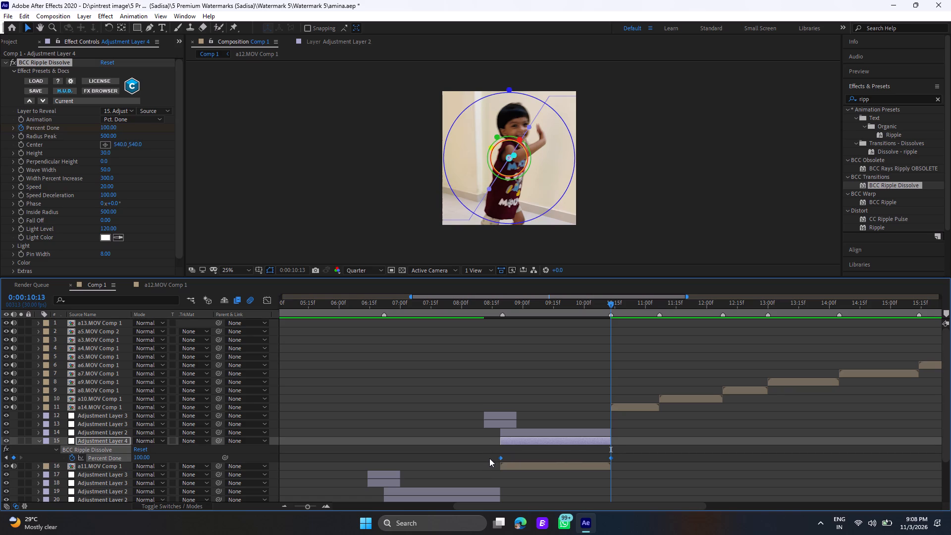
pyautogui.press('F9')
# Play back the cut from a12.MOV Comp 1 into a11.MOV Comp 1, starting from 0:00:06:06, to review the ripple.
pyautogui.click(416, 313)
pyautogui.press('space')
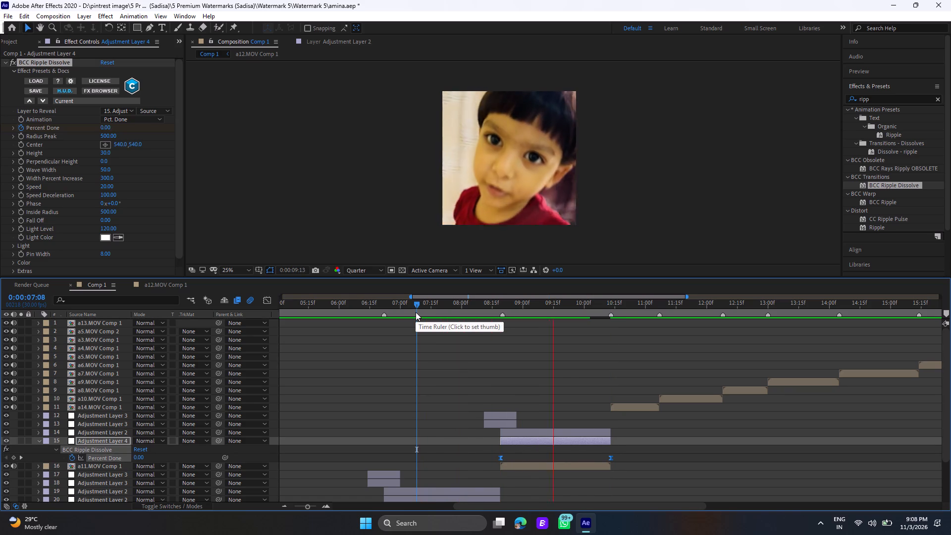
pyautogui.click(464, 304)
pyautogui.click(350, 309)
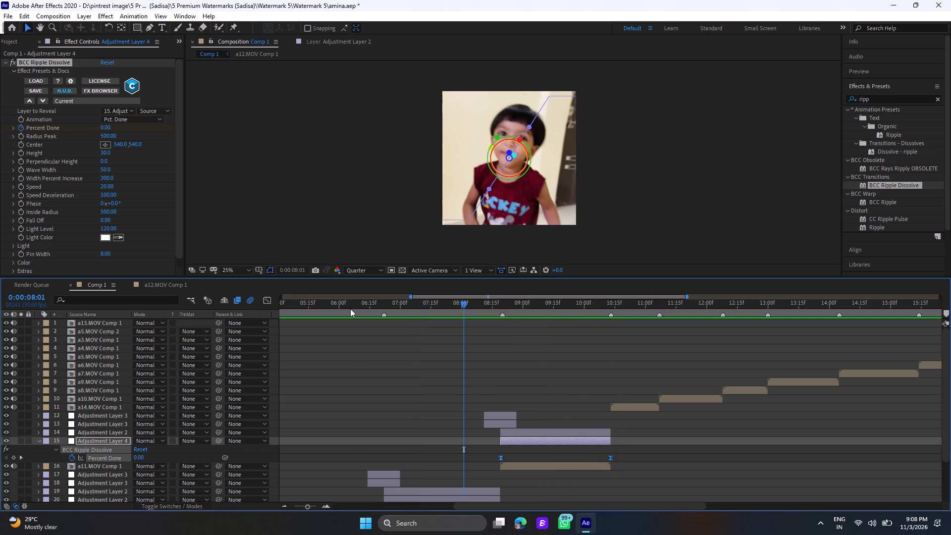
pyautogui.press('space')
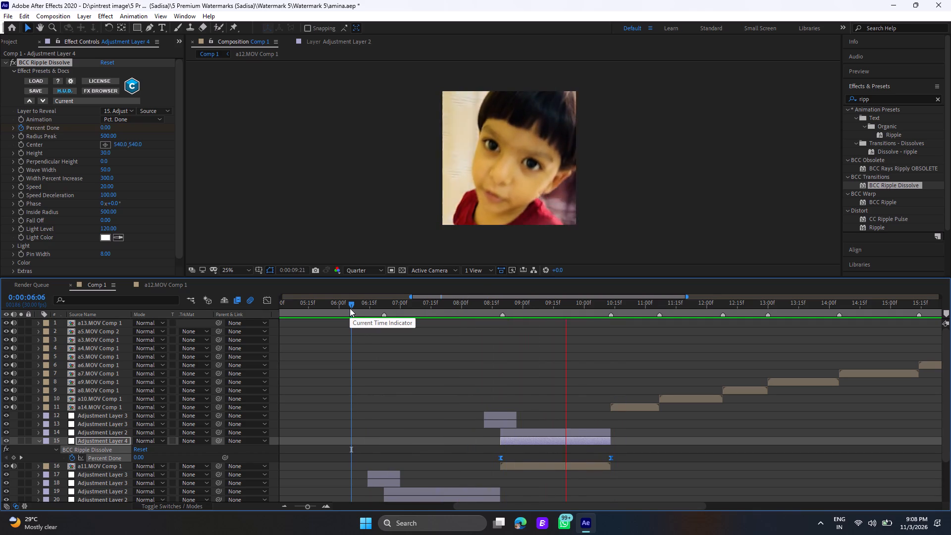
pyautogui.click(350, 308)
pyautogui.press('space')
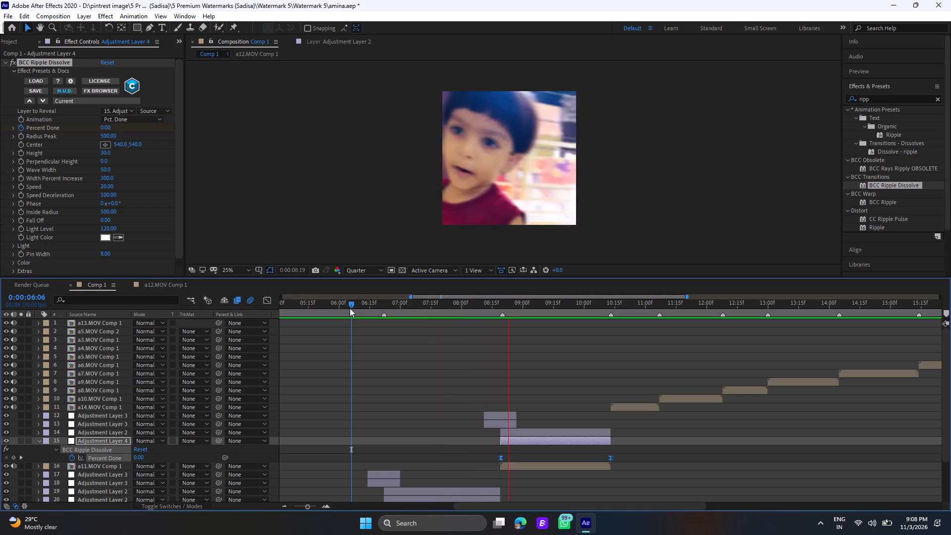
# Scrub back and forth between 0:00:08:19 and 0:00:10:13 to examine the ripple over a11.MOV Comp 1.
pyautogui.click(503, 300)
pyautogui.click(502, 301)
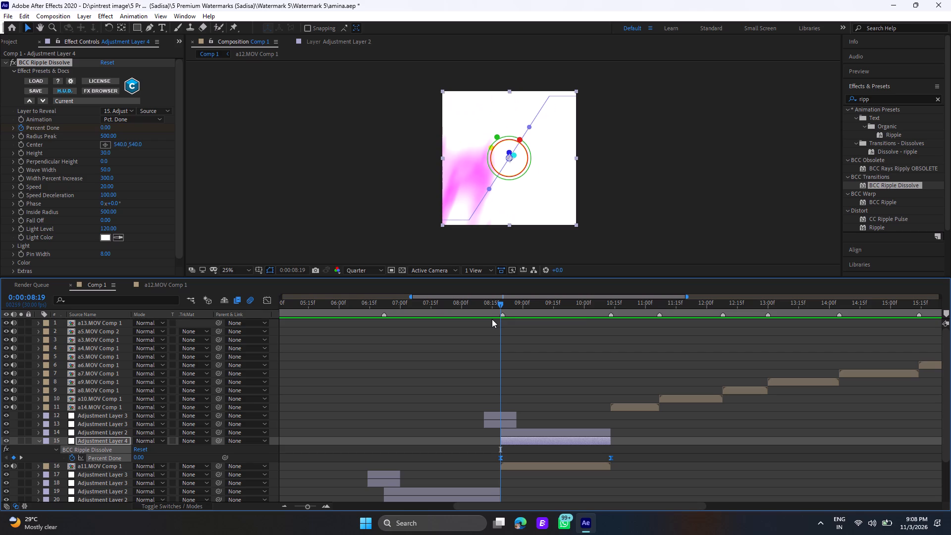
pyautogui.moveTo(499, 307); pyautogui.dragTo(528, 313)
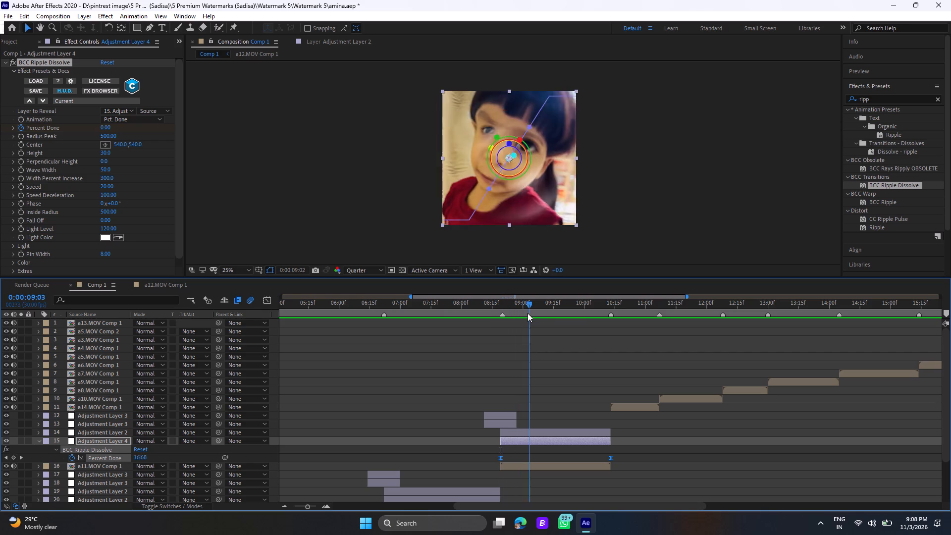
pyautogui.moveTo(528, 313); pyautogui.dragTo(543, 315)
pyautogui.moveTo(545, 302); pyautogui.dragTo(593, 319)
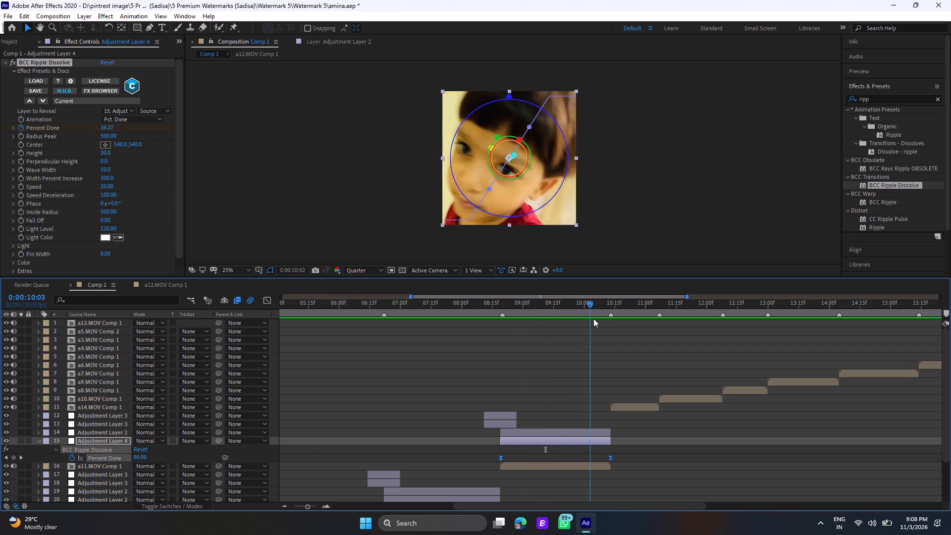
pyautogui.moveTo(593, 319); pyautogui.dragTo(616, 328)
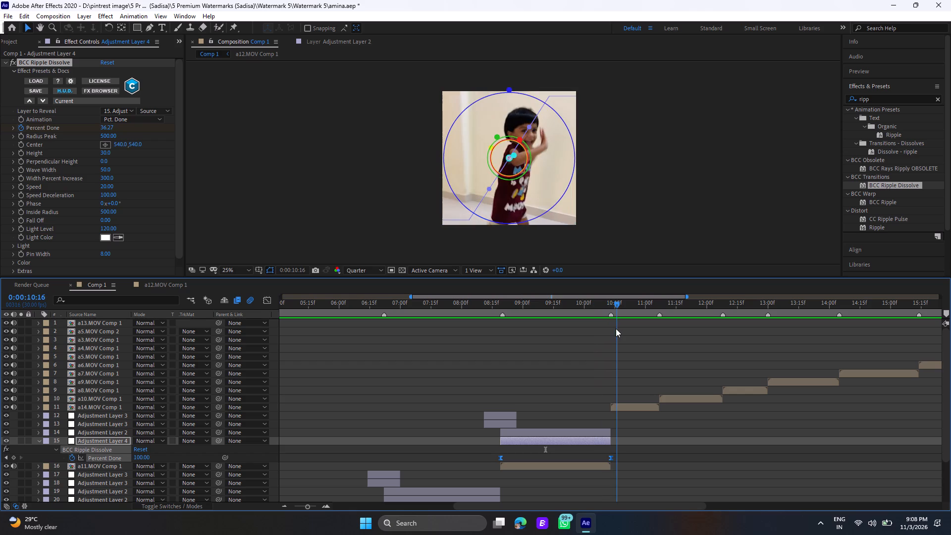
pyautogui.moveTo(616, 328); pyautogui.dragTo(486, 334)
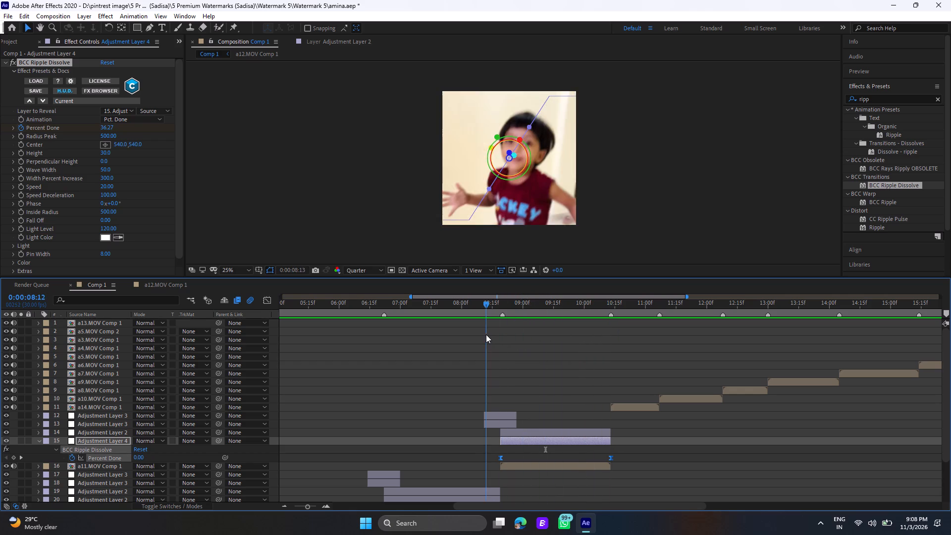
pyautogui.moveTo(486, 334); pyautogui.dragTo(618, 339)
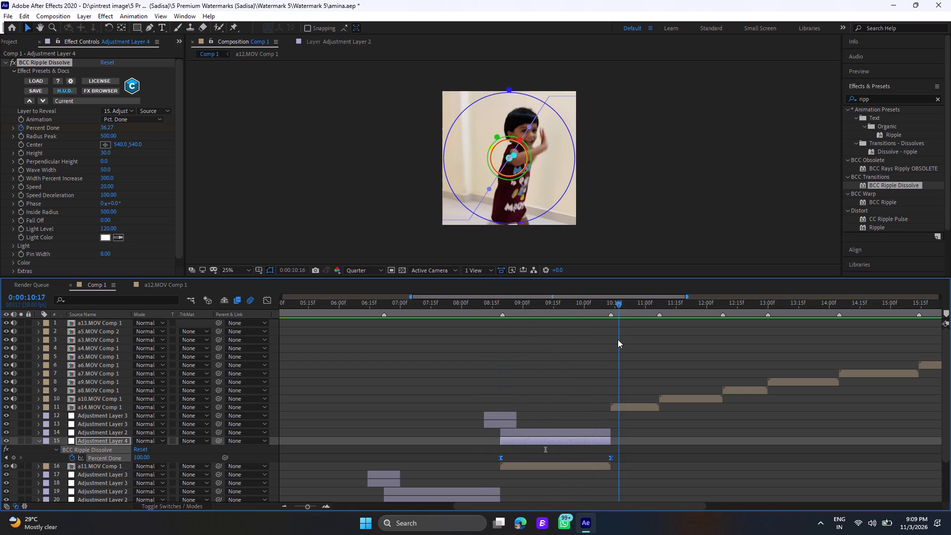
pyautogui.moveTo(618, 339); pyautogui.dragTo(501, 339)
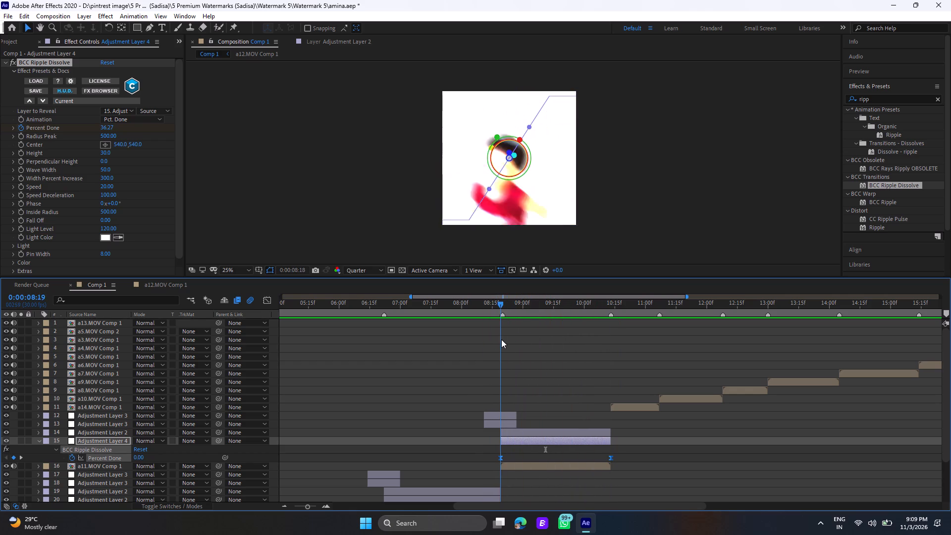
pyautogui.moveTo(501, 339); pyautogui.dragTo(513, 342)
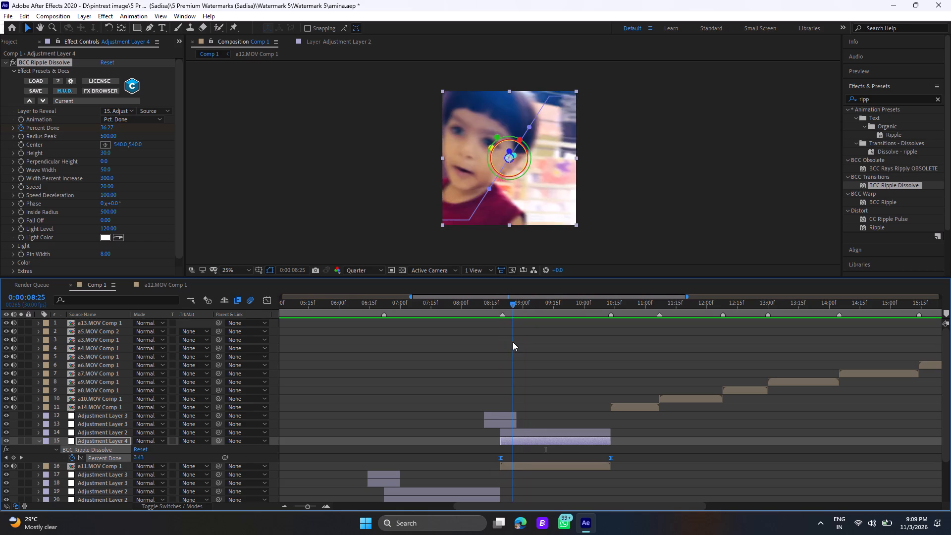
pyautogui.moveTo(513, 342); pyautogui.dragTo(544, 357)
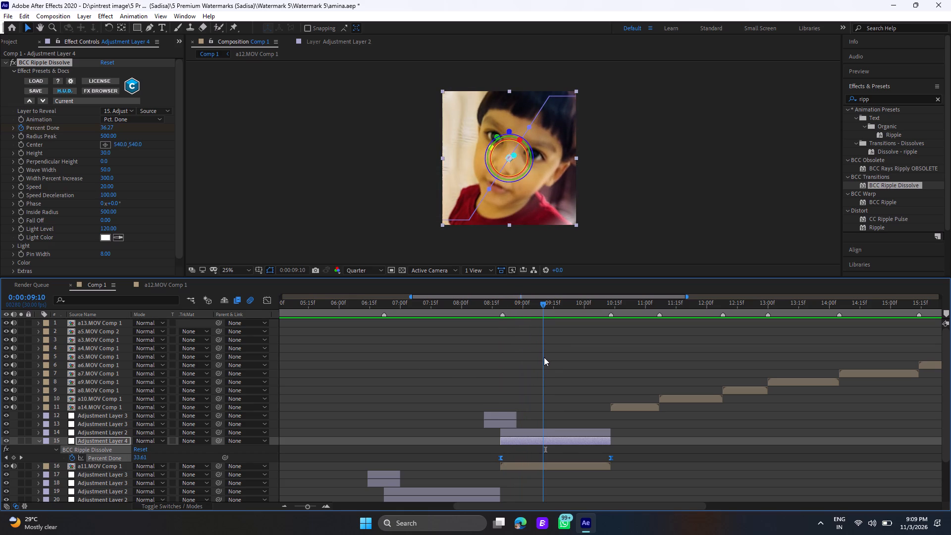
pyautogui.moveTo(544, 357); pyautogui.dragTo(550, 360)
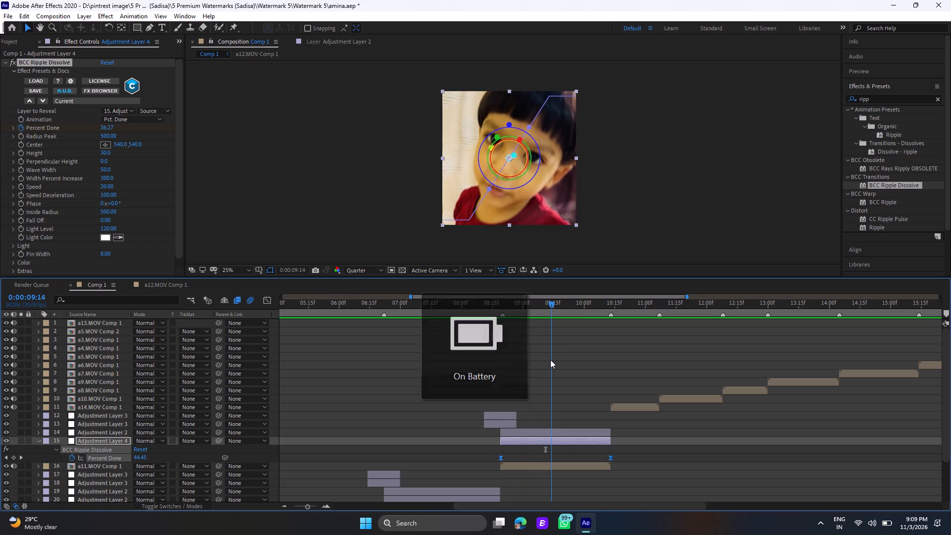
pyautogui.moveTo(550, 360); pyautogui.dragTo(480, 357)
# Replay the a11.MOV Comp 1 section from just before and at the 0:00:08:19 cut to check the ripple's motion.
pyautogui.press('space')
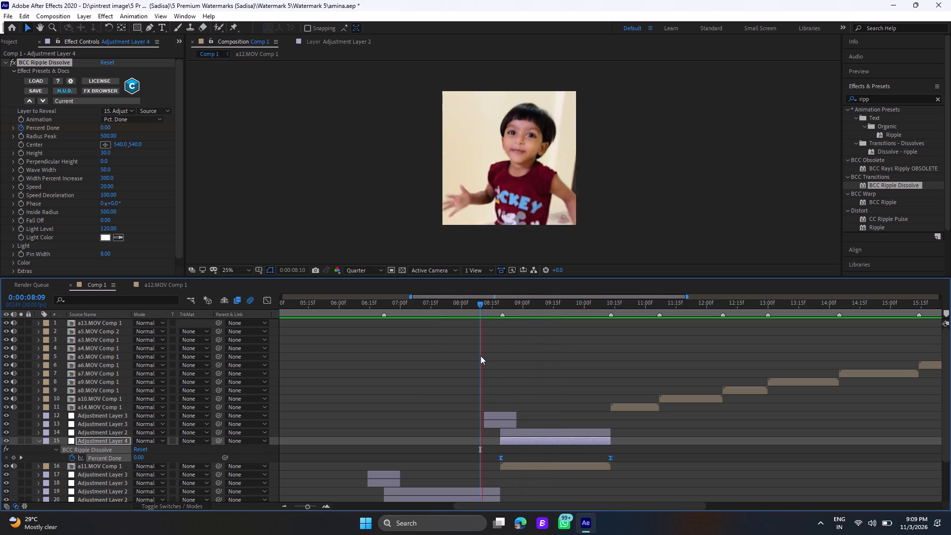
pyautogui.click(494, 310)
pyautogui.moveTo(494, 310); pyautogui.dragTo(500, 315)
pyautogui.press('space')
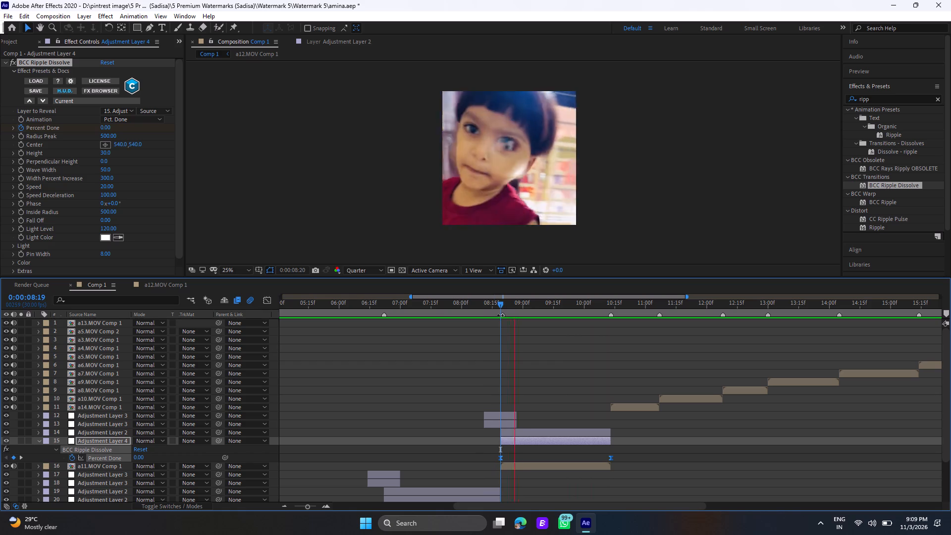
pyautogui.press('space')
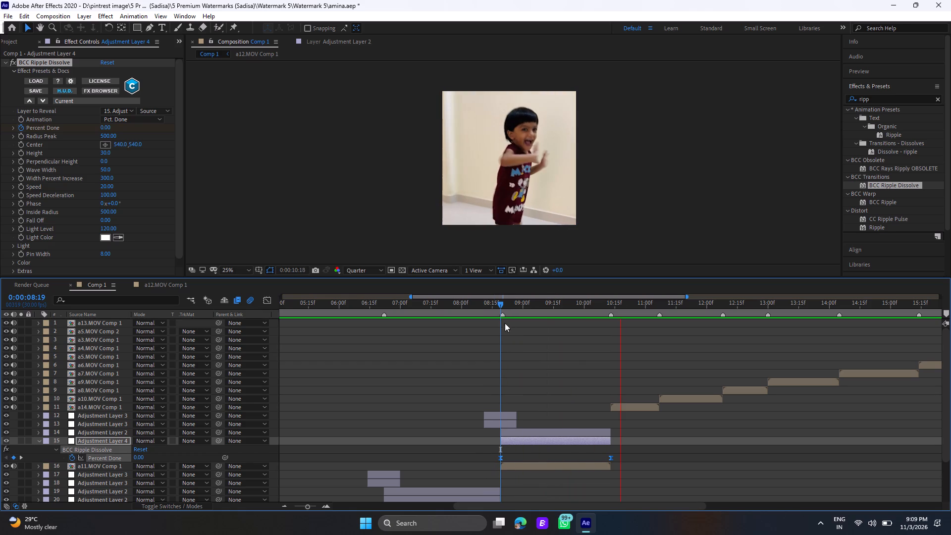
pyautogui.click(496, 308)
pyautogui.press('space')
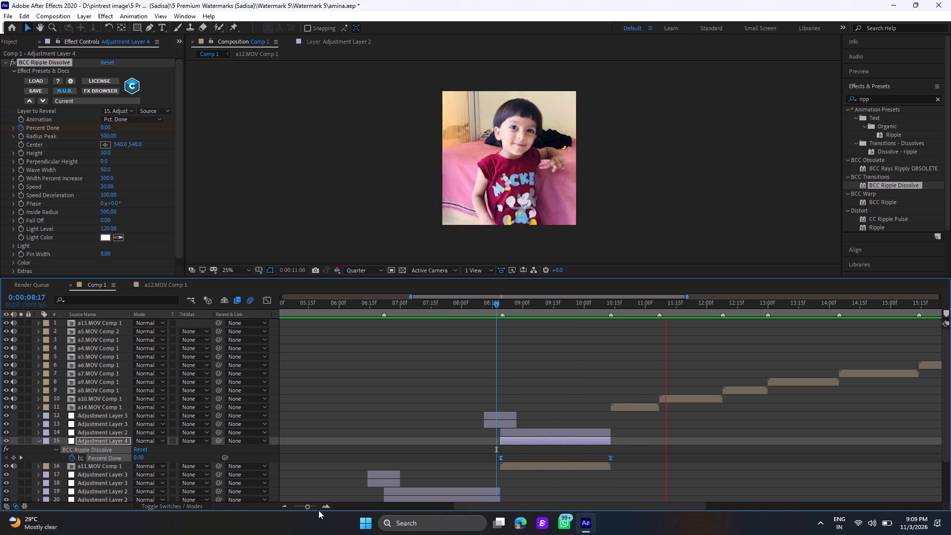
# Collapse the ripple keyframes and play the composition from 0:00:00:00 to review the edit in sequence.
pyautogui.moveTo(309, 505); pyautogui.dragTo(301, 506)
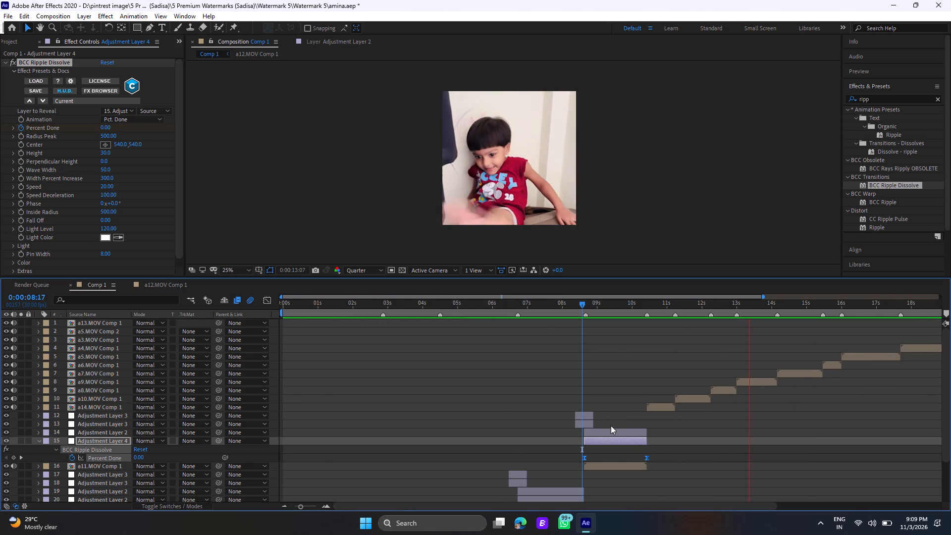
pyautogui.press('u')
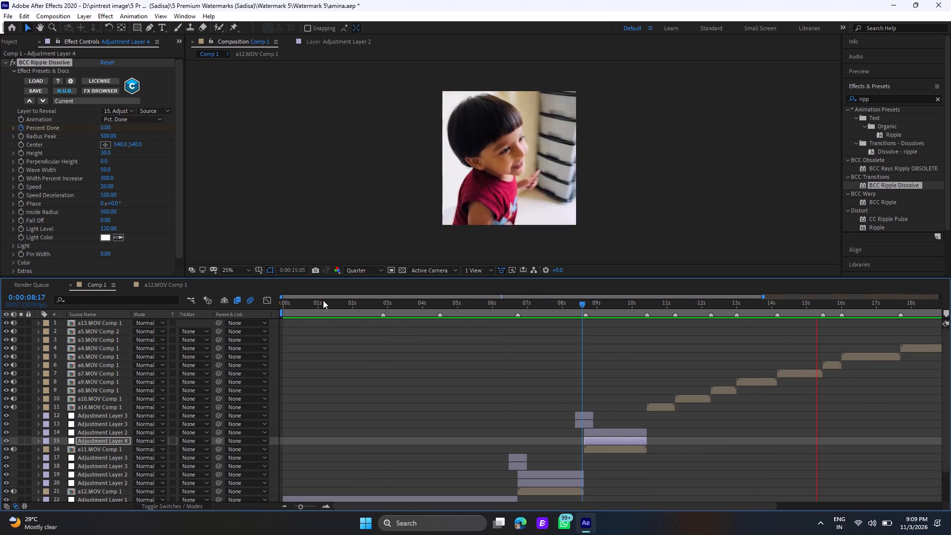
pyautogui.click(290, 305)
pyautogui.moveTo(290, 305); pyautogui.dragTo(268, 309)
pyautogui.press('space')
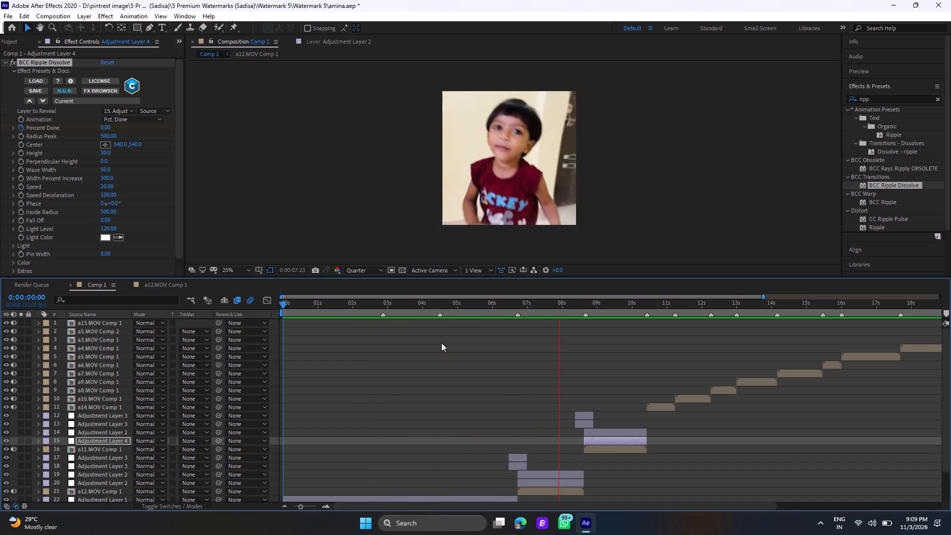
# Replay the section from 0:00:06:22, where a12.MOV Comp 1 begins, to review the flash and ripple.
pyautogui.click(513, 305)
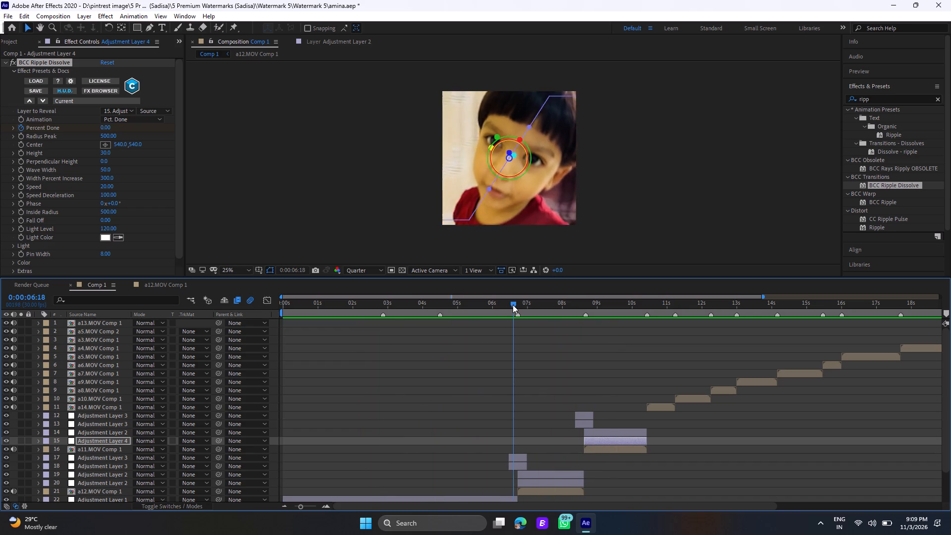
pyautogui.click(513, 305)
pyautogui.click(516, 308)
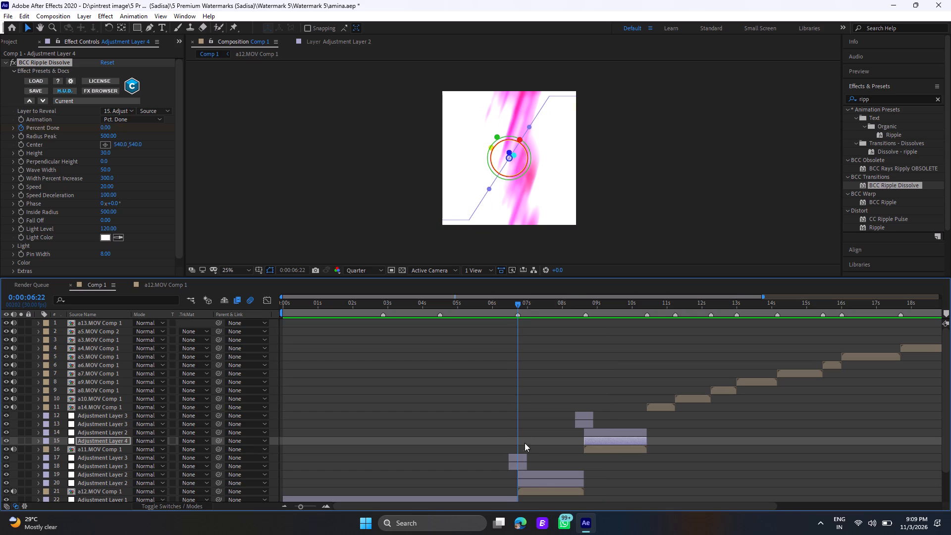
pyautogui.click(534, 482)
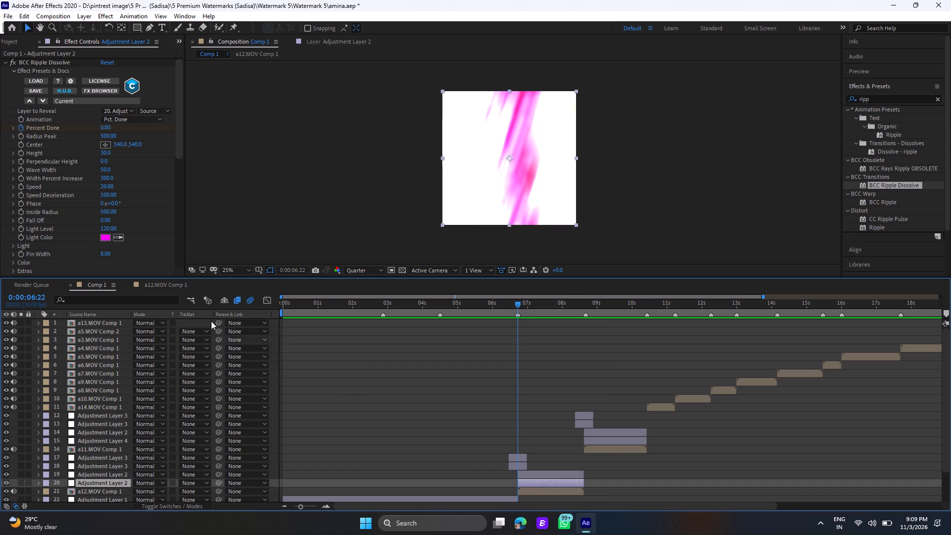
pyautogui.press('space')
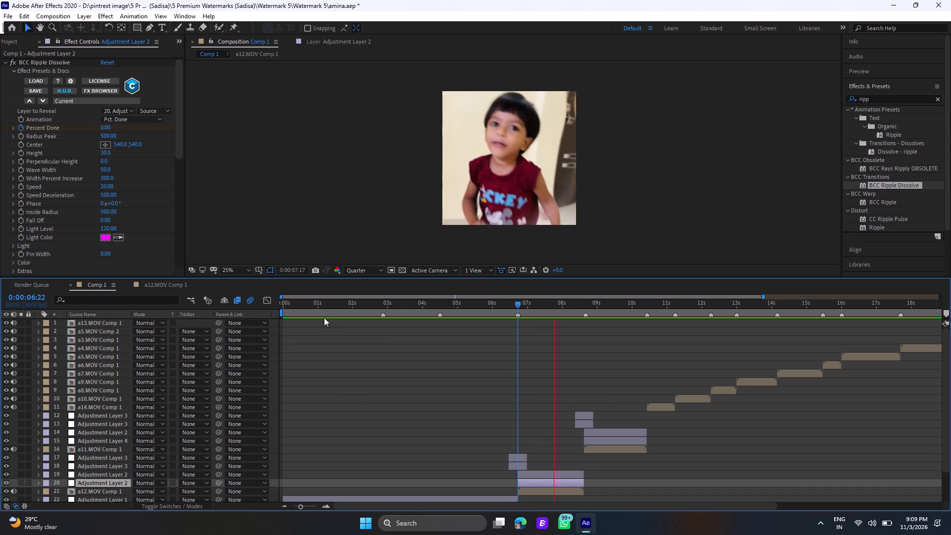
pyautogui.click(517, 301)
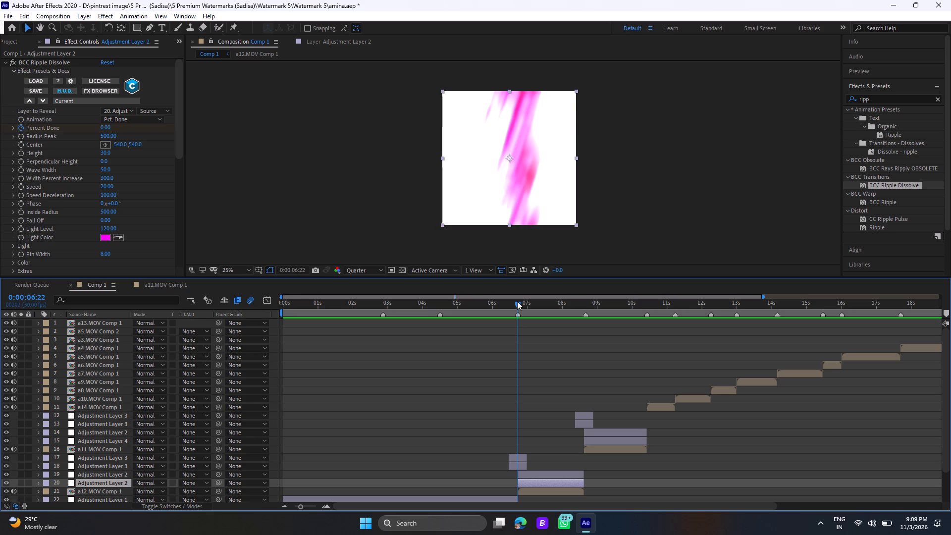
pyautogui.press('space')
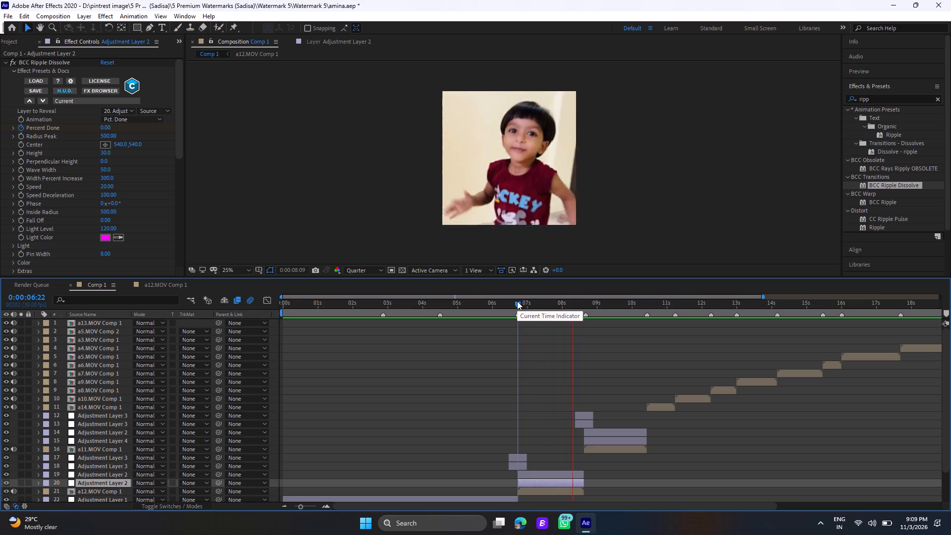
# Replay the cut into a11.MOV Comp 1 from 0:00:08:18 and again from 0:00:08:06 to check its effects.
pyautogui.click(575, 306)
pyautogui.moveTo(575, 306); pyautogui.dragTo(582, 313)
pyautogui.press('space')
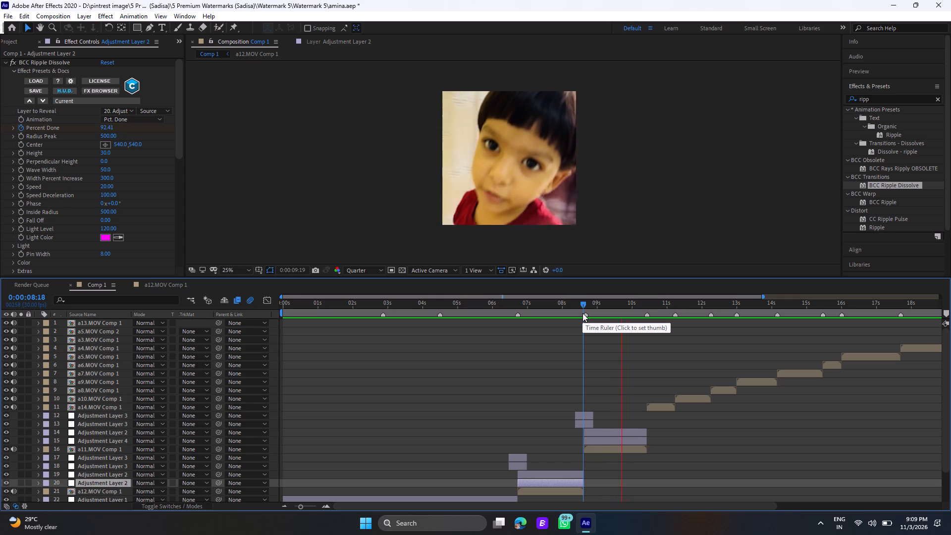
pyautogui.click(582, 313)
pyautogui.press('space')
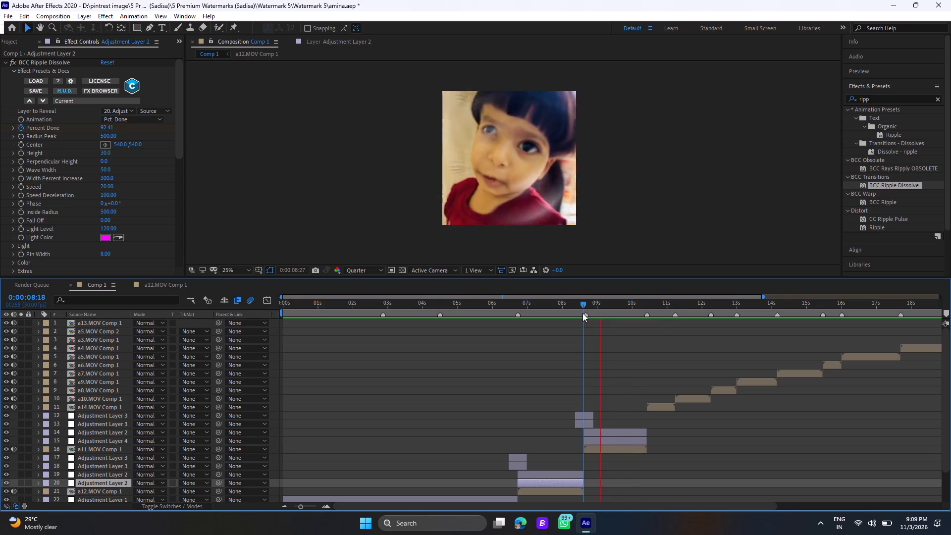
pyautogui.click(569, 303)
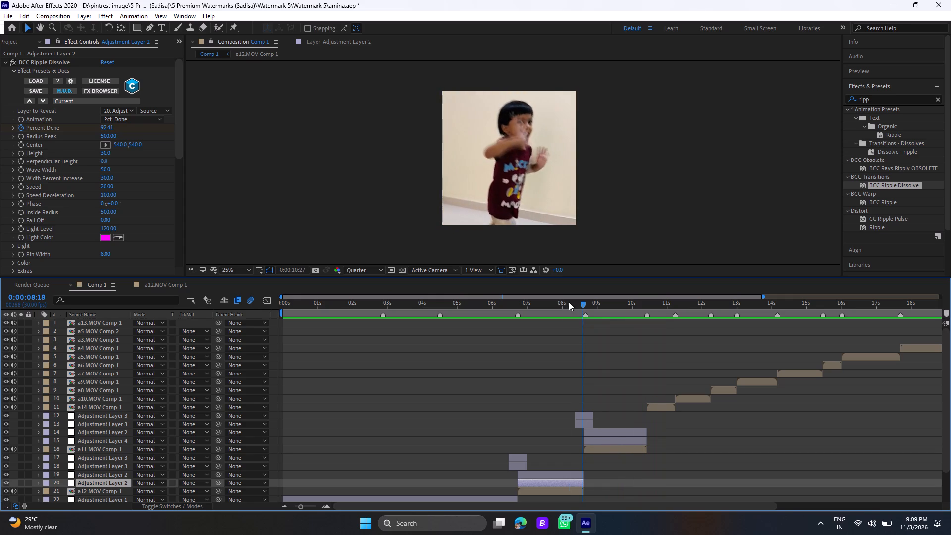
pyautogui.press('space')
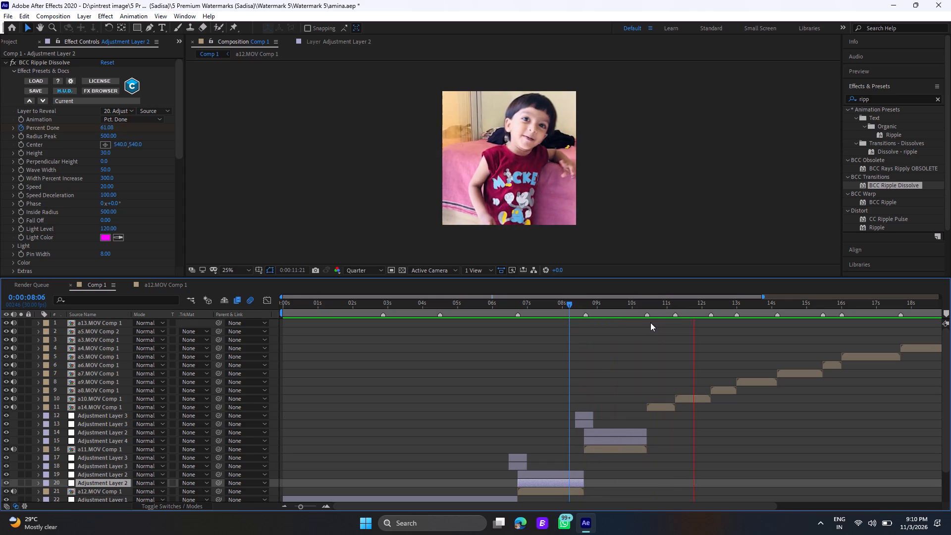
# Copy the S_BlurMoCurves adjustment layer from over a11.MOV Comp 1 to directly above a14.MOV Comp 1, starting at 0:00:10:13.
pyautogui.click(647, 301)
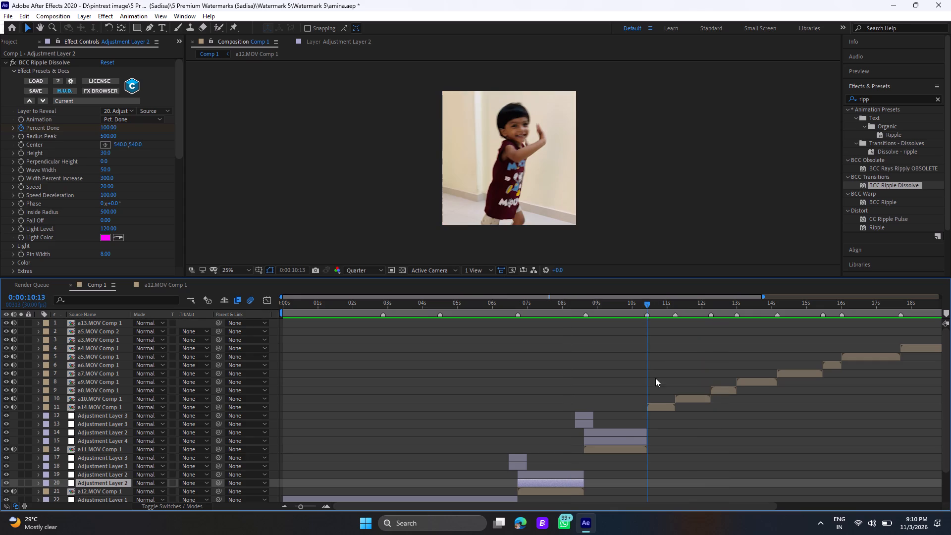
pyautogui.click(632, 431)
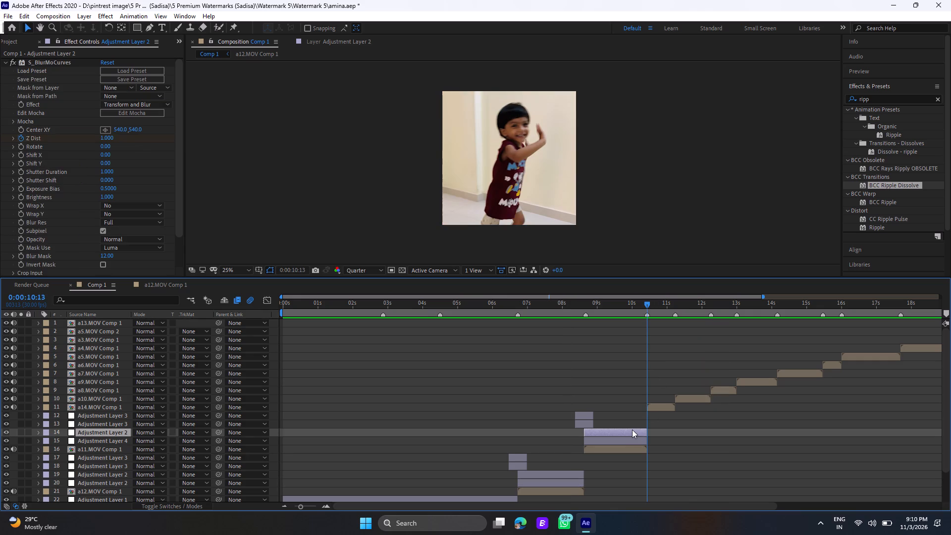
pyautogui.hotkey('ctrl', 'c')
pyautogui.click(653, 404)
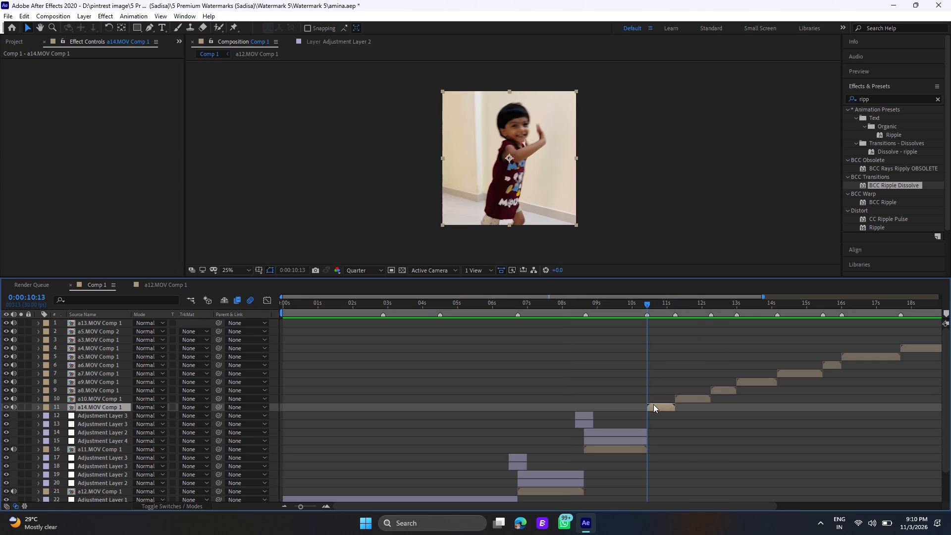
pyautogui.hotkey('ctrl', 'v')
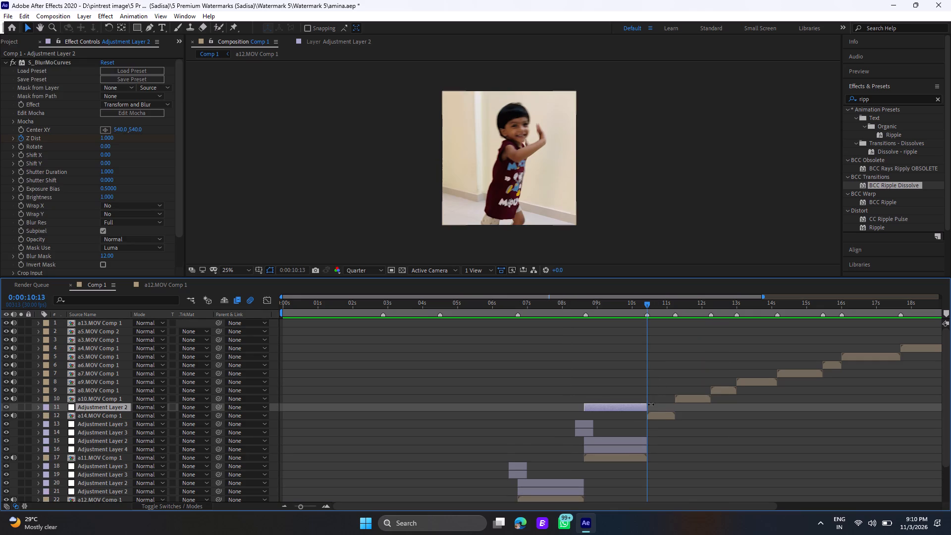
pyautogui.moveTo(625, 407); pyautogui.dragTo(688, 416)
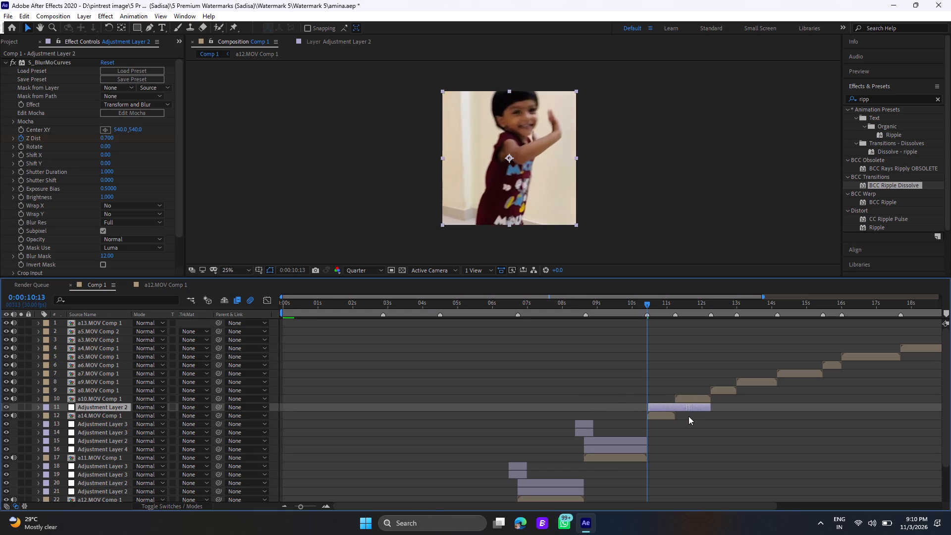
pyautogui.moveTo(688, 416); pyautogui.dragTo(687, 416)
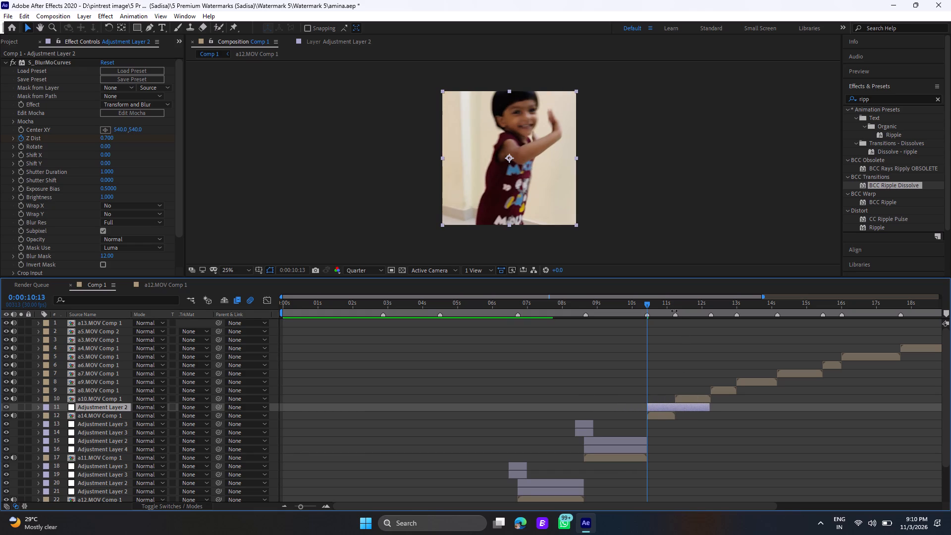
# Move the copied layer's ending Z Dist keyframe to 0:00:11:07, where a14.MOV Comp 1 ends.
pyautogui.click(673, 307)
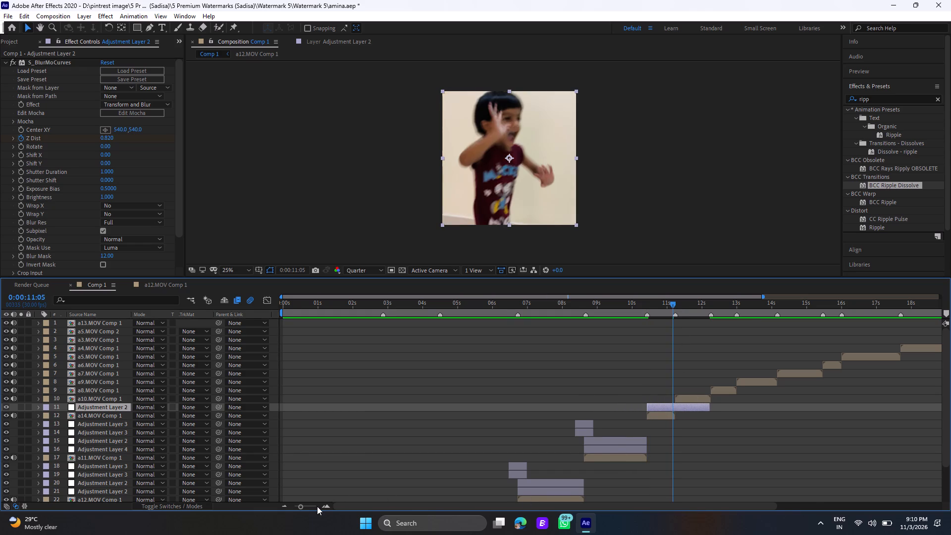
pyautogui.doubleClick(307, 506)
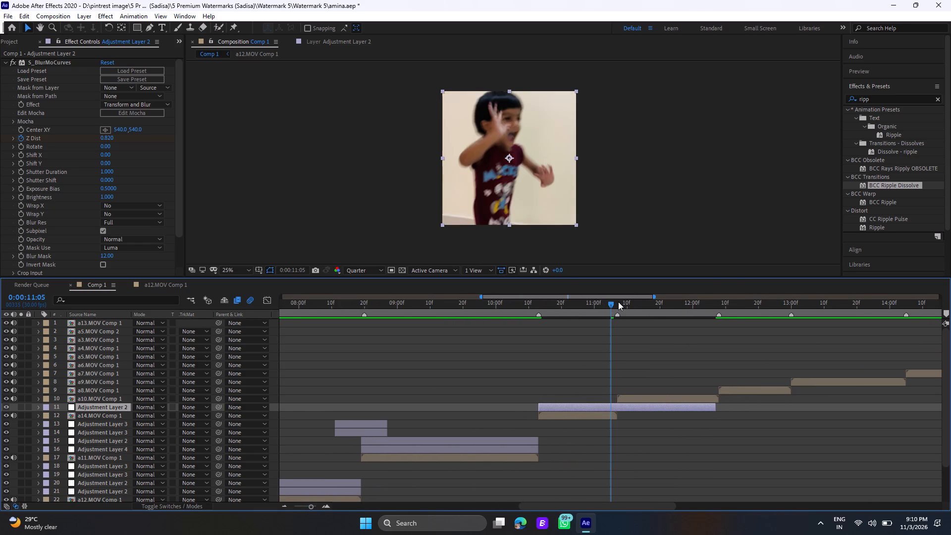
pyautogui.moveTo(612, 303); pyautogui.dragTo(618, 309)
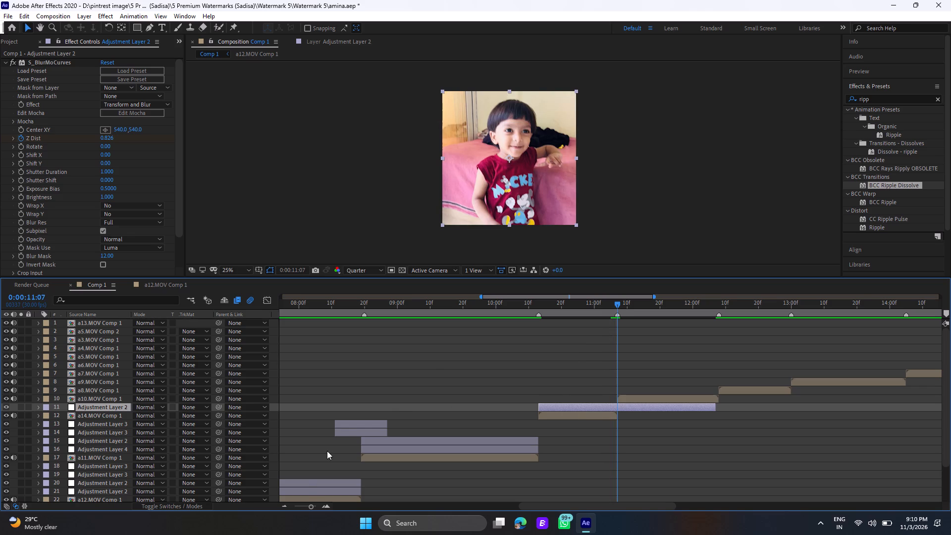
pyautogui.moveTo(308, 506); pyautogui.dragTo(312, 507)
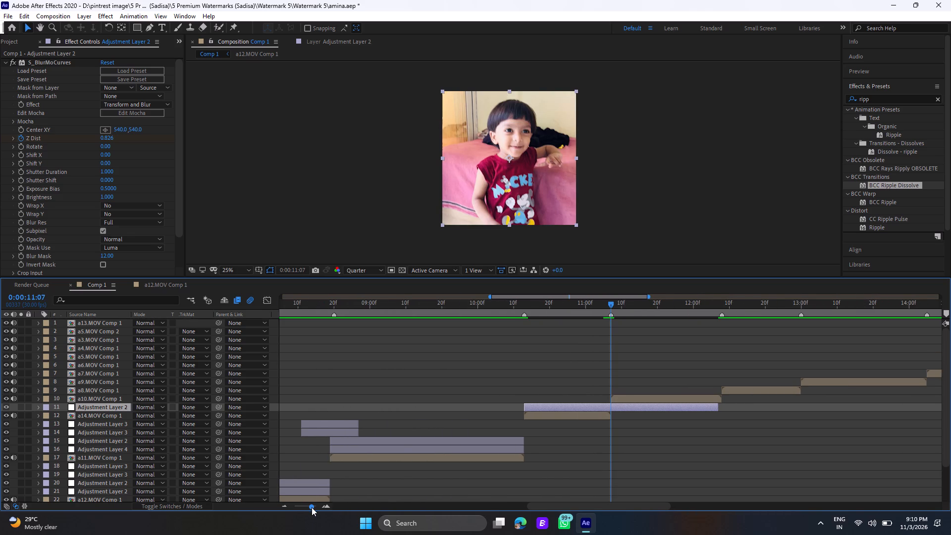
pyautogui.moveTo(312, 507); pyautogui.dragTo(314, 509)
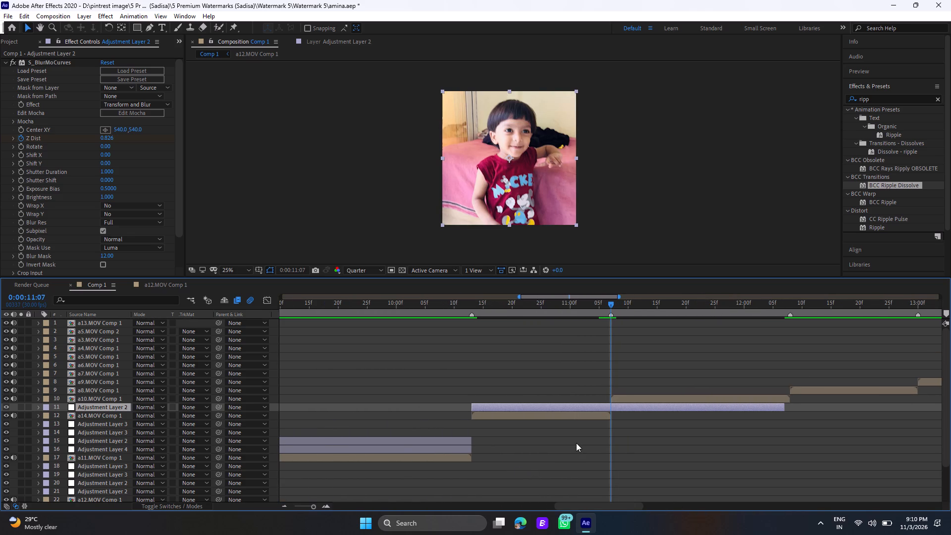
pyautogui.press('u')
pyautogui.moveTo(784, 422); pyautogui.dragTo(773, 424)
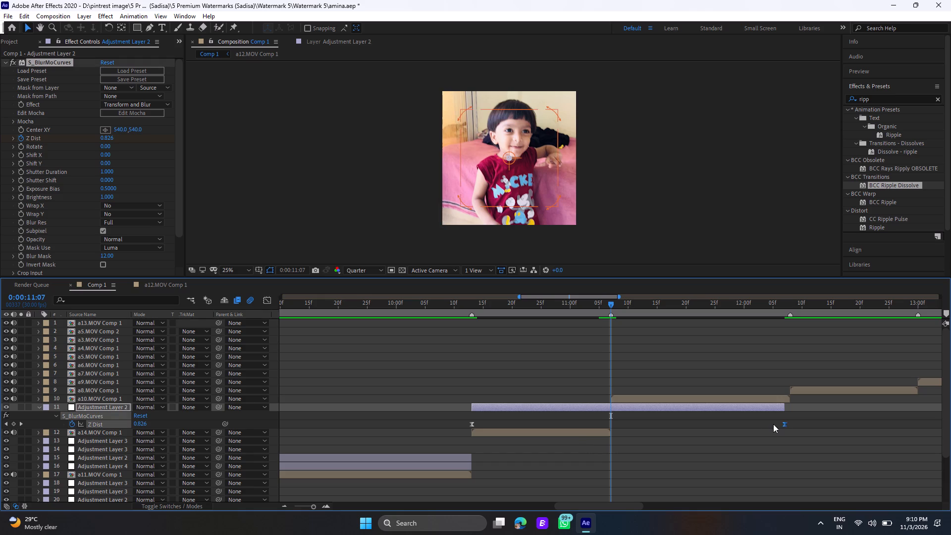
pyautogui.moveTo(773, 424); pyautogui.dragTo(611, 431)
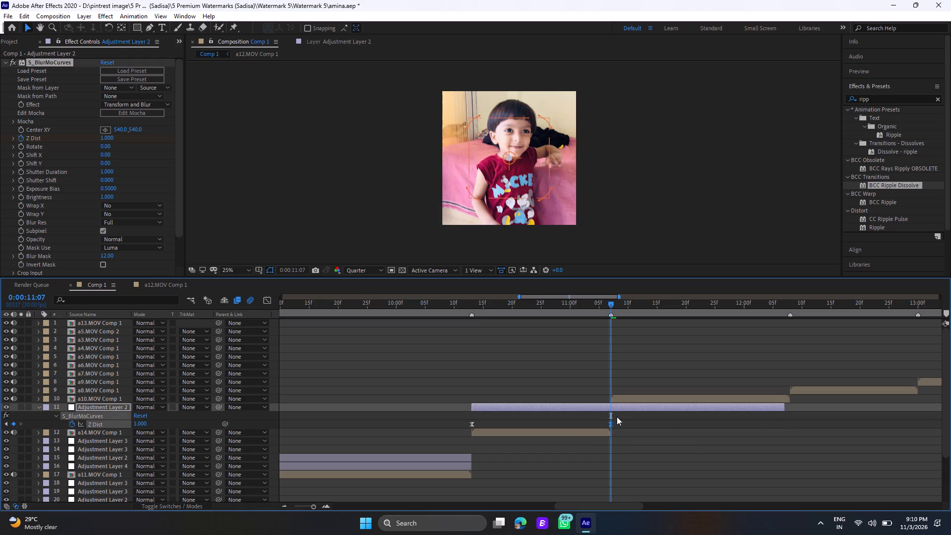
# Split the adjustment layer over a14.MOV Comp 1 at 0:00:11:07, delete the excess part and collapse its keyframes.
pyautogui.click(617, 407)
pyautogui.hotkey('ctrl', 'shift', 'd')
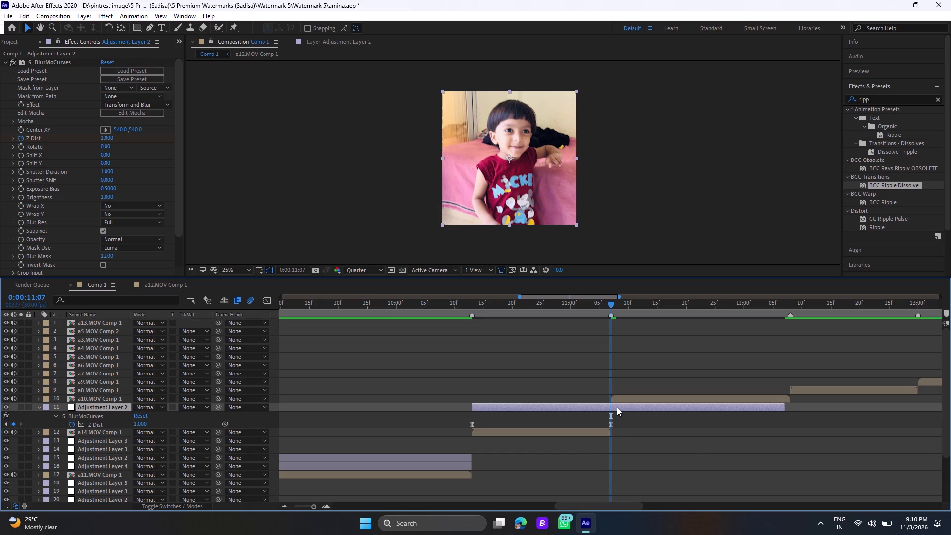
pyautogui.press('Delete')
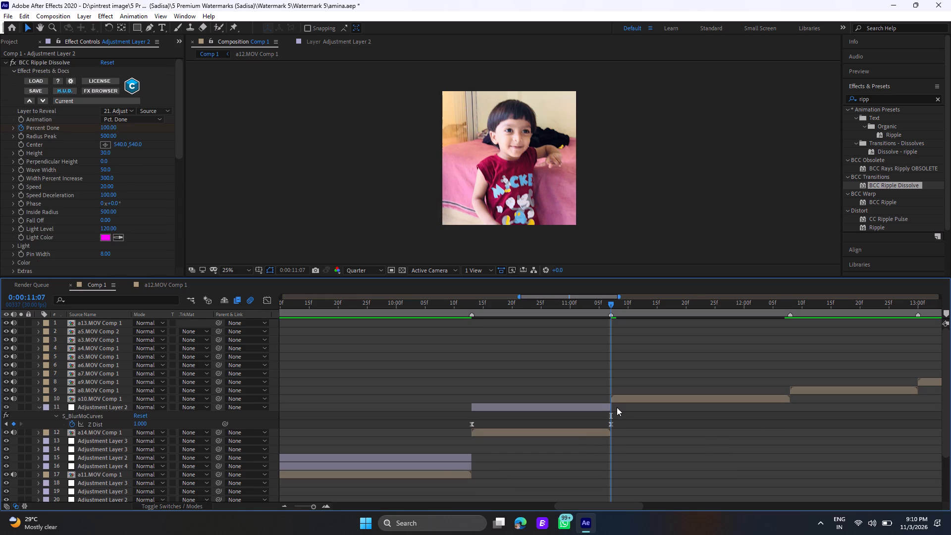
pyautogui.press('u')
# Paste another copy of the S_BlurMoCurves adjustment layer above a10.MOV Comp 1 and align its start to 0:00:11:07.
pyautogui.click(619, 401)
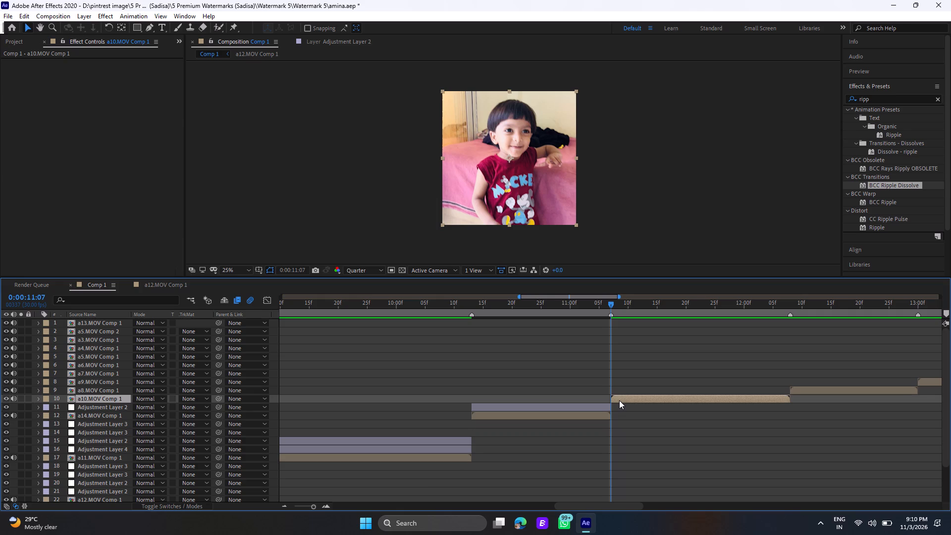
pyautogui.hotkey('ctrl', 'v')
pyautogui.moveTo(430, 397); pyautogui.dragTo(681, 401)
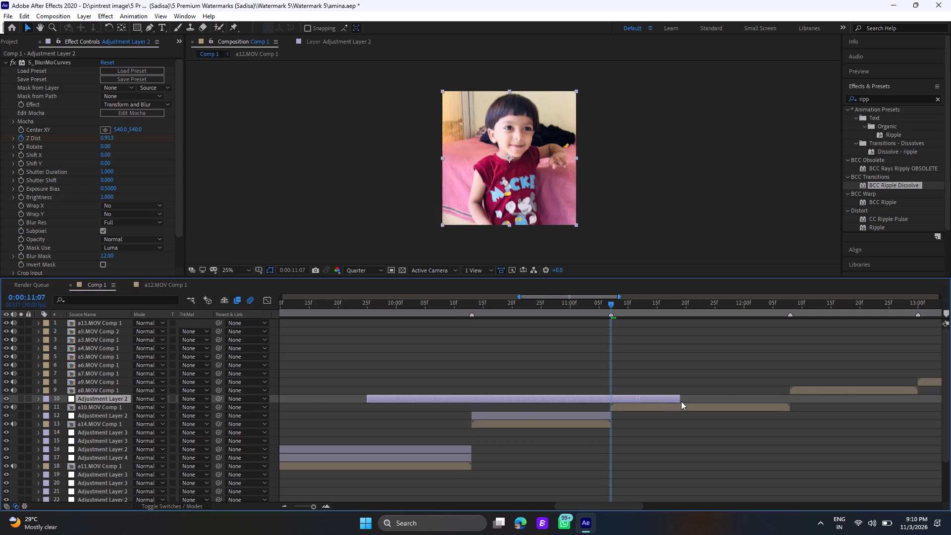
pyautogui.moveTo(681, 401); pyautogui.dragTo(883, 404)
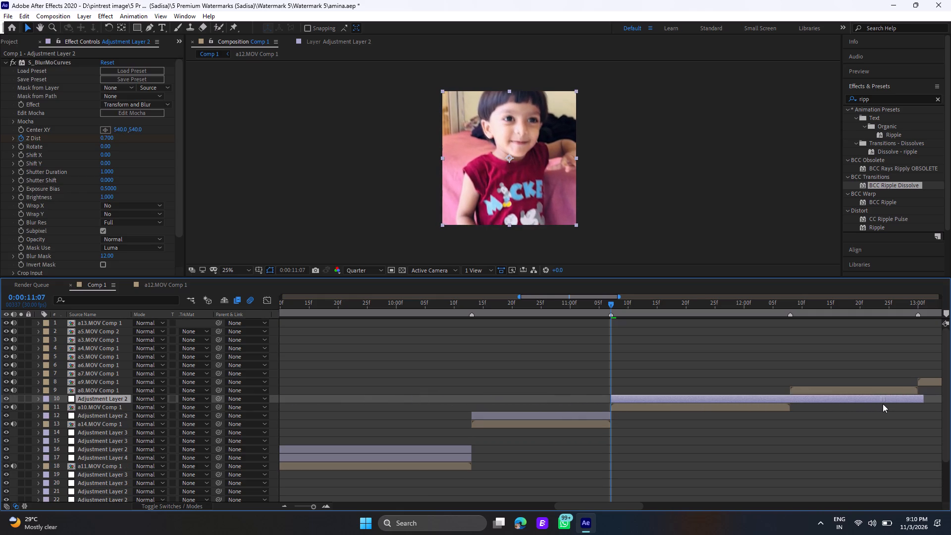
pyautogui.moveTo(883, 404); pyautogui.dragTo(880, 404)
# Move the new copy's ending Z Dist keyframe to 0:00:12:08, where a10.MOV Comp 1 ends.
pyautogui.click(787, 301)
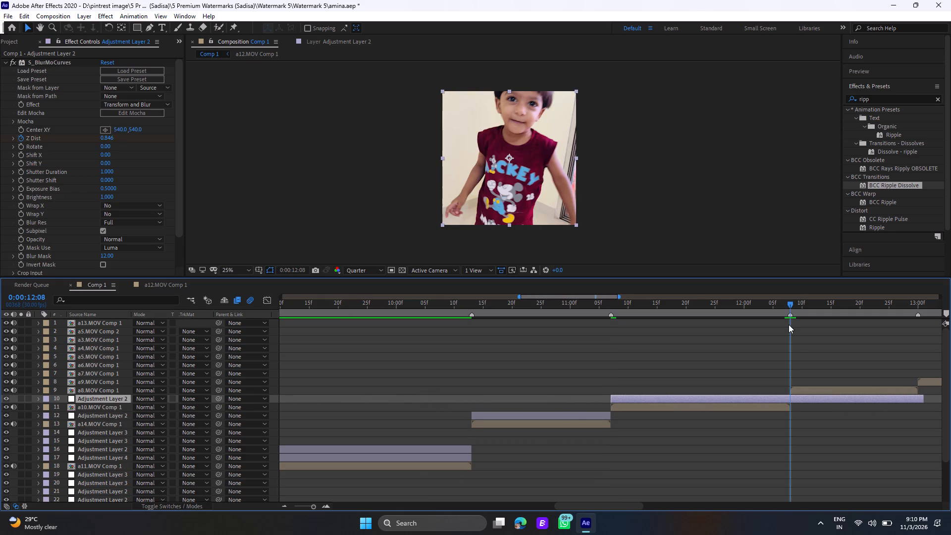
pyautogui.click(787, 401)
pyautogui.press('u')
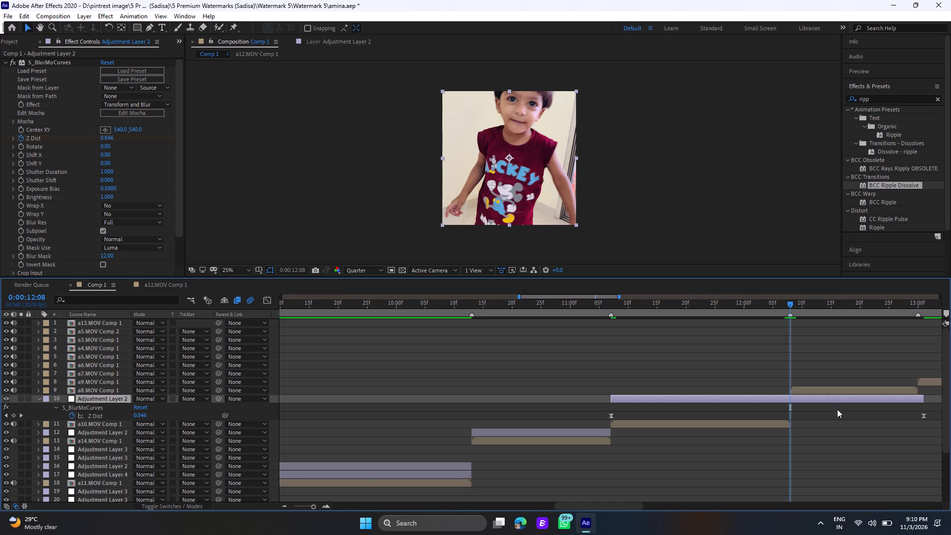
pyautogui.moveTo(924, 415); pyautogui.dragTo(786, 416)
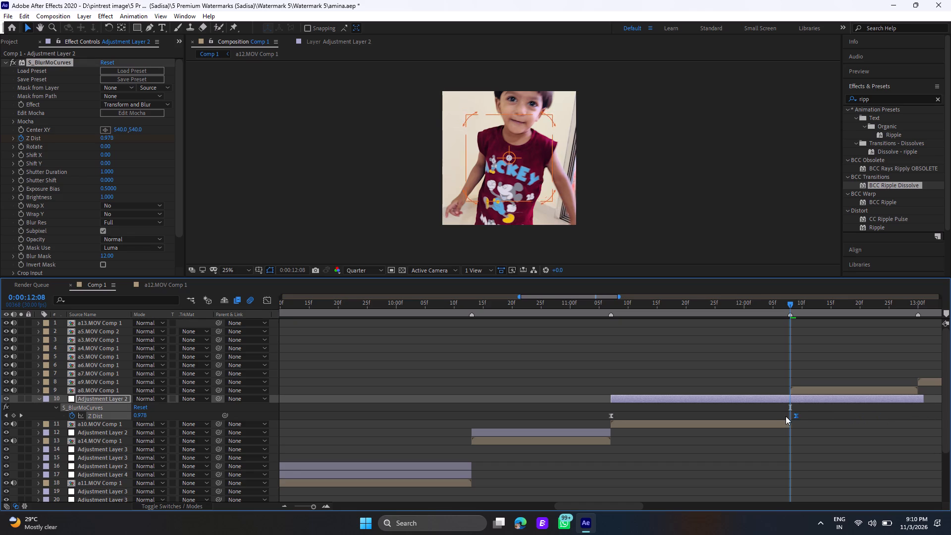
pyautogui.moveTo(786, 416); pyautogui.dragTo(789, 418)
# Split the adjustment layer over a10.MOV Comp 1 at 0:00:12:08, delete the excess part and collapse its keyframes.
pyautogui.click(788, 398)
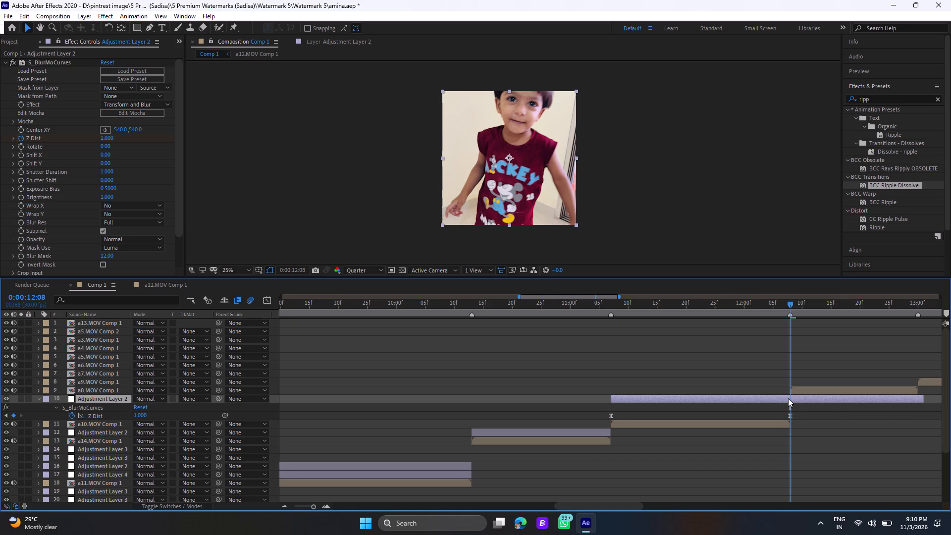
pyautogui.hotkey('ctrl', 'shift', 'd')
pyautogui.press('Delete')
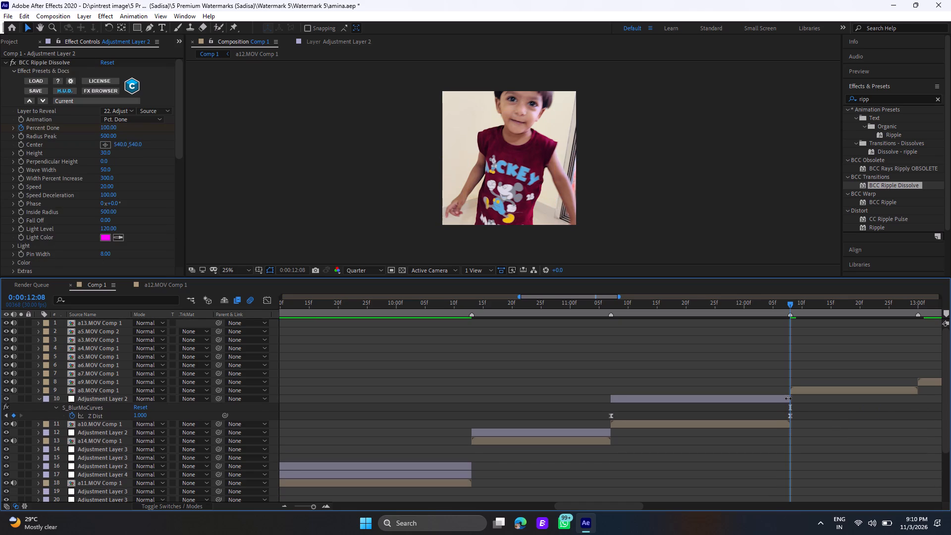
pyautogui.click(783, 400)
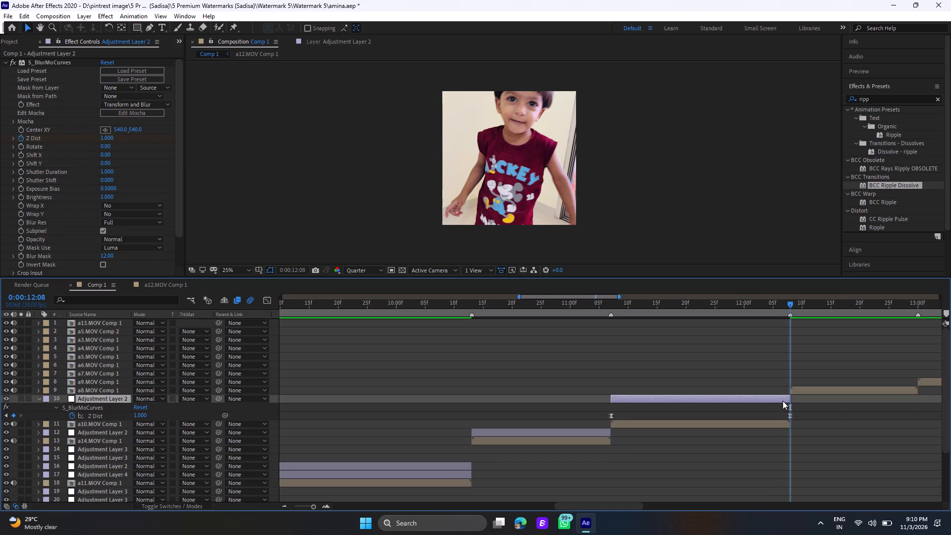
pyautogui.press('u')
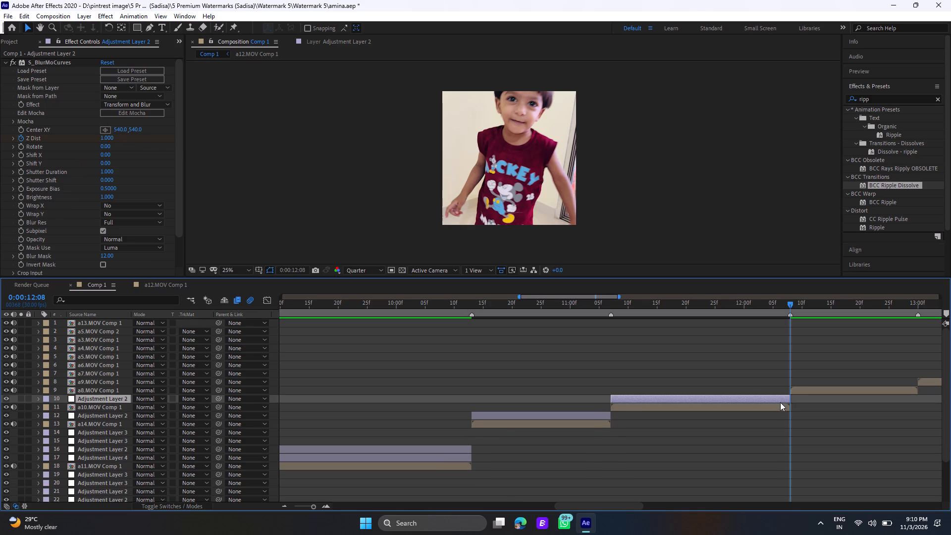
# Copy the S_BlurMoCurves adjustment layer, paste it above a8.MOV Comp 1 and align its start to 0:00:12:08.
pyautogui.hotkey('ctrl', 'c')
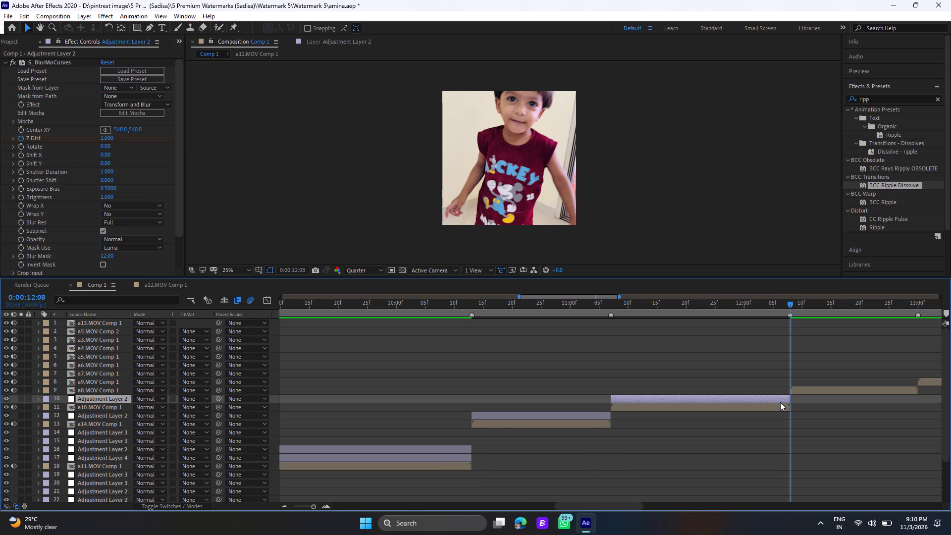
pyautogui.click(778, 398)
pyautogui.click(804, 389)
pyautogui.hotkey('ctrl', 'v')
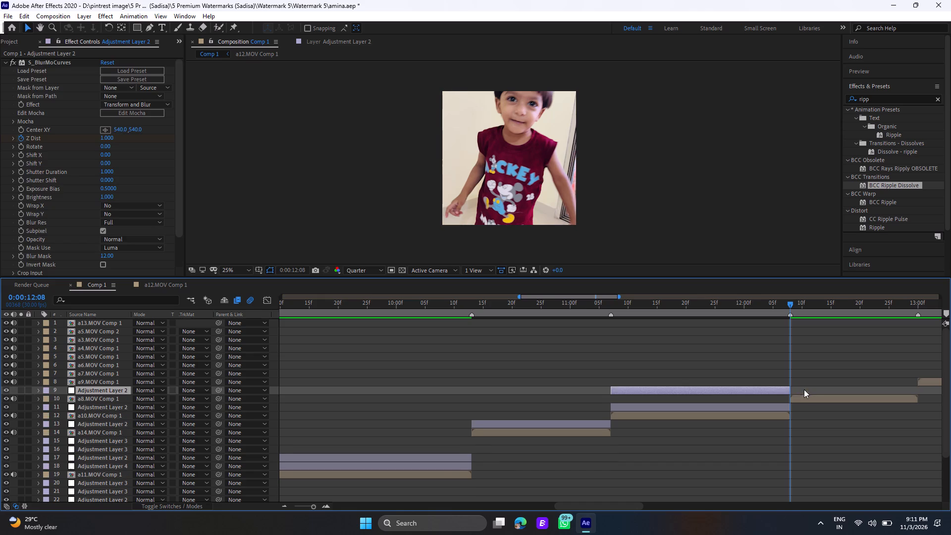
pyautogui.moveTo(722, 388); pyautogui.dragTo(886, 390)
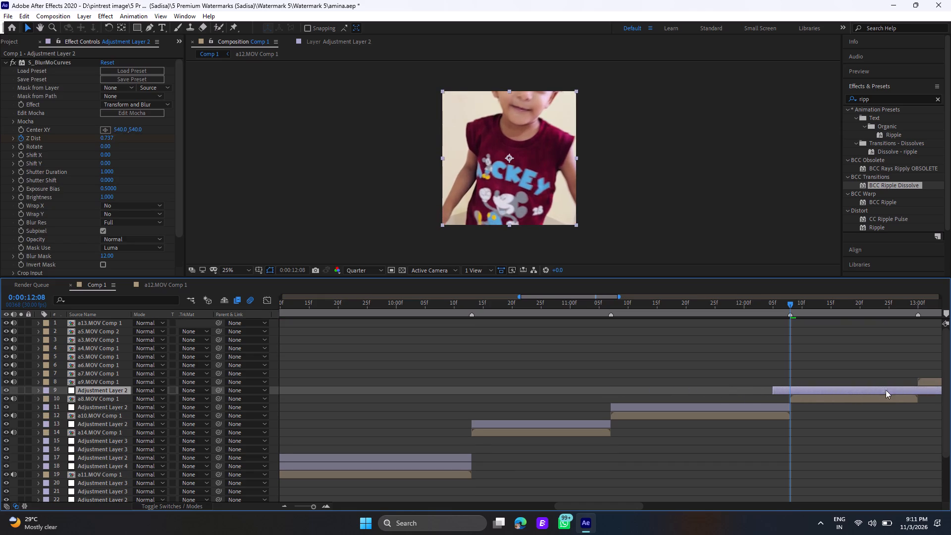
pyautogui.moveTo(886, 390); pyautogui.dragTo(902, 391)
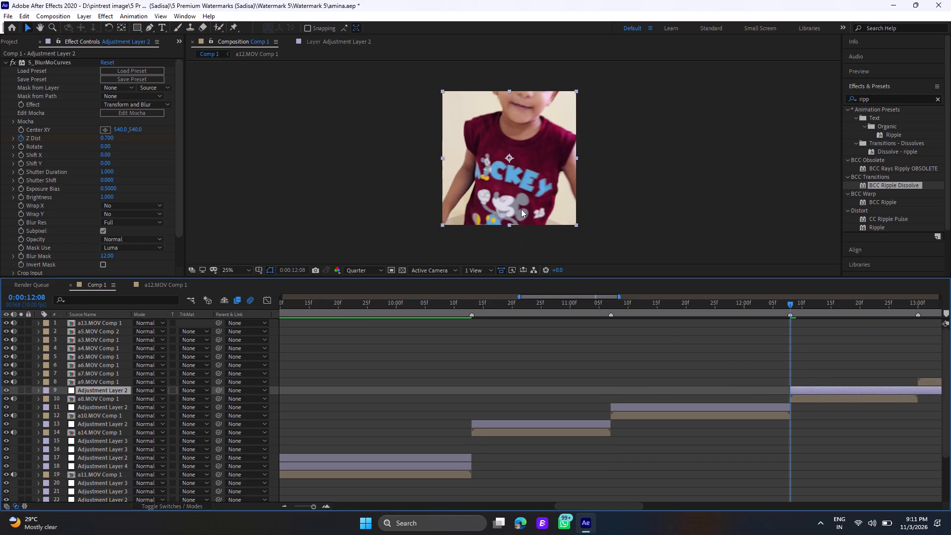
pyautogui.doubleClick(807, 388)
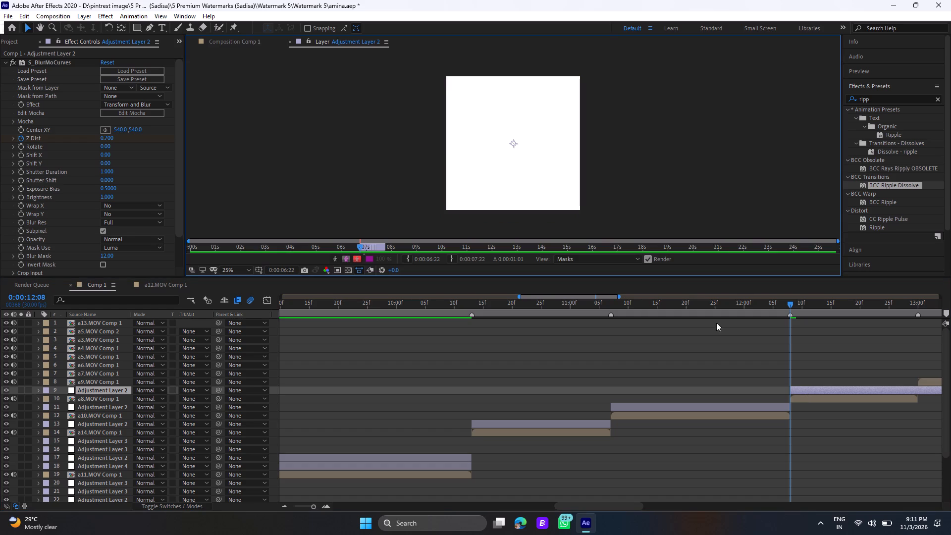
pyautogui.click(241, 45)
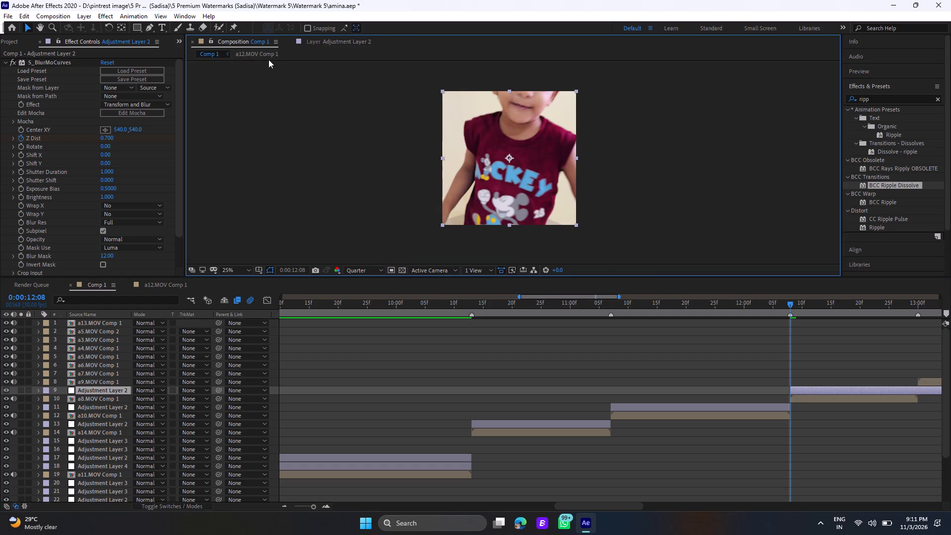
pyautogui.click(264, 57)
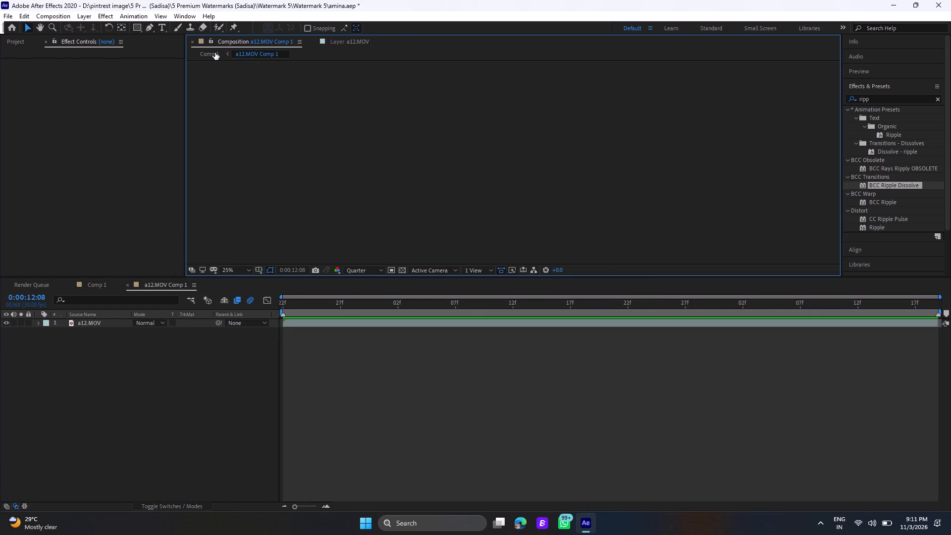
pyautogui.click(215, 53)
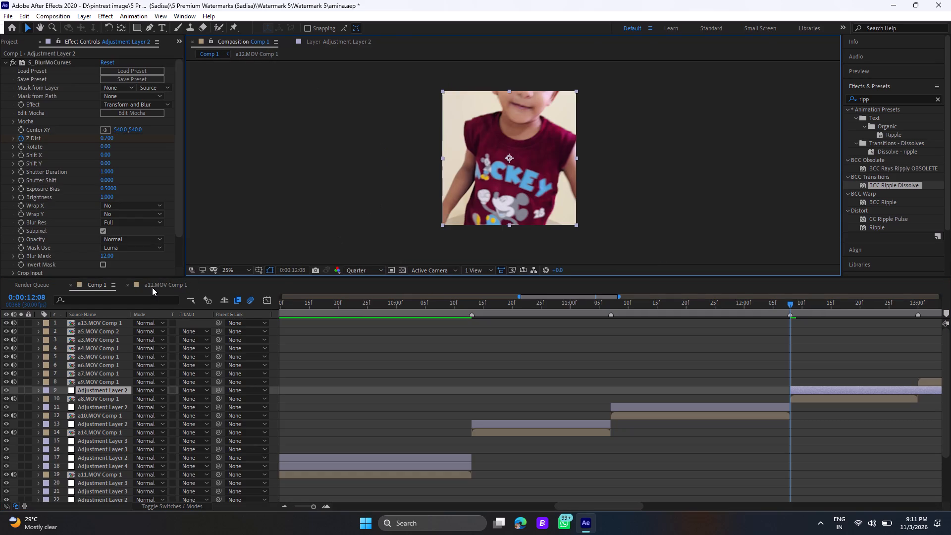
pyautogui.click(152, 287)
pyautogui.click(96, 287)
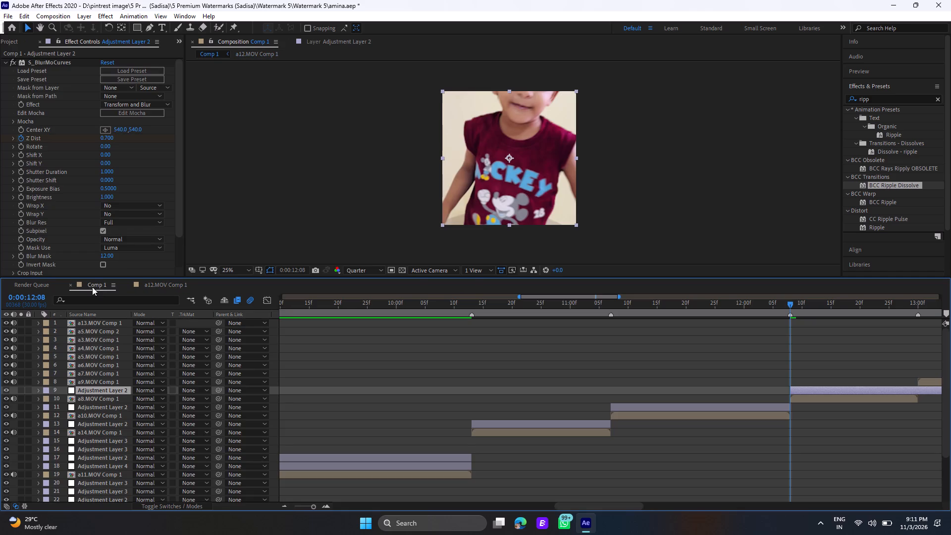
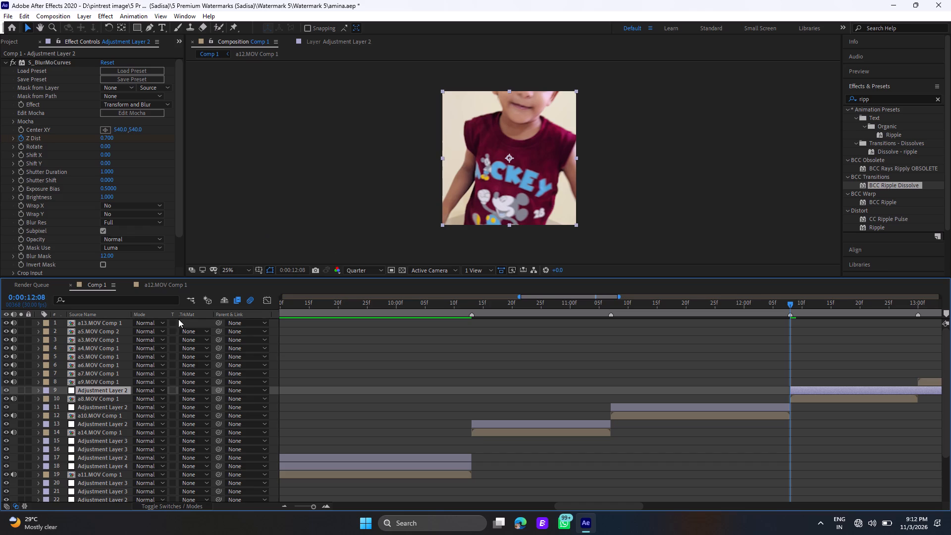
# Move the ending Z Dist keyframe of the adjustment layer over a8.MOV Comp 1 to 0:00:13:00, where that clip ends.
pyautogui.click(844, 387)
pyautogui.press('u')
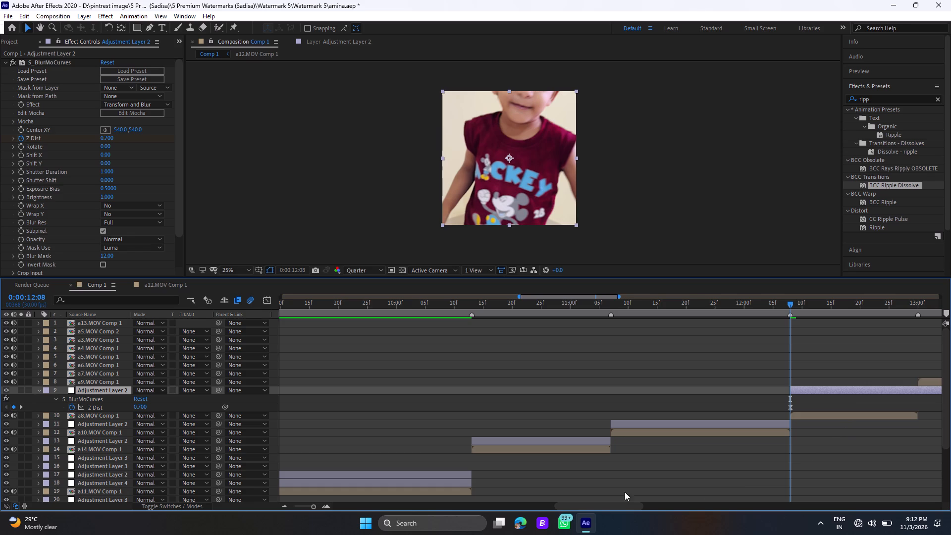
pyautogui.moveTo(597, 506); pyautogui.dragTo(639, 506)
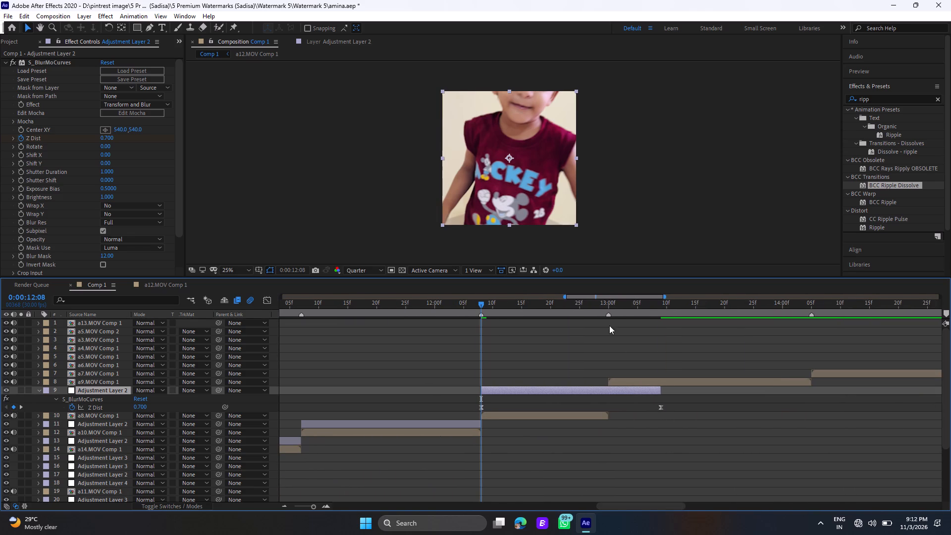
pyautogui.click(607, 302)
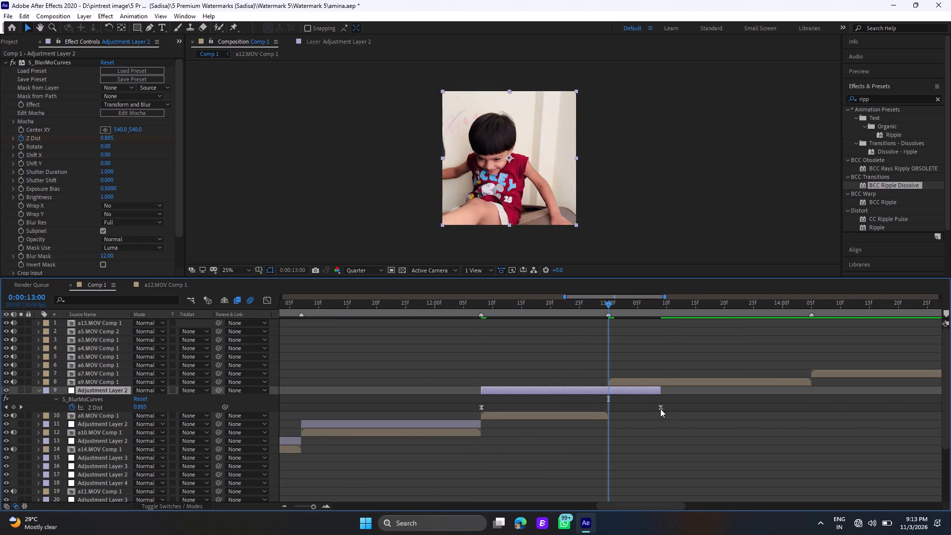
pyautogui.moveTo(660, 409); pyautogui.dragTo(609, 411)
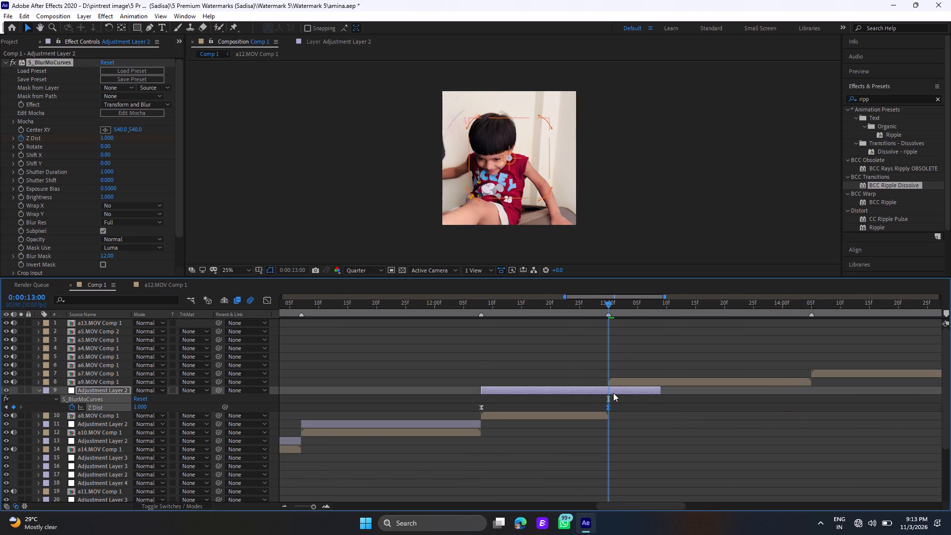
# Split the adjustment layer over a8.MOV Comp 1 at 0:00:13:00, delete the excess part and collapse its keyframes.
pyautogui.click(613, 391)
pyautogui.hotkey('ctrl', 'shift', 'd')
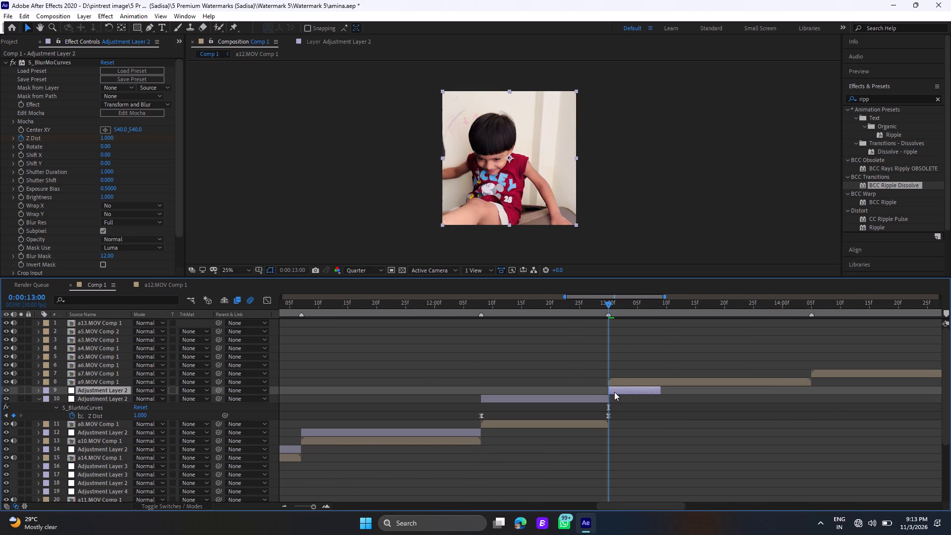
pyautogui.press('Delete')
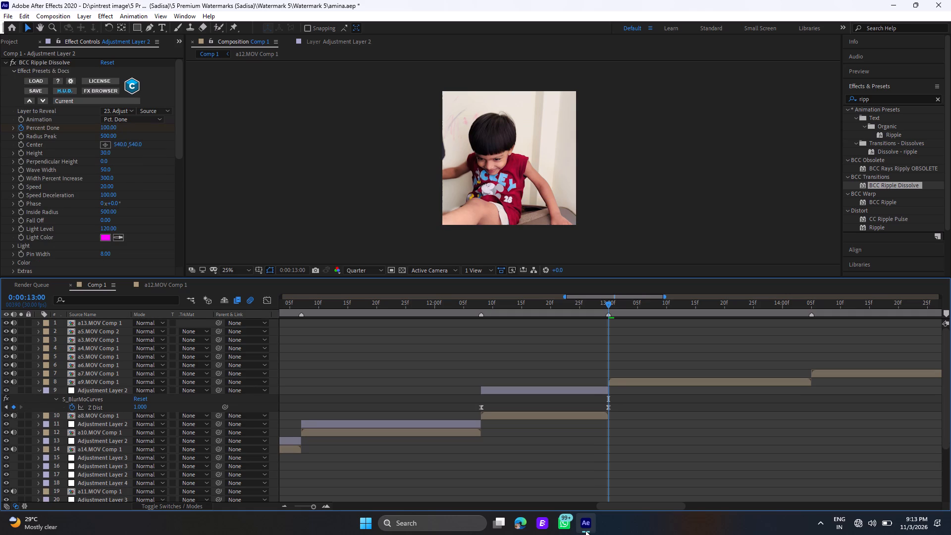
pyautogui.press('u')
pyautogui.click(601, 391)
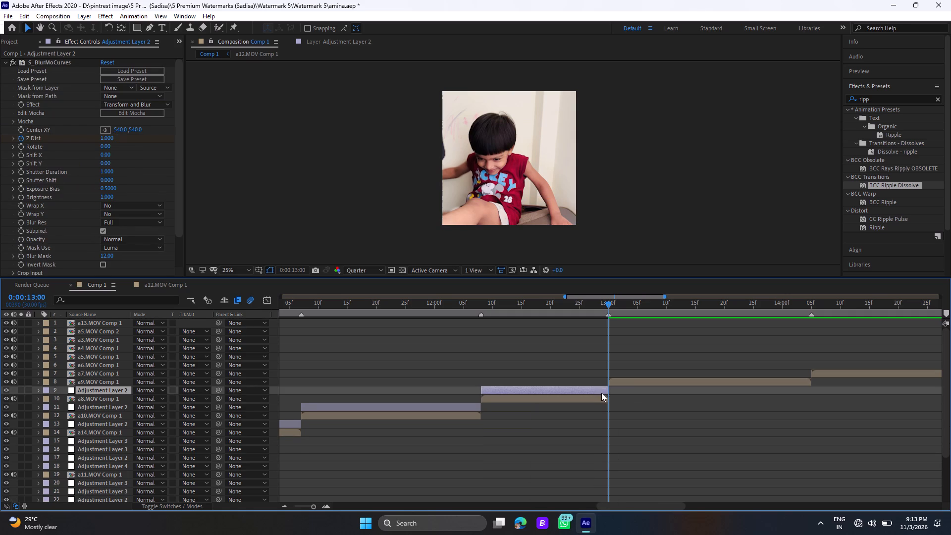
# Paste another copy of the S_BlurMoCurves adjustment layer above a9.MOV Comp 1 and align its start to 0:00:13:00.
pyautogui.click(618, 382)
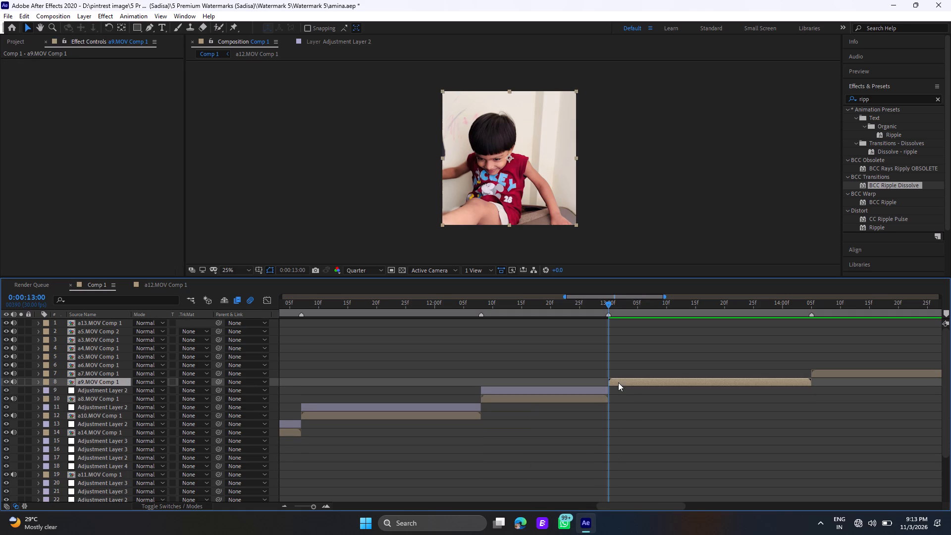
pyautogui.hotkey('ctrl', 'v')
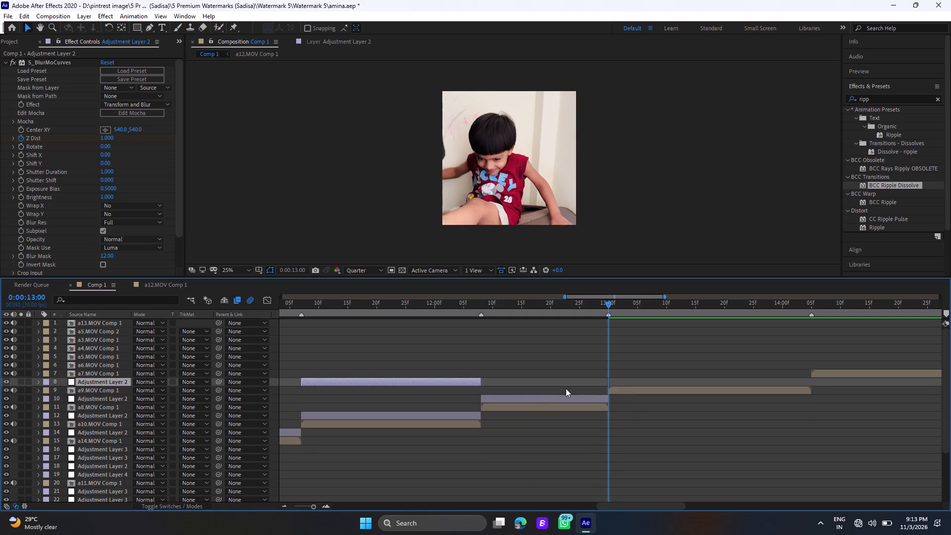
pyautogui.moveTo(458, 383); pyautogui.dragTo(751, 387)
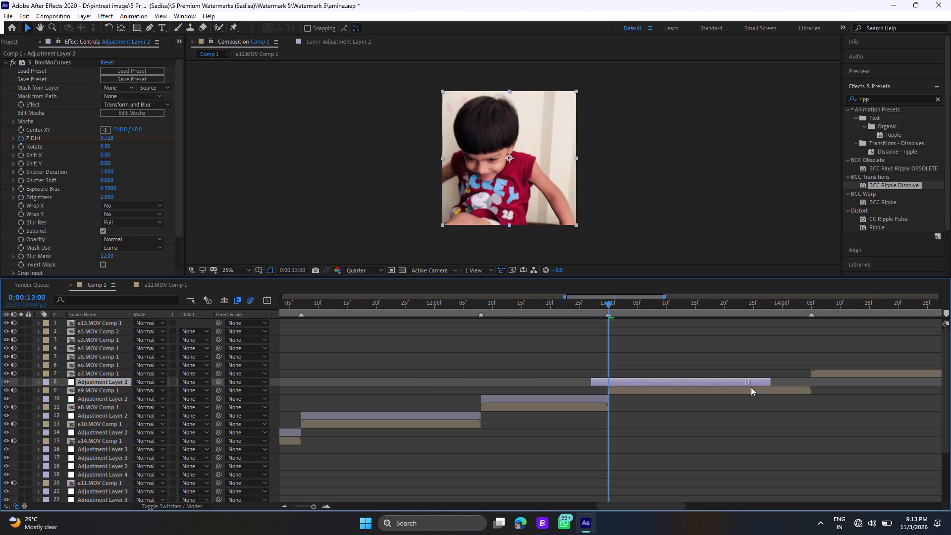
pyautogui.moveTo(751, 387); pyautogui.dragTo(764, 389)
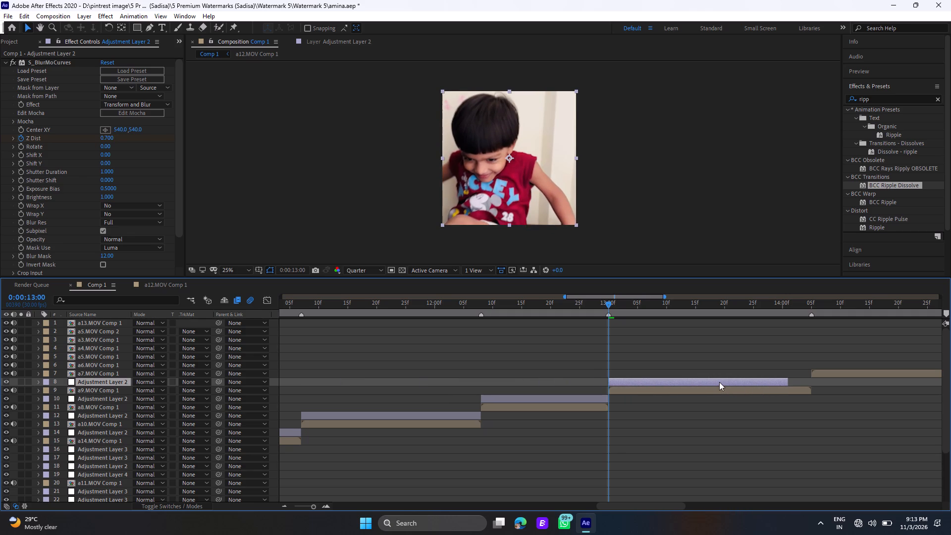
# Extend the adjustment layer over a9.MOV Comp 1 and its ending Z Dist keyframe to 0:00:14:05, then collapse its keyframes.
pyautogui.click(719, 382)
pyautogui.press('u')
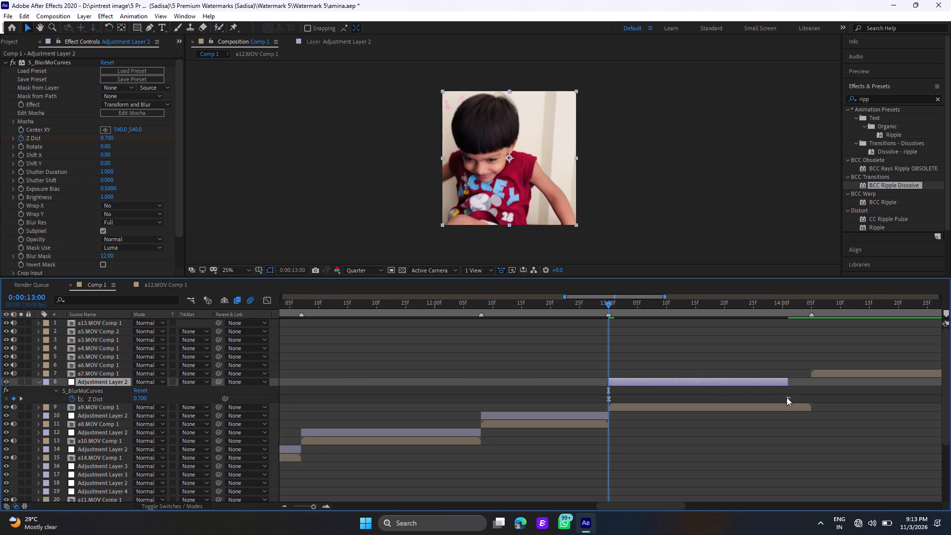
pyautogui.moveTo(788, 380); pyautogui.dragTo(809, 382)
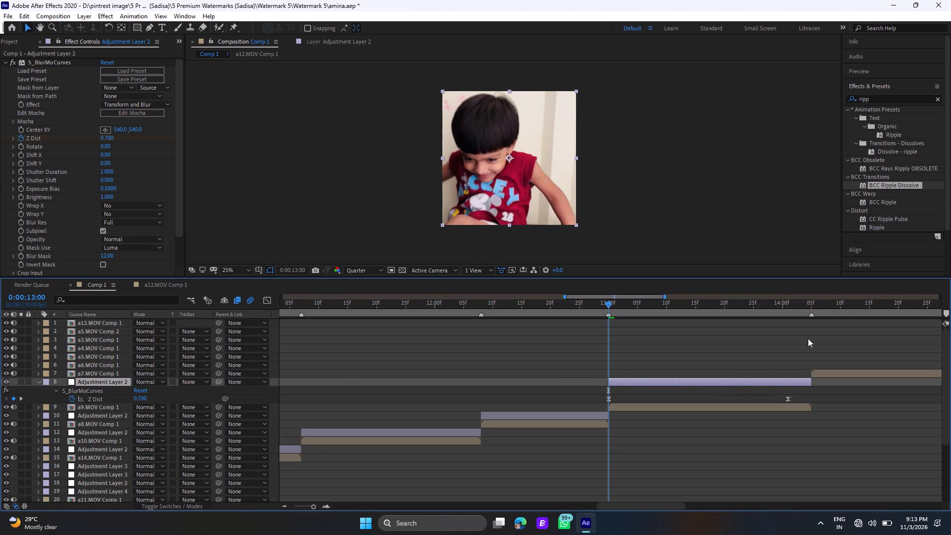
pyautogui.click(810, 306)
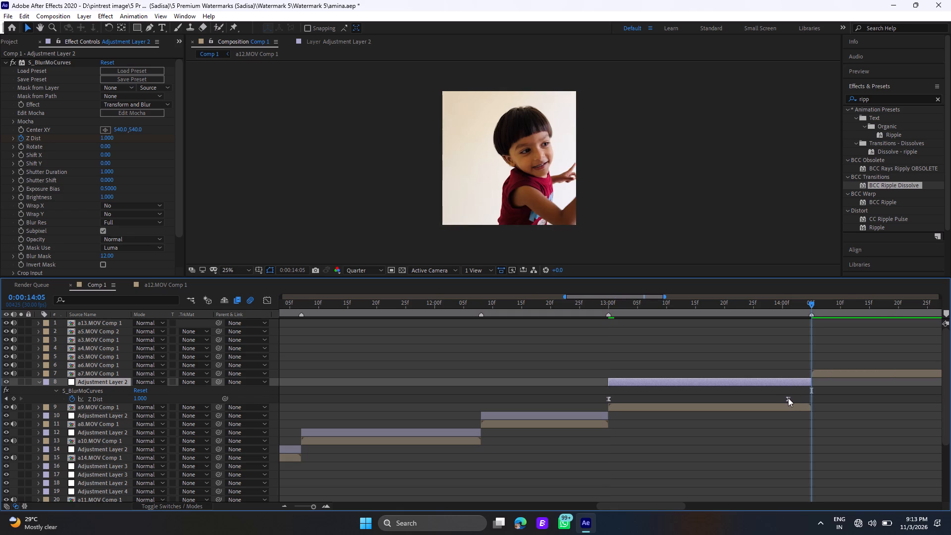
pyautogui.moveTo(788, 398); pyautogui.dragTo(809, 399)
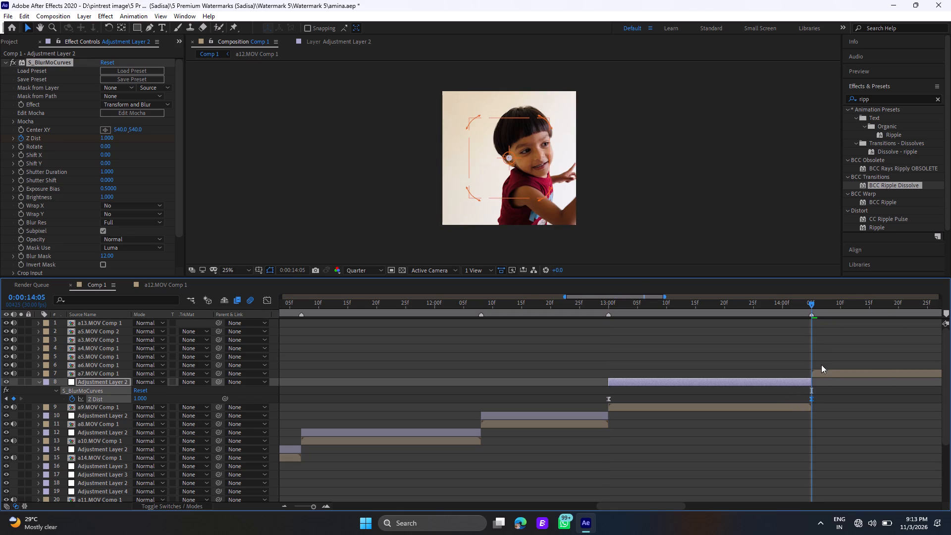
pyautogui.click(824, 373)
pyautogui.press('u')
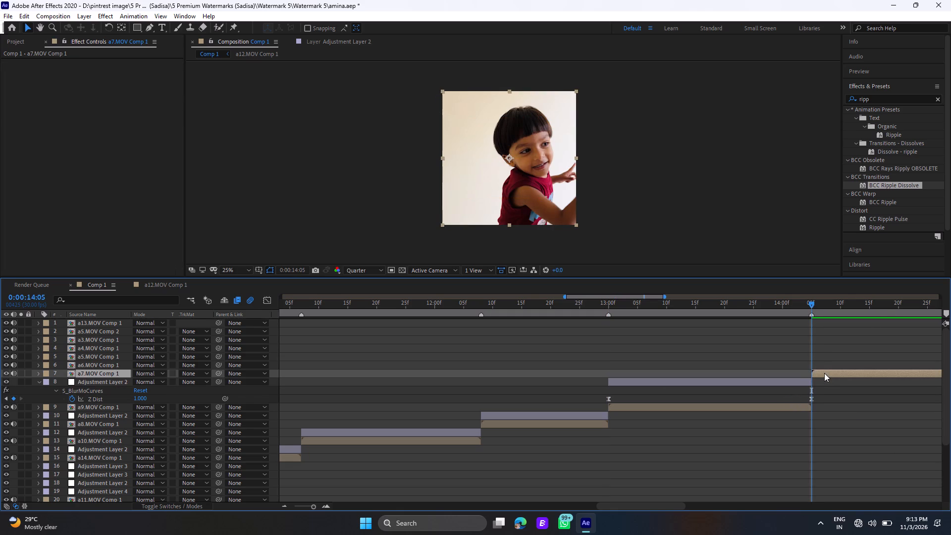
pyautogui.click(797, 381)
pyautogui.press('u')
# Copy the adjustment layer over a9.MOV Comp 1, paste it above a7.MOV Comp 1 and align its start to 0:00:14:05.
pyautogui.click(818, 374)
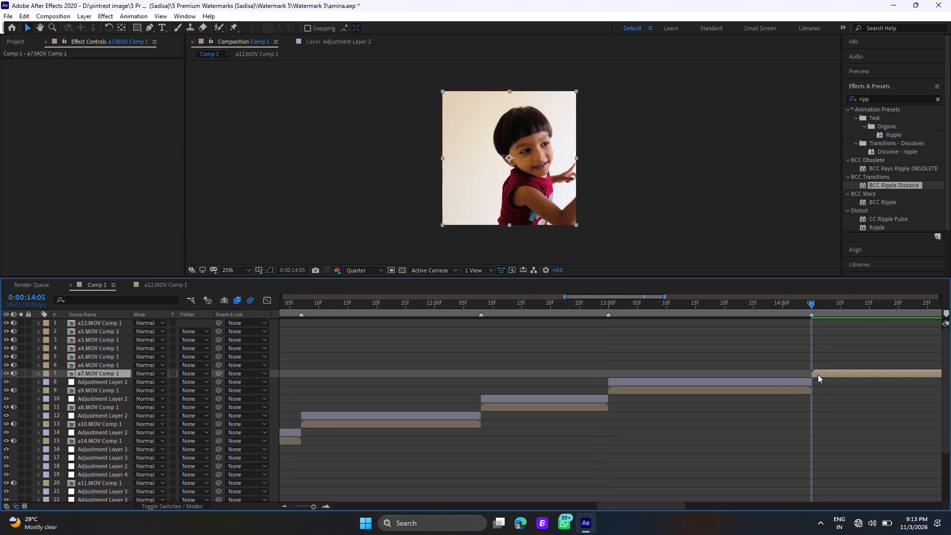
pyautogui.click(797, 382)
pyautogui.hotkey('ctrl', 'c')
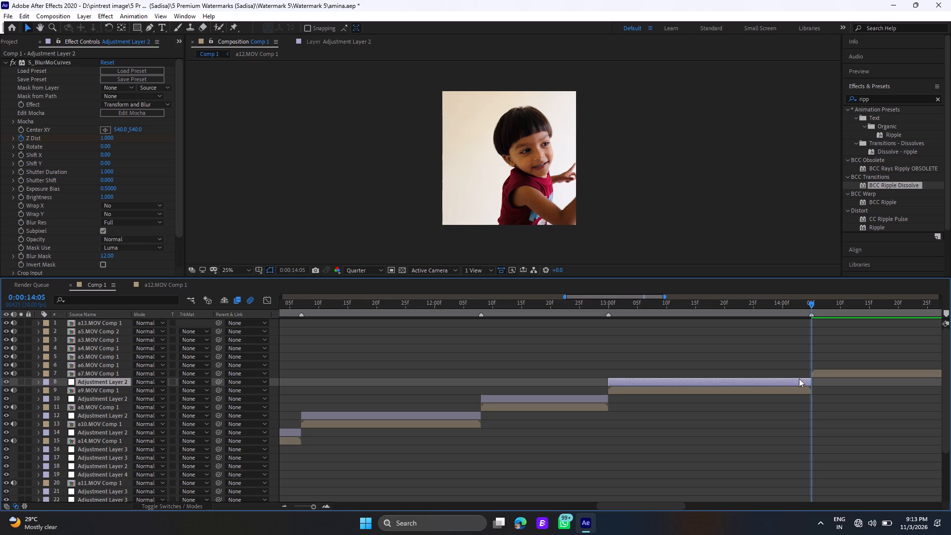
pyautogui.click(828, 373)
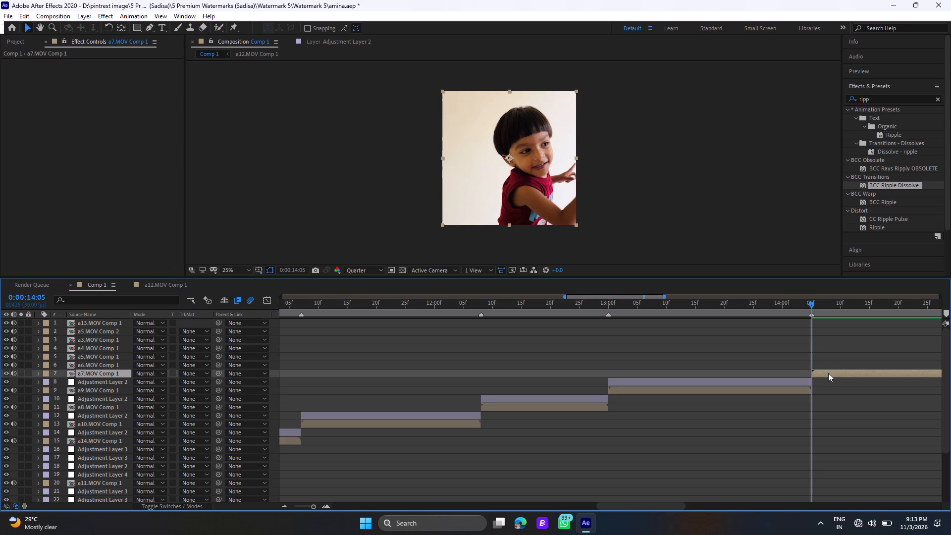
pyautogui.hotkey('ctrl', 'v')
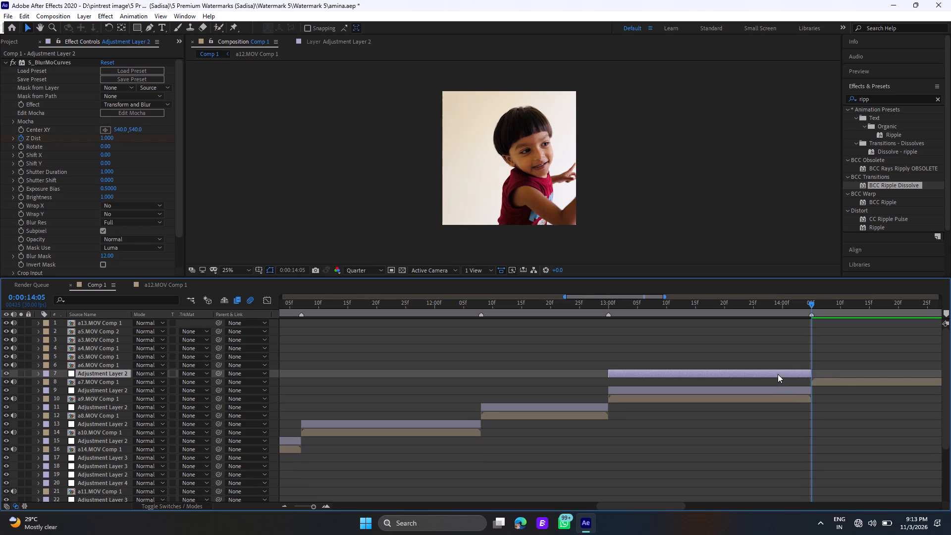
pyautogui.moveTo(778, 374); pyautogui.dragTo(867, 387)
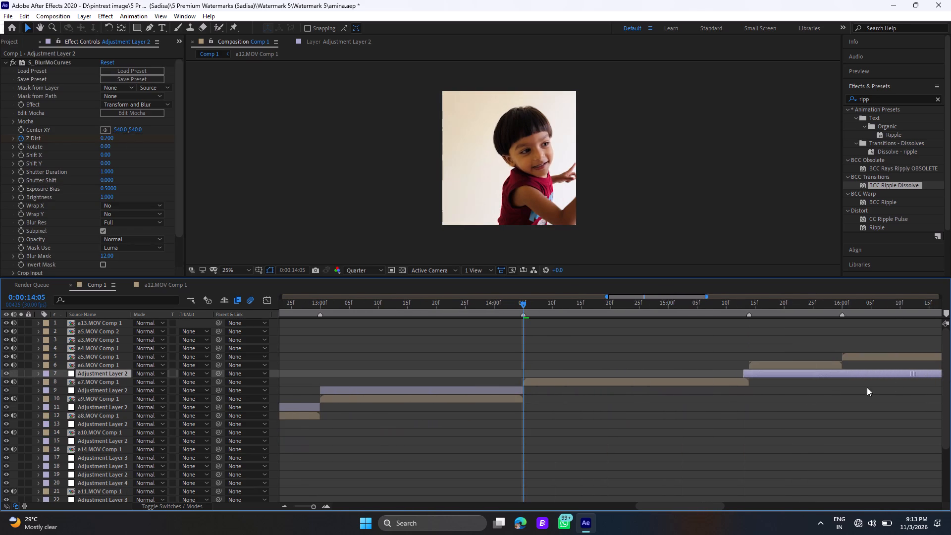
pyautogui.moveTo(867, 387); pyautogui.dragTo(695, 409)
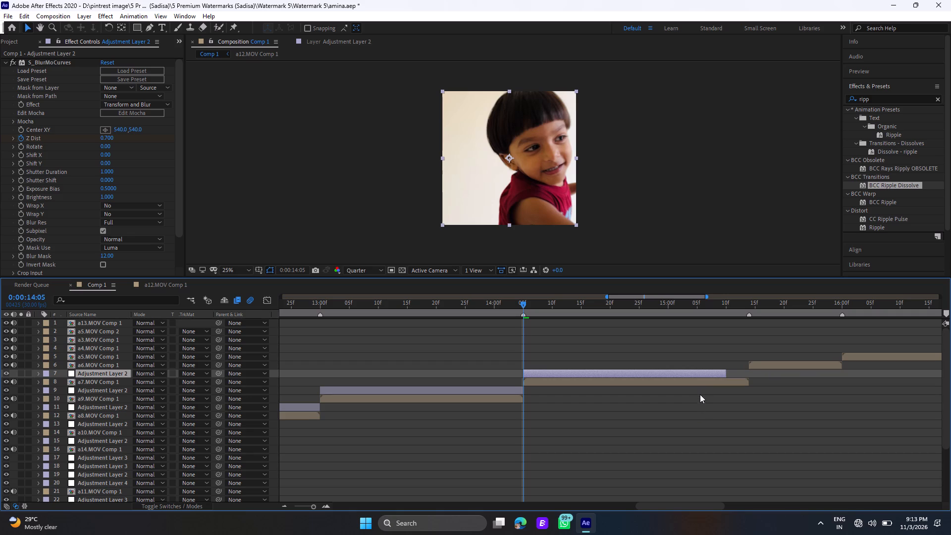
# Extend the adjustment layer over a7.MOV Comp 1 and its ending Z Dist keyframe to 0:00:15:14, then collapse its keyframes.
pyautogui.click(722, 307)
pyautogui.moveTo(723, 307); pyautogui.dragTo(730, 313)
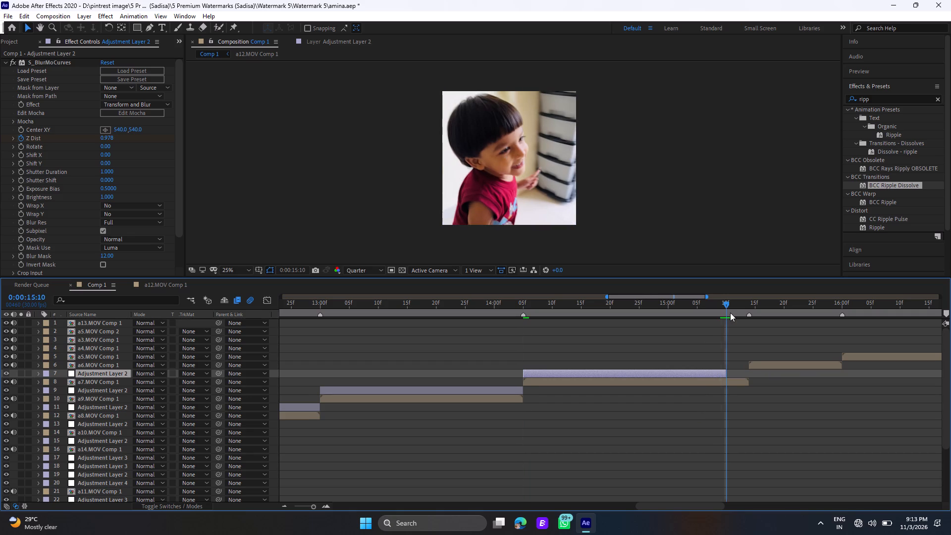
pyautogui.moveTo(726, 373); pyautogui.dragTo(750, 375)
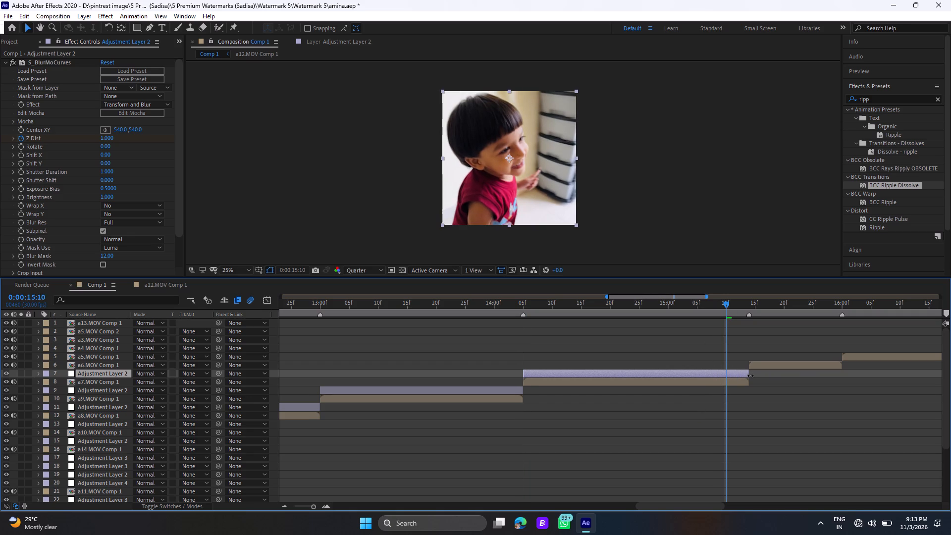
pyautogui.press('u')
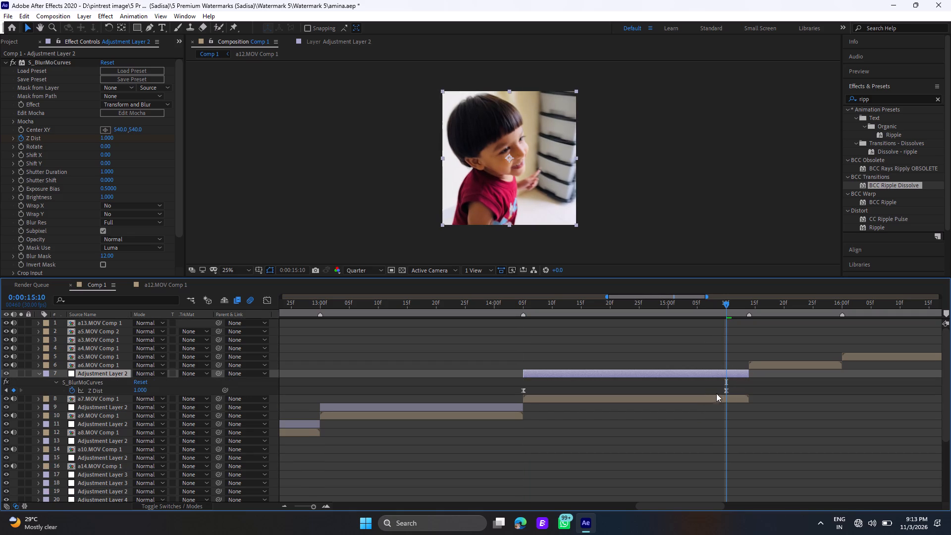
pyautogui.moveTo(725, 390); pyautogui.dragTo(745, 392)
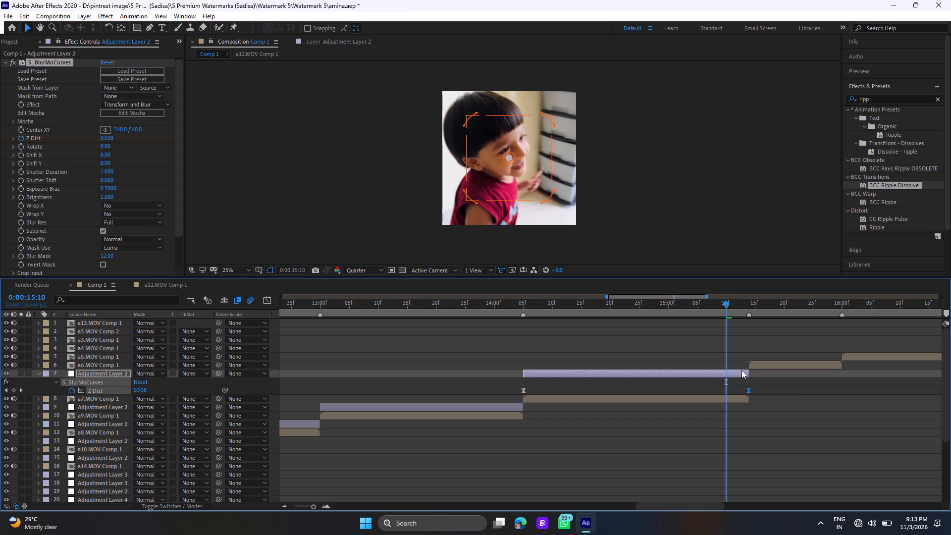
pyautogui.click(748, 307)
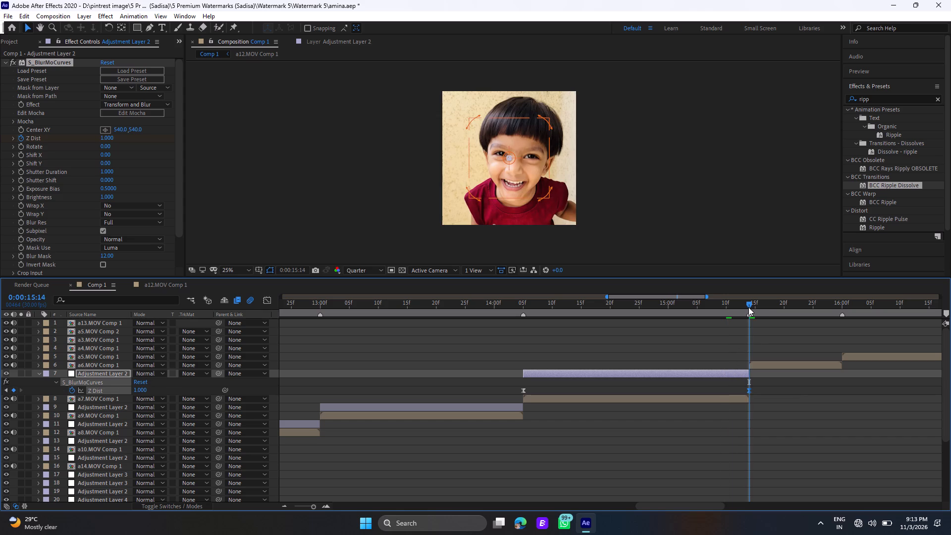
pyautogui.press('u')
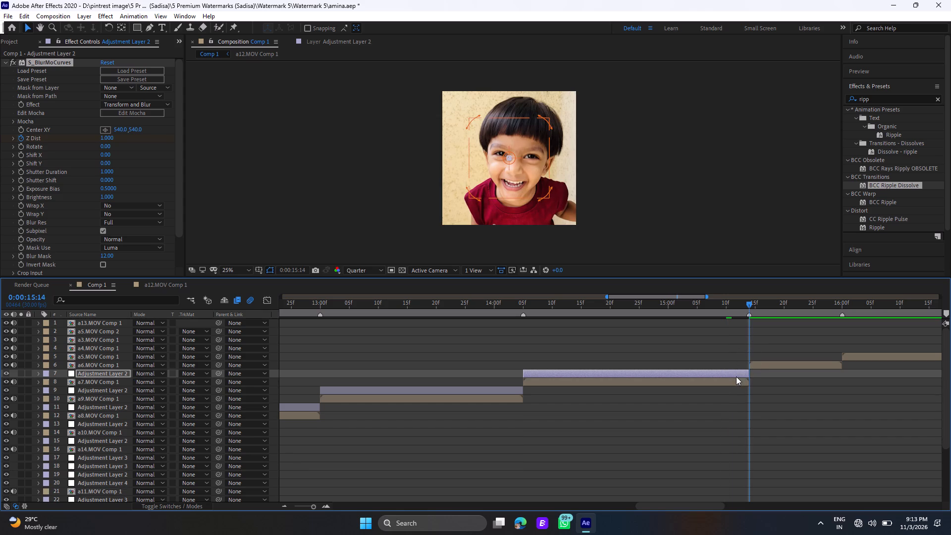
# Paste another copy of the S_BlurMoCurves adjustment layer above a6.MOV Comp 1 and align its start to 0:00:15:14.
pyautogui.click(756, 367)
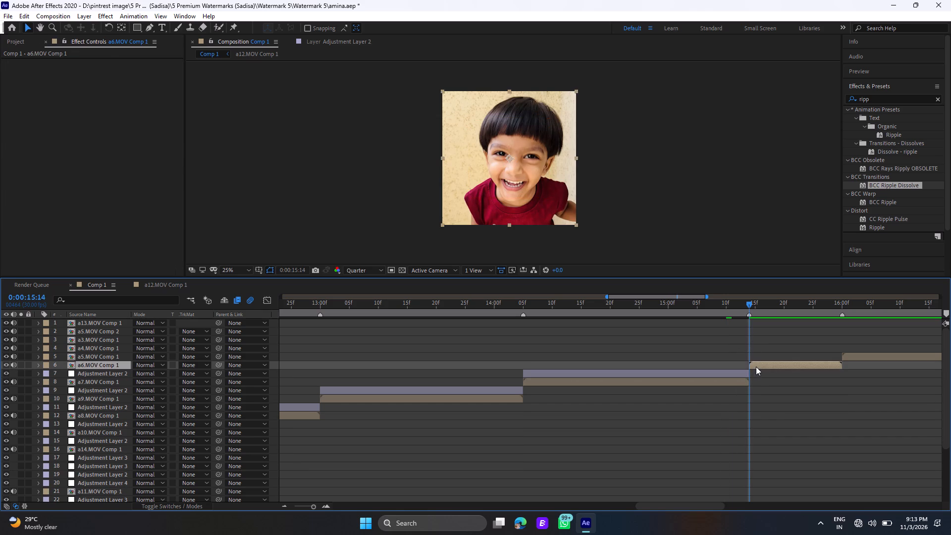
pyautogui.hotkey('ctrl', 'v')
pyautogui.moveTo(497, 366); pyautogui.dragTo(865, 365)
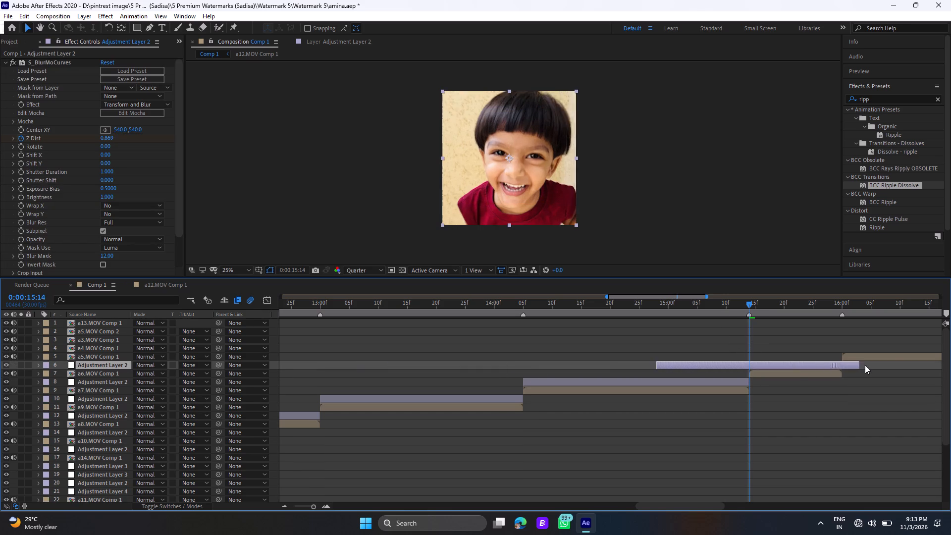
pyautogui.moveTo(865, 365); pyautogui.dragTo(924, 369)
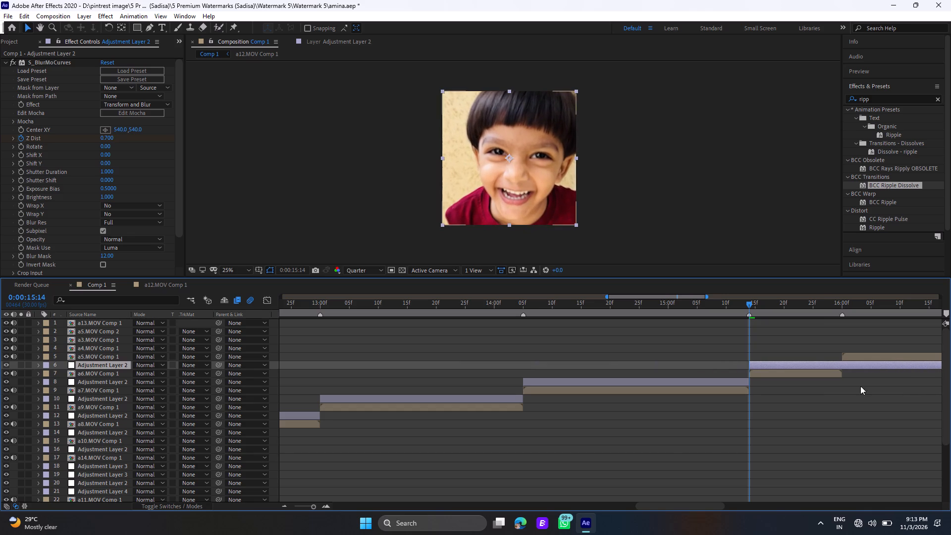
# Move the ending Z Dist keyframe over a6.MOV Comp 1 to 0:00:16:00, trim the adjustment layer there, and collapse its keyframes.
pyautogui.moveTo(676, 506); pyautogui.dragTo(708, 503)
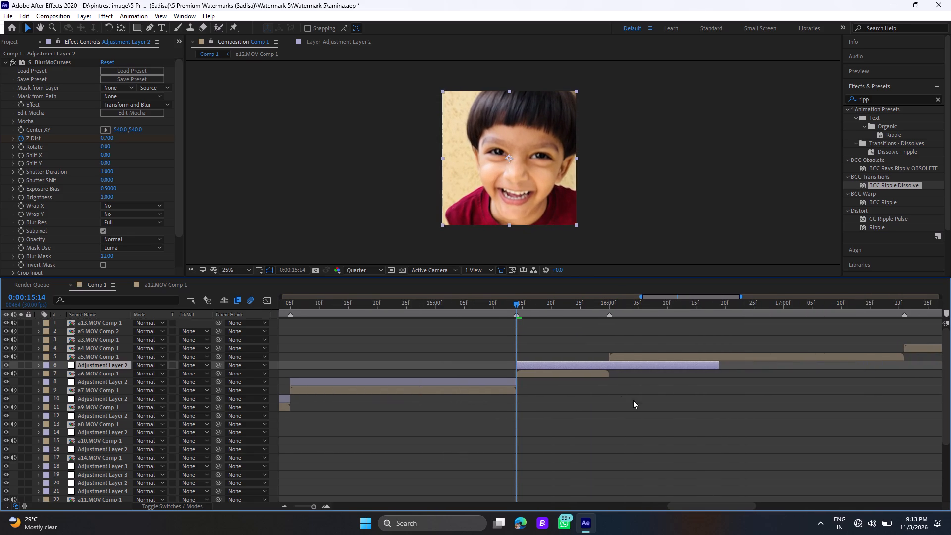
pyautogui.click(609, 303)
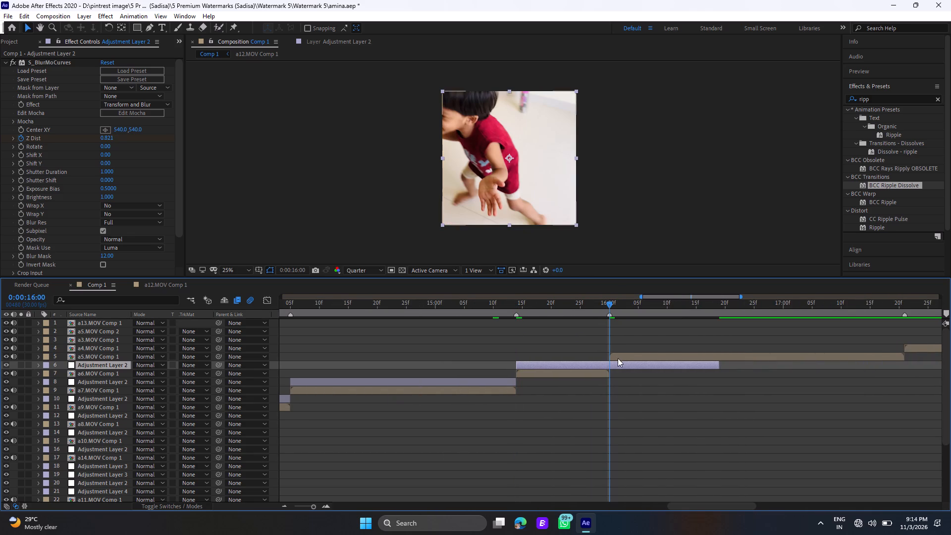
pyautogui.press('u')
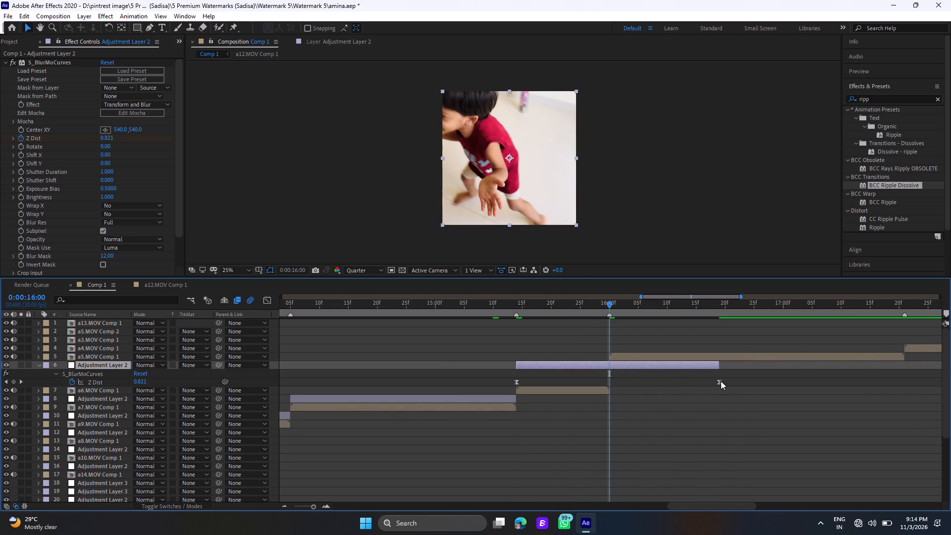
pyautogui.moveTo(720, 381); pyautogui.dragTo(611, 390)
pyautogui.click(616, 366)
pyautogui.hotkey('ctrl', 'shift', 'd')
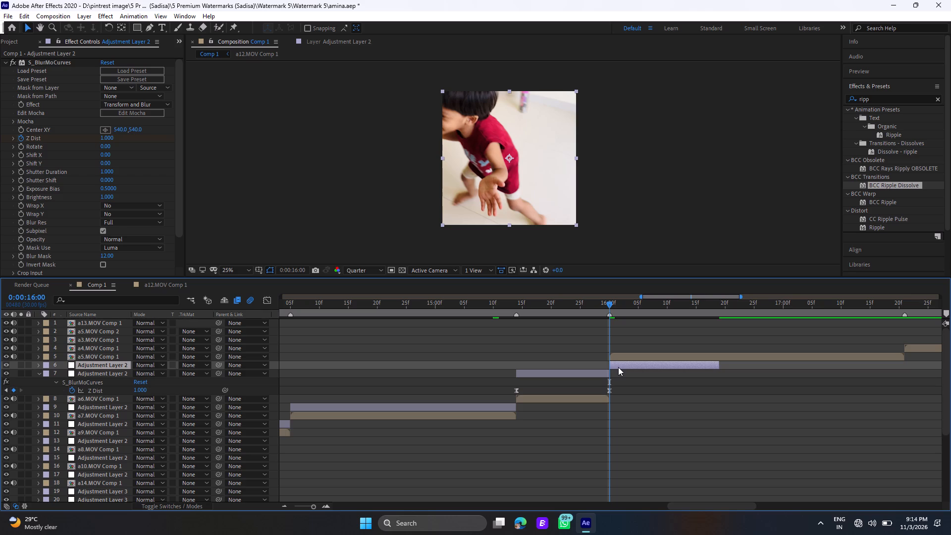
pyautogui.press('Delete')
pyautogui.click(598, 363)
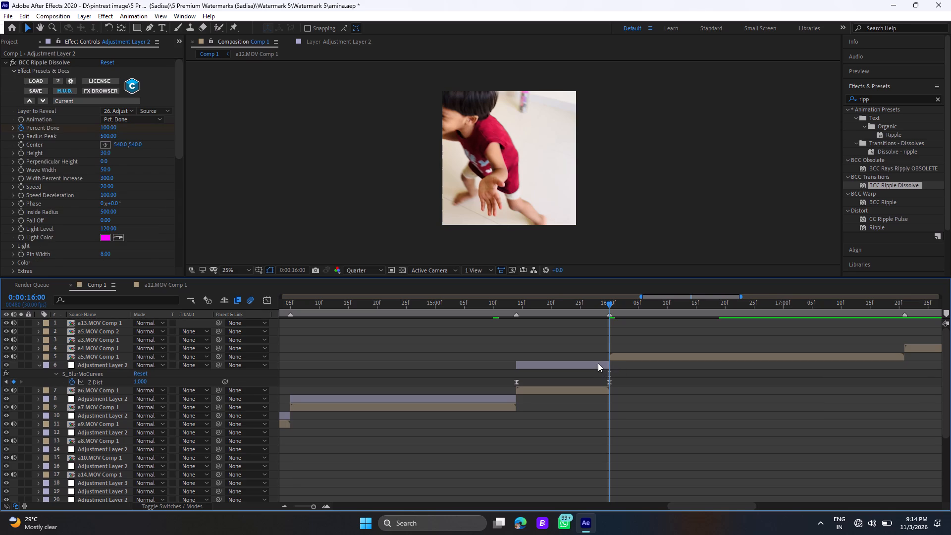
pyautogui.press('u')
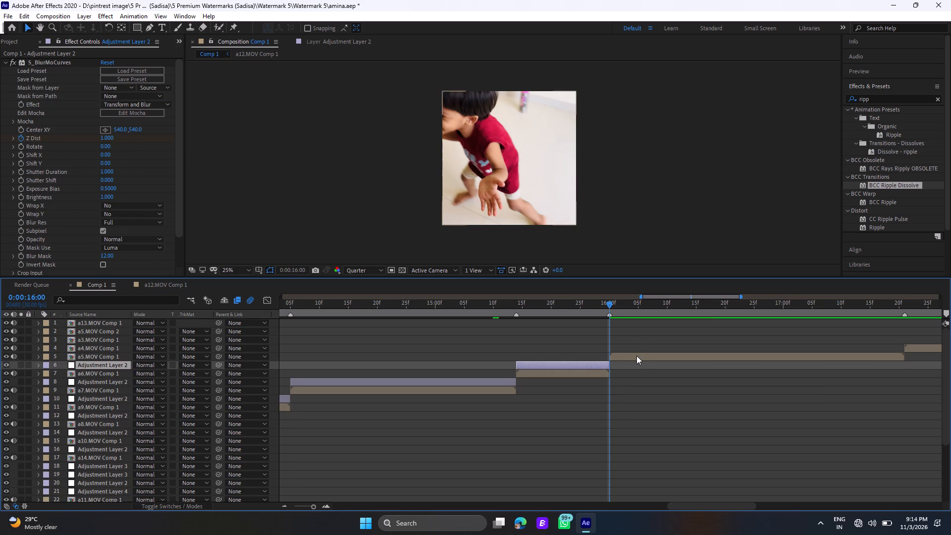
# Paste another copy of the S_BlurMoCurves adjustment layer above a5.MOV Comp 1 and align its start to 0:00:16:00.
pyautogui.click(636, 356)
pyautogui.hotkey('ctrl', 'v')
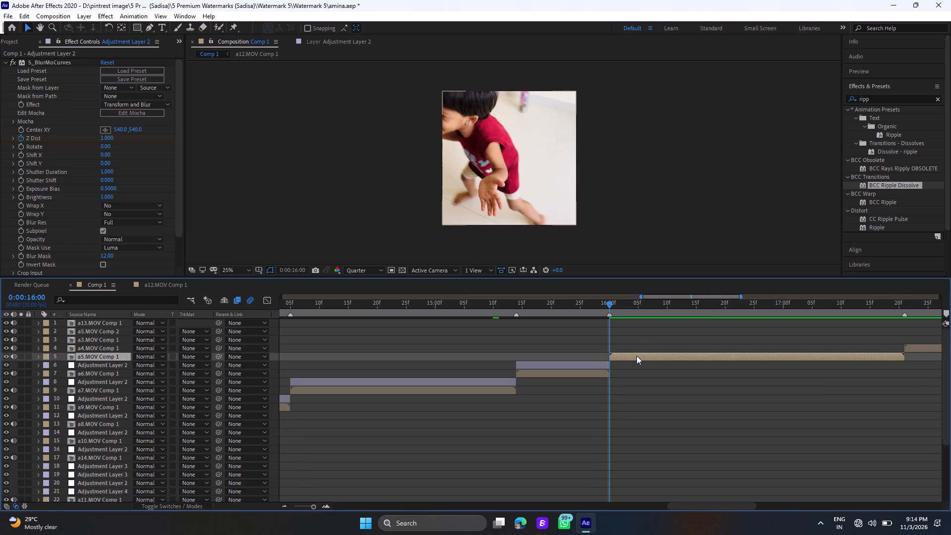
pyautogui.moveTo(284, 355); pyautogui.dragTo(379, 361)
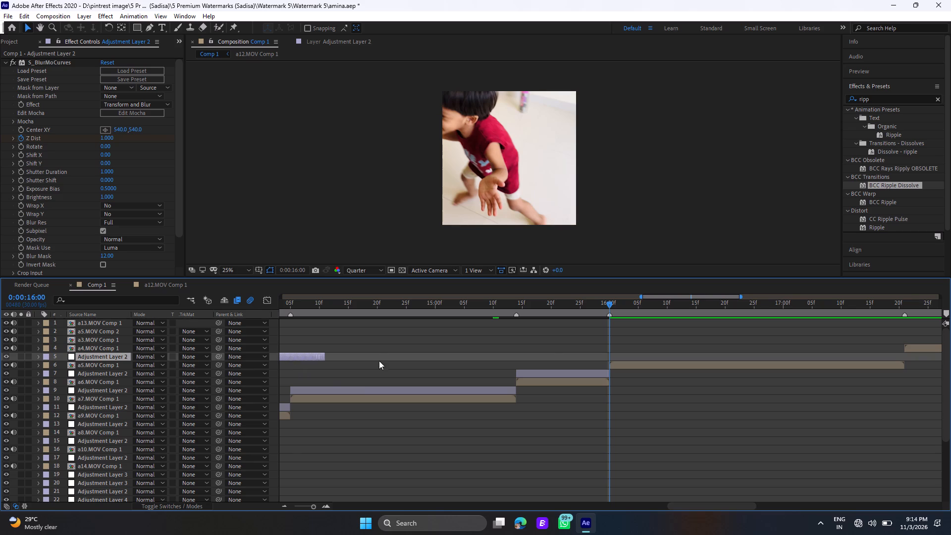
pyautogui.moveTo(379, 361); pyautogui.dragTo(805, 358)
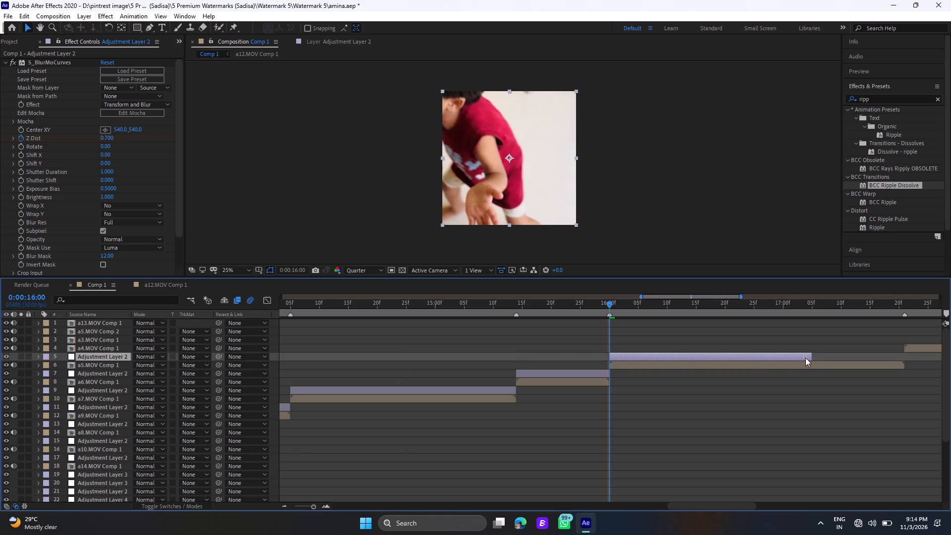
pyautogui.moveTo(805, 358); pyautogui.dragTo(803, 358)
# Extend the adjustment layer over a5.MOV Comp 1 and its ending Z Dist keyframe to the clip's end at 0:00:17:21.
pyautogui.click(810, 307)
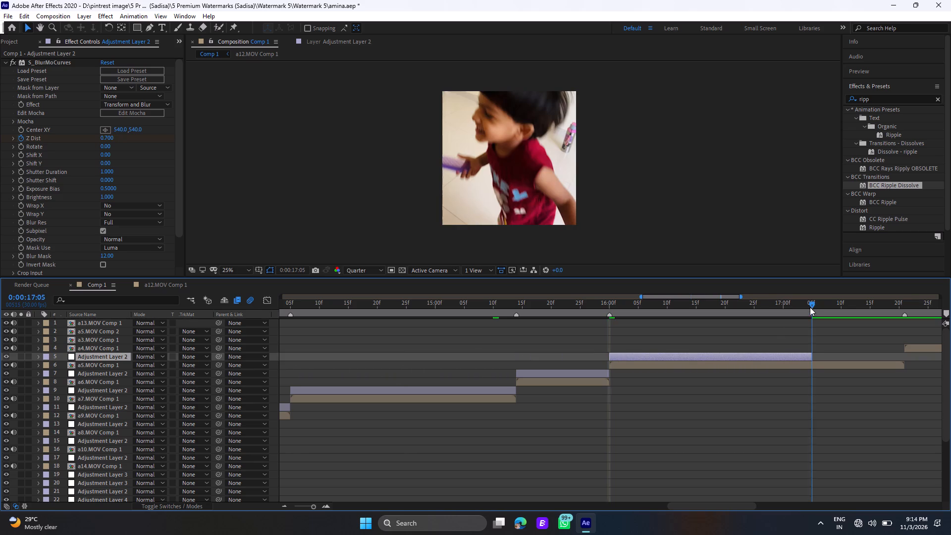
pyautogui.click(814, 356)
pyautogui.moveTo(814, 356); pyautogui.dragTo(882, 356)
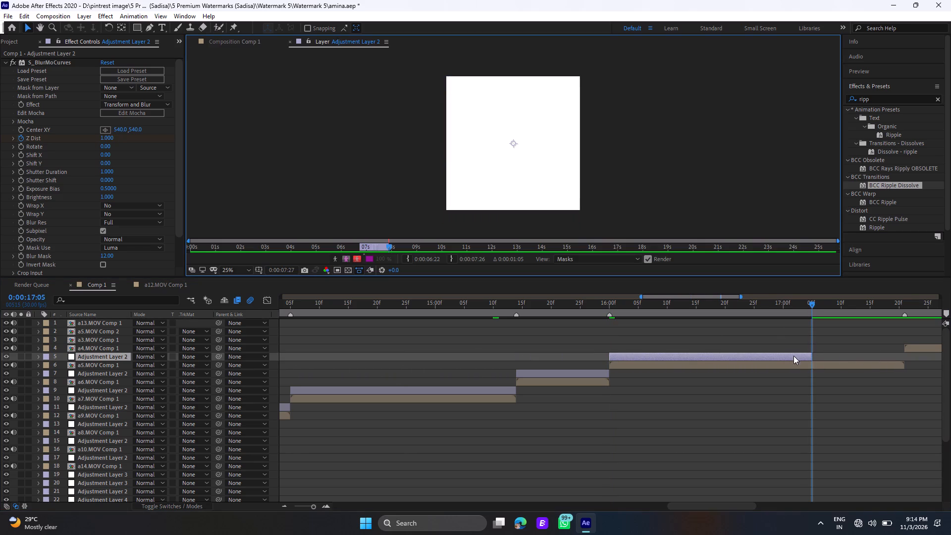
pyautogui.click(230, 45)
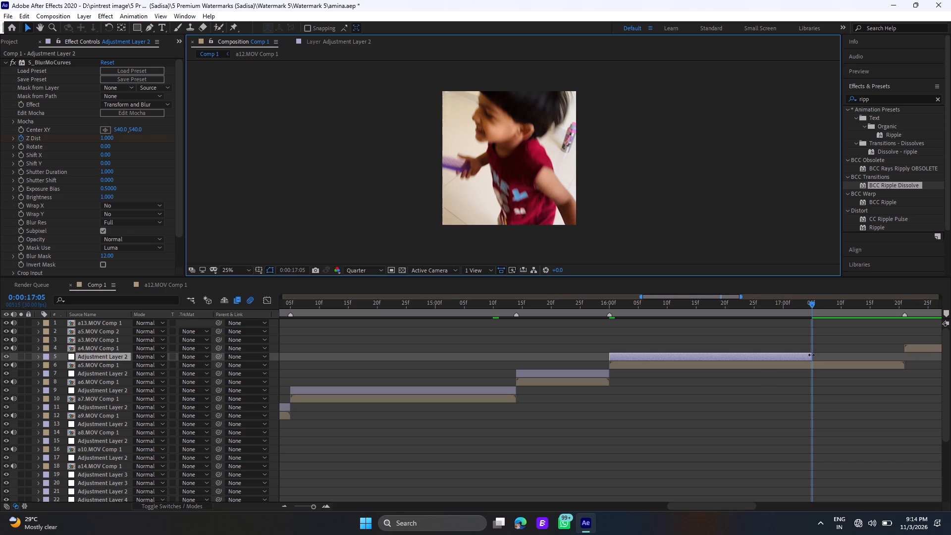
pyautogui.moveTo(811, 354); pyautogui.dragTo(905, 378)
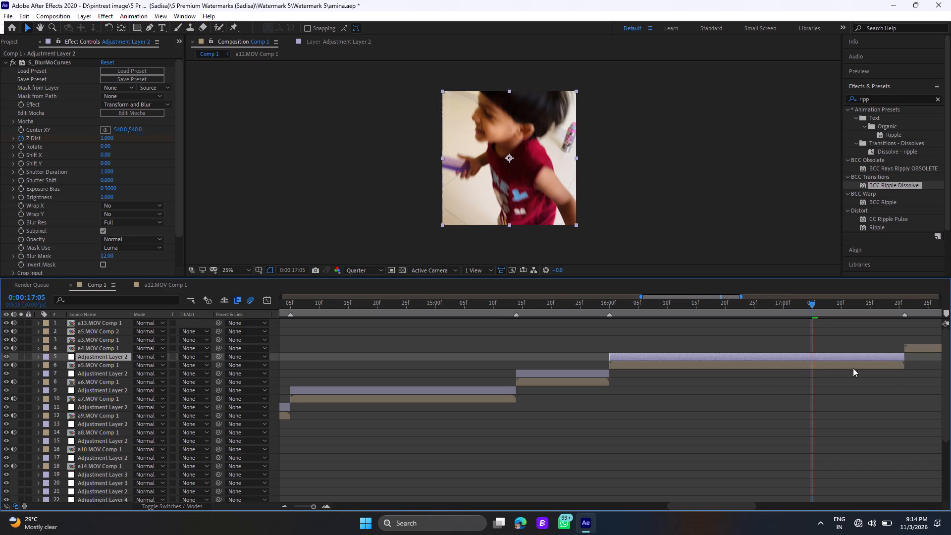
pyautogui.press('u')
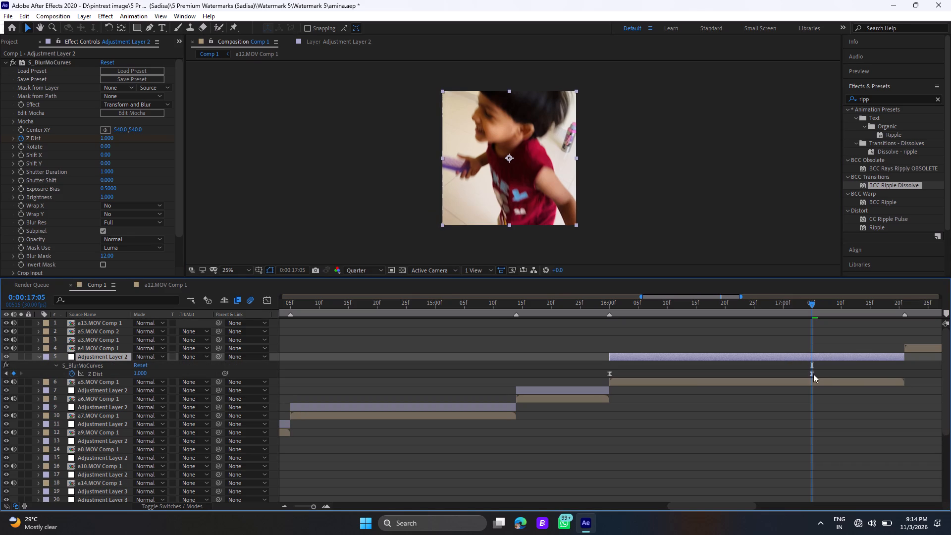
pyautogui.moveTo(811, 374); pyautogui.dragTo(899, 375)
pyautogui.moveTo(899, 375); pyautogui.dragTo(905, 376)
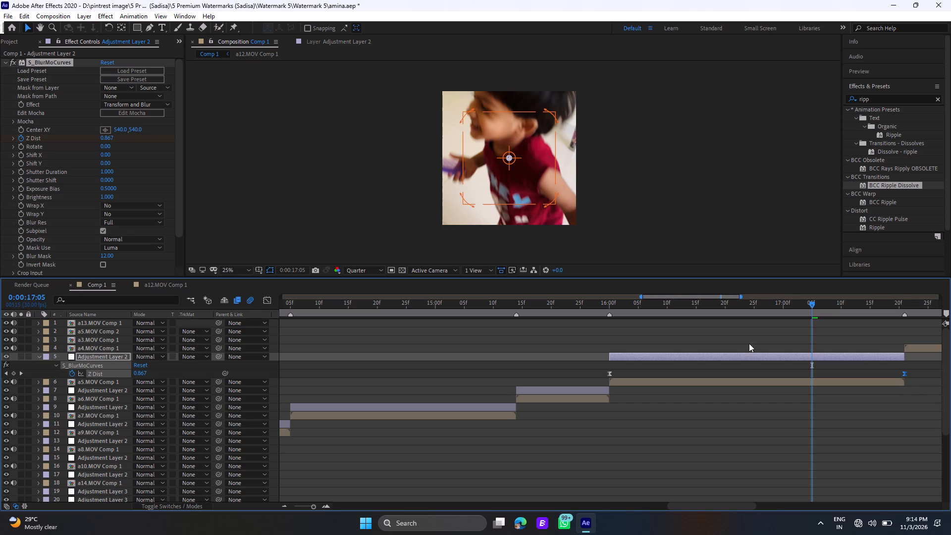
# Preview the composition from 0:00:15:29 to check the zoom over a5.MOV Comp 1 and the clips after it.
pyautogui.click(600, 307)
pyautogui.press('space')
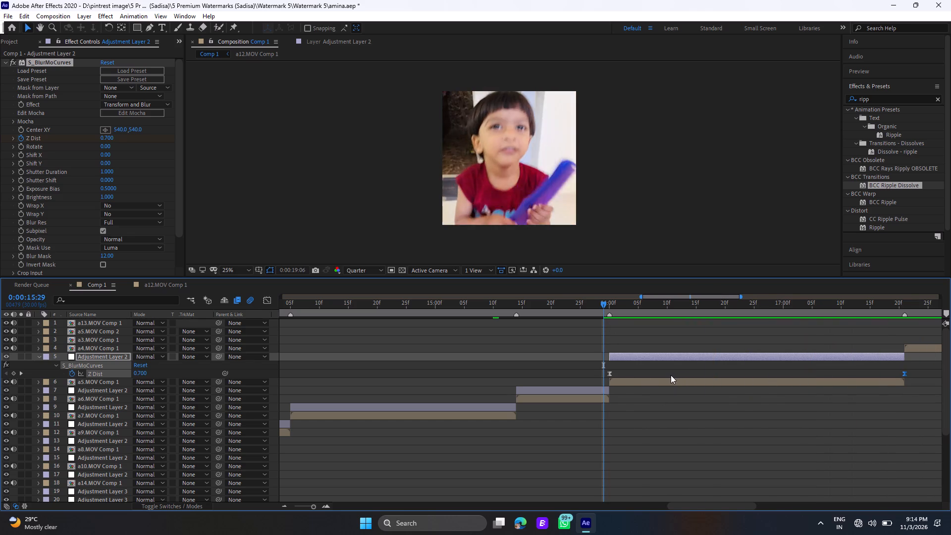
pyautogui.press('space')
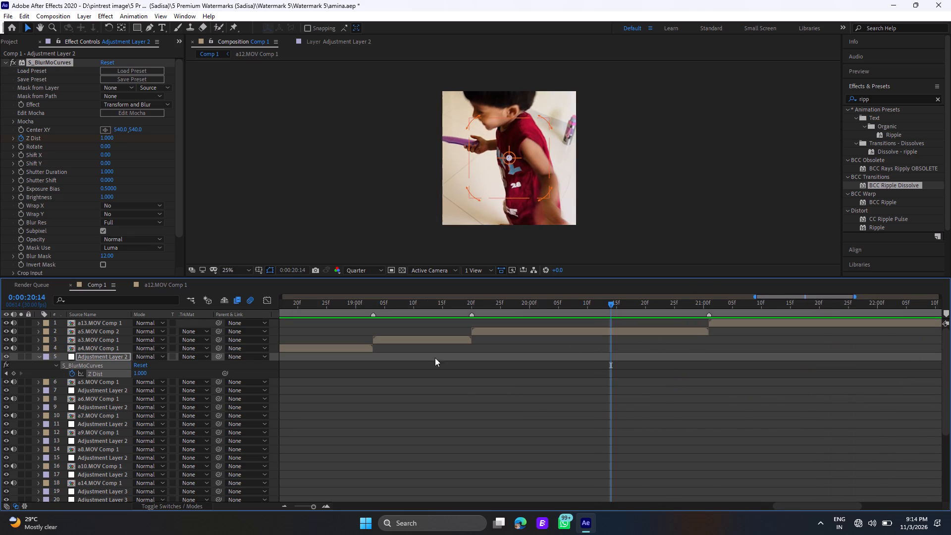
# Copy the adjustment layer over a5.MOV Comp 1, paste it above a4.MOV Comp 1 and align its start to 0:00:17:21.
pyautogui.moveTo(783, 507); pyautogui.dragTo(745, 507)
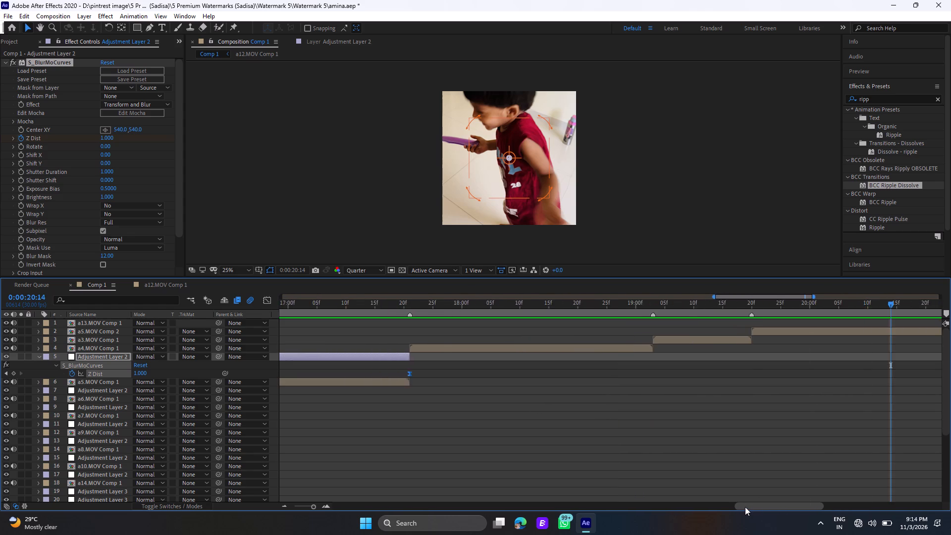
pyautogui.moveTo(745, 507); pyautogui.dragTo(740, 508)
pyautogui.click(740, 508)
pyautogui.click(446, 303)
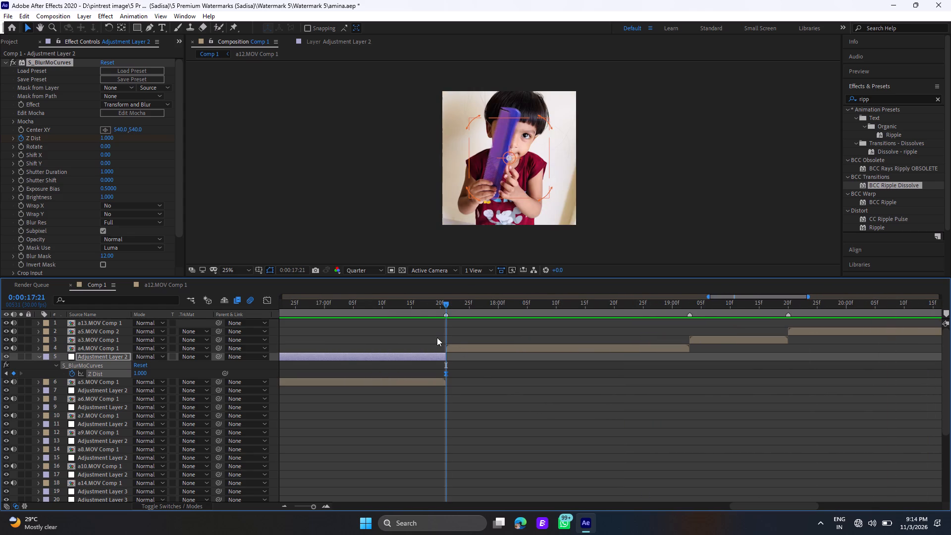
pyautogui.click(430, 355)
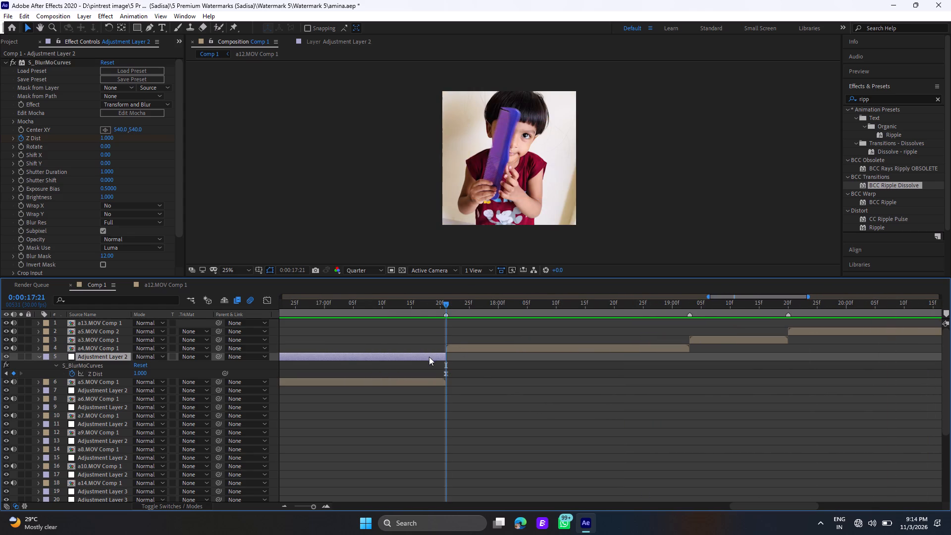
pyautogui.press('u')
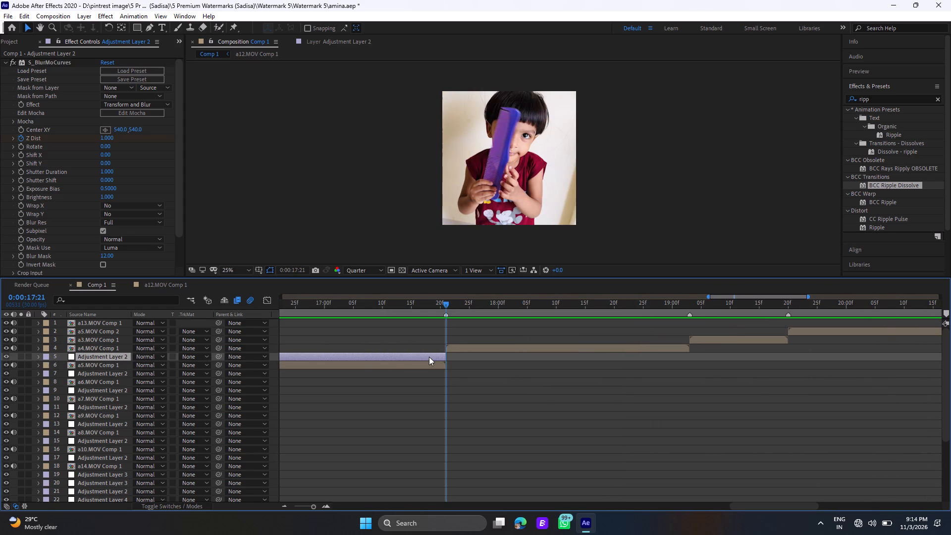
pyautogui.hotkey('ctrl', 'c')
pyautogui.click(459, 346)
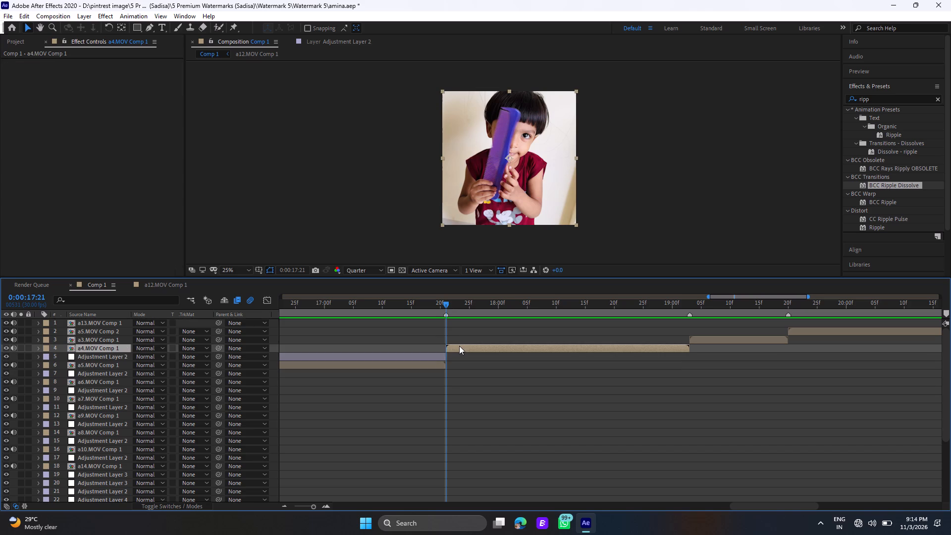
pyautogui.hotkey('ctrl', 'v')
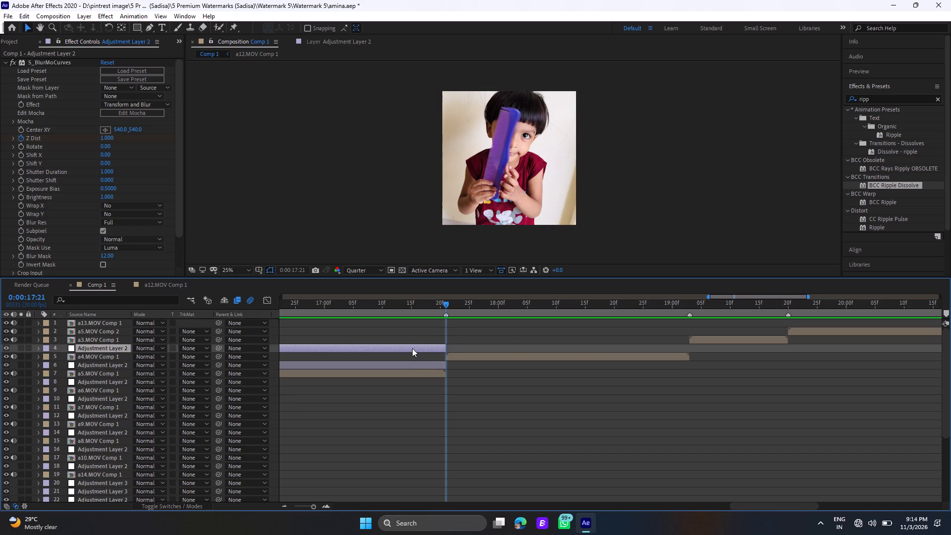
pyautogui.moveTo(412, 348); pyautogui.dragTo(701, 353)
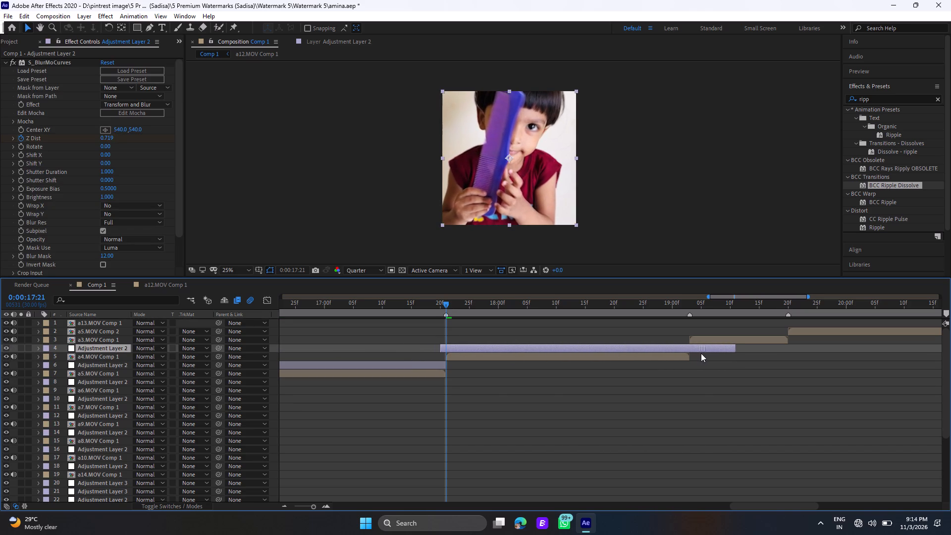
pyautogui.moveTo(701, 353); pyautogui.dragTo(707, 354)
# Move the ending Z Dist keyframe over a4.MOV Comp 1 to 0:00:19:03, trim the adjustment layer there, and collapse its keyframes.
pyautogui.click(687, 300)
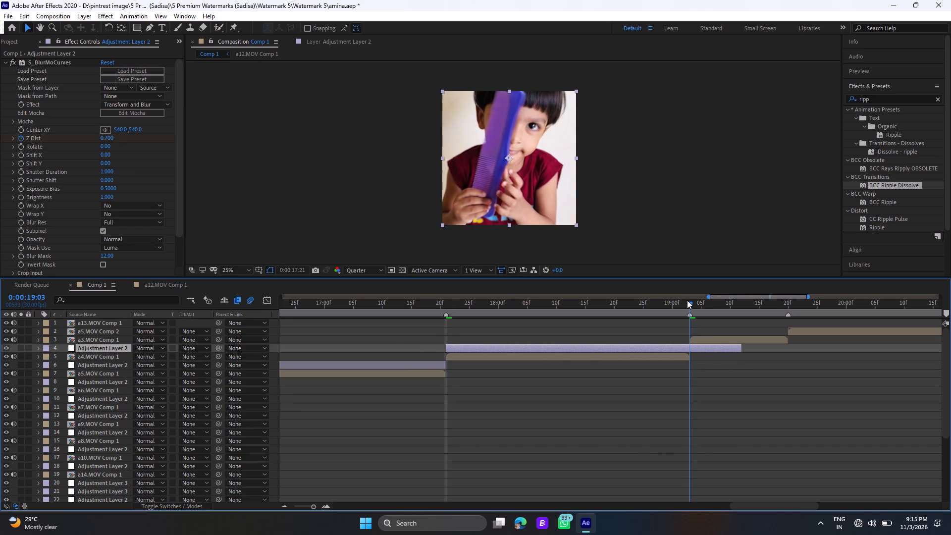
pyautogui.click(692, 350)
pyautogui.press('u')
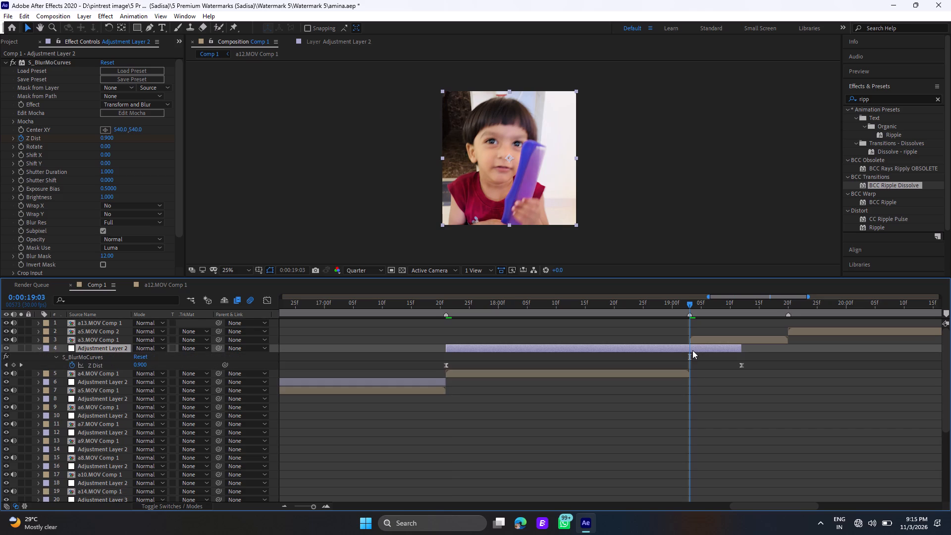
pyautogui.moveTo(740, 365); pyautogui.dragTo(689, 369)
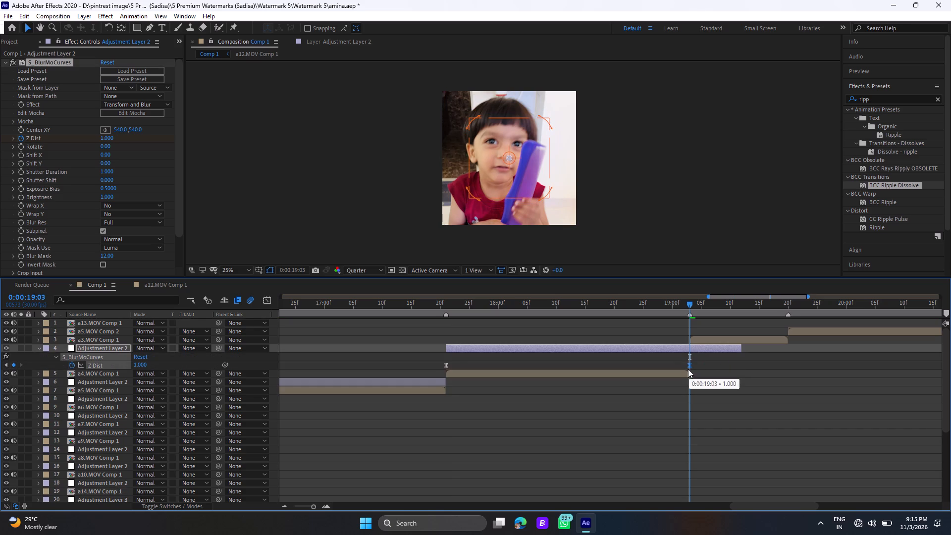
pyautogui.click(690, 346)
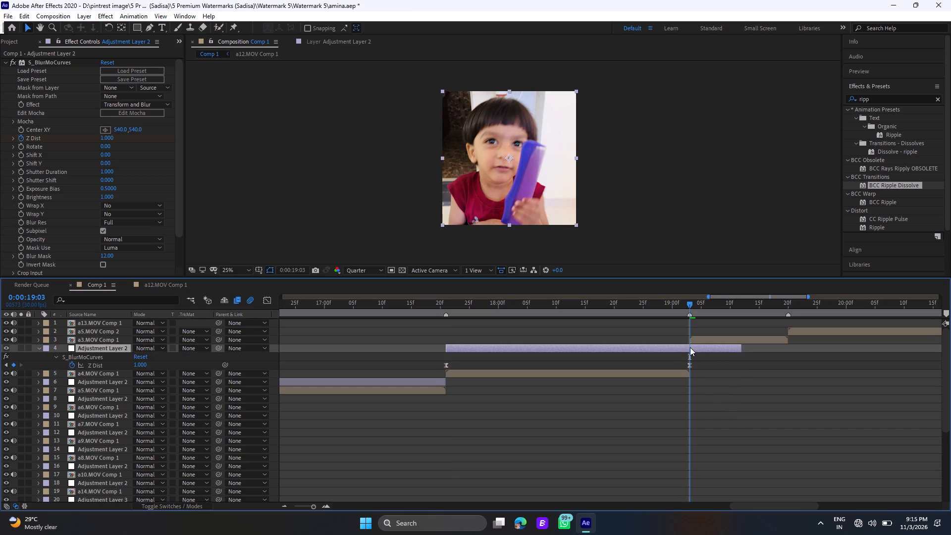
pyautogui.hotkey('ctrl', 'shift', 'd')
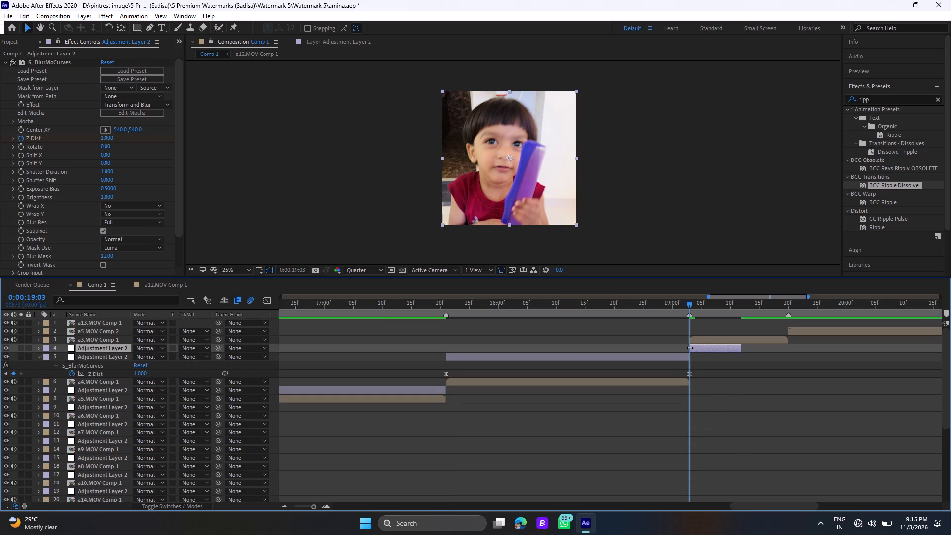
pyautogui.press('Delete')
pyautogui.click(696, 339)
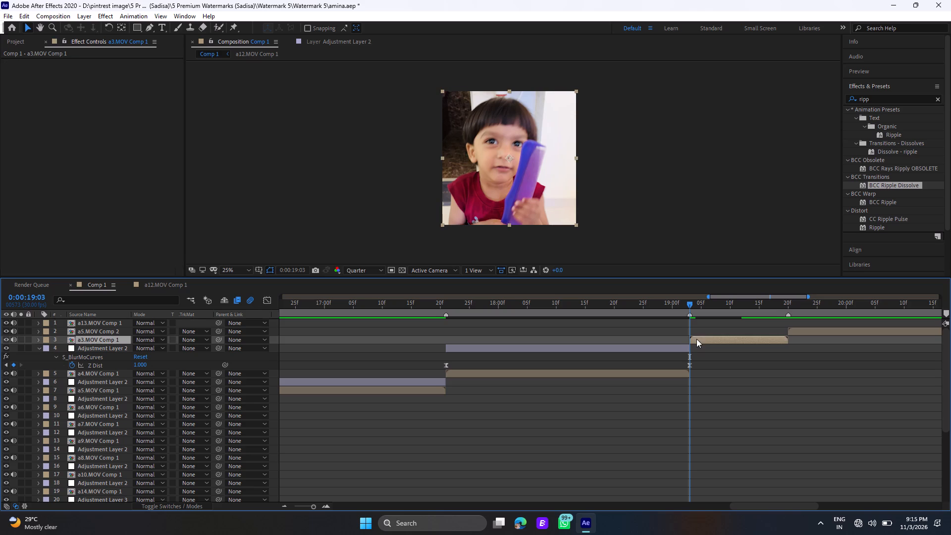
pyautogui.click(634, 348)
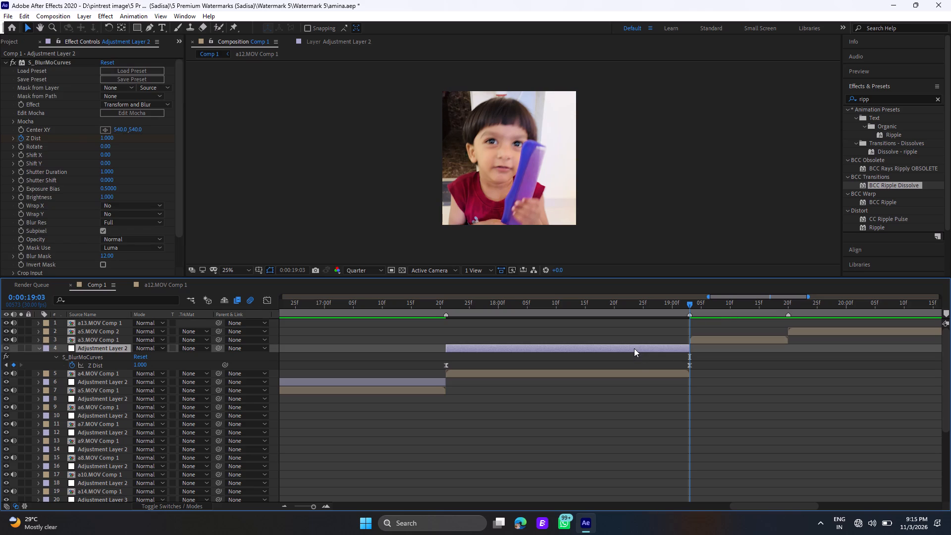
pyautogui.press('u')
# Copy the adjustment layer over a4.MOV Comp 1, paste it above a3.MOV Comp 1 and align its start to 0:00:19:03.
pyautogui.click(634, 348)
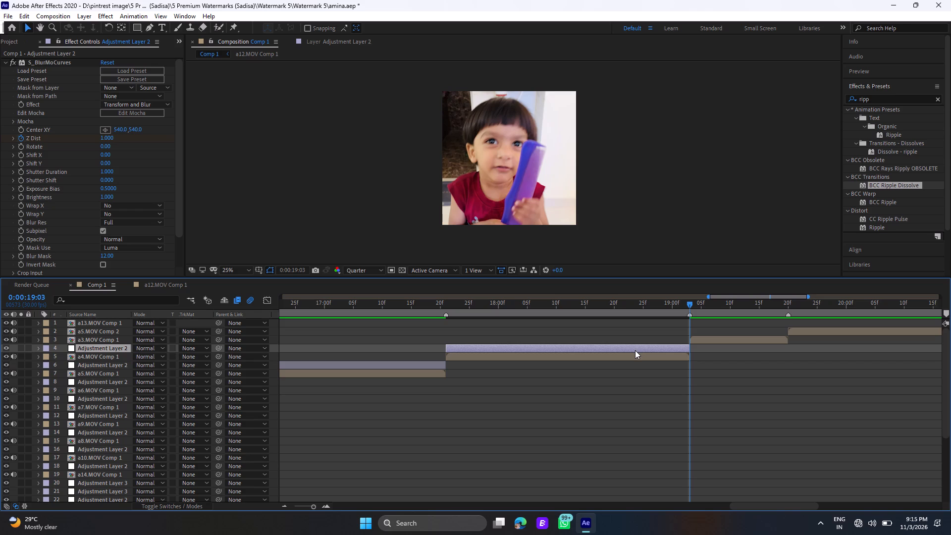
pyautogui.hotkey('ctrl', 'c')
pyautogui.click(698, 338)
pyautogui.hotkey('ctrl', 'v')
pyautogui.moveTo(634, 339); pyautogui.dragTo(882, 344)
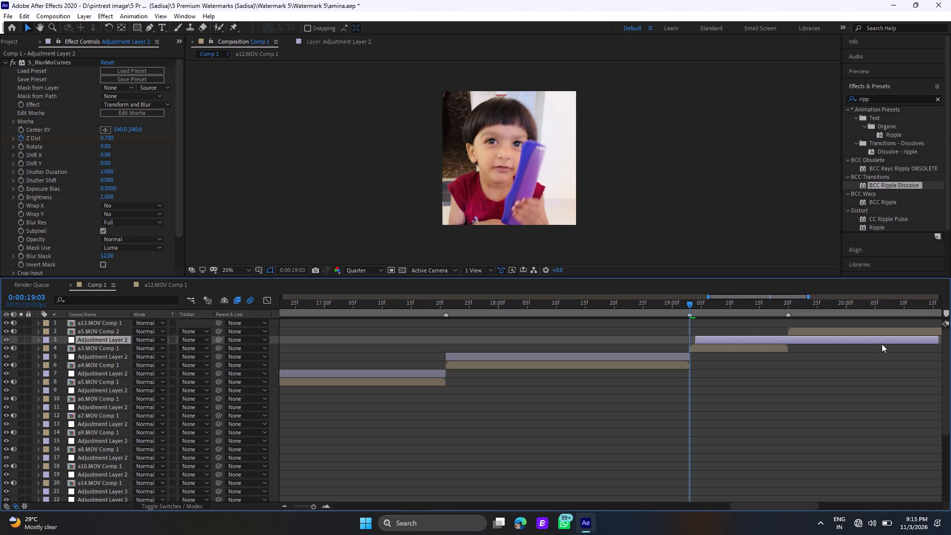
pyautogui.moveTo(882, 344); pyautogui.dragTo(878, 344)
# Move the ending Z Dist keyframe over a3.MOV Comp 1 to 0:00:19:20, trim the adjustment layer there, and collapse its keyframes.
pyautogui.click(789, 304)
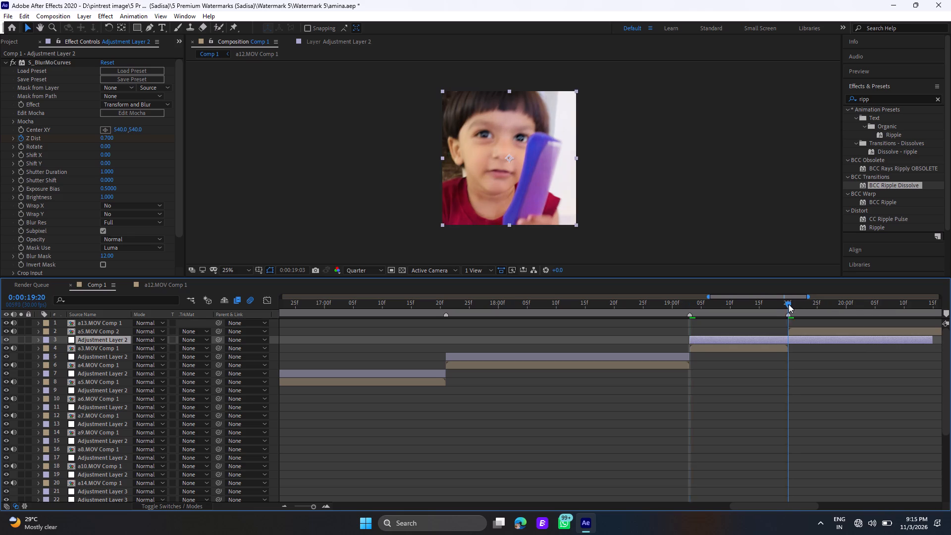
pyautogui.click(811, 340)
pyautogui.press('u')
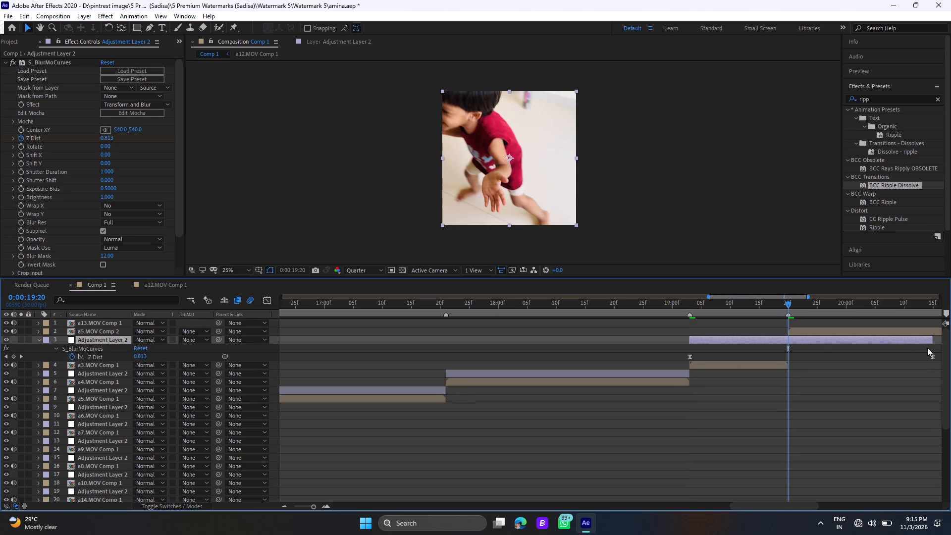
pyautogui.moveTo(933, 357); pyautogui.dragTo(791, 367)
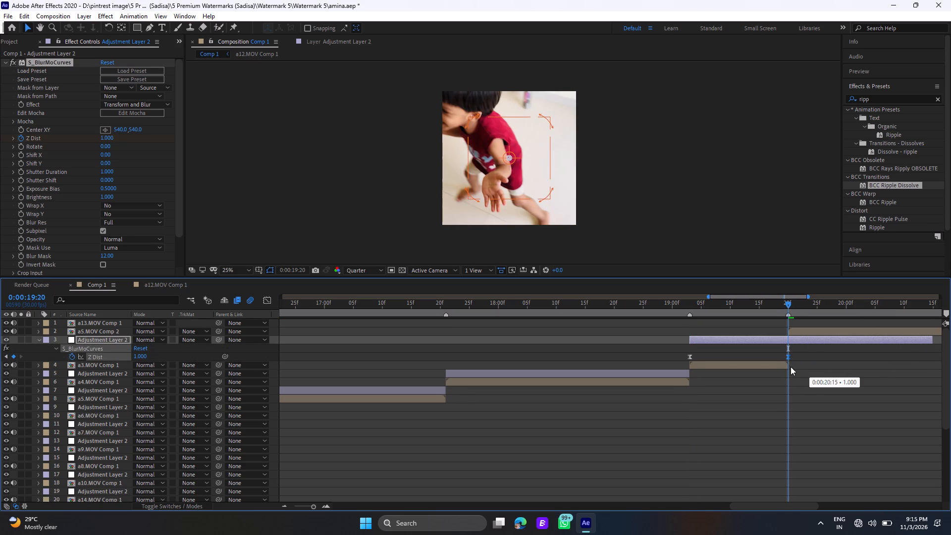
pyautogui.moveTo(791, 367); pyautogui.dragTo(789, 367)
pyautogui.click(795, 340)
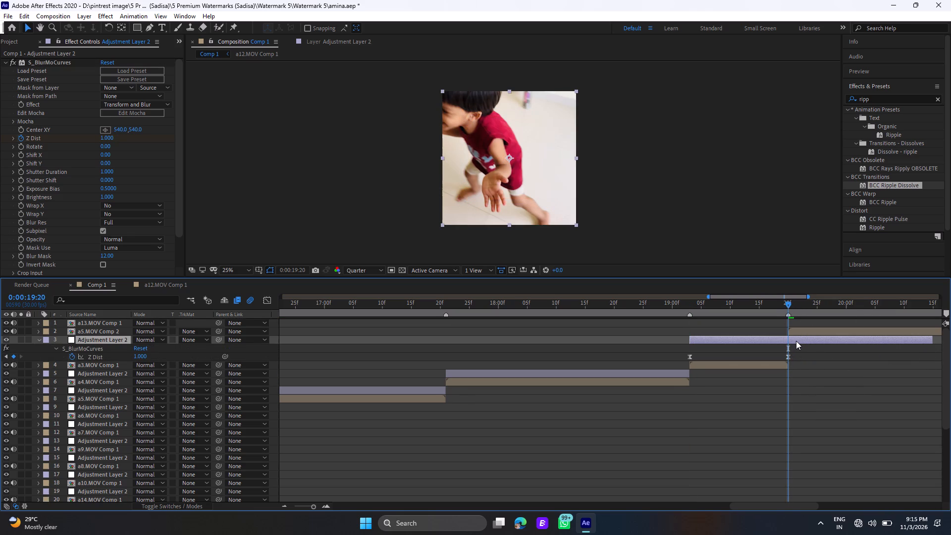
pyautogui.hotkey('ctrl', 'shift', 'd')
pyautogui.press('Delete')
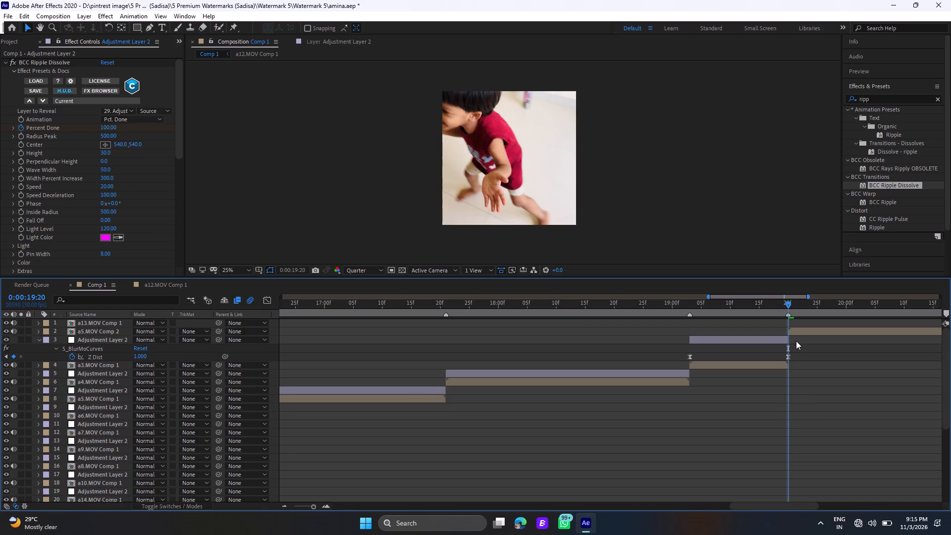
pyautogui.click(772, 340)
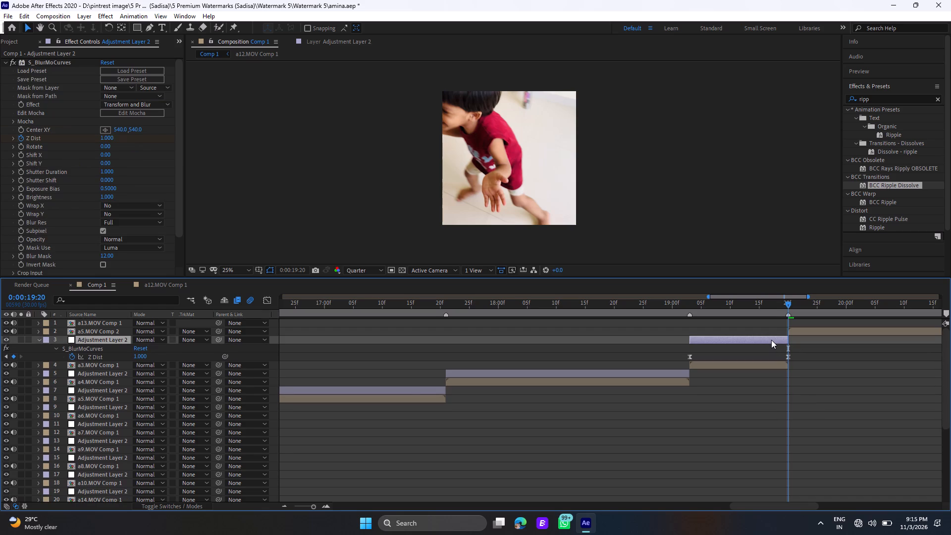
pyautogui.press('u')
# Paste the copied adjustment layer above a5.MOV Comp 2 and align its start to 0:00:19:20.
pyautogui.moveTo(752, 505); pyautogui.dragTo(759, 507)
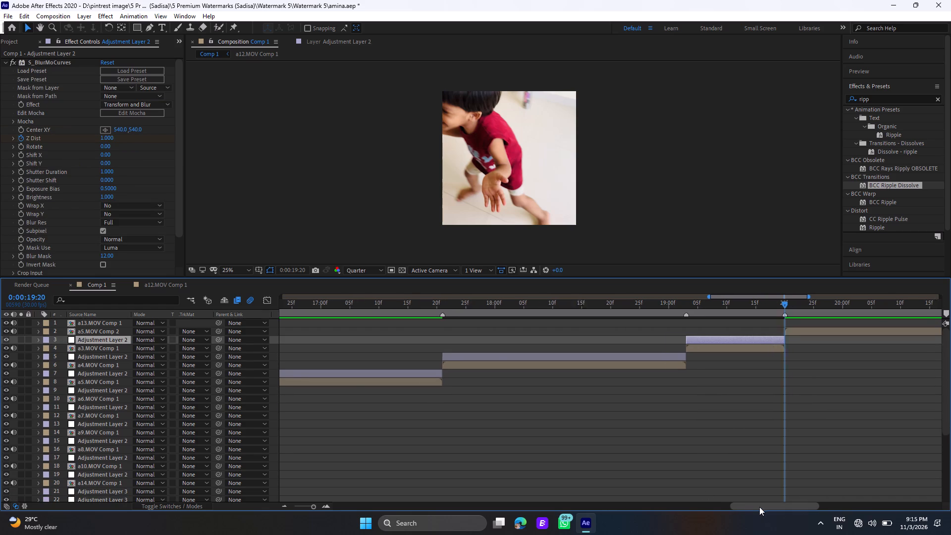
pyautogui.moveTo(759, 507); pyautogui.dragTo(794, 509)
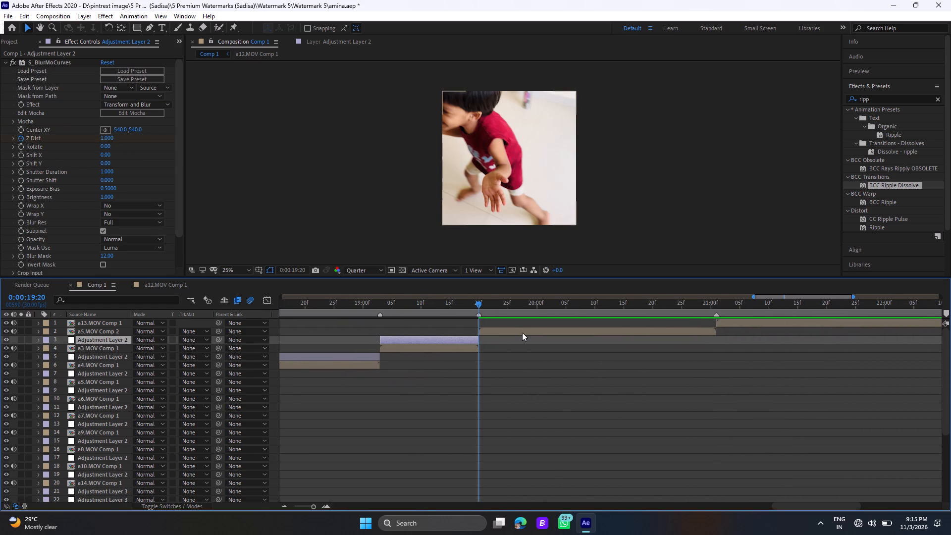
pyautogui.click(522, 332)
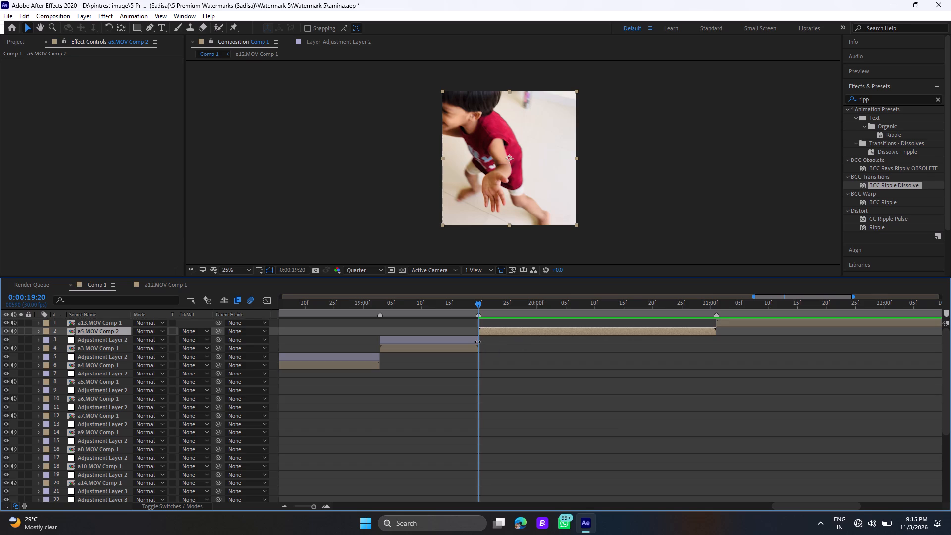
pyautogui.hotkey('ctrl', 'v')
pyautogui.moveTo(332, 331); pyautogui.dragTo(345, 332)
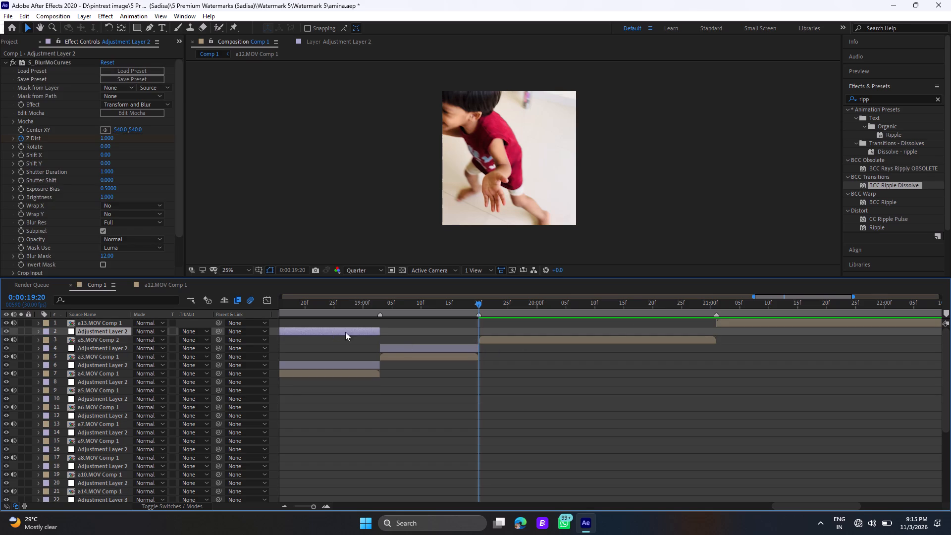
pyautogui.moveTo(345, 332); pyautogui.dragTo(674, 339)
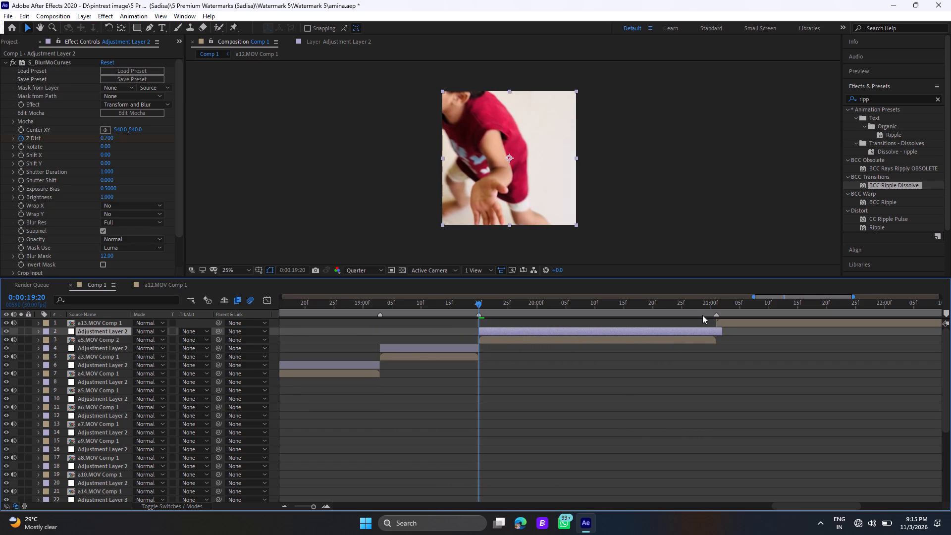
# Move the ending Z Dist keyframe over a5.MOV Comp 2 to 0:00:21:01, trim the adjustment layer there, and collapse its keyframes.
pyautogui.click(714, 304)
pyautogui.click(716, 330)
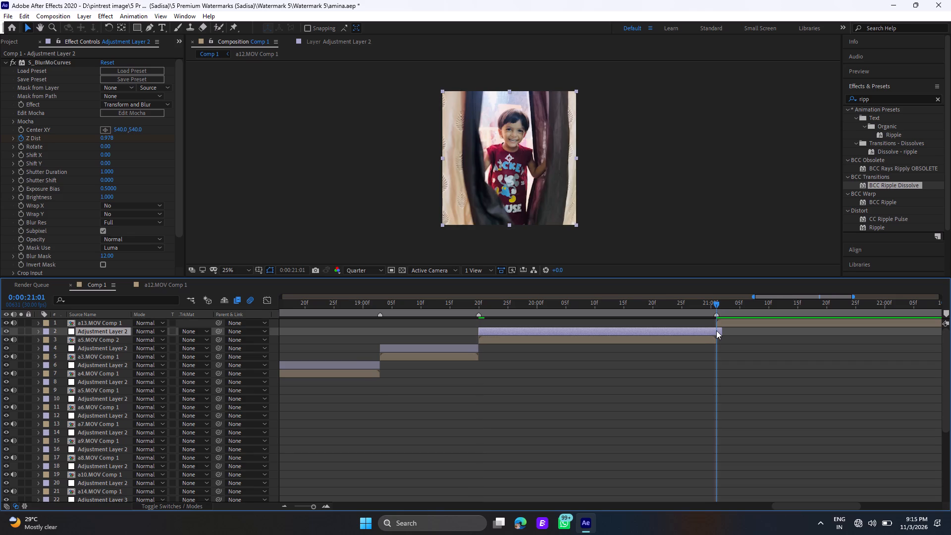
pyautogui.press('u')
pyautogui.click(722, 349)
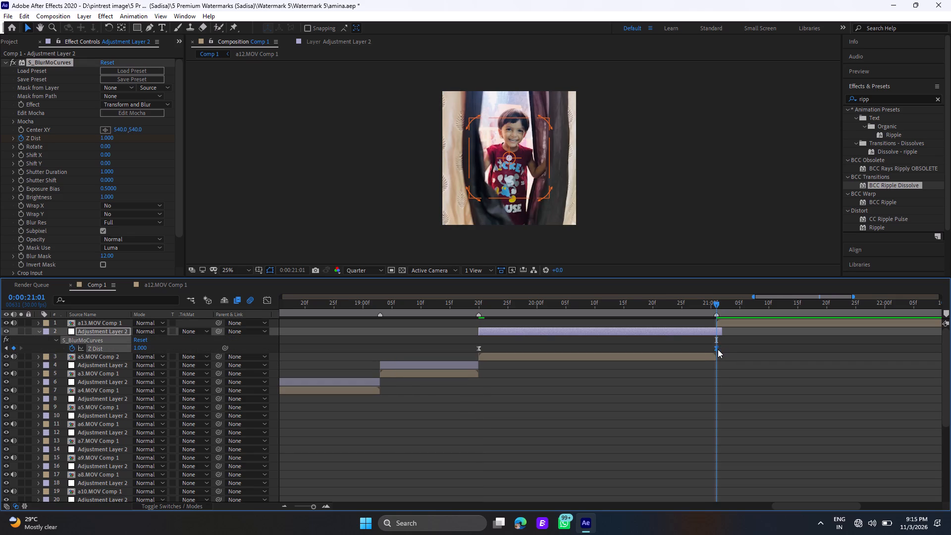
pyautogui.click(713, 333)
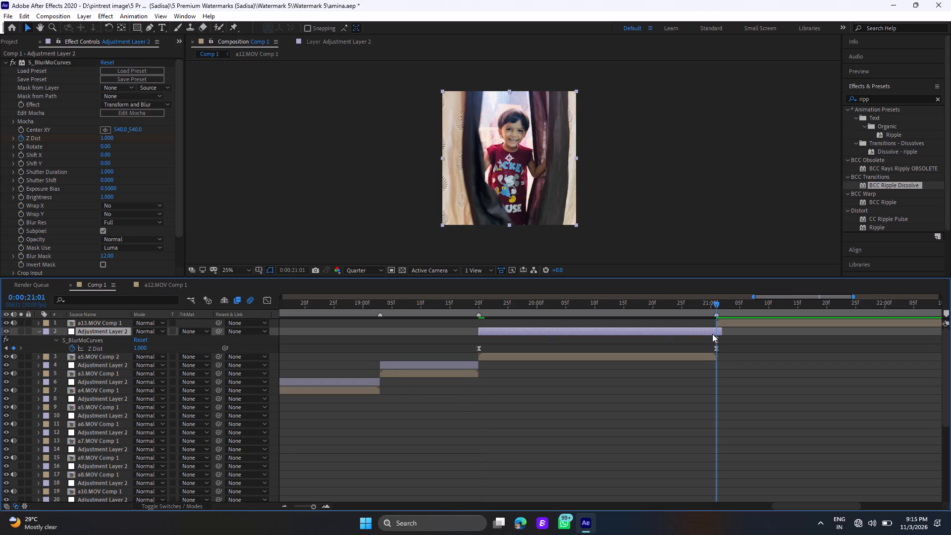
pyautogui.hotkey('ctrl', 'shift', 'd')
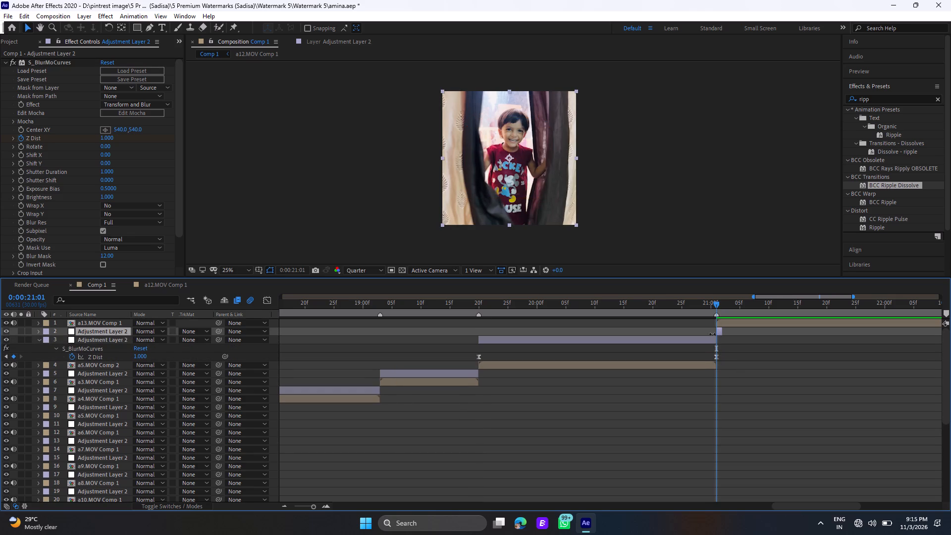
pyautogui.press('Delete')
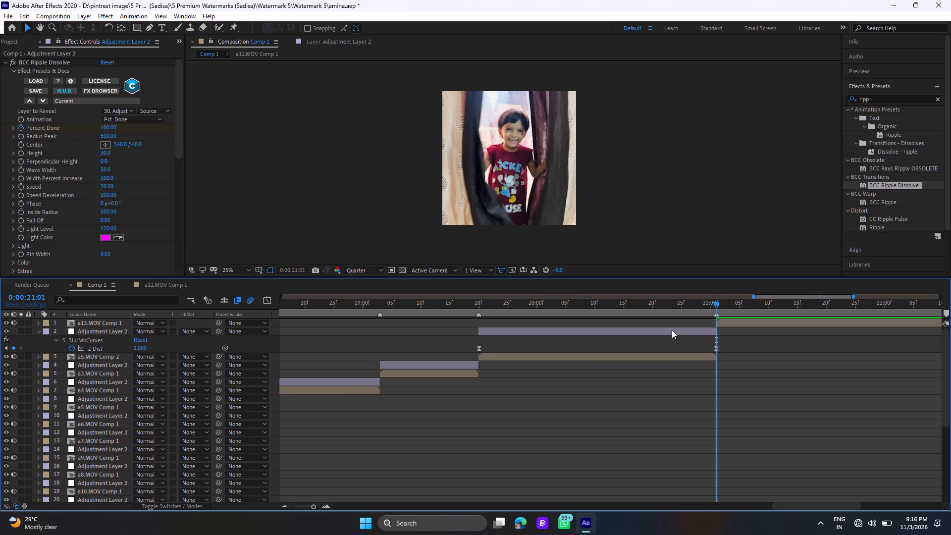
pyautogui.click(672, 330)
pyautogui.press('u')
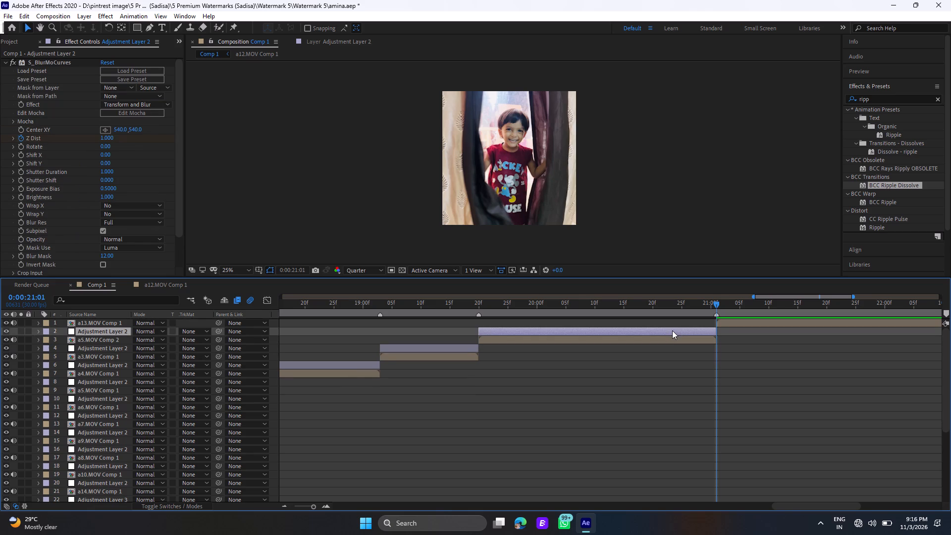
# Copy the adjustment layer over a5.MOV Comp 2, paste it above a13.MOV Comp 1 and align its start to 0:00:21:01.
pyautogui.hotkey('ctrl', 'c')
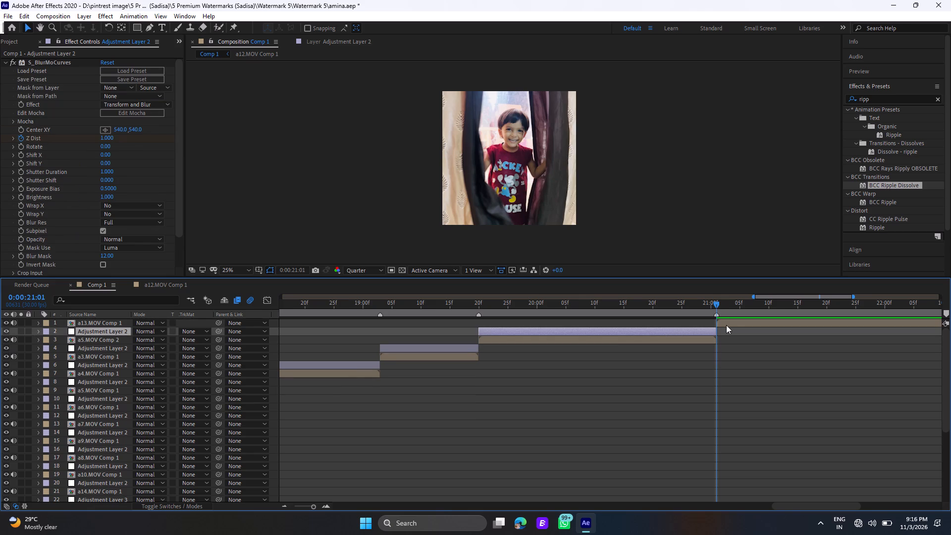
pyautogui.click(726, 325)
pyautogui.hotkey('ctrl', 'v')
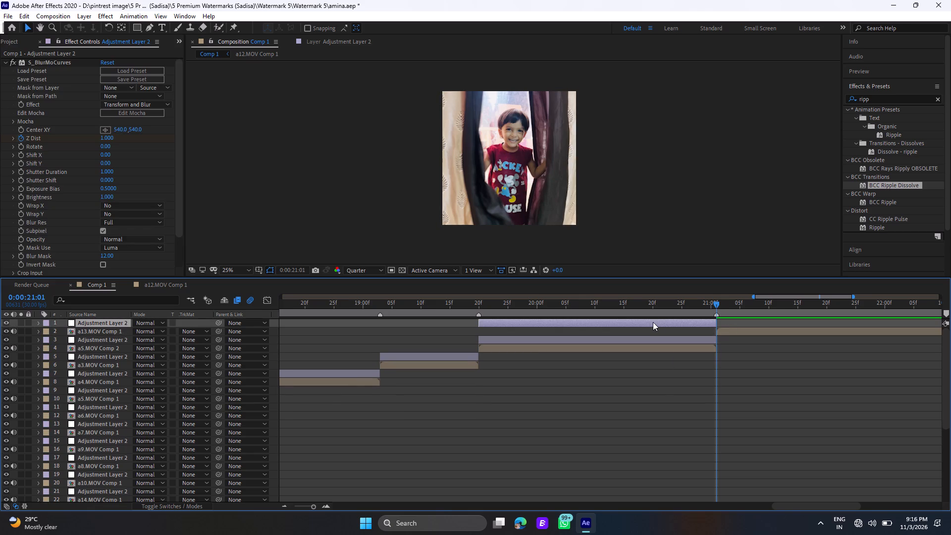
pyautogui.moveTo(648, 321); pyautogui.dragTo(887, 319)
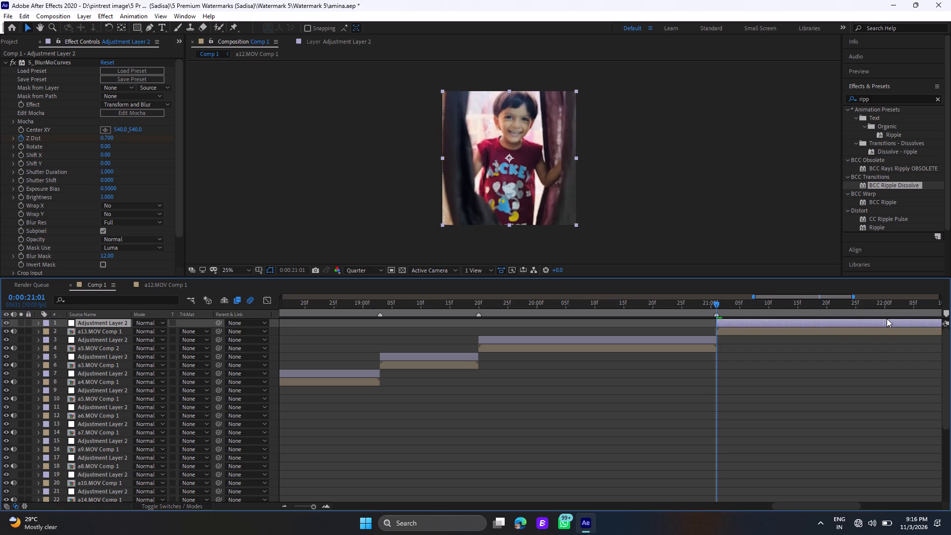
pyautogui.moveTo(887, 319); pyautogui.dragTo(887, 319)
# Extend the adjustment layer over a13.MOV Comp 1 to the clip's end.
pyautogui.moveTo(825, 506); pyautogui.dragTo(829, 506)
pyautogui.moveTo(829, 506); pyautogui.dragTo(853, 506)
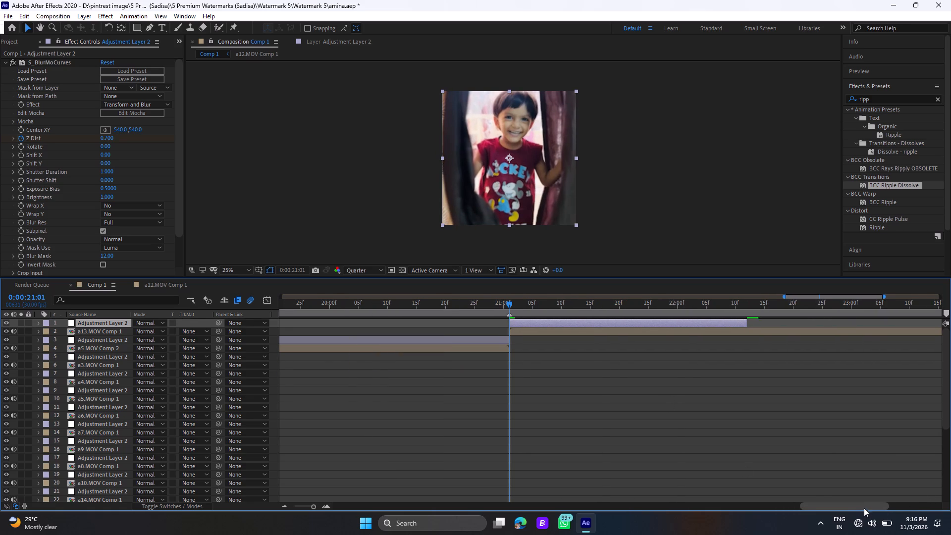
pyautogui.moveTo(863, 507); pyautogui.dragTo(887, 505)
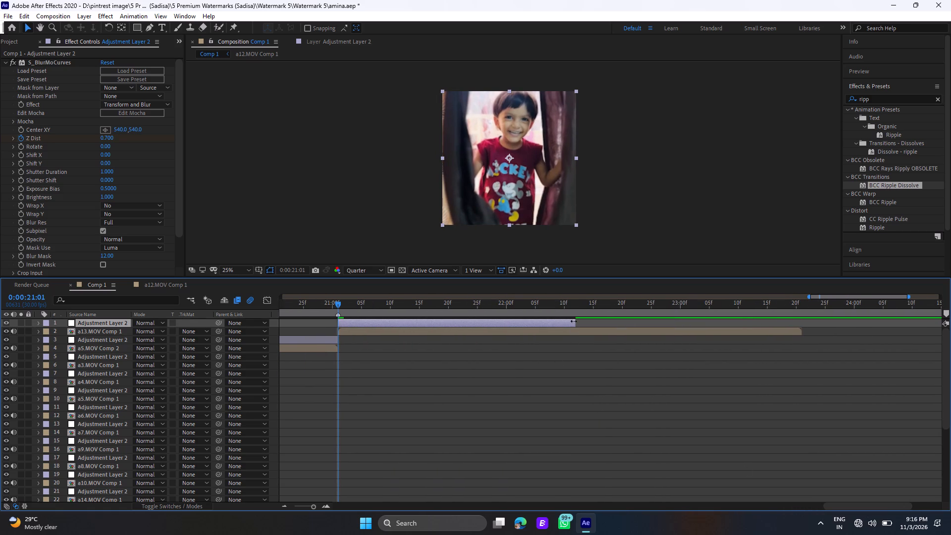
pyautogui.moveTo(574, 321); pyautogui.dragTo(796, 340)
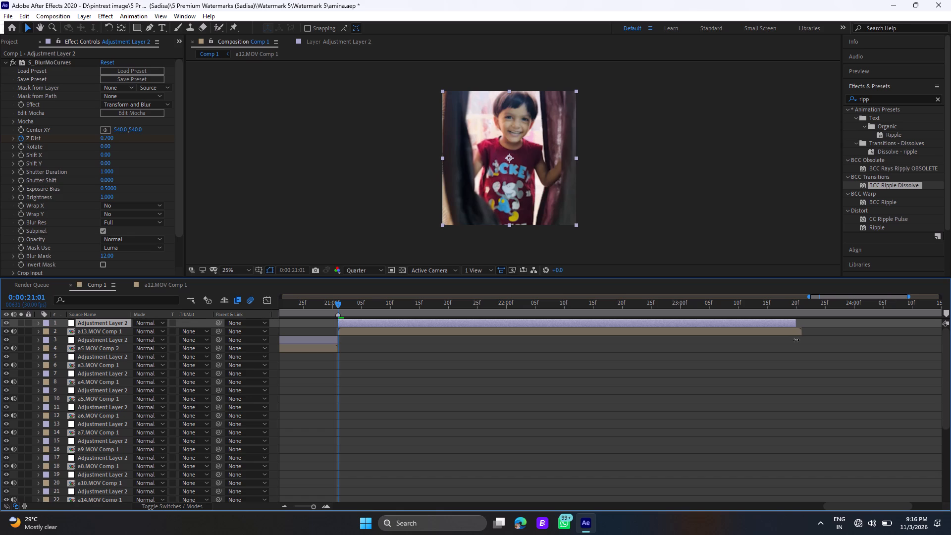
pyautogui.moveTo(796, 340); pyautogui.dragTo(799, 342)
# Move the ending Z Dist keyframe over a13.MOV Comp 1 to the clip's end, keeping the clip's start at 0:00:21:01, and collapse the keyframes.
pyautogui.click(640, 323)
pyautogui.press('u')
pyautogui.moveTo(576, 341); pyautogui.dragTo(638, 346)
pyautogui.moveTo(639, 346); pyautogui.dragTo(656, 358)
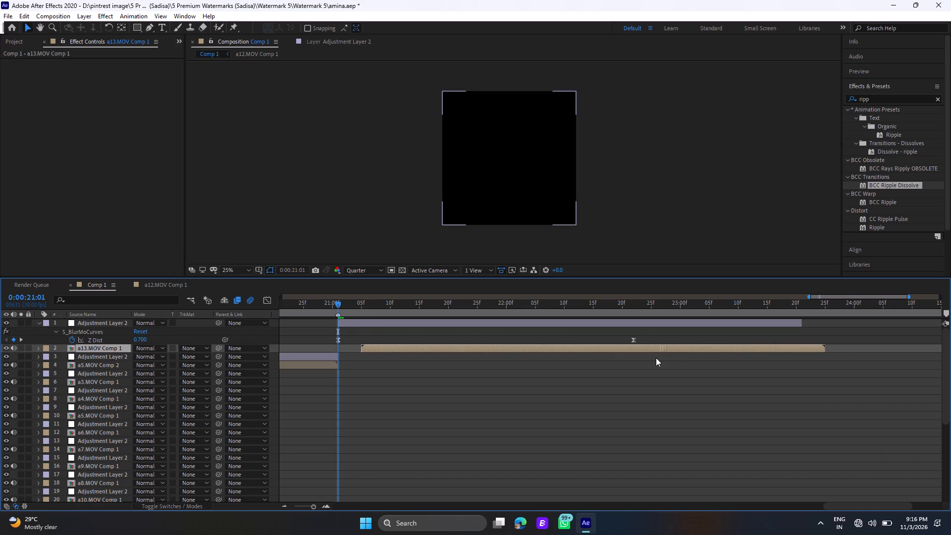
pyautogui.moveTo(656, 358); pyautogui.dragTo(639, 358)
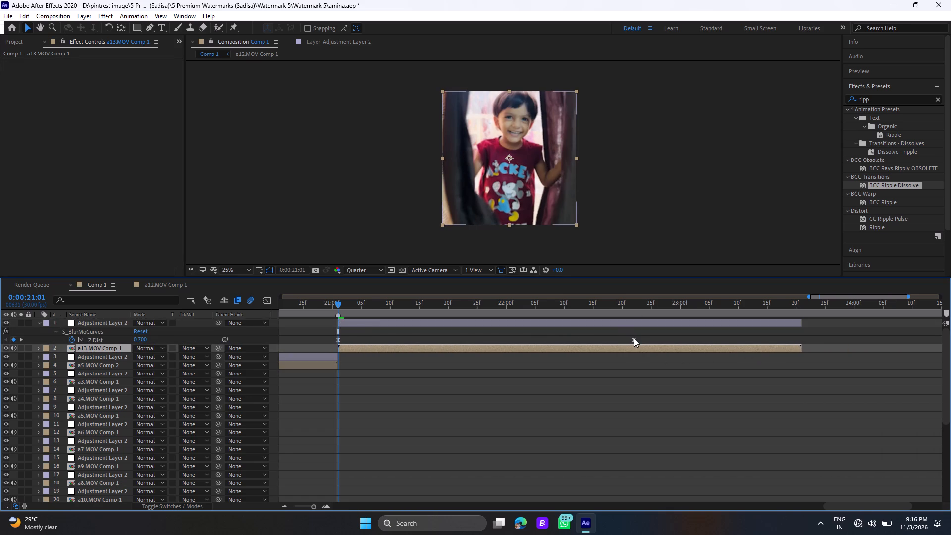
pyautogui.moveTo(634, 338); pyautogui.dragTo(792, 341)
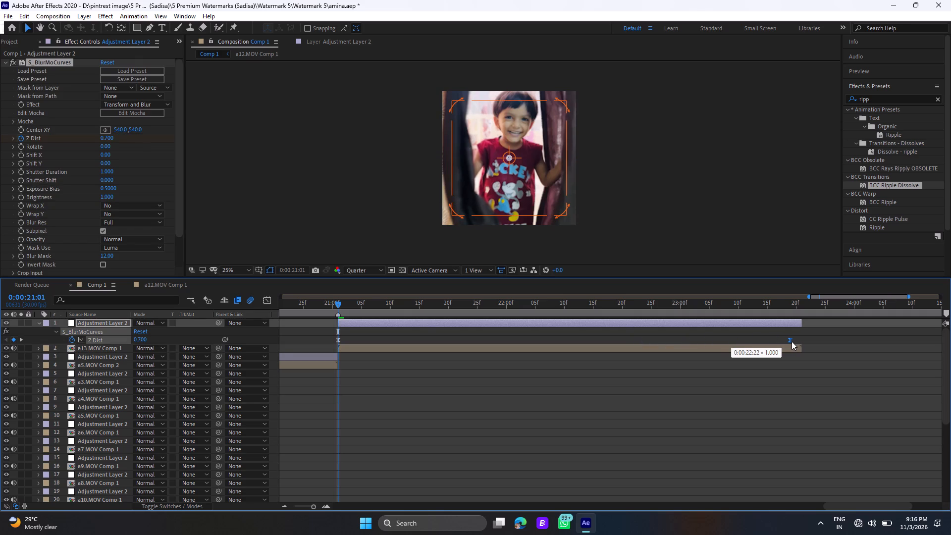
pyautogui.moveTo(792, 341); pyautogui.dragTo(799, 341)
pyautogui.click(799, 341)
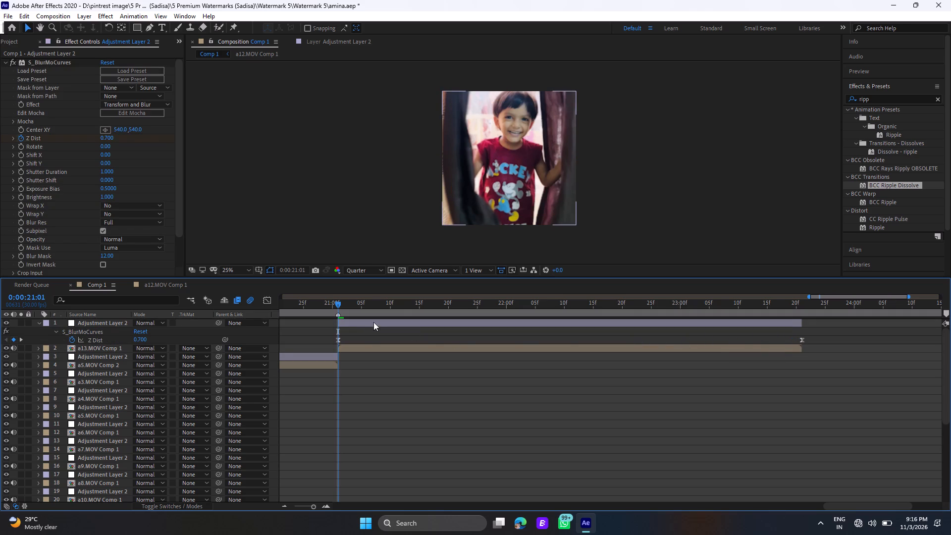
pyautogui.click(373, 322)
pyautogui.press('u')
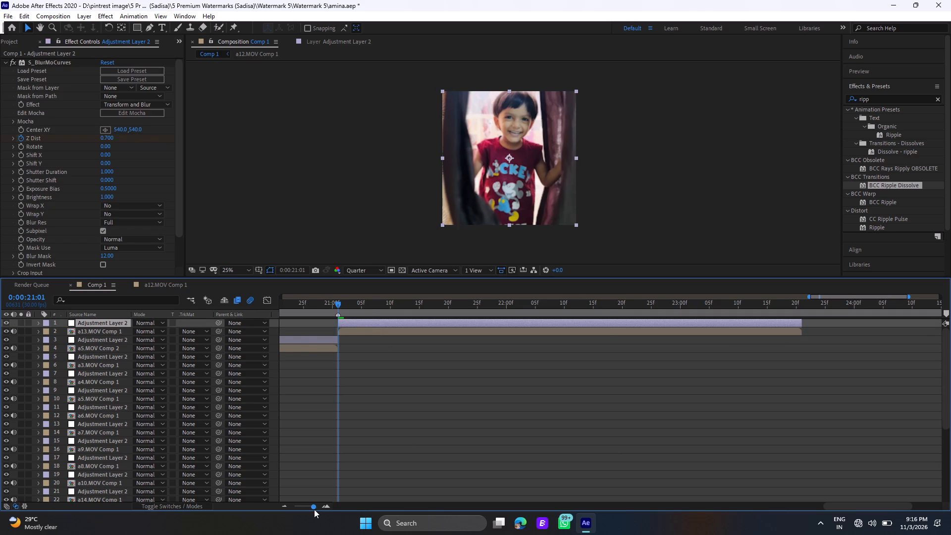
# Play back Comp 1 from around two seconds and again from the beginning to review the clips with their effects.
pyautogui.click(313, 509)
pyautogui.moveTo(313, 509); pyautogui.dragTo(303, 509)
pyautogui.scroll(-4, 378, 399)
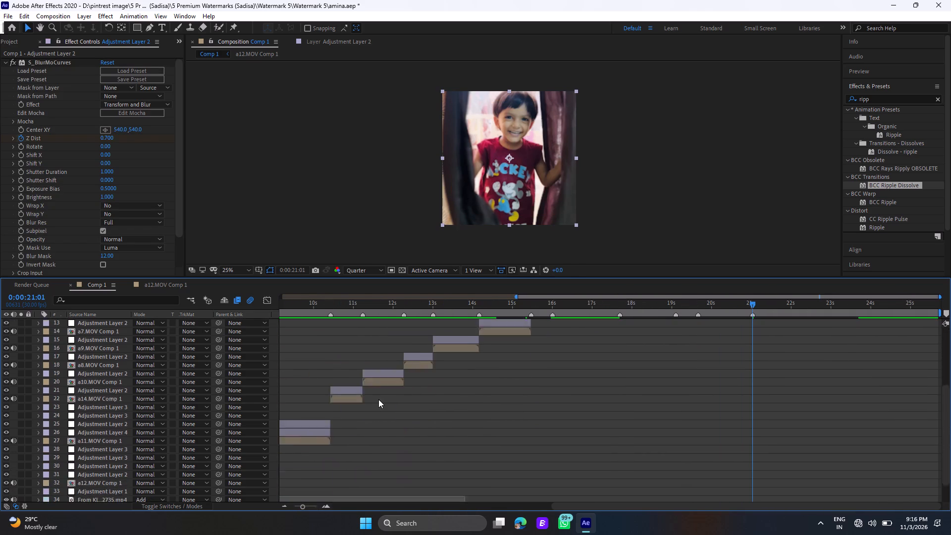
pyautogui.scroll(-1, 378, 399)
pyautogui.click(307, 311)
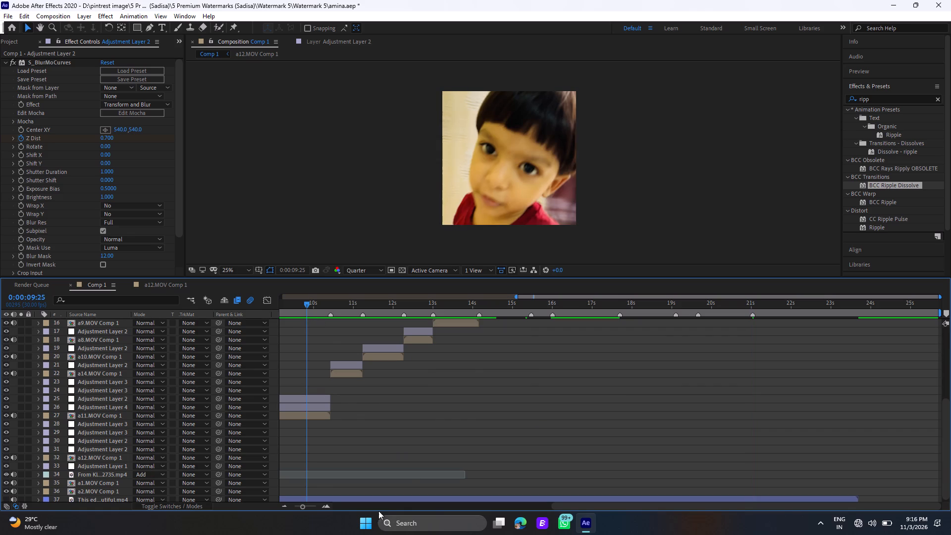
pyautogui.moveTo(300, 507); pyautogui.dragTo(294, 506)
pyautogui.click(324, 302)
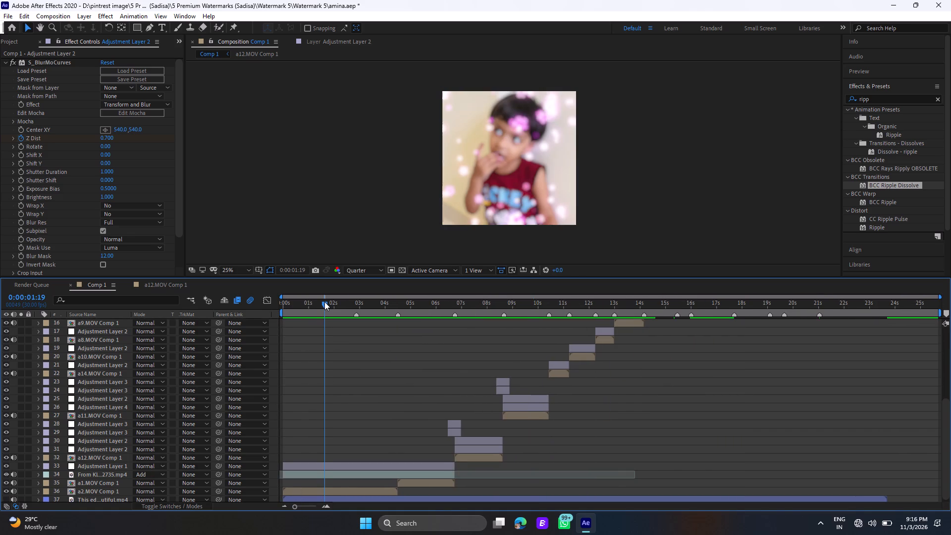
pyautogui.press('space')
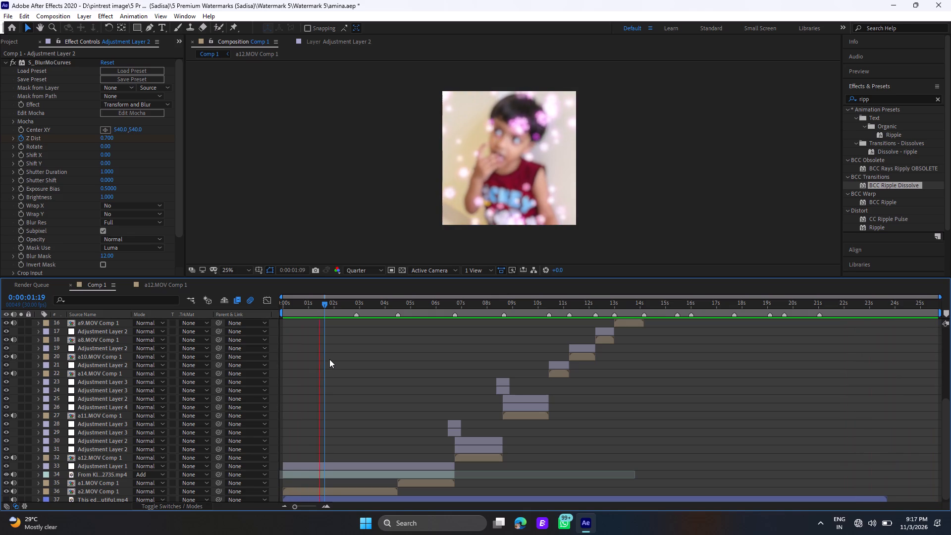
pyautogui.press('space')
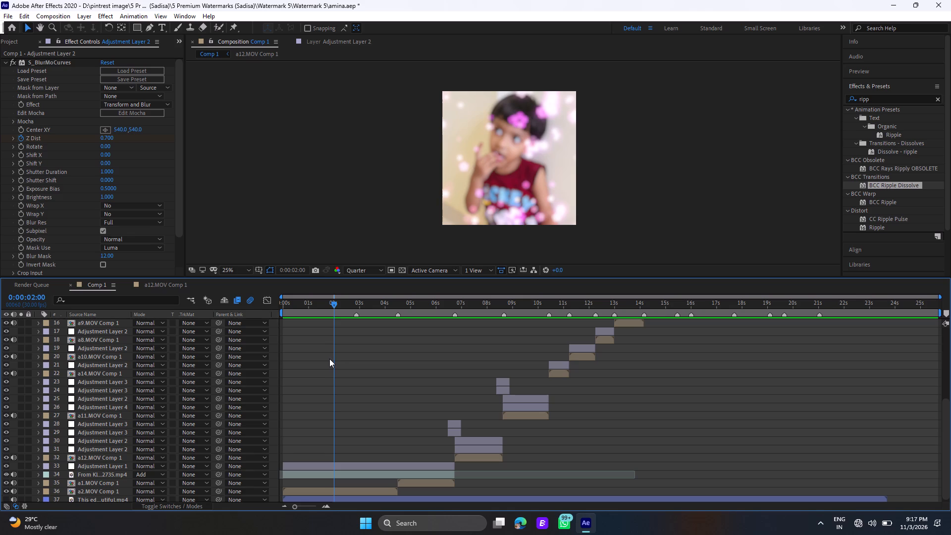
pyautogui.press('space')
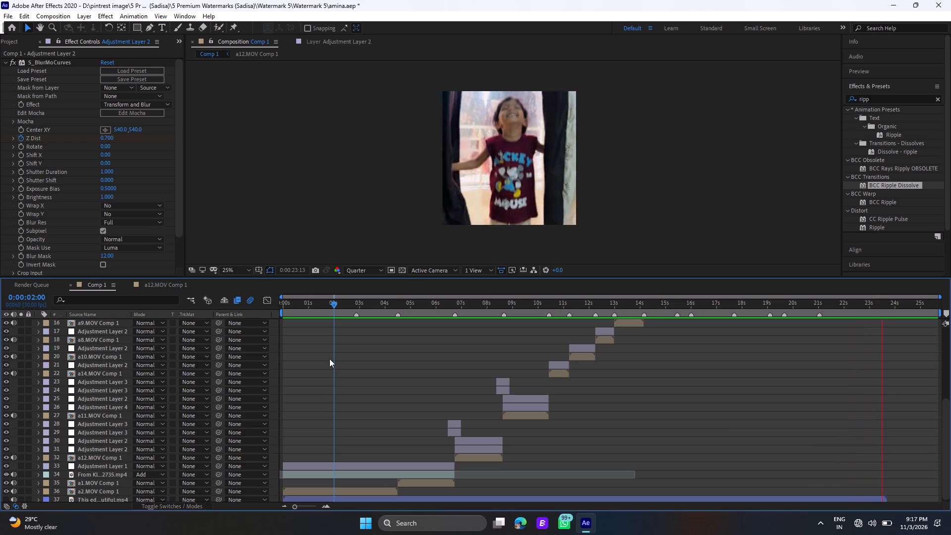
pyautogui.click(283, 306)
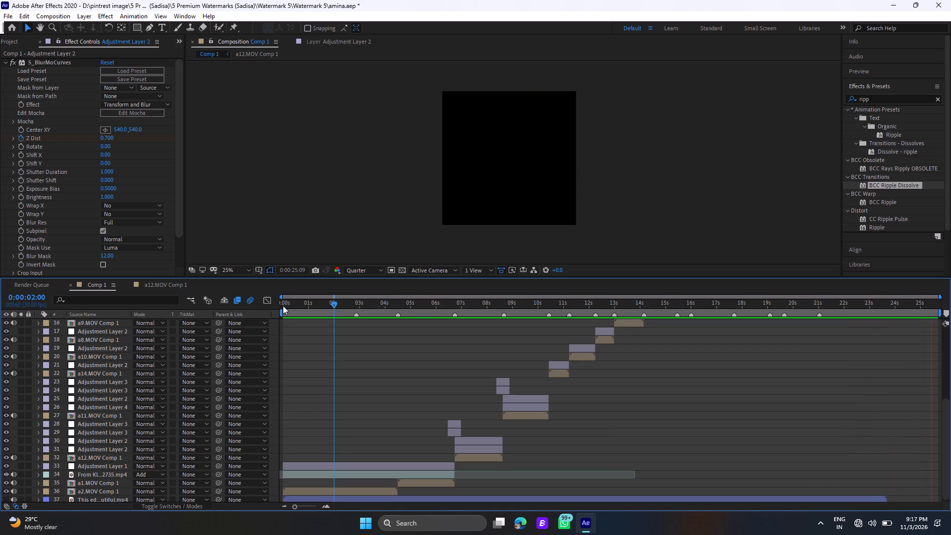
pyautogui.press('space')
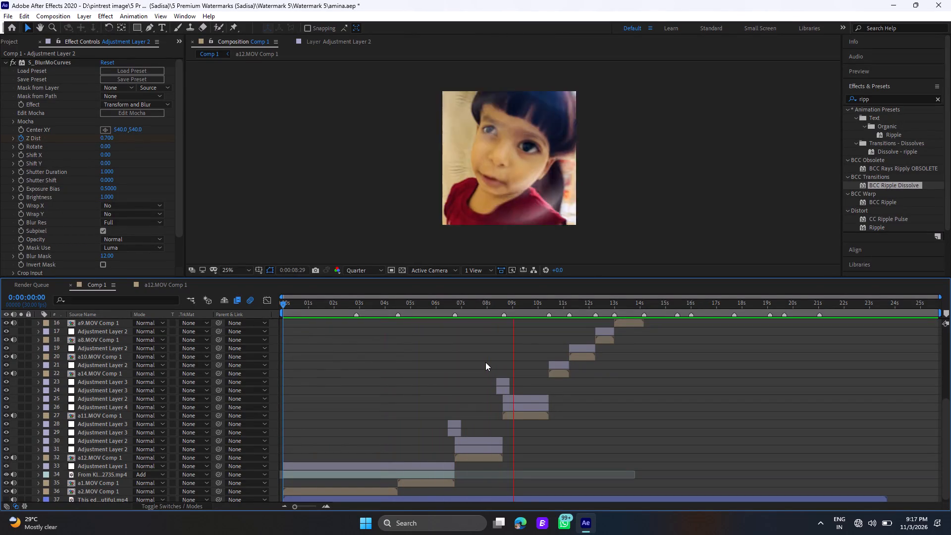
# Shift Adjustment Layer 4 with the BCC Ripple Dissolve slightly earlier so it starts at about 0:00:08:14, before a11.MOV Comp 1.
pyautogui.click(498, 306)
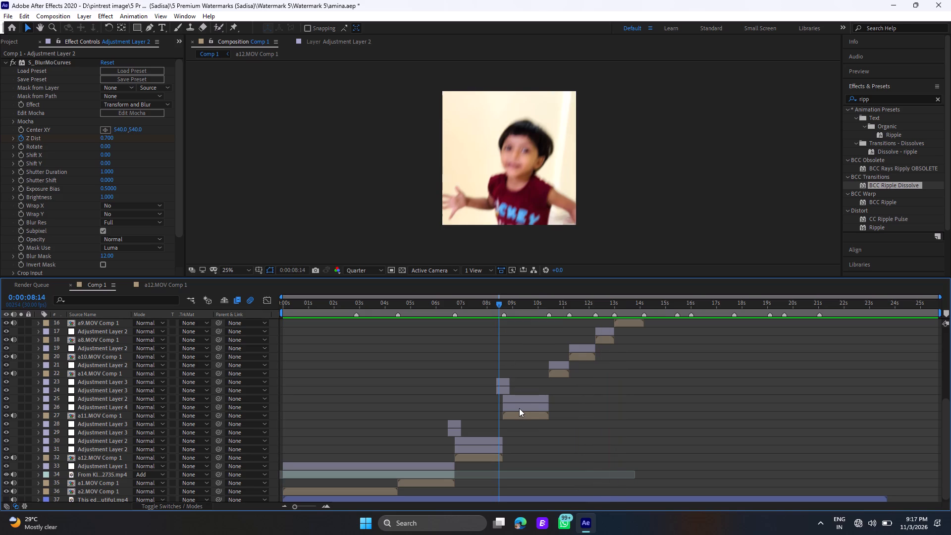
pyautogui.click(519, 408)
pyautogui.click(519, 408)
pyautogui.moveTo(519, 408); pyautogui.dragTo(516, 408)
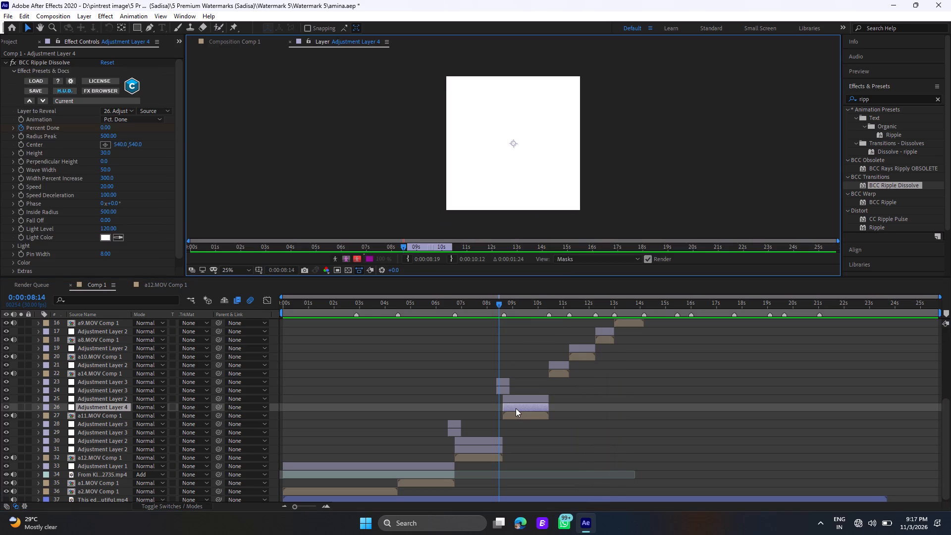
pyautogui.moveTo(516, 408); pyautogui.dragTo(507, 409)
pyautogui.moveTo(511, 405); pyautogui.dragTo(506, 407)
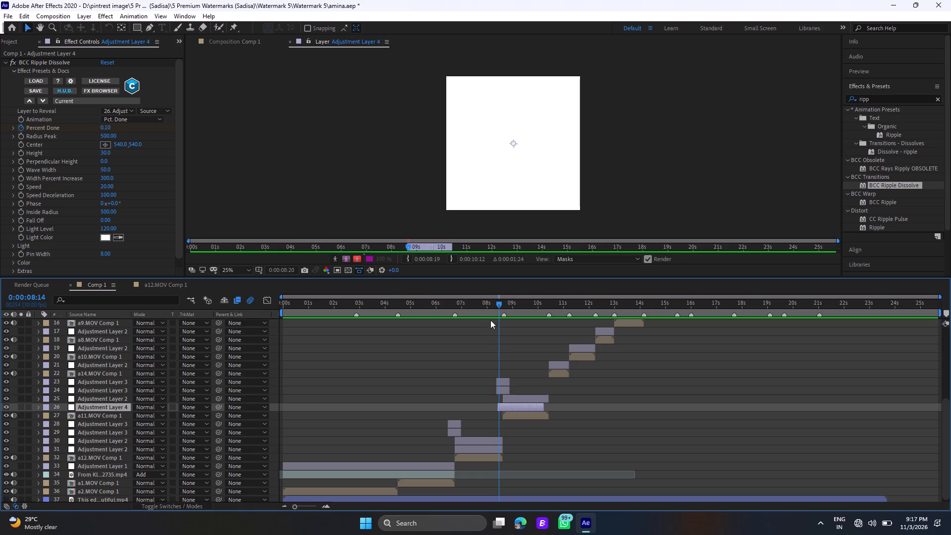
# Play Comp 1 repeatedly from several points before the a12 to a11 cut to review the shifted ripple transition.
pyautogui.doubleClick(488, 311)
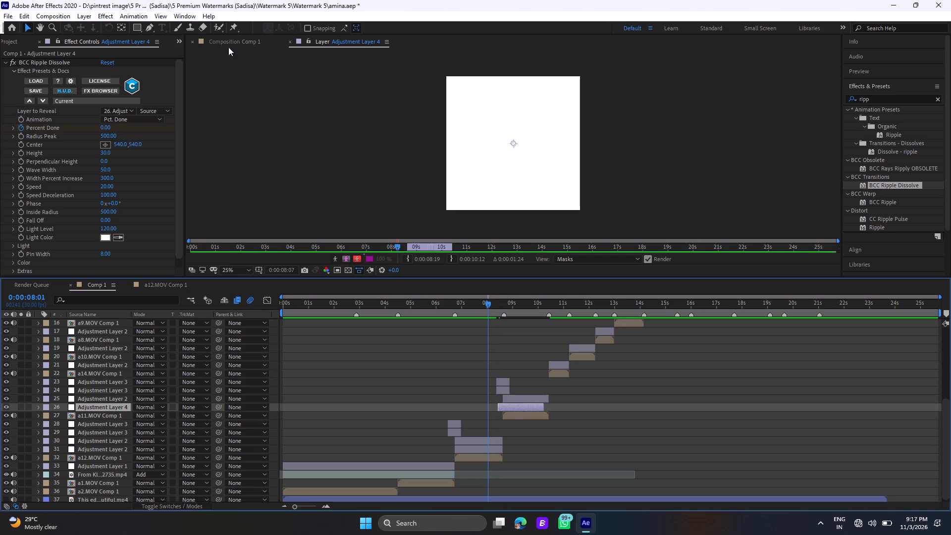
pyautogui.click(228, 47)
pyautogui.press('space')
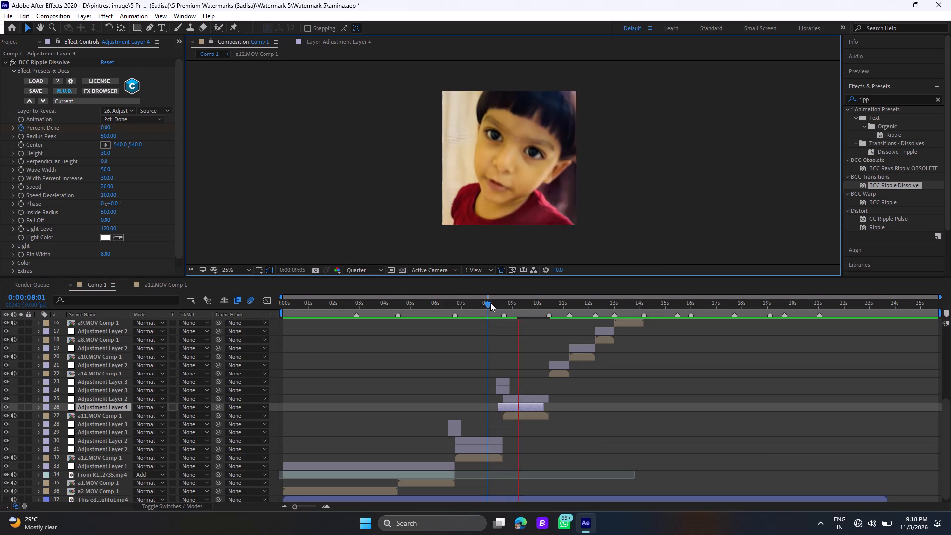
pyautogui.click(469, 308)
pyautogui.press('space')
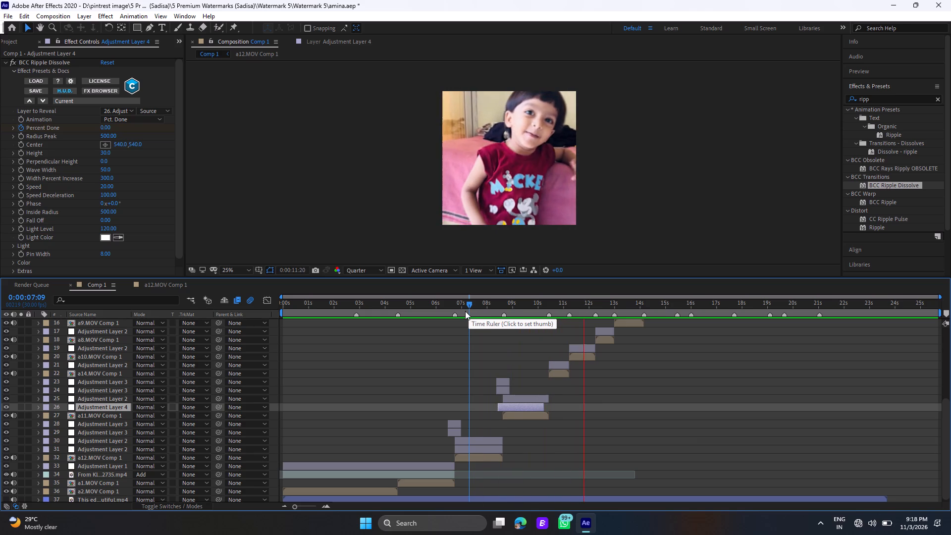
pyautogui.click(465, 311)
pyautogui.press('space')
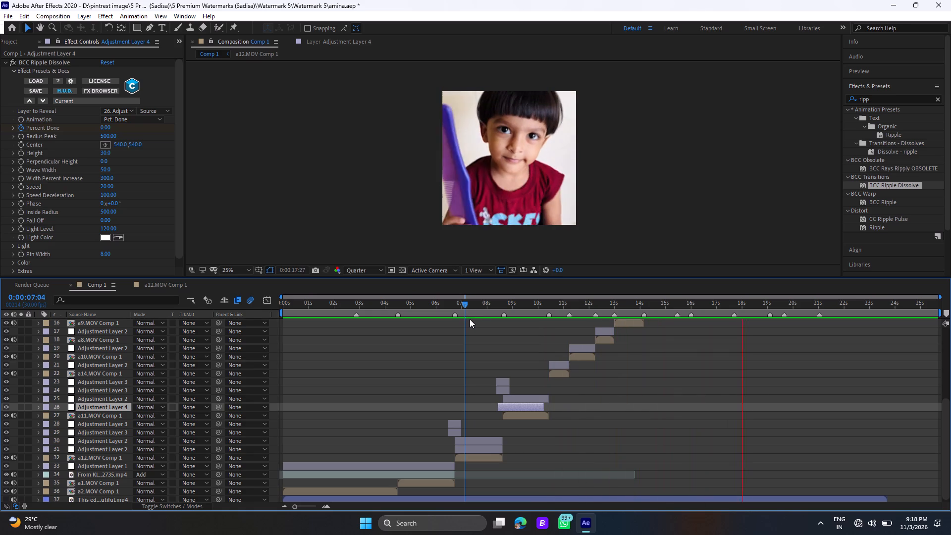
pyautogui.click(420, 312)
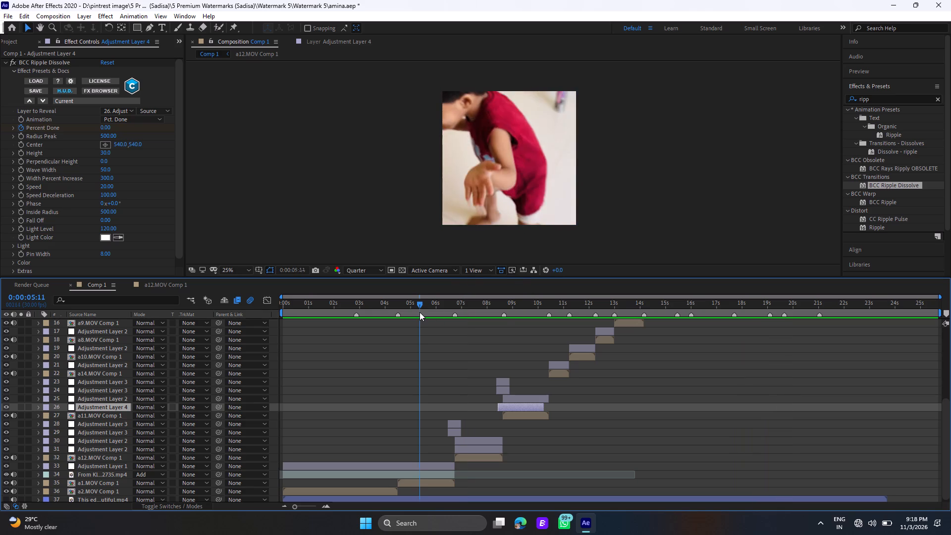
pyautogui.press('space')
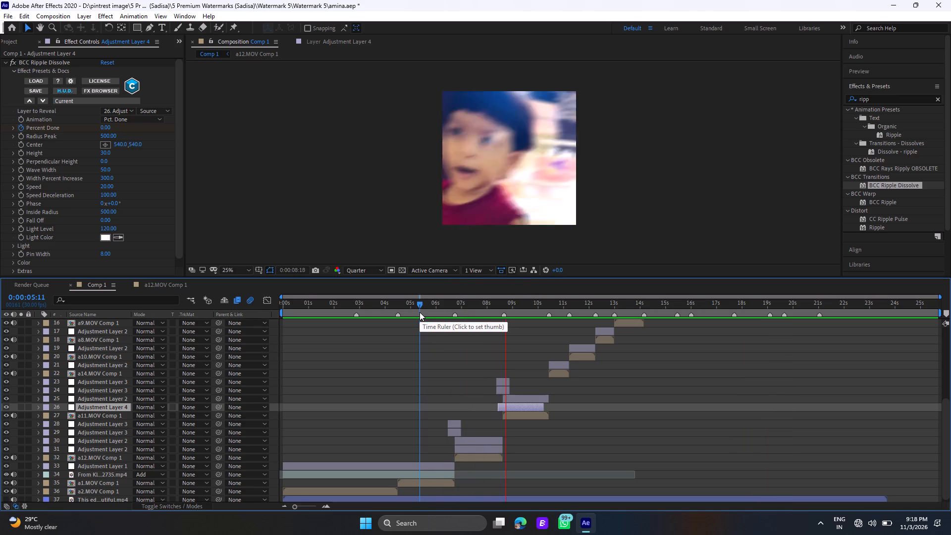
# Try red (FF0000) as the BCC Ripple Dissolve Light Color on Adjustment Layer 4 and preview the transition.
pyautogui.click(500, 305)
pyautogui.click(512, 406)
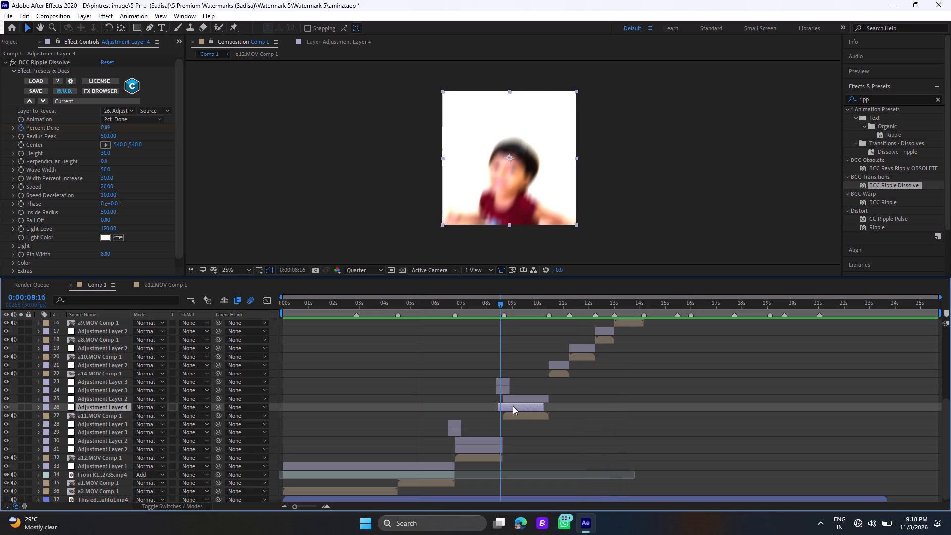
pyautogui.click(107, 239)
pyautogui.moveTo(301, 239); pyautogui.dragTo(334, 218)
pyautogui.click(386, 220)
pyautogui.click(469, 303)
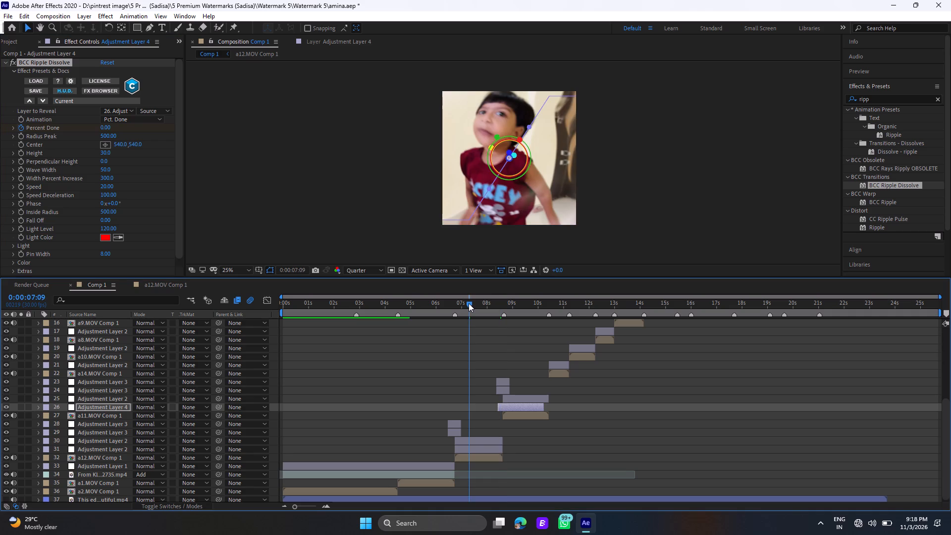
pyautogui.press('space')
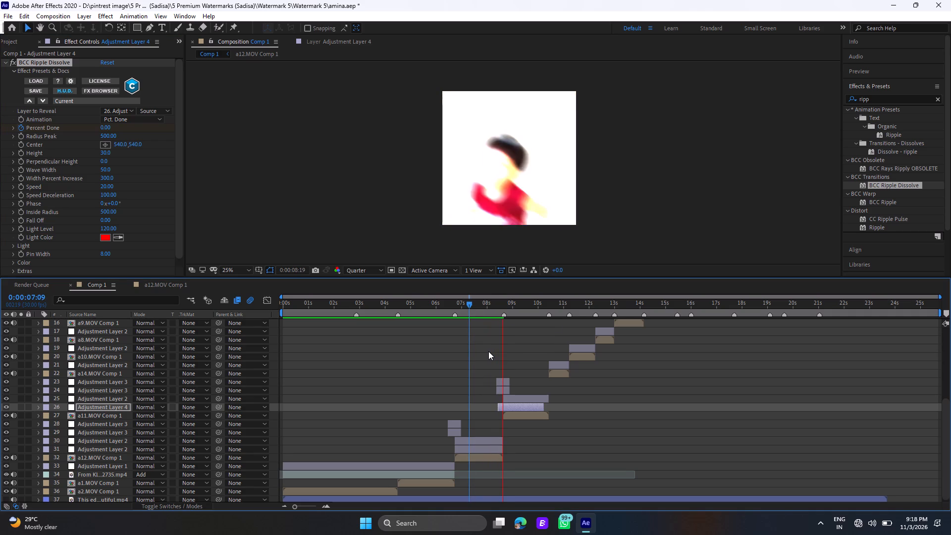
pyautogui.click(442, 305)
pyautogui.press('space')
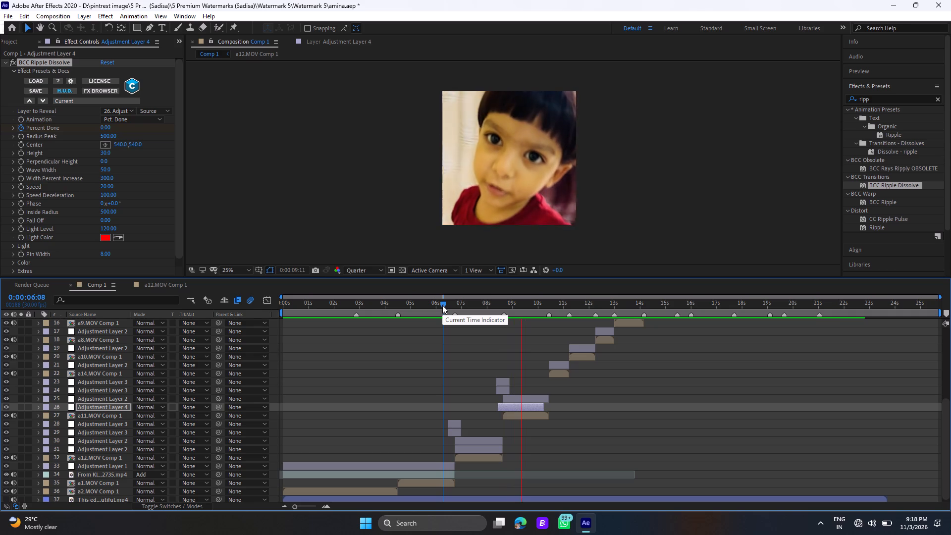
# Set the BCC Ripple Dissolve Light Color on Adjustment Layer 4 to a light magenta pink.
pyautogui.click(505, 307)
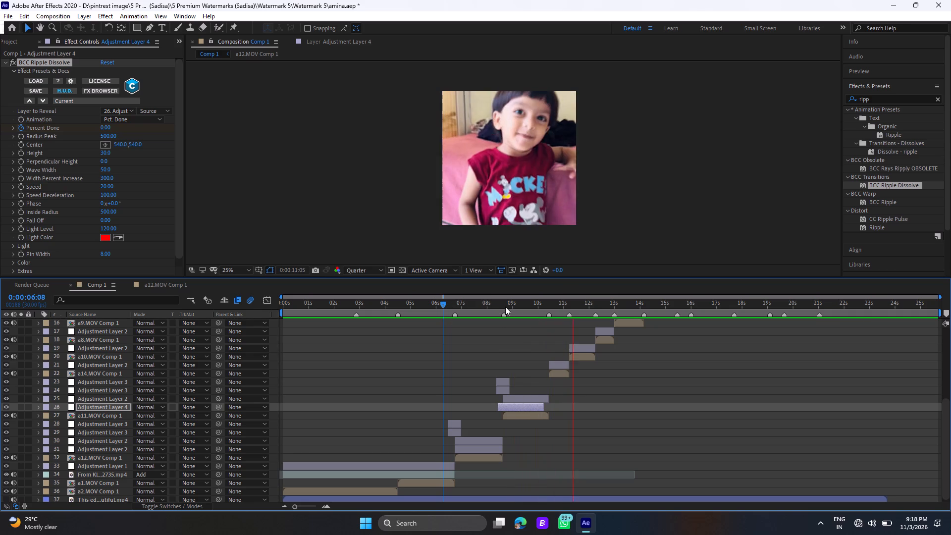
pyautogui.moveTo(505, 307); pyautogui.dragTo(498, 307)
pyautogui.click(498, 307)
pyautogui.click(104, 241)
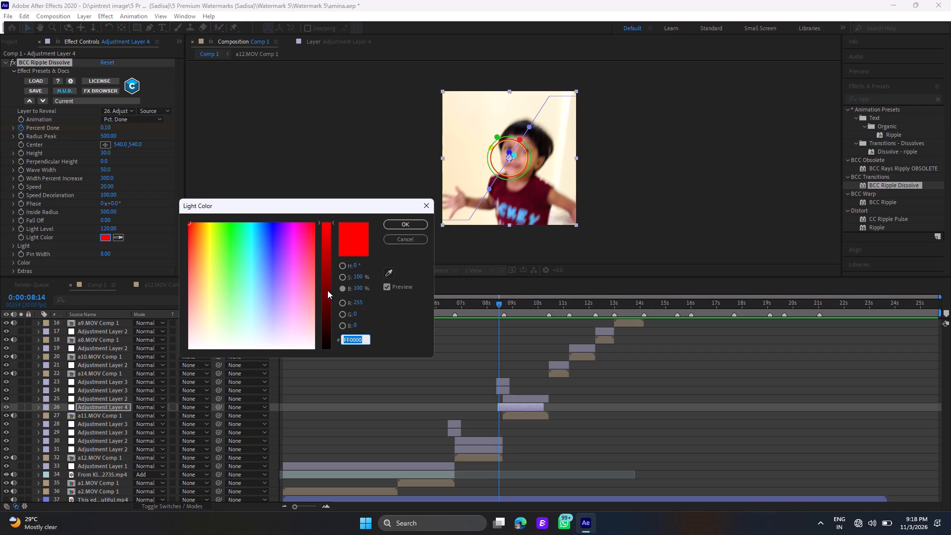
pyautogui.click(343, 313)
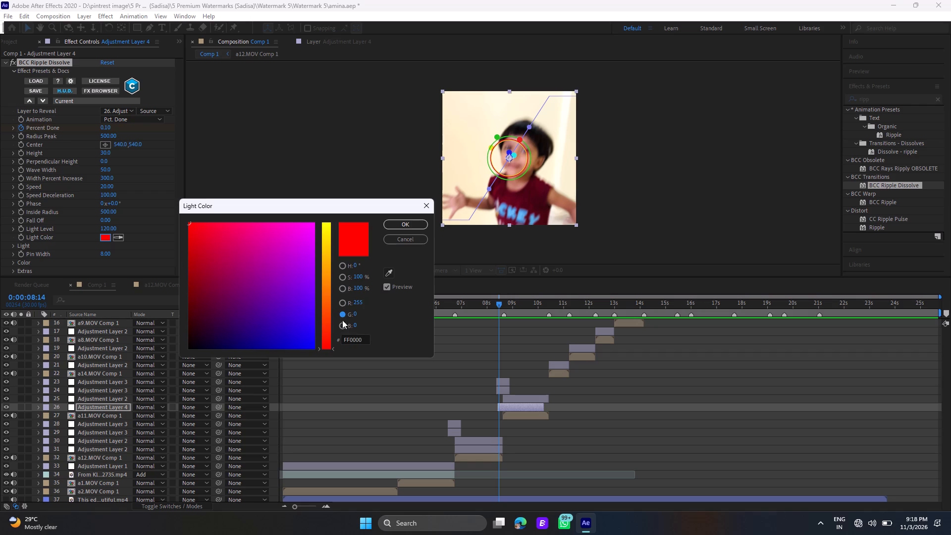
pyautogui.click(343, 324)
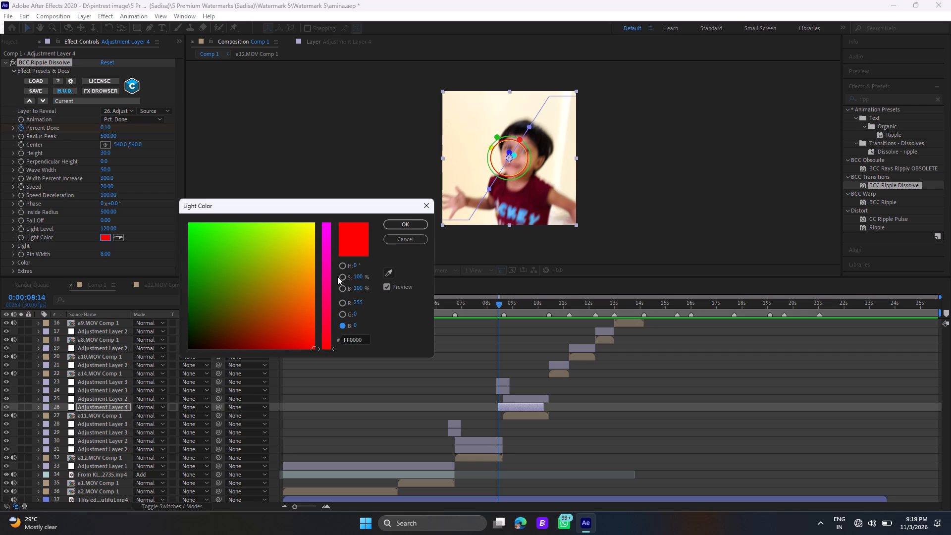
pyautogui.click(340, 267)
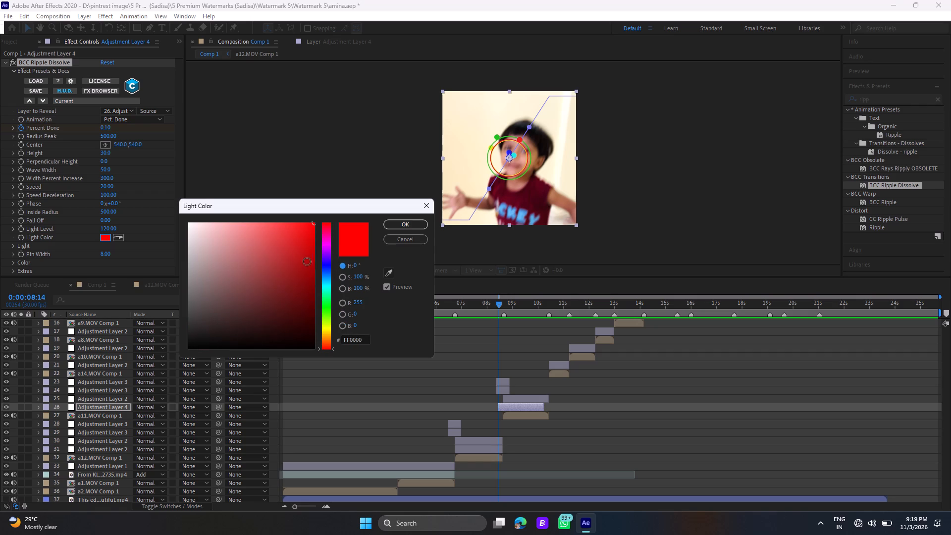
pyautogui.click(340, 279)
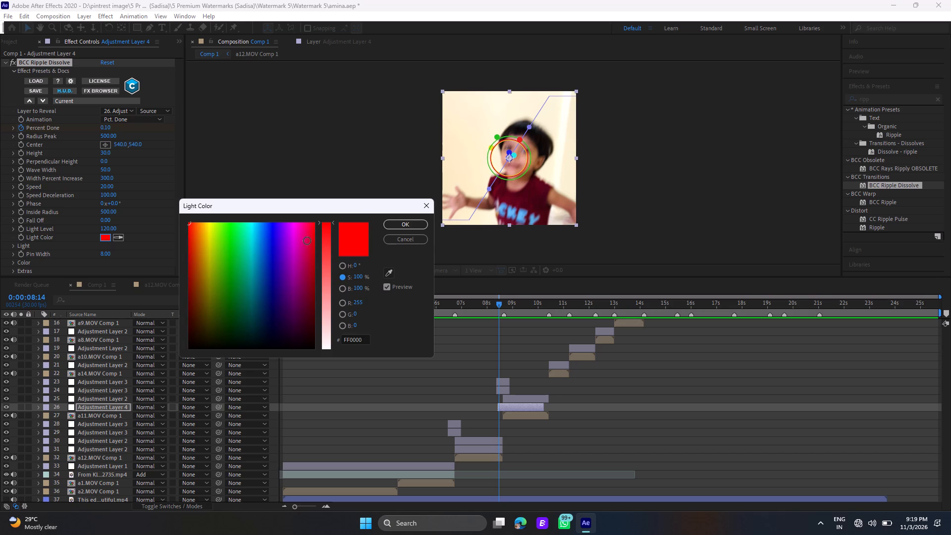
pyautogui.click(342, 288)
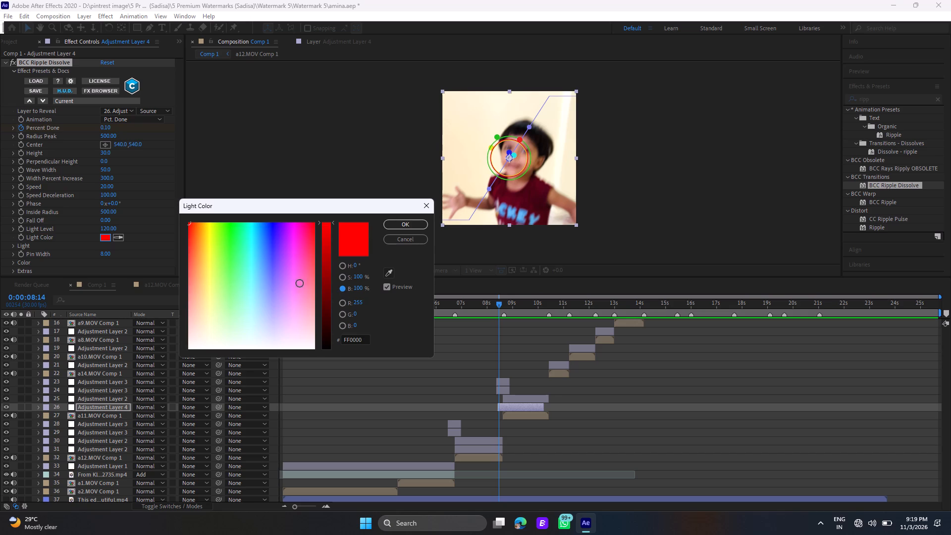
pyautogui.moveTo(303, 247); pyautogui.dragTo(296, 261)
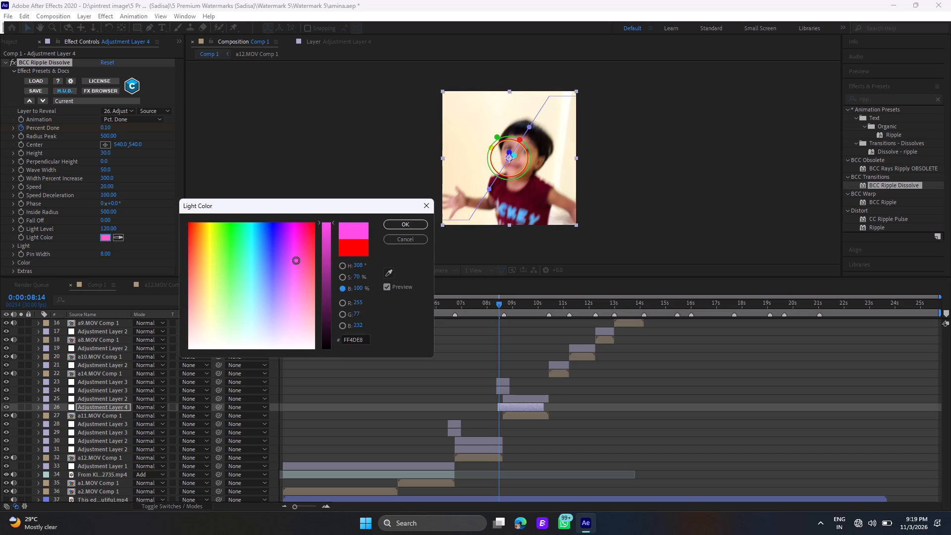
pyautogui.moveTo(296, 261); pyautogui.dragTo(291, 282)
pyautogui.click(391, 228)
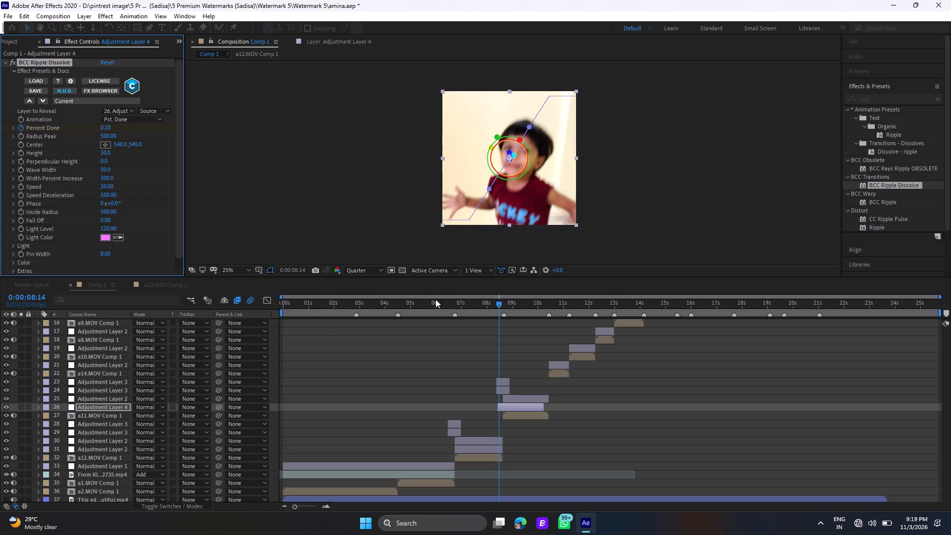
# Play Comp 1 through the a12 to a11 cut and examine the ripple transition with the pink light.
pyautogui.press('space')
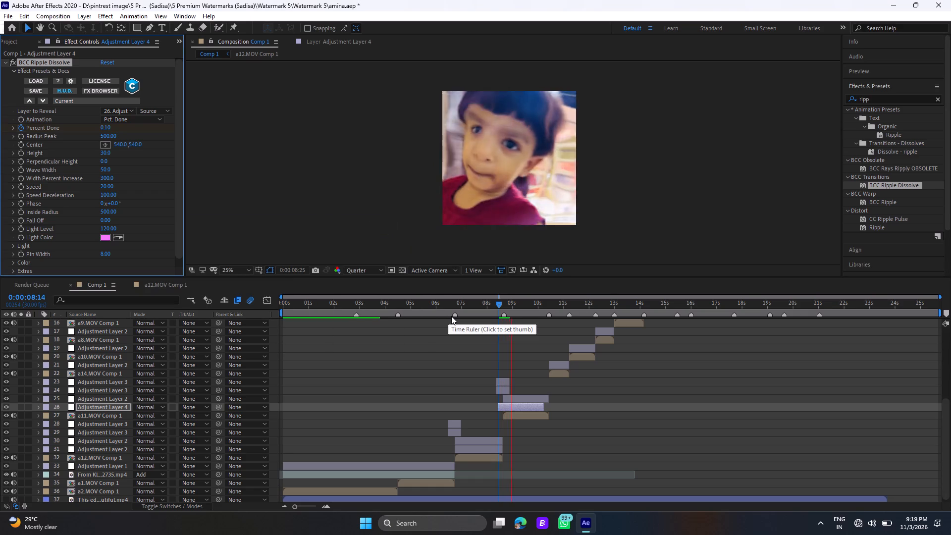
pyautogui.click(368, 307)
pyautogui.press('space')
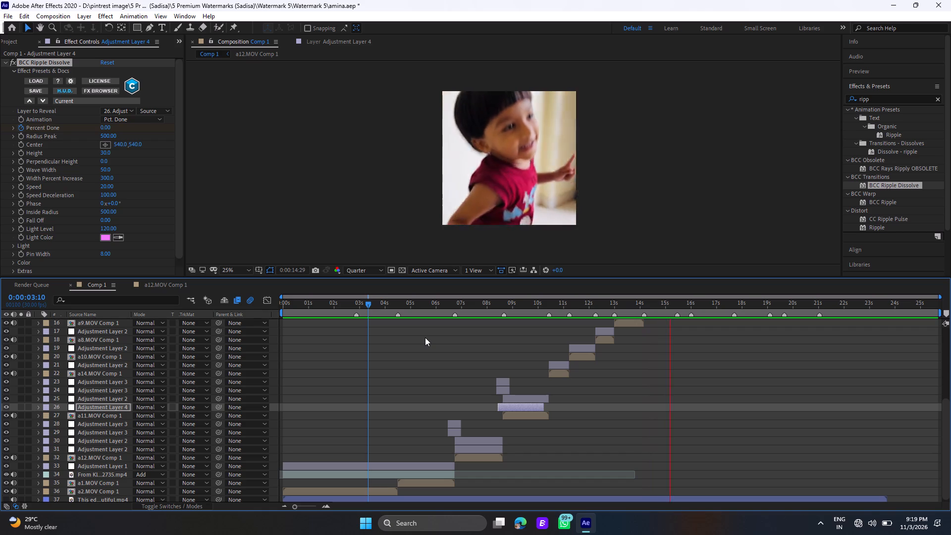
pyautogui.click(503, 302)
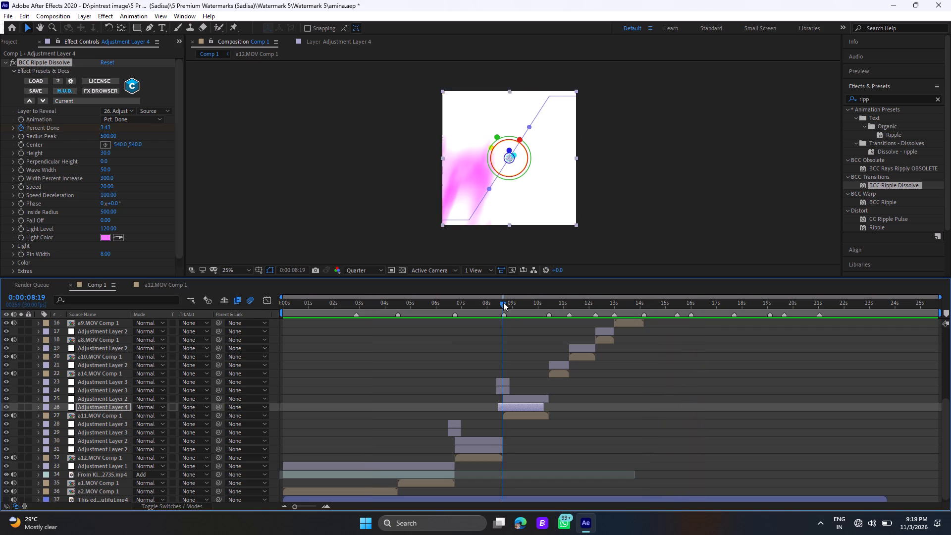
pyautogui.press('space')
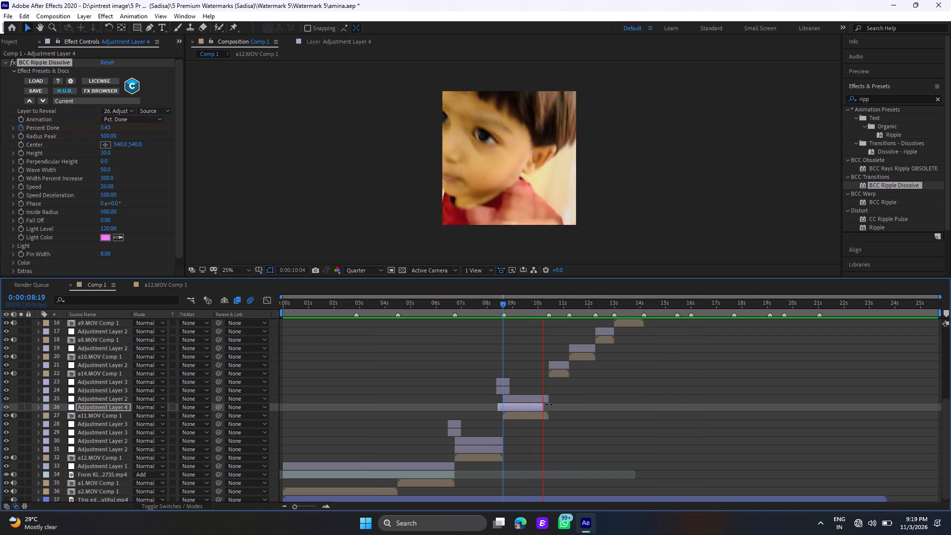
# Play Comp 1 from about 0:00:07:17 and again from 0:00:10:27 to review the transitions leading into the a7 clip.
pyautogui.click(475, 304)
pyautogui.press('space')
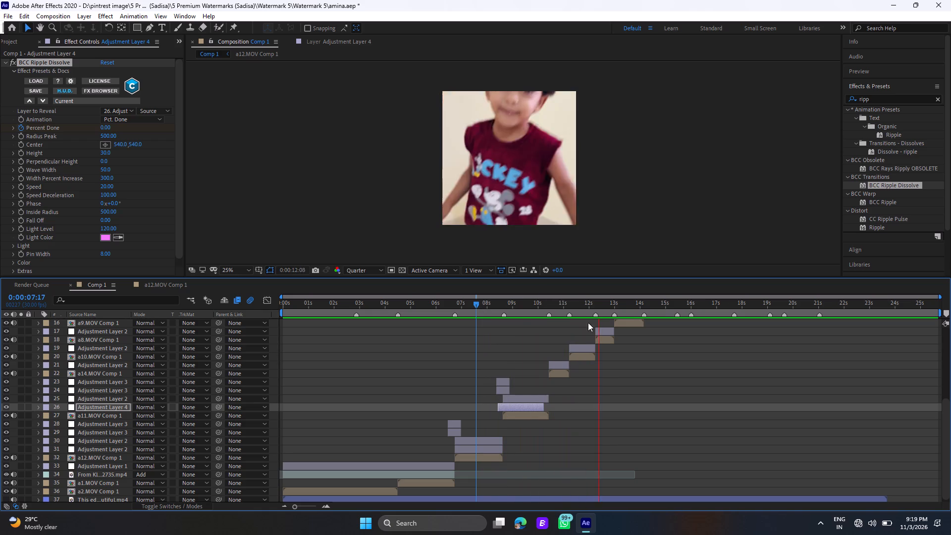
pyautogui.scroll(3, 621, 370)
pyautogui.click(561, 310)
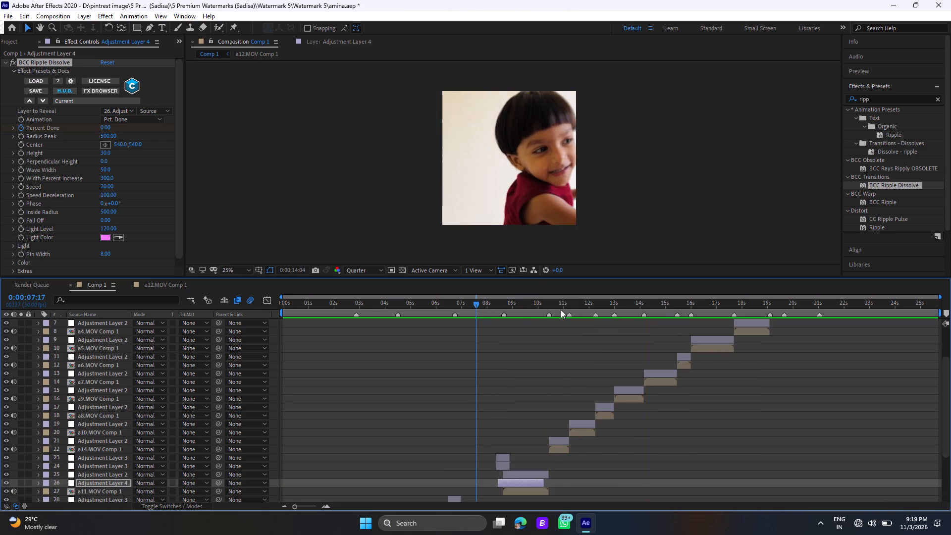
pyautogui.press('space')
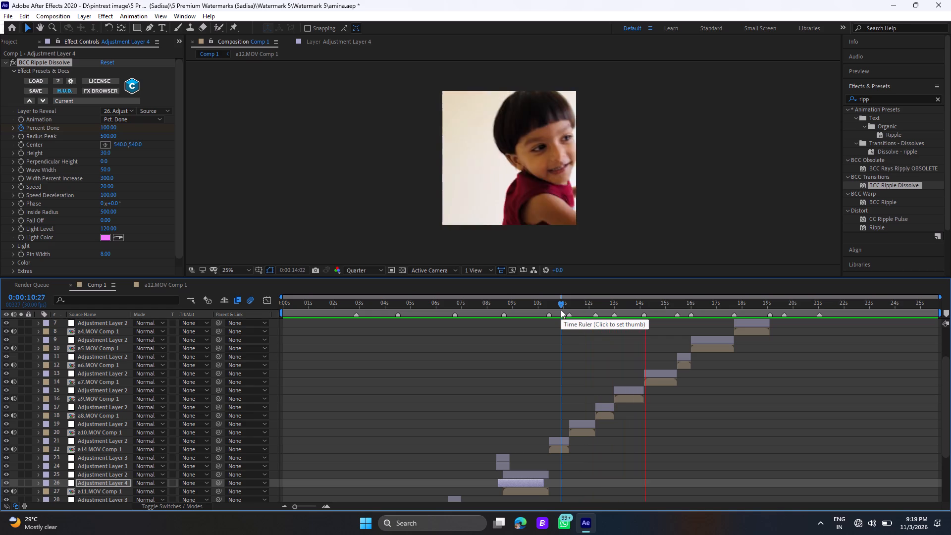
# Add a new adjustment layer directly above a7.MOV Comp 1, with the current time at the a9 to a7 cut, 0:00:14:05.
pyautogui.click(641, 307)
pyautogui.click(641, 307)
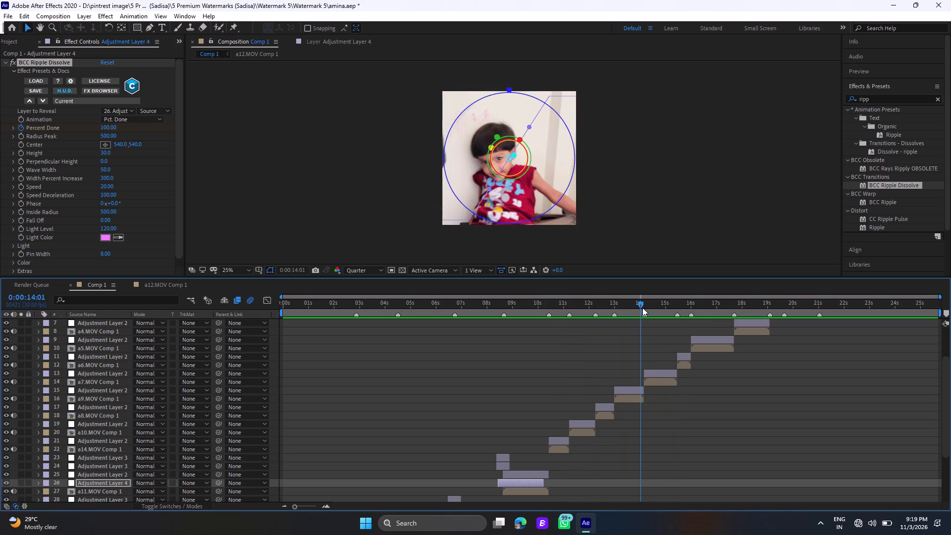
pyautogui.click(645, 311)
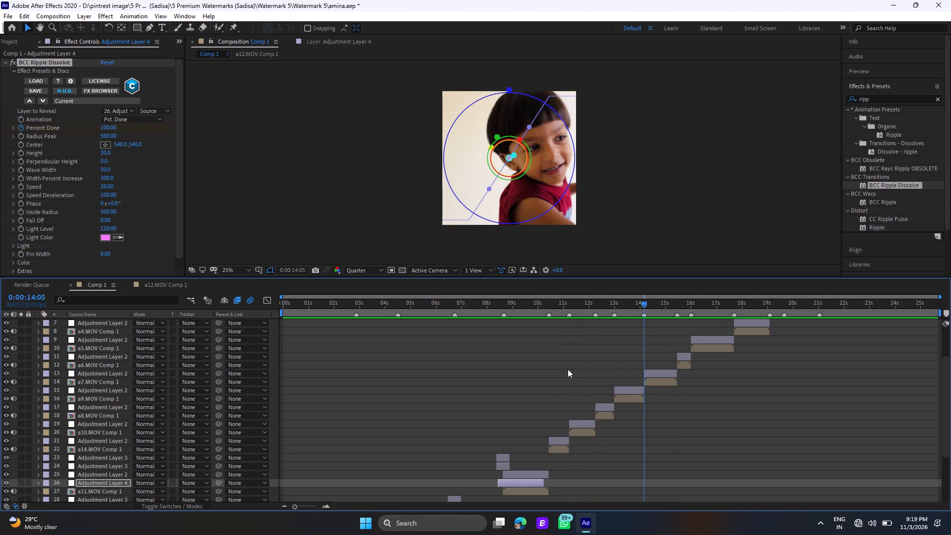
pyautogui.click(649, 382)
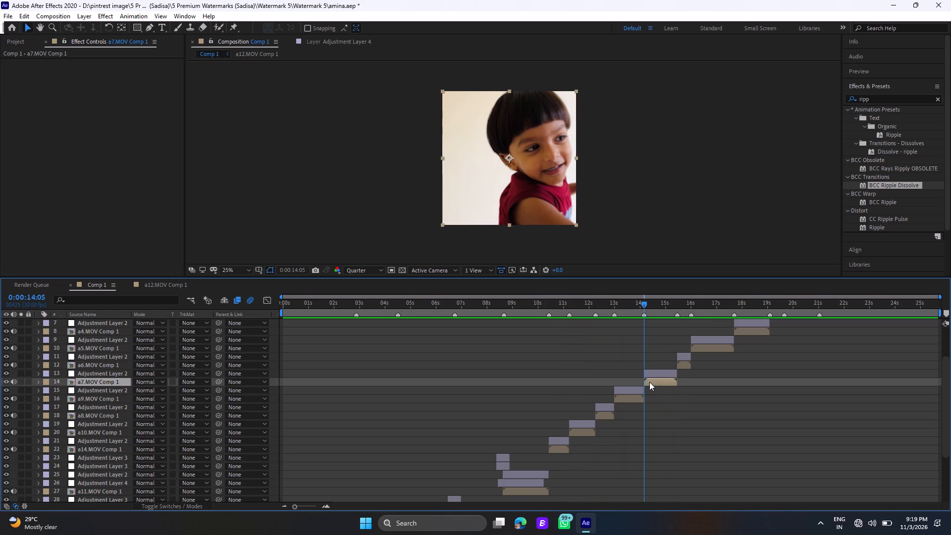
pyautogui.rightClick(273, 382)
pyautogui.click(308, 390)
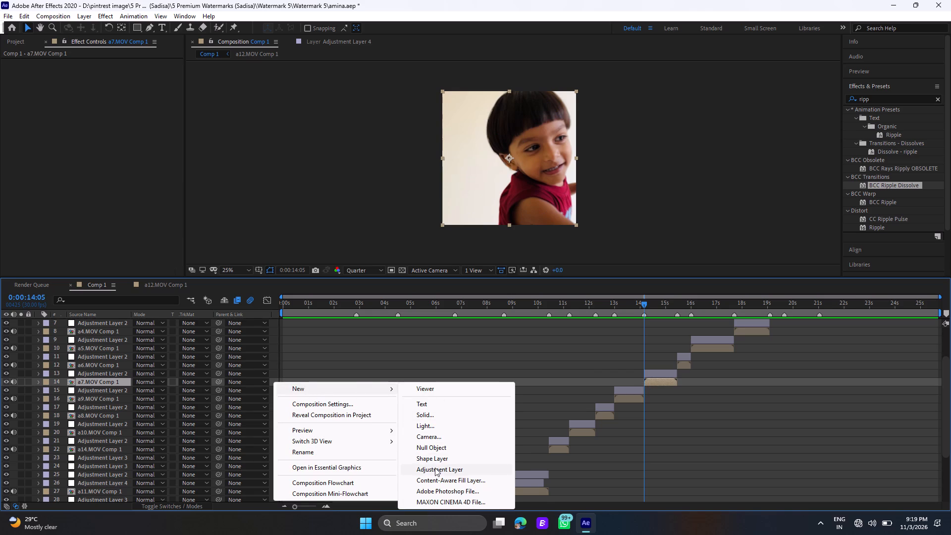
pyautogui.click(435, 468)
# Split the new adjustment layer at 0:00:14:05 and 0:00:15:13 and delete the outer pieces, keeping only the span over the a7 clip.
pyautogui.click(648, 380)
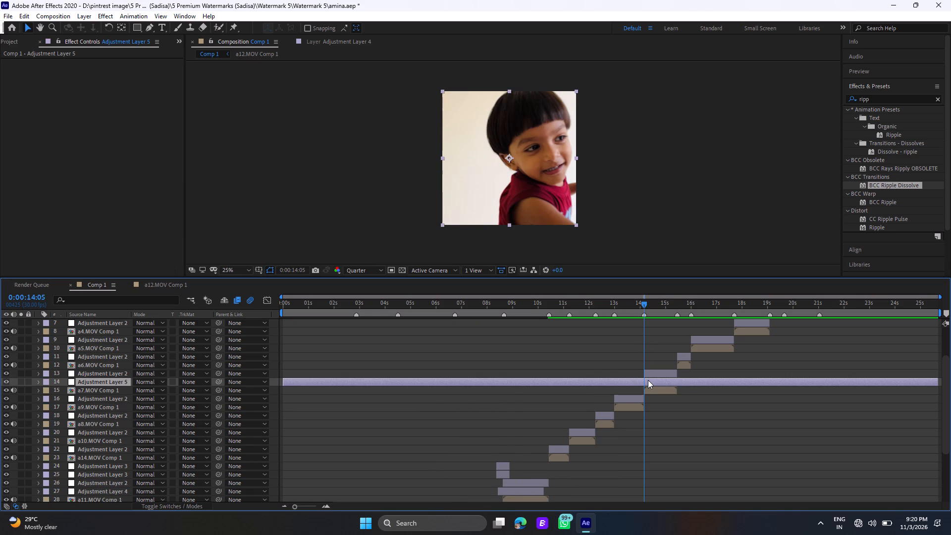
pyautogui.hotkey('ctrl', 'shift', 'd')
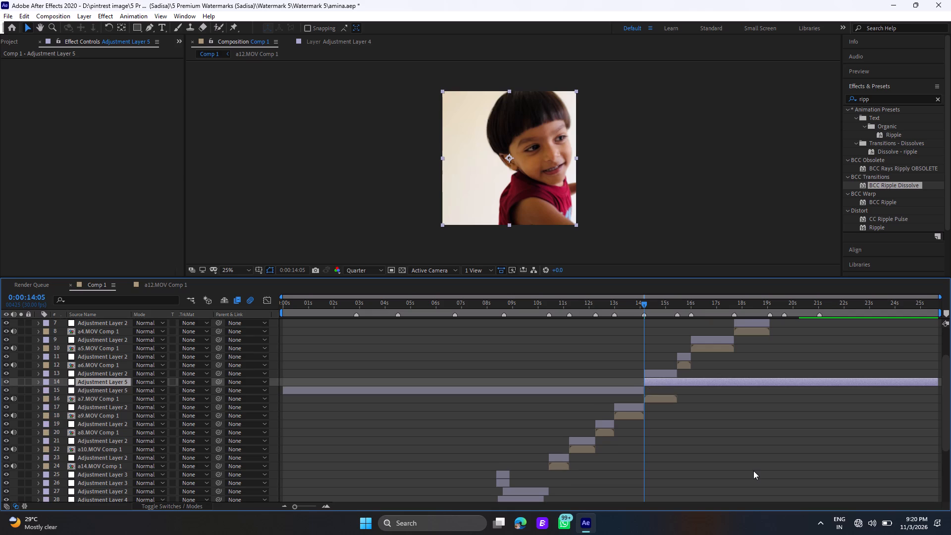
pyautogui.click(626, 391)
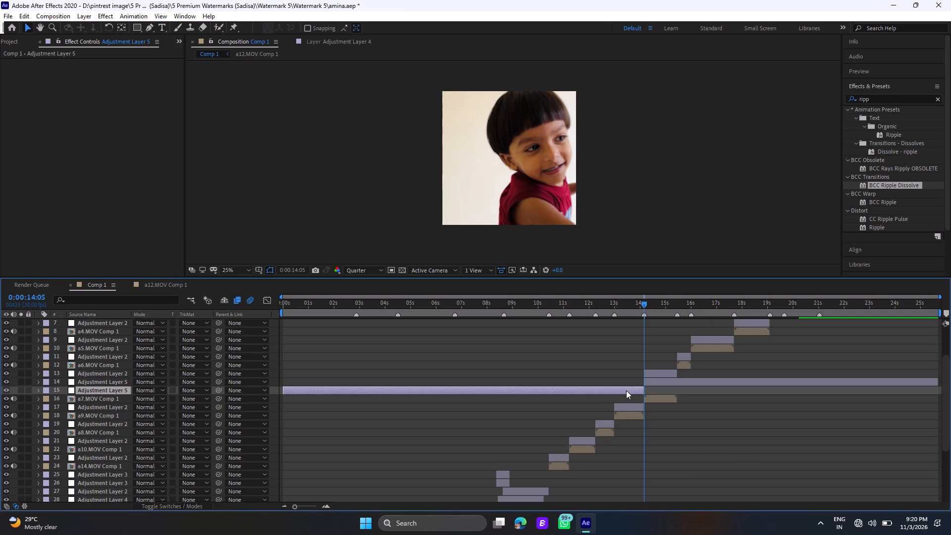
pyautogui.press('Delete')
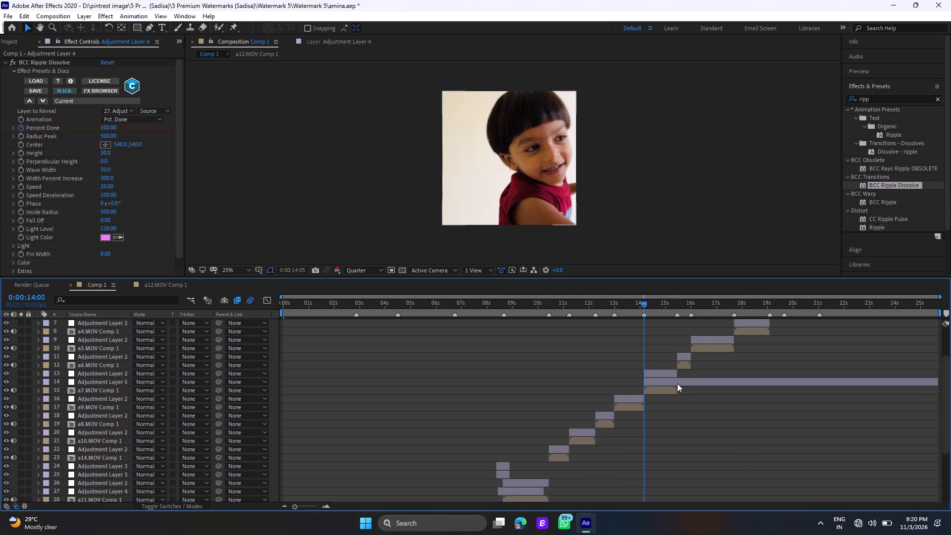
pyautogui.click(676, 305)
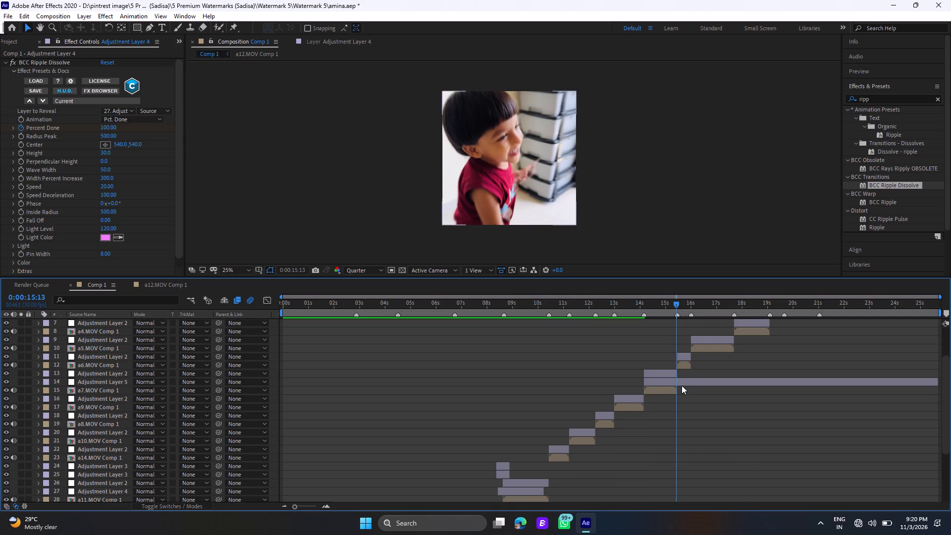
pyautogui.click(682, 380)
pyautogui.hotkey('ctrl', 'shift', 'd')
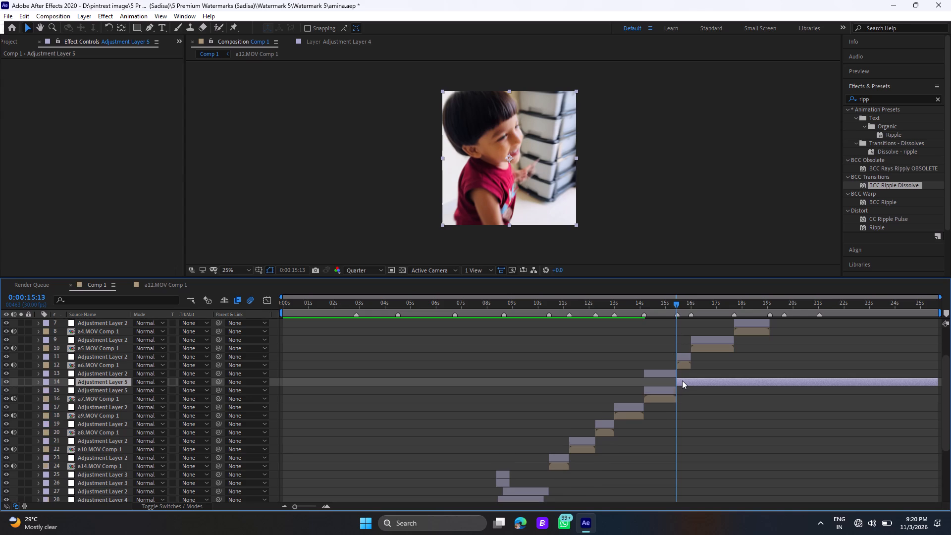
pyautogui.press('Delete')
# Shift Adjustment Layer 5 to start at 0:00:14:01, just before the a9 to a7 cut, and extend its end to the a7 clip's end.
pyautogui.click(654, 383)
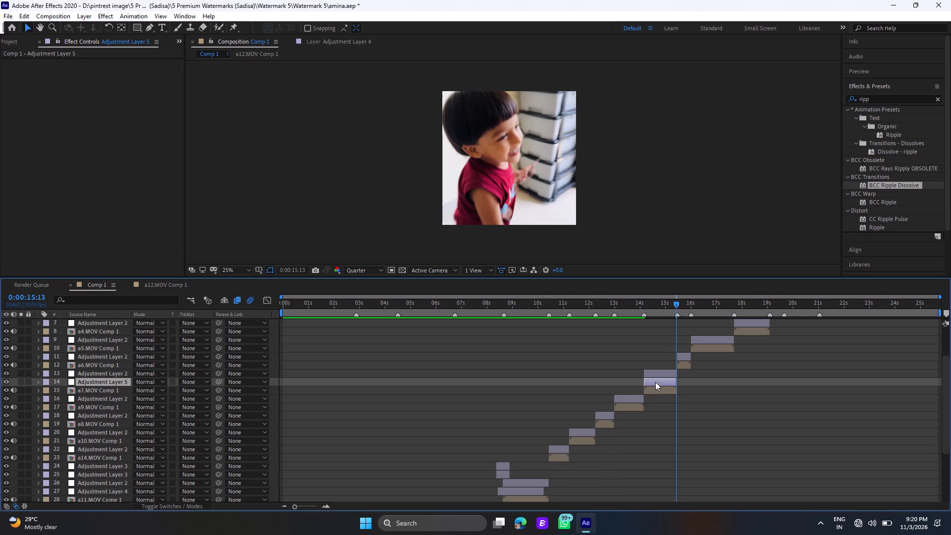
pyautogui.click(657, 381)
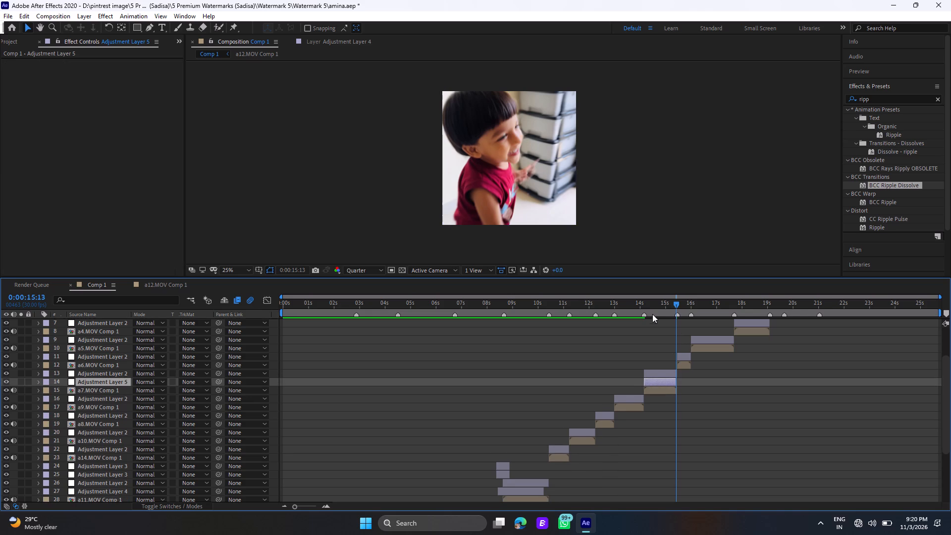
pyautogui.click(644, 306)
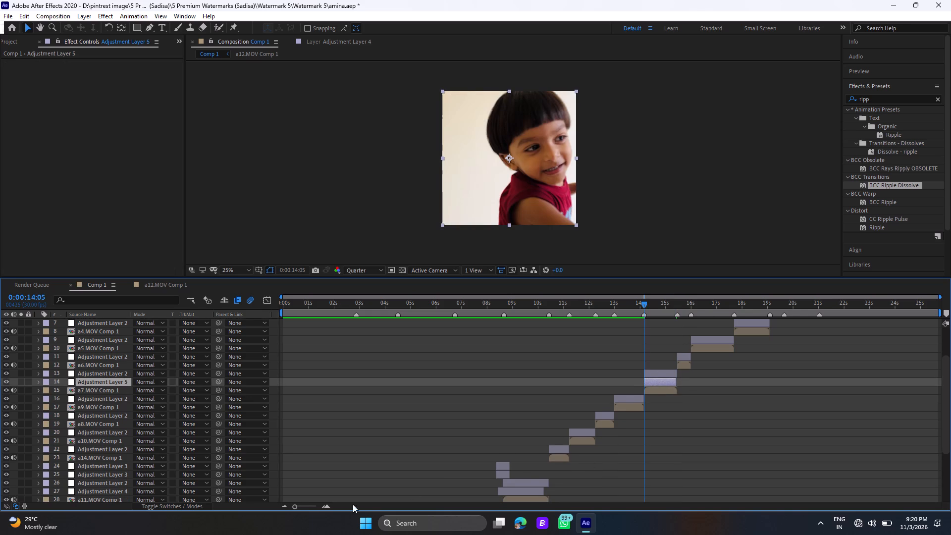
pyautogui.moveTo(302, 504); pyautogui.dragTo(309, 506)
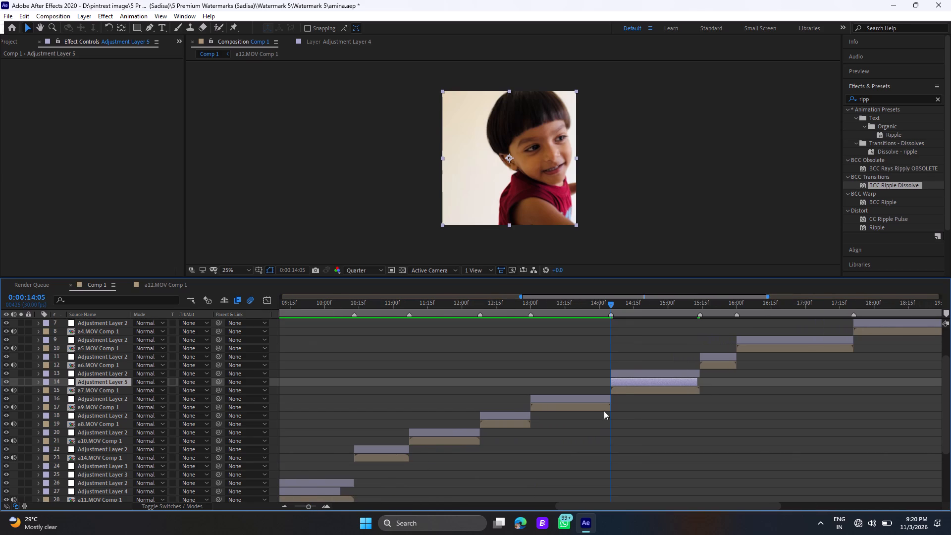
pyautogui.moveTo(622, 379); pyautogui.dragTo(616, 381)
pyautogui.doubleClick(602, 309)
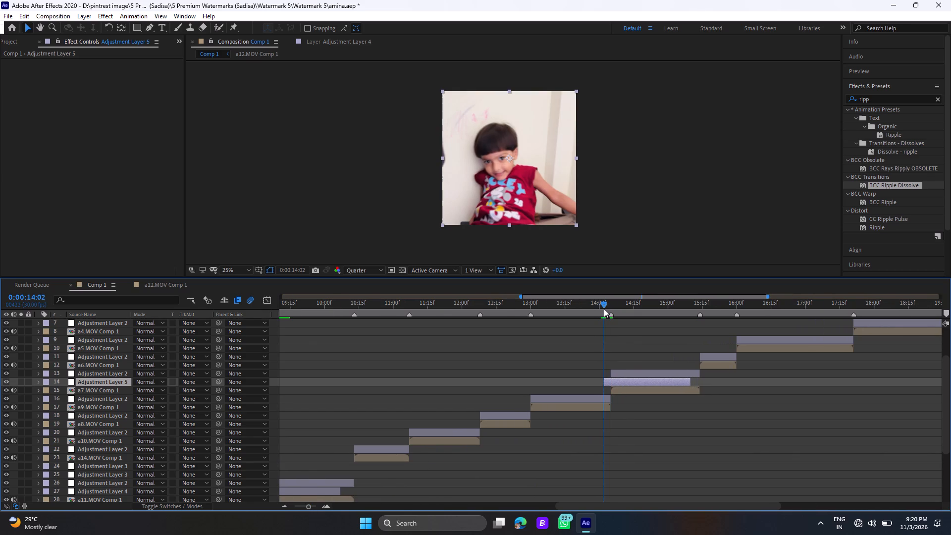
pyautogui.click(615, 382)
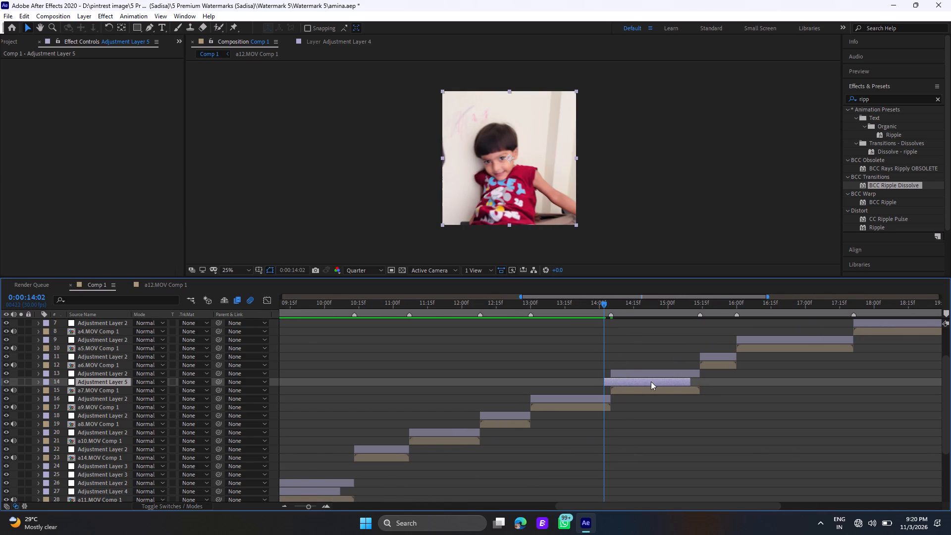
pyautogui.moveTo(691, 381); pyautogui.dragTo(699, 386)
pyautogui.click(609, 382)
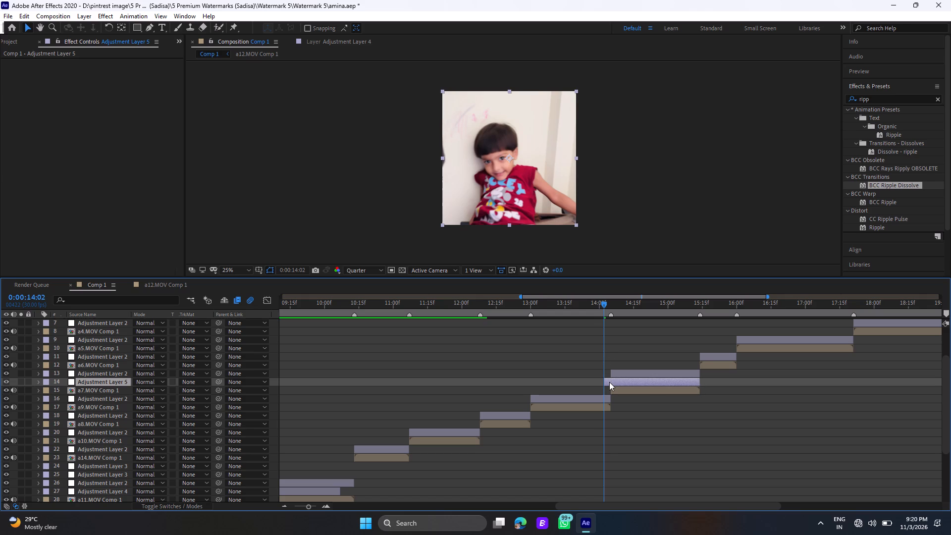
pyautogui.click(698, 382)
# Apply the BCC Ripple Dissolve effect to Adjustment Layer 5.
pyautogui.moveTo(888, 184); pyautogui.dragTo(666, 375)
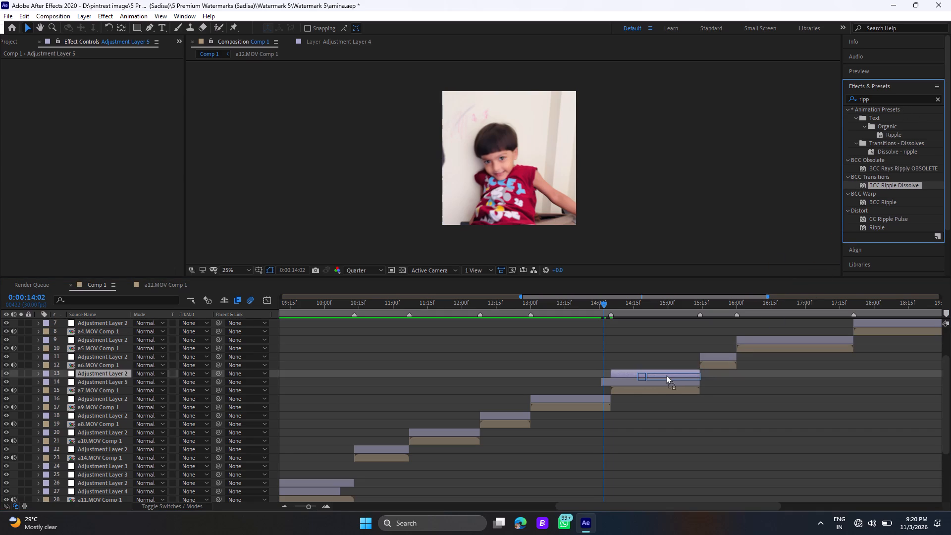
pyautogui.moveTo(666, 375); pyautogui.dragTo(655, 380)
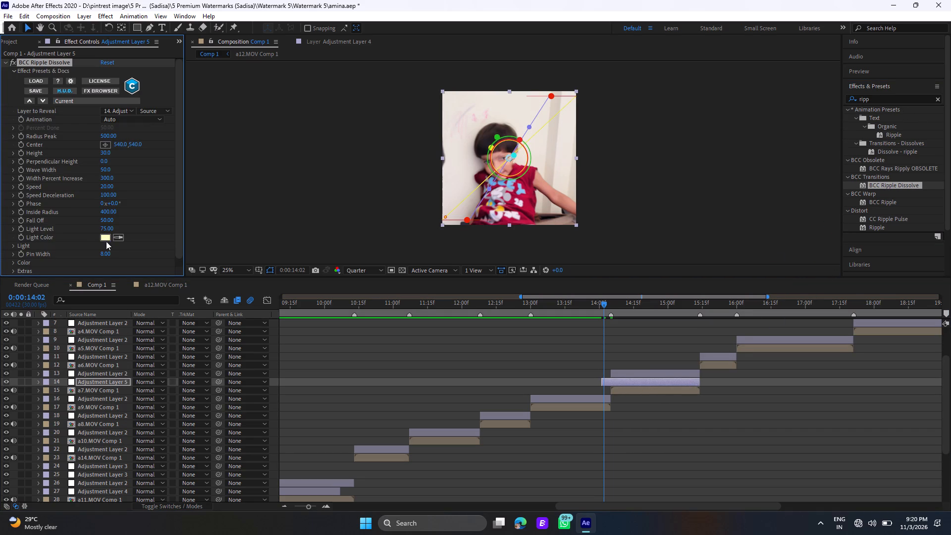
# Set the BCC Ripple Dissolve Light Color on Adjustment Layer 5 to red and its Light Level to 120.
pyautogui.click(103, 239)
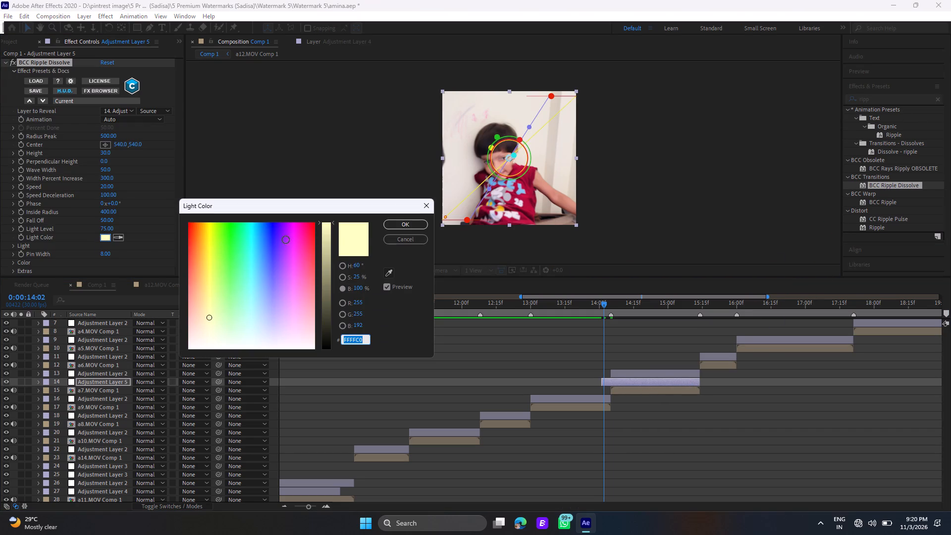
pyautogui.moveTo(304, 236); pyautogui.dragTo(335, 220)
pyautogui.click(384, 223)
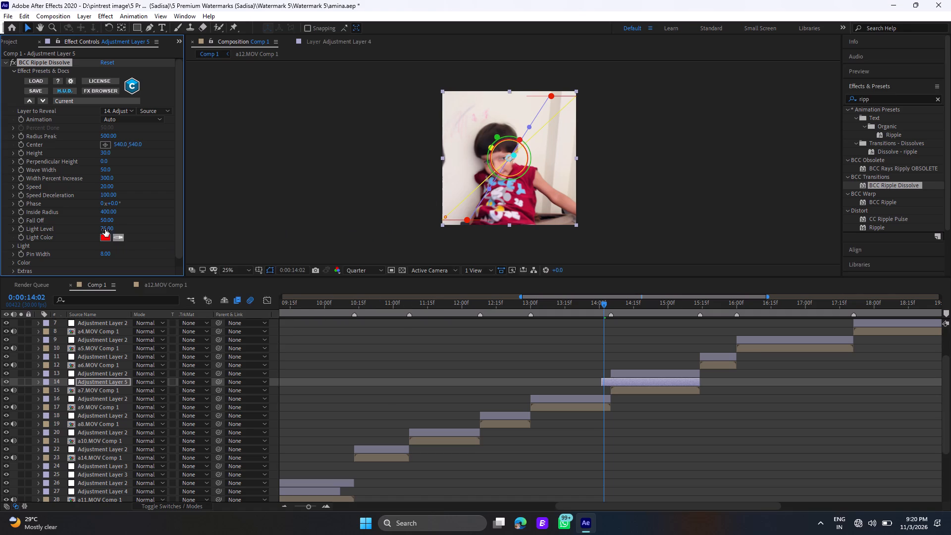
pyautogui.click(105, 229)
pyautogui.press('BackSpace')
pyautogui.write('120')
pyautogui.press('Return')
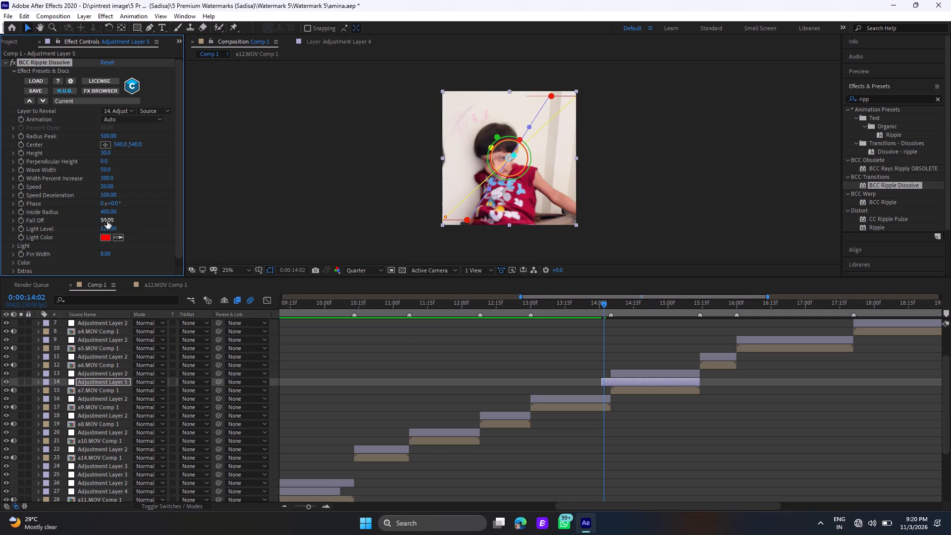
# Set the ripple's Fall Off to 0 and Inside Radius to 500 on Adjustment Layer 5.
pyautogui.click(106, 221)
pyautogui.press('BackSpace')
pyautogui.press('0')
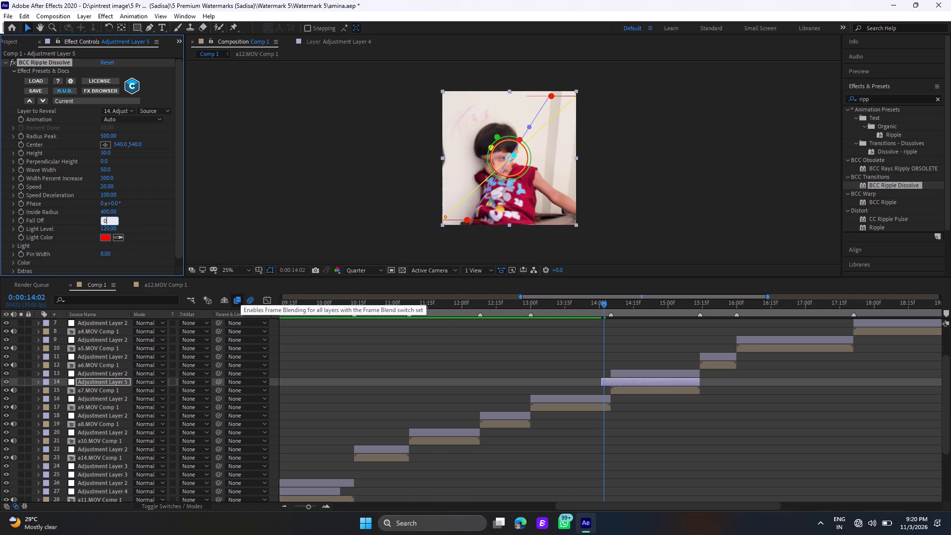
pyautogui.press('Return')
pyautogui.scroll(-1, 241, 295)
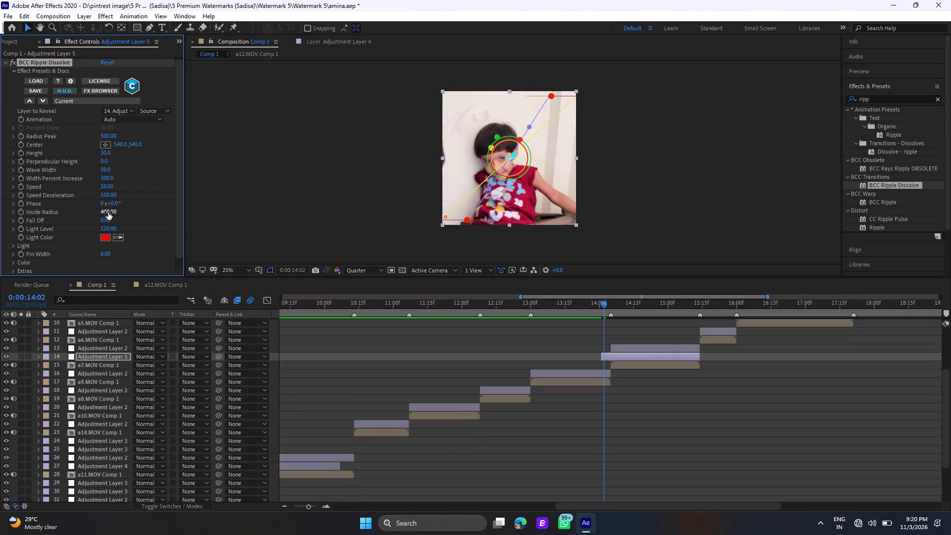
pyautogui.moveTo(108, 213); pyautogui.dragTo(119, 222)
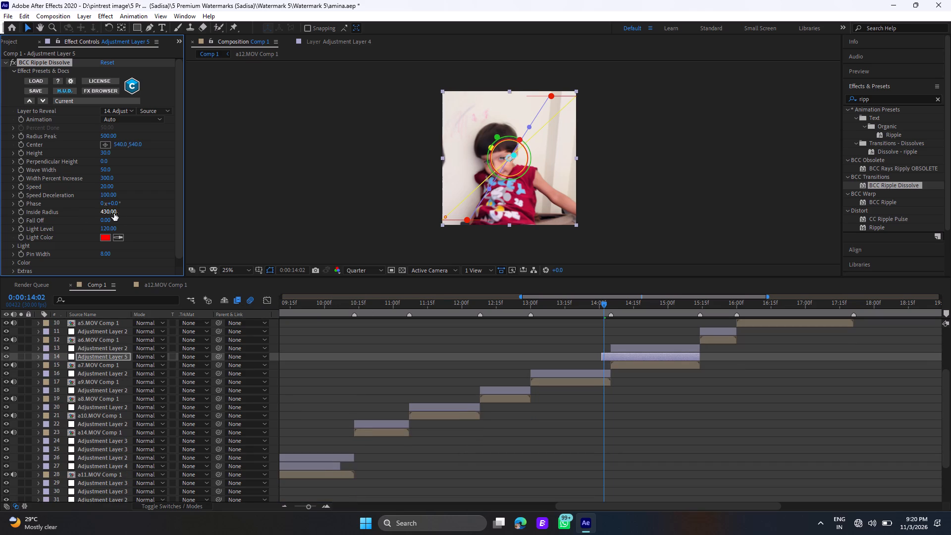
pyautogui.click(114, 214)
pyautogui.press('BackSpace')
pyautogui.write('500')
pyautogui.press('Return')
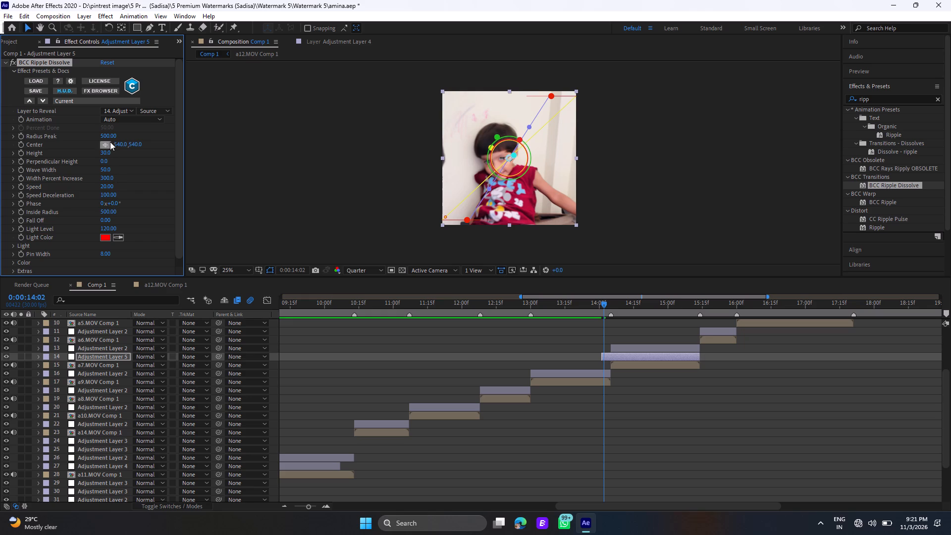
# Switch the ripple's Animation to Pct. Done and keyframe Percent Done at 0 at 0:00:14:01, the start of Adjustment Layer 5.
pyautogui.click(118, 117)
pyautogui.click(127, 141)
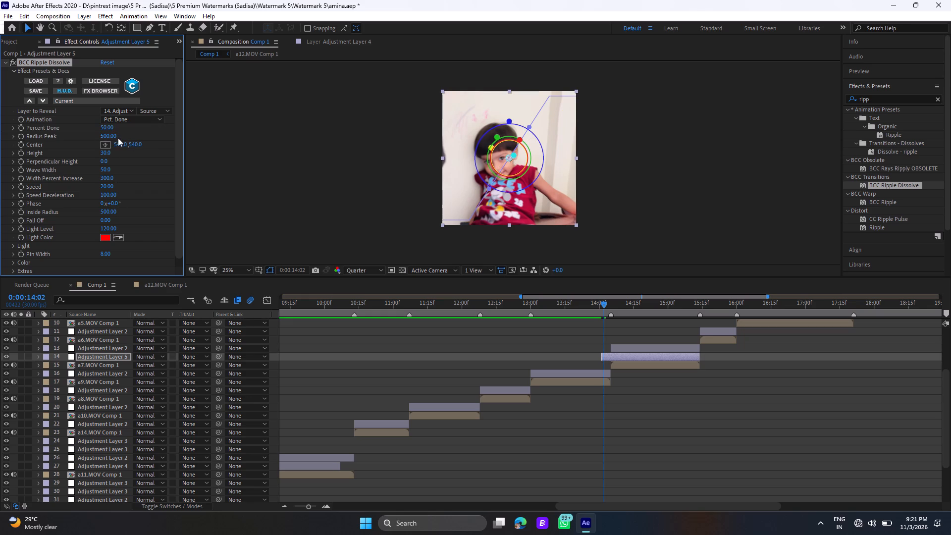
pyautogui.click(602, 304)
pyautogui.click(21, 127)
pyautogui.click(108, 128)
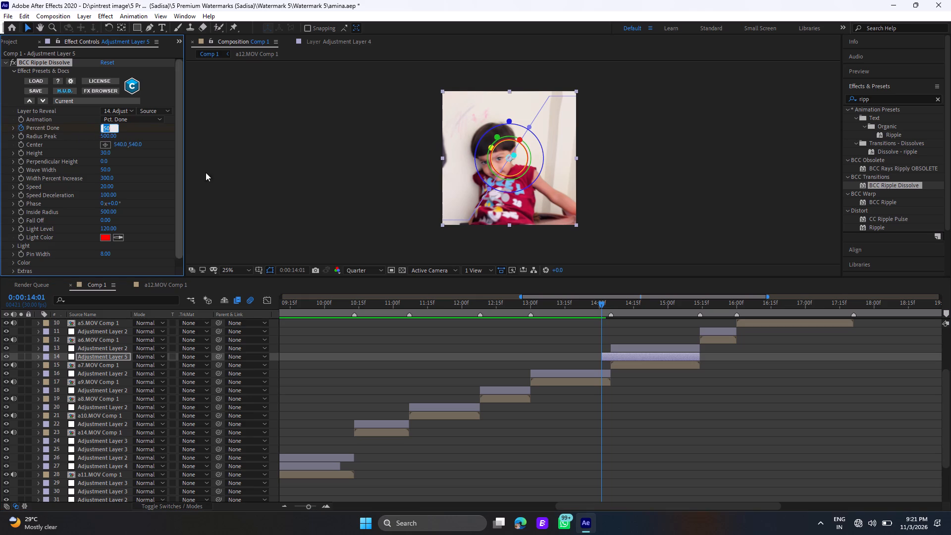
pyautogui.press('BackSpace')
pyautogui.press('0')
pyautogui.press('Return')
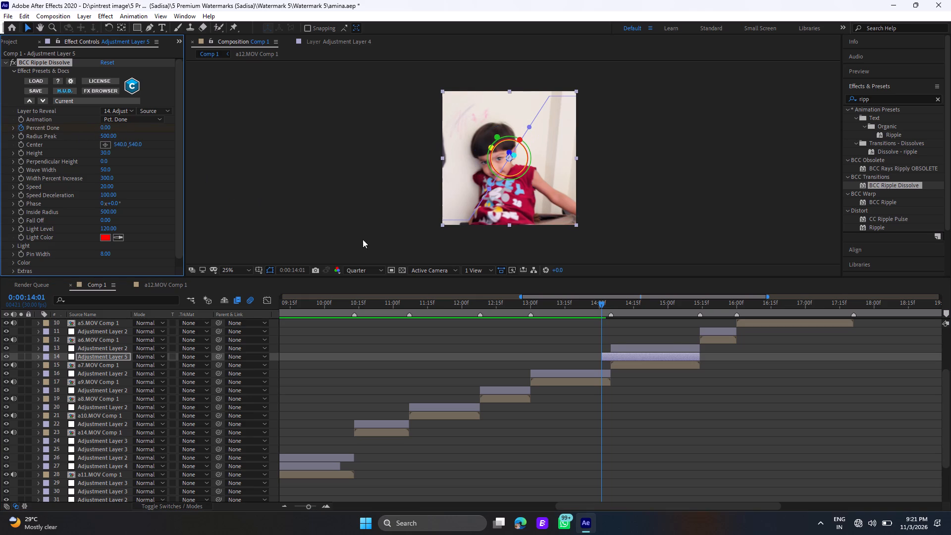
# Keyframe the ripple's Percent Done at 100 at 0:00:15:14, the end of Adjustment Layer 5.
pyautogui.click(700, 304)
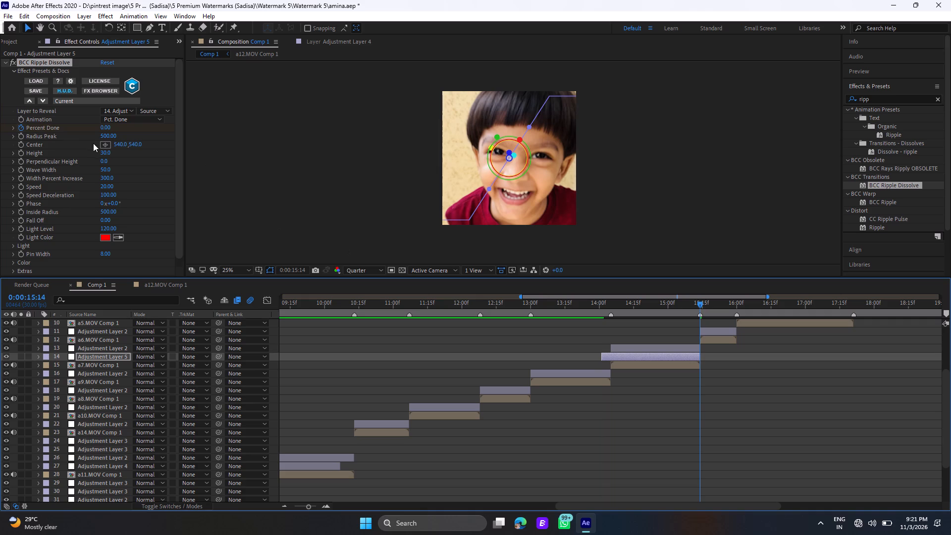
pyautogui.click(107, 127)
pyautogui.press('BackSpace')
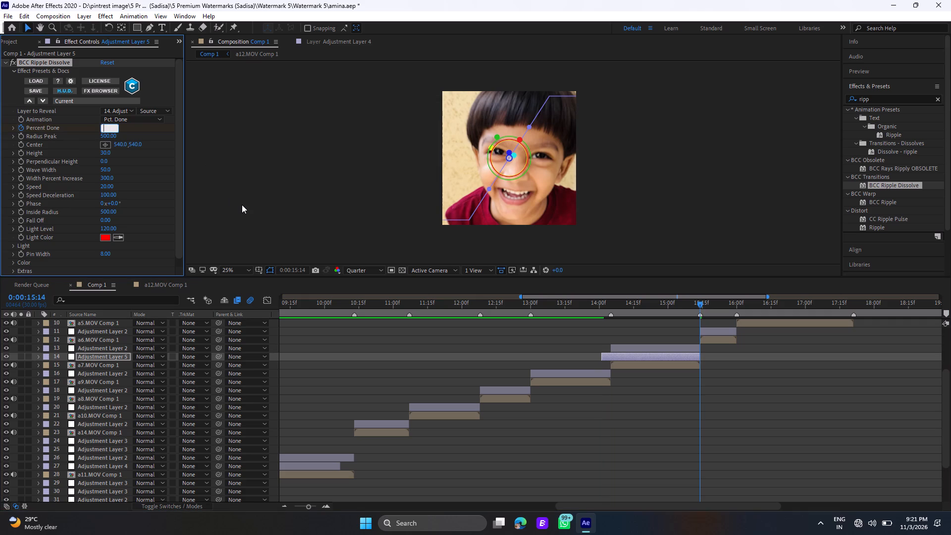
pyautogui.write('100')
pyautogui.press('Return')
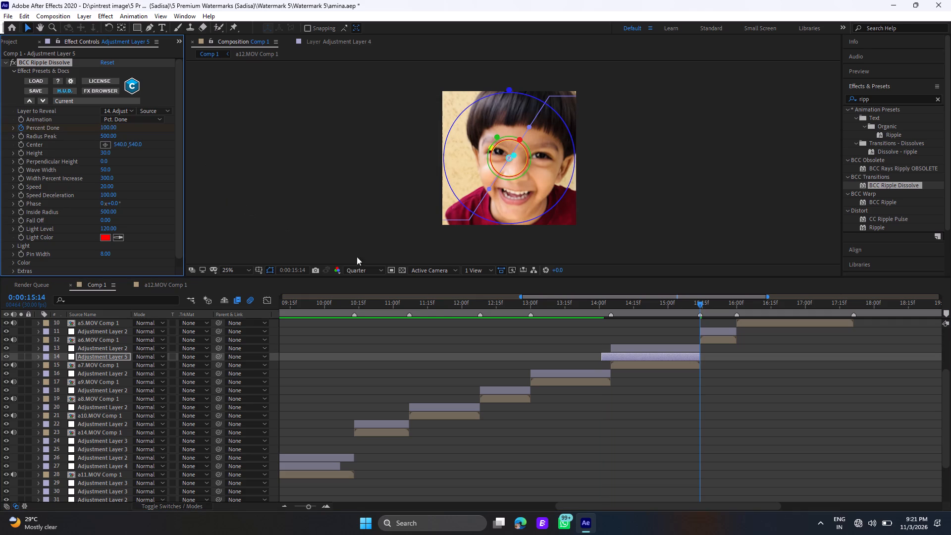
# Play back the section leading through the a9 to a7 cut to check the red ripple transition.
pyautogui.click(422, 309)
pyautogui.press('space')
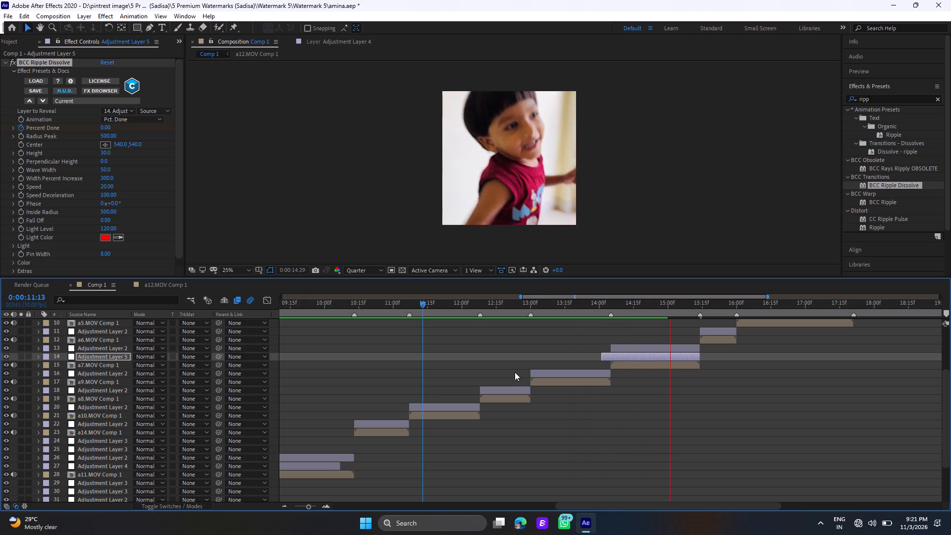
pyautogui.click(472, 308)
pyautogui.press('space')
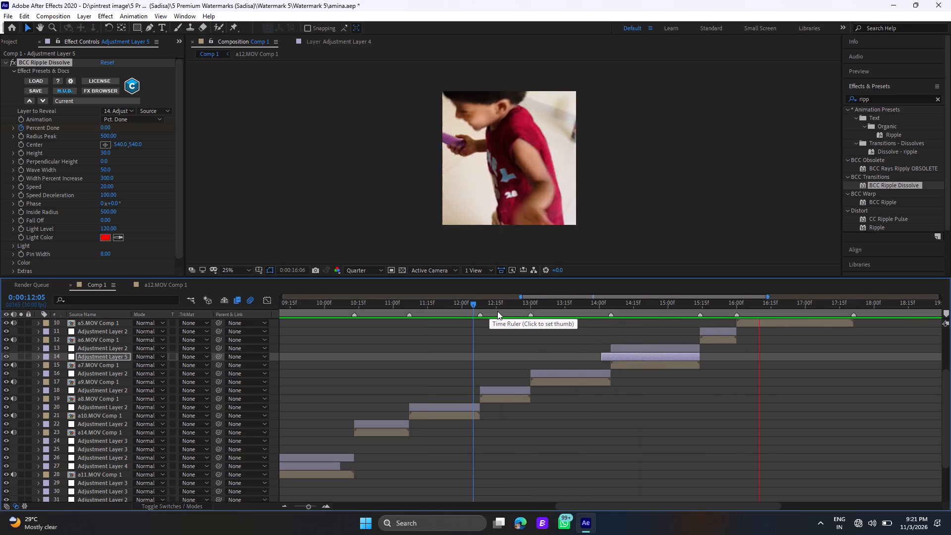
pyautogui.click(439, 303)
pyautogui.press('space')
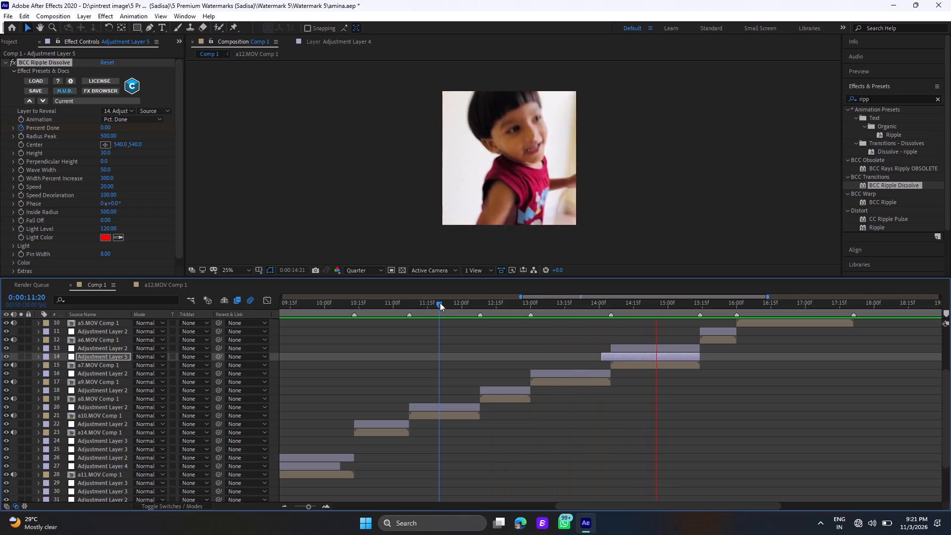
# Change the BCC Ripple Dissolve Light Color on Adjustment Layer 5 to white (FFFFFF).
pyautogui.click(599, 307)
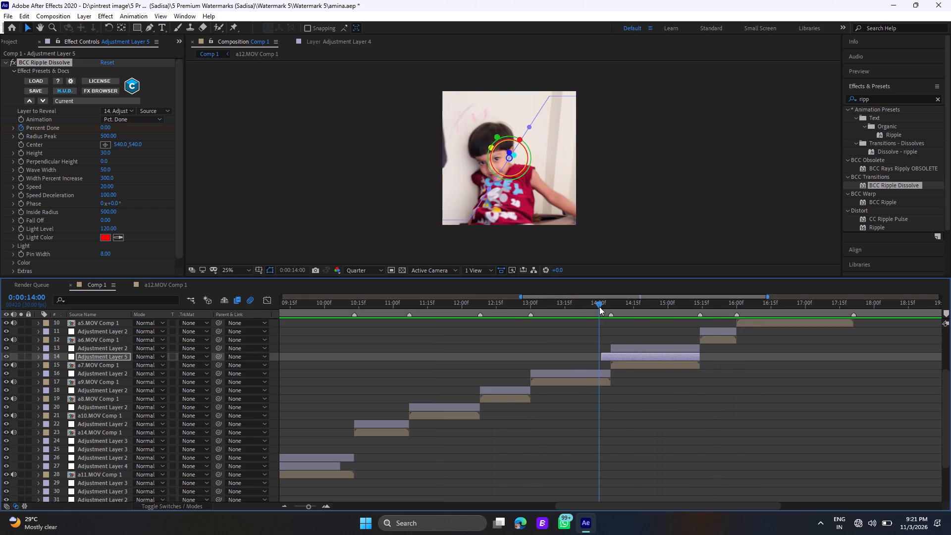
pyautogui.click(600, 308)
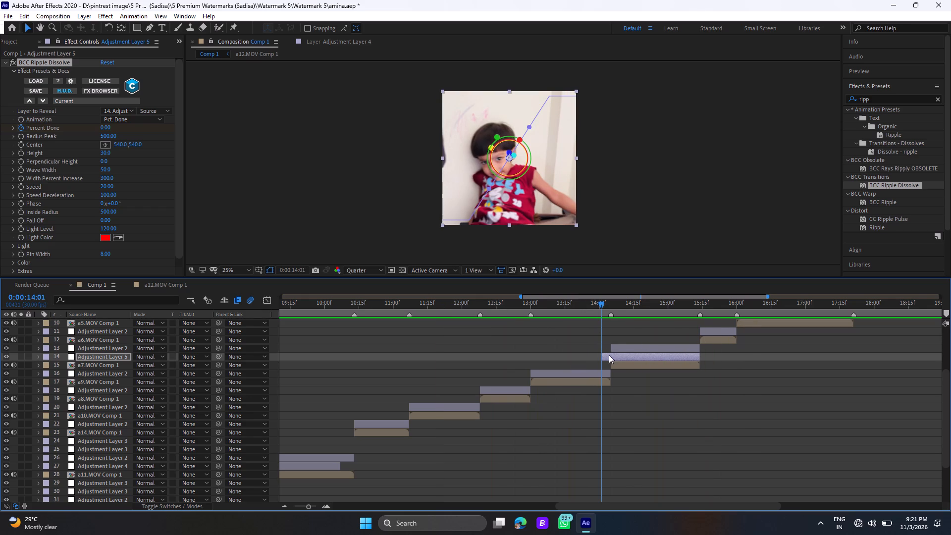
pyautogui.click(107, 240)
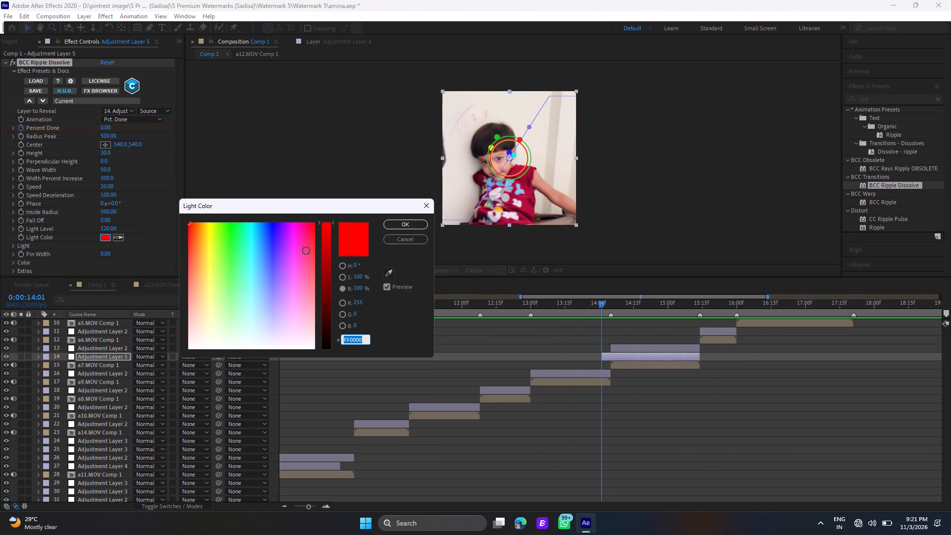
pyautogui.moveTo(313, 233); pyautogui.dragTo(308, 364)
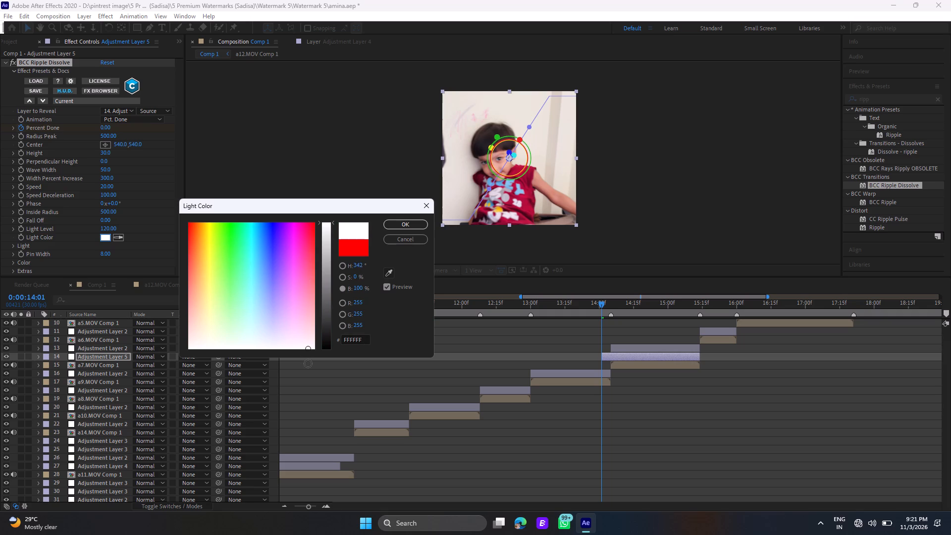
pyautogui.moveTo(308, 364); pyautogui.dragTo(320, 367)
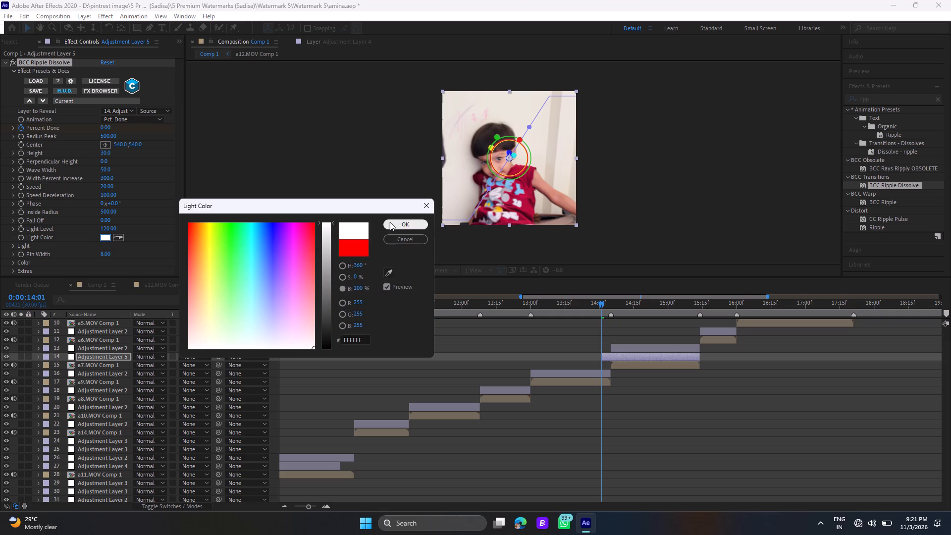
pyautogui.click(390, 222)
# Replay the a9 to a7 transition from 0:00:14:01 to check the white ripple.
pyautogui.press('space')
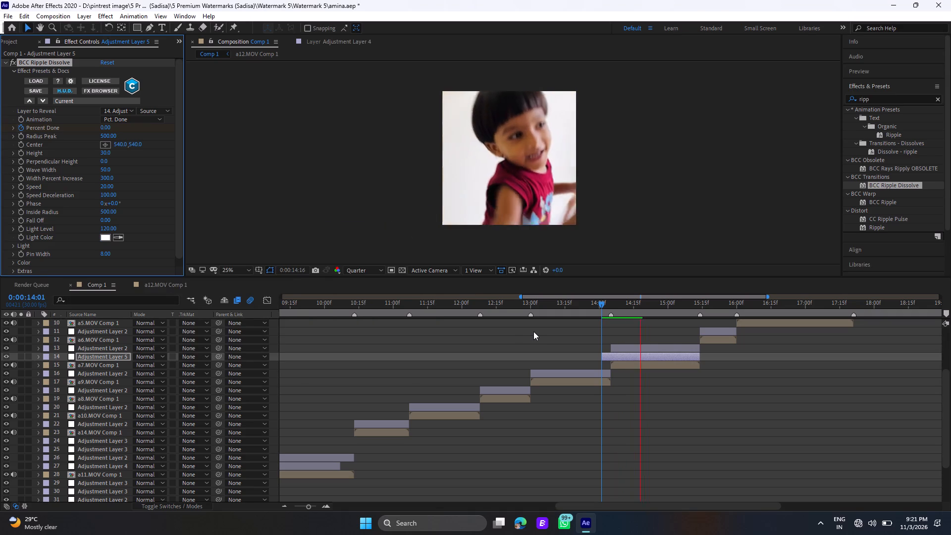
pyautogui.click(599, 303)
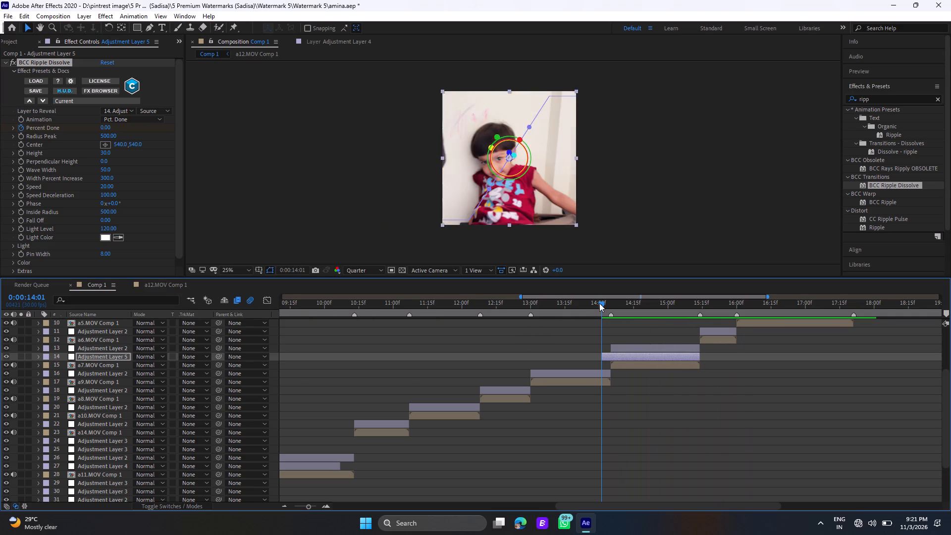
pyautogui.press('space')
pyautogui.click(599, 304)
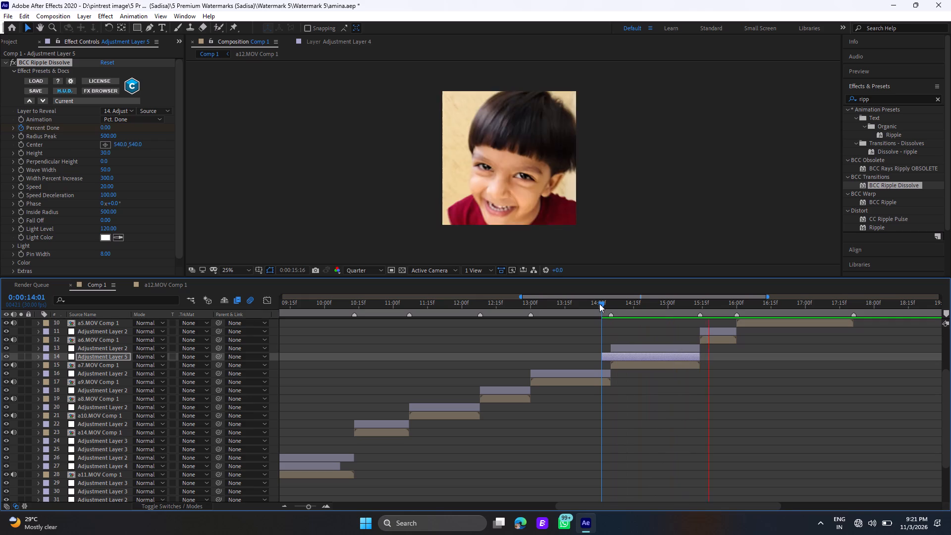
pyautogui.press('space')
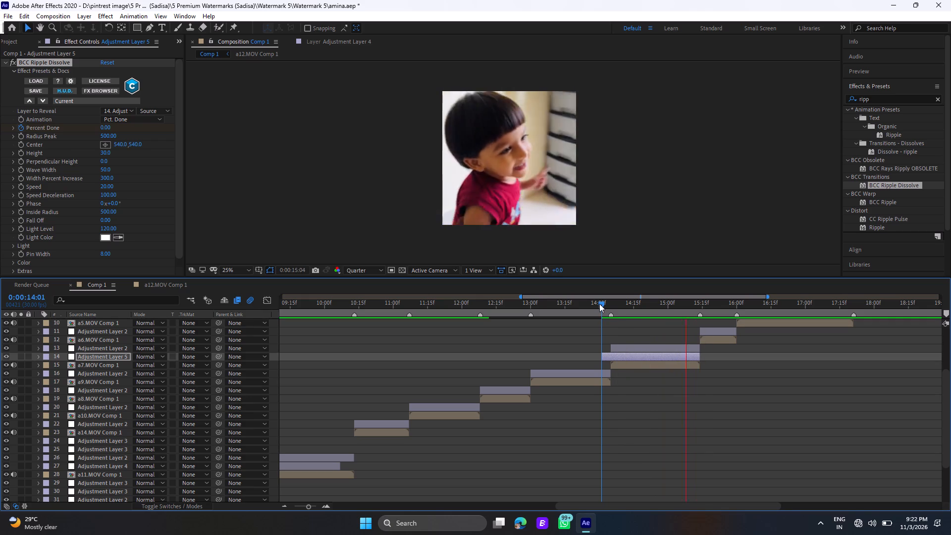
pyautogui.doubleClick(599, 304)
pyautogui.press('space')
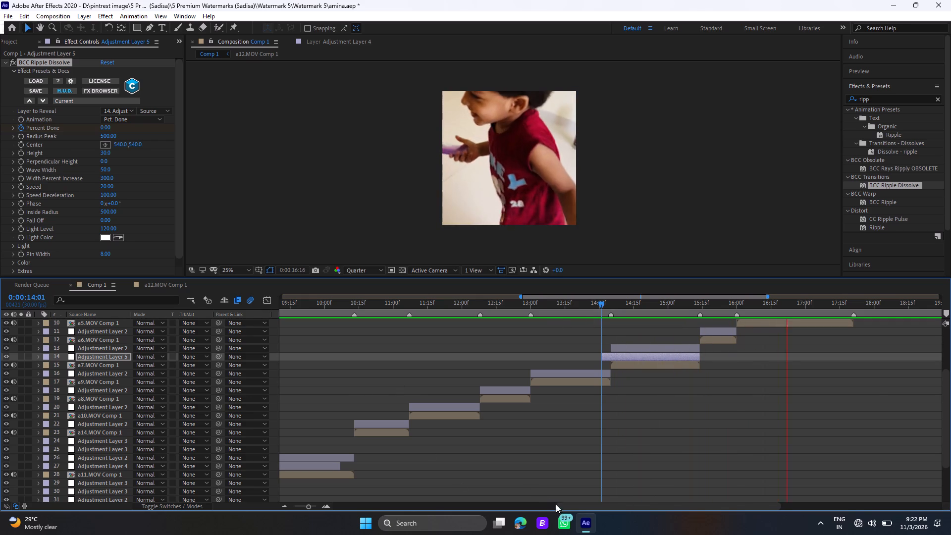
# Set the BCC Ripple Dissolve Light Color on Adjustment Layer 4, above a11.MOV Comp 1, to white (FFFFFF).
pyautogui.moveTo(564, 505); pyautogui.dragTo(526, 511)
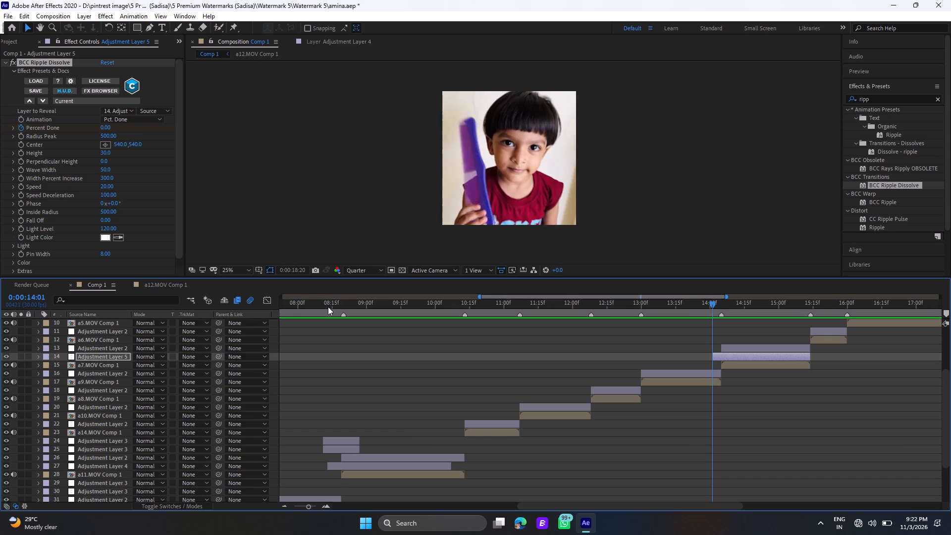
pyautogui.click(328, 307)
pyautogui.click(362, 465)
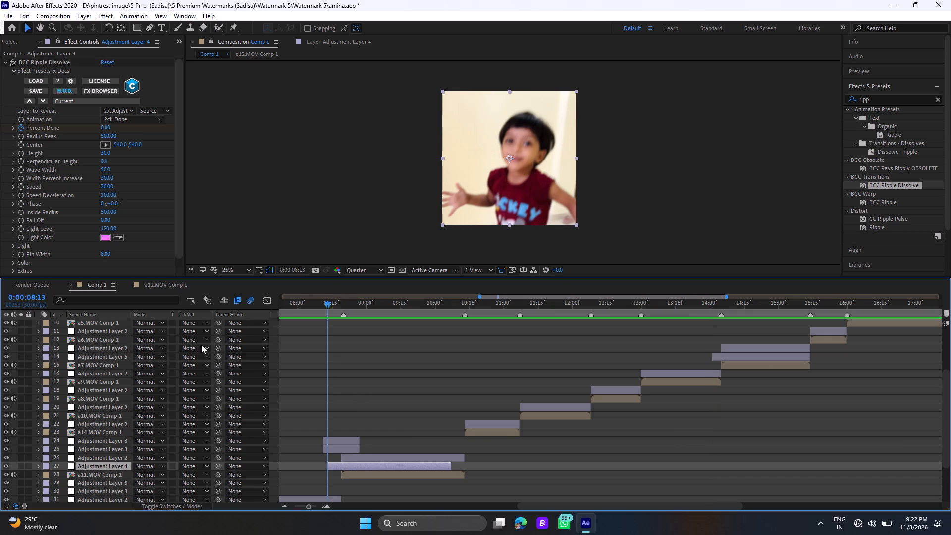
pyautogui.click(106, 239)
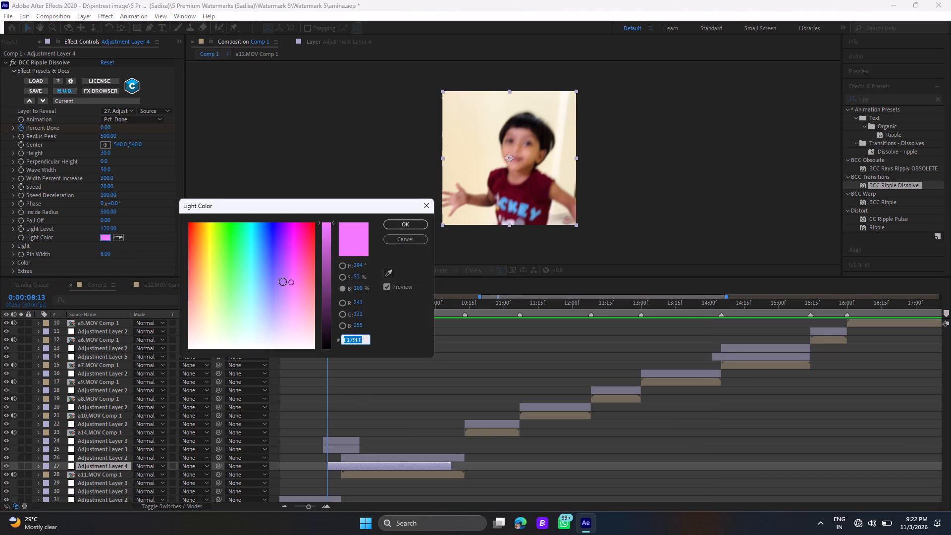
pyautogui.moveTo(291, 284); pyautogui.dragTo(330, 370)
pyautogui.moveTo(312, 228); pyautogui.dragTo(316, 222)
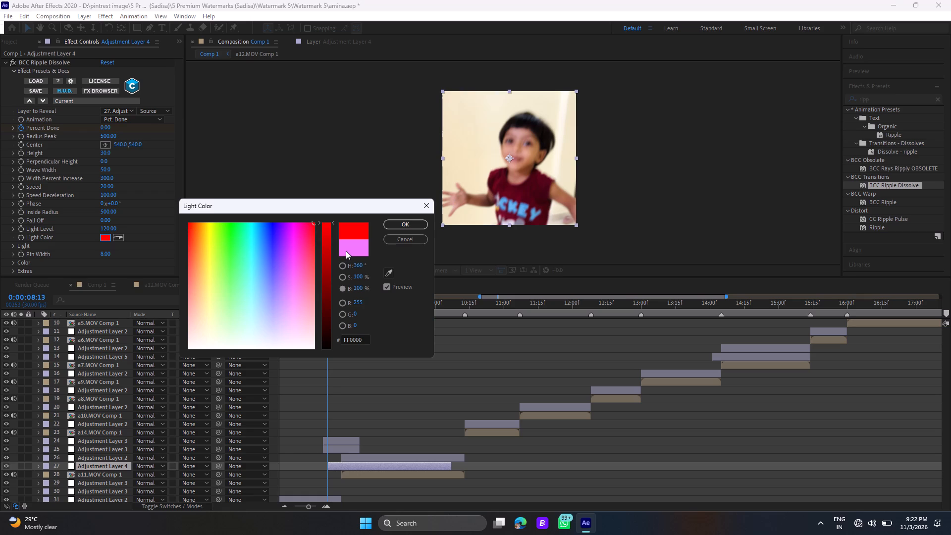
pyautogui.click(346, 251)
pyautogui.moveTo(291, 285); pyautogui.dragTo(308, 258)
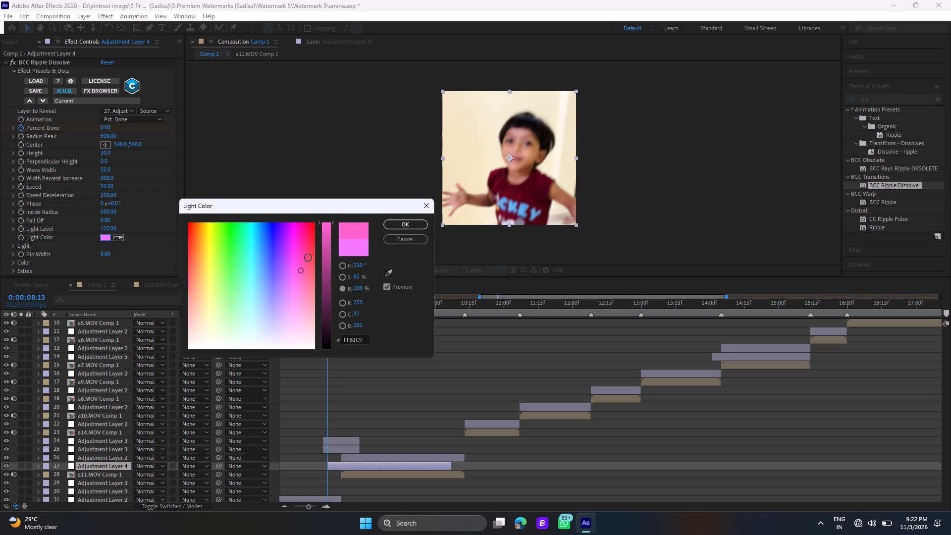
pyautogui.moveTo(308, 258); pyautogui.dragTo(321, 223)
pyautogui.moveTo(322, 222); pyautogui.dragTo(326, 217)
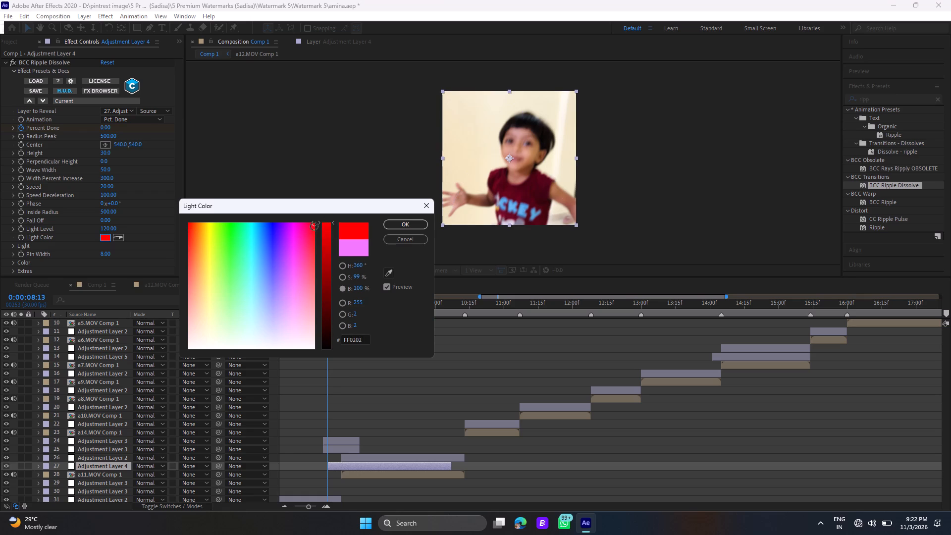
pyautogui.moveTo(311, 223); pyautogui.dragTo(316, 380)
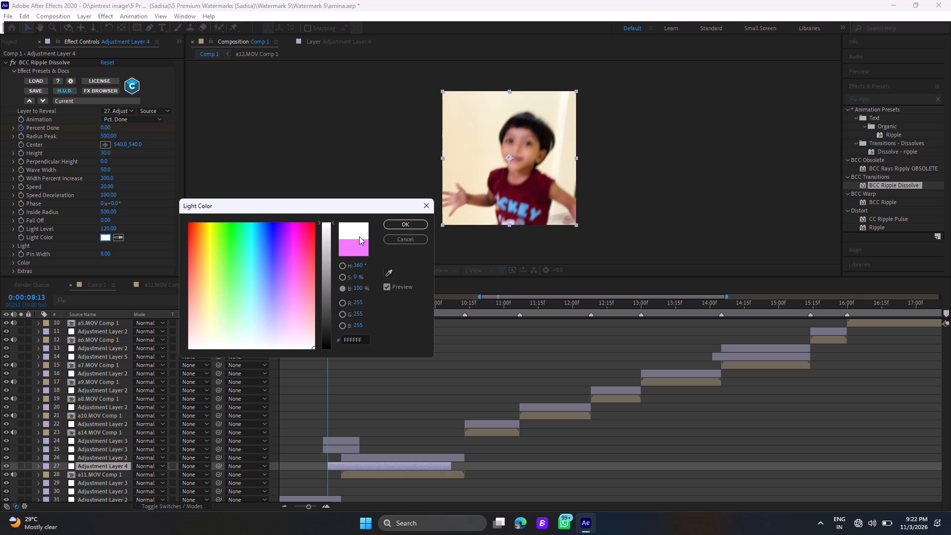
pyautogui.click(411, 226)
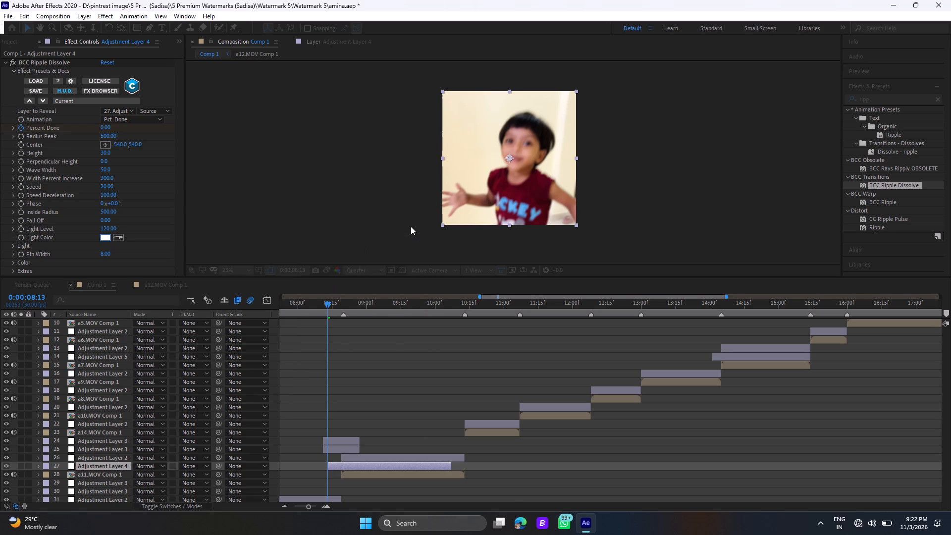
# Play the composition from 0:00:08:13, and again from the start, to review the clips and ripple transitions.
pyautogui.press('space')
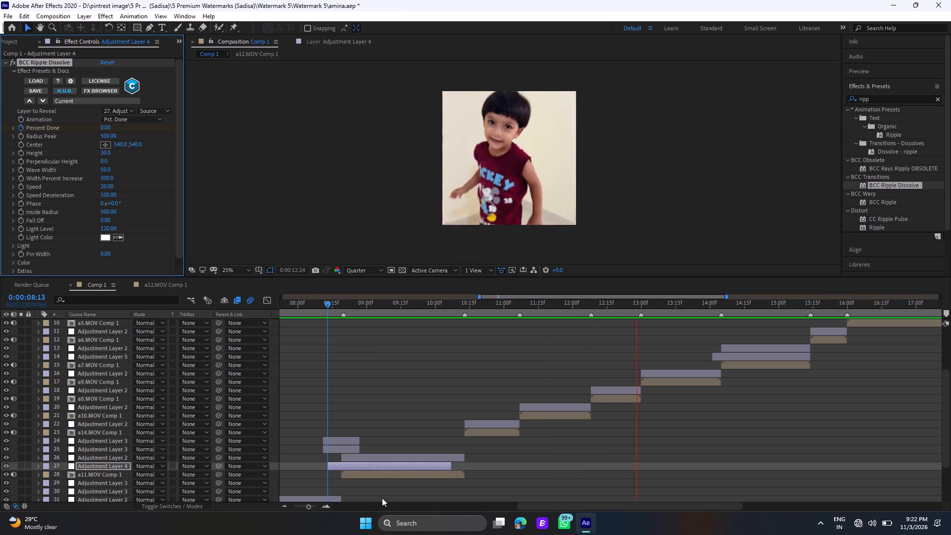
pyautogui.moveTo(309, 505); pyautogui.dragTo(292, 509)
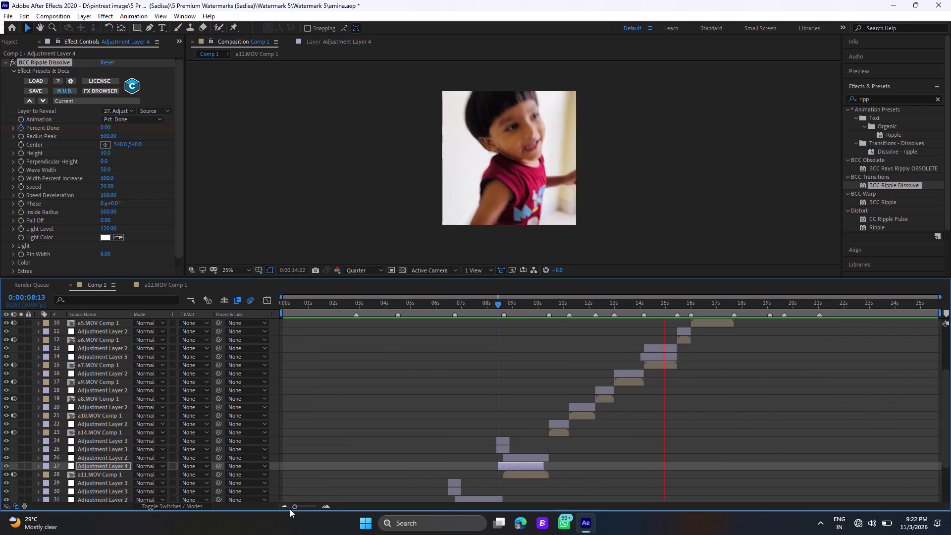
pyautogui.scroll(1, 710, 430)
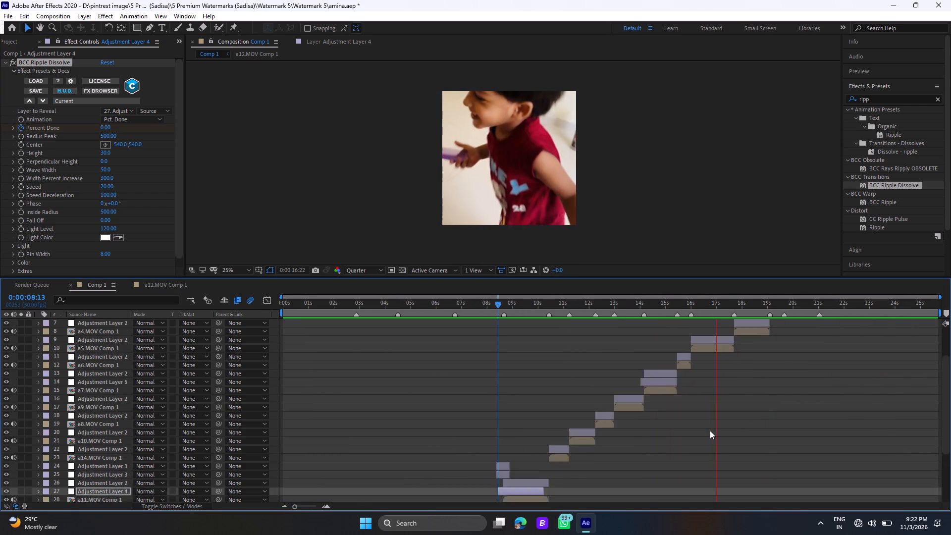
pyautogui.scroll(2, 710, 430)
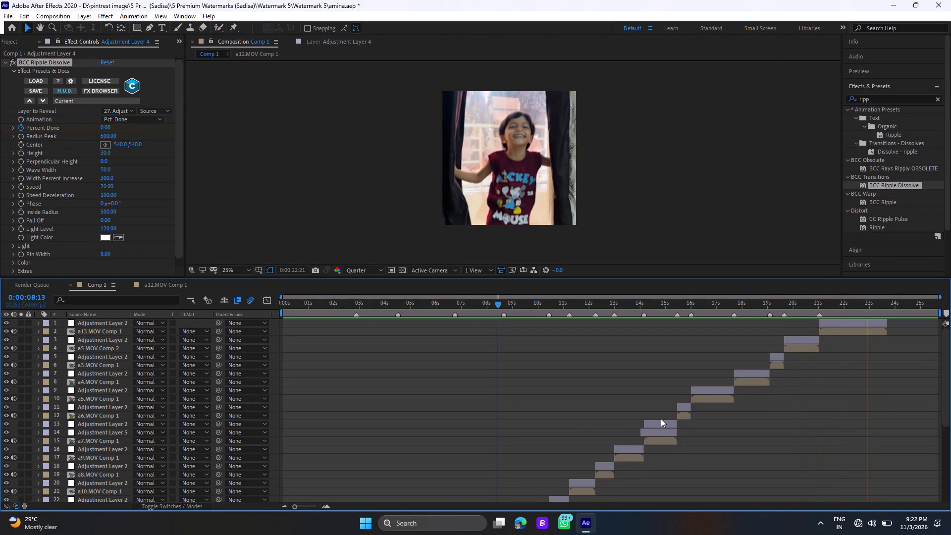
pyautogui.scroll(3, 661, 419)
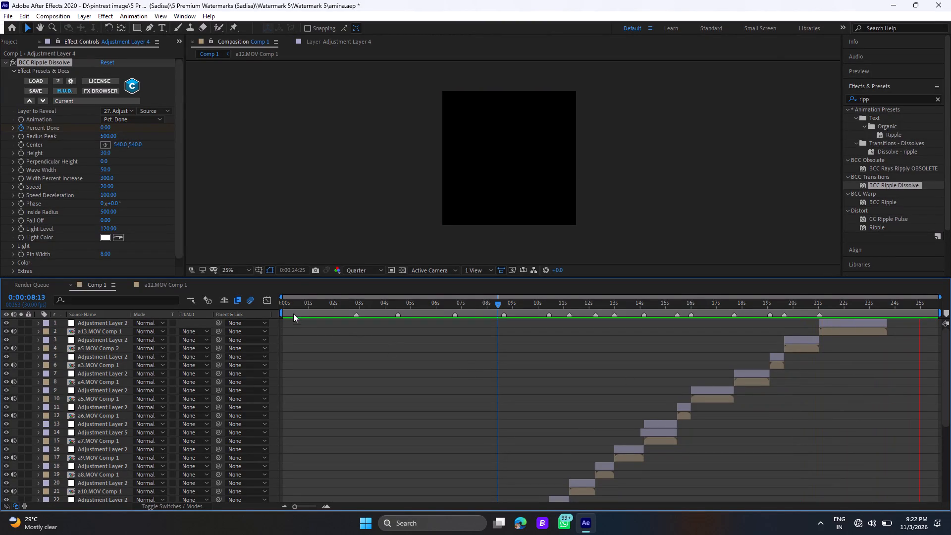
pyautogui.click(285, 306)
pyautogui.moveTo(285, 306); pyautogui.dragTo(275, 306)
pyautogui.press('space')
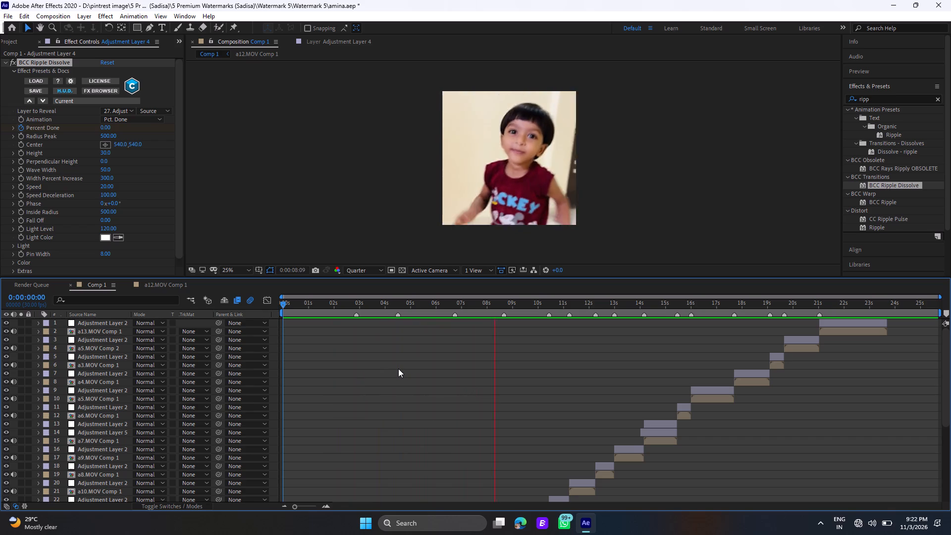
pyautogui.scroll(-4, 444, 364)
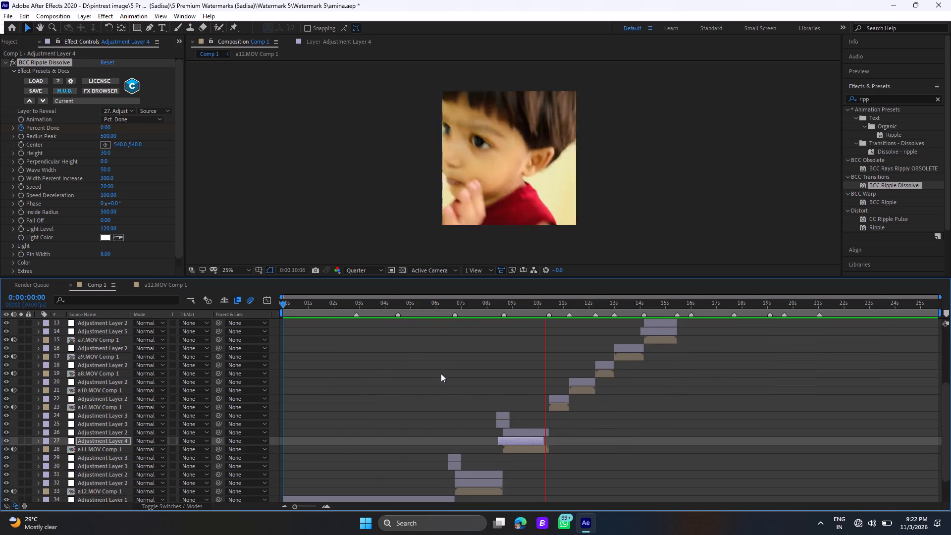
pyautogui.scroll(-5, 432, 382)
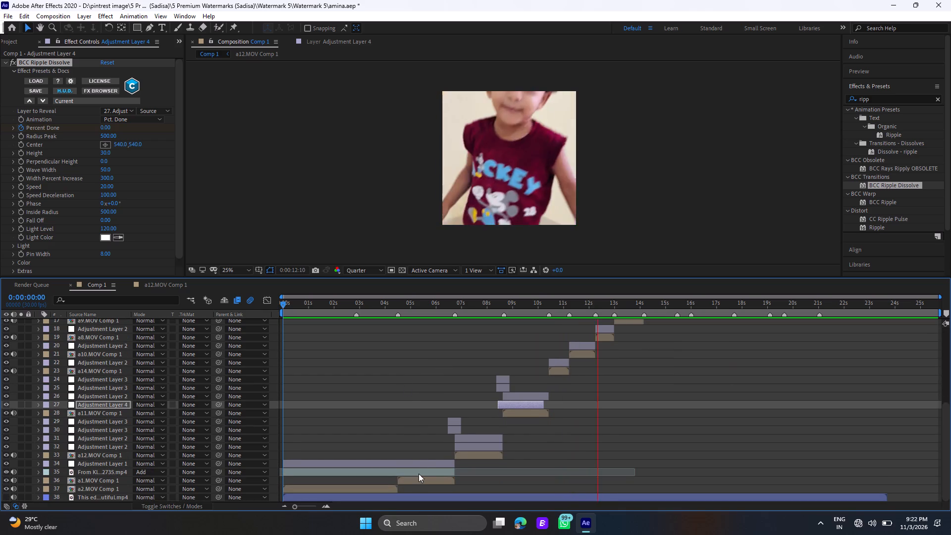
# Inspect the a1 to a12 transition around 0:00:06:23 and play the composition from 0:00:04:28 and 0:00:03:04 to review the ripple.
pyautogui.click(387, 310)
pyautogui.moveTo(387, 310); pyautogui.dragTo(420, 319)
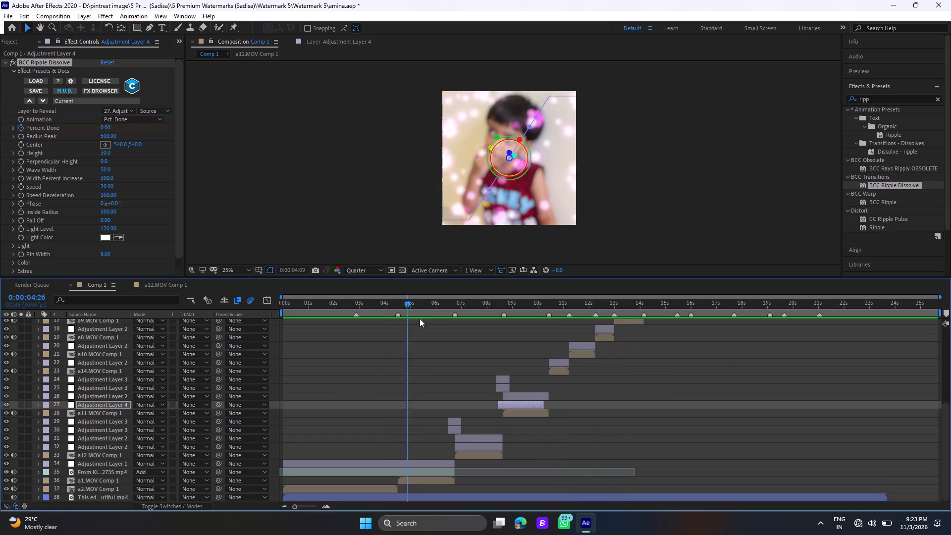
pyautogui.moveTo(420, 319); pyautogui.dragTo(456, 337)
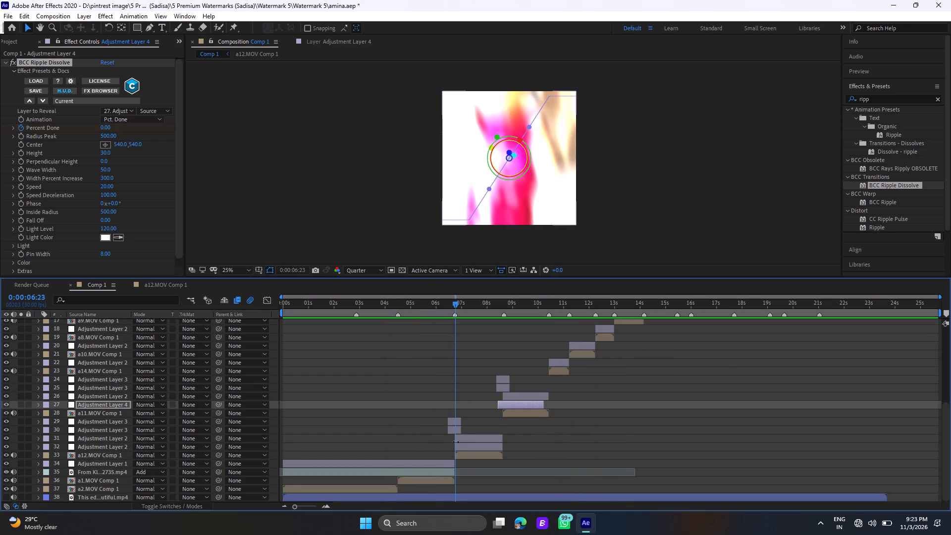
pyautogui.click(459, 447)
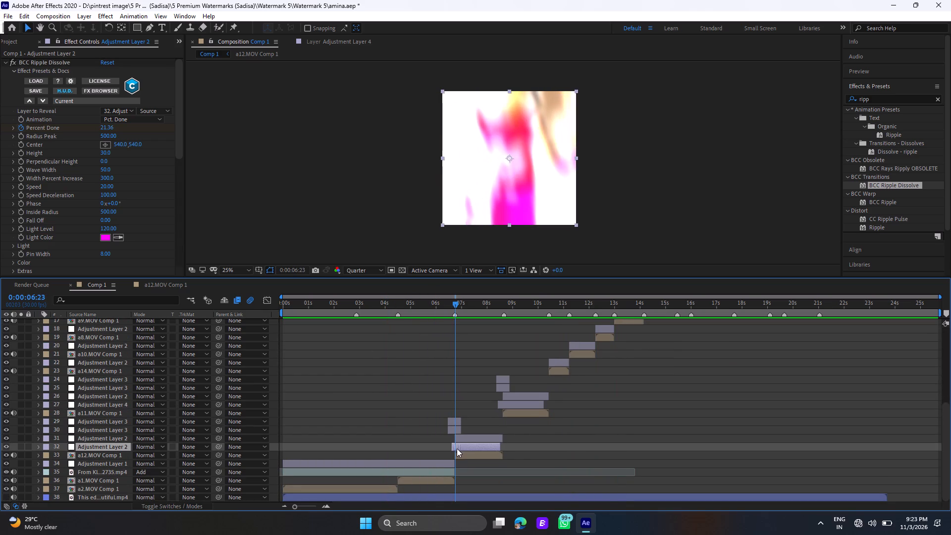
pyautogui.click(409, 311)
pyautogui.press('space')
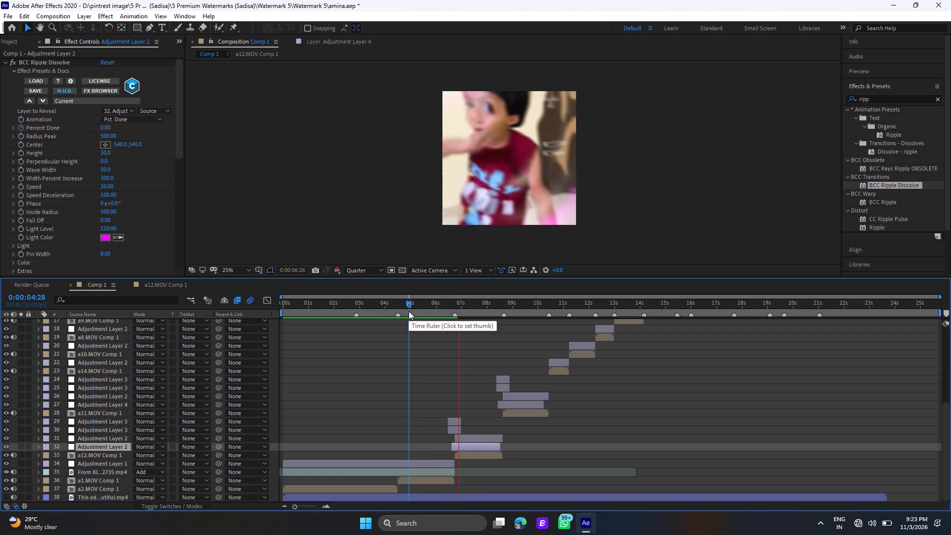
pyautogui.click(363, 308)
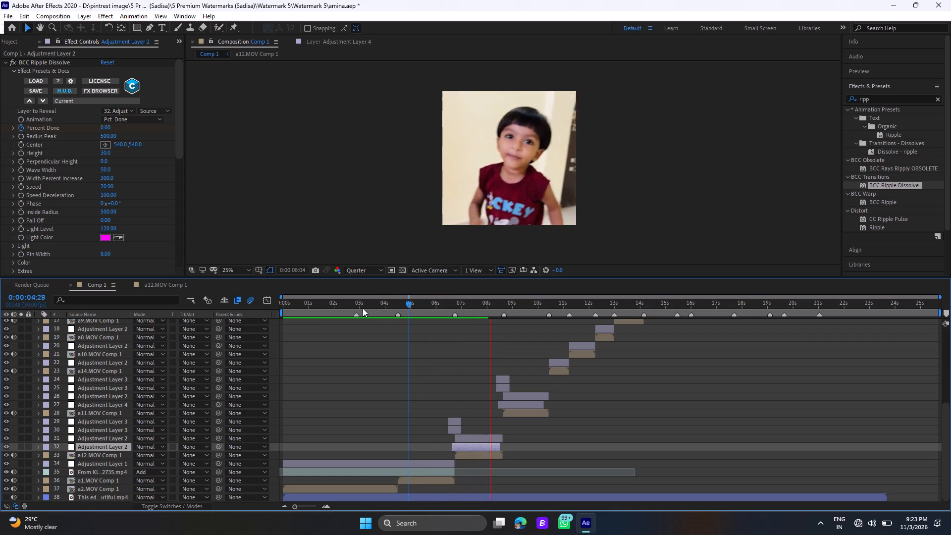
pyautogui.press('space')
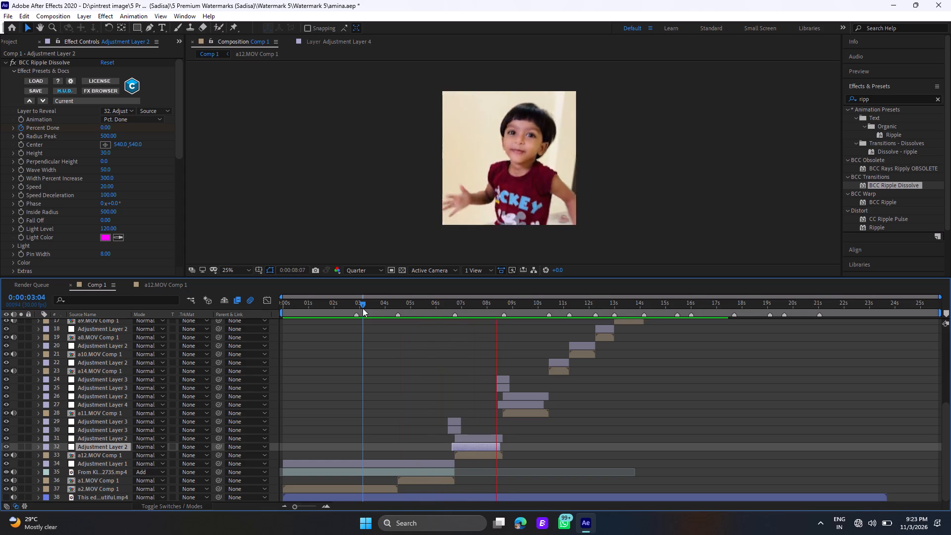
pyautogui.click(366, 308)
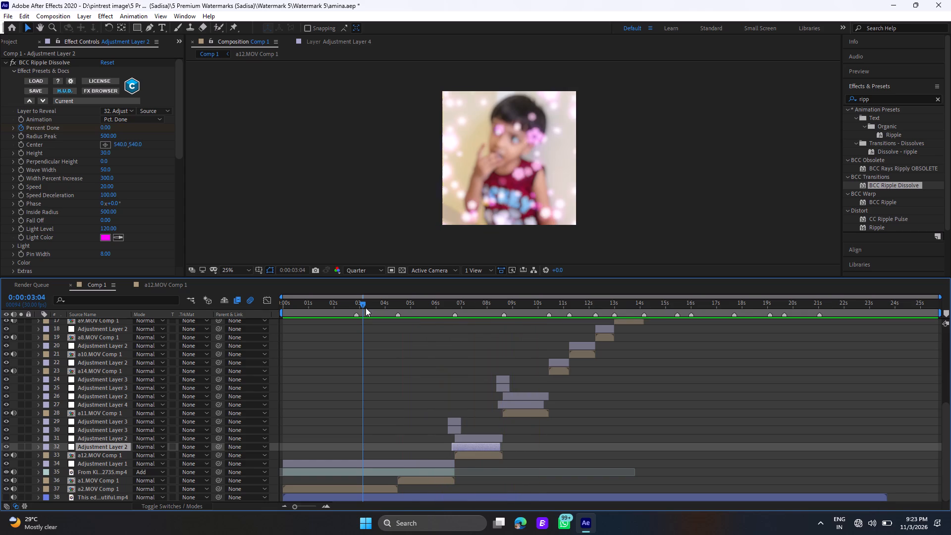
pyautogui.press('space')
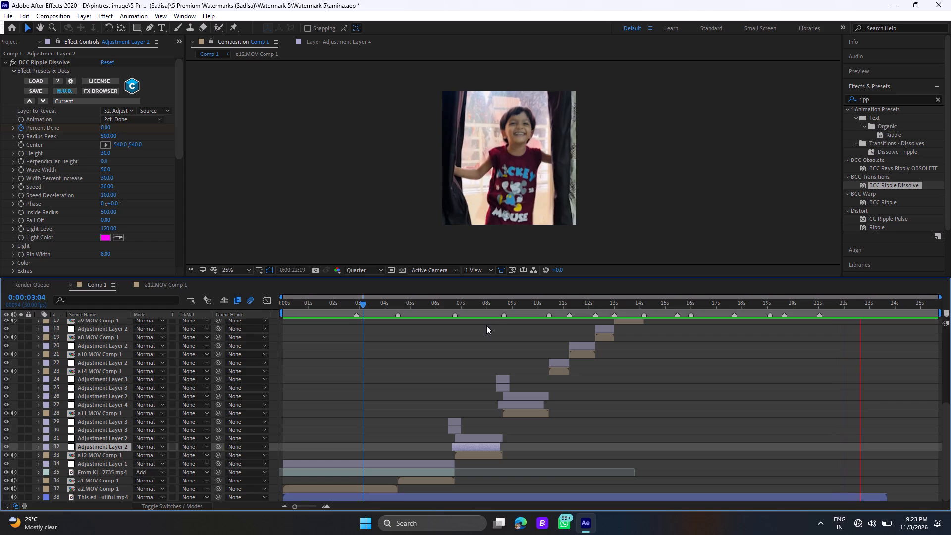
# Review the whole edit by playing from the start and from 0:00:00:10, and inspect the frames at 0:00:13:00 and 0:00:20:29.
pyautogui.click(285, 305)
pyautogui.moveTo(285, 305); pyautogui.dragTo(279, 306)
pyautogui.press('space')
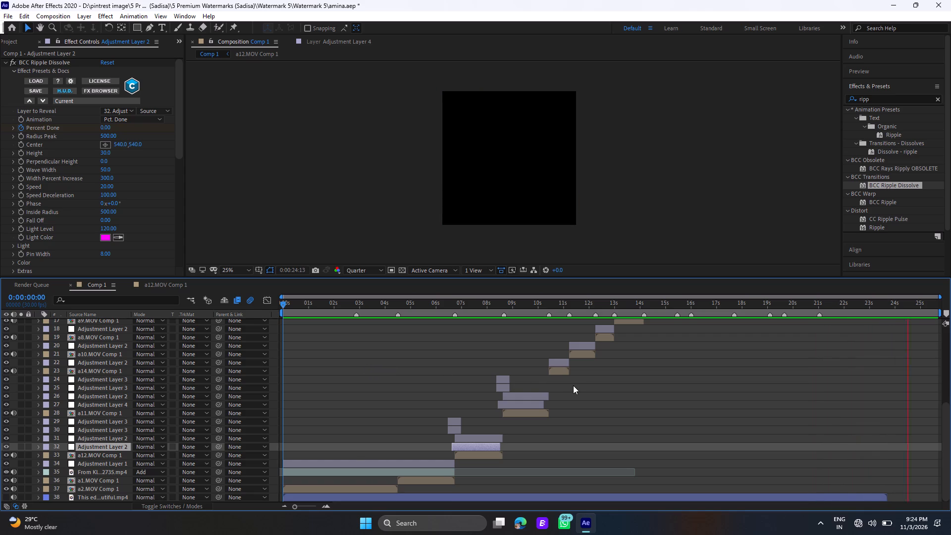
pyautogui.scroll(3, 575, 384)
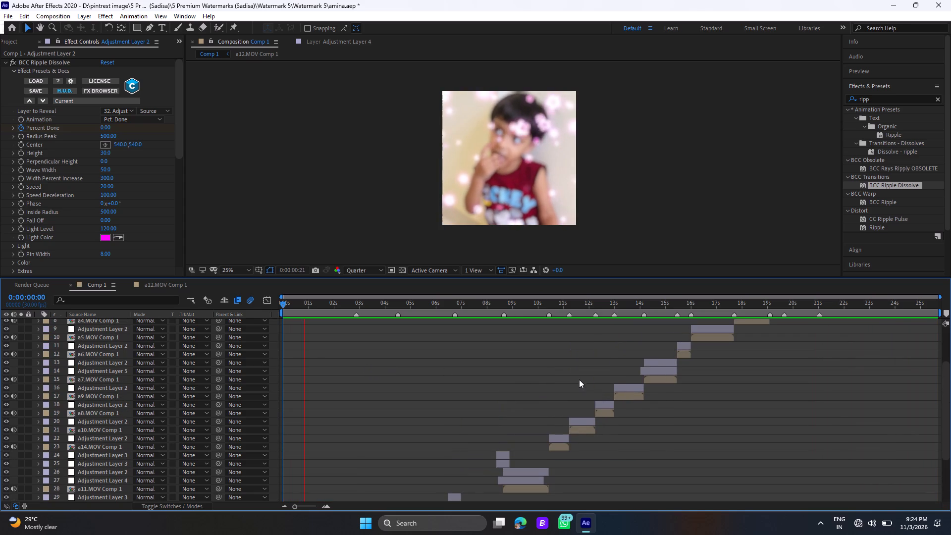
pyautogui.doubleClick(615, 304)
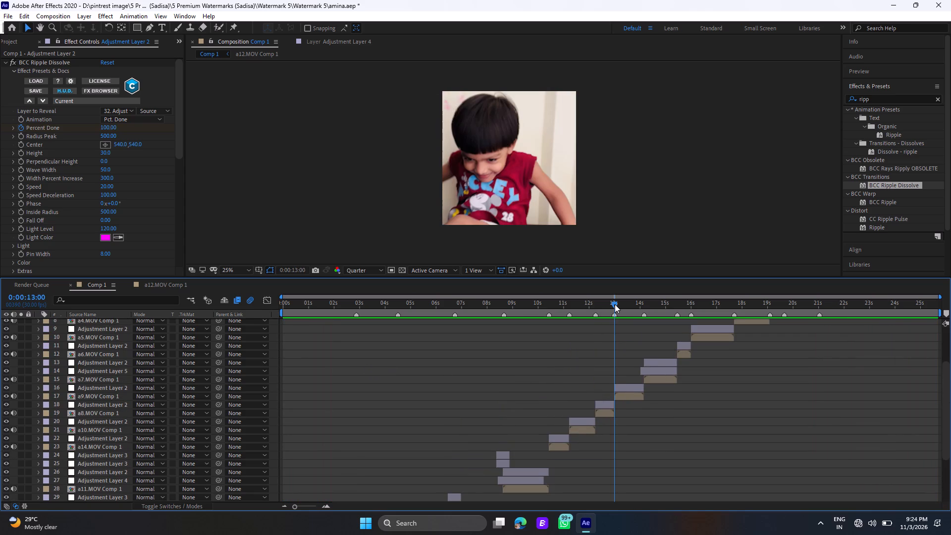
pyautogui.scroll(5, 738, 387)
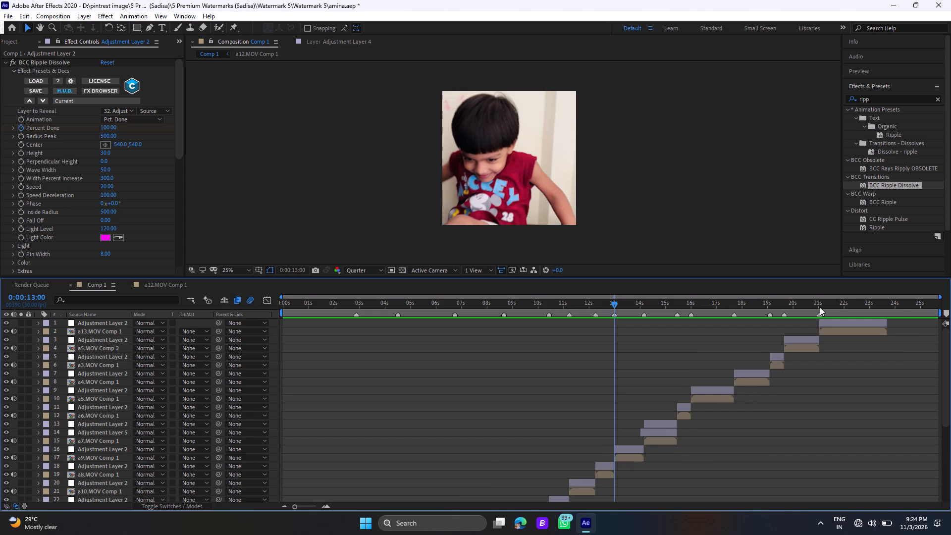
pyautogui.click(818, 305)
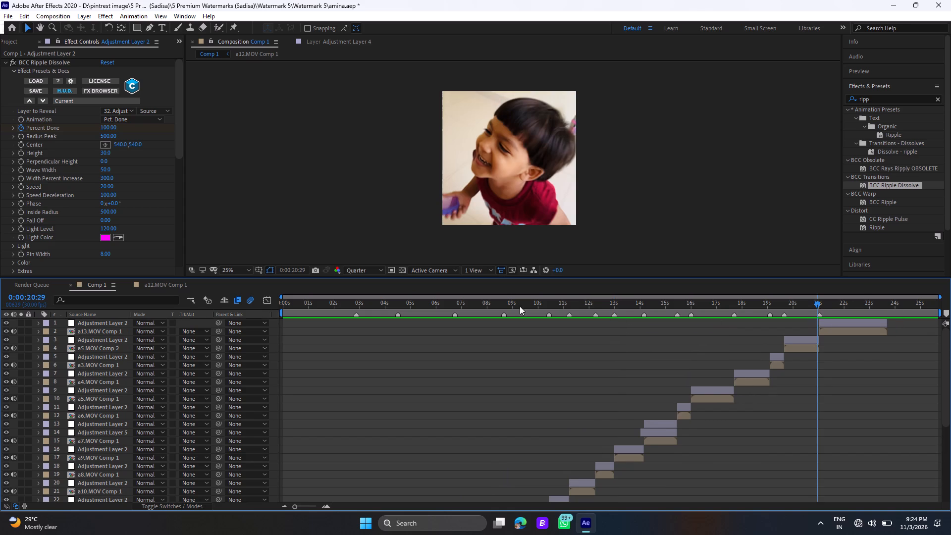
pyautogui.click(291, 301)
pyautogui.press('space')
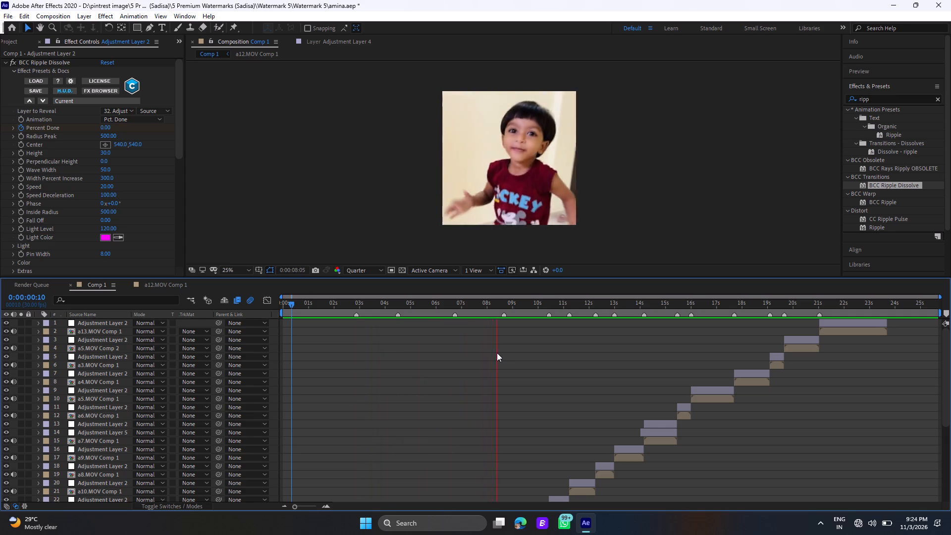
pyautogui.scroll(-4, 520, 351)
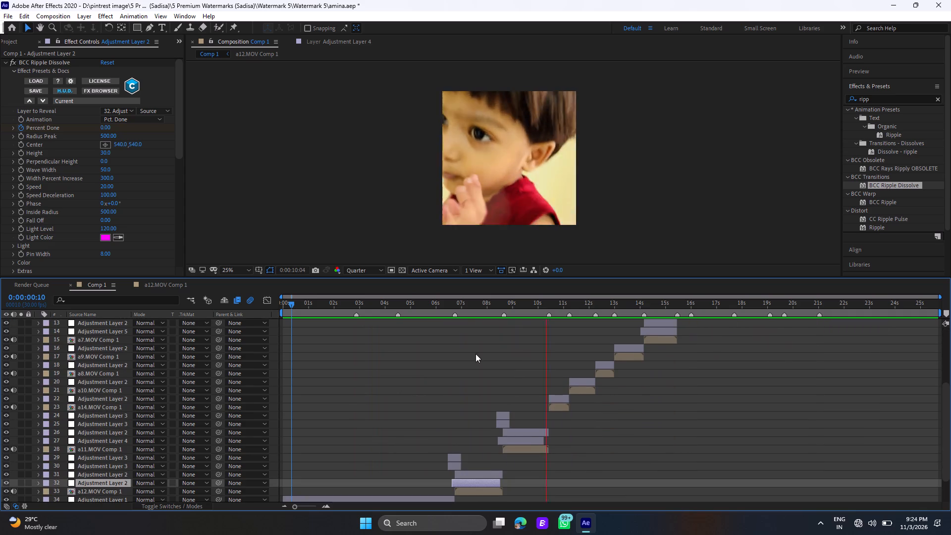
pyautogui.scroll(-2, 453, 345)
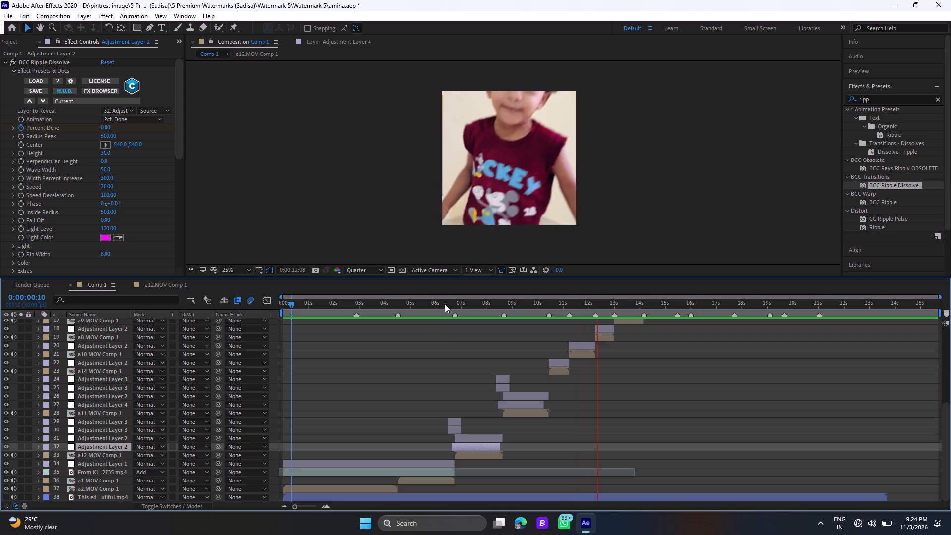
# Add an S_BlurMoCurves Rotate keyframe of 10 at 0:00:06:22 on the zoom-blur Adjustment Layer 2 (layer 31) above a12.MOV Comp 1.
pyautogui.click(445, 304)
pyautogui.moveTo(445, 304); pyautogui.dragTo(454, 313)
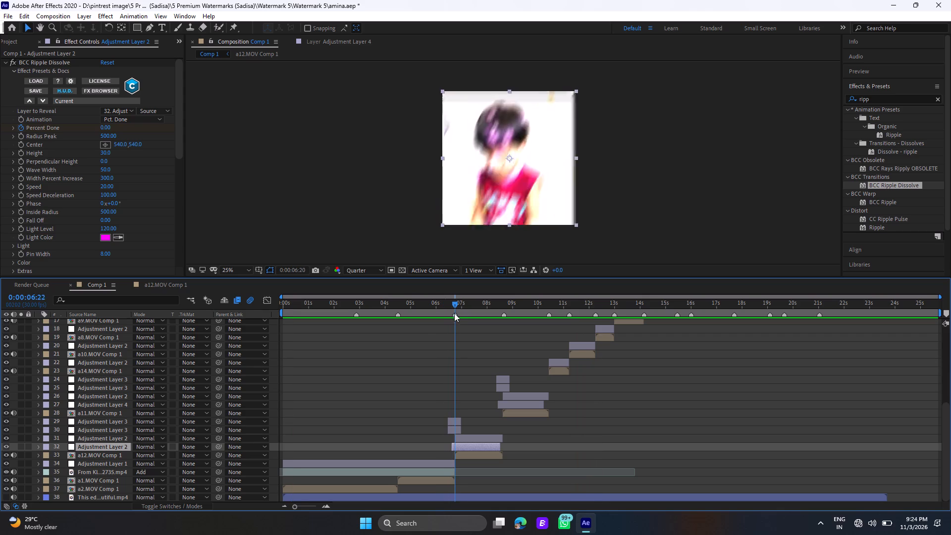
pyautogui.moveTo(454, 313); pyautogui.dragTo(454, 317)
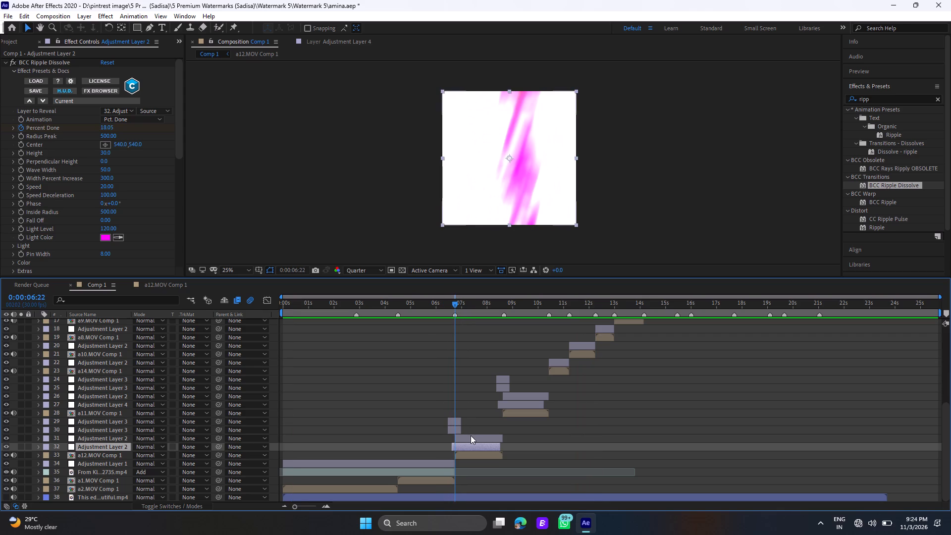
pyautogui.click(471, 435)
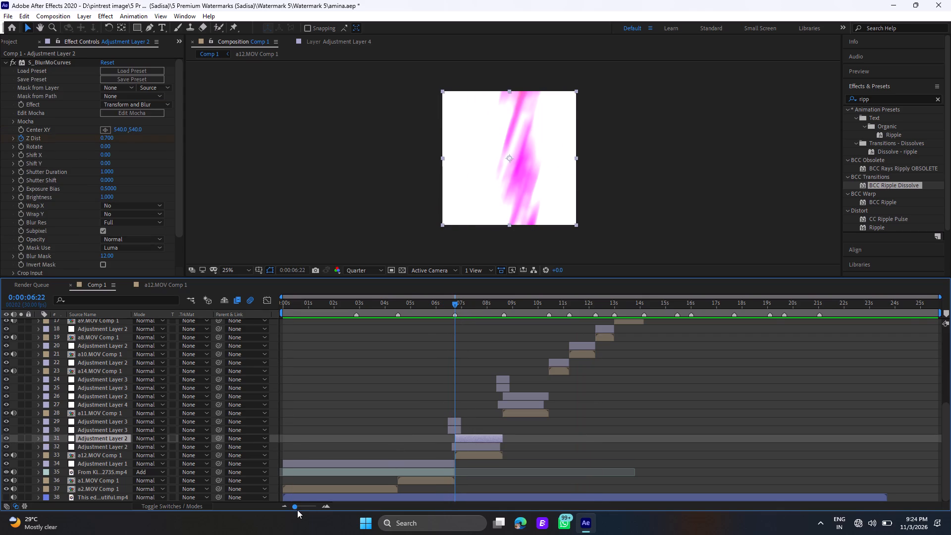
pyautogui.moveTo(301, 507); pyautogui.dragTo(308, 509)
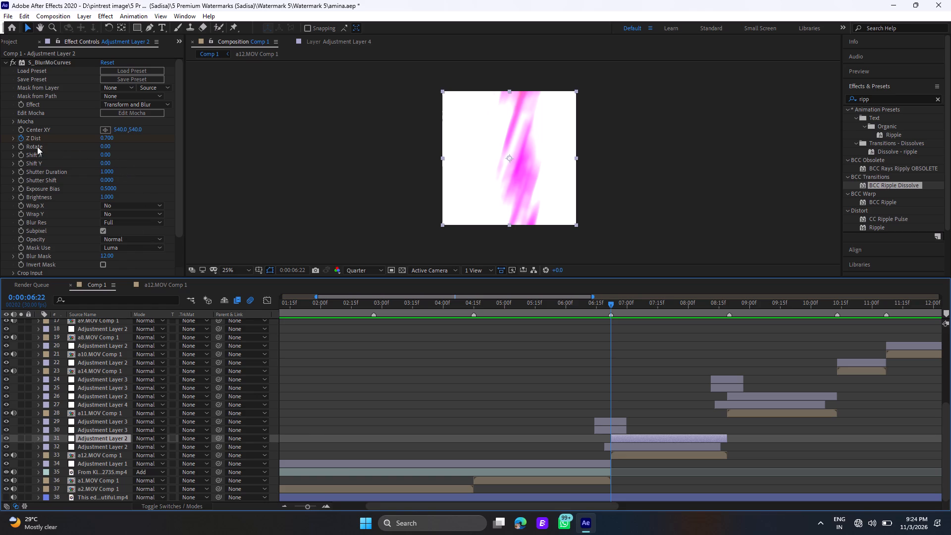
pyautogui.click(23, 146)
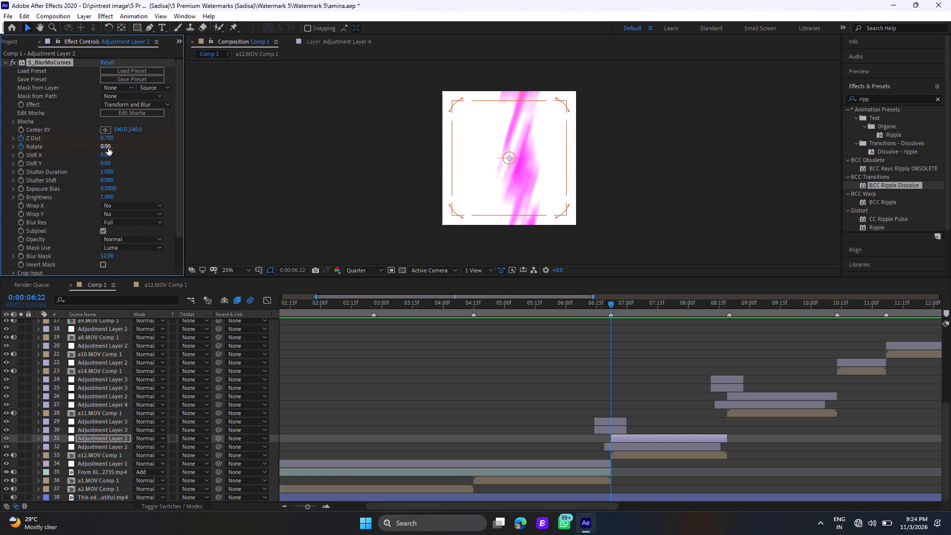
pyautogui.moveTo(108, 148); pyautogui.dragTo(112, 149)
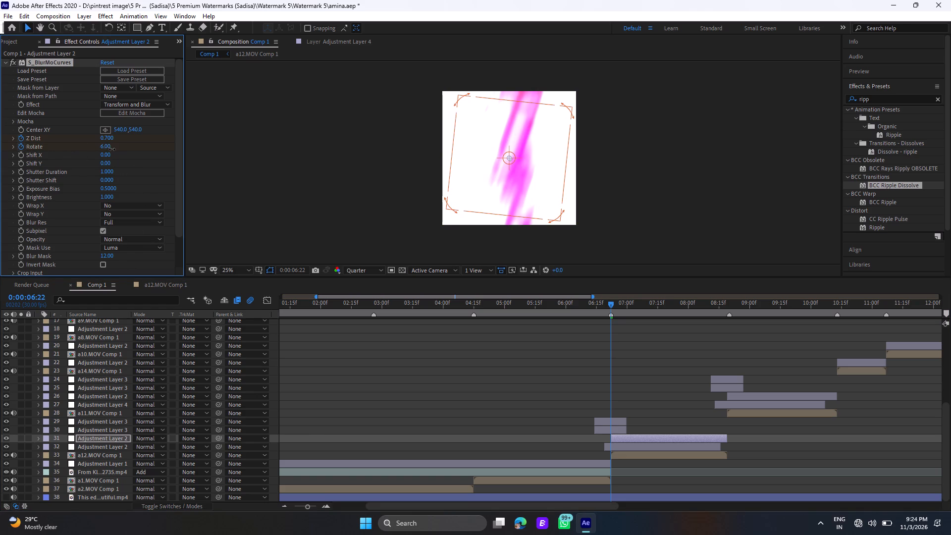
pyautogui.moveTo(112, 149); pyautogui.dragTo(113, 149)
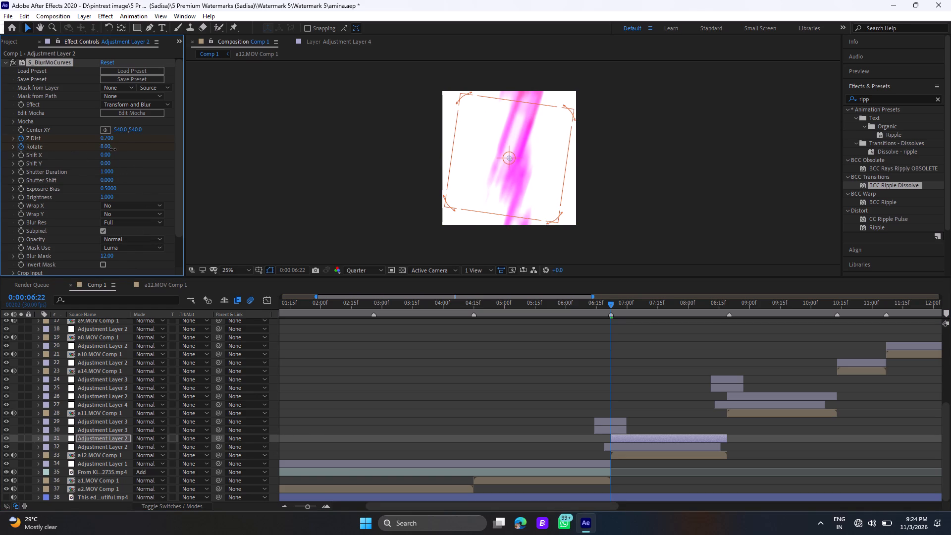
pyautogui.moveTo(113, 149); pyautogui.dragTo(117, 151)
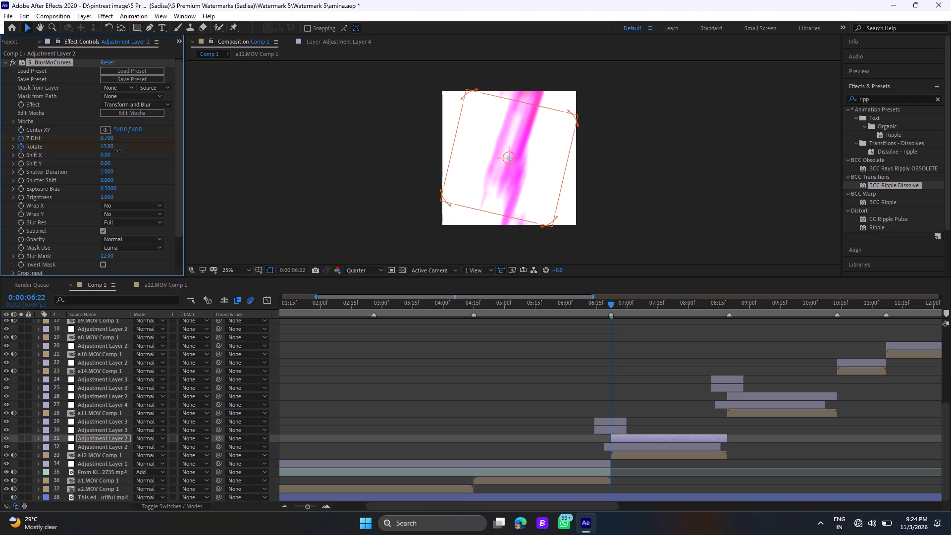
pyautogui.moveTo(117, 151); pyautogui.dragTo(116, 151)
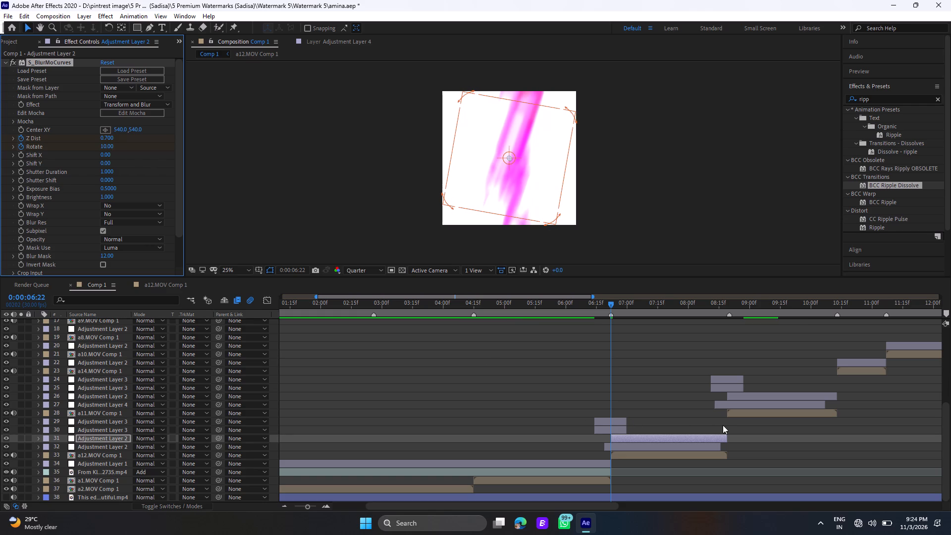
# Set the S_BlurMoCurves Rotate to 0 at 0:00:08:19 on the same adjustment layer, at the end of the a12 clip.
pyautogui.click(728, 306)
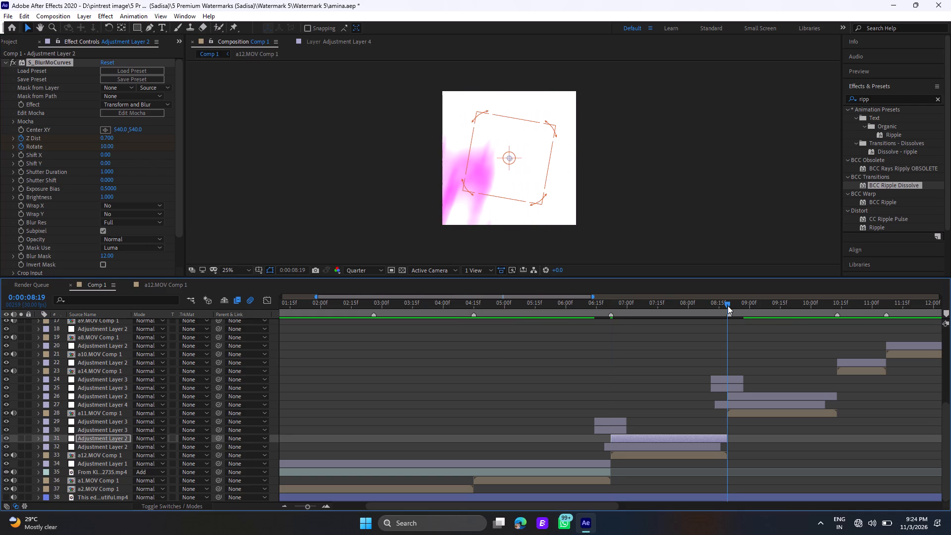
pyautogui.click(107, 148)
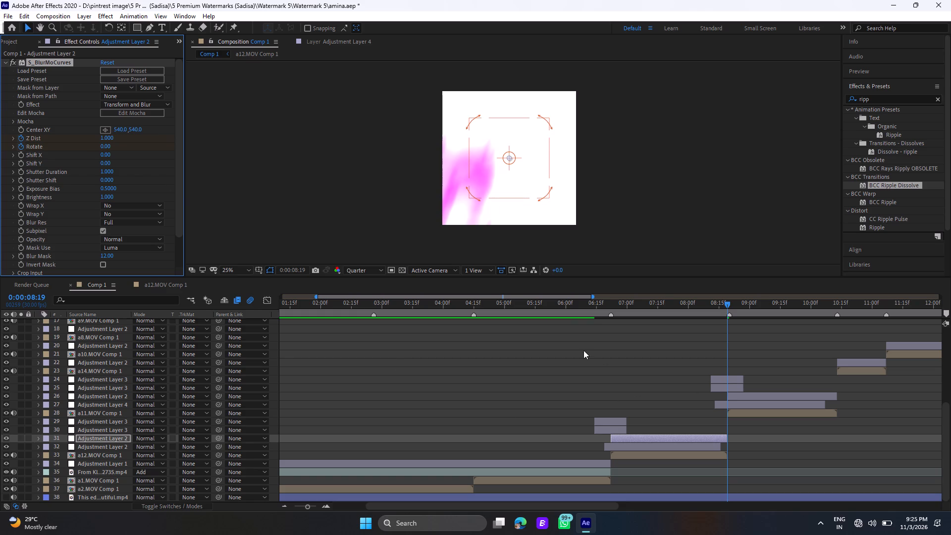
# Play the a12 clip from 0:00:05:29 and again from 0:00:06:13 to check the rotation.
pyautogui.click(563, 310)
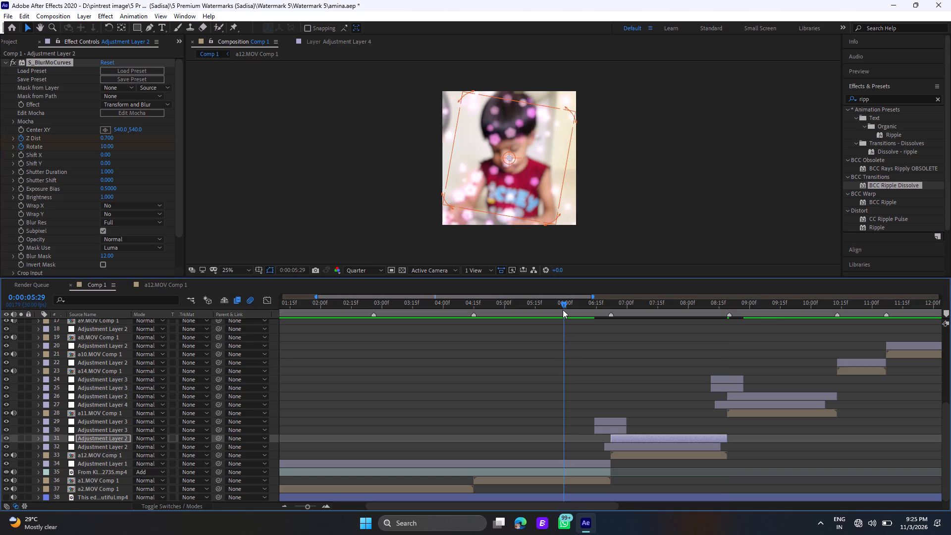
pyautogui.press('space')
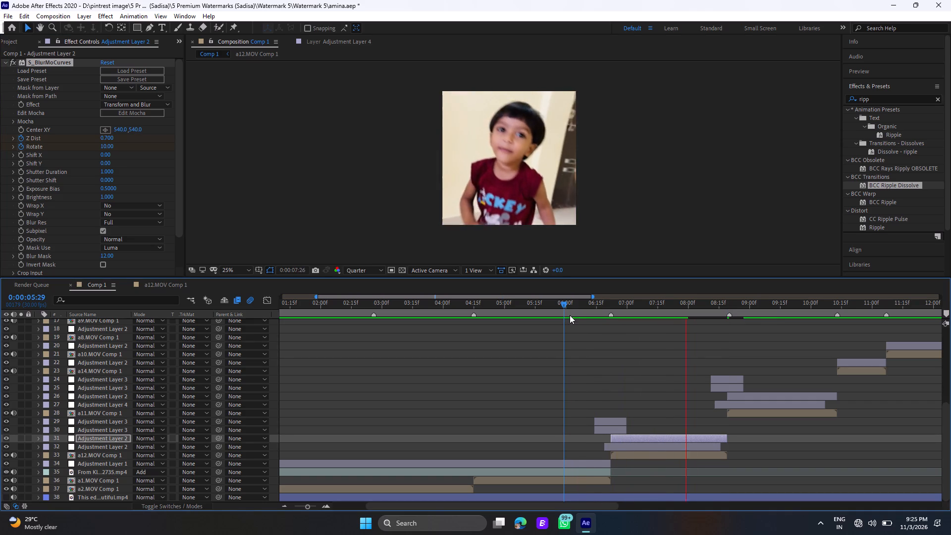
pyautogui.click(593, 303)
pyautogui.press('space')
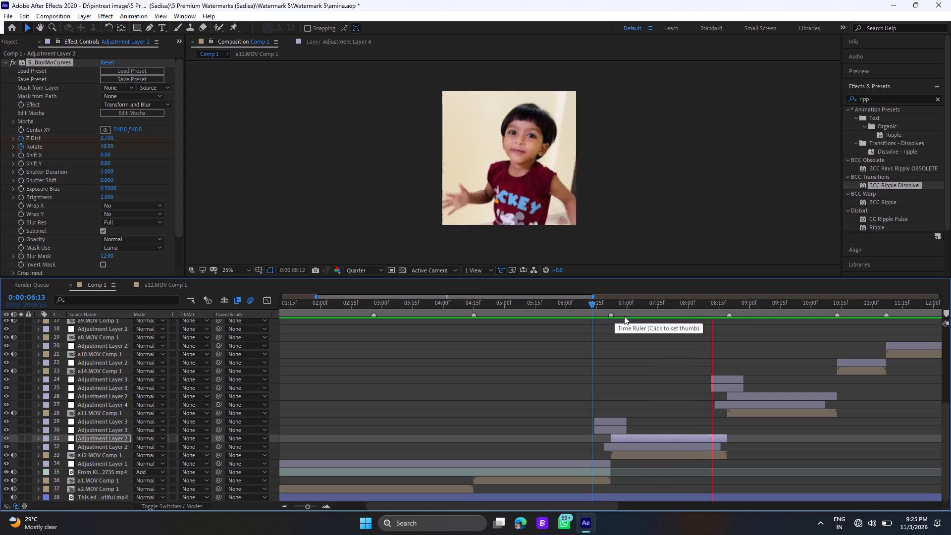
# Reveal layer 31's keyframes at 0:00:06:22 and apply Easy Ease to both S_BlurMoCurves Rotate keyframes.
pyautogui.click(601, 304)
pyautogui.moveTo(601, 304); pyautogui.dragTo(609, 314)
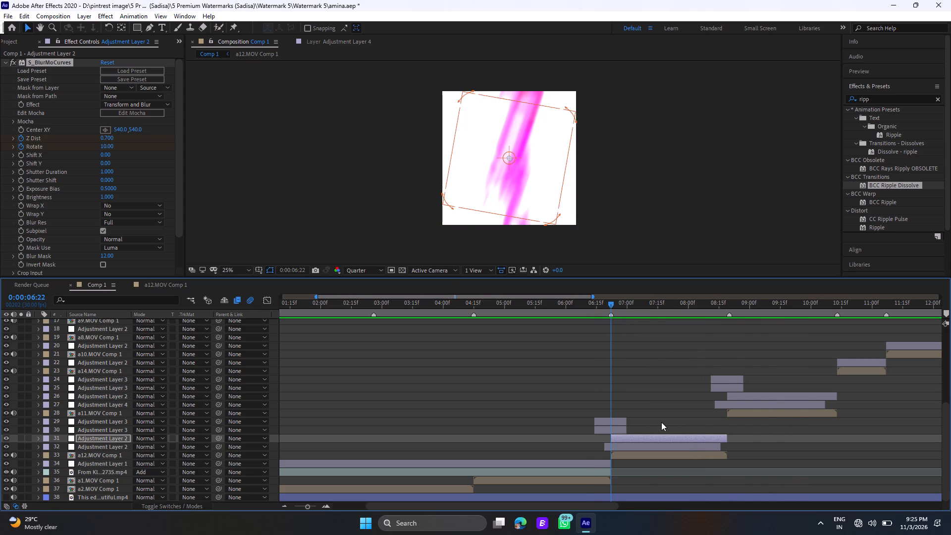
pyautogui.click(665, 436)
pyautogui.press('u')
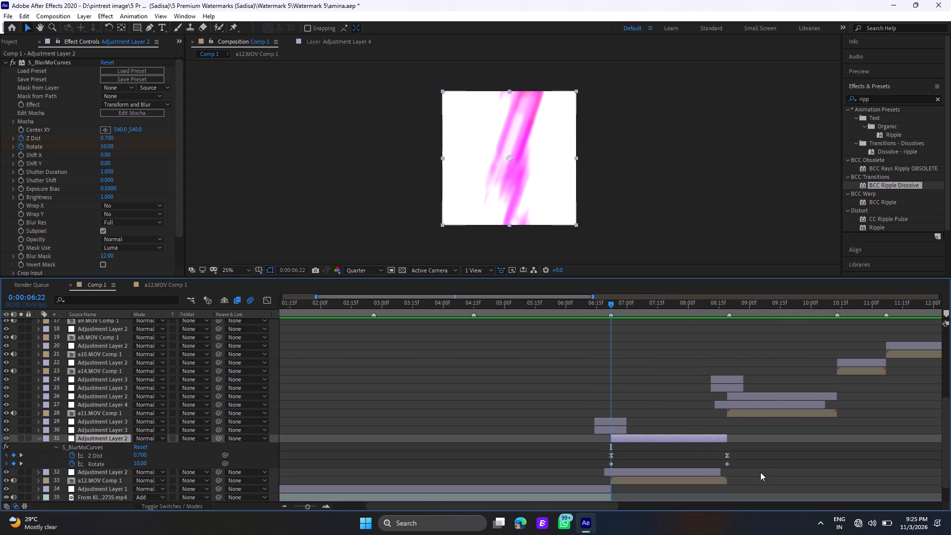
pyautogui.moveTo(741, 463); pyautogui.dragTo(602, 465)
pyautogui.press('F9')
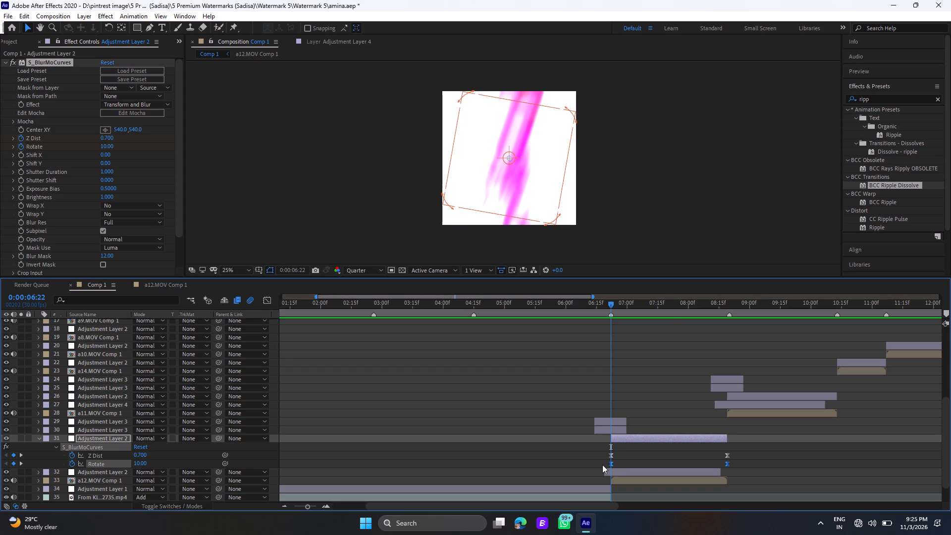
# Reshape layer 31's S_BlurMoCurves Rotate value curve so it drops steeply at both keyframes and flattens in the middle.
pyautogui.click(268, 300)
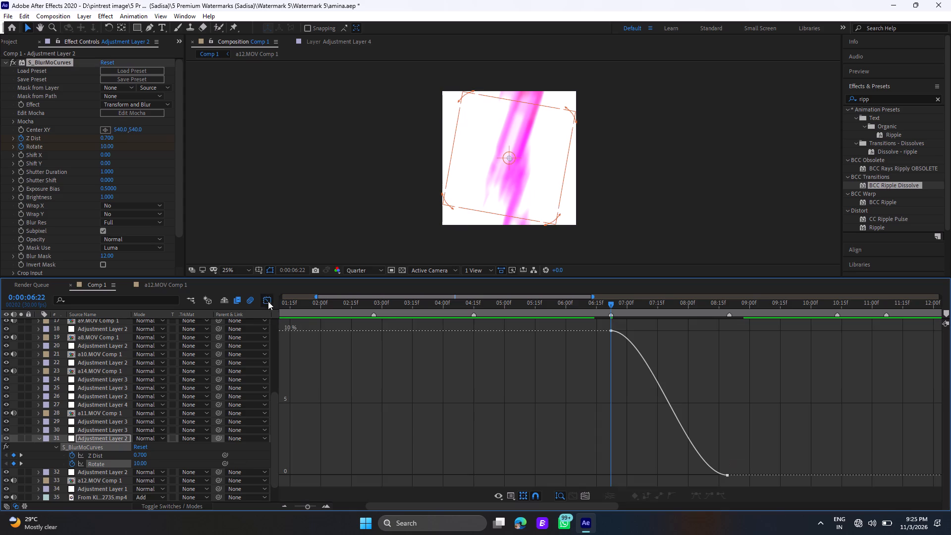
pyautogui.moveTo(618, 326); pyautogui.dragTo(601, 345)
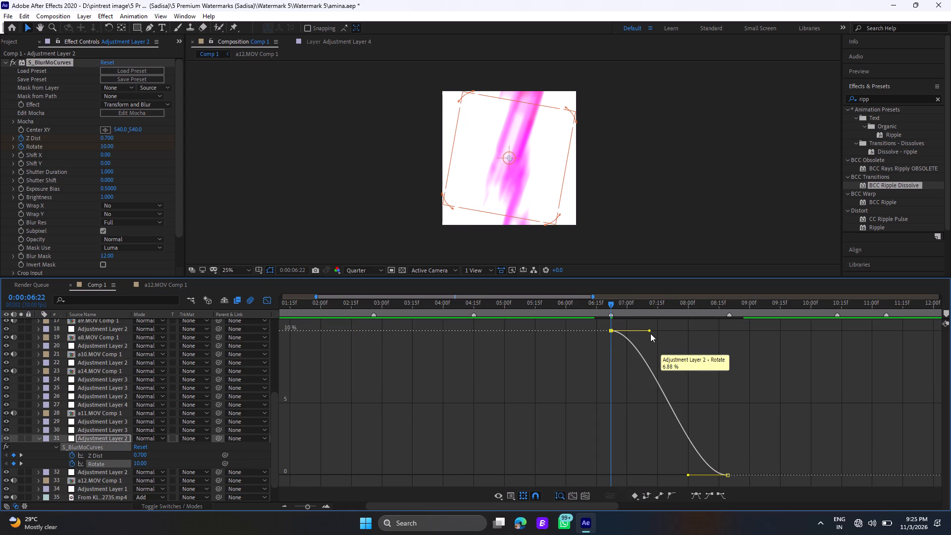
pyautogui.moveTo(650, 332); pyautogui.dragTo(641, 373)
pyautogui.moveTo(650, 330); pyautogui.dragTo(634, 409)
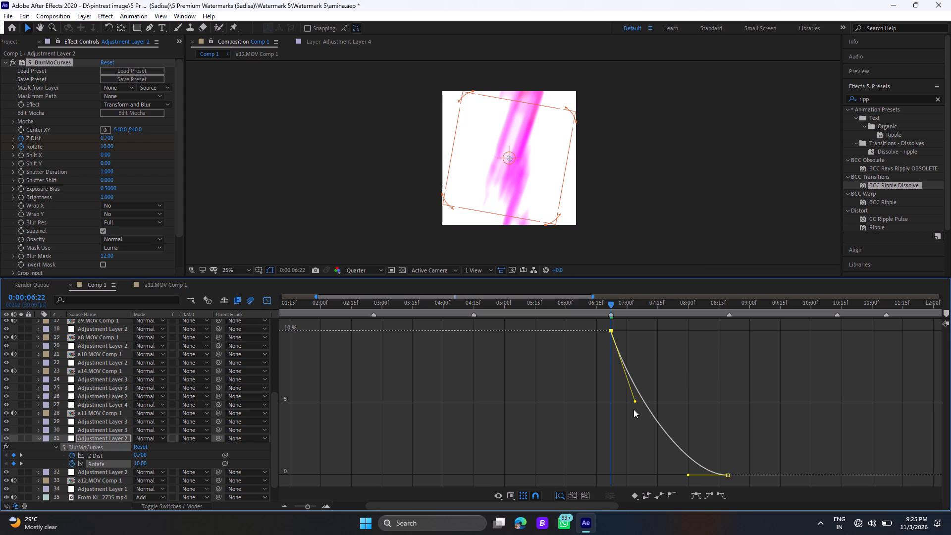
pyautogui.moveTo(634, 409); pyautogui.dragTo(620, 428)
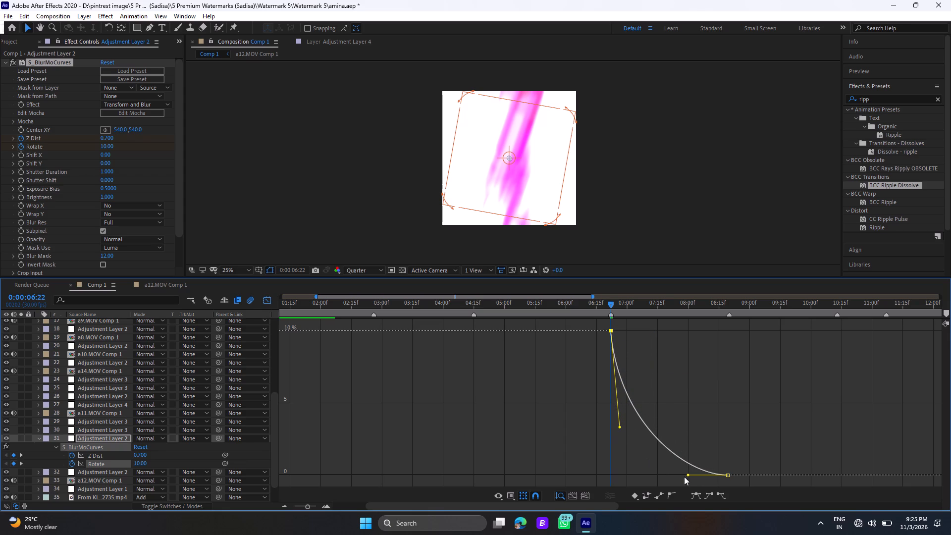
pyautogui.moveTo(688, 476); pyautogui.dragTo(692, 407)
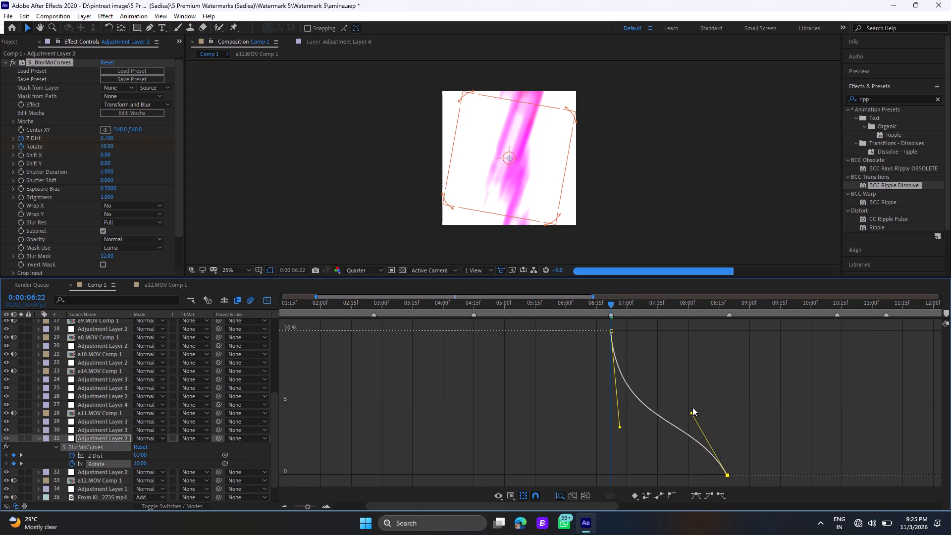
pyautogui.moveTo(692, 407); pyautogui.dragTo(707, 389)
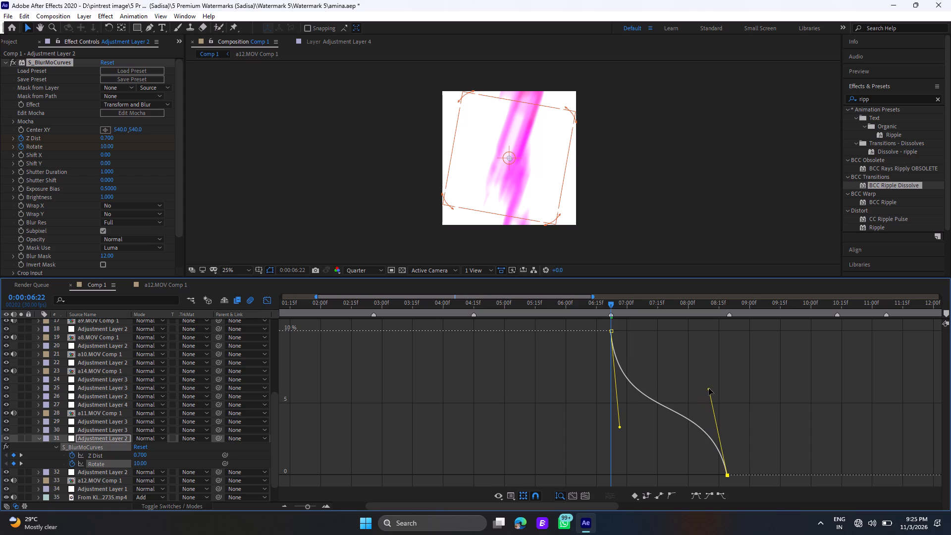
pyautogui.click(271, 303)
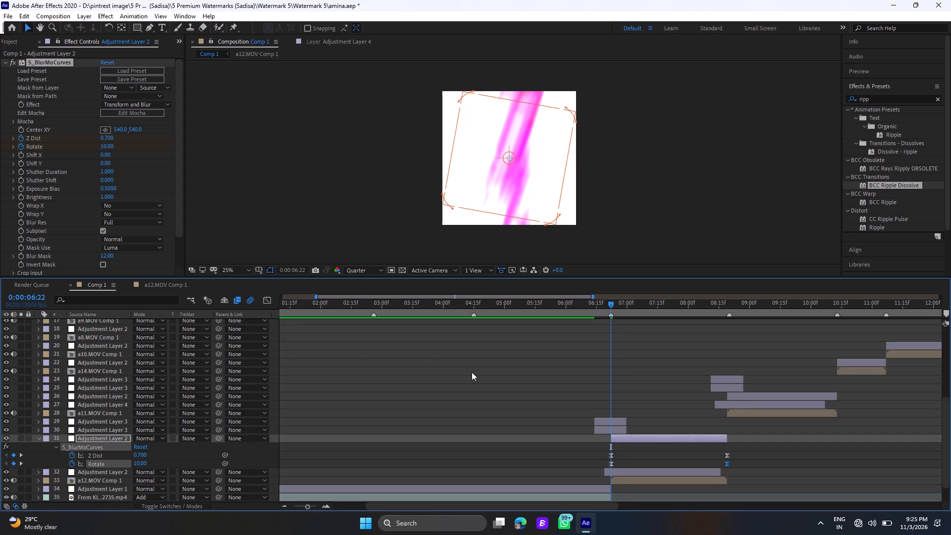
pyautogui.press('u')
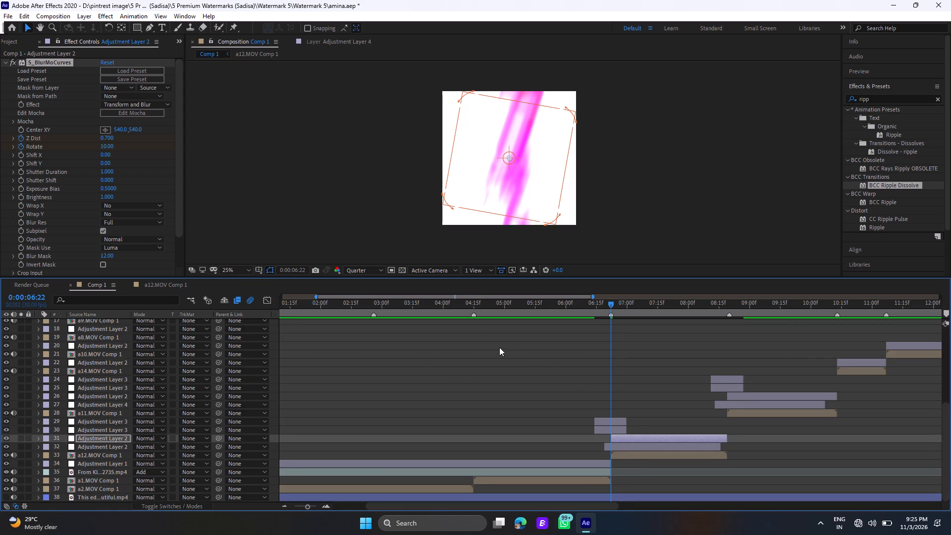
# Play the composition from 0:00:03:24 and again from 0:00:04:26 to check the a12 clip's rotation.
pyautogui.click(430, 310)
pyautogui.press('space')
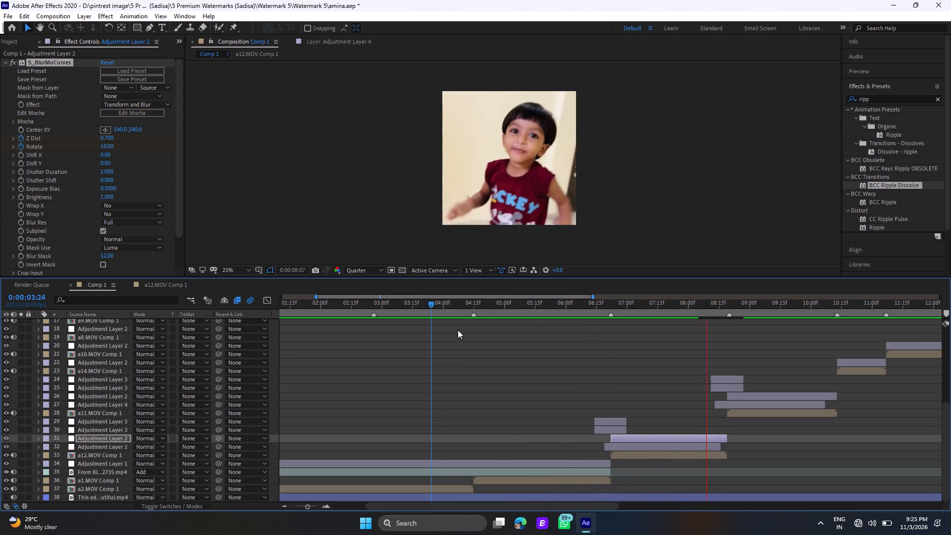
pyautogui.click(495, 306)
pyautogui.press('space')
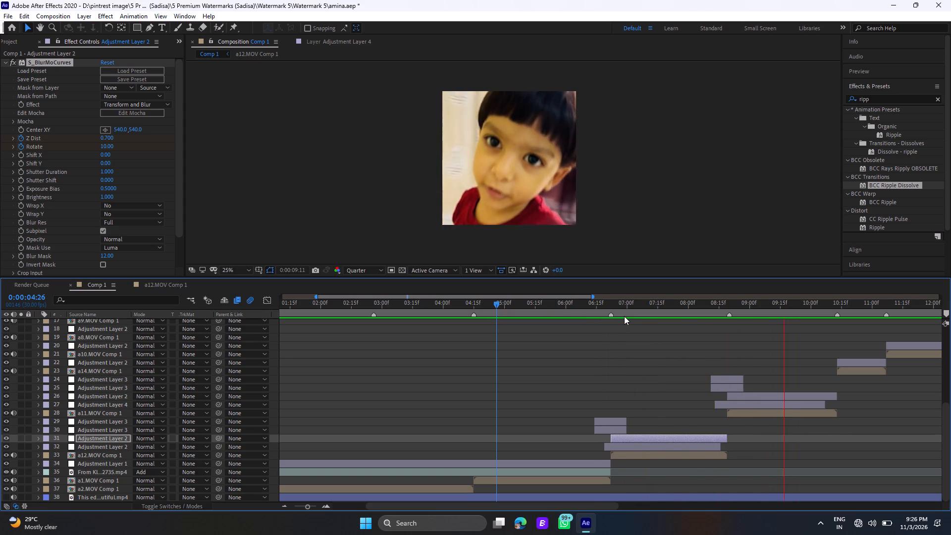
# Add an S_BlurMoCurves Rotate keyframe of 30 at 0:00:10:13 on Adjustment Layer 2 (layer 22) above a14.MOV Comp 1.
pyautogui.click(609, 305)
pyautogui.moveTo(609, 305); pyautogui.dragTo(634, 321)
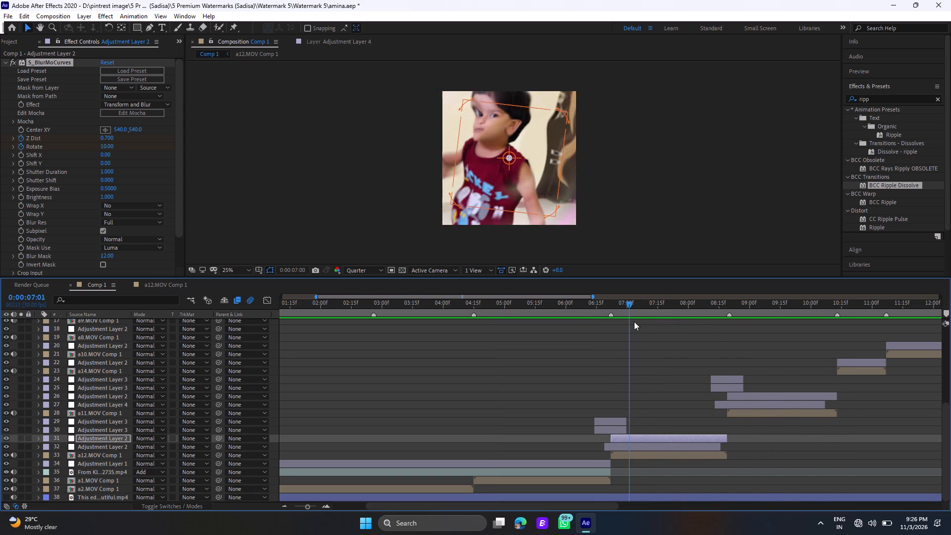
pyautogui.moveTo(634, 321); pyautogui.dragTo(698, 345)
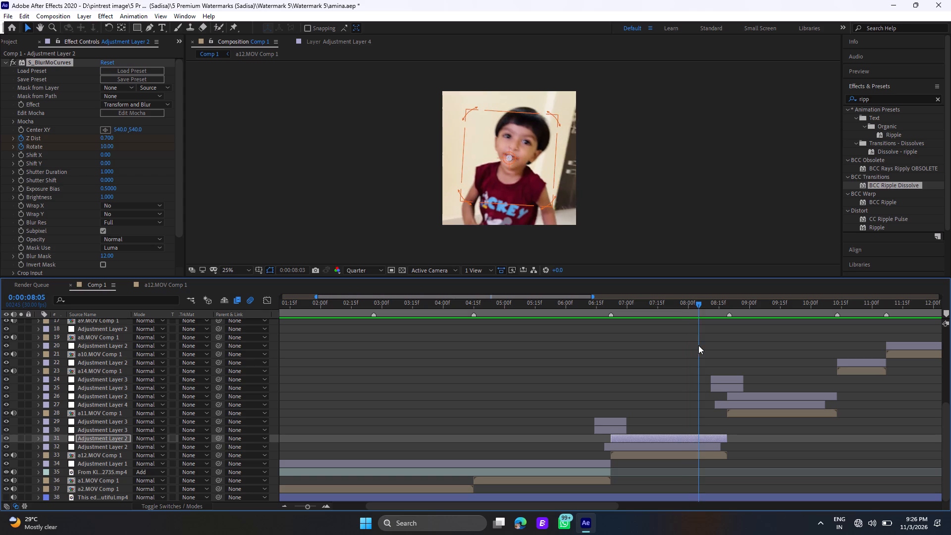
pyautogui.moveTo(698, 345); pyautogui.dragTo(726, 355)
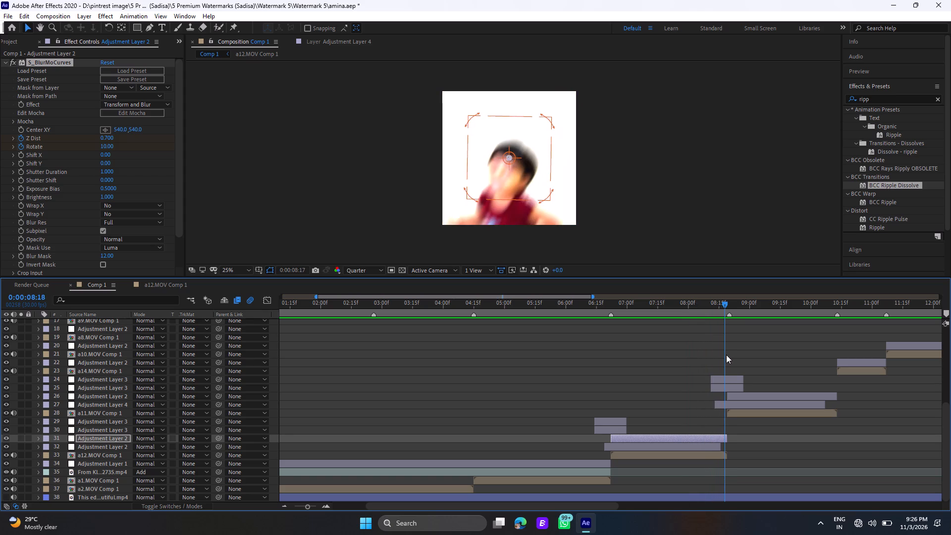
pyautogui.moveTo(726, 355); pyautogui.dragTo(804, 385)
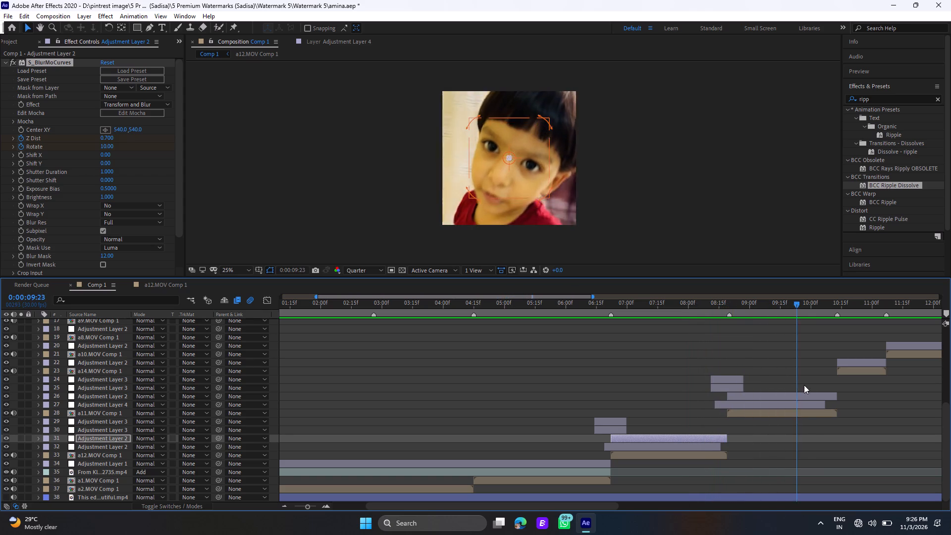
pyautogui.moveTo(804, 385); pyautogui.dragTo(837, 394)
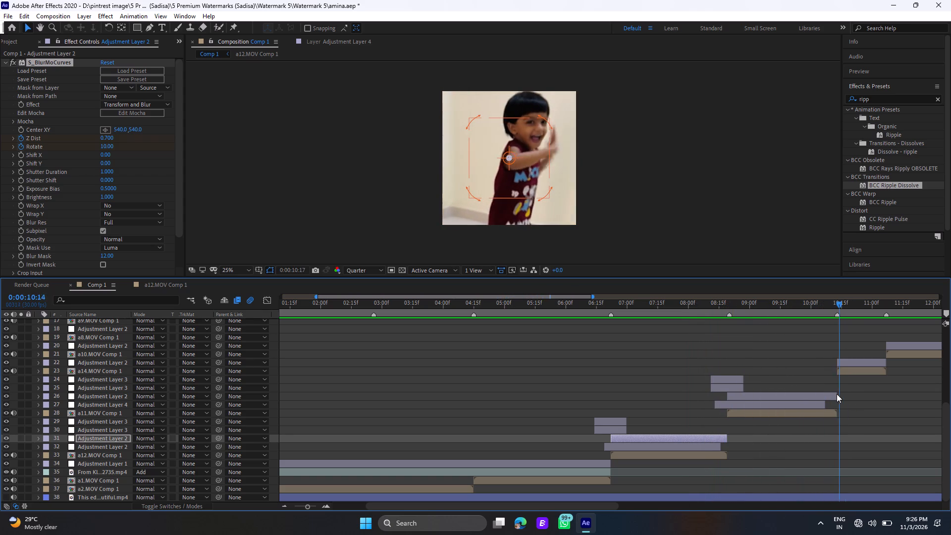
pyautogui.moveTo(837, 394); pyautogui.dragTo(838, 395)
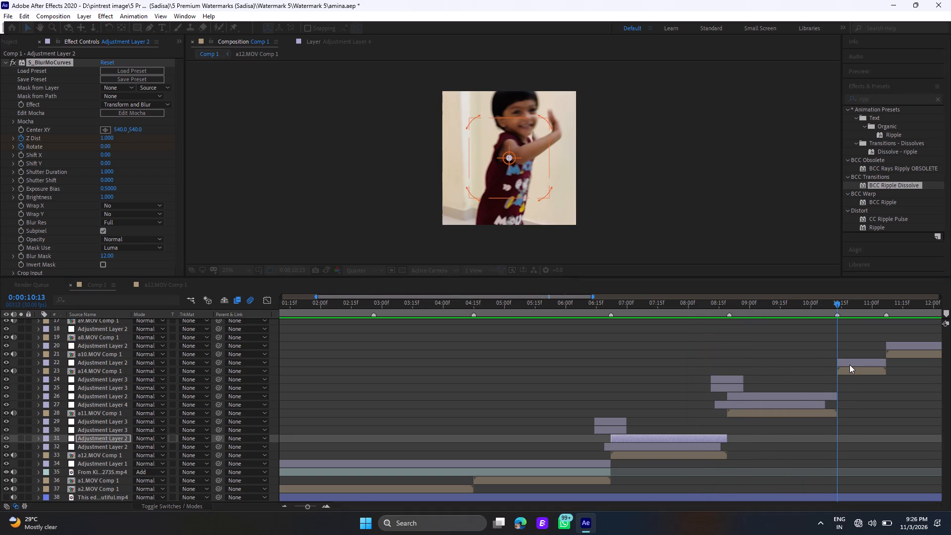
pyautogui.click(849, 365)
pyautogui.press('u')
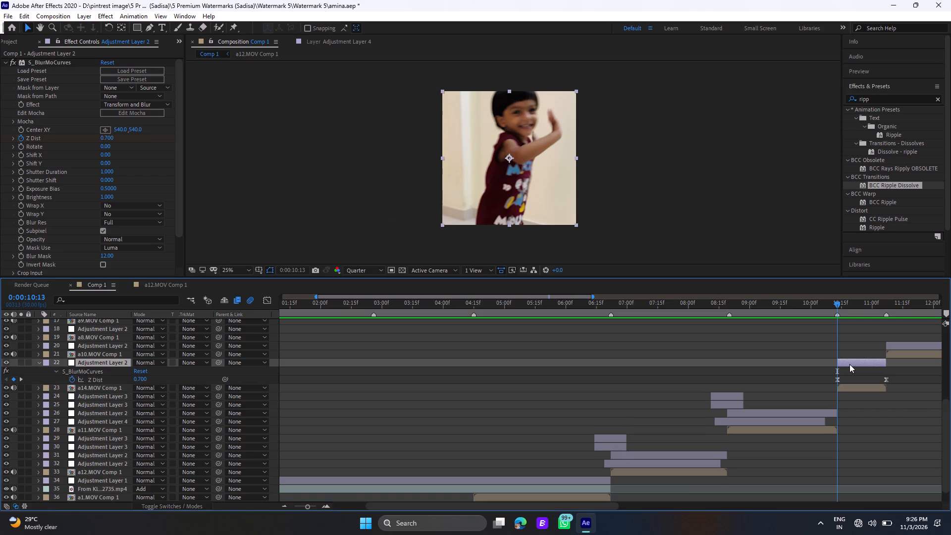
pyautogui.click(845, 363)
pyautogui.write('uu')
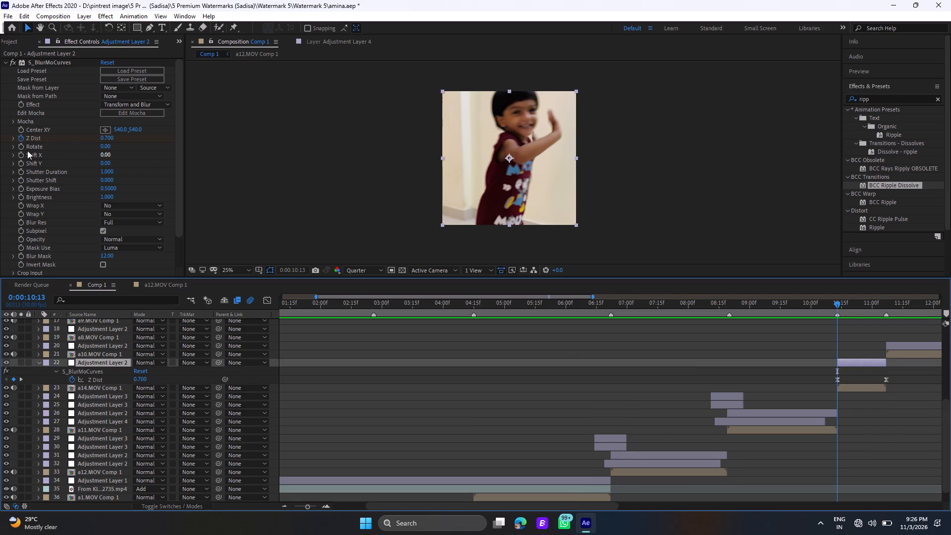
pyautogui.click(21, 147)
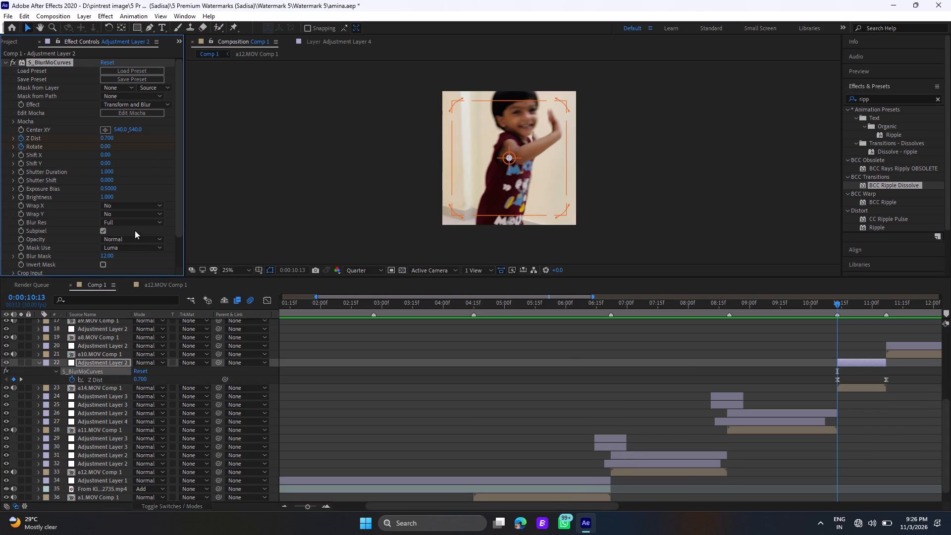
pyautogui.moveTo(104, 148); pyautogui.dragTo(104, 148)
pyautogui.moveTo(104, 148); pyautogui.dragTo(121, 156)
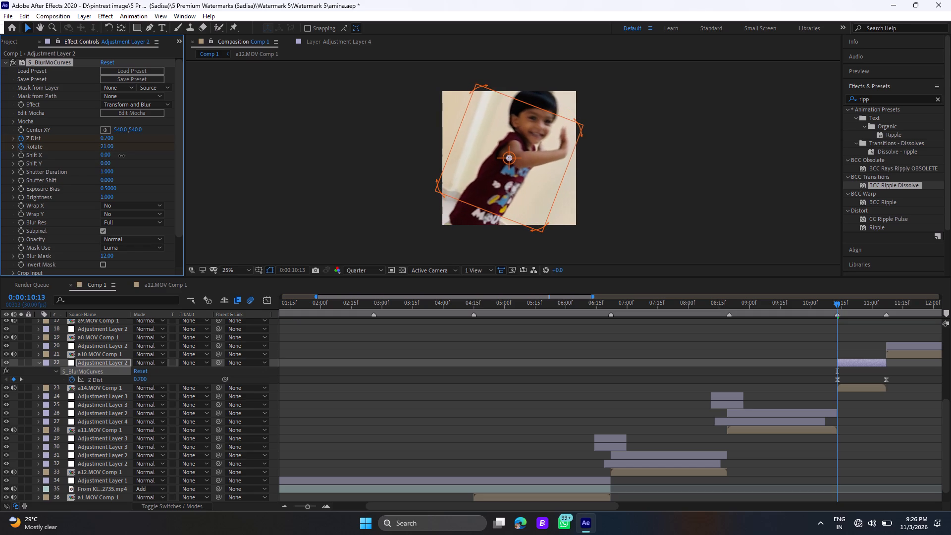
pyautogui.moveTo(121, 156); pyautogui.dragTo(126, 158)
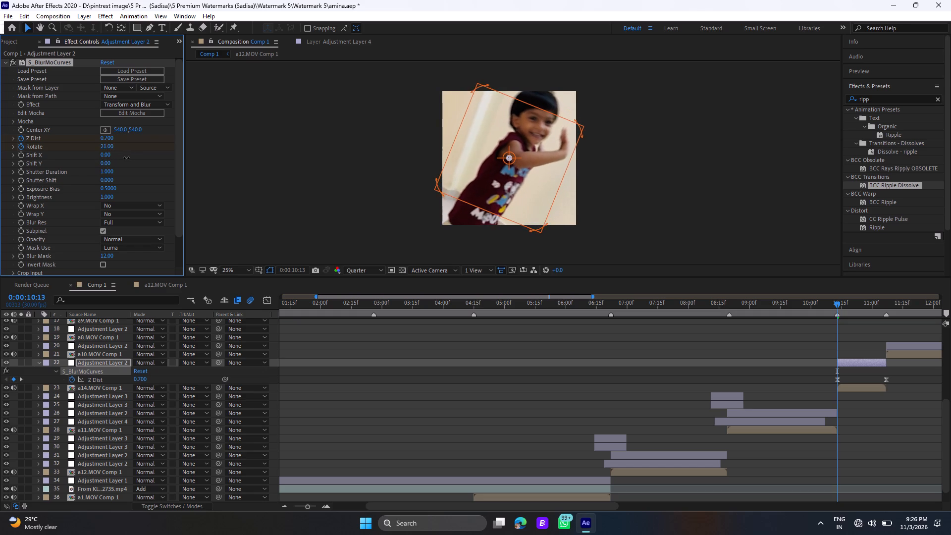
pyautogui.moveTo(126, 158); pyautogui.dragTo(131, 161)
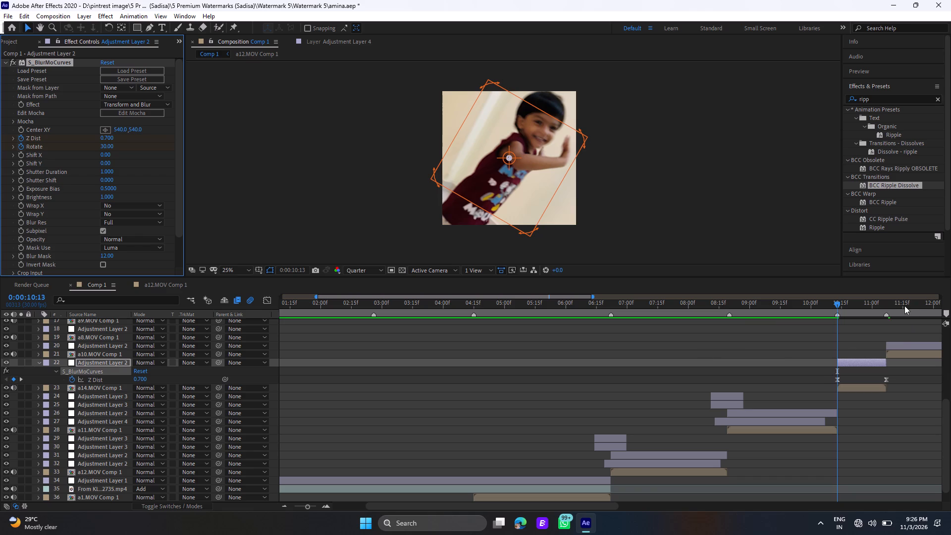
# Set layer 22's S_BlurMoCurves Rotate to 0 at 0:00:11:07, at the end of the a14 clip.
pyautogui.doubleClick(885, 301)
pyautogui.click(885, 301)
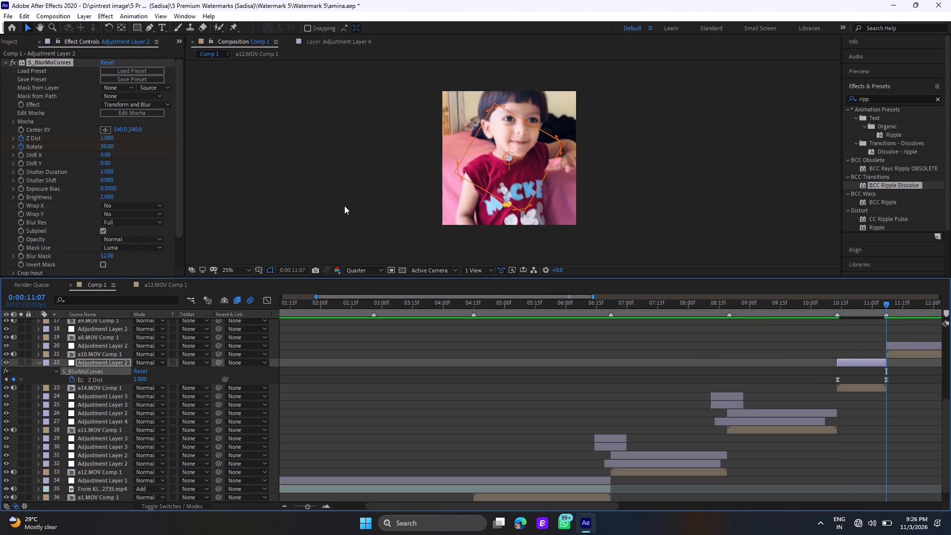
pyautogui.click(108, 145)
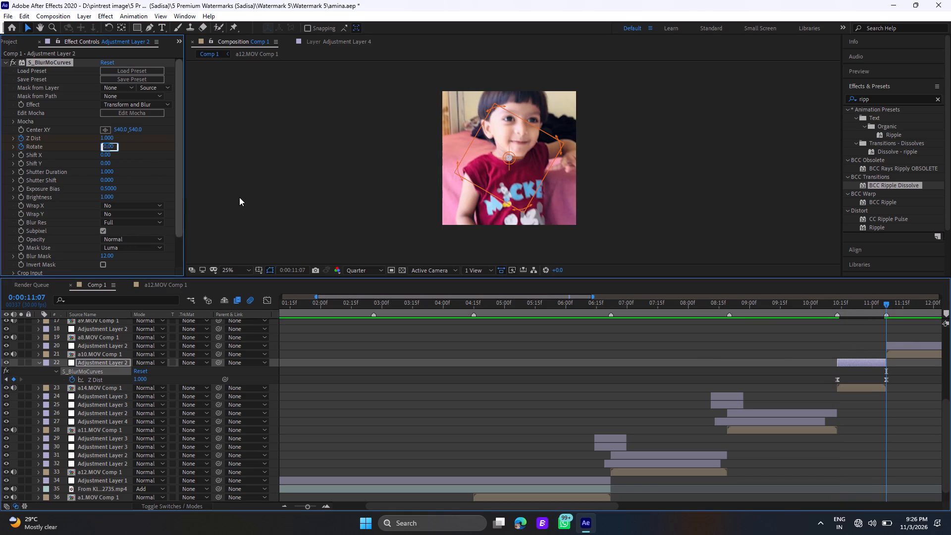
pyautogui.press('BackSpace')
pyautogui.press('0')
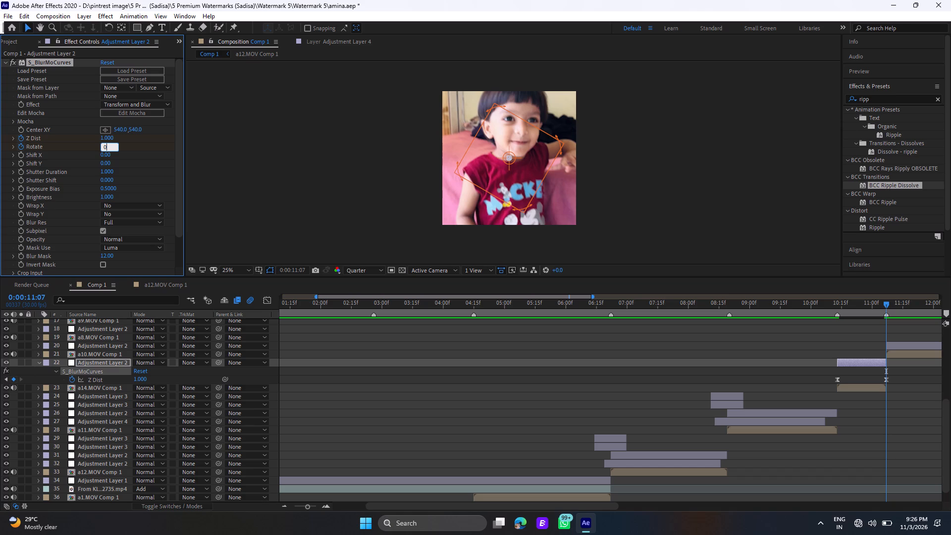
pyautogui.press('Return')
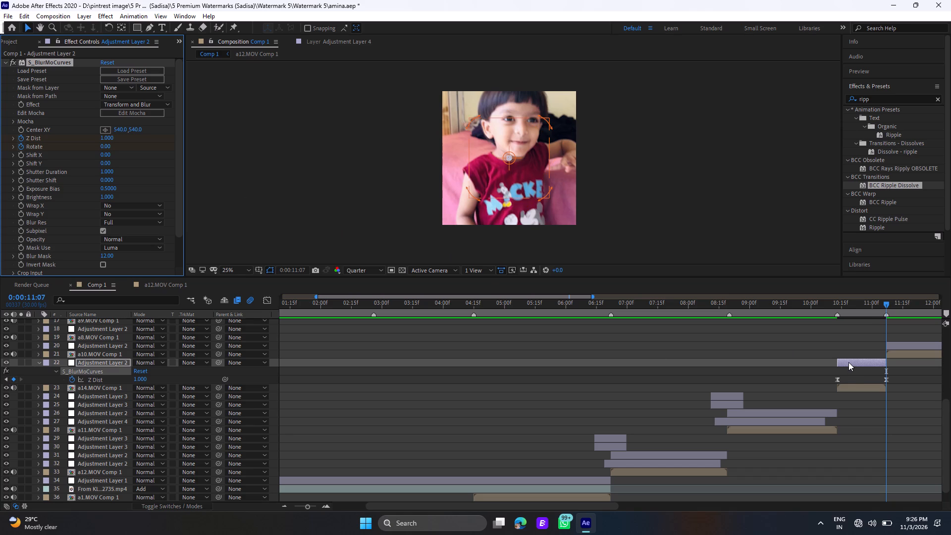
# Reveal layer 22's animated properties and apply Easy Ease to both S_BlurMoCurves Rotate keyframes.
pyautogui.write('uu')
pyautogui.moveTo(891, 393); pyautogui.dragTo(879, 401)
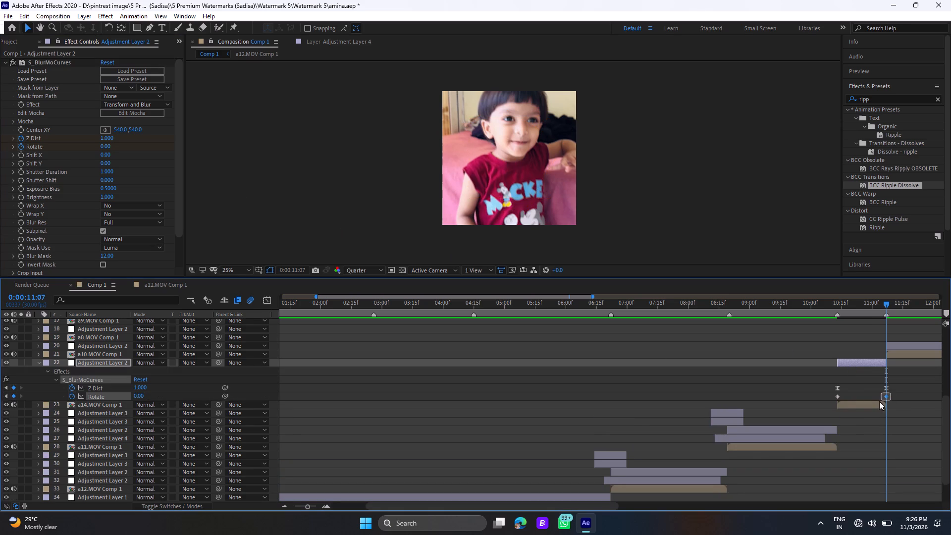
pyautogui.moveTo(879, 401); pyautogui.dragTo(831, 400)
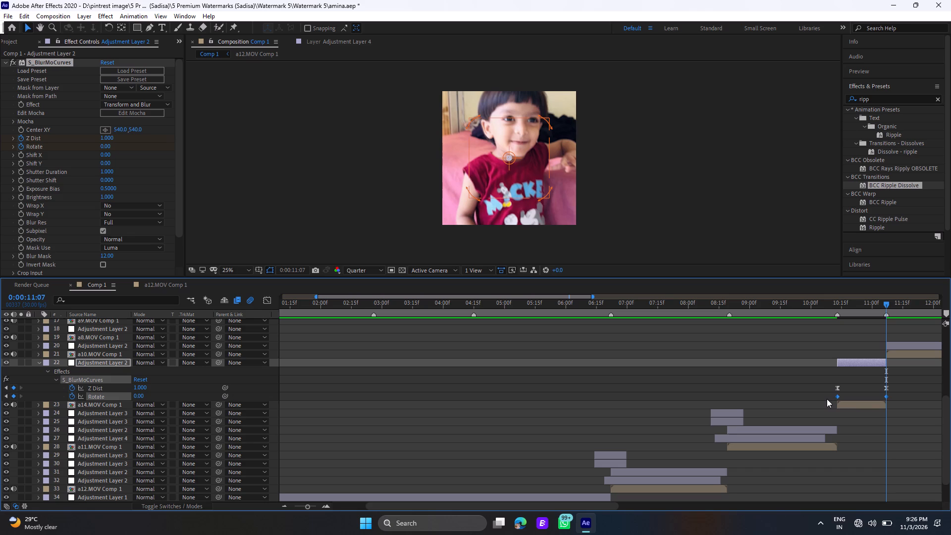
pyautogui.press('F9')
# Reshape layer 22's S_BlurMoCurves Rotate curve in the Graph Editor so it falls steeply from its first keyframe and eases into the last.
pyautogui.click(265, 299)
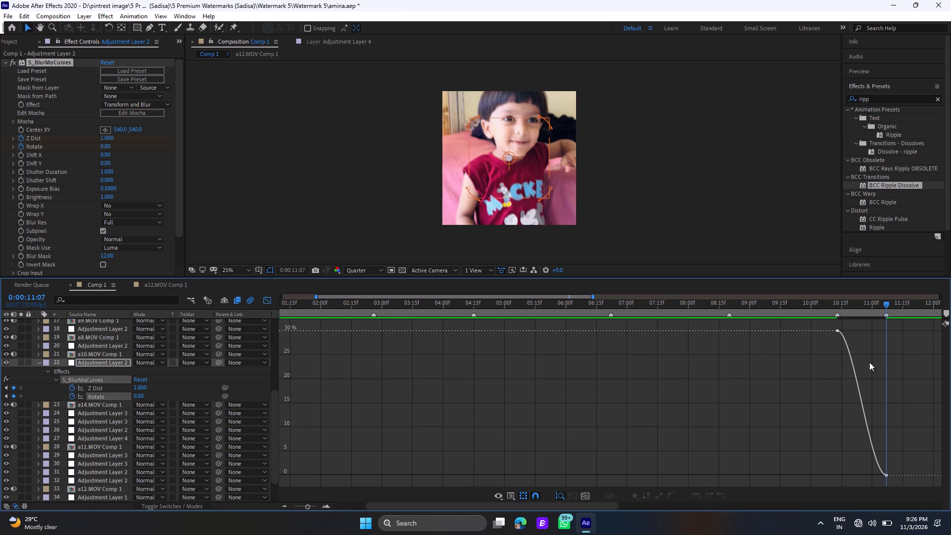
pyautogui.click(311, 506)
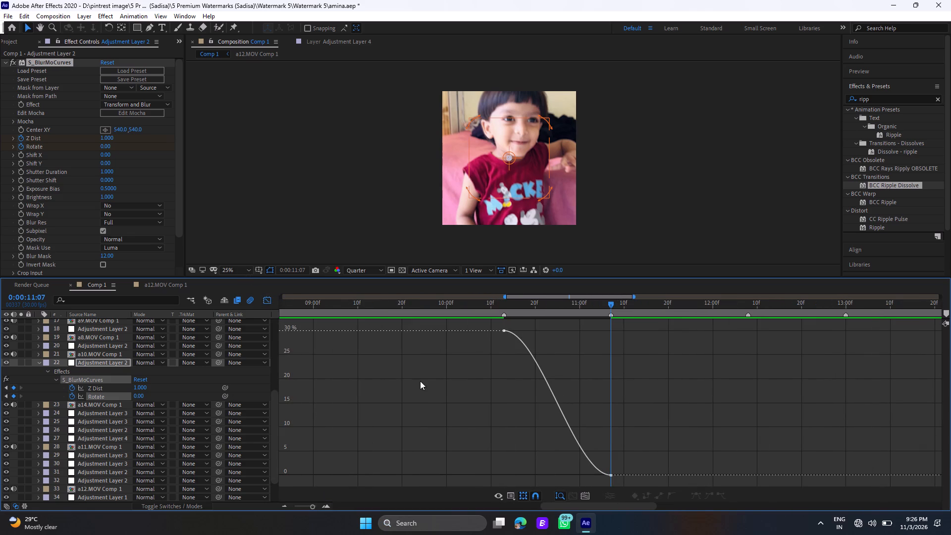
pyautogui.moveTo(507, 324); pyautogui.dragTo(498, 340)
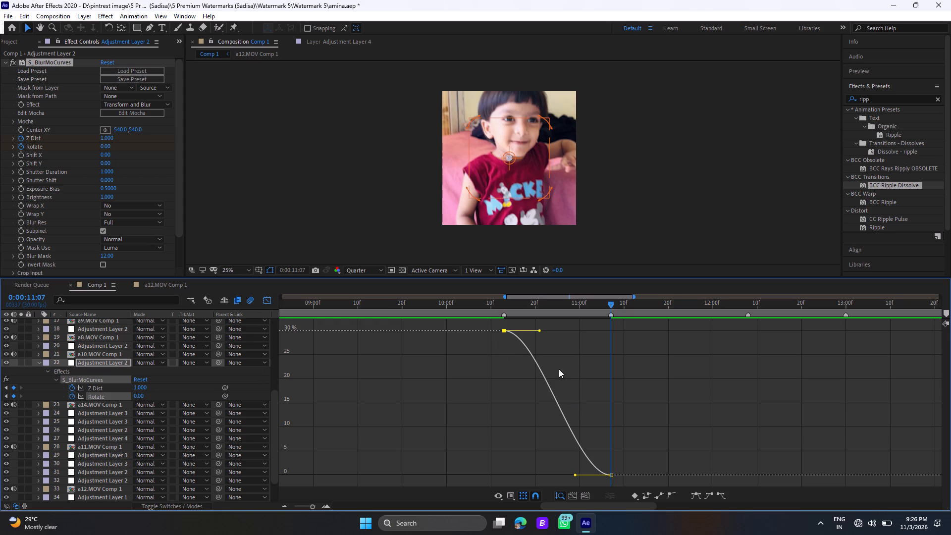
pyautogui.moveTo(538, 330); pyautogui.dragTo(532, 369)
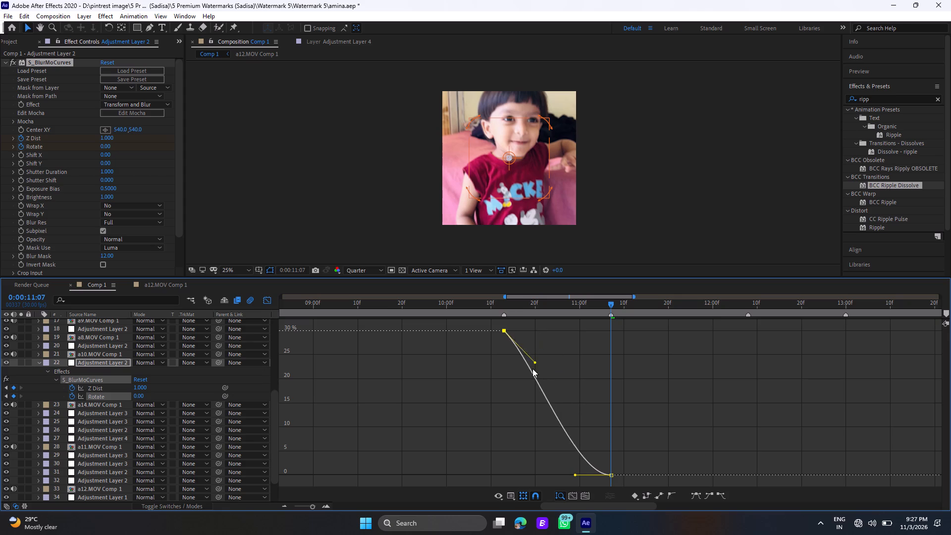
pyautogui.moveTo(532, 369); pyautogui.dragTo(509, 452)
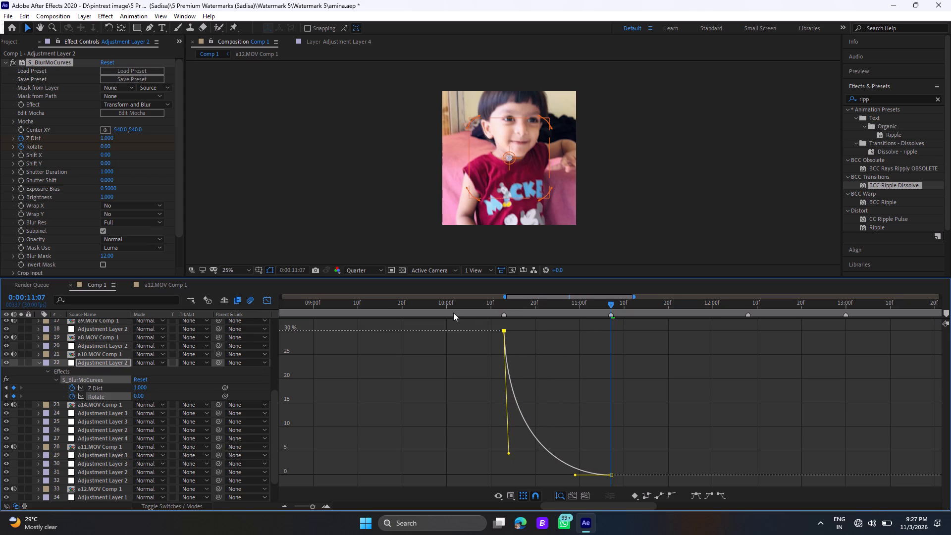
# Play the composition from 0:00:10:02, 0:00:10:00 and 0:00:09:01 to check the a14 clip's rotation.
pyautogui.click(453, 313)
pyautogui.press('space')
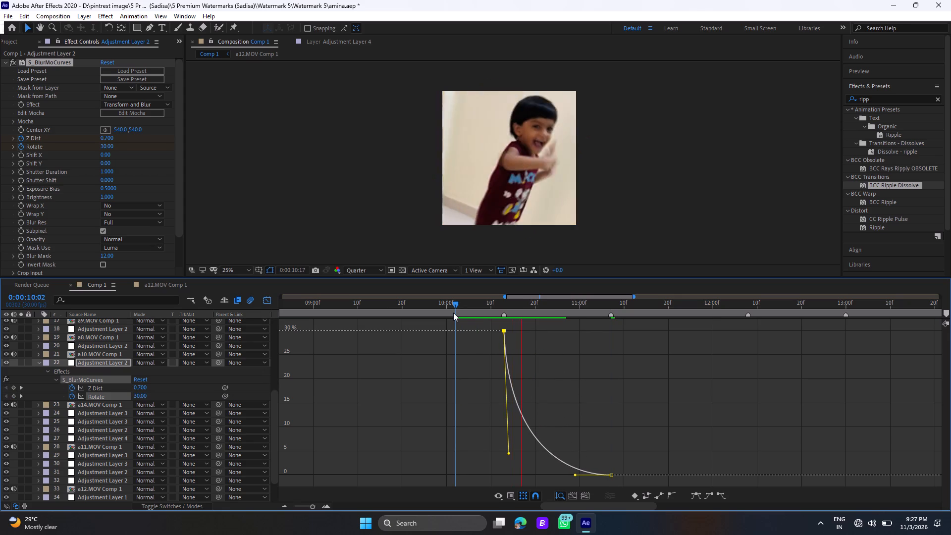
pyautogui.click(447, 308)
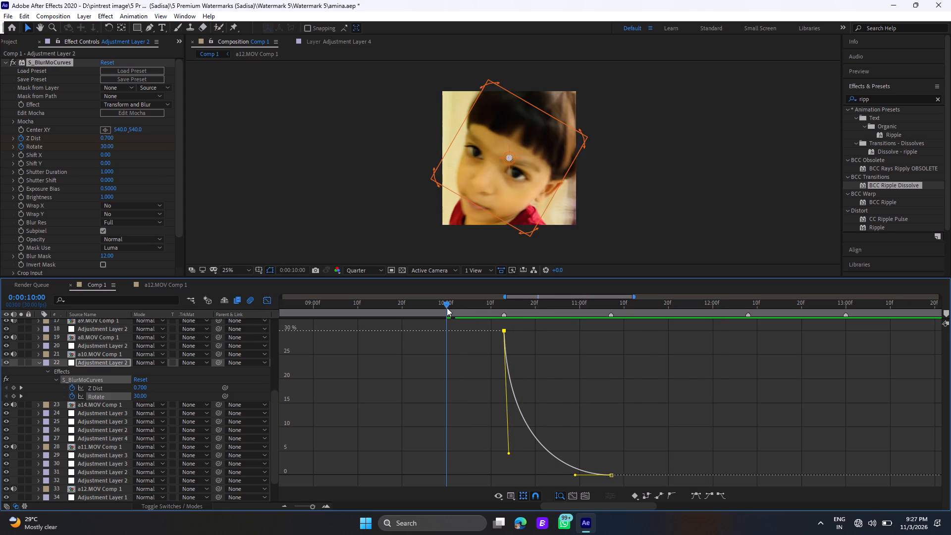
pyautogui.press('space')
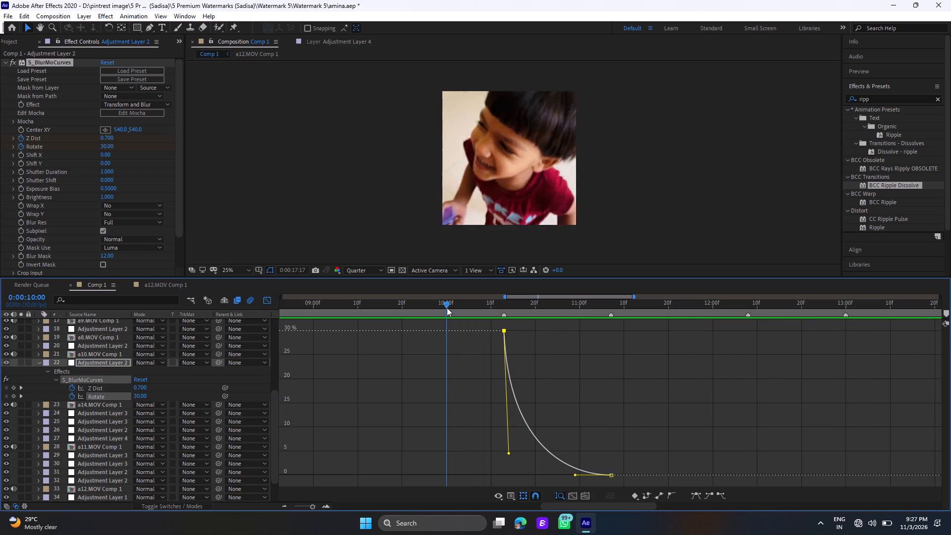
pyautogui.press('space')
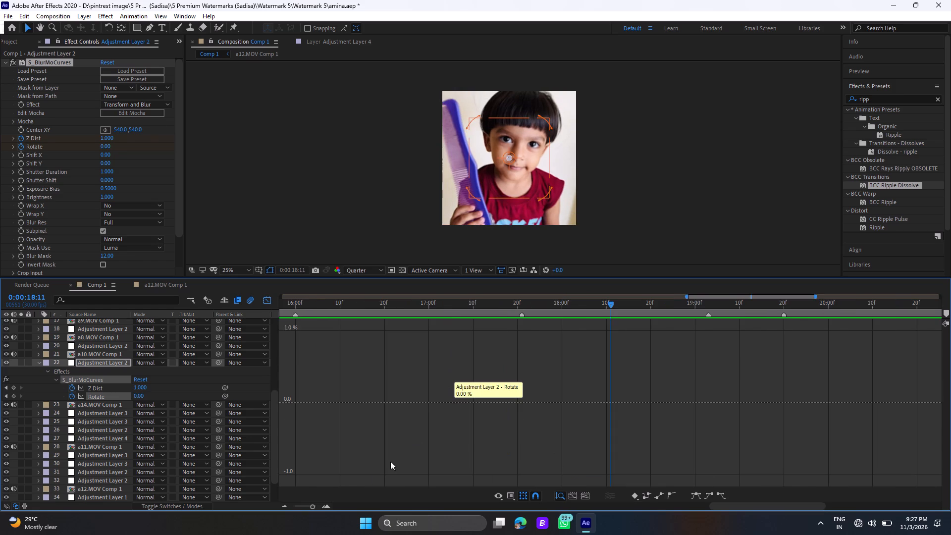
pyautogui.moveTo(716, 506); pyautogui.dragTo(518, 516)
pyautogui.click(483, 306)
pyautogui.press('space')
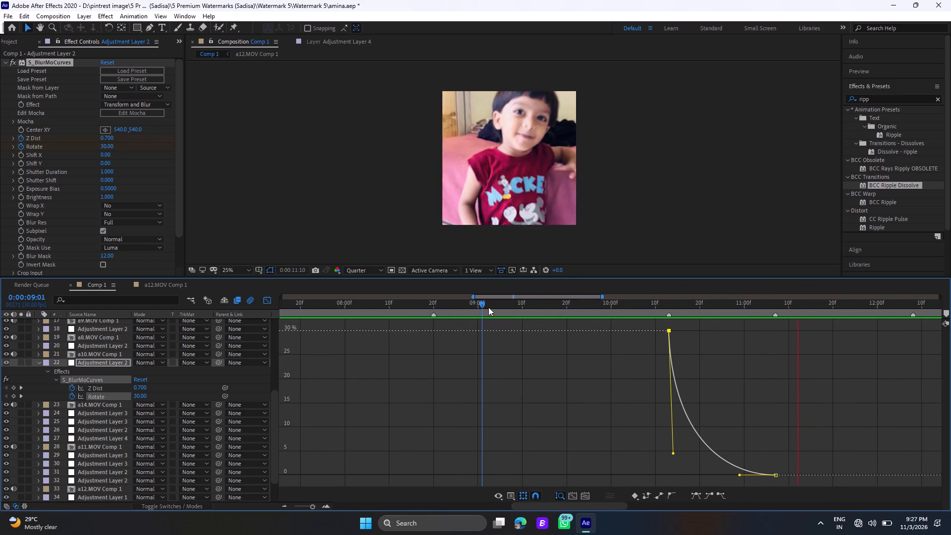
pyautogui.press('space')
# Copy layer 22's two S_BlurMoCurves Rotate keyframes and paste them at 0:00:11:07 onto Adjustment Layer 2 (layer 20) above a10.MOV Comp 1.
pyautogui.click(266, 305)
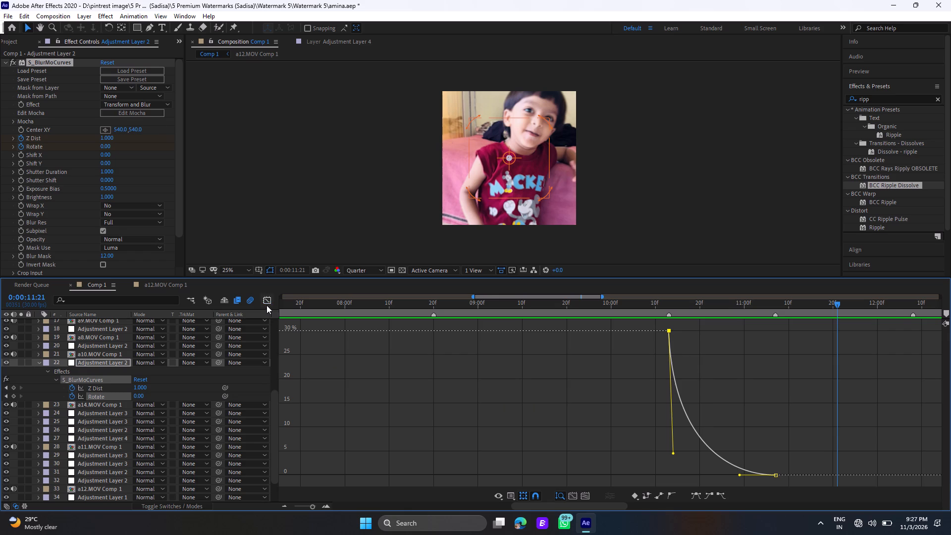
pyautogui.click(718, 313)
pyautogui.moveTo(782, 397); pyautogui.dragTo(747, 397)
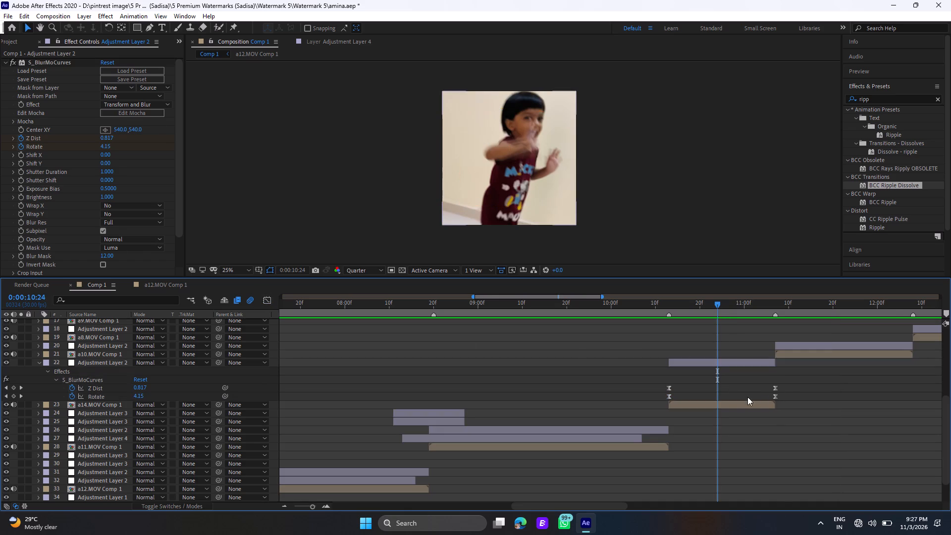
pyautogui.moveTo(747, 397); pyautogui.dragTo(663, 399)
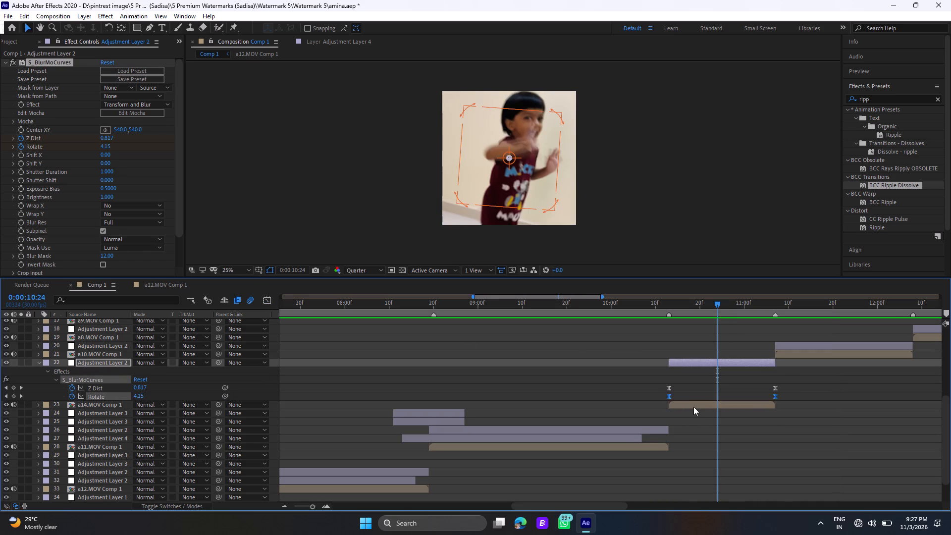
pyautogui.hotkey('ctrl', 'c')
pyautogui.click(775, 305)
pyautogui.click(783, 345)
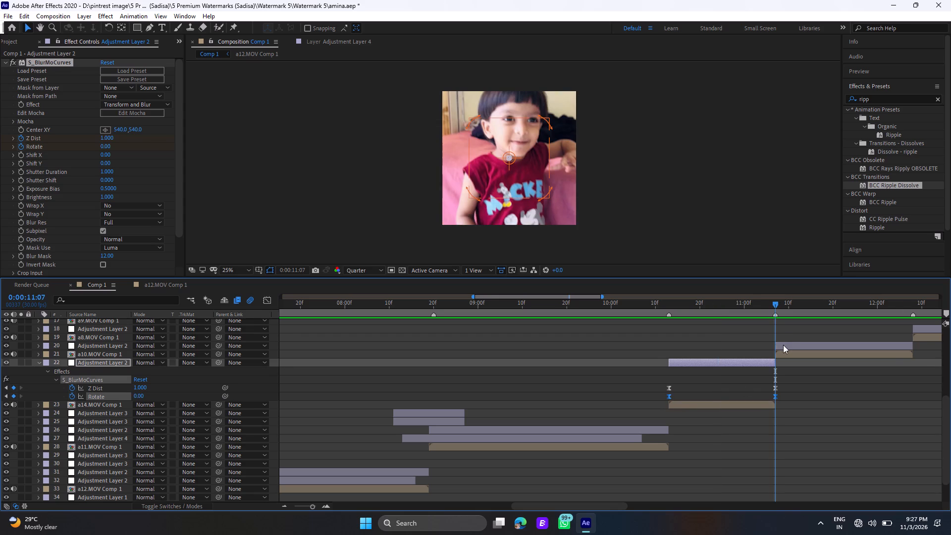
pyautogui.hotkey('ctrl', 'v')
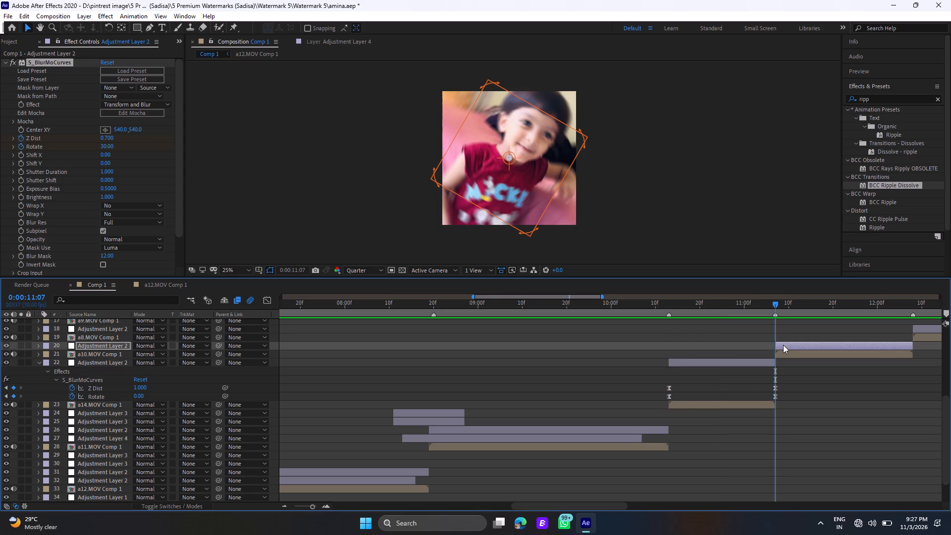
# Play the composition from 0:00:10:07 and again from 0:00:10:01 to check the a10 clip's rotation.
pyautogui.click(640, 311)
pyautogui.press('space')
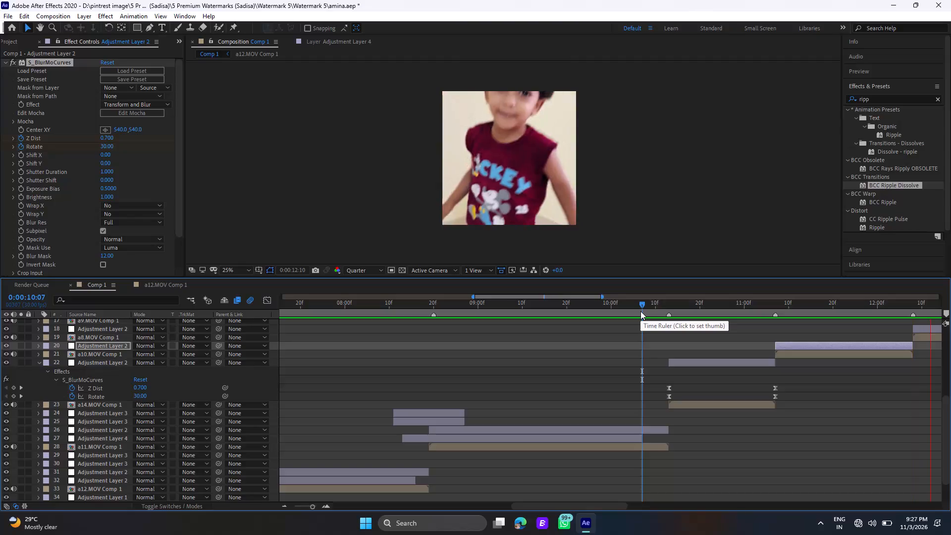
pyautogui.click(617, 307)
pyautogui.press('space')
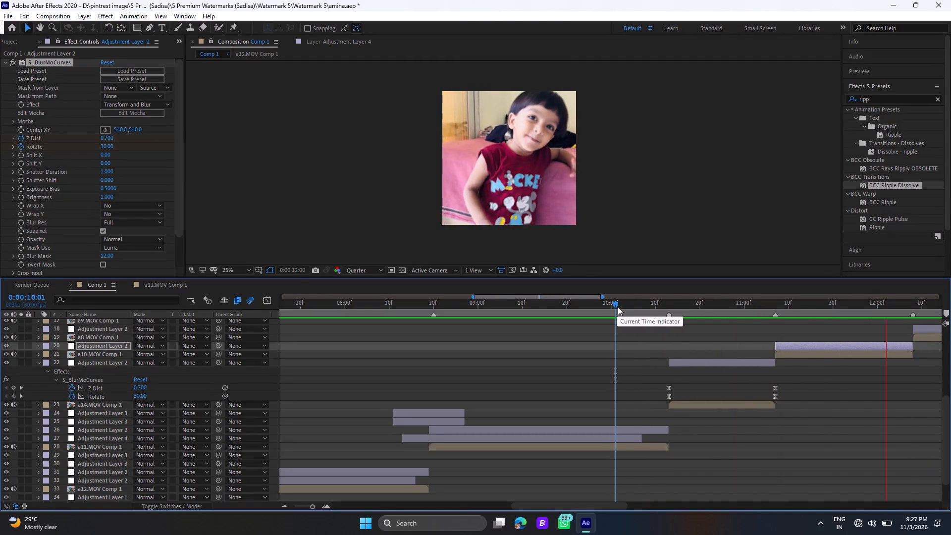
# Move layer 20's closing Rotate keyframe to 0:00:12:08 at the a10 clip's end, and collapse the properties of layers 20 and 22.
pyautogui.click(776, 306)
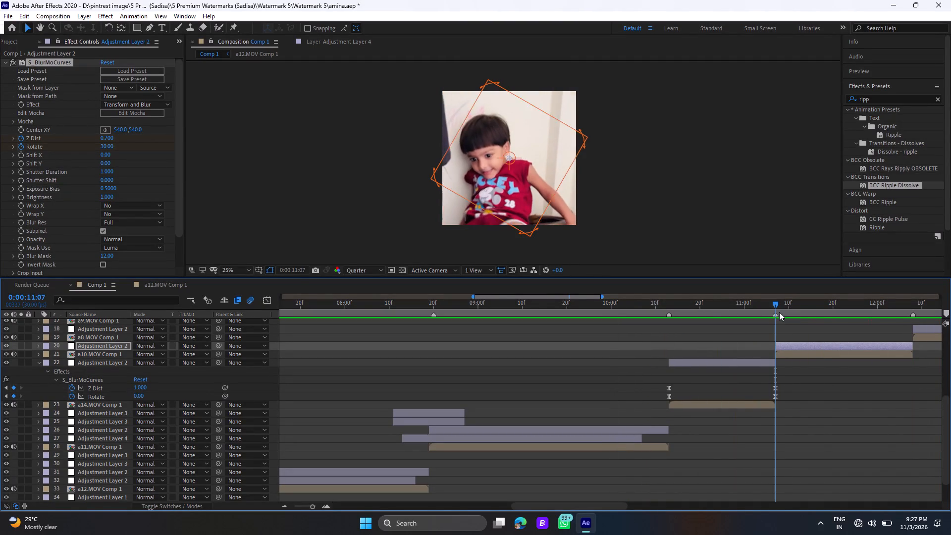
pyautogui.click(792, 346)
pyautogui.press('u')
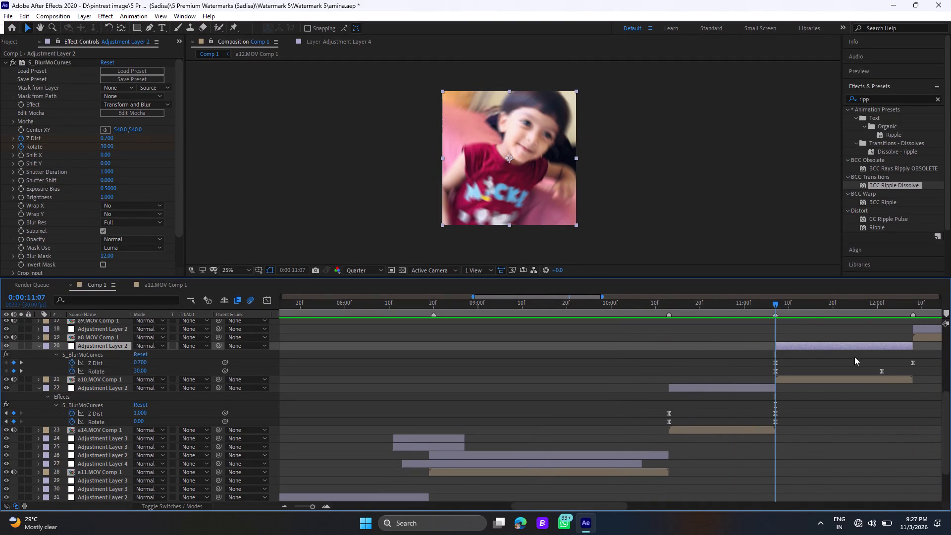
pyautogui.click(881, 372)
pyautogui.moveTo(881, 372); pyautogui.dragTo(900, 372)
pyautogui.click(548, 208)
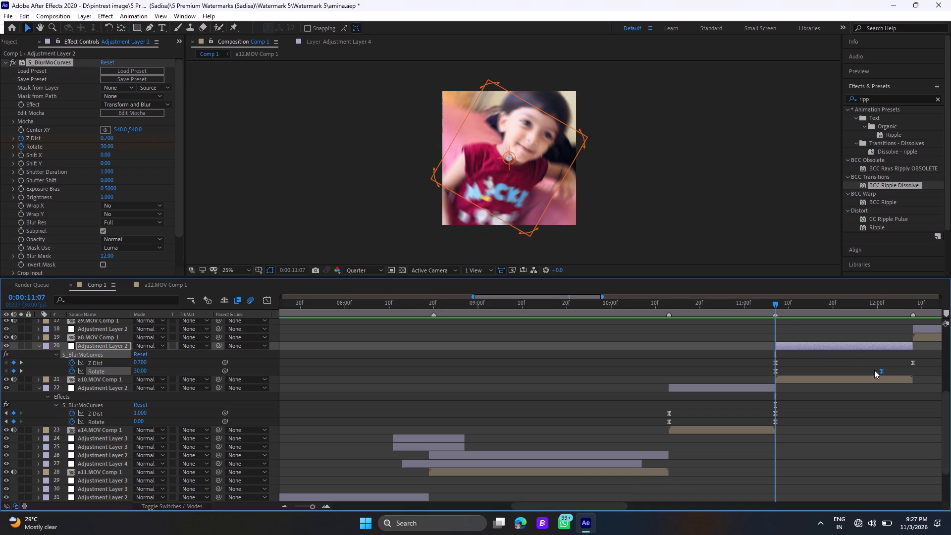
pyautogui.moveTo(881, 372); pyautogui.dragTo(911, 375)
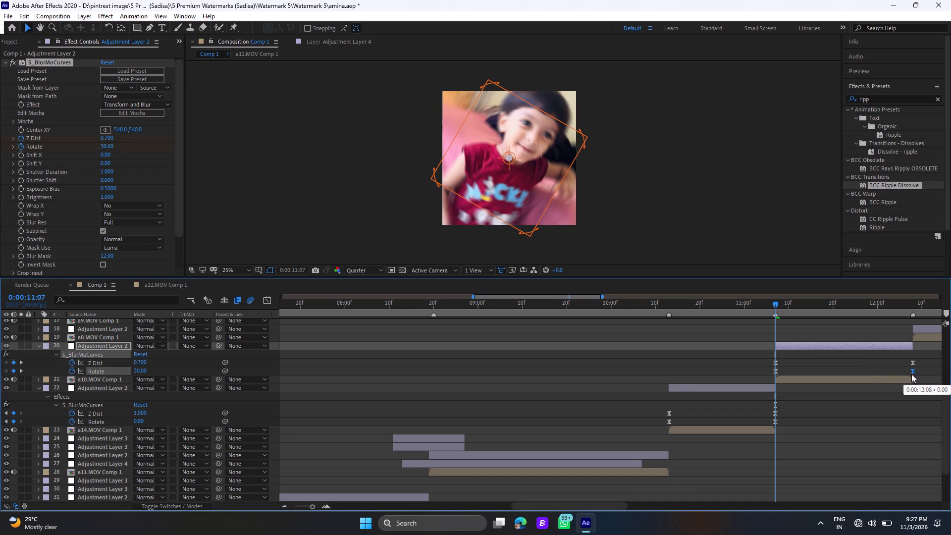
pyautogui.press('u')
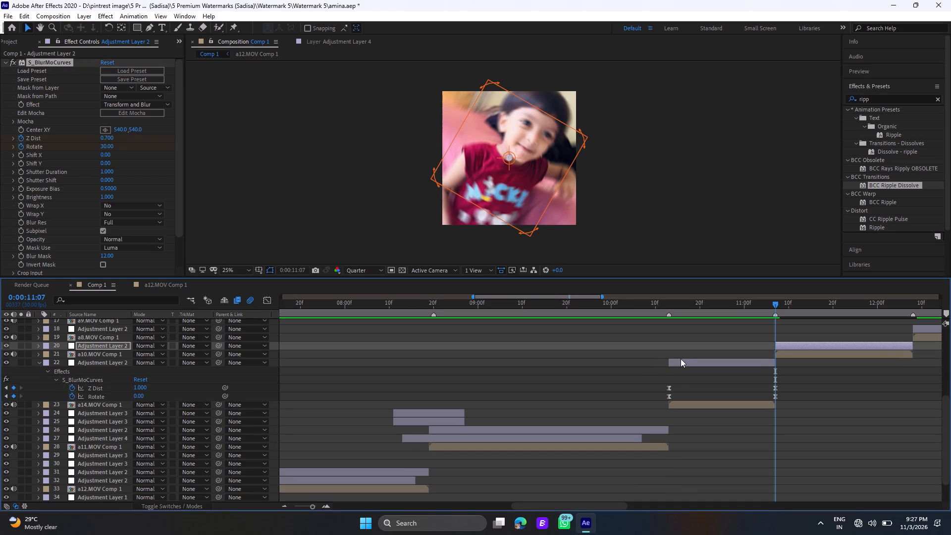
pyautogui.click(682, 363)
pyautogui.press('u')
# Play the composition from around 0:00:10:13 and again from 0:00:05:27 to check the rotations across the a12 to a10 clips.
pyautogui.click(668, 305)
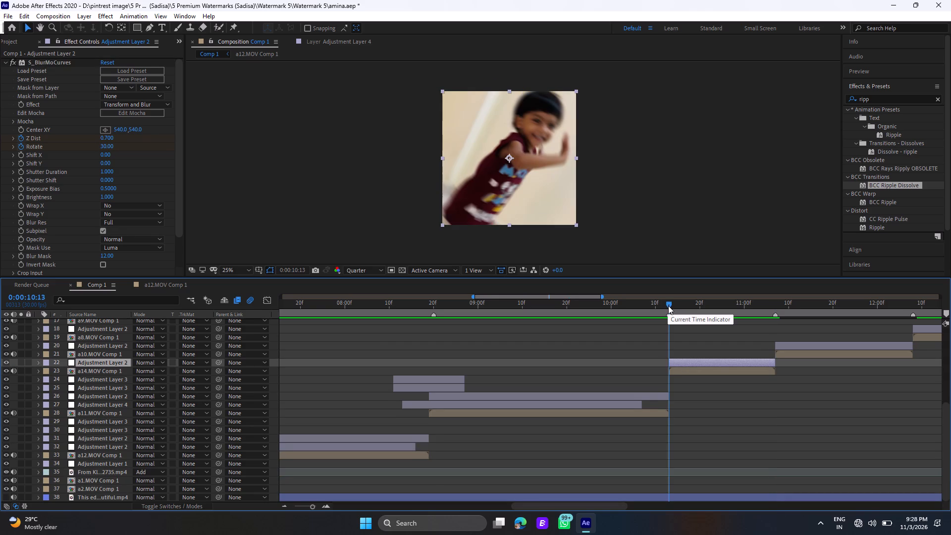
pyautogui.press('space')
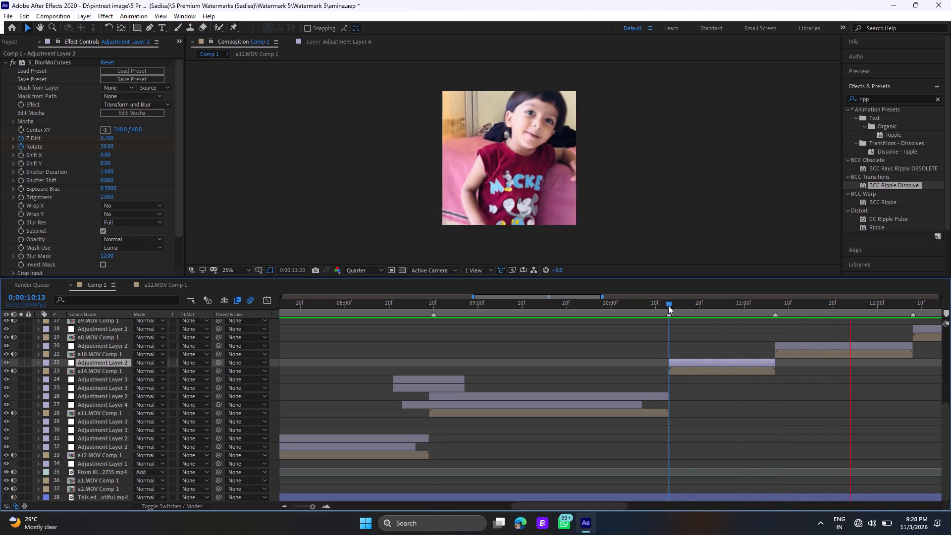
pyautogui.click(774, 305)
pyautogui.moveTo(774, 305); pyautogui.dragTo(769, 305)
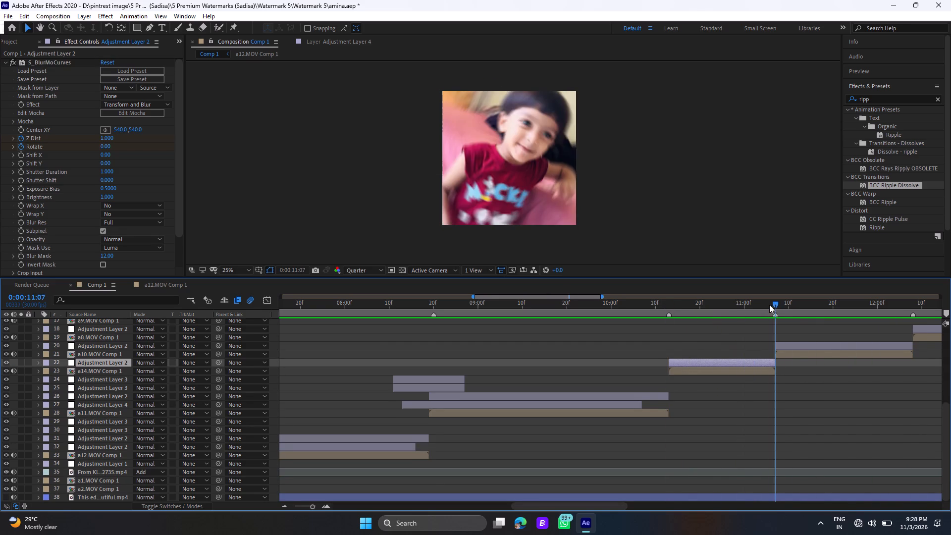
pyautogui.moveTo(769, 305); pyautogui.dragTo(667, 318)
pyautogui.press('space')
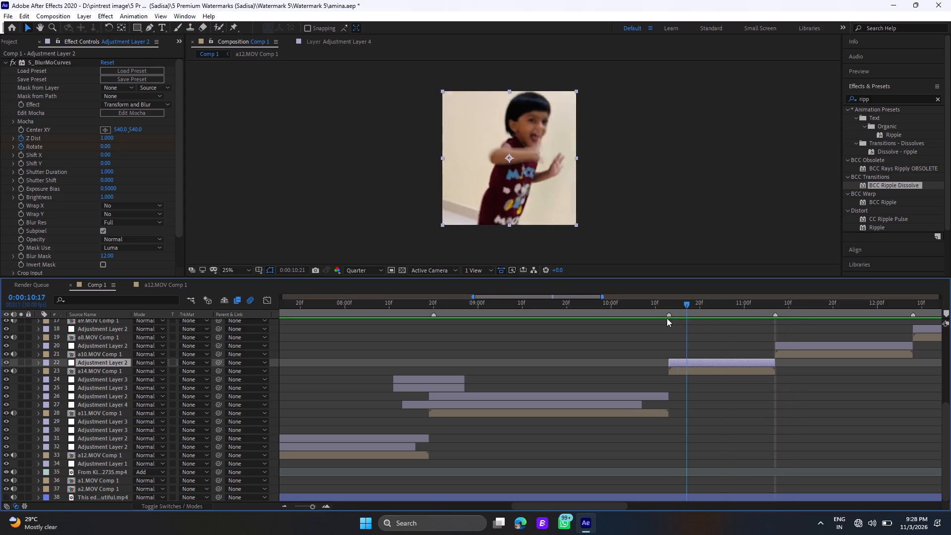
pyautogui.moveTo(667, 318); pyautogui.dragTo(658, 320)
pyautogui.press('space')
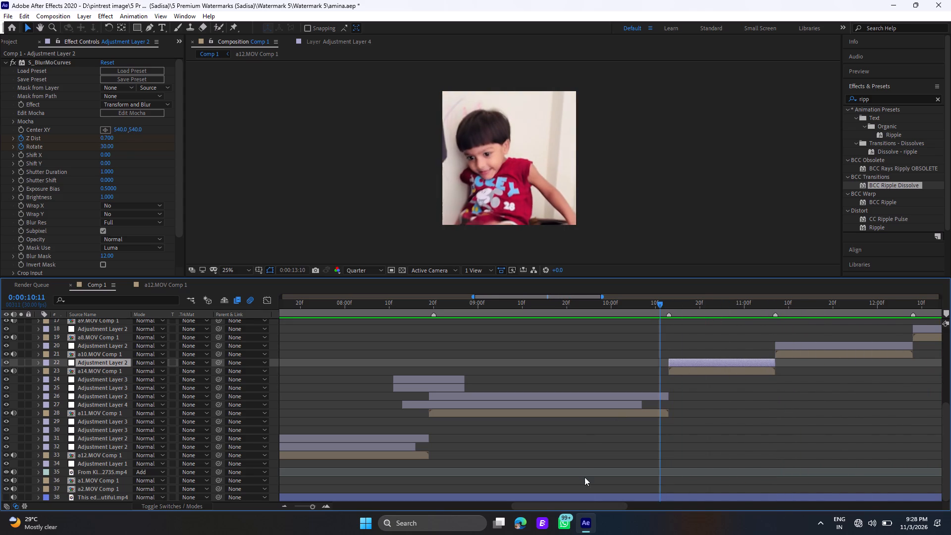
pyautogui.moveTo(591, 508); pyautogui.dragTo(634, 510)
pyautogui.press('space')
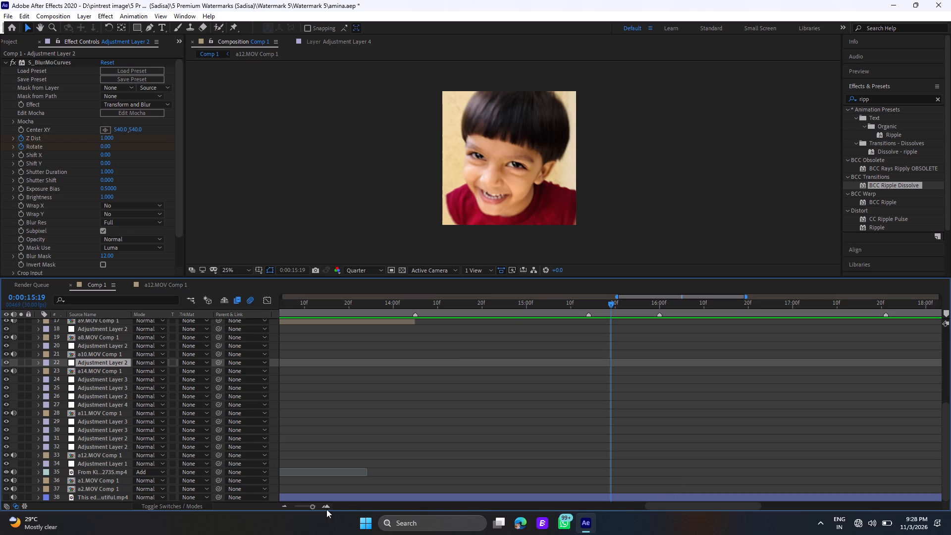
pyautogui.moveTo(316, 508); pyautogui.dragTo(308, 508)
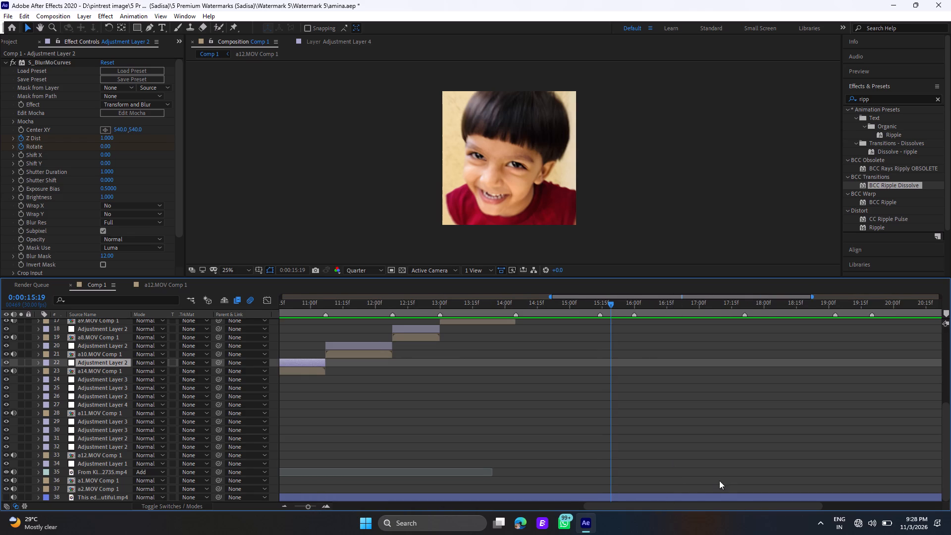
pyautogui.moveTo(697, 508); pyautogui.dragTo(560, 514)
pyautogui.click(355, 314)
pyautogui.press('space')
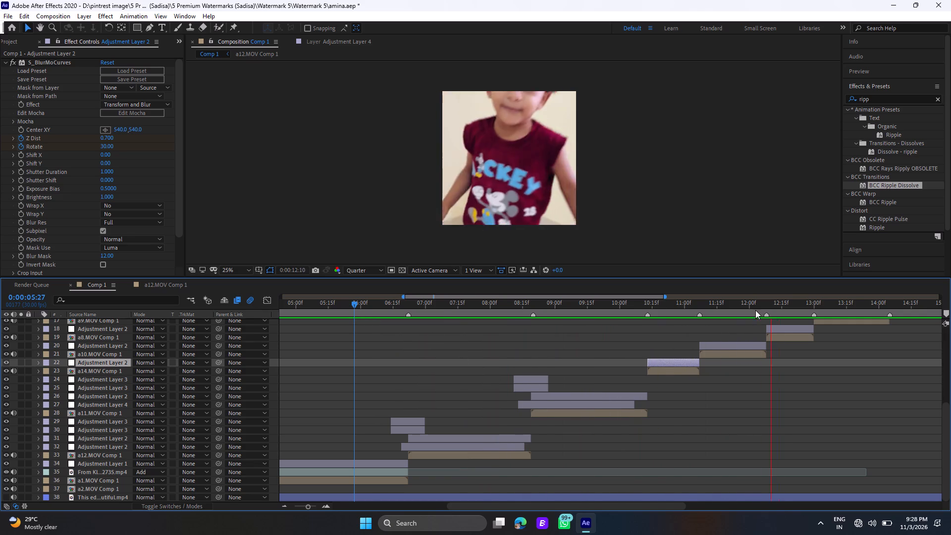
# Paste the copied Rotate keyframes at 0:00:12:08 onto Adjustment Layer 2 (layer 18) above a8.MOV Comp 1.
pyautogui.click(768, 304)
pyautogui.click(768, 304)
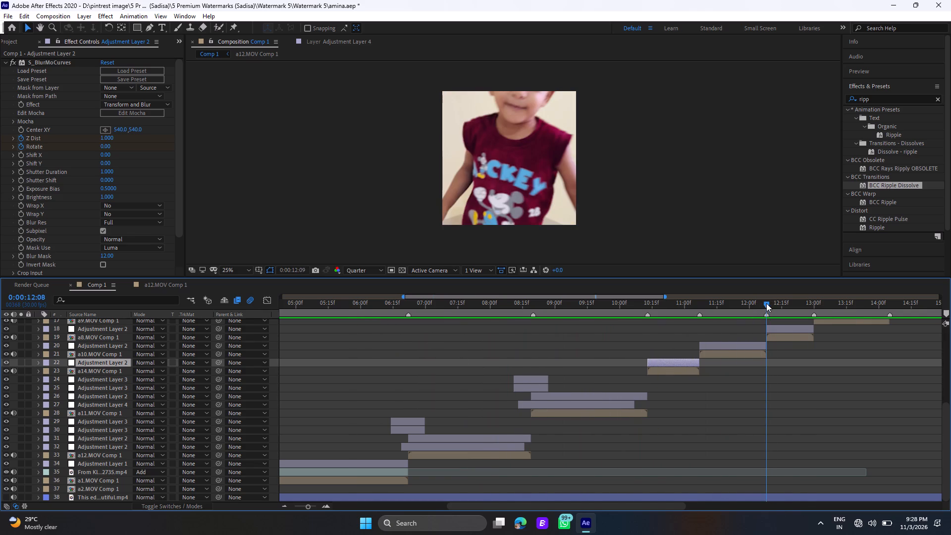
pyautogui.click(773, 330)
pyautogui.hotkey('ctrl', 'v')
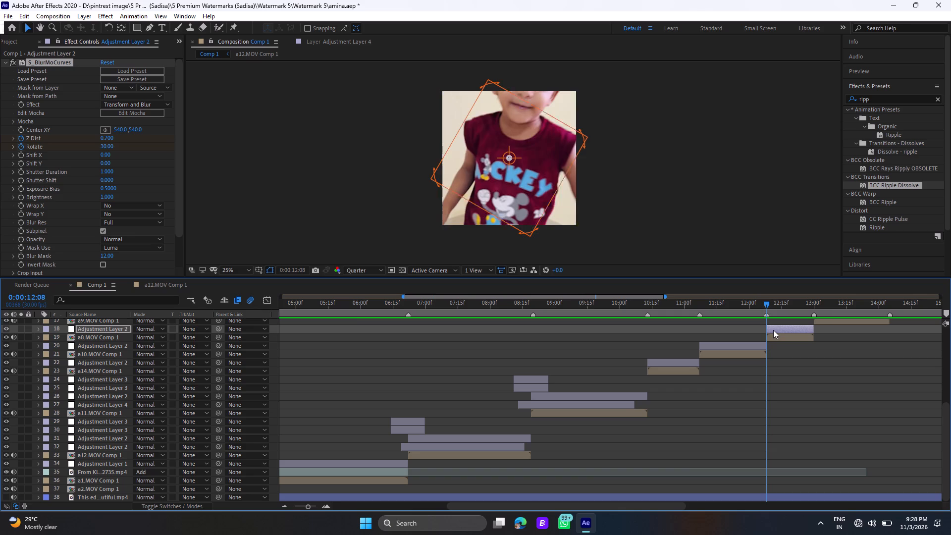
# Move layer 18's closing Rotate keyframe to 0:00:13:00 at the a8 clip's end, and collapse the layer's properties.
pyautogui.press('u')
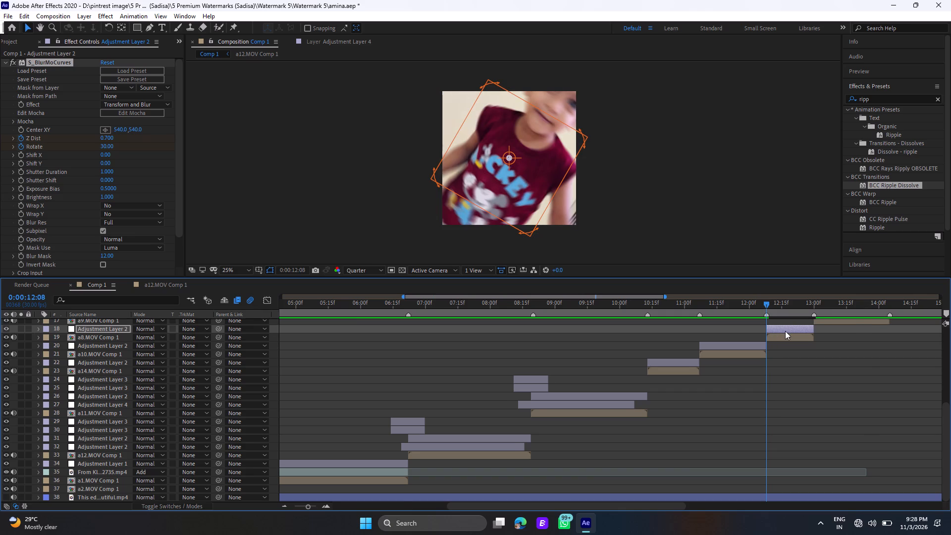
pyautogui.click(817, 353)
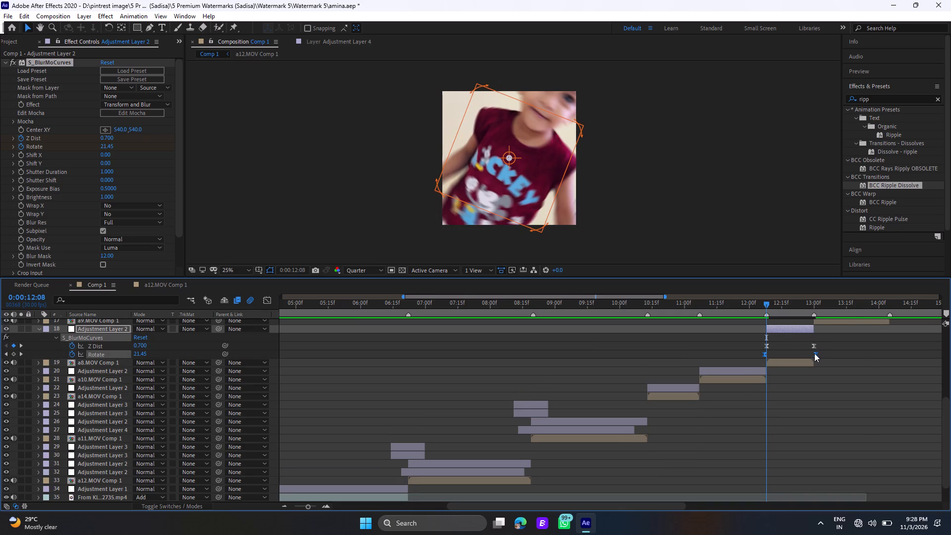
pyautogui.click(816, 354)
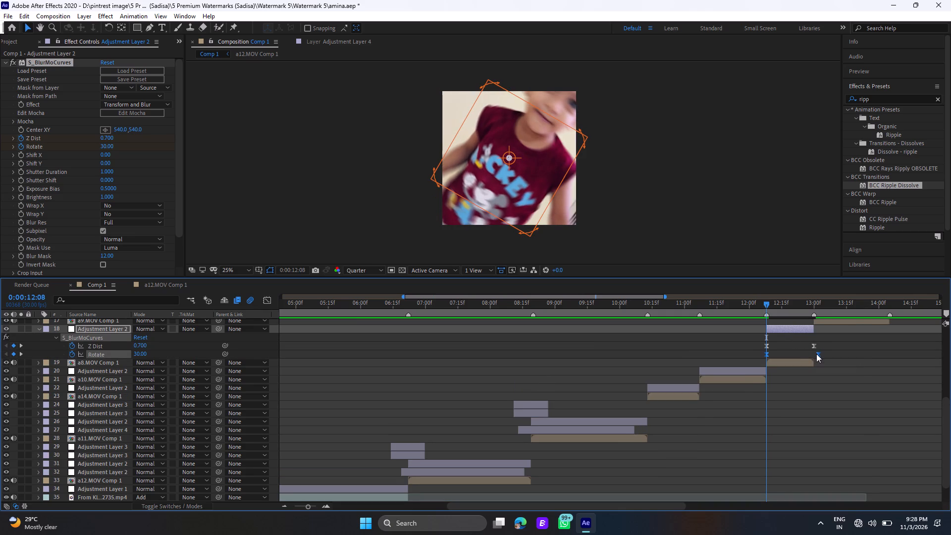
pyautogui.click(821, 357)
pyautogui.click(818, 355)
pyautogui.click(812, 305)
pyautogui.click(812, 305)
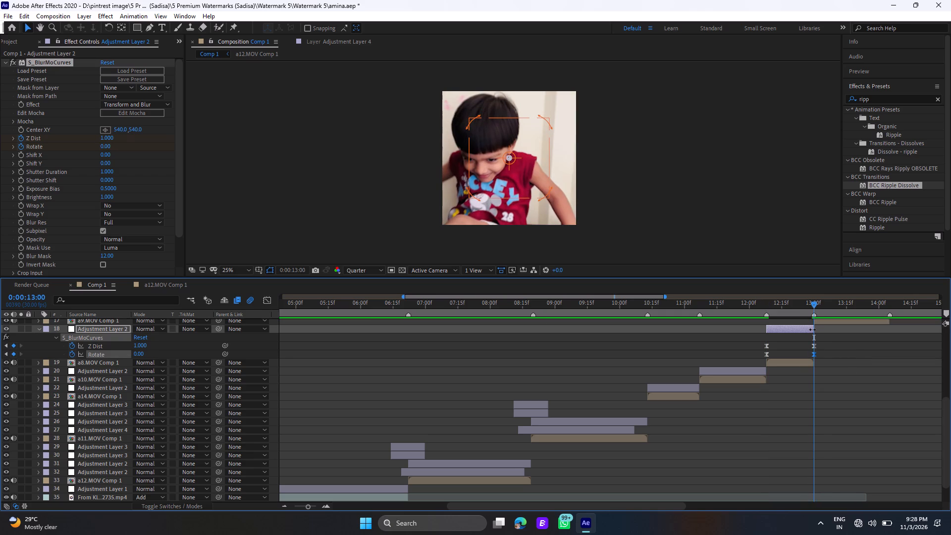
pyautogui.press('u')
# Paste the Rotate keyframes at 0:00:13:00 onto Adjustment Layer 2 (layer 16) above a9.MOV Comp 1, with the closing one at 0:00:14:05.
pyautogui.scroll(1, 827, 343)
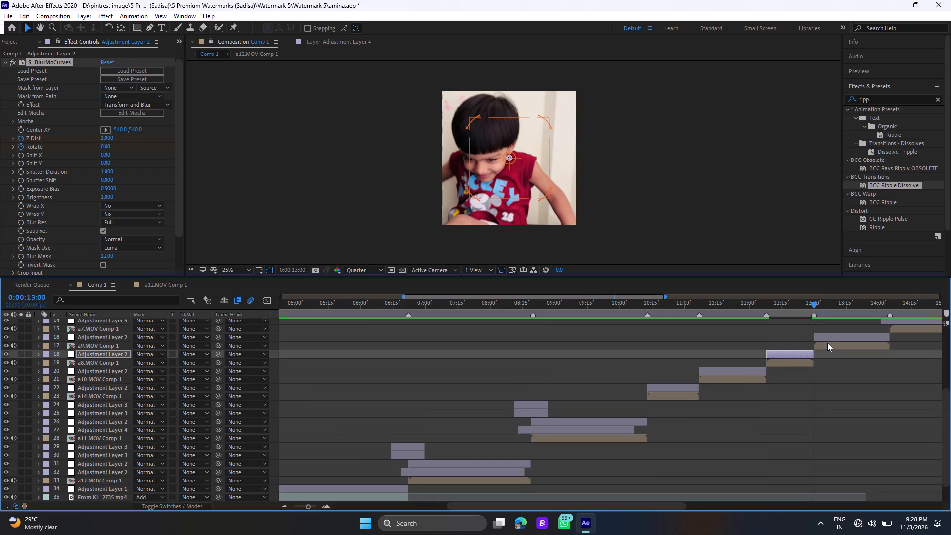
pyautogui.click(828, 335)
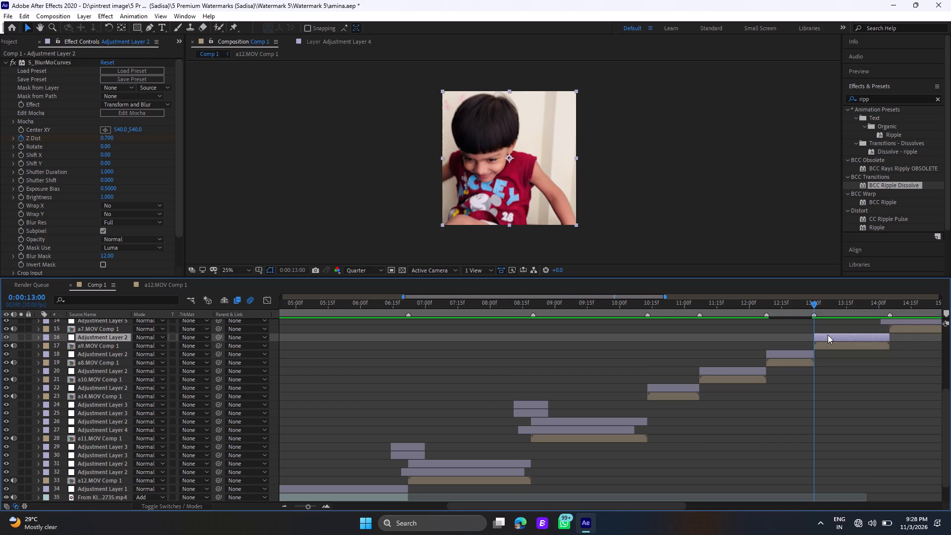
pyautogui.hotkey('ctrl', 'v')
pyautogui.press('u')
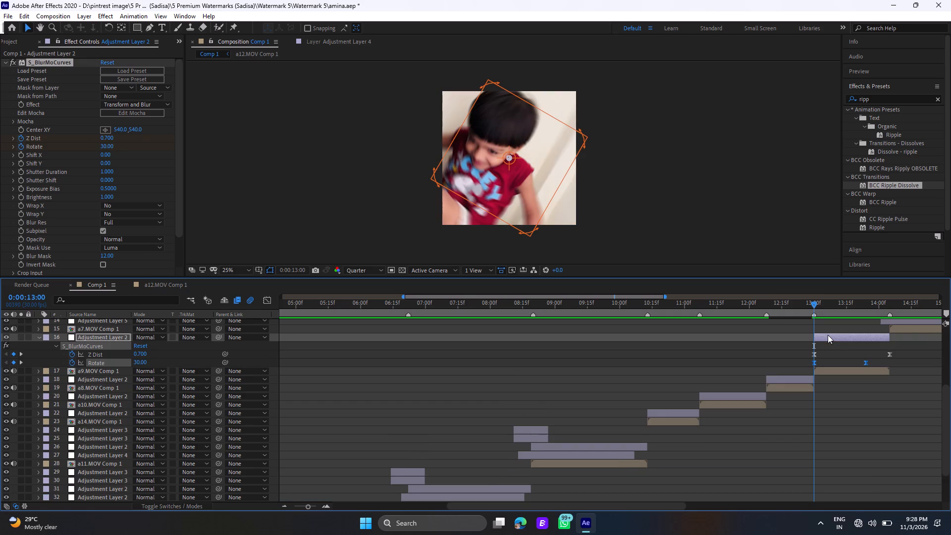
pyautogui.click(864, 350)
pyautogui.moveTo(866, 361); pyautogui.dragTo(887, 364)
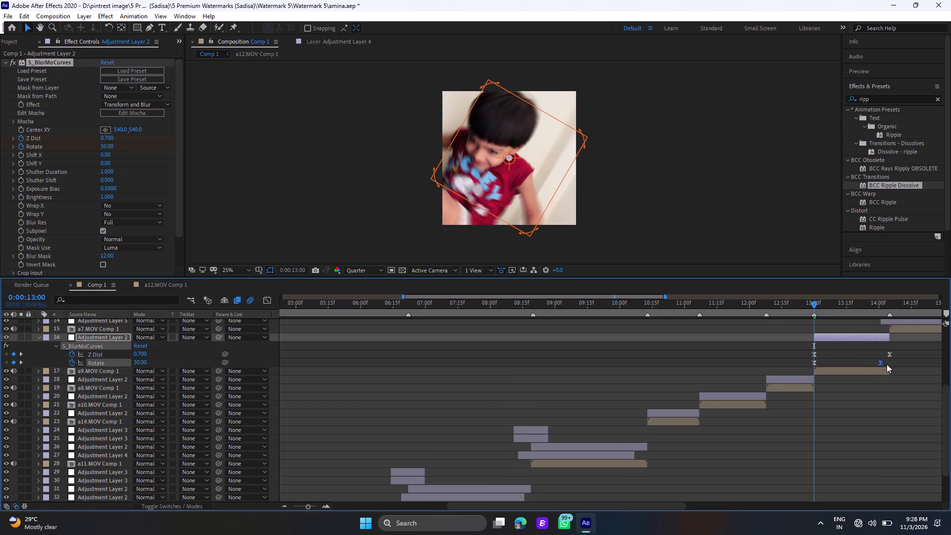
pyautogui.moveTo(887, 364); pyautogui.dragTo(890, 365)
pyautogui.click(889, 307)
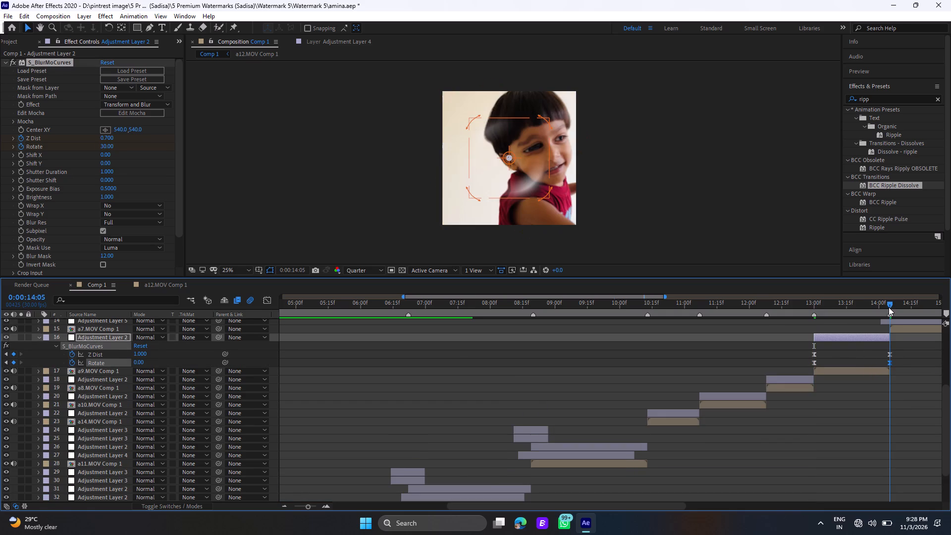
pyautogui.click(881, 338)
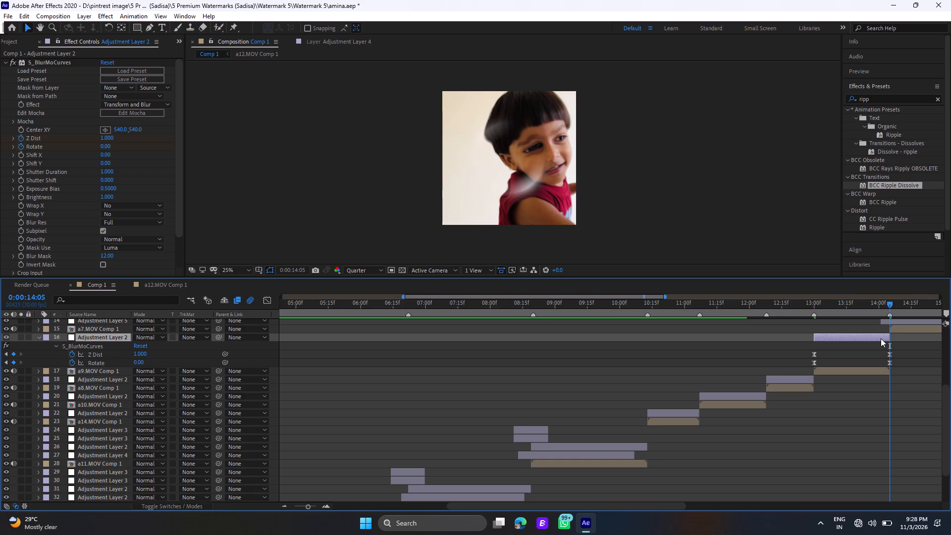
pyautogui.press('u')
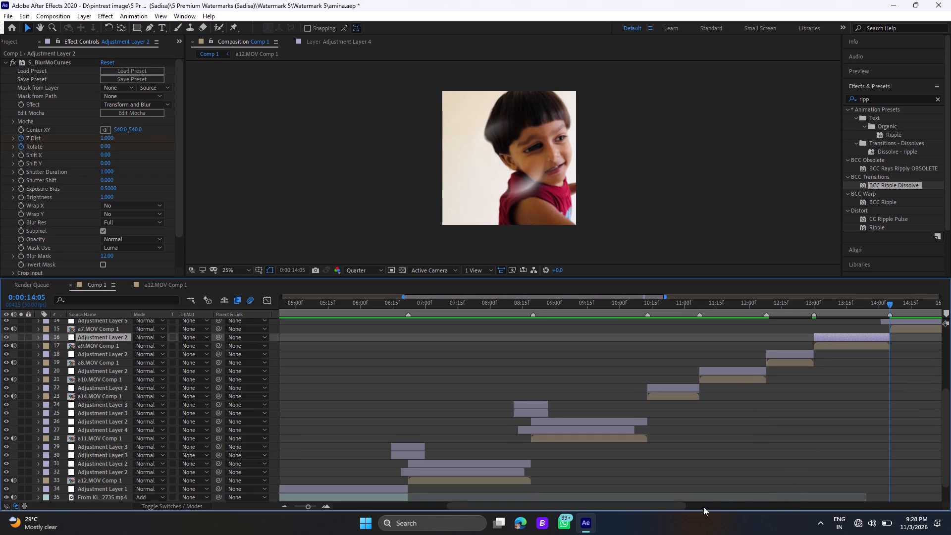
# Paste the Rotate keyframes at 0:00:14:05 onto Adjustment Layer 2 (layer 13) above a7.MOV Comp 1, with the closing one at the clip's end.
pyautogui.moveTo(662, 509); pyautogui.dragTo(764, 505)
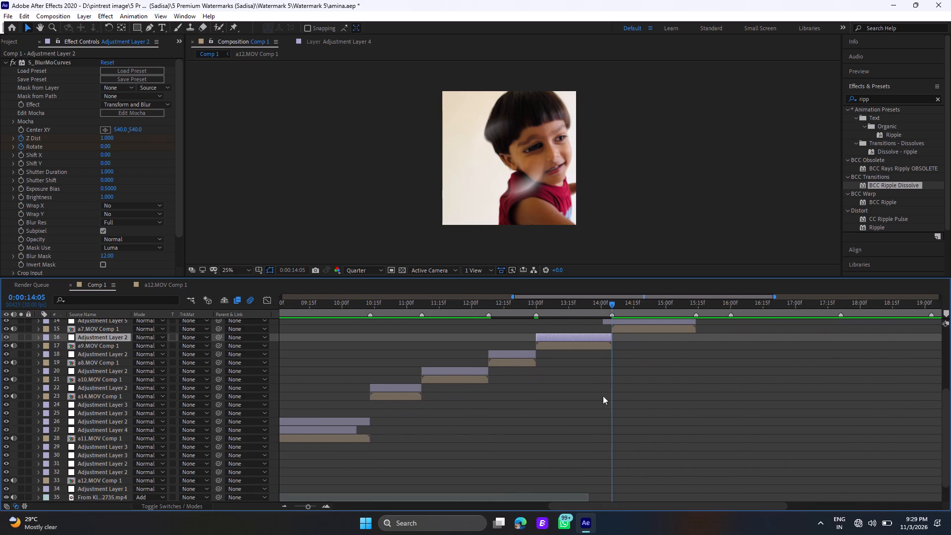
pyautogui.scroll(2, 645, 373)
pyautogui.click(646, 362)
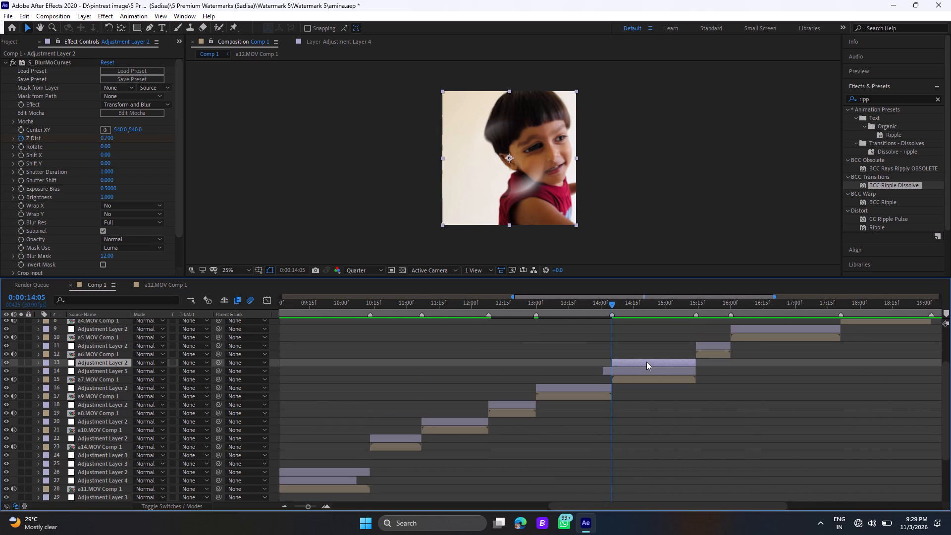
pyautogui.hotkey('ctrl', 'v')
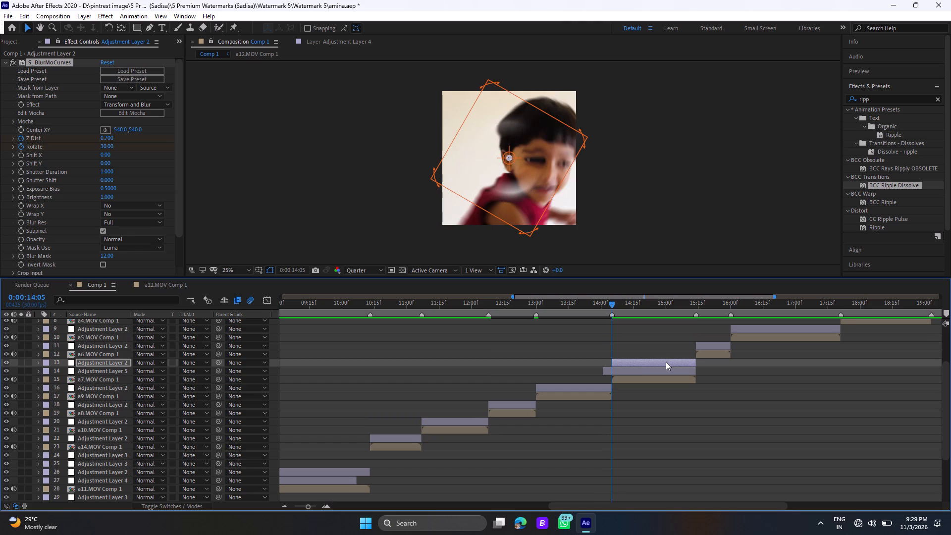
pyautogui.press('u')
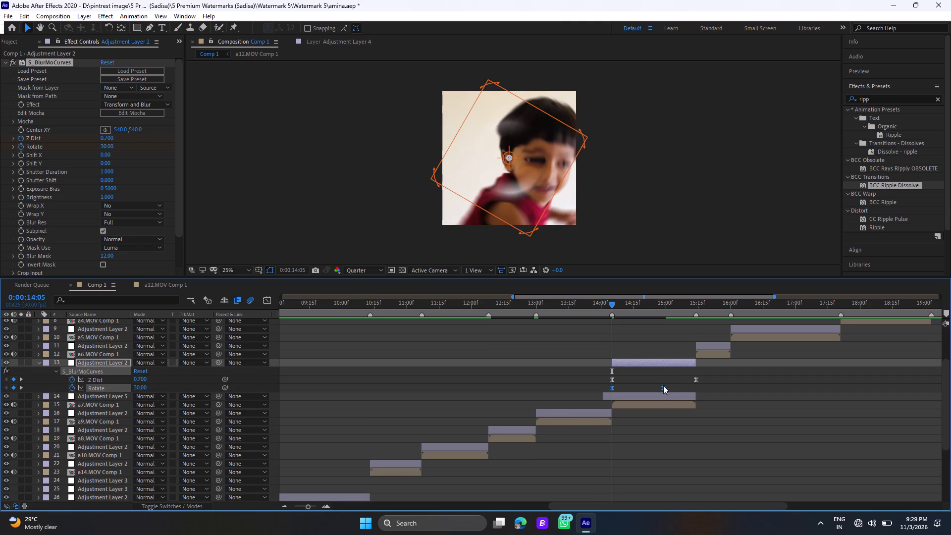
pyautogui.click(664, 379)
pyautogui.moveTo(664, 388); pyautogui.dragTo(695, 391)
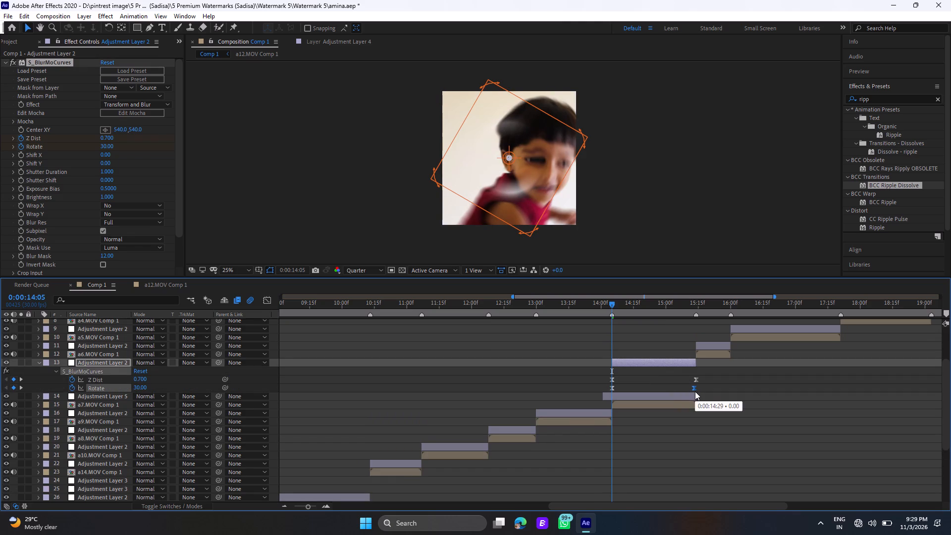
pyautogui.moveTo(695, 391); pyautogui.dragTo(696, 391)
pyautogui.press('u')
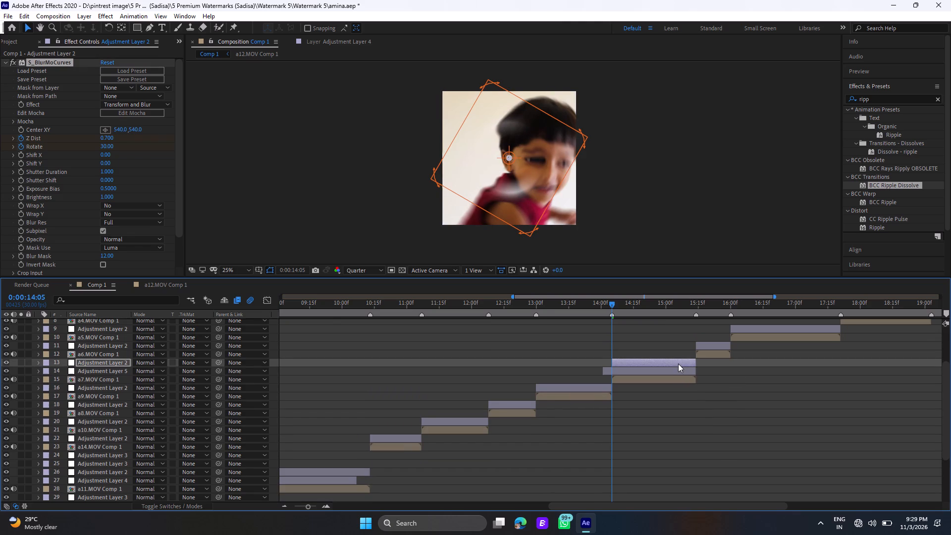
# Set the current time to 0:00:15:14 and reveal the keyframes of Adjustment Layer 2 (layer 11) above a6.MOV Comp 1.
pyautogui.click(695, 303)
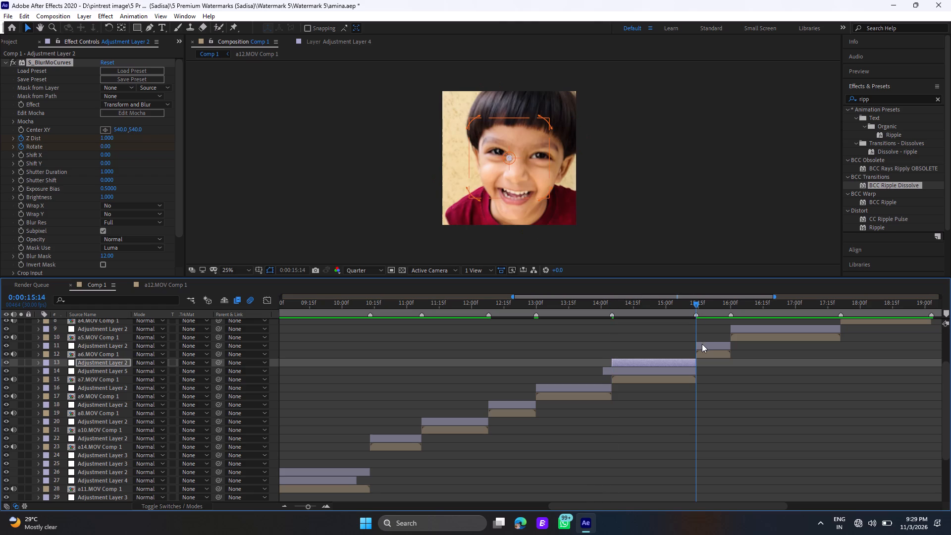
pyautogui.click(702, 344)
pyautogui.press('u')
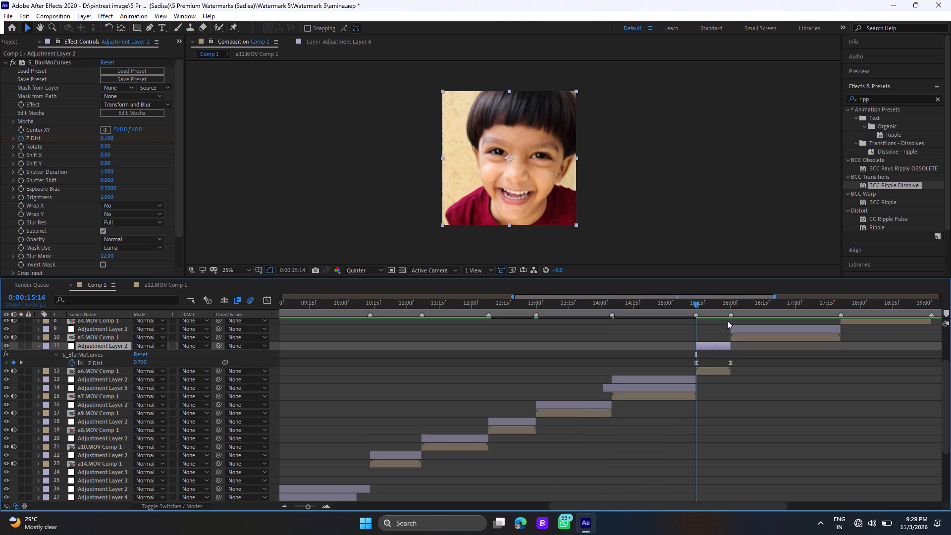
pyautogui.click(731, 305)
pyautogui.click(731, 305)
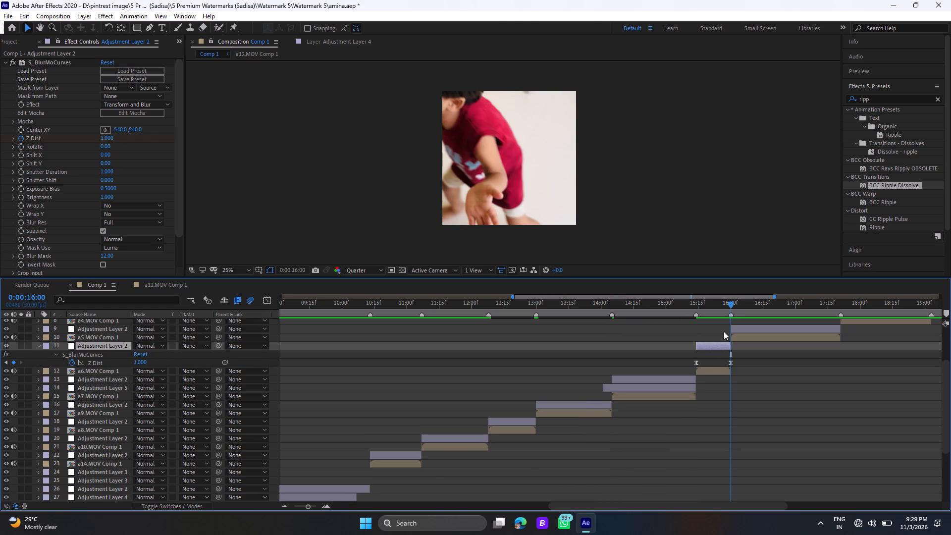
pyautogui.click(316, 507)
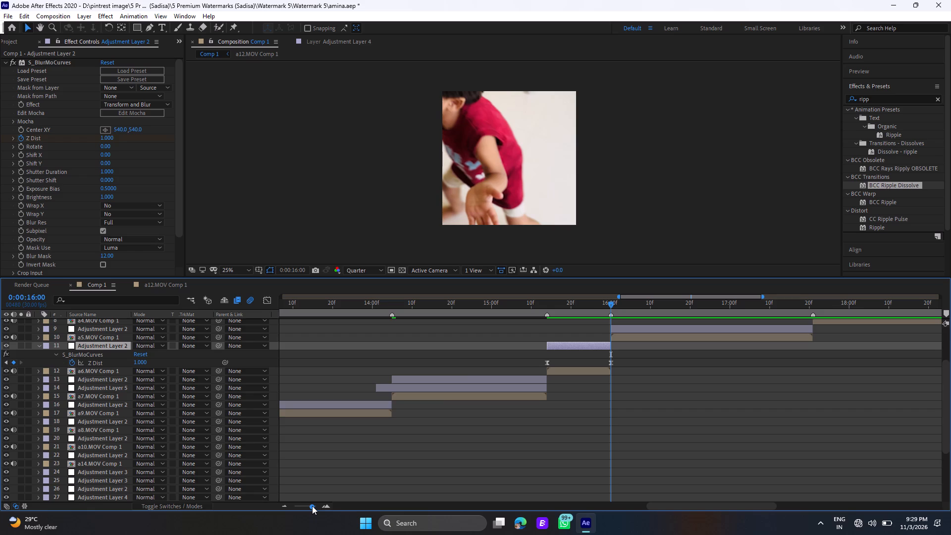
pyautogui.doubleClick(545, 305)
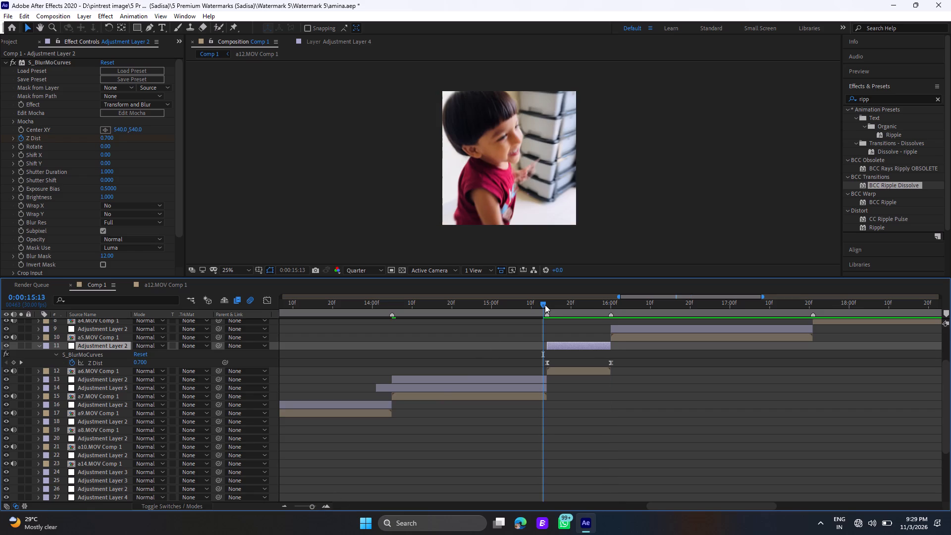
pyautogui.click(558, 346)
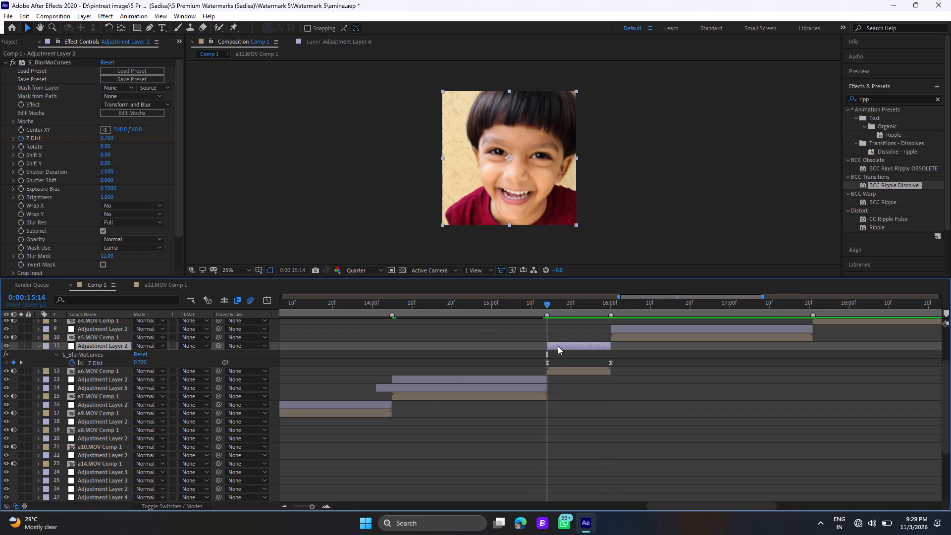
pyautogui.write('uu')
pyautogui.click(517, 371)
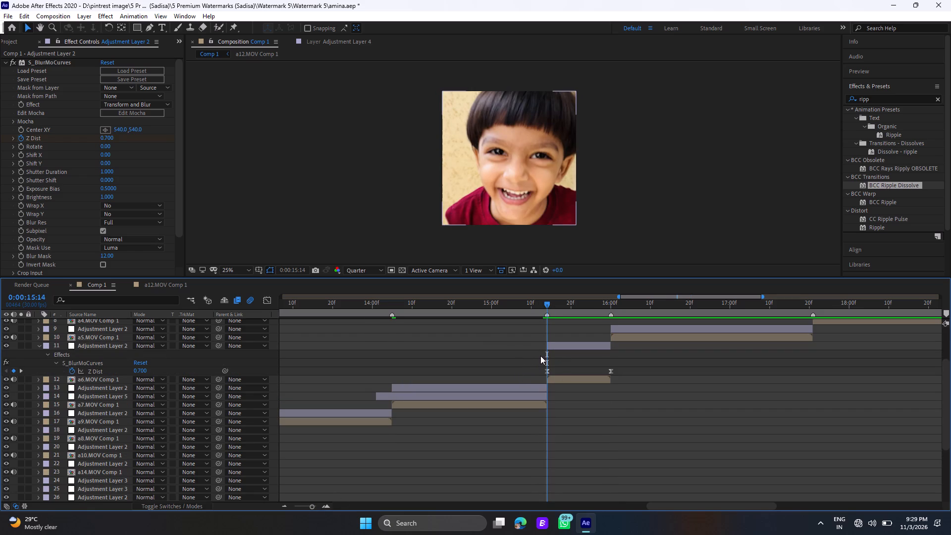
pyautogui.press('u')
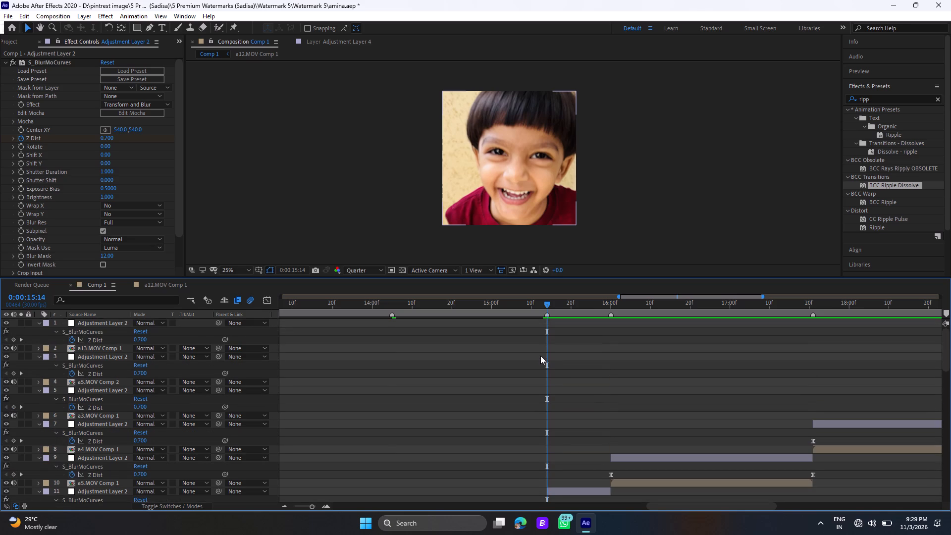
pyautogui.press('u')
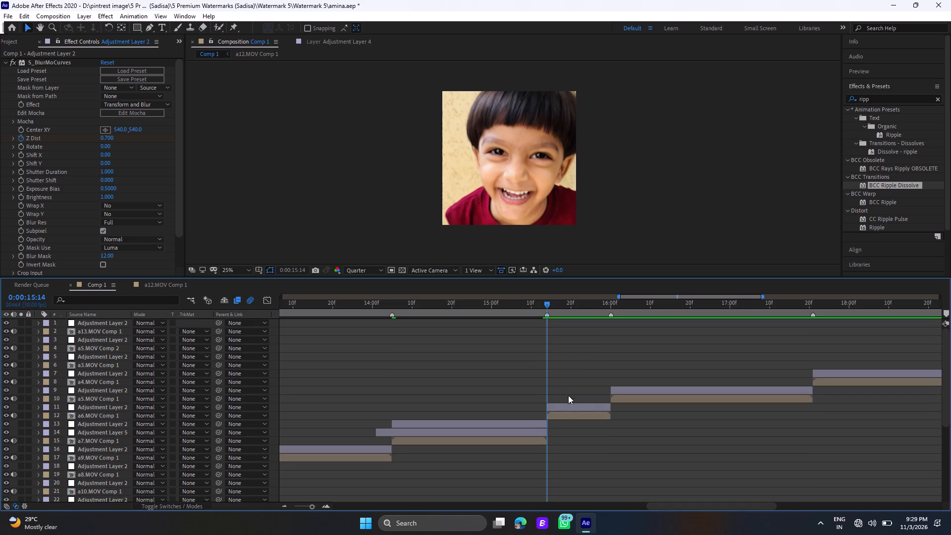
pyautogui.click(571, 407)
pyautogui.press('u')
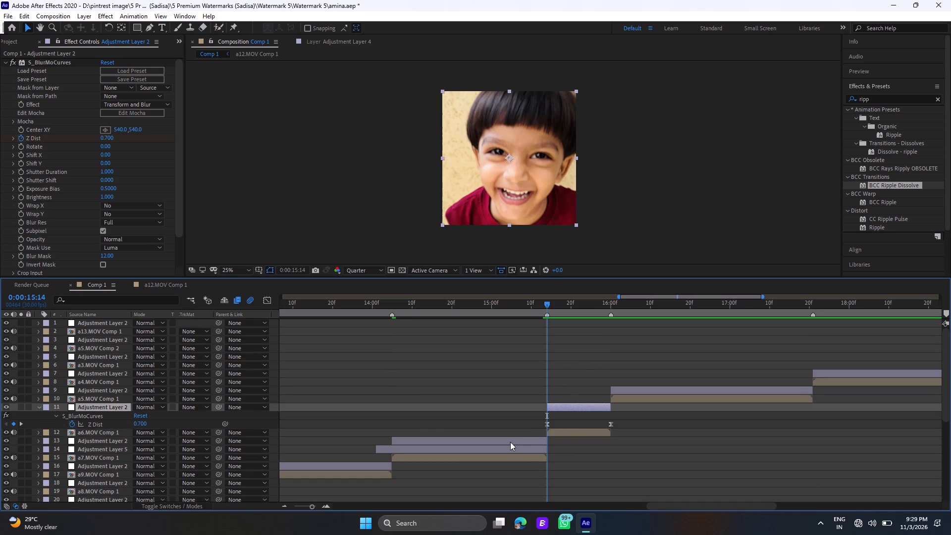
# Copy layer 13's two Z Dist keyframes and paste them at 0:00:15:14 onto layer 11 above a6.MOV Comp 1.
pyautogui.click(439, 440)
pyautogui.press('u')
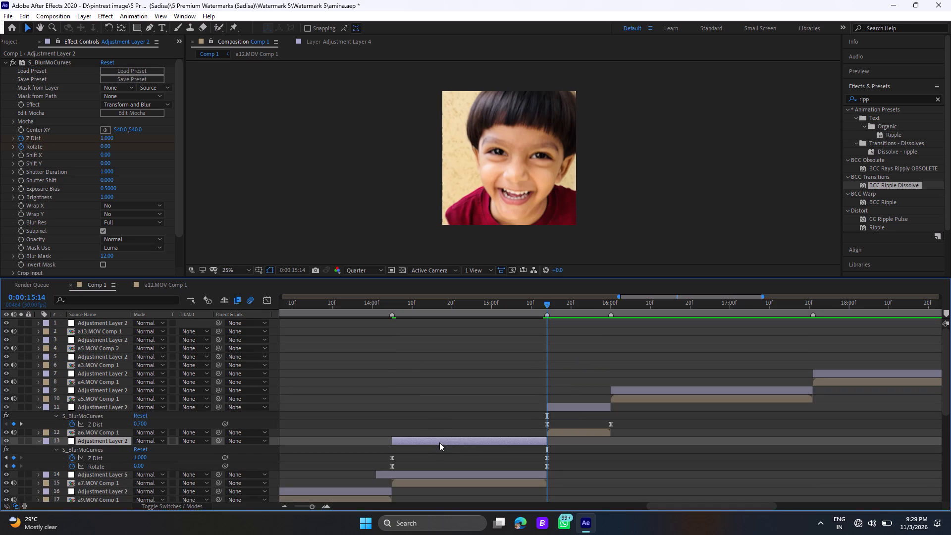
pyautogui.moveTo(552, 455); pyautogui.dragTo(548, 457)
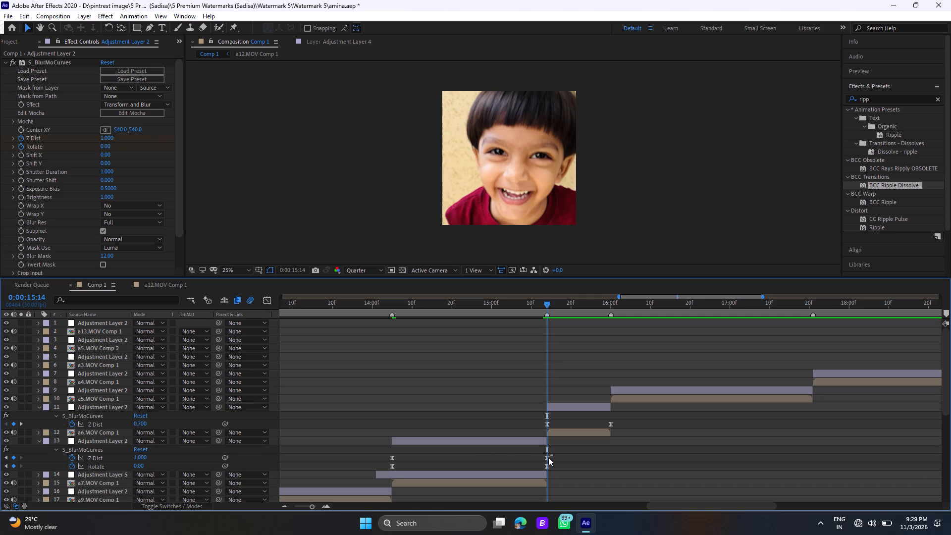
pyautogui.moveTo(548, 457); pyautogui.dragTo(389, 459)
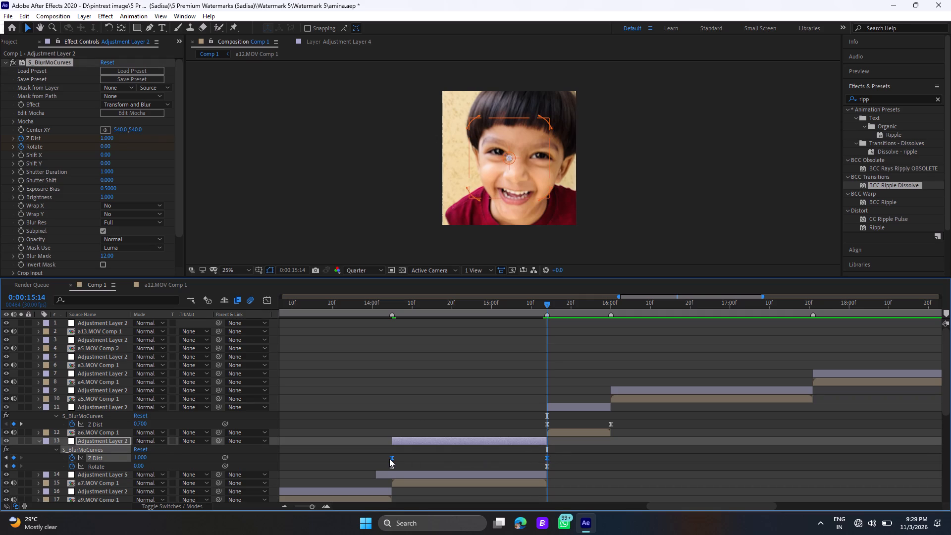
pyautogui.hotkey('ctrl', 'c')
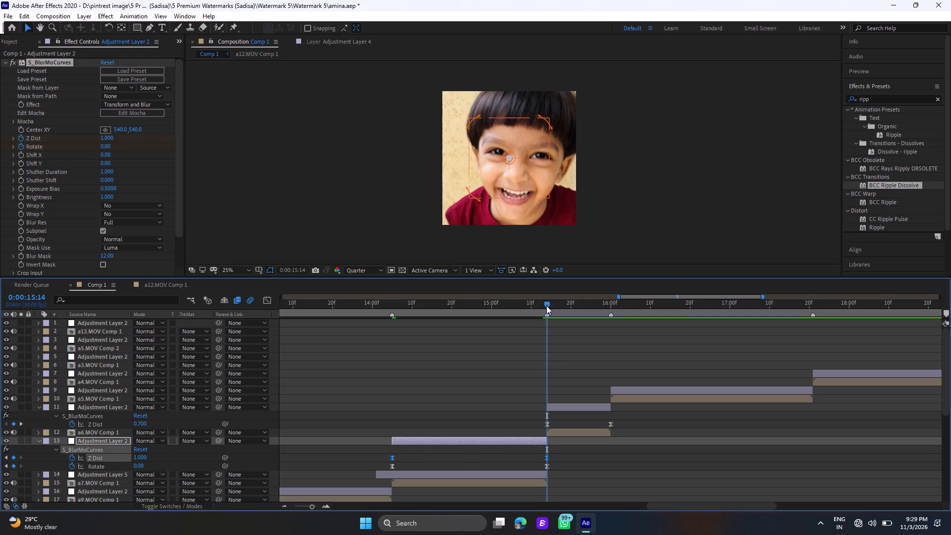
pyautogui.click(546, 306)
pyautogui.click(557, 408)
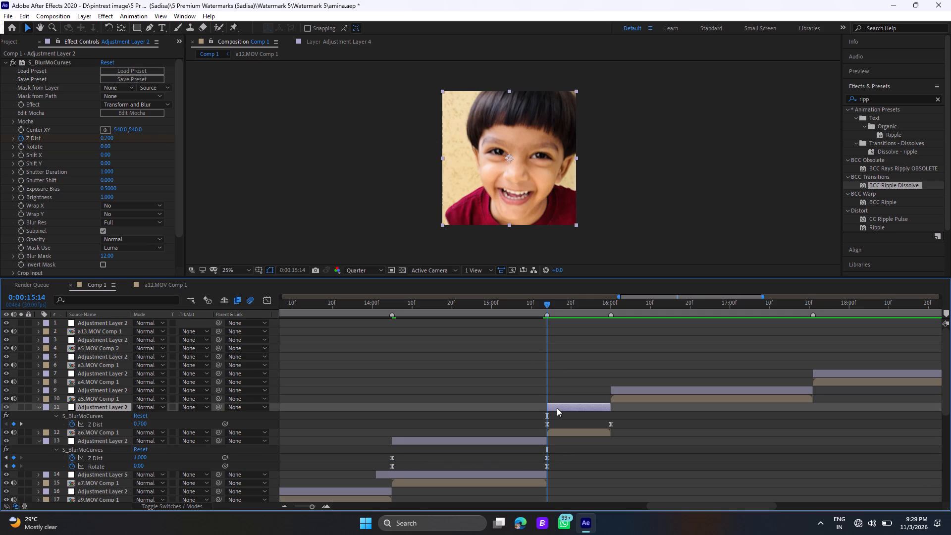
pyautogui.hotkey('ctrl', 'v')
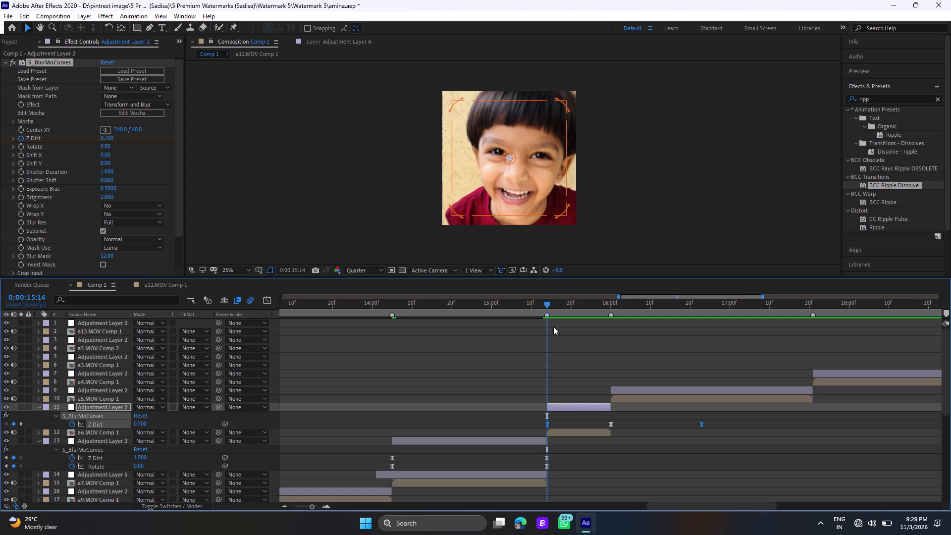
pyautogui.click(562, 406)
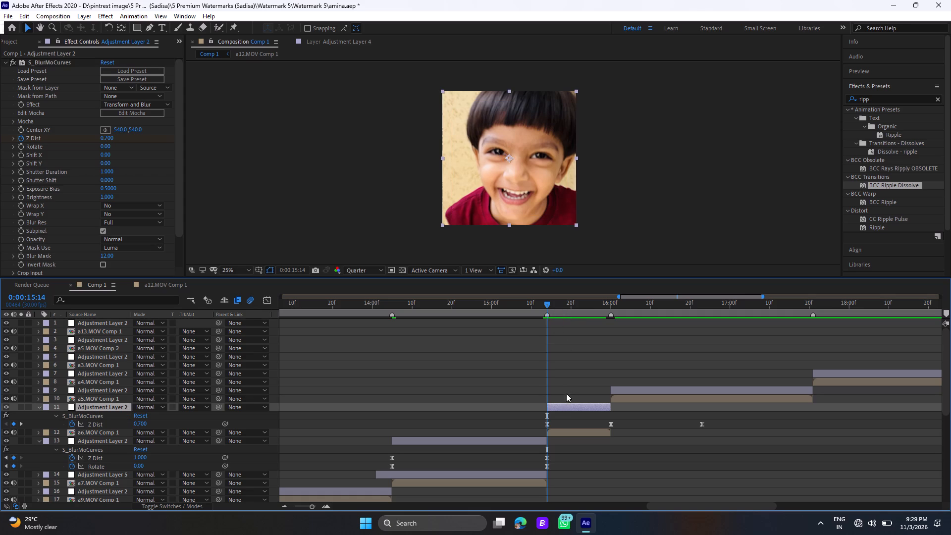
# Undo the Z Dist keyframe paste on Adjustment Layer 2 (layer 11) above a6.MOV Comp 1 and collapse its properties.
pyautogui.click(566, 405)
pyautogui.write('uu')
pyautogui.hotkey('ctrl', 'z')
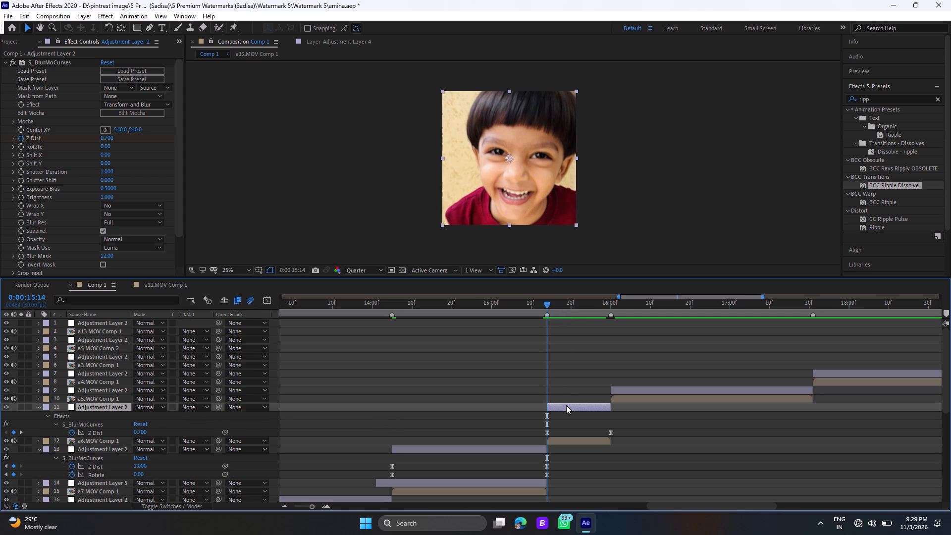
pyautogui.click(624, 424)
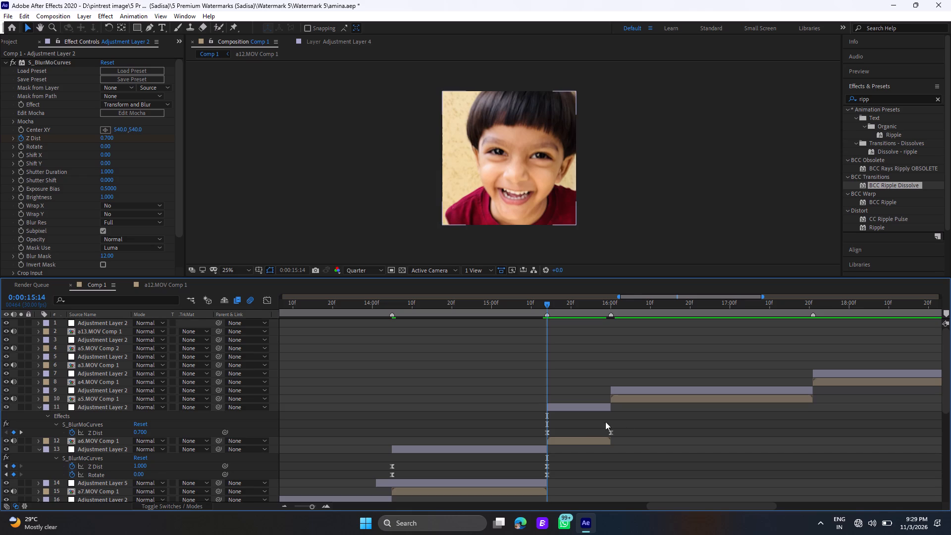
pyautogui.click(582, 410)
pyautogui.press('u')
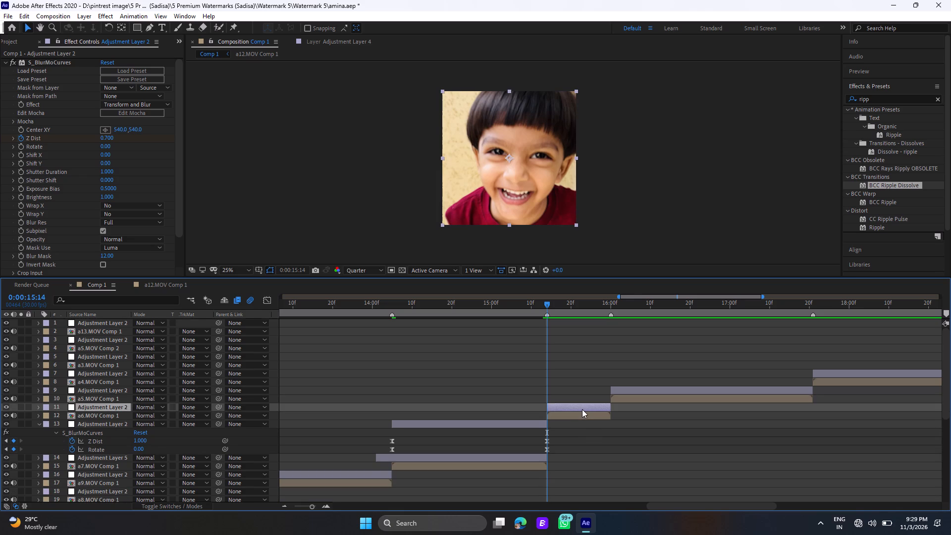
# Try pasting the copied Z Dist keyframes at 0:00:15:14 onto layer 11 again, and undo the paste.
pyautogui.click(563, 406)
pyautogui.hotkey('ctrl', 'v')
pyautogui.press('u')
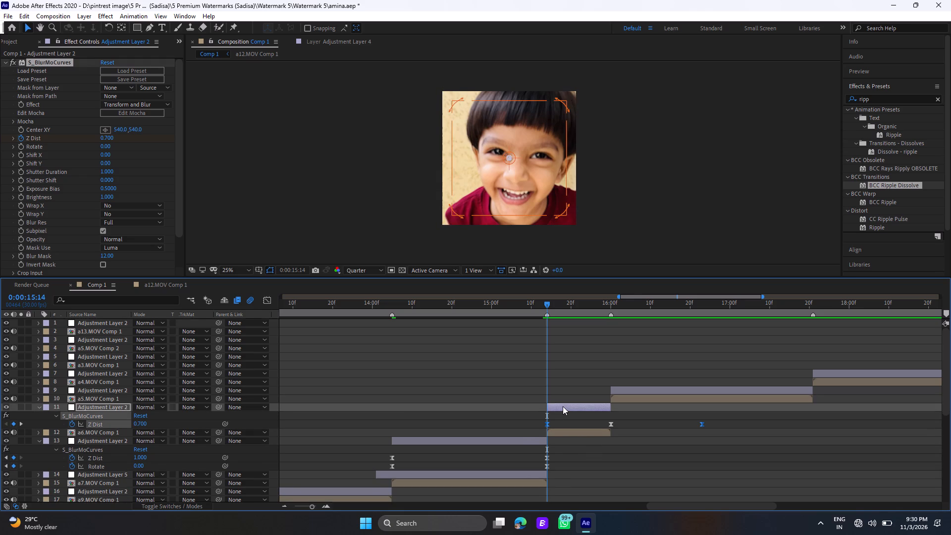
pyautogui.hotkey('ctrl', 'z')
# Preview the a7 and a6 clip animation by playing from 0:00:14:00, 0:00:13:21 and 0:00:15:09.
pyautogui.click(373, 307)
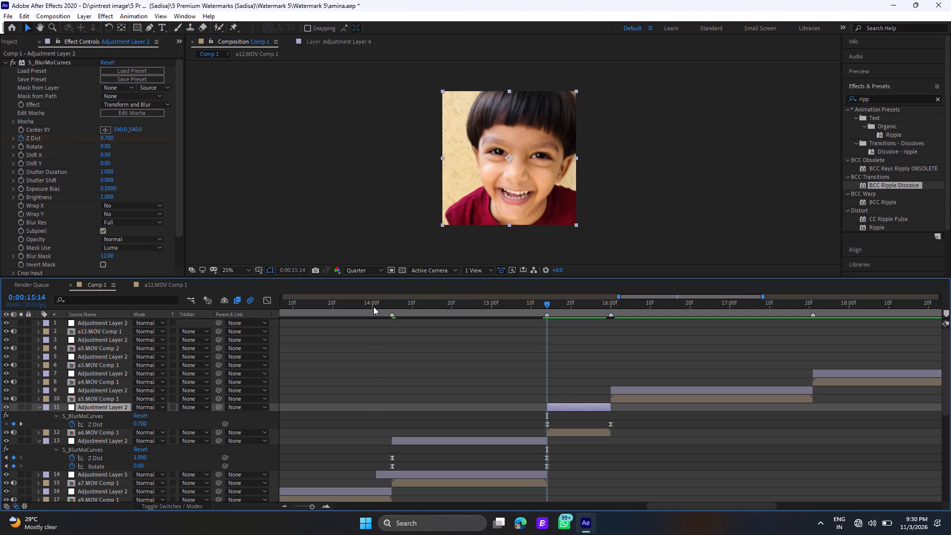
pyautogui.press('space')
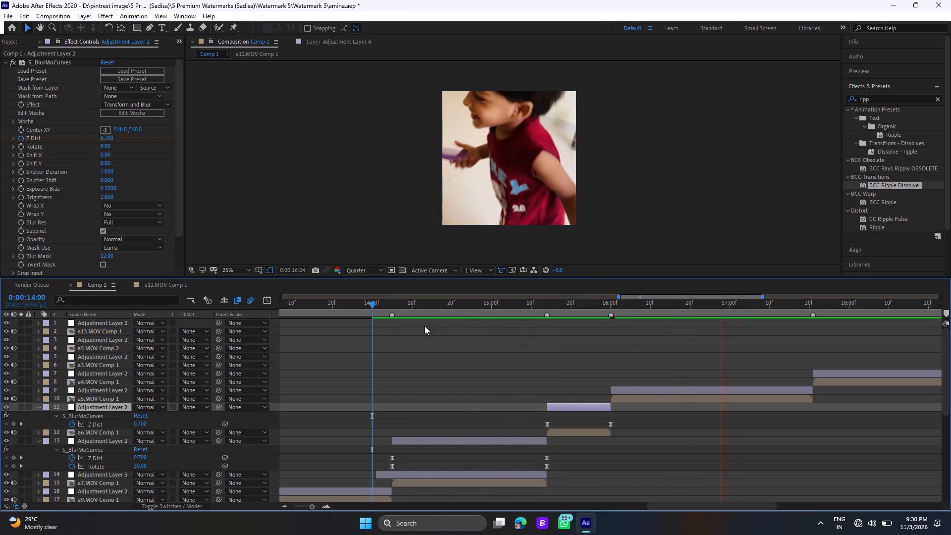
pyautogui.click(337, 315)
pyautogui.press('space')
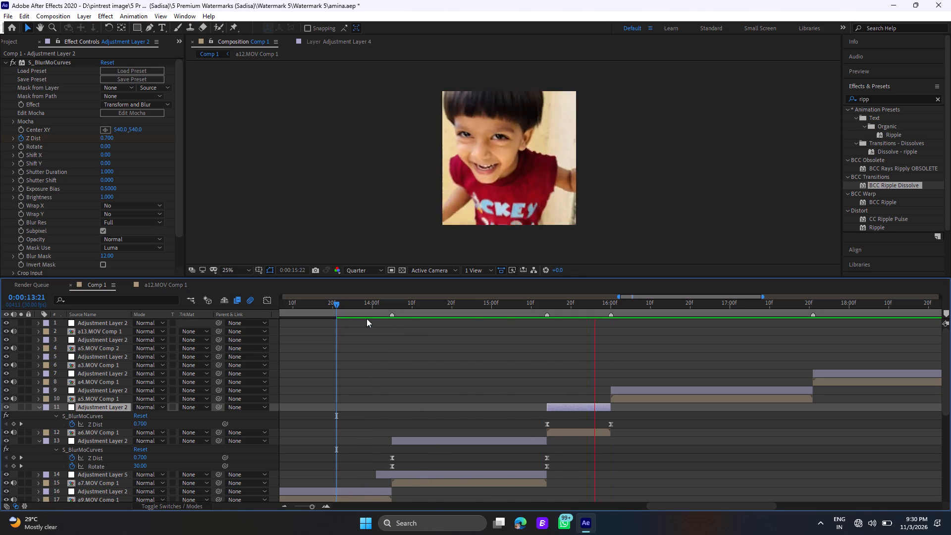
pyautogui.click(529, 312)
pyautogui.press('space')
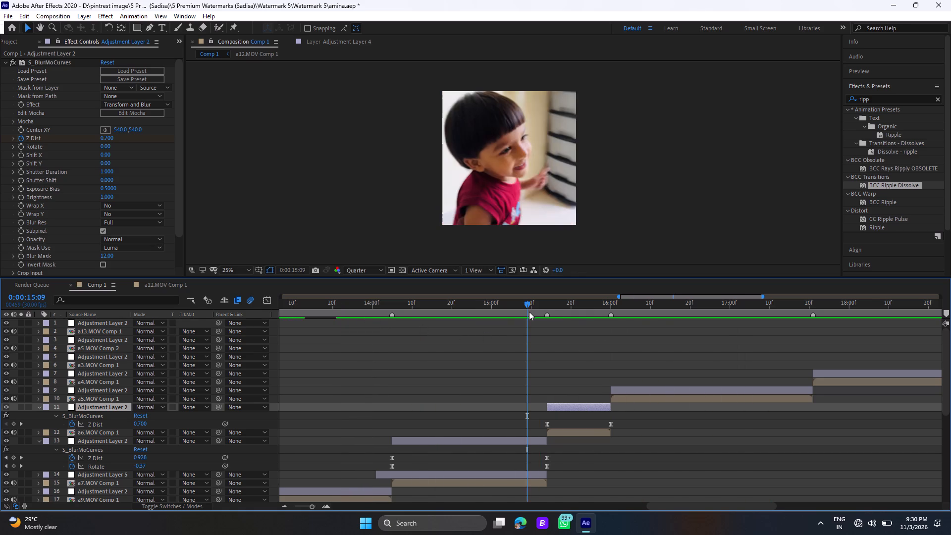
# Copy layer 13's two Rotate keyframes and paste them at 0:00:16:00 onto Adjustment Layer 2 (layer 9) above a5.MOV Comp 1.
pyautogui.click(556, 306)
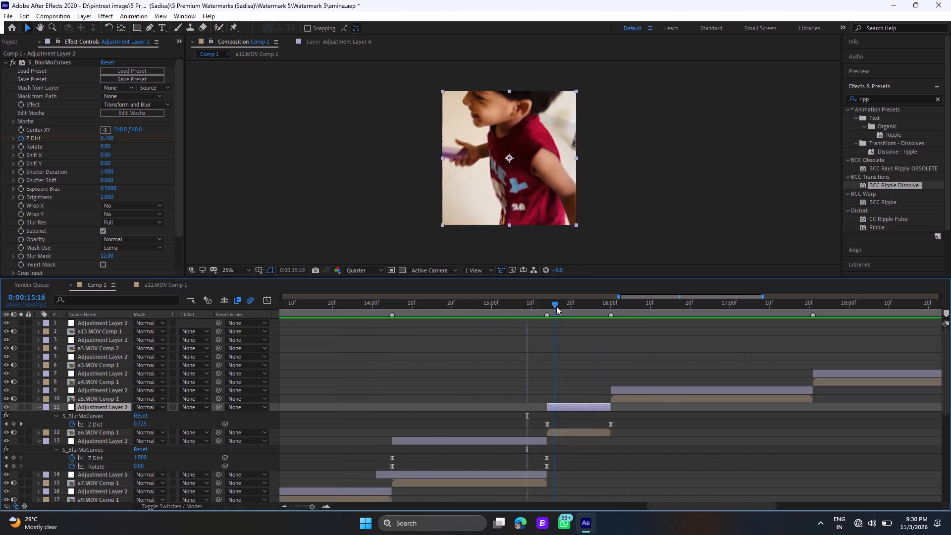
pyautogui.moveTo(556, 306); pyautogui.dragTo(619, 320)
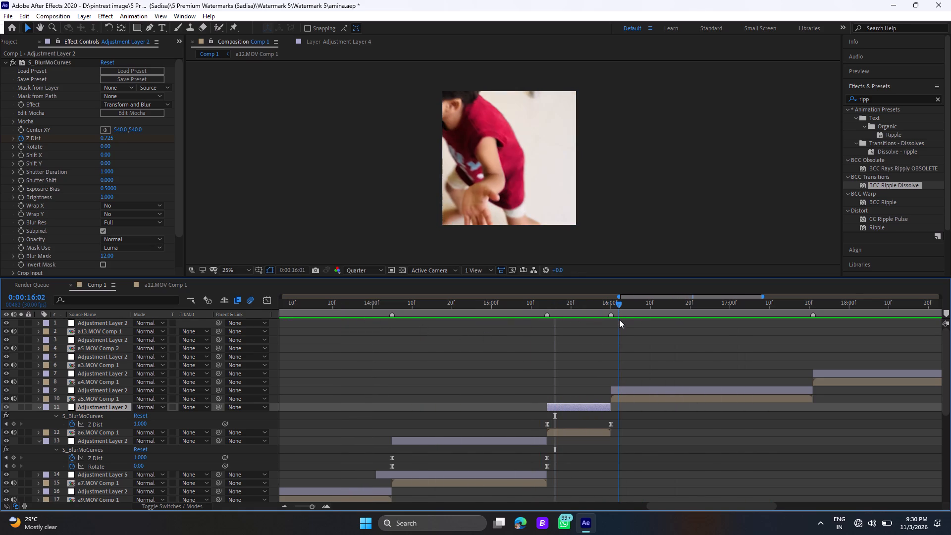
pyautogui.moveTo(619, 320); pyautogui.dragTo(612, 317)
pyautogui.moveTo(552, 466); pyautogui.dragTo(385, 468)
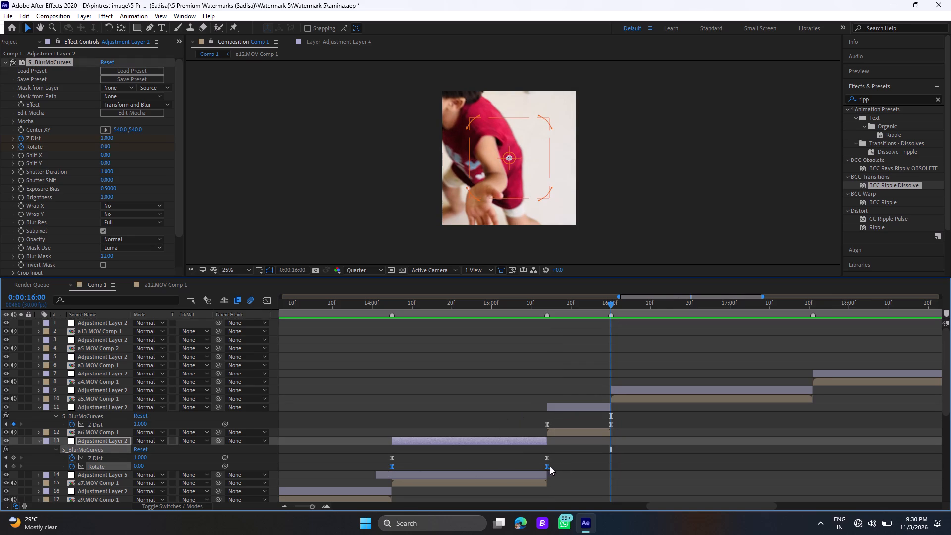
pyautogui.click(592, 470)
pyautogui.moveTo(558, 463); pyautogui.dragTo(506, 469)
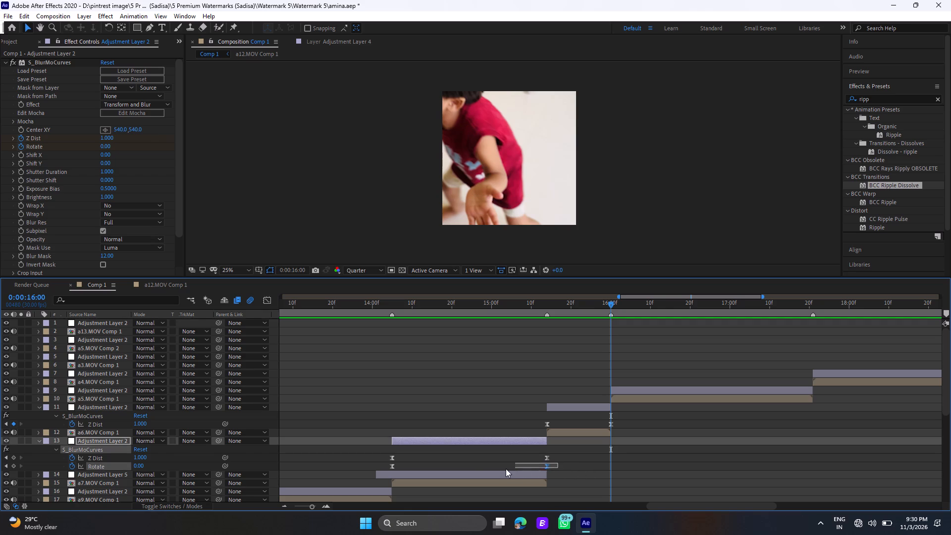
pyautogui.moveTo(506, 469); pyautogui.dragTo(386, 468)
pyautogui.moveTo(386, 468); pyautogui.dragTo(386, 469)
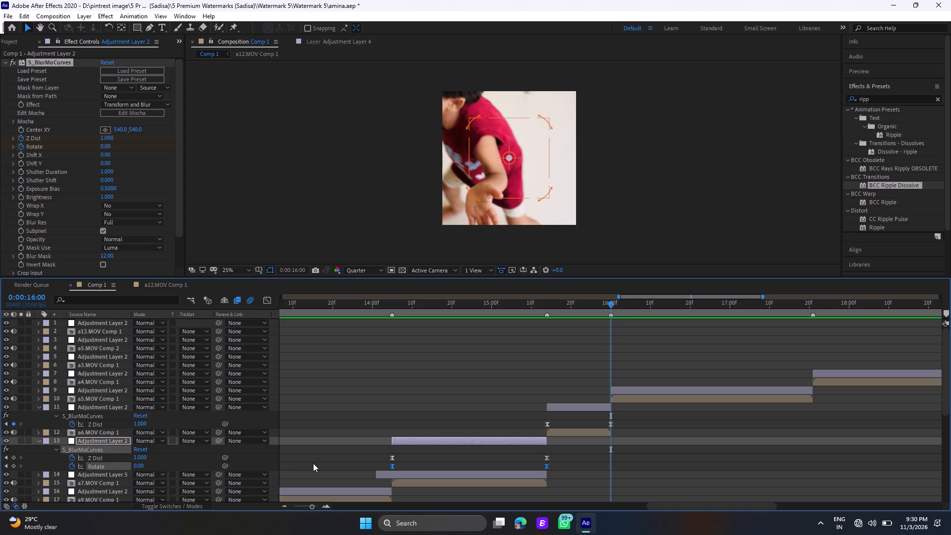
pyautogui.hotkey('ctrl', 'c')
pyautogui.click(620, 391)
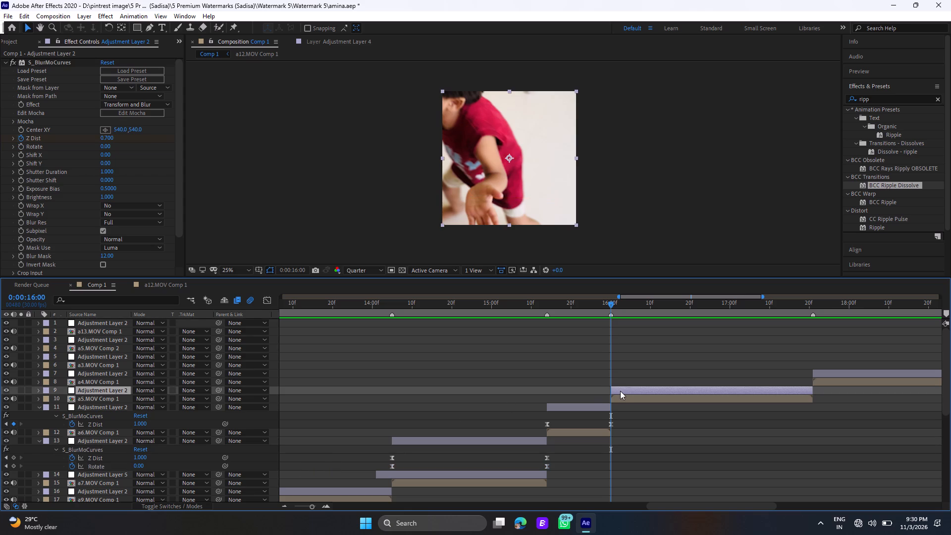
pyautogui.hotkey('ctrl', 'v')
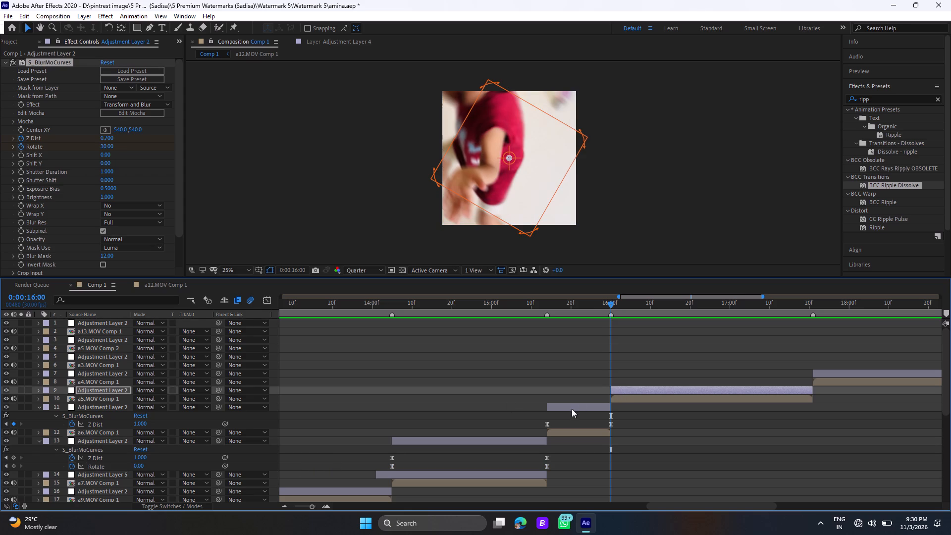
# With layers 11 and 13 collapsed, move layer 9's closing Rotate keyframe to the clip's end at 0:00:17:21.
pyautogui.click(566, 408)
pyautogui.press('u')
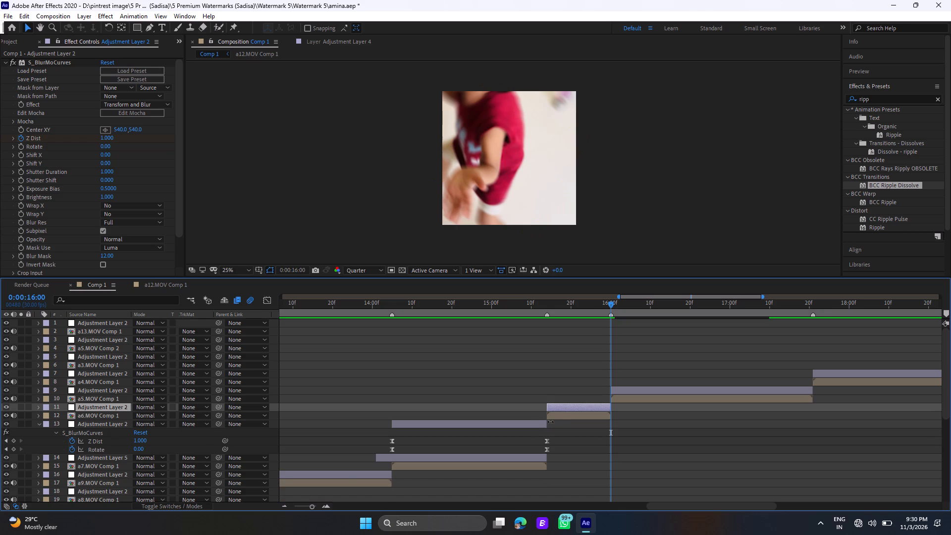
pyautogui.click(534, 424)
pyautogui.press('u')
pyautogui.click(644, 389)
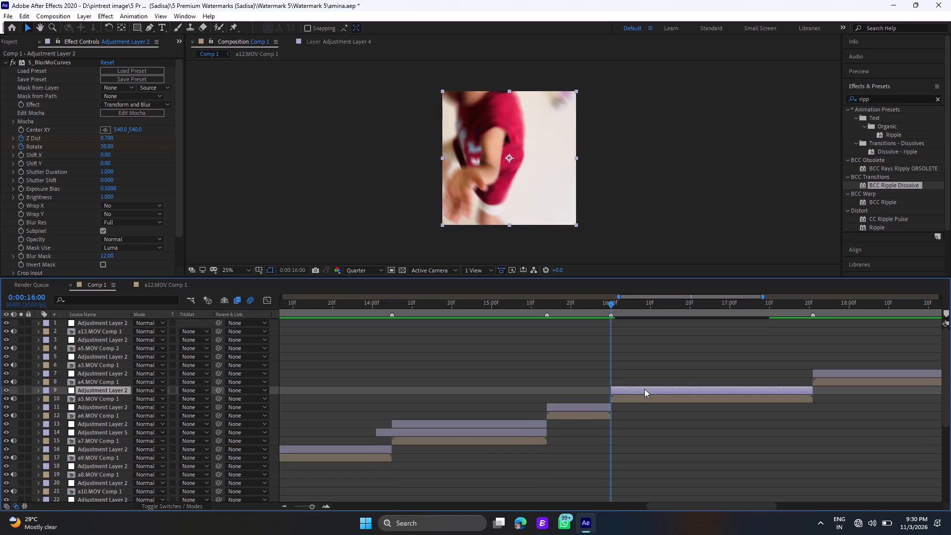
pyautogui.press('u')
pyautogui.moveTo(766, 417); pyautogui.dragTo(805, 416)
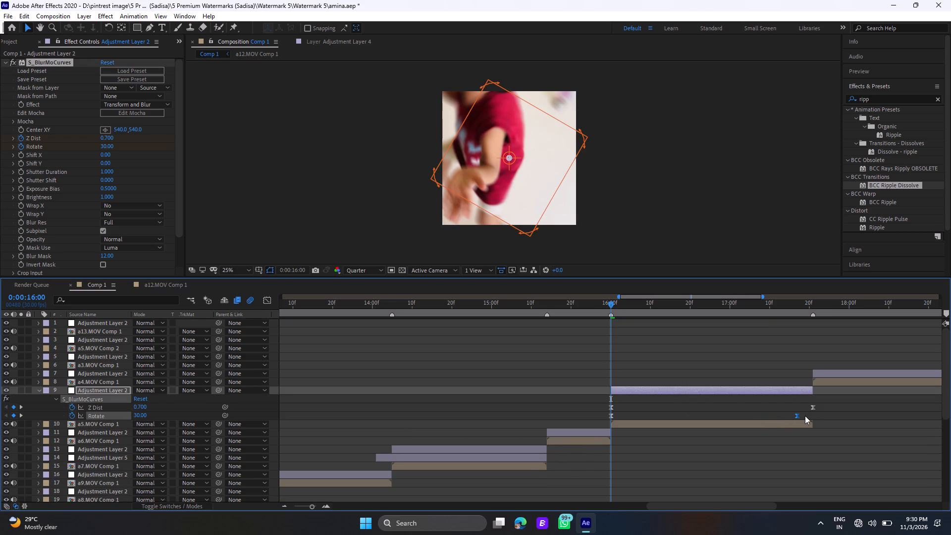
pyautogui.moveTo(805, 416); pyautogui.dragTo(813, 417)
pyautogui.press('u')
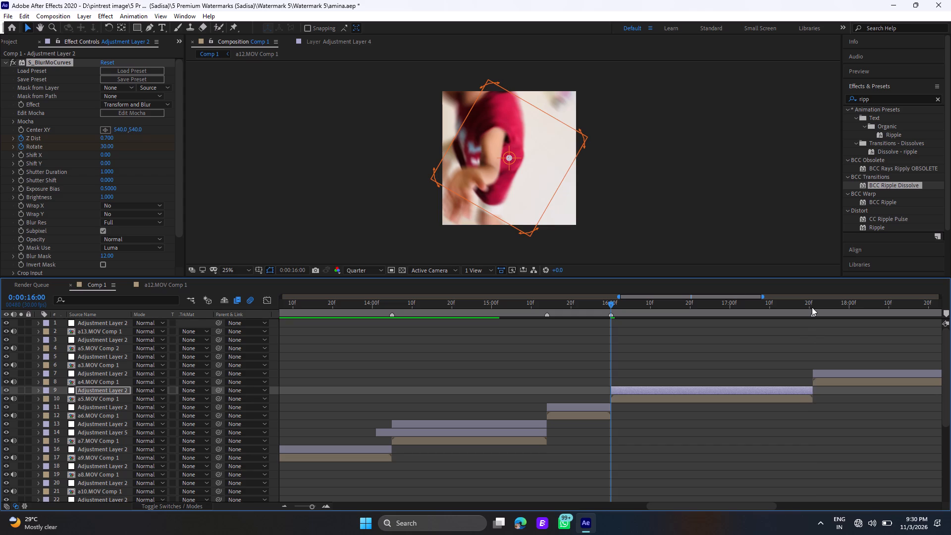
# Paste the Rotate keyframes at 0:00:17:21 onto Adjustment Layer 2 (layer 7) above a4.MOV Comp 1, with the closing one at 0:00:19:03.
pyautogui.click(812, 307)
pyautogui.click(826, 372)
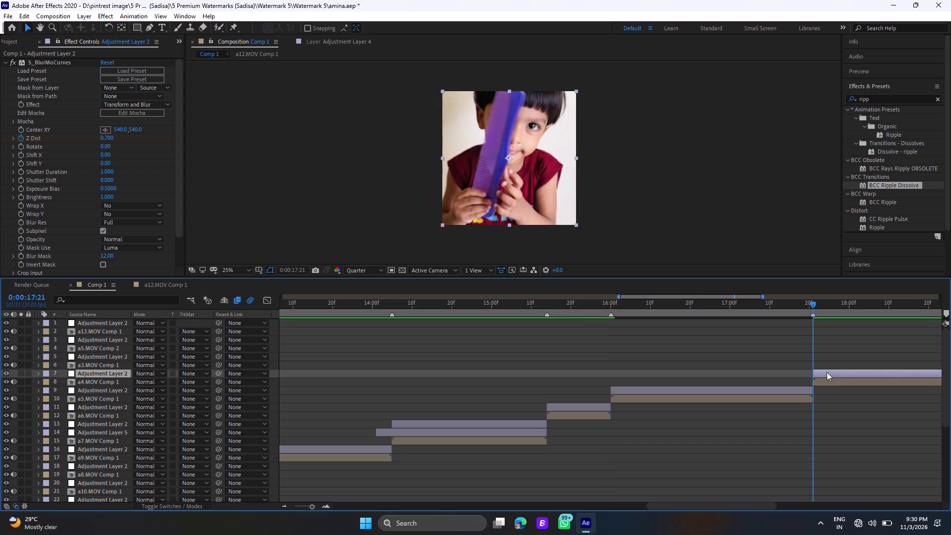
pyautogui.hotkey('ctrl', 'v')
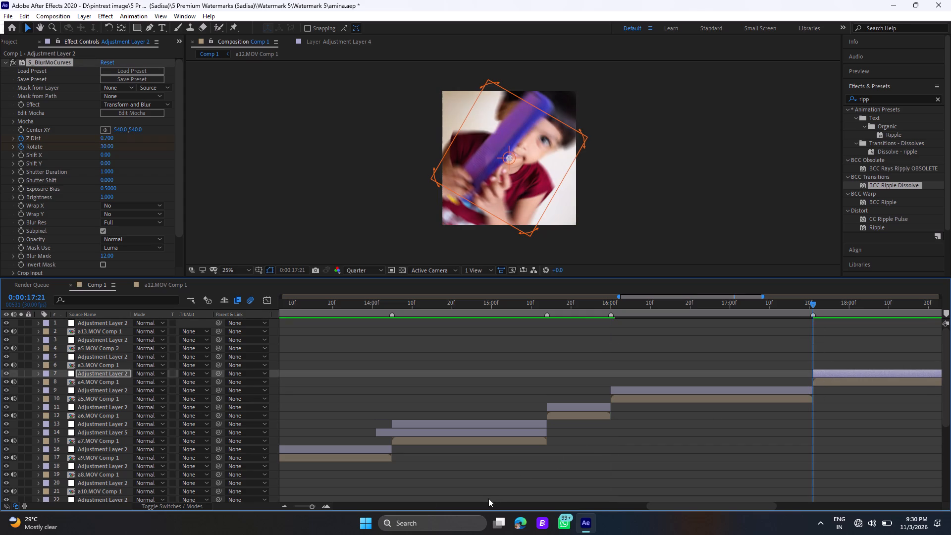
pyautogui.moveTo(649, 505); pyautogui.dragTo(695, 507)
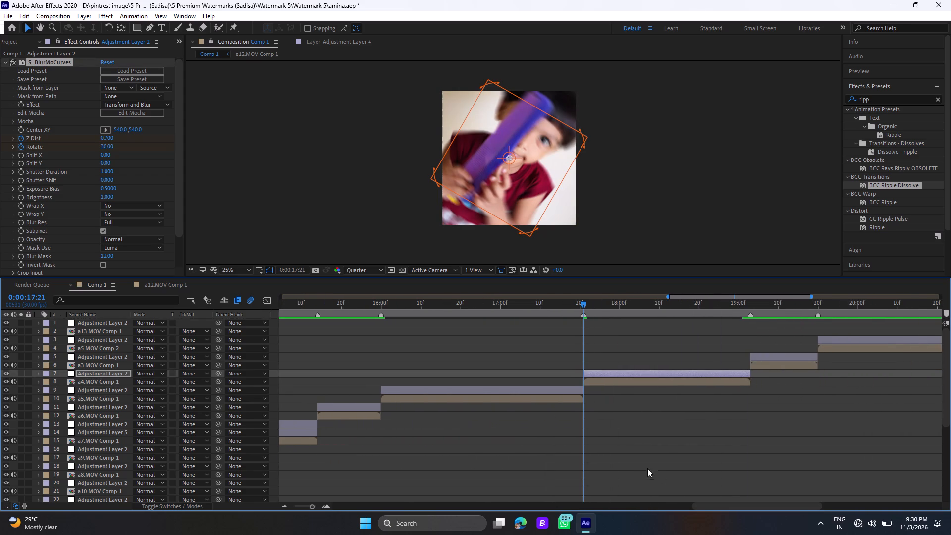
pyautogui.press('u')
pyautogui.click(647, 374)
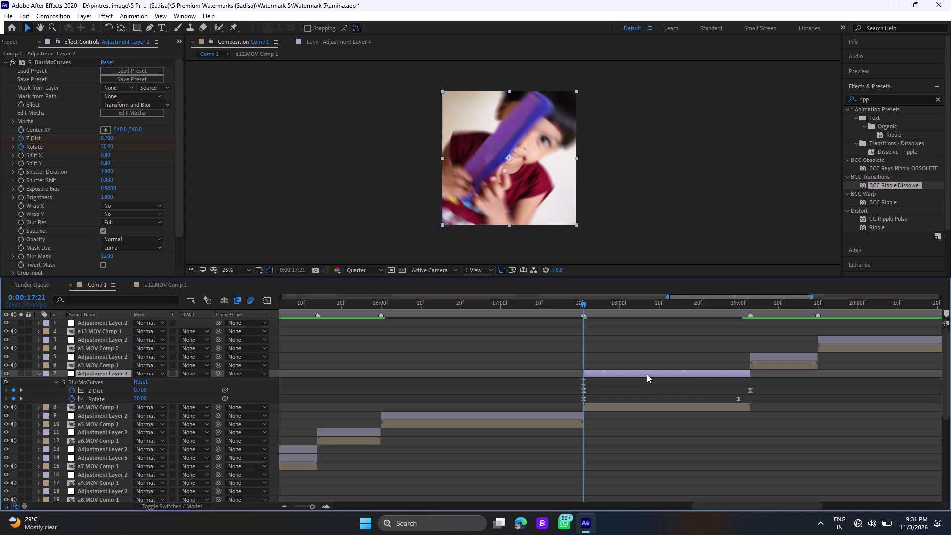
pyautogui.moveTo(738, 397); pyautogui.dragTo(751, 399)
pyautogui.press('u')
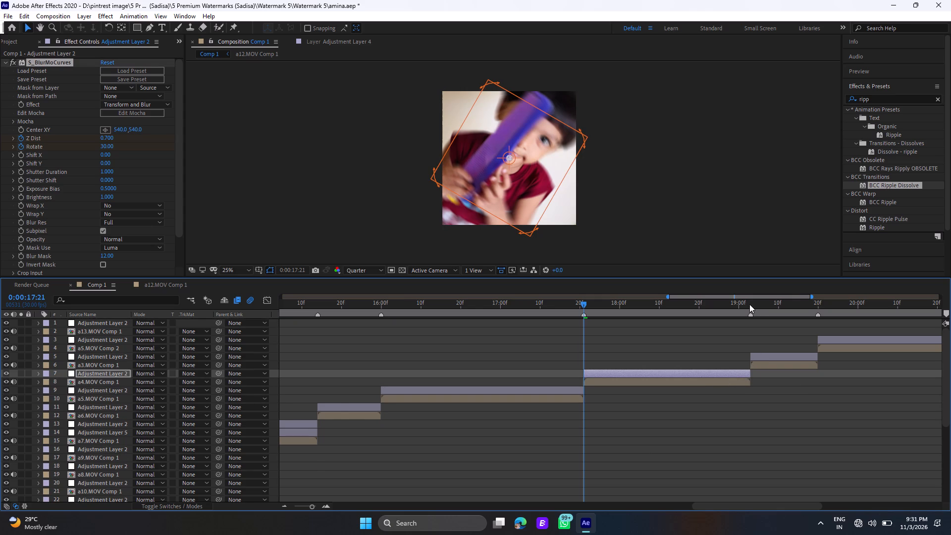
# Paste the Rotate keyframes at 0:00:19:03 onto Adjustment Layer 2 (layer 5) above a3.MOV Comp 1, with the closing one at 0:00:19:20.
pyautogui.doubleClick(749, 304)
pyautogui.click(756, 353)
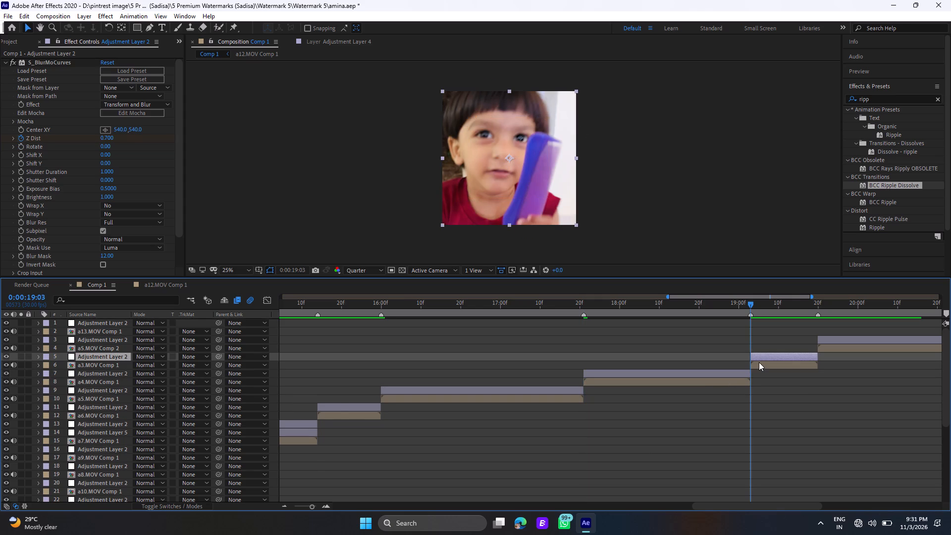
pyautogui.hotkey('ctrl', 'v')
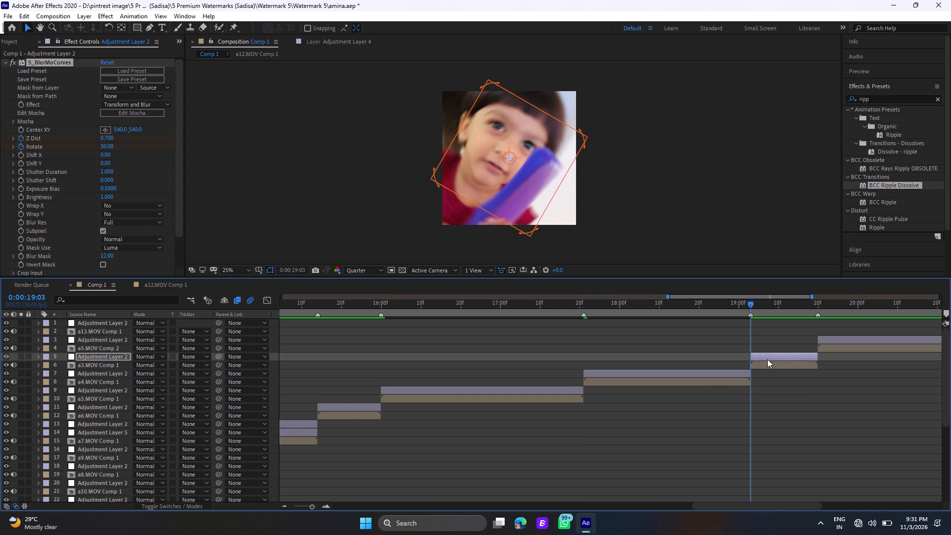
pyautogui.press('u')
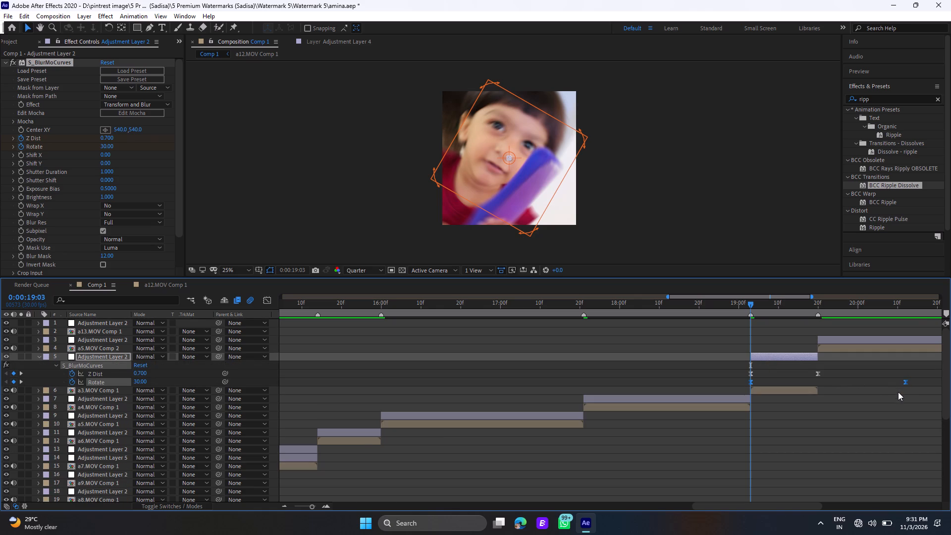
pyautogui.click(898, 392)
pyautogui.moveTo(904, 381); pyautogui.dragTo(816, 388)
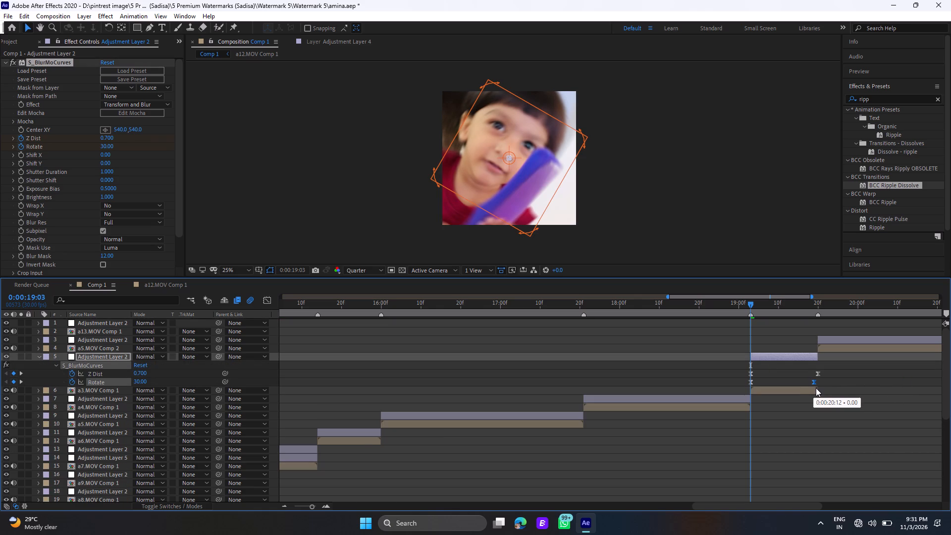
pyautogui.moveTo(816, 388); pyautogui.dragTo(817, 388)
pyautogui.press('u')
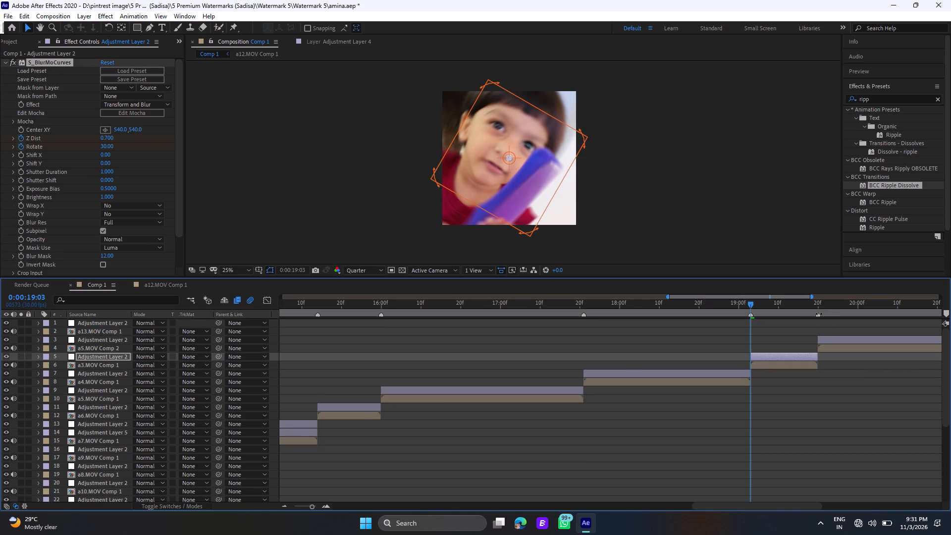
# Paste the Rotate keyframes at 0:00:19:20 onto Adjustment Layer 2 (layer 3) above a5.MOV Comp 2, with the closing one at 0:00:21:01.
pyautogui.click(819, 305)
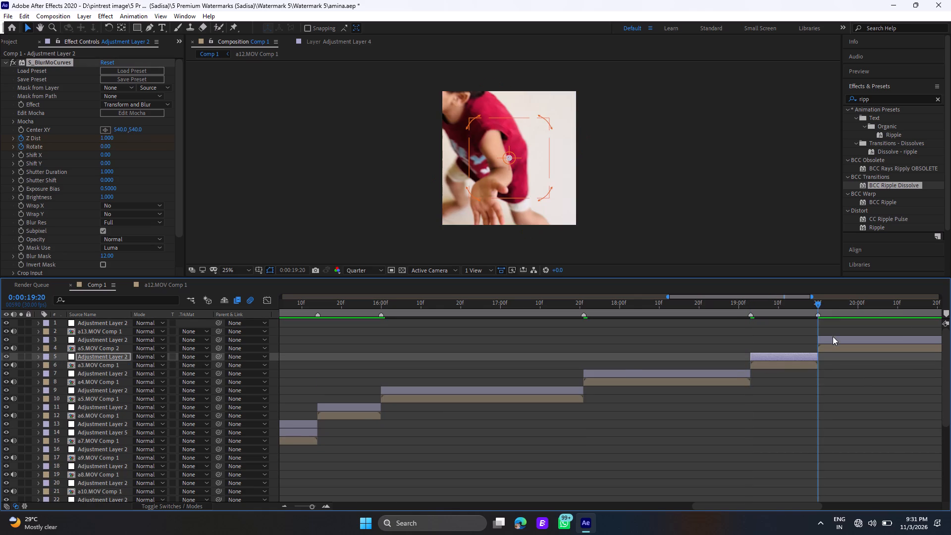
pyautogui.click(833, 336)
pyautogui.hotkey('ctrl', 'v')
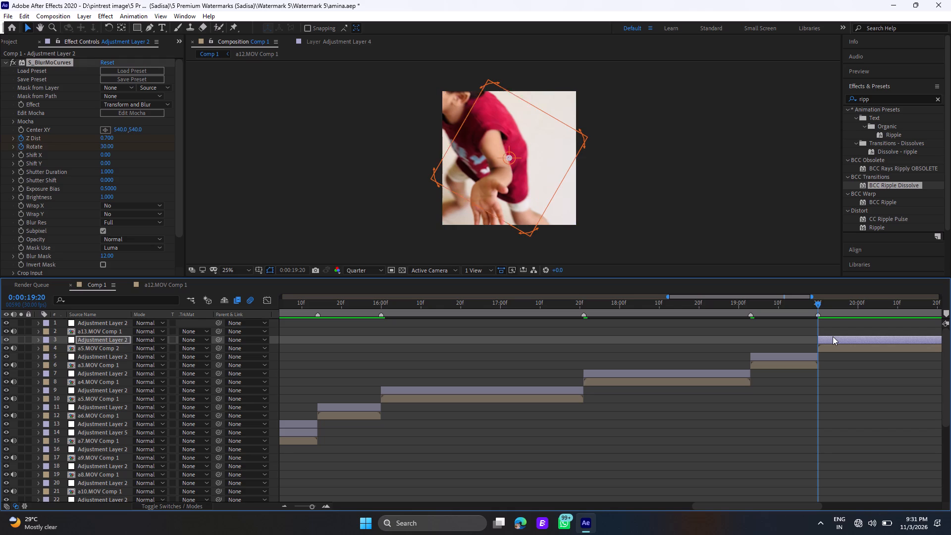
pyautogui.press('u')
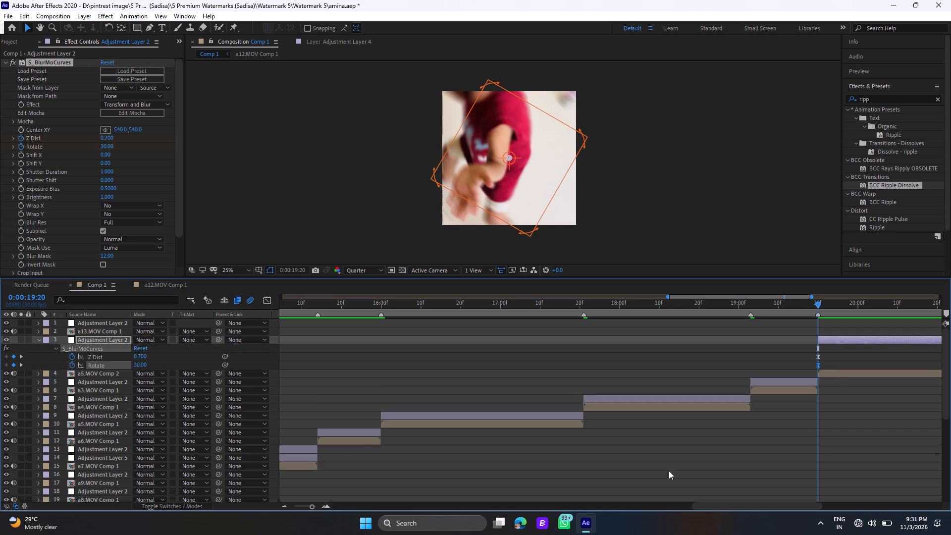
pyautogui.moveTo(716, 504); pyautogui.dragTo(766, 505)
pyautogui.click(707, 355)
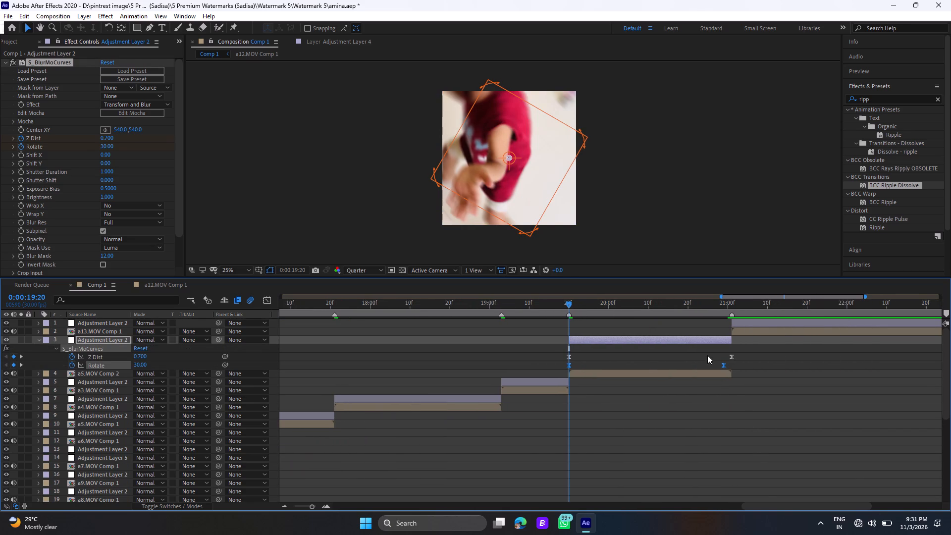
pyautogui.moveTo(723, 364); pyautogui.dragTo(731, 367)
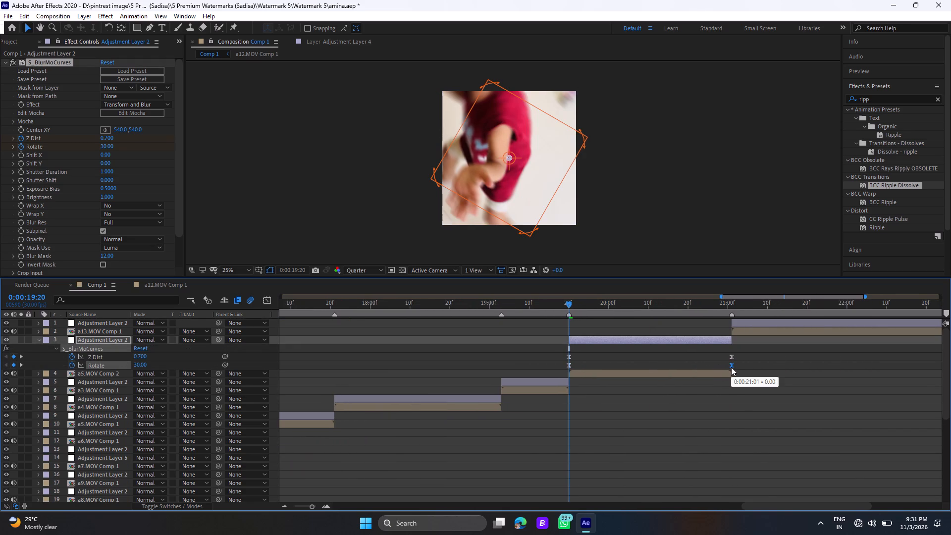
pyautogui.press('u')
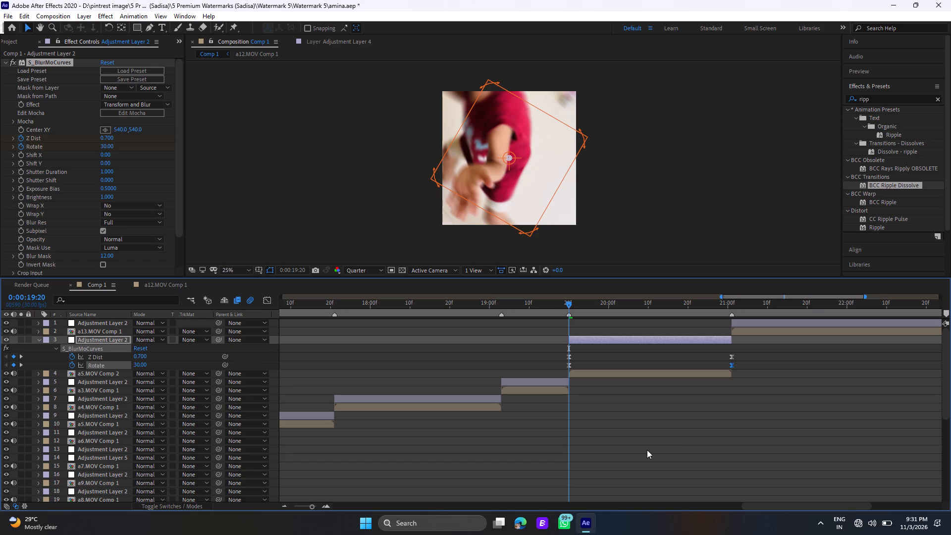
pyautogui.click(640, 338)
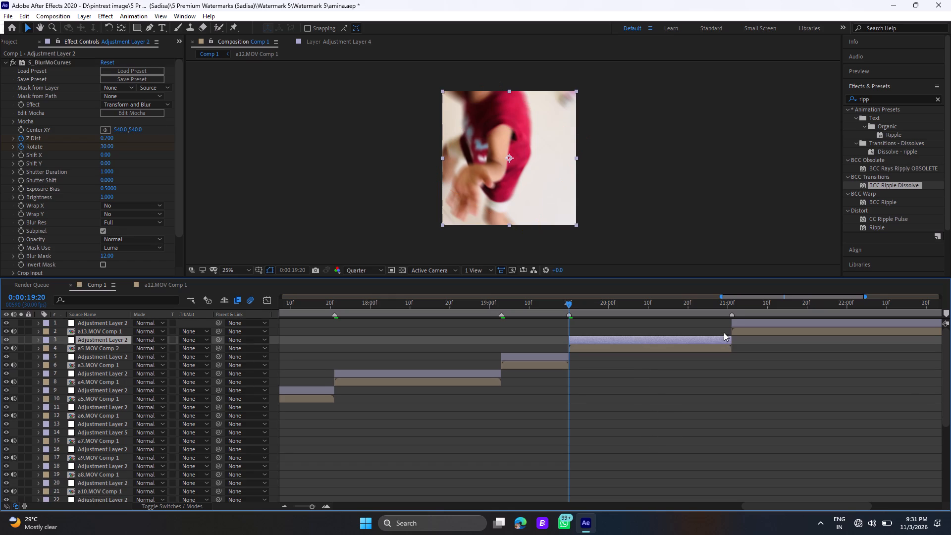
# Paste the Rotate keyframes at 0:00:21:01 onto Adjustment Layer 2 (layer 1) above a13.MOV Comp 1, with the closing one at the clip's end, 0:00:23:21.
pyautogui.click(731, 304)
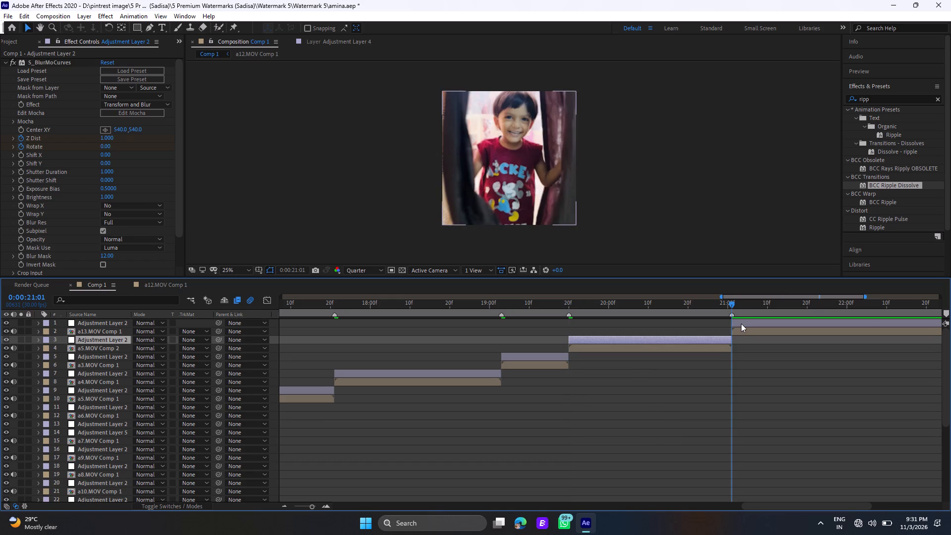
pyautogui.click(741, 323)
pyautogui.hotkey('ctrl', 'v')
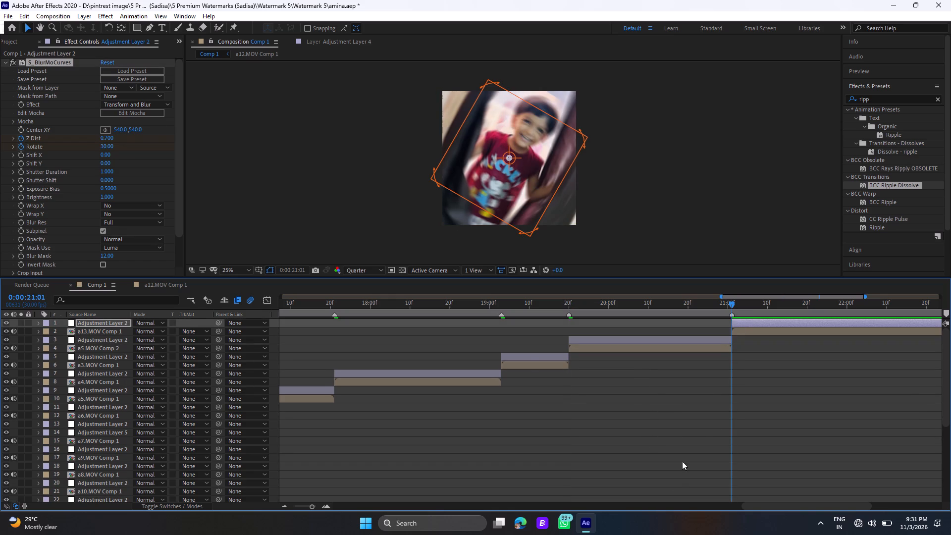
pyautogui.moveTo(751, 508); pyautogui.dragTo(819, 505)
pyautogui.scroll(1, 457, 394)
pyautogui.press('u')
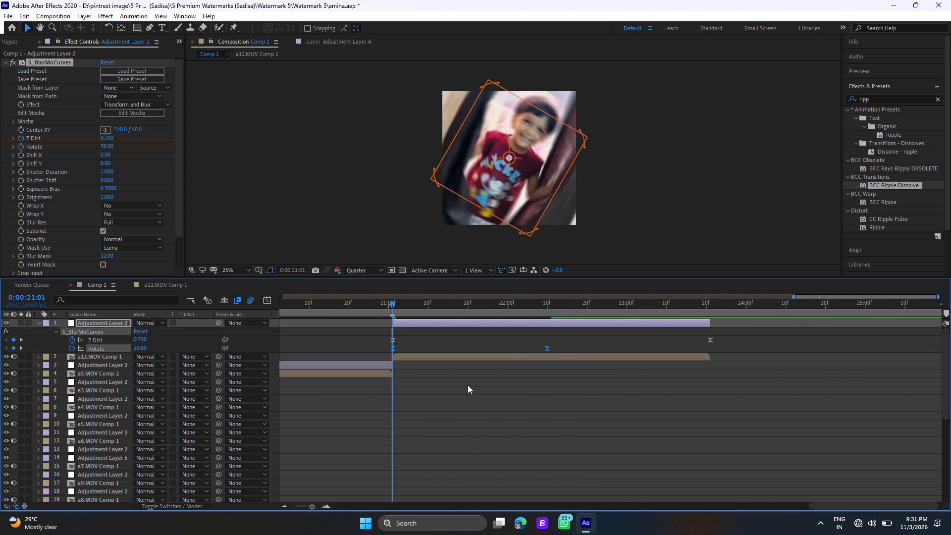
pyautogui.click(555, 342)
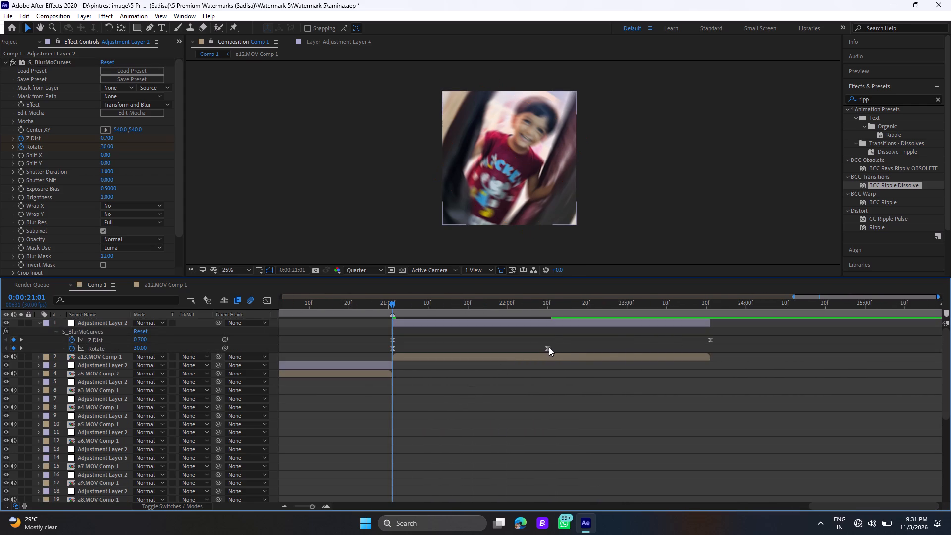
pyautogui.moveTo(547, 348); pyautogui.dragTo(709, 356)
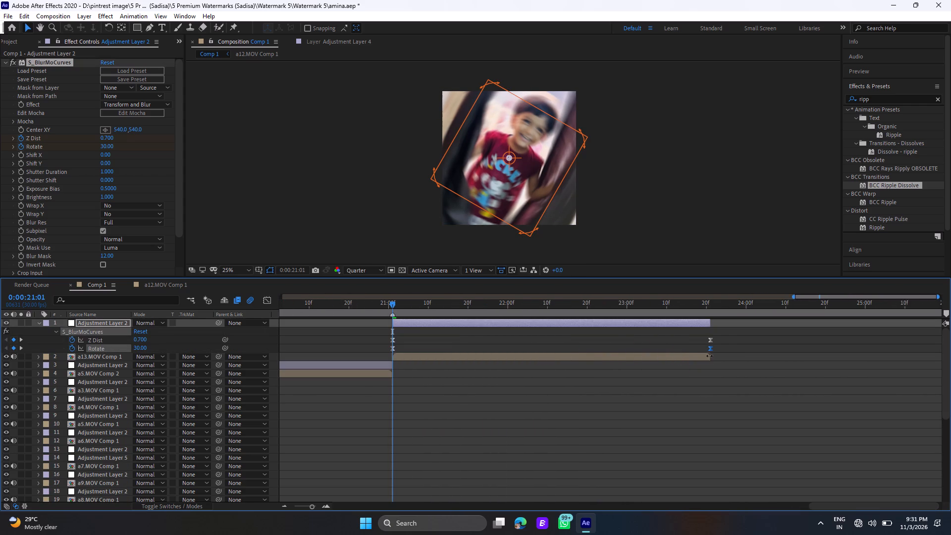
pyautogui.press('u')
pyautogui.scroll(3, 682, 390)
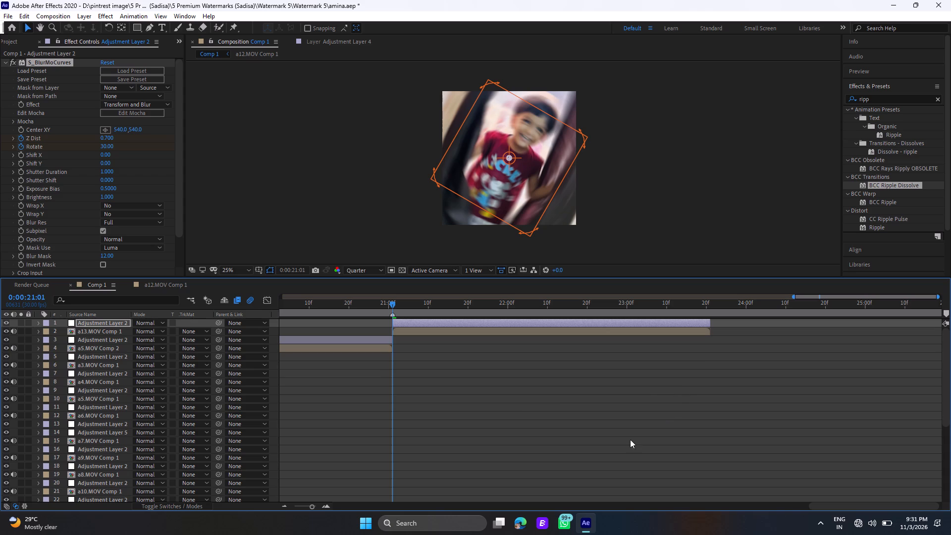
# Play Comp 1 from the start to review the blur rotations across all clips.
pyautogui.moveTo(310, 510); pyautogui.dragTo(305, 508)
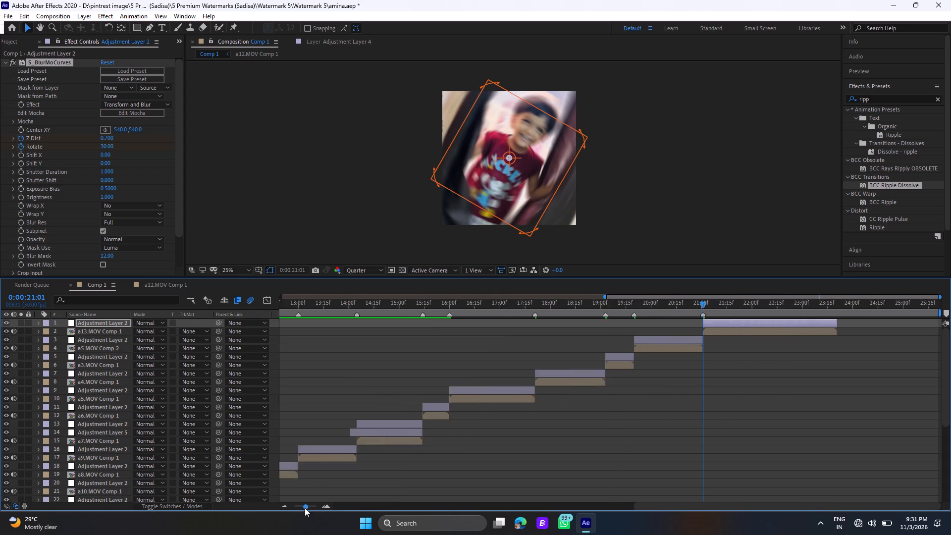
pyautogui.moveTo(305, 508); pyautogui.dragTo(299, 507)
pyautogui.scroll(-5, 347, 442)
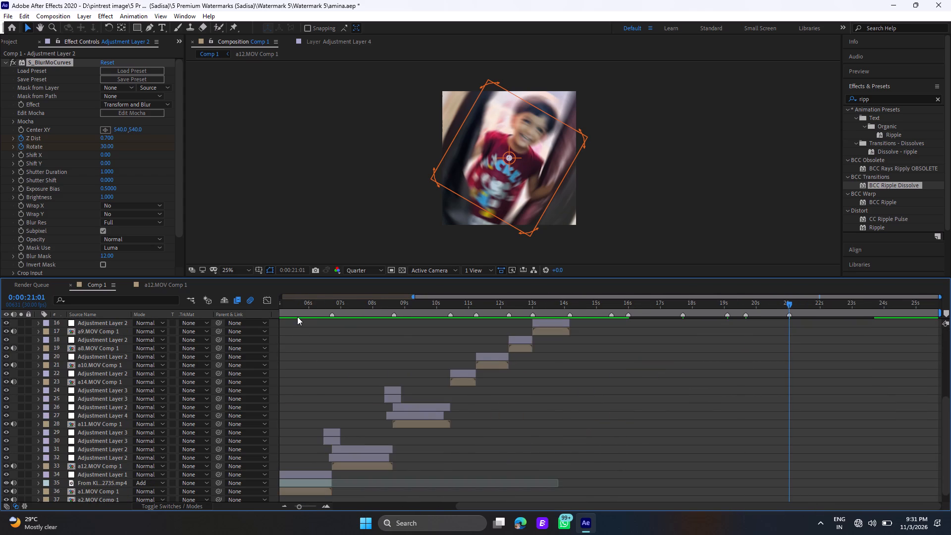
pyautogui.click(295, 310)
pyautogui.moveTo(295, 307); pyautogui.dragTo(153, 327)
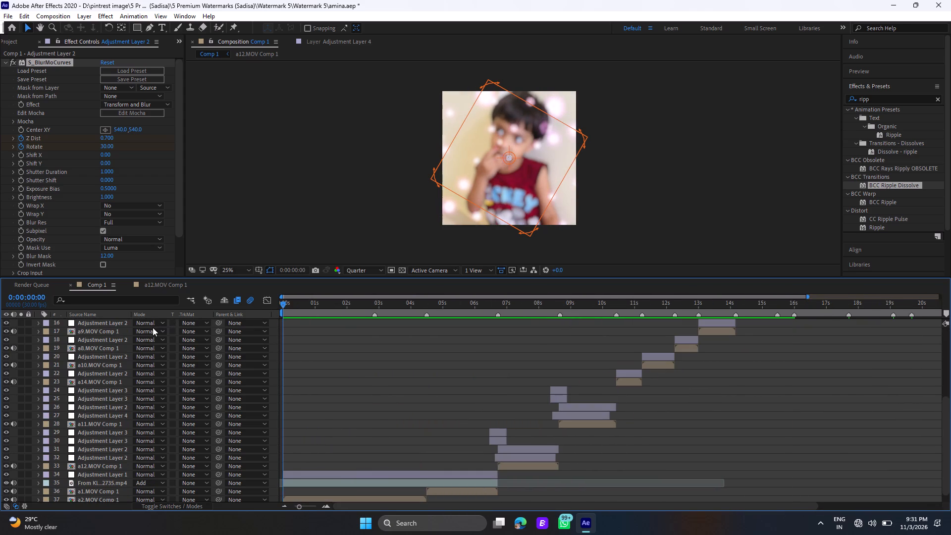
pyautogui.press('space')
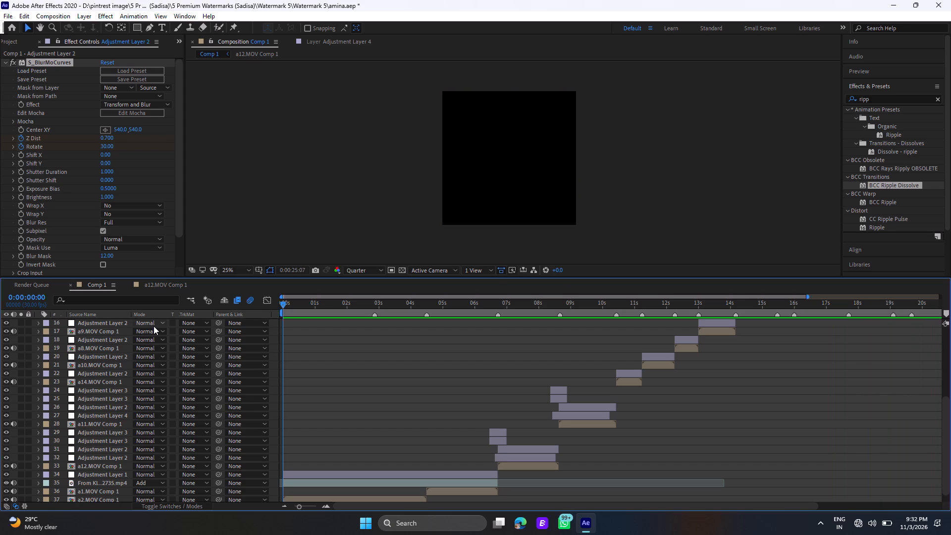
# Set the opening Rotate keyframe of layer 1's S_BlurMoCurves at 0:00:21:01 to 0.
pyautogui.scroll(3, 669, 423)
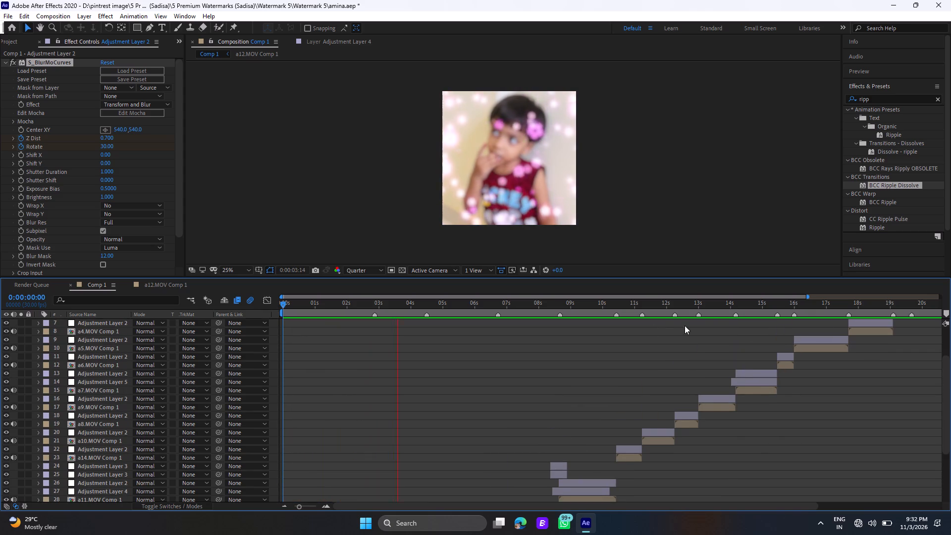
pyautogui.scroll(4, 895, 435)
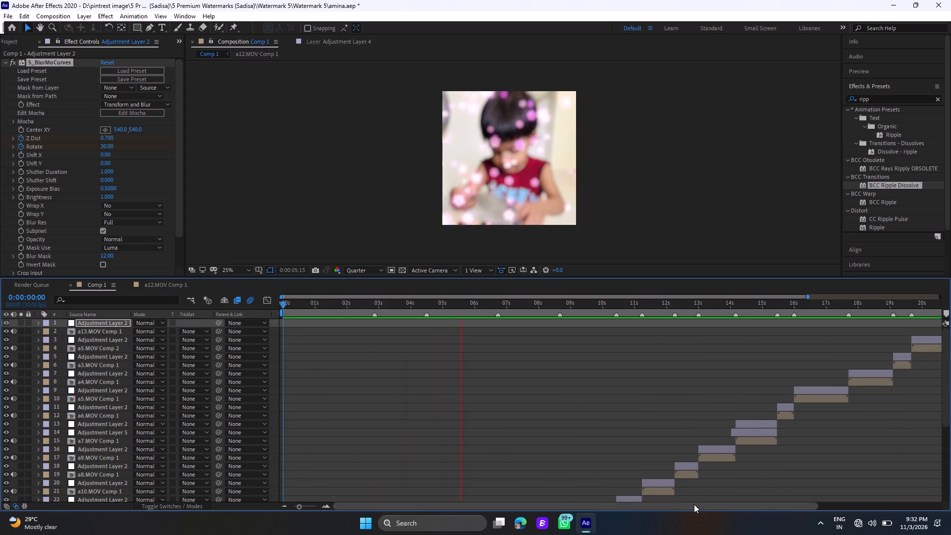
pyautogui.moveTo(694, 504); pyautogui.dragTo(827, 500)
pyautogui.click(789, 304)
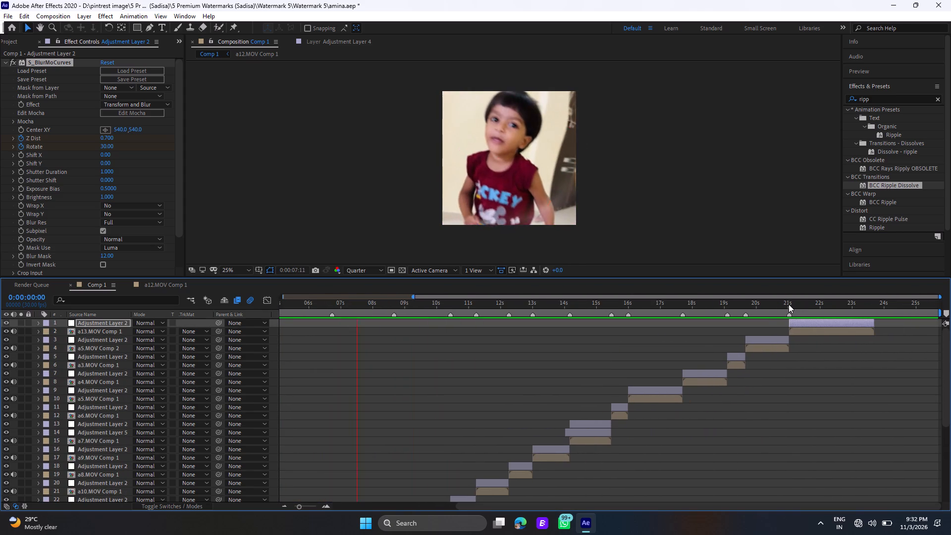
pyautogui.click(800, 320)
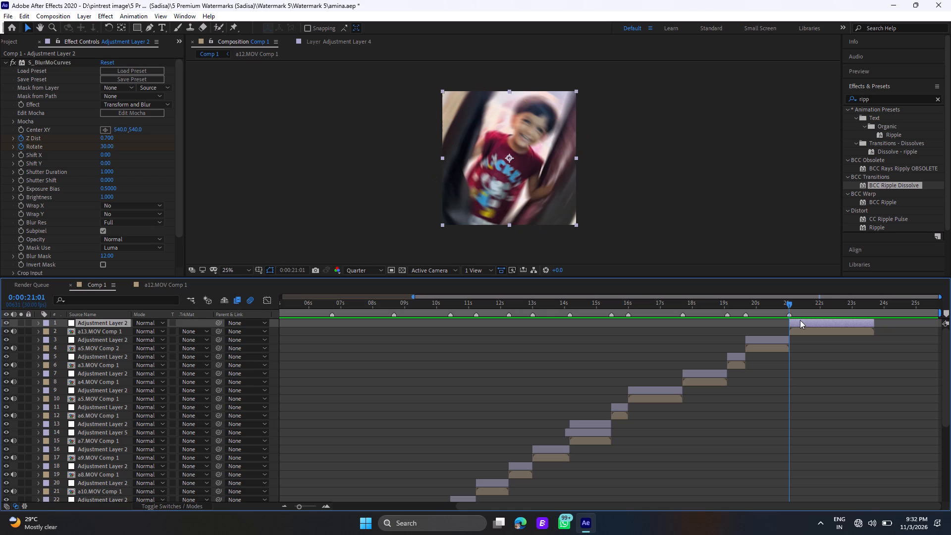
pyautogui.press('u')
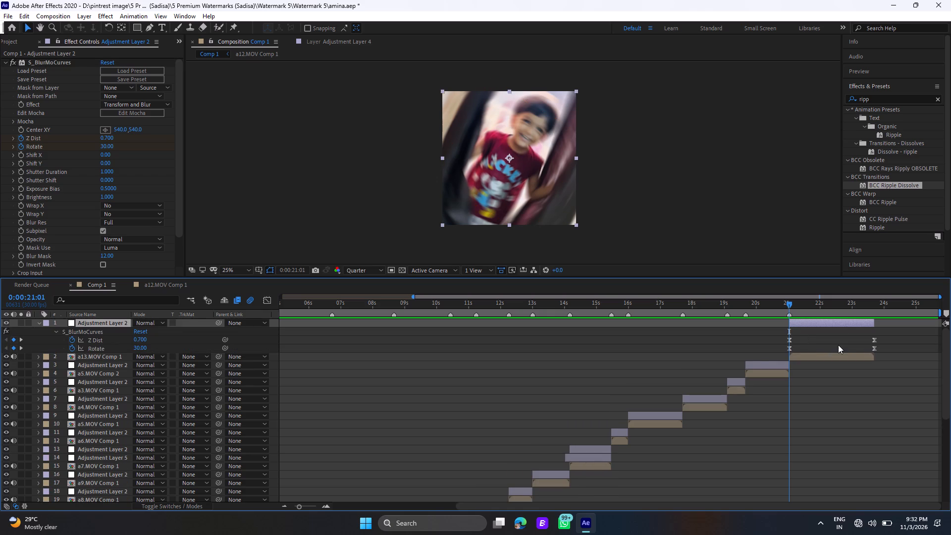
pyautogui.click(789, 347)
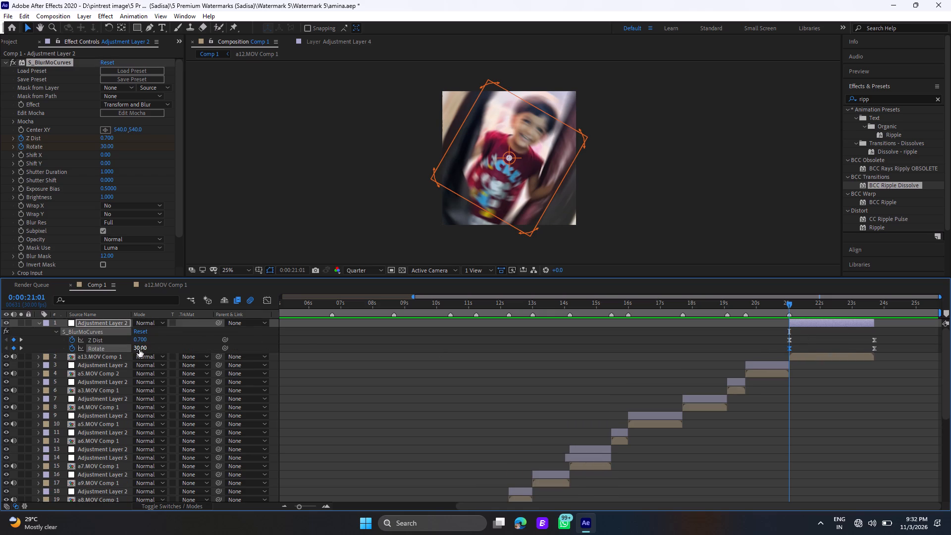
pyautogui.click(139, 349)
pyautogui.press('BackSpace')
pyautogui.press('0')
pyautogui.press('Return')
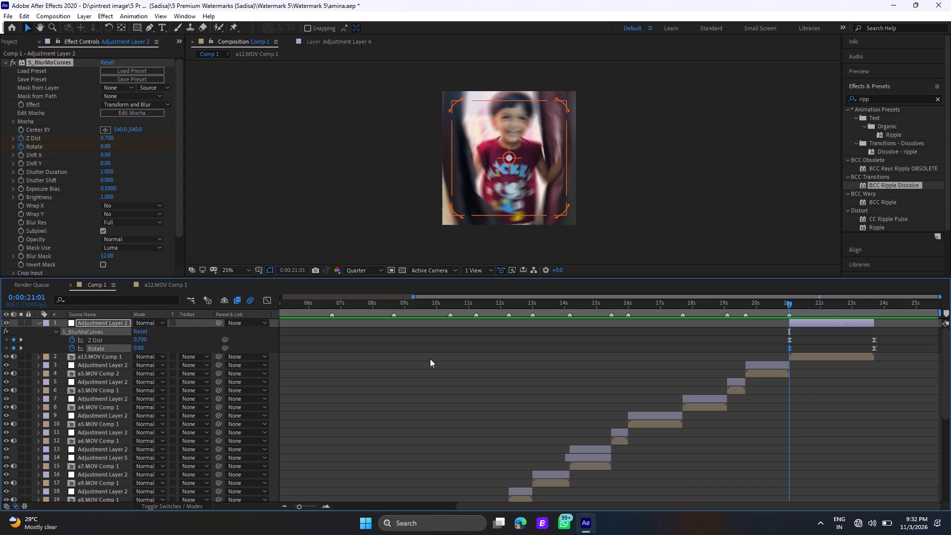
# Set layer 1's closing Rotate keyframe at 0:00:23:21 to 30.
pyautogui.click(876, 350)
pyautogui.click(873, 304)
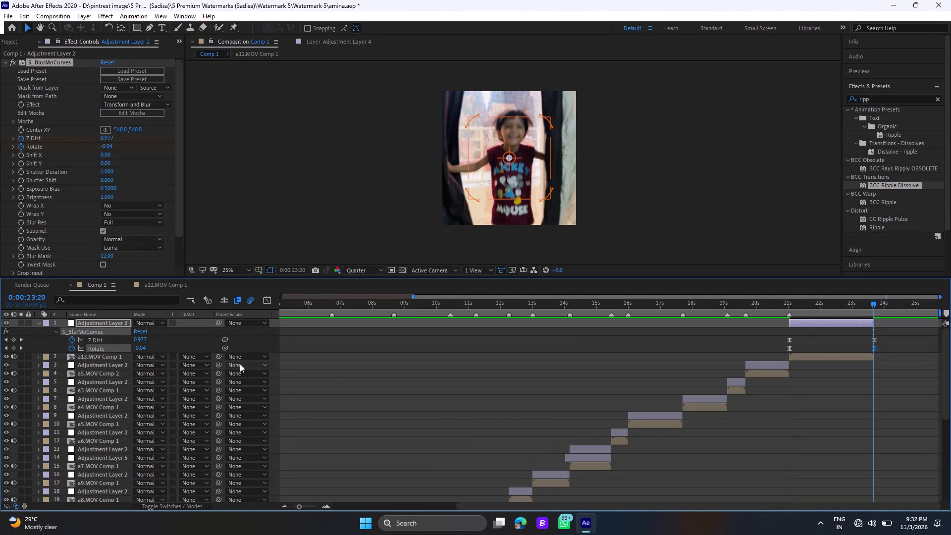
pyautogui.click(872, 301)
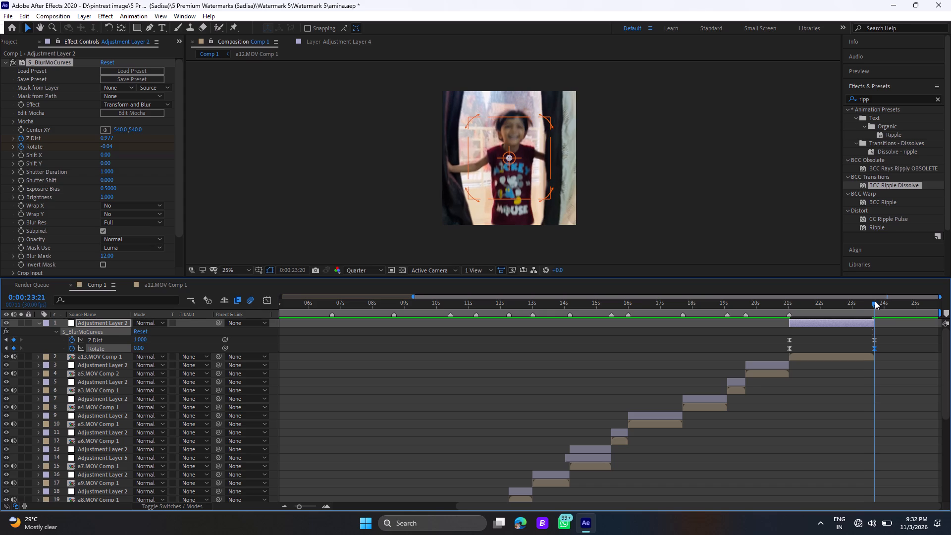
pyautogui.click(142, 348)
pyautogui.press('BackSpace')
pyautogui.write('30')
pyautogui.press('Return')
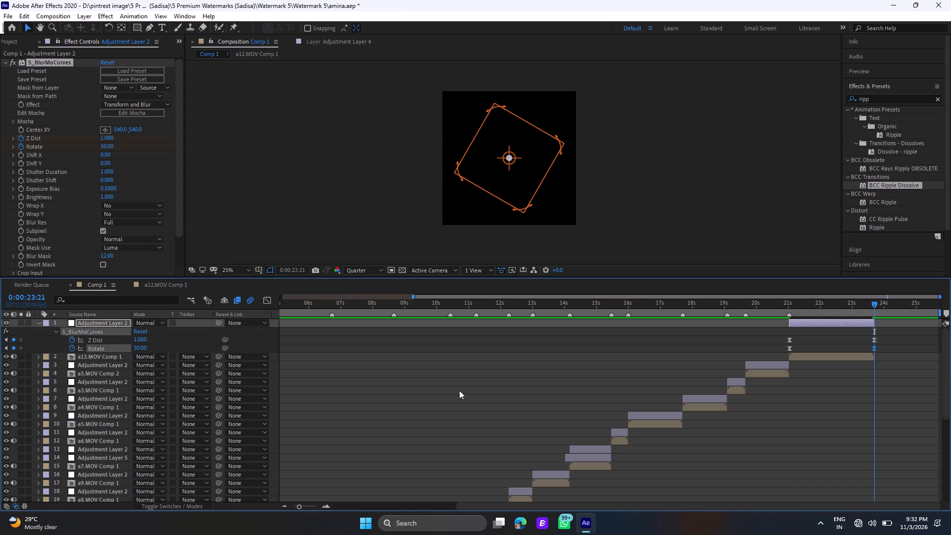
# Play Comp 1 from 0:00:12:19 and again from 0:00:06:13 to check the last clip's reversed rotation.
pyautogui.click(521, 305)
pyautogui.press('space')
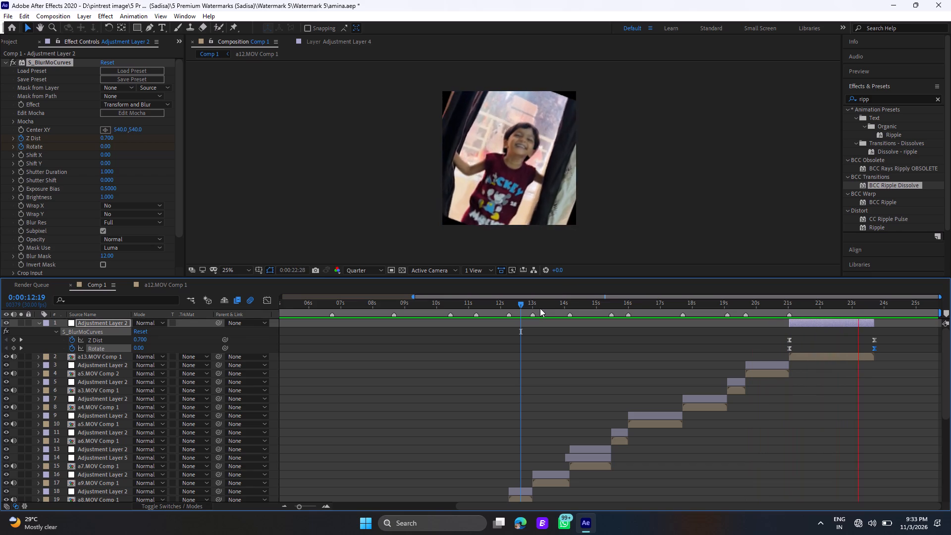
pyautogui.click(649, 310)
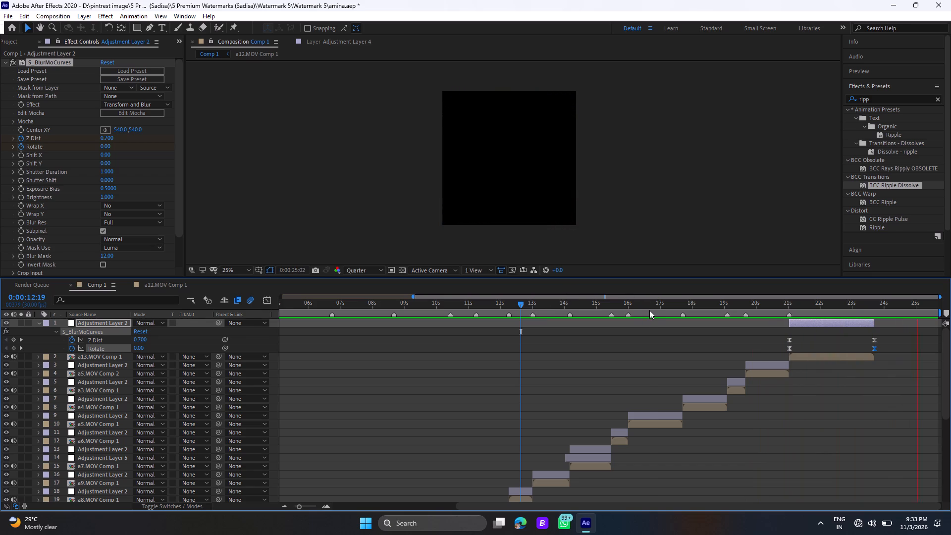
pyautogui.moveTo(649, 310); pyautogui.dragTo(323, 337)
pyautogui.click(323, 337)
pyautogui.press('space')
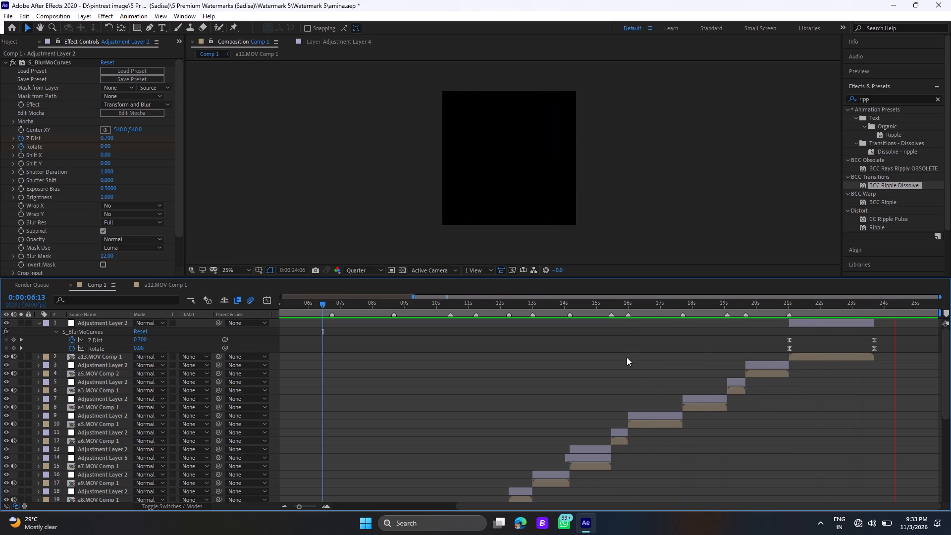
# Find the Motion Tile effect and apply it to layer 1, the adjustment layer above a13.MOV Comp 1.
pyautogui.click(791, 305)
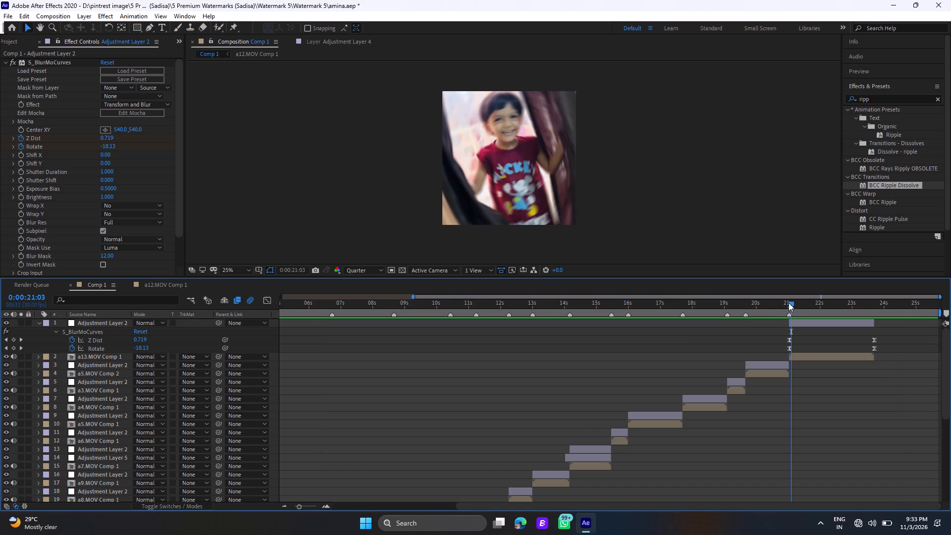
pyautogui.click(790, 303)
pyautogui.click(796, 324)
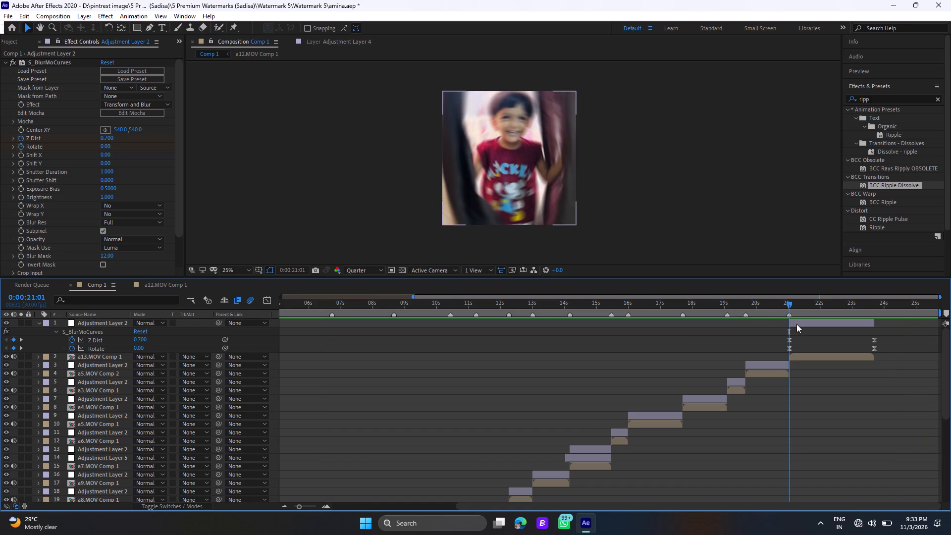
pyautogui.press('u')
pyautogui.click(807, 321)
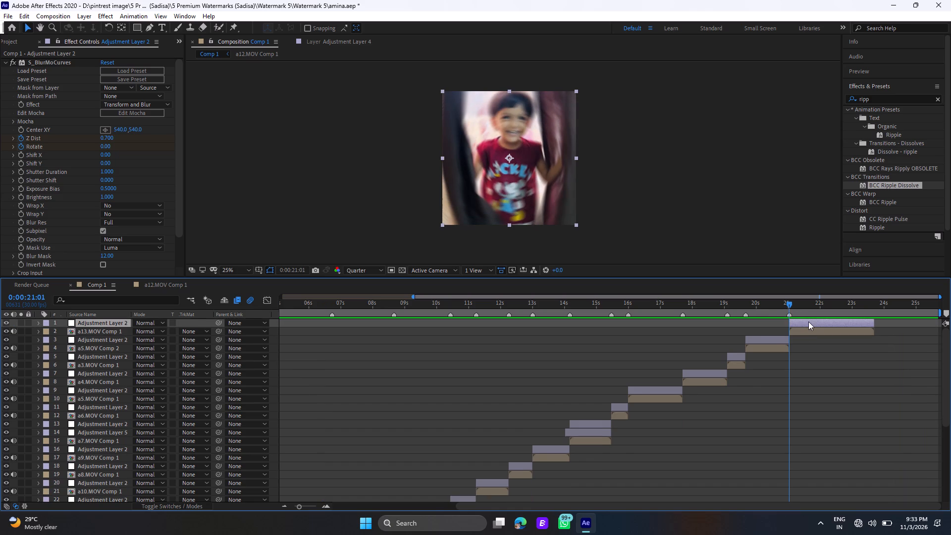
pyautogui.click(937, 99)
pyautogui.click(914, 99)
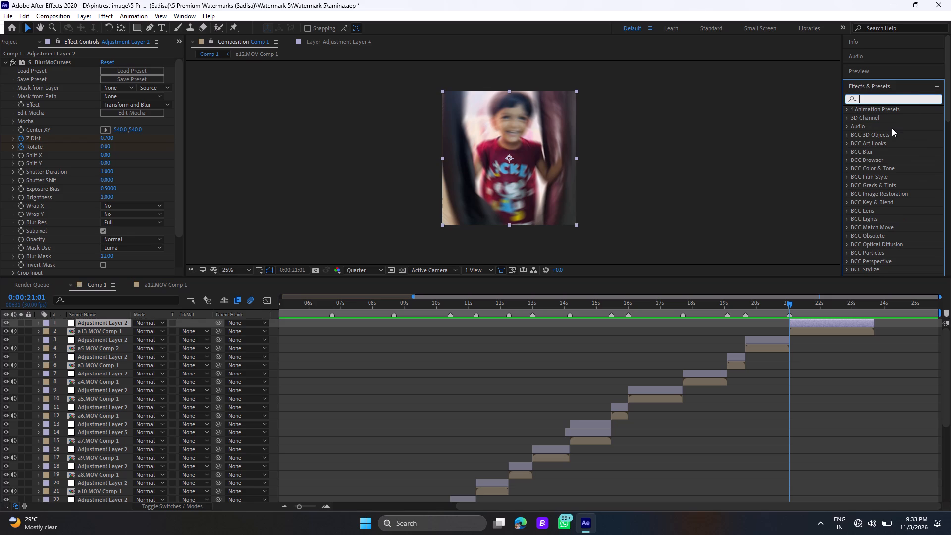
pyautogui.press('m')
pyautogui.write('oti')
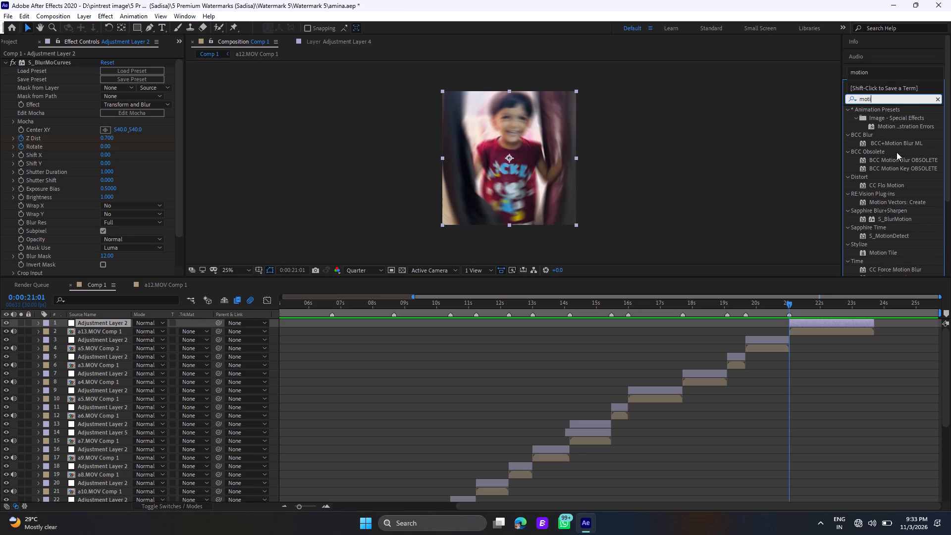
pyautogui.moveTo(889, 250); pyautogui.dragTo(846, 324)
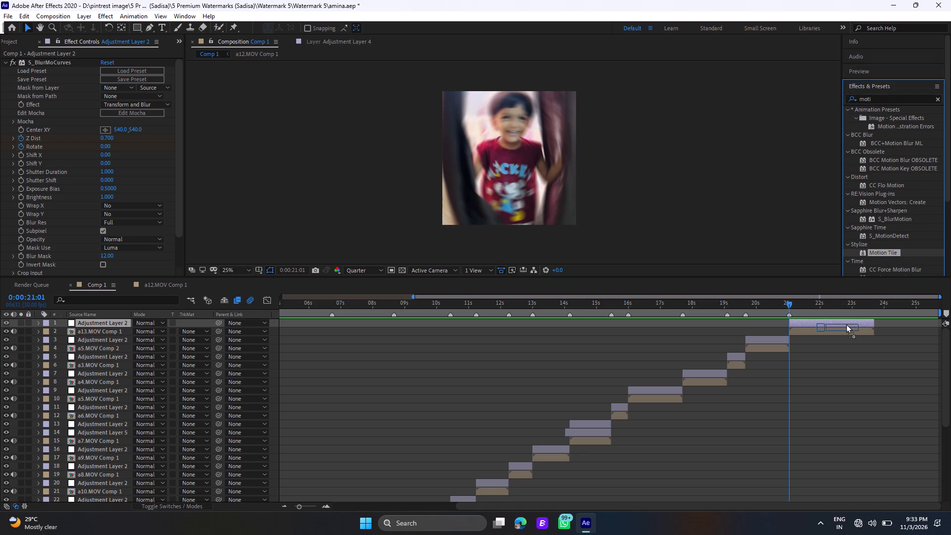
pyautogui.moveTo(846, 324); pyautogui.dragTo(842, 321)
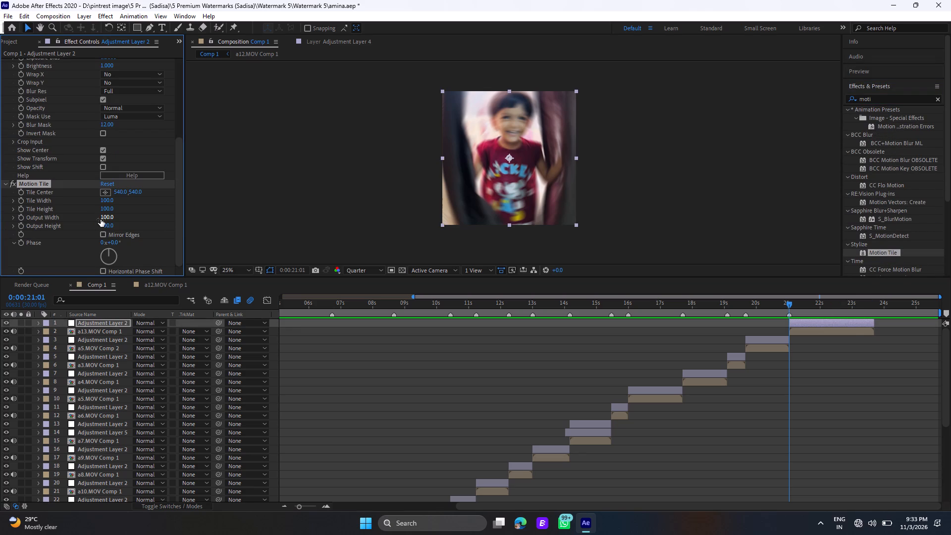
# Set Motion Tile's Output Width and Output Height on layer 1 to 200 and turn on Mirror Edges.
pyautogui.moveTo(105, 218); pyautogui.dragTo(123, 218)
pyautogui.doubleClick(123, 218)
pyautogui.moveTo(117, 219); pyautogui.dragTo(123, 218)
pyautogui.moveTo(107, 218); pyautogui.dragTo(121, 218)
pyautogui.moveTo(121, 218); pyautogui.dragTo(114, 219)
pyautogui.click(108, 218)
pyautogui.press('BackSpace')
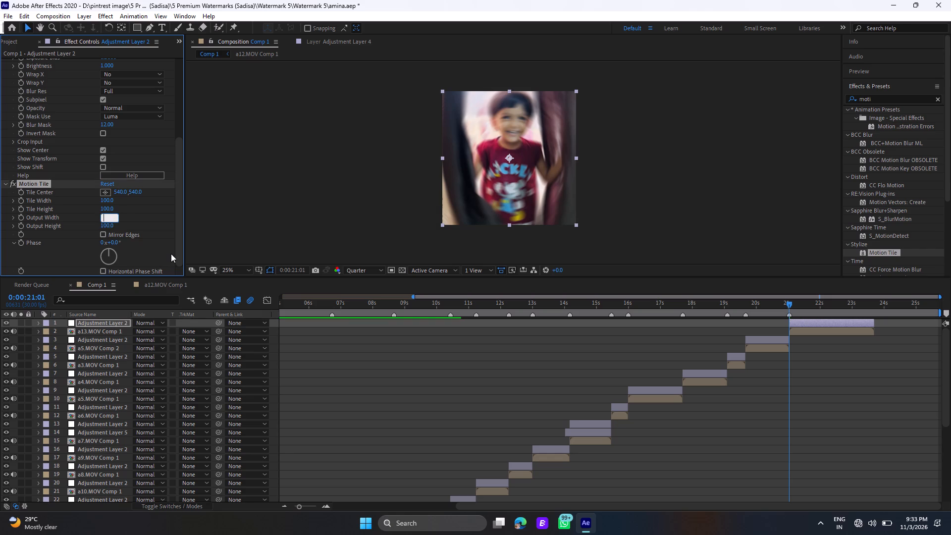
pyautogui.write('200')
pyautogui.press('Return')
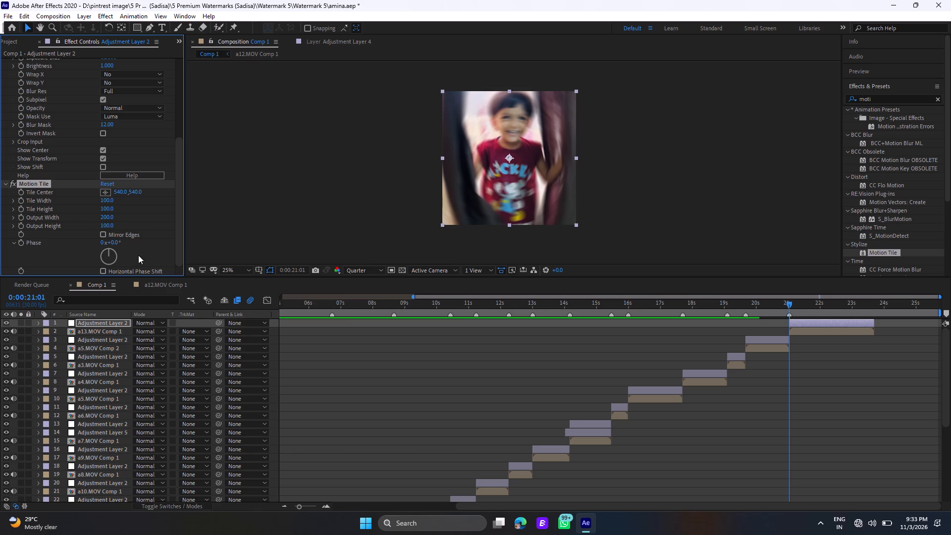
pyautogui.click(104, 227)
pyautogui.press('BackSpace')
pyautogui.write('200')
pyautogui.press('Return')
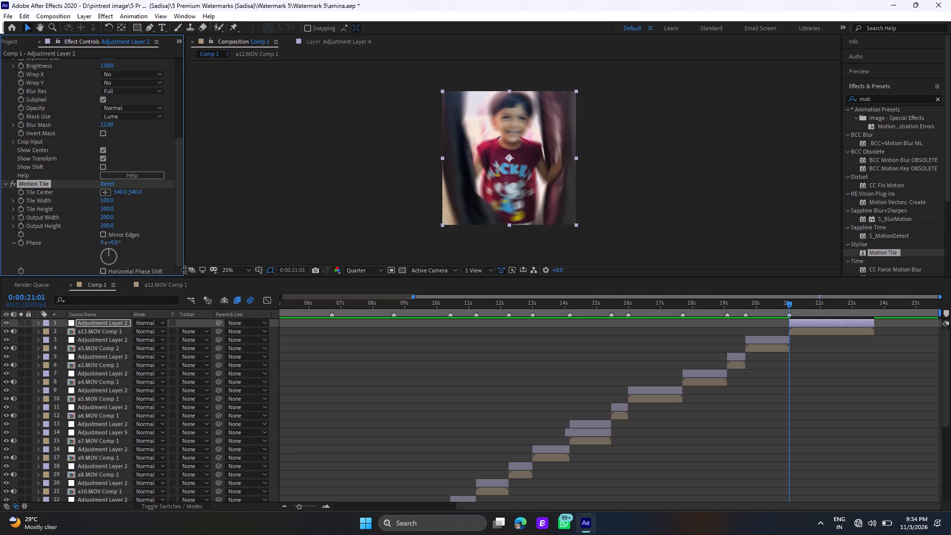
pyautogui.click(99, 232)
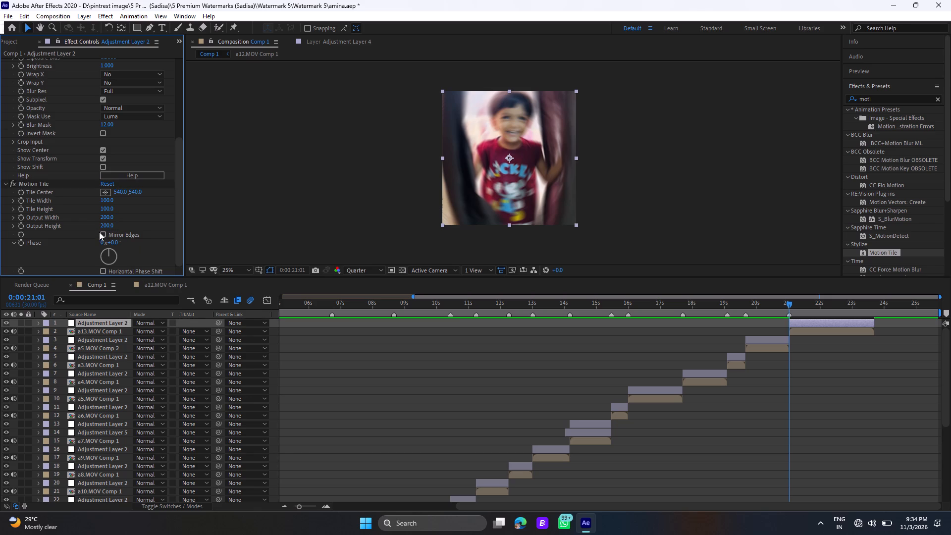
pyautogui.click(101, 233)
# Play Comp 1 from 0:00:18:22 and scrub the last clip to 0:00:23:15 to check its rotated edges.
pyautogui.click(715, 307)
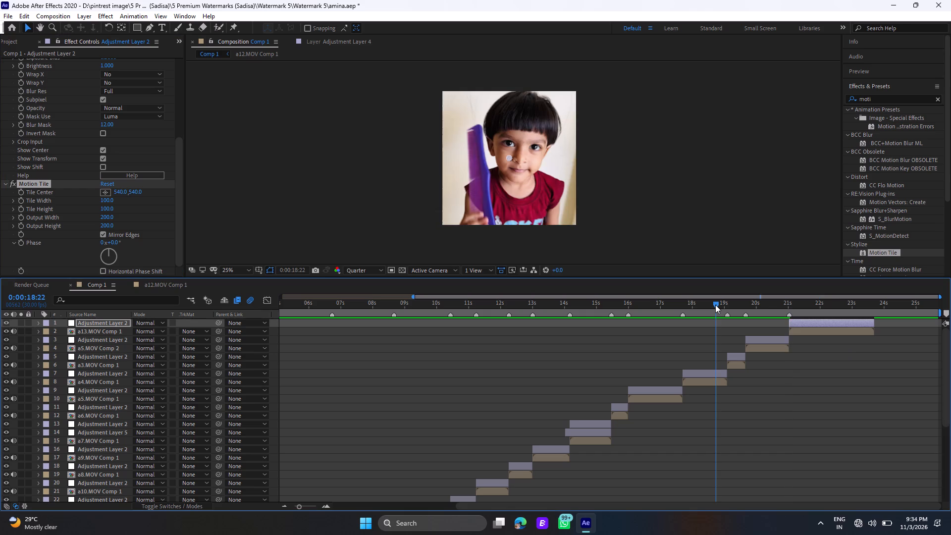
pyautogui.press('space')
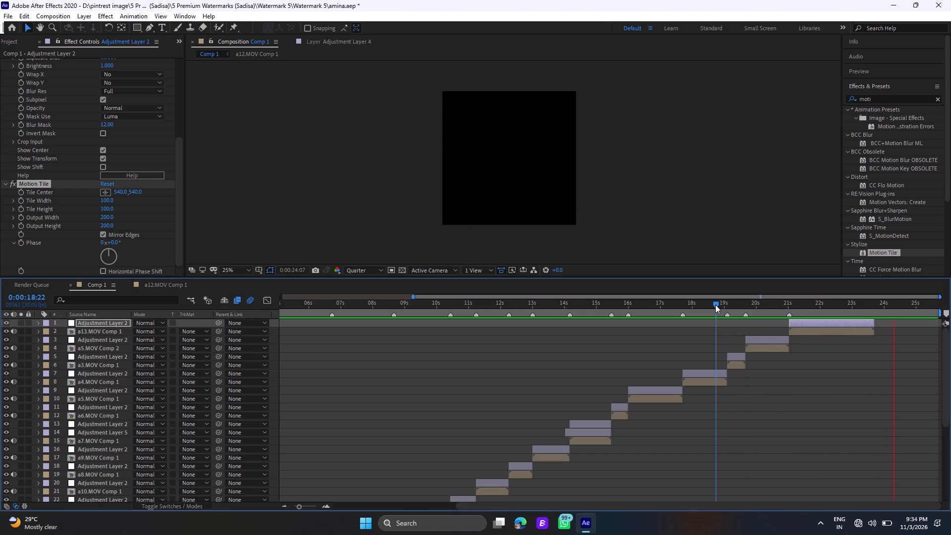
pyautogui.click(789, 305)
pyautogui.moveTo(789, 305); pyautogui.dragTo(813, 310)
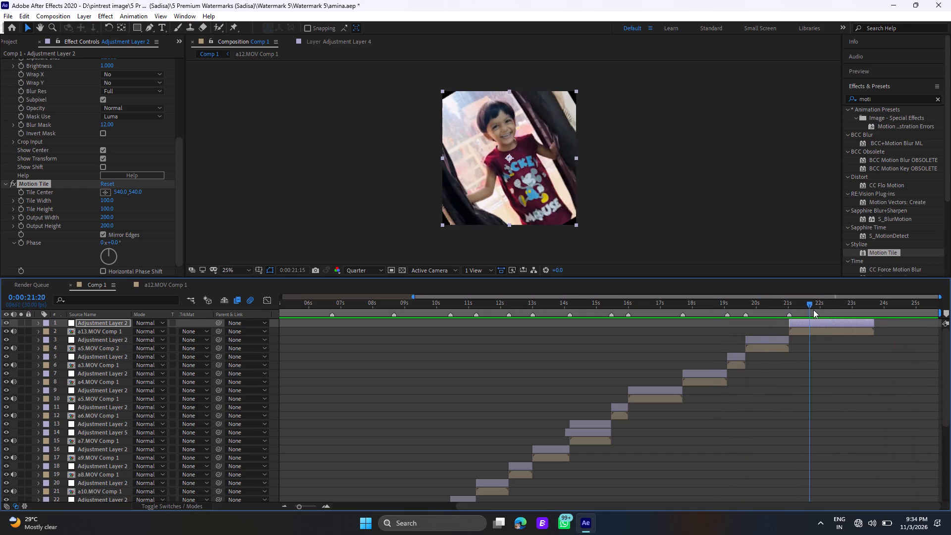
pyautogui.moveTo(813, 310); pyautogui.dragTo(832, 306)
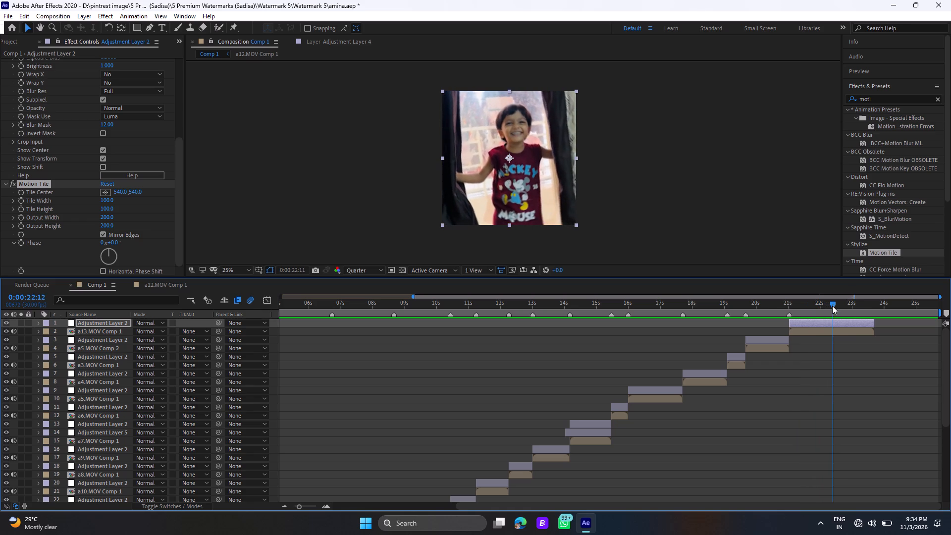
pyautogui.moveTo(832, 306); pyautogui.dragTo(868, 301)
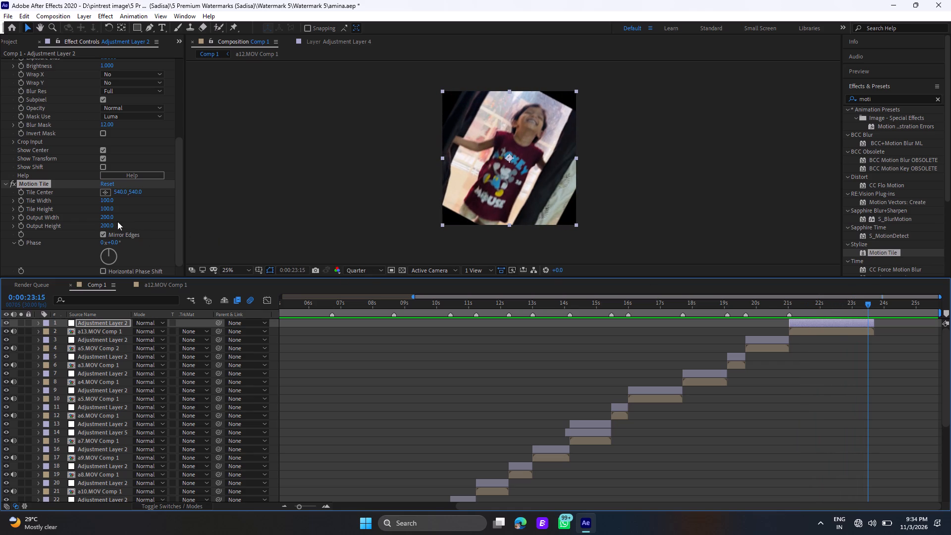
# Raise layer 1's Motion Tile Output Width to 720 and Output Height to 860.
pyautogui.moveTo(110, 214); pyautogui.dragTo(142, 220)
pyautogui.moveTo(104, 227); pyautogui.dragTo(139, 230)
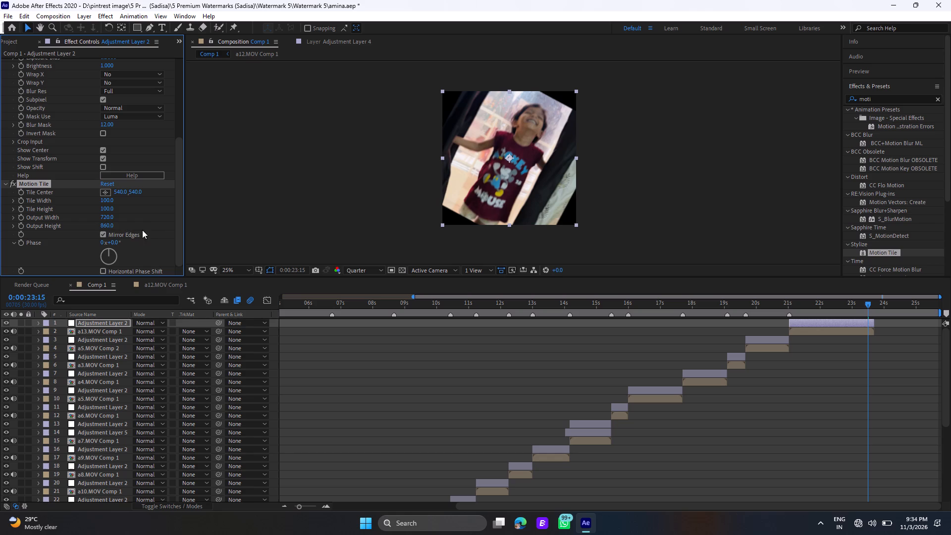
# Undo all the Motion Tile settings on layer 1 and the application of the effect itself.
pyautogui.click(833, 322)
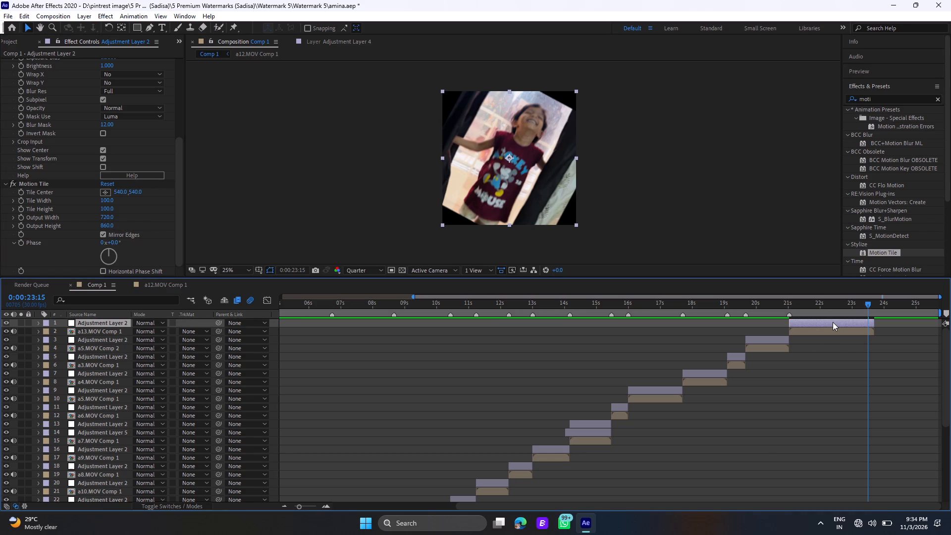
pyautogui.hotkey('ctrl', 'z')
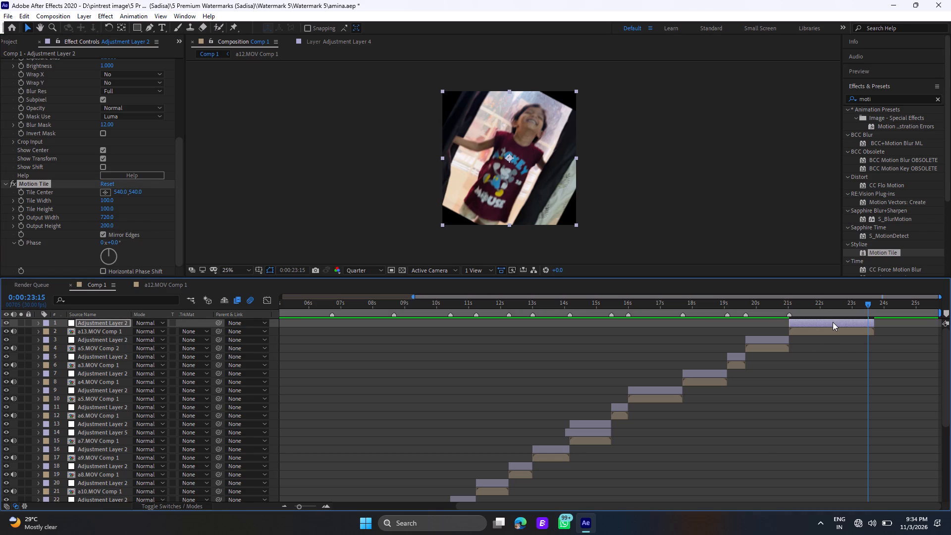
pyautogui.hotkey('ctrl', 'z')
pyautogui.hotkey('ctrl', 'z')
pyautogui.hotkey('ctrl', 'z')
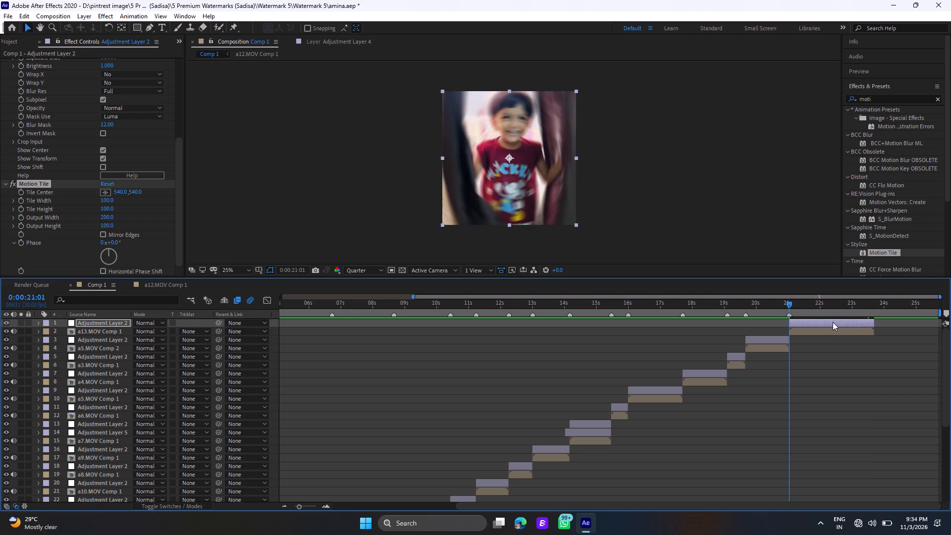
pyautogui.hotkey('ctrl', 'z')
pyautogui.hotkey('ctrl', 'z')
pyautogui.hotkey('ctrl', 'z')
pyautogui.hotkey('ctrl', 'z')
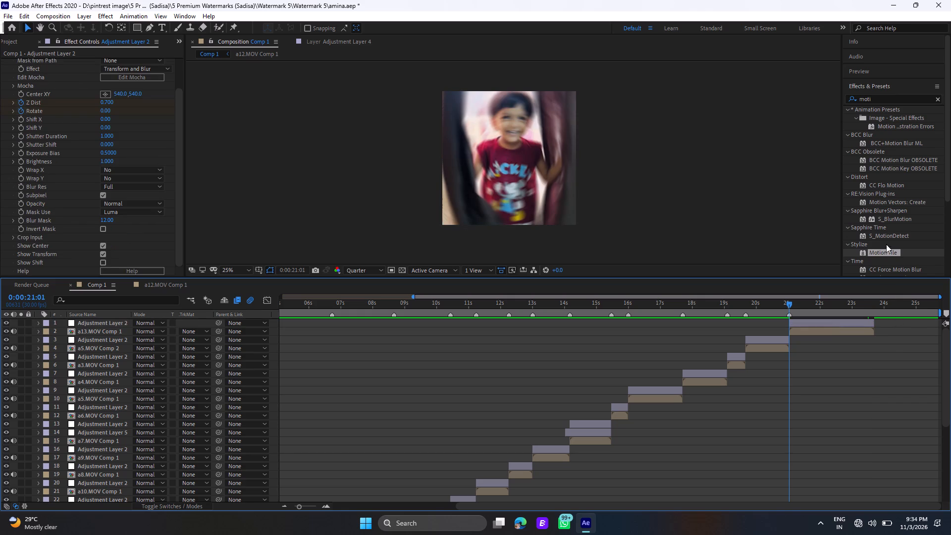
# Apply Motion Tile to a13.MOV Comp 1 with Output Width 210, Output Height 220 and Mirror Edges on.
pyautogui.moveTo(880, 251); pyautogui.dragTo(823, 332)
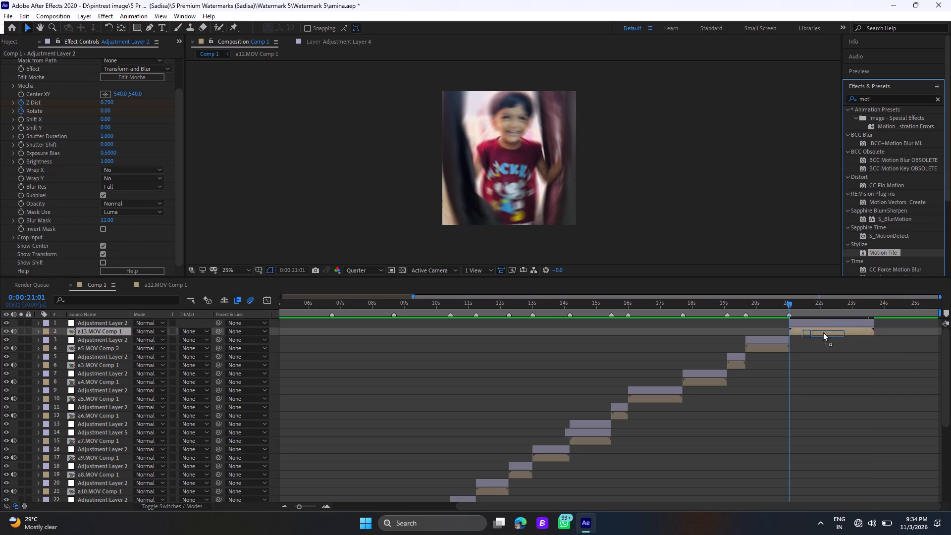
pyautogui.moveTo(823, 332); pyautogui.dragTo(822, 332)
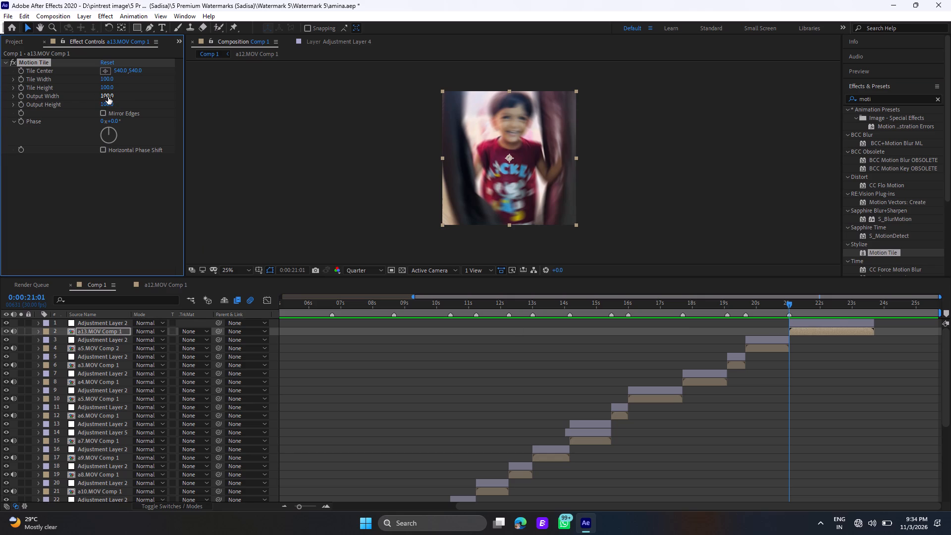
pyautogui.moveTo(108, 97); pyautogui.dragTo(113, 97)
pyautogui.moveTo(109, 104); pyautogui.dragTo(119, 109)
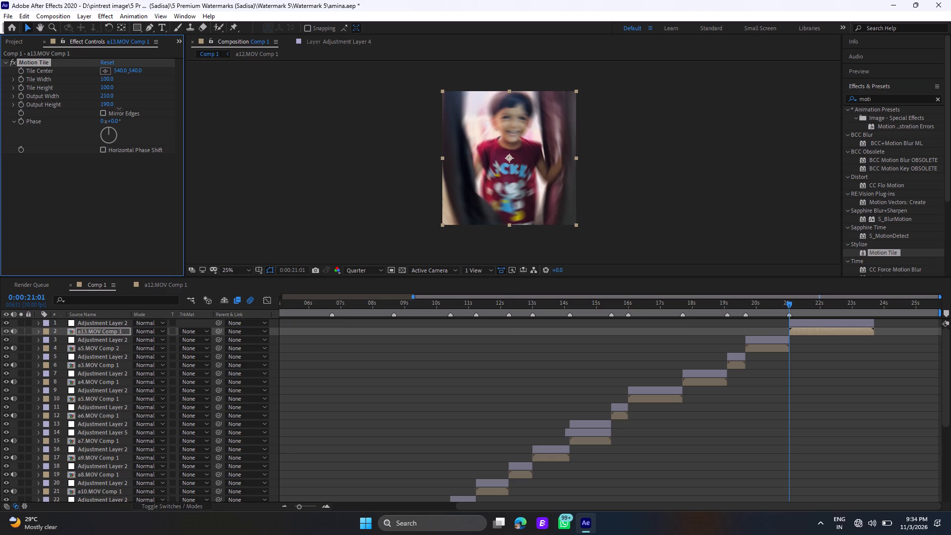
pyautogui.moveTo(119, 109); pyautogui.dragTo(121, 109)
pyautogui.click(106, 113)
# Play the last clip from 0:00:21:18 to check its edges during the rotation.
pyautogui.click(807, 307)
pyautogui.press('space')
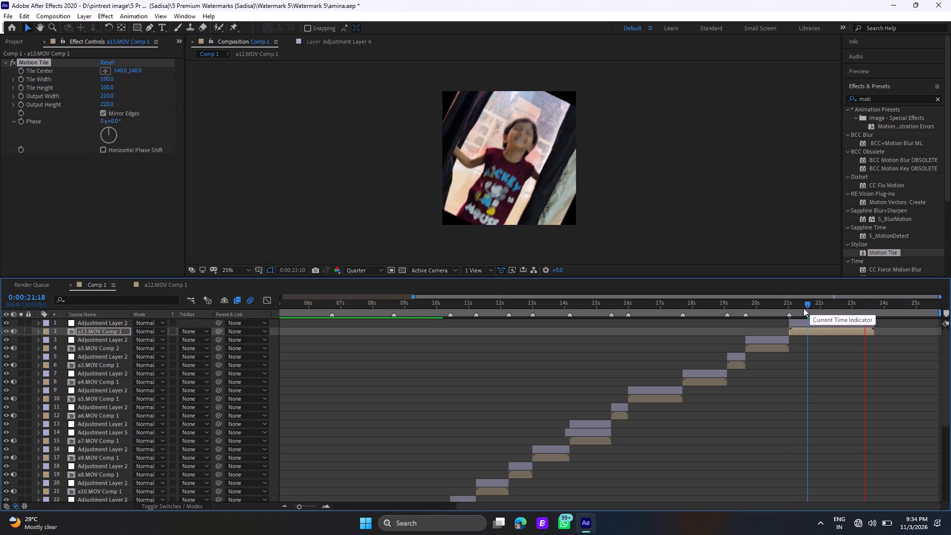
pyautogui.press('space')
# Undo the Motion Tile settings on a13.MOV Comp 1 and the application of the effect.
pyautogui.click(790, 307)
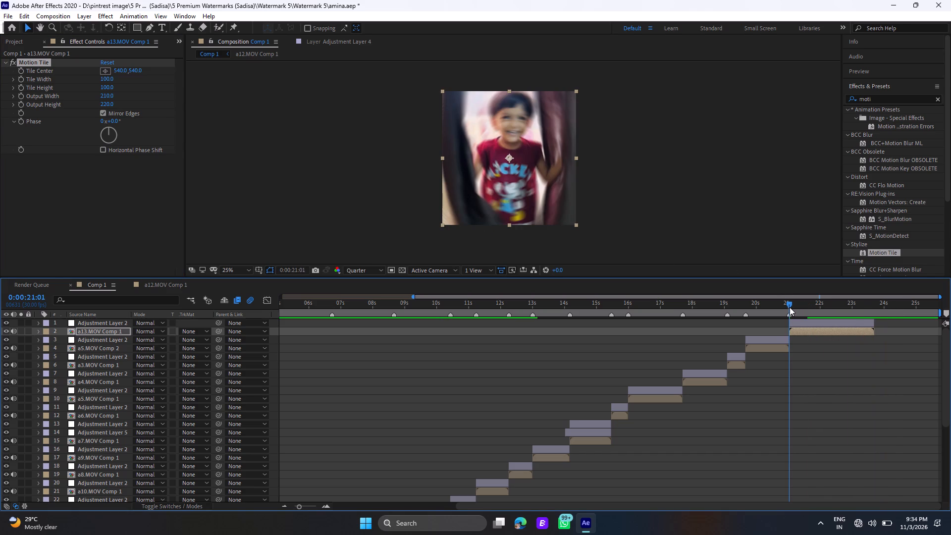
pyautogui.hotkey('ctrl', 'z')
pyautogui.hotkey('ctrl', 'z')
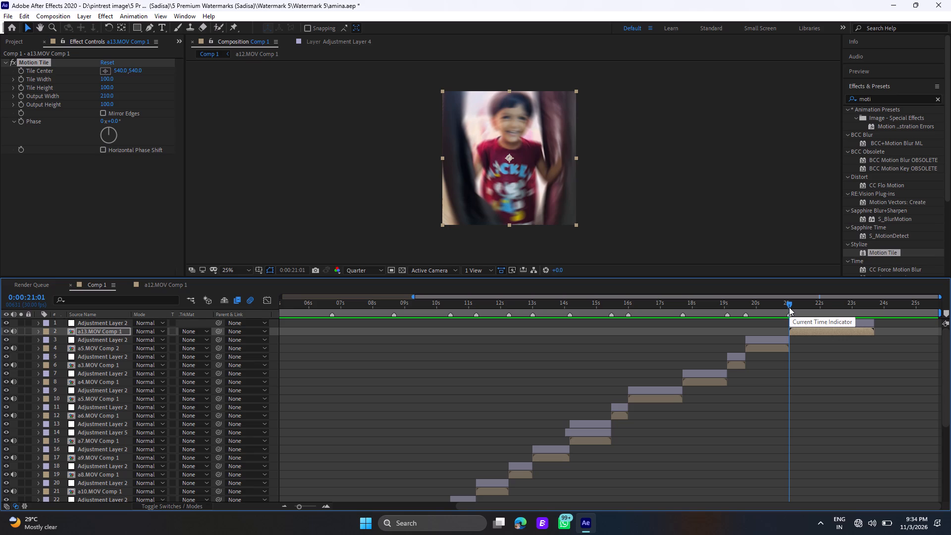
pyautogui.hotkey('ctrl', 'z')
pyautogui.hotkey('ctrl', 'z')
# Undo the Rotate keyframing of layer 1's S_BlurMoCurves, including its opening and closing keyframes.
pyautogui.hotkey('ctrl', 'z')
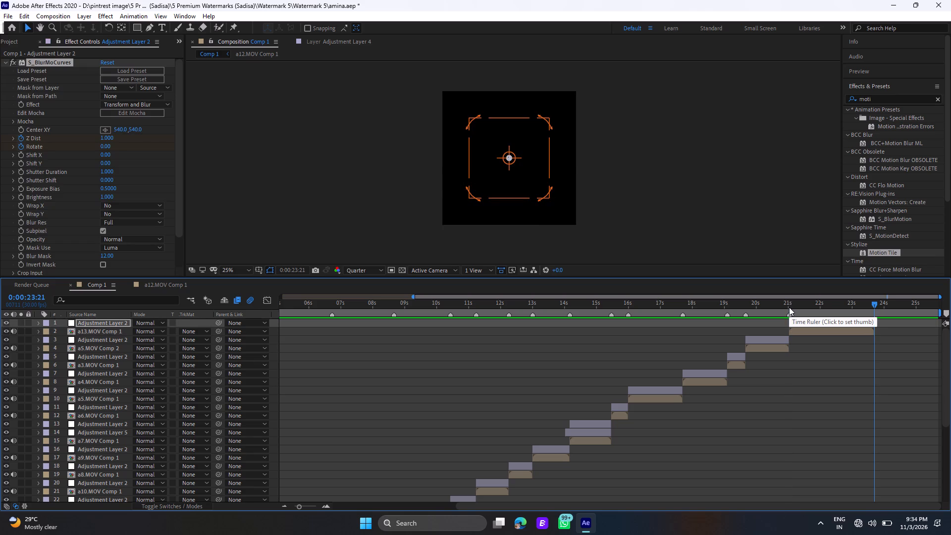
pyautogui.hotkey('ctrl', 'z')
pyautogui.hotkey('ctrl', 'z')
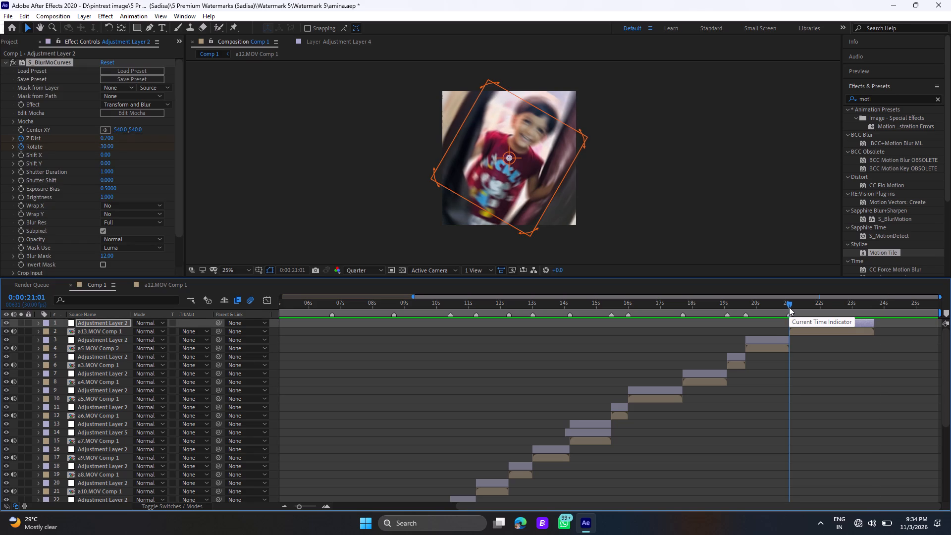
pyautogui.hotkey('ctrl', 'z')
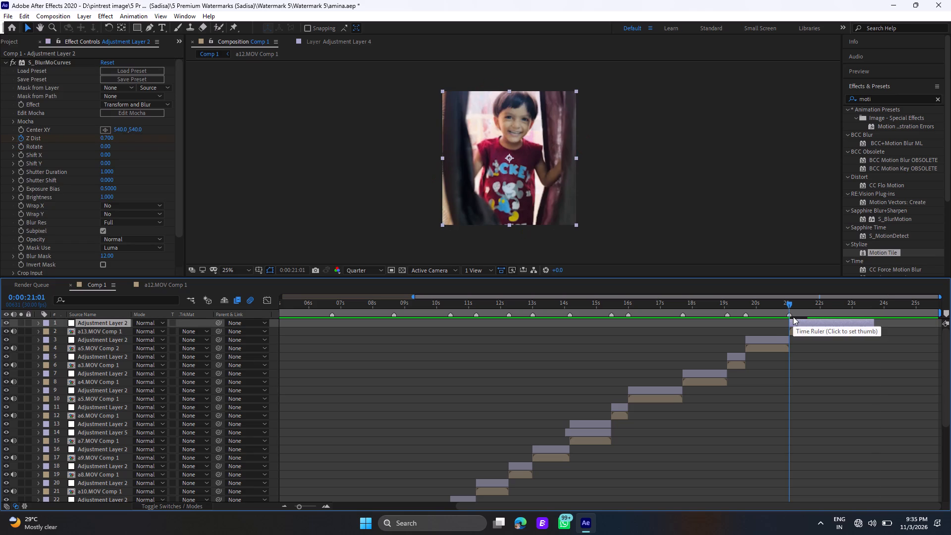
# Play the last clip from 0:00:21:01 to check its motion with only the Z Dist keyframes.
pyautogui.press('space')
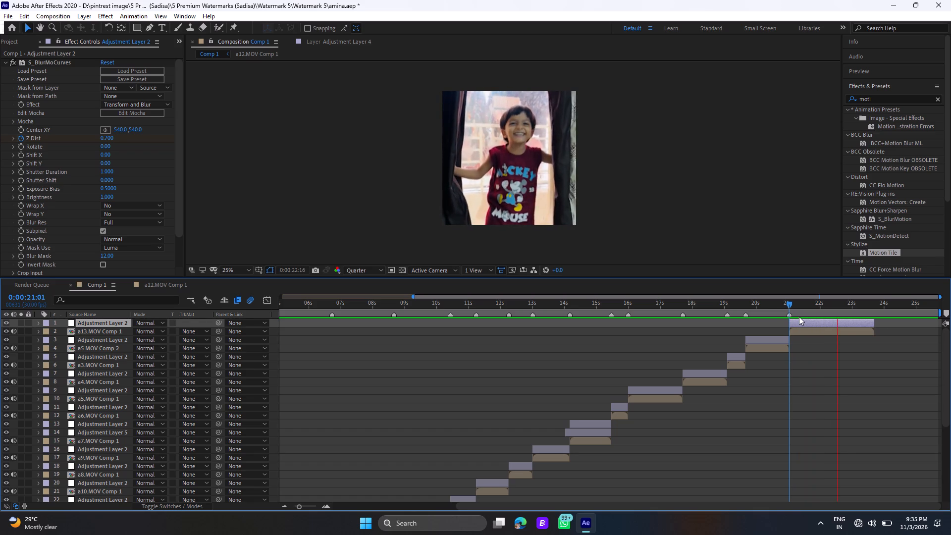
pyautogui.click(806, 320)
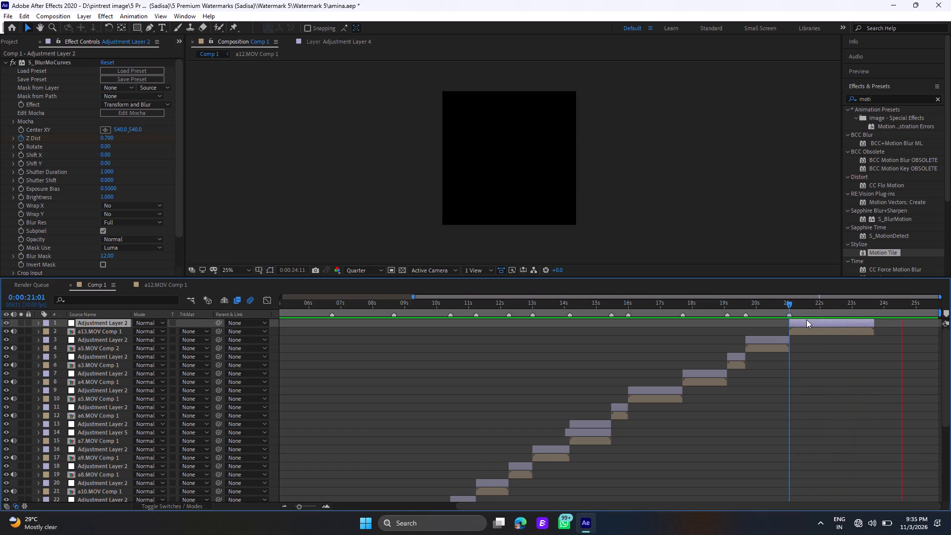
# Copy both Rotate keyframes of layer 3's S_BlurMoCurves and paste them onto layer 1 at 0:00:21:01.
pyautogui.press('u')
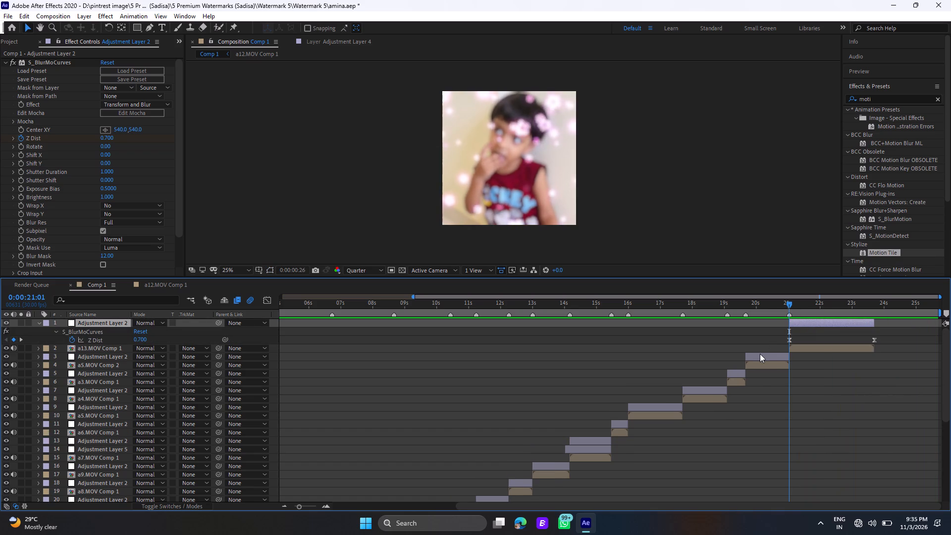
pyautogui.click(760, 354)
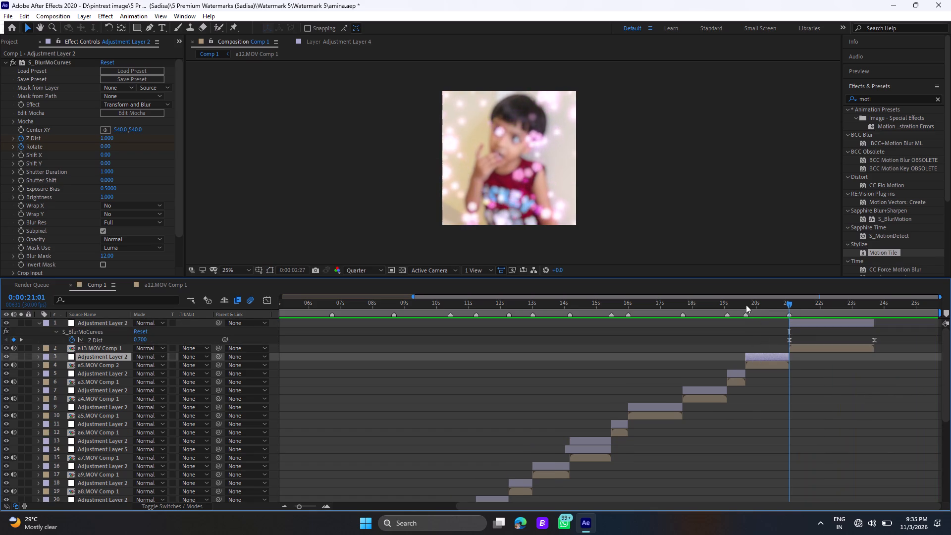
pyautogui.click(746, 305)
pyautogui.press('u')
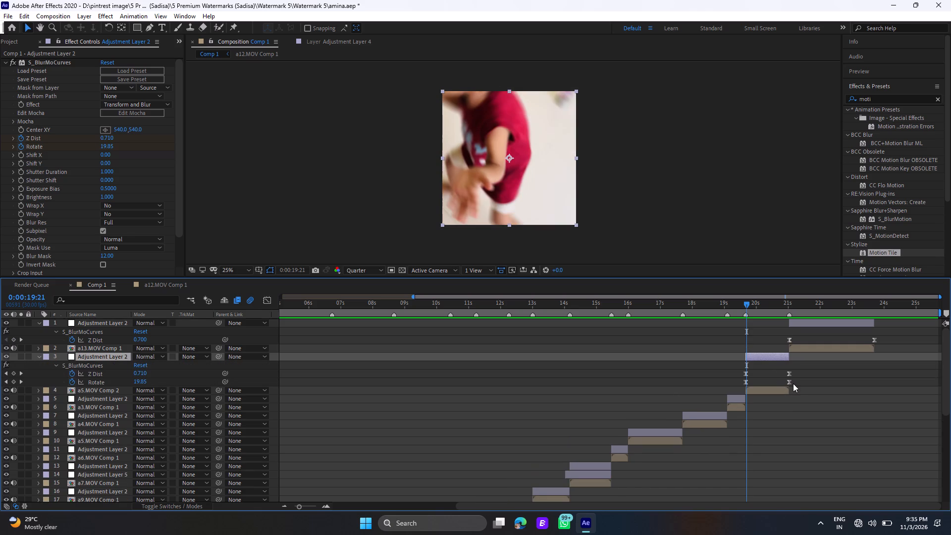
pyautogui.moveTo(794, 379); pyautogui.dragTo(756, 382)
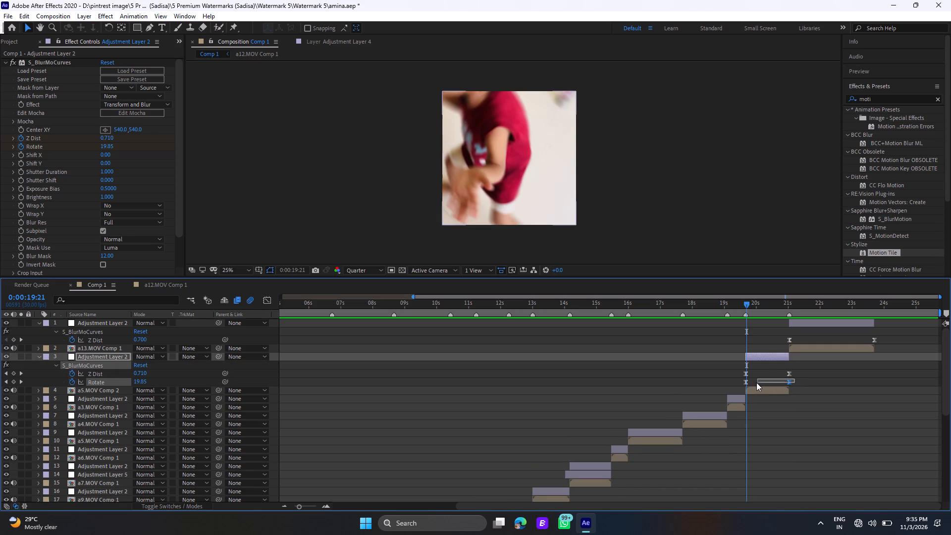
pyautogui.moveTo(756, 382); pyautogui.dragTo(740, 384)
pyautogui.hotkey('ctrl', 'c')
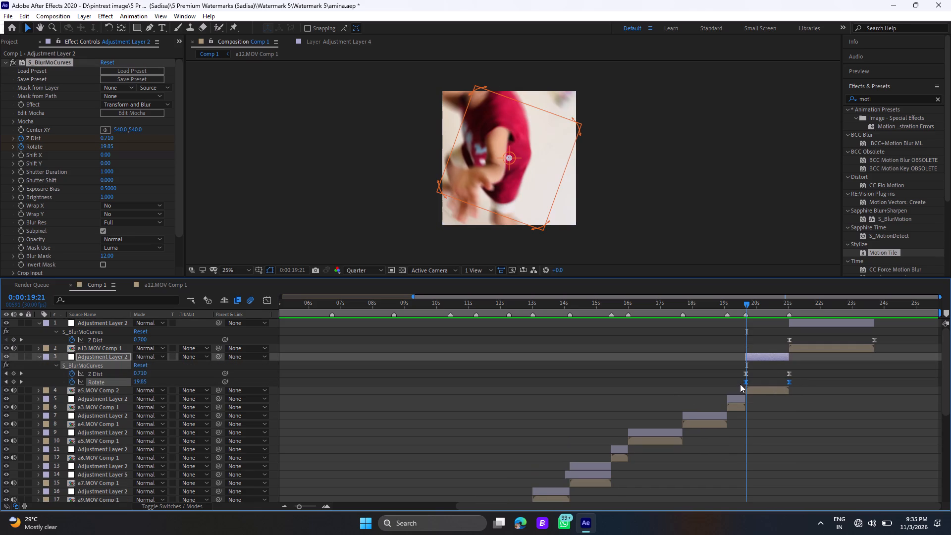
pyautogui.doubleClick(790, 303)
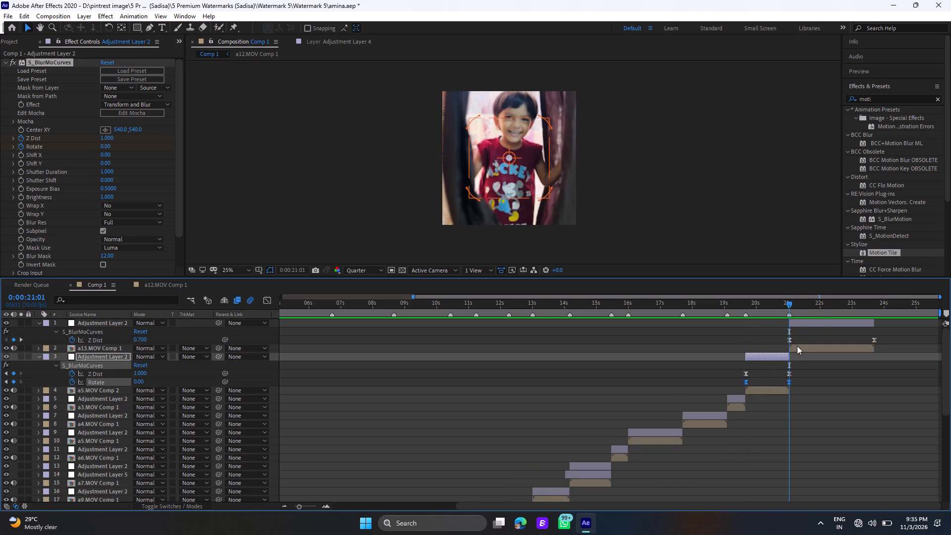
pyautogui.click(797, 320)
pyautogui.press('u')
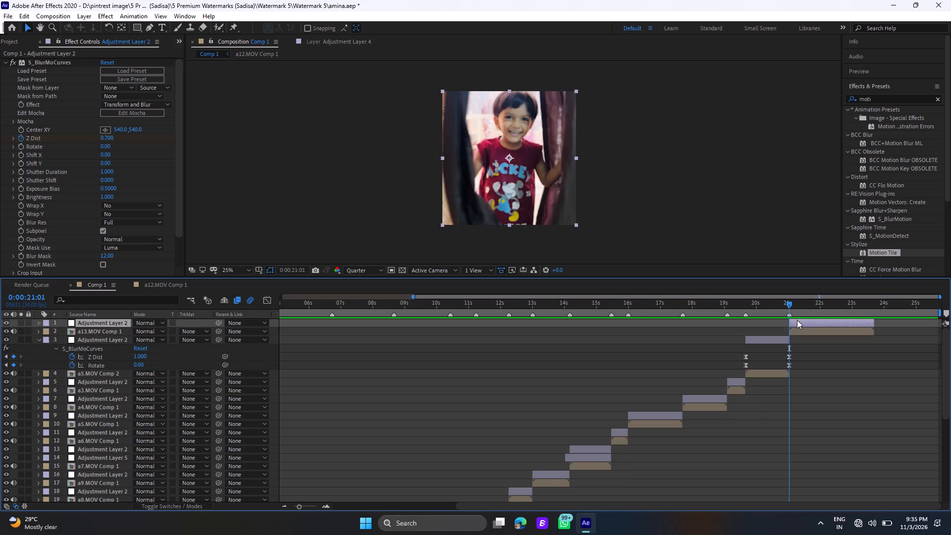
pyautogui.hotkey('ctrl', 'v')
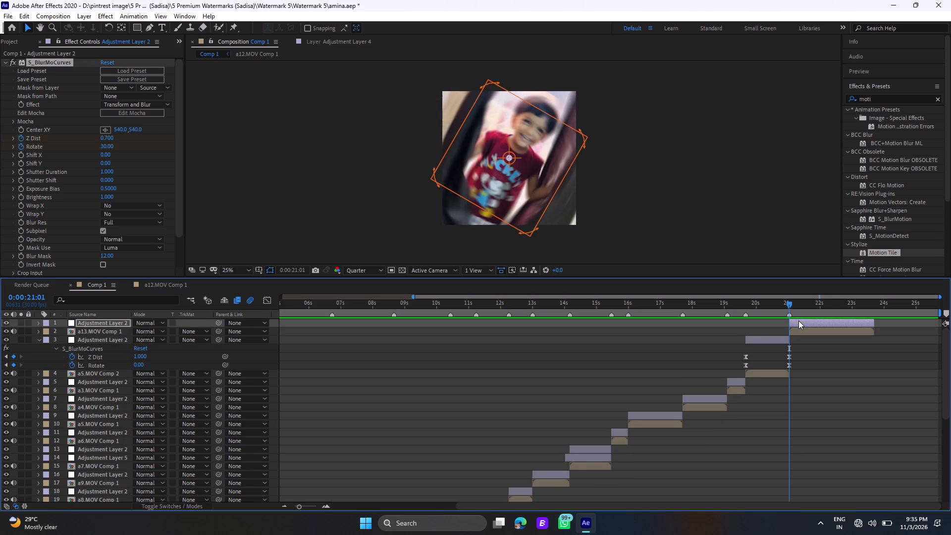
pyautogui.press('u')
# Move layer 1's closing Rotate keyframe to the end of the layer, level with the closing Z Dist keyframe, and collapse both layers' keyframes.
pyautogui.click(834, 339)
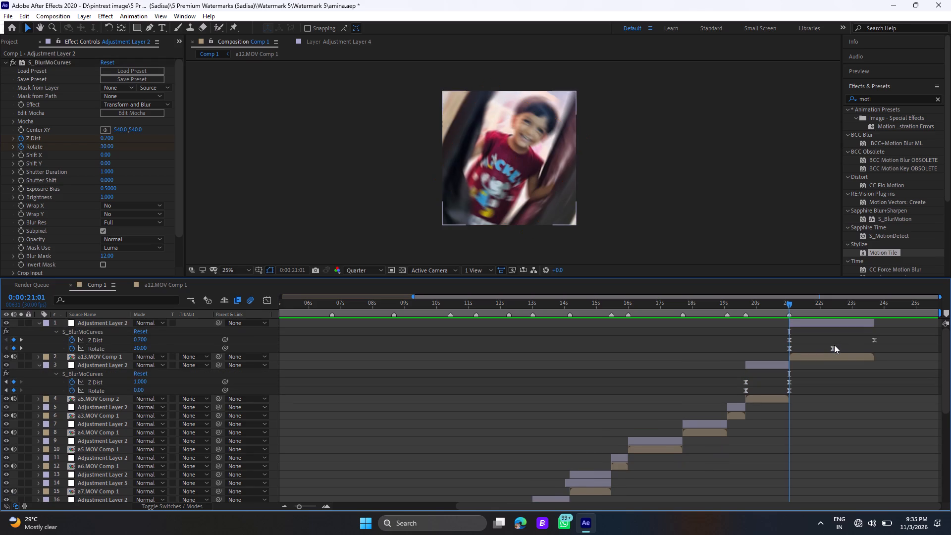
pyautogui.moveTo(833, 348); pyautogui.dragTo(874, 351)
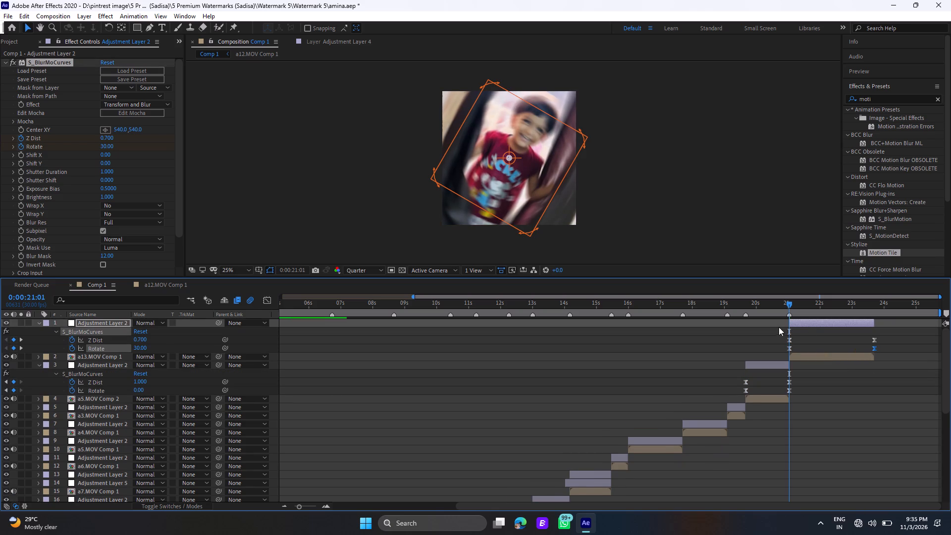
pyautogui.press('u')
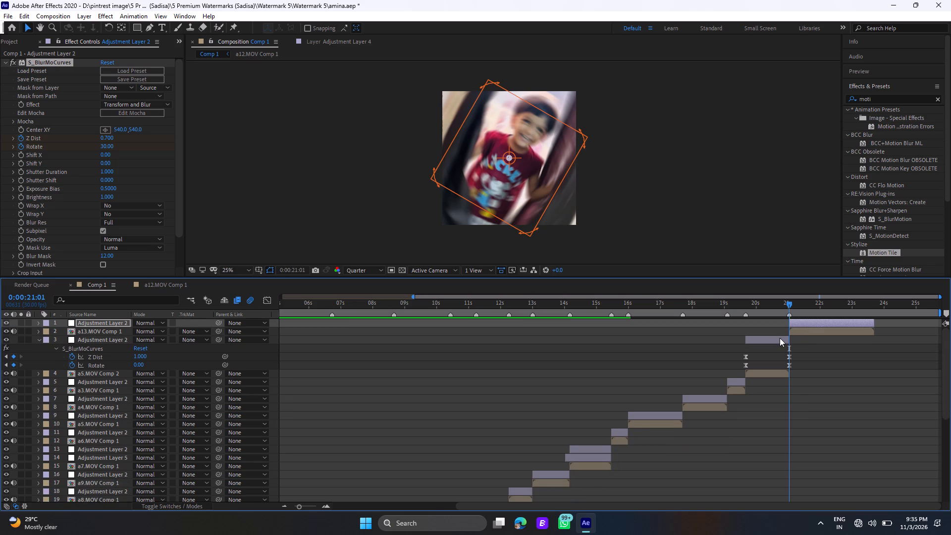
pyautogui.click(780, 338)
pyautogui.press('u')
# Play Comp 1 from 0:00:17:29 through the last clips to check the rotation.
pyautogui.click(691, 312)
pyautogui.press('space')
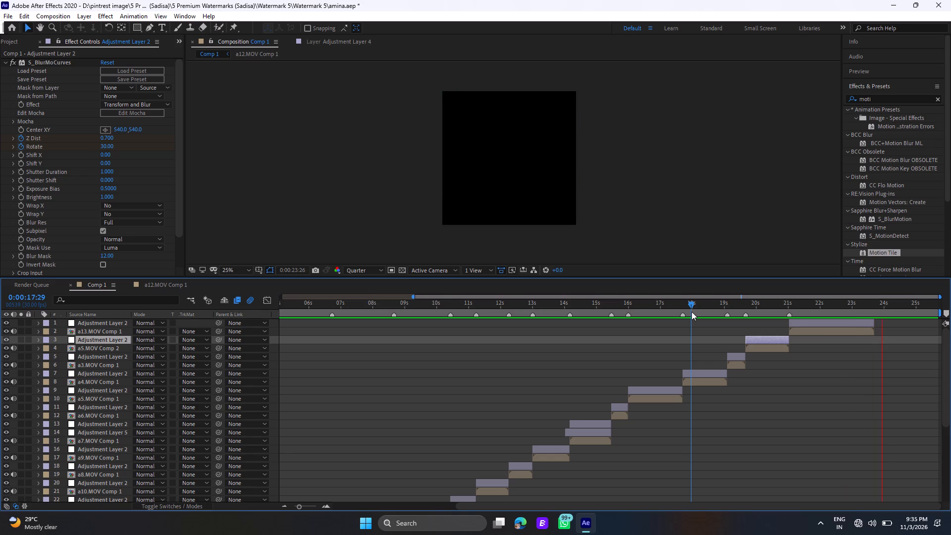
# Play the whole of Comp 1 from 0:00:00:00 to review the edit.
pyautogui.click(298, 307)
pyautogui.moveTo(298, 307); pyautogui.dragTo(297, 307)
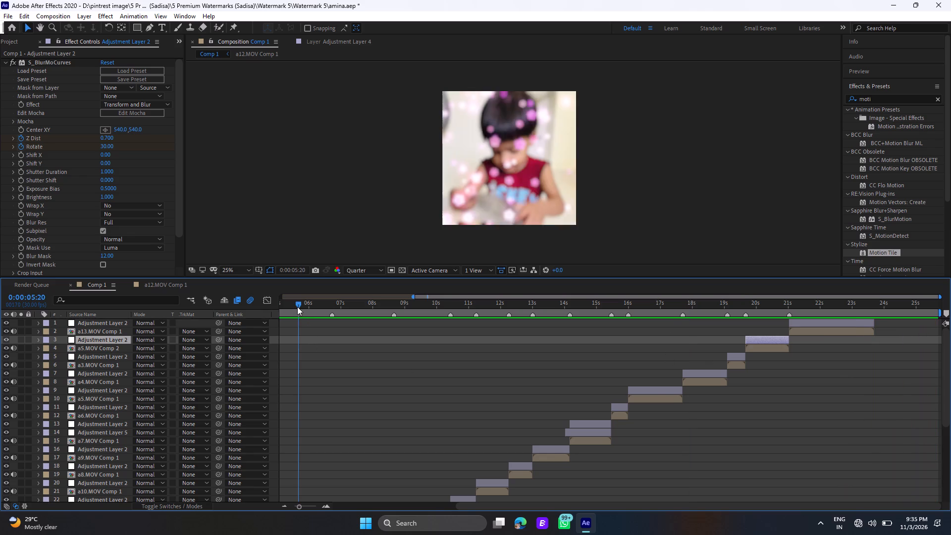
pyautogui.moveTo(297, 307); pyautogui.dragTo(165, 343)
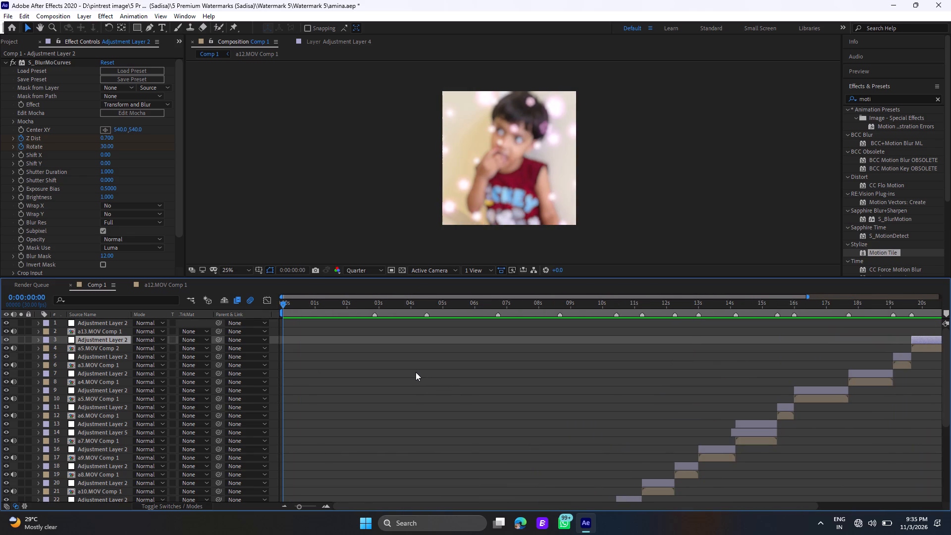
pyautogui.scroll(-4, 415, 372)
pyautogui.press('space')
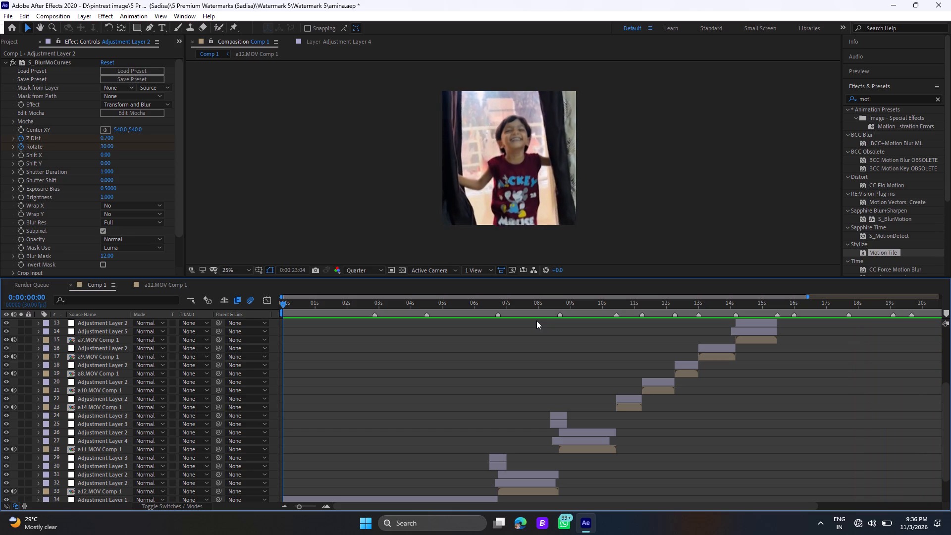
pyautogui.click(777, 304)
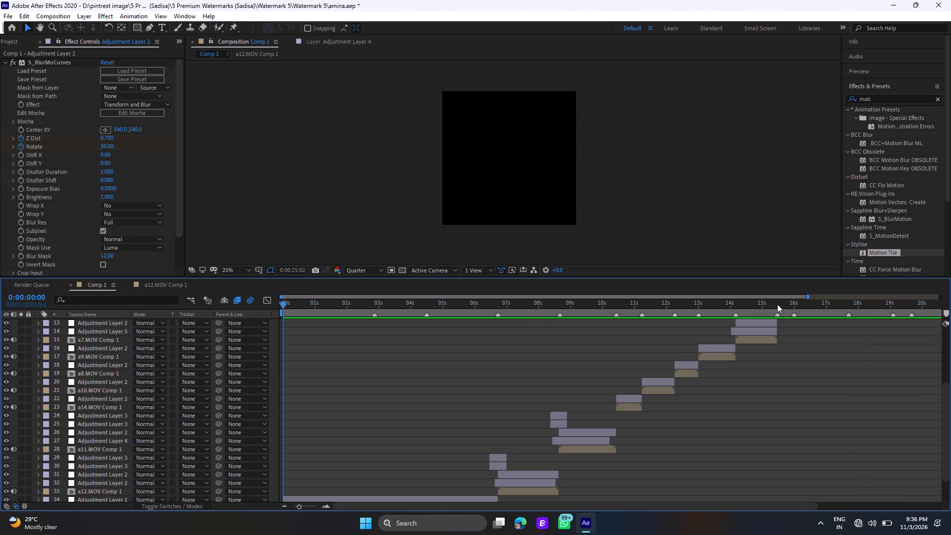
# Set Comp 1's duration to 0:00:23:21 so that it ends with the last clip.
pyautogui.moveTo(778, 505); pyautogui.dragTo(802, 505)
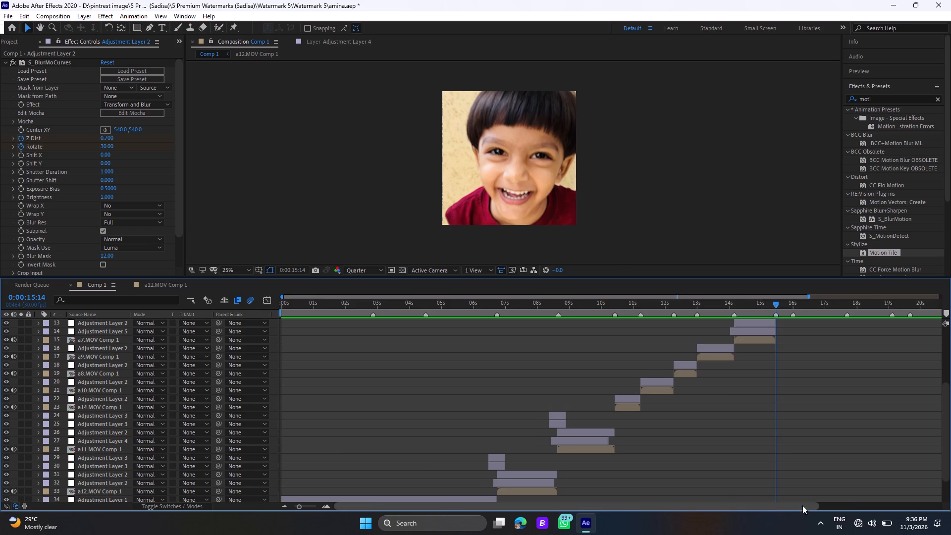
pyautogui.moveTo(802, 505); pyautogui.dragTo(909, 508)
pyautogui.scroll(6, 636, 420)
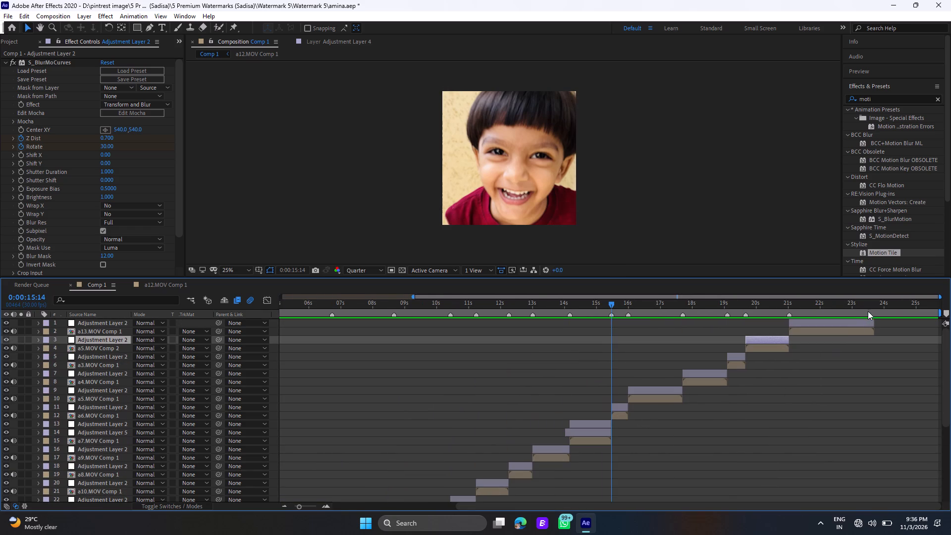
pyautogui.click(874, 305)
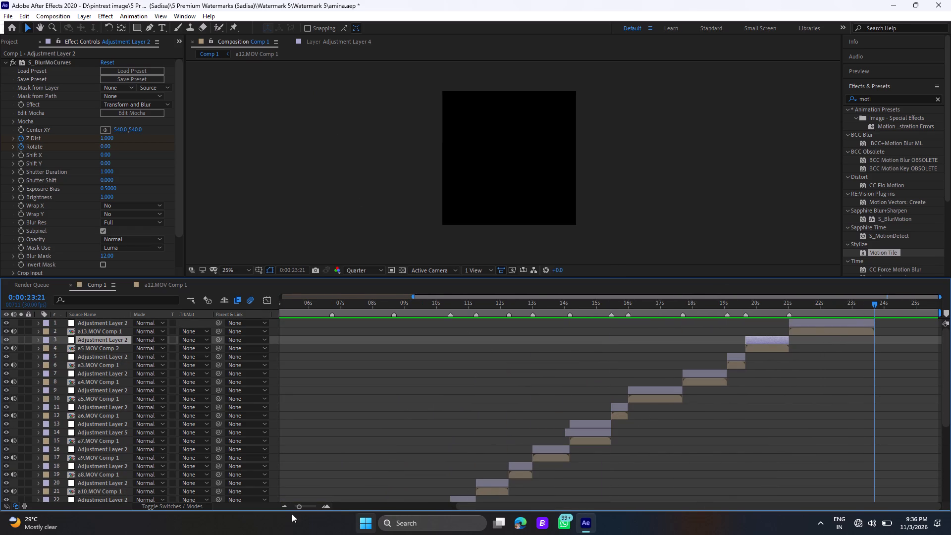
pyautogui.click(314, 507)
pyautogui.doubleClick(313, 510)
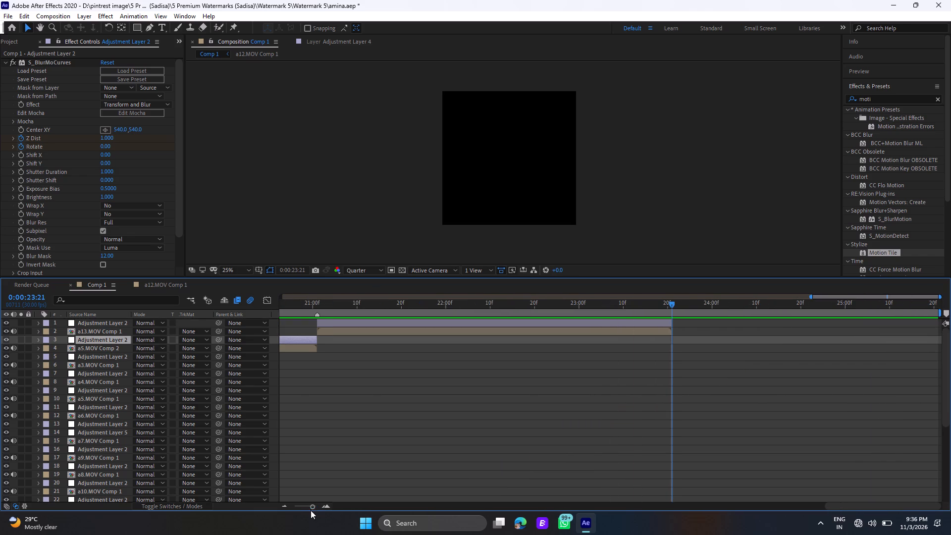
pyautogui.moveTo(311, 510); pyautogui.dragTo(305, 510)
pyautogui.scroll(-5, 754, 464)
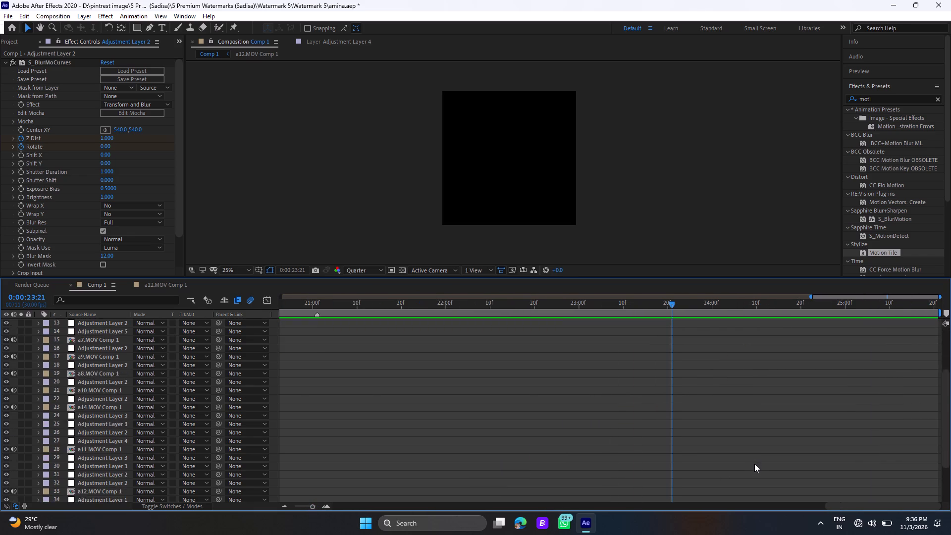
pyautogui.scroll(-3, 755, 464)
pyautogui.scroll(5, 725, 434)
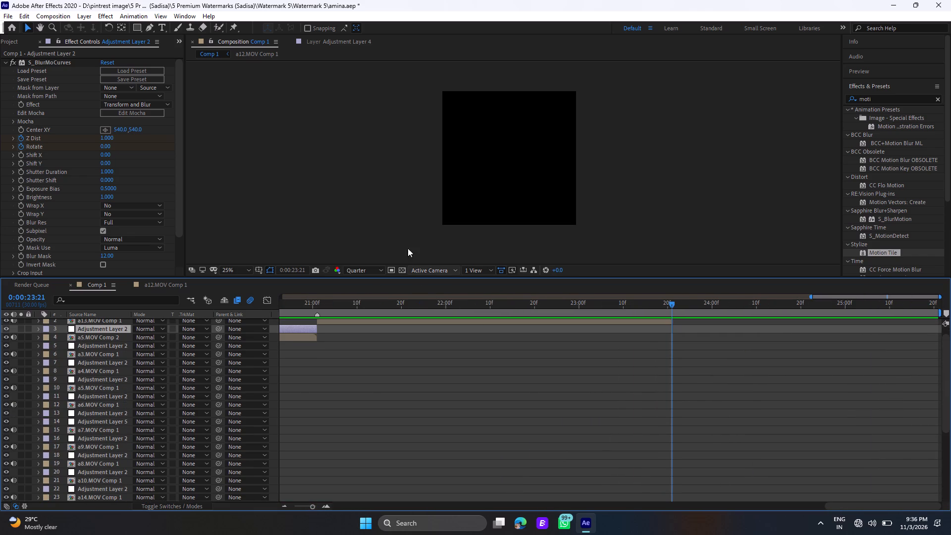
pyautogui.click(275, 38)
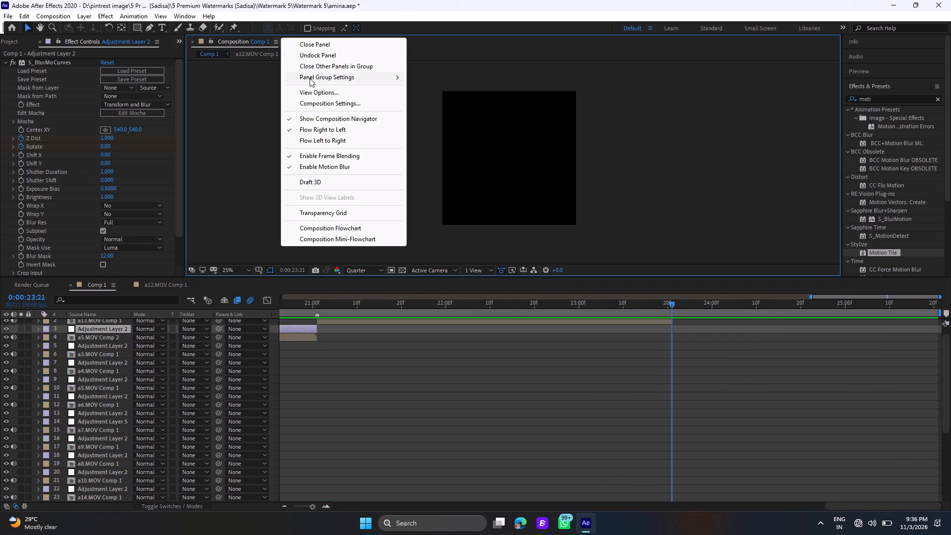
pyautogui.click(318, 100)
pyautogui.click(447, 277)
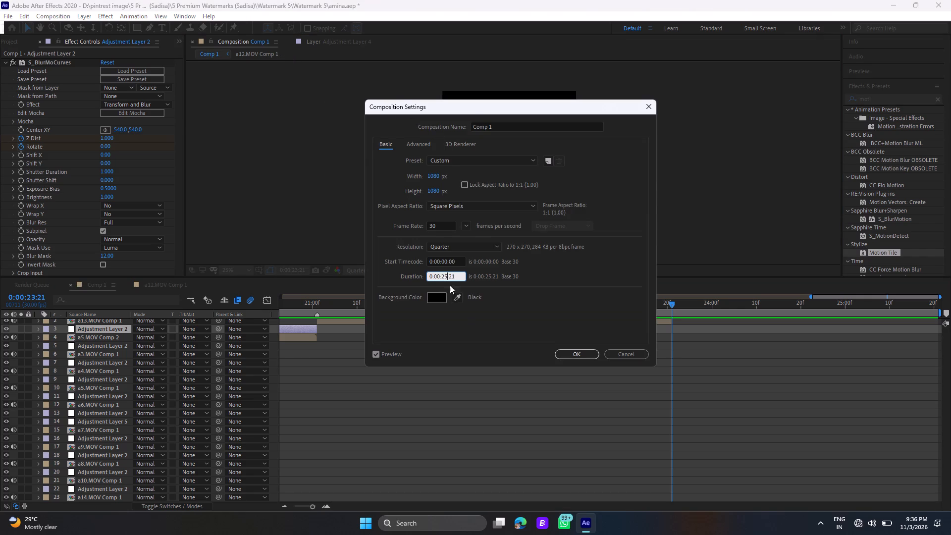
pyautogui.press('BackSpace')
pyautogui.press('3')
pyautogui.press('Return')
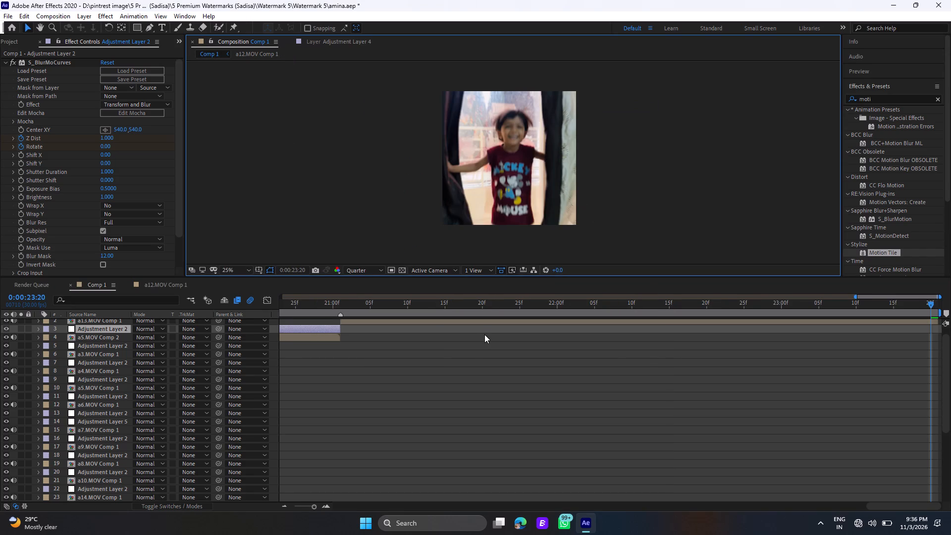
# Show the full length of Comp 1 in the timeline and play the shortened composition through.
pyautogui.click(297, 505)
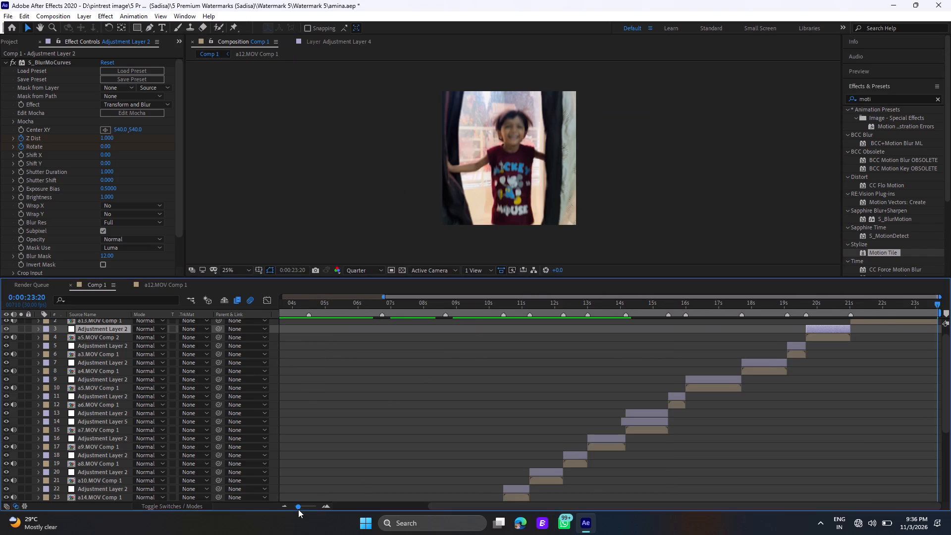
pyautogui.moveTo(298, 509); pyautogui.dragTo(290, 509)
pyautogui.click(289, 508)
pyautogui.press('space')
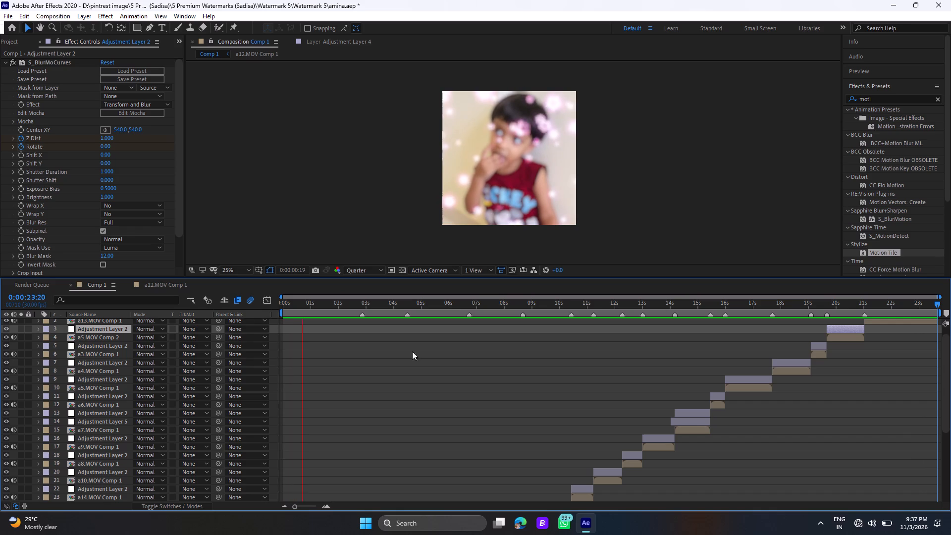
# Return to 0:00:00:00 and pre-compose all layers of Comp 1, moving all attributes and adjusting the duration to the selected layers' time span.
pyautogui.click(287, 307)
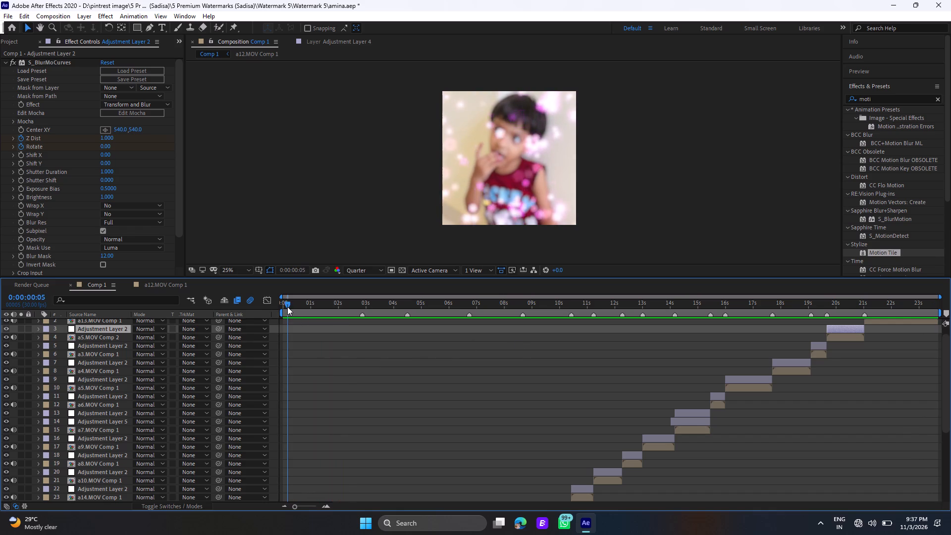
pyautogui.moveTo(287, 307); pyautogui.dragTo(275, 306)
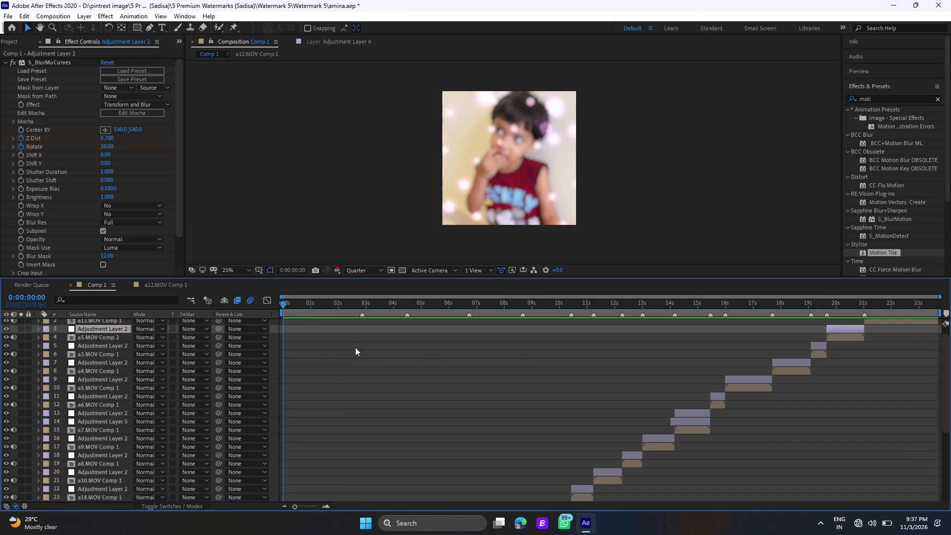
pyautogui.hotkey('ctrl', 'a')
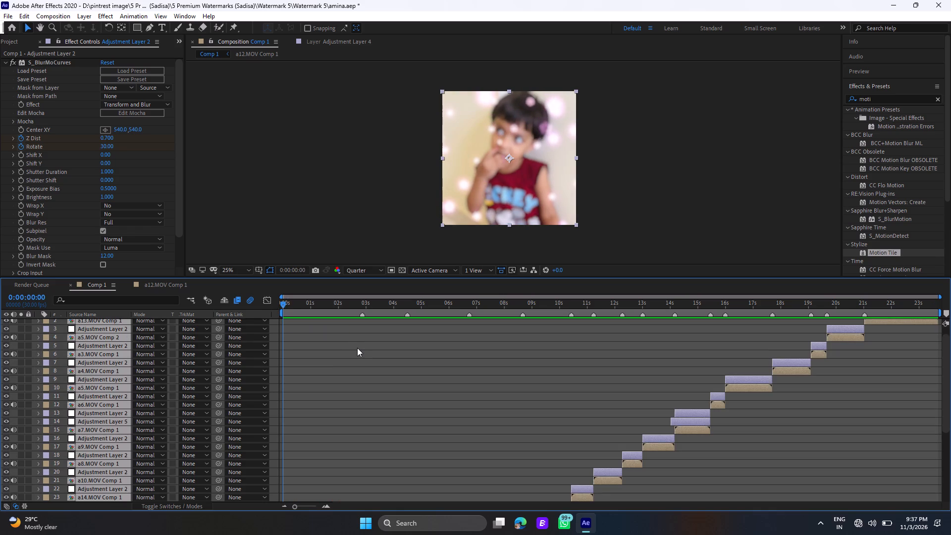
pyautogui.hotkey('ctrl', 'shift', 'c')
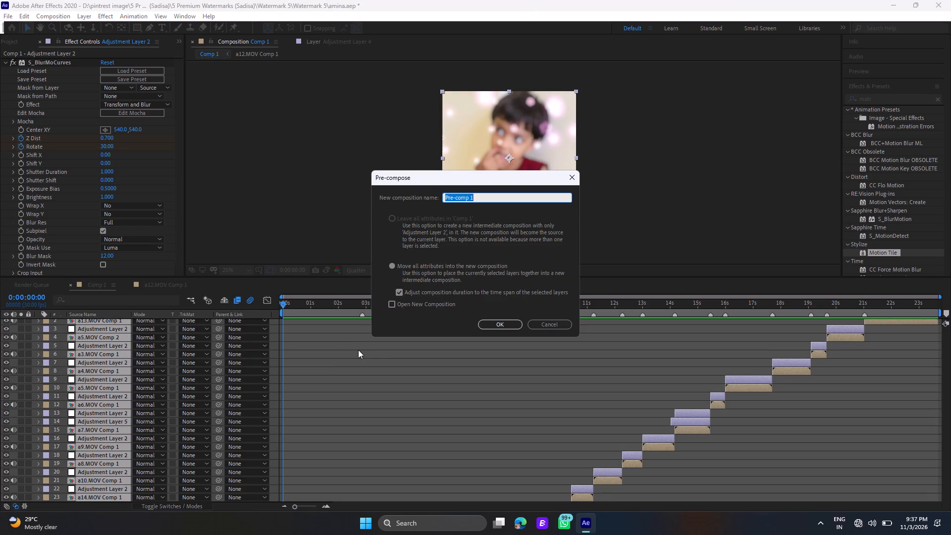
pyautogui.click(497, 326)
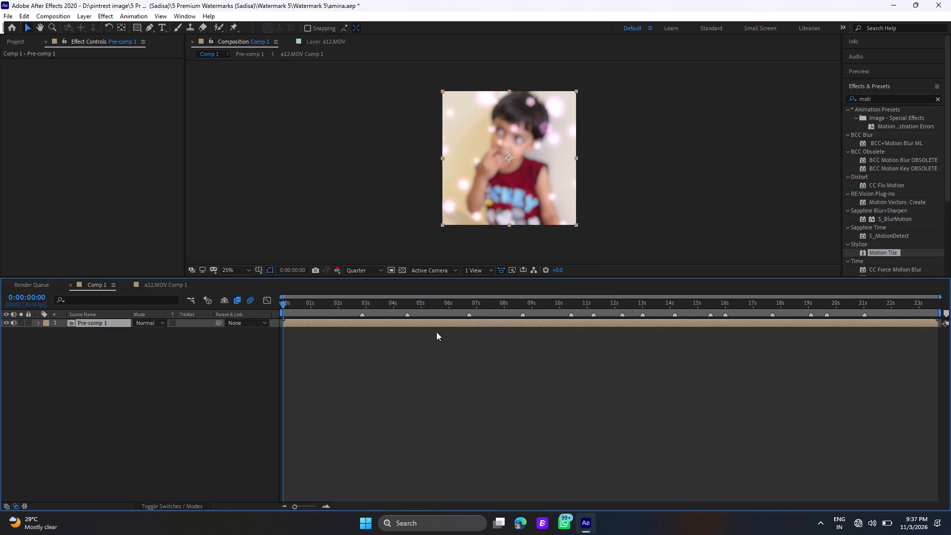
# Play Comp 1 from 0:00:00:00 to review the pre-composed edit and return to the start.
pyautogui.press('space')
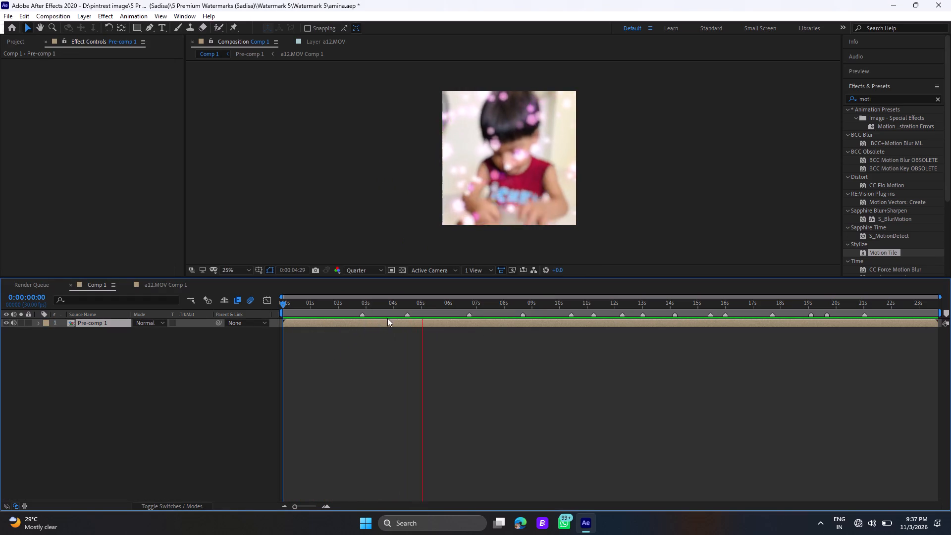
pyautogui.click(294, 340)
pyautogui.click(291, 307)
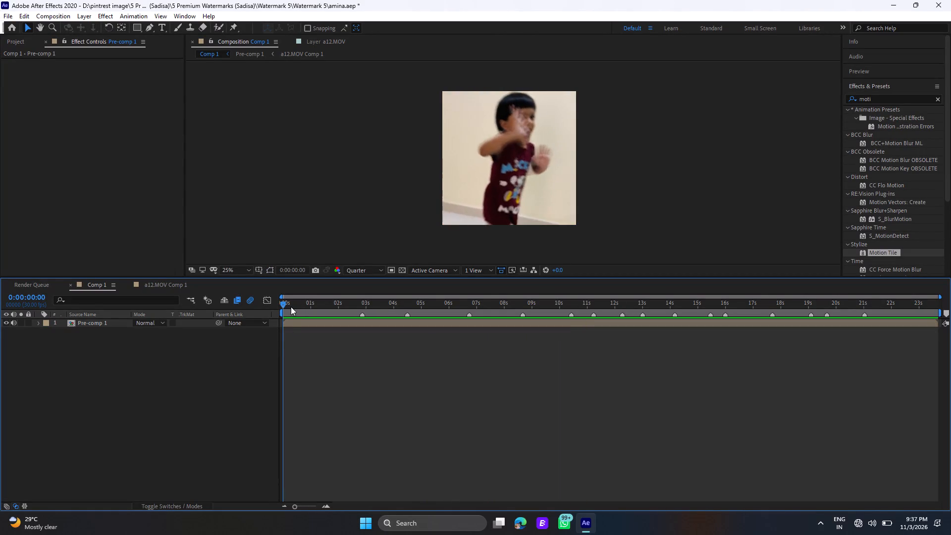
pyautogui.moveTo(290, 306); pyautogui.dragTo(266, 306)
# Add a full-length adjustment layer above Pre-comp 1 in Comp 1.
pyautogui.rightClick(295, 346)
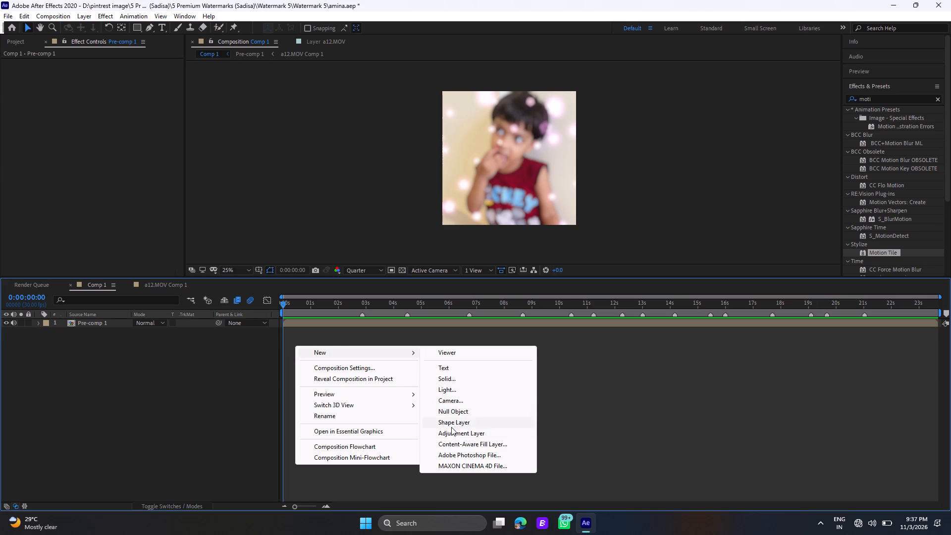
pyautogui.doubleClick(451, 433)
pyautogui.click(317, 325)
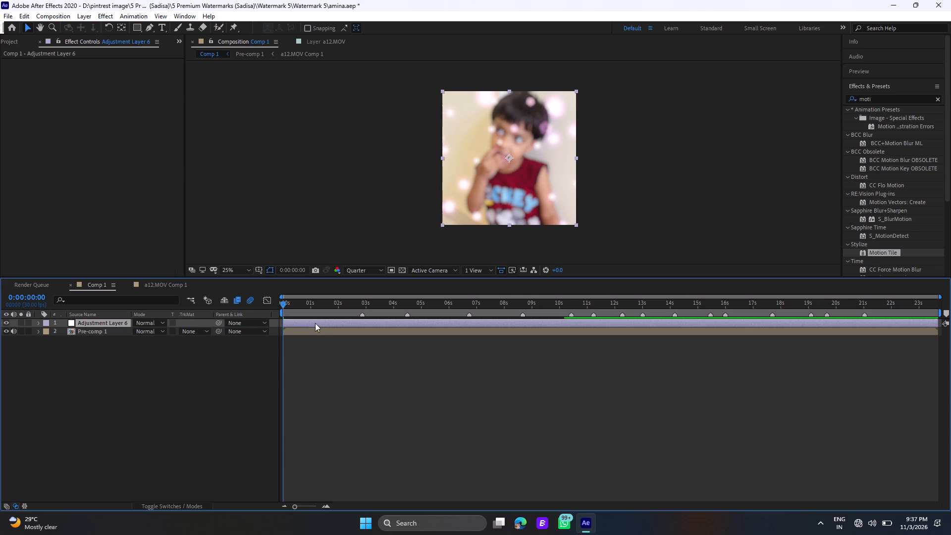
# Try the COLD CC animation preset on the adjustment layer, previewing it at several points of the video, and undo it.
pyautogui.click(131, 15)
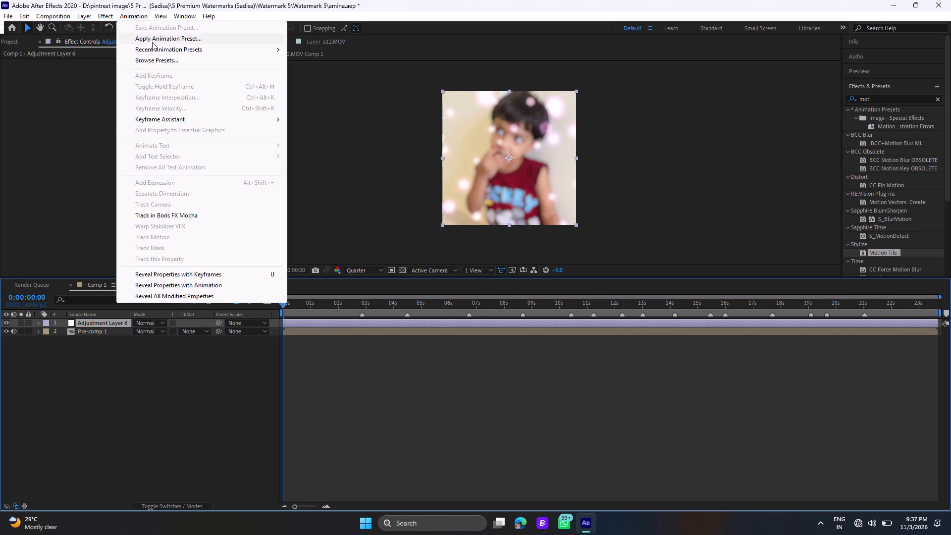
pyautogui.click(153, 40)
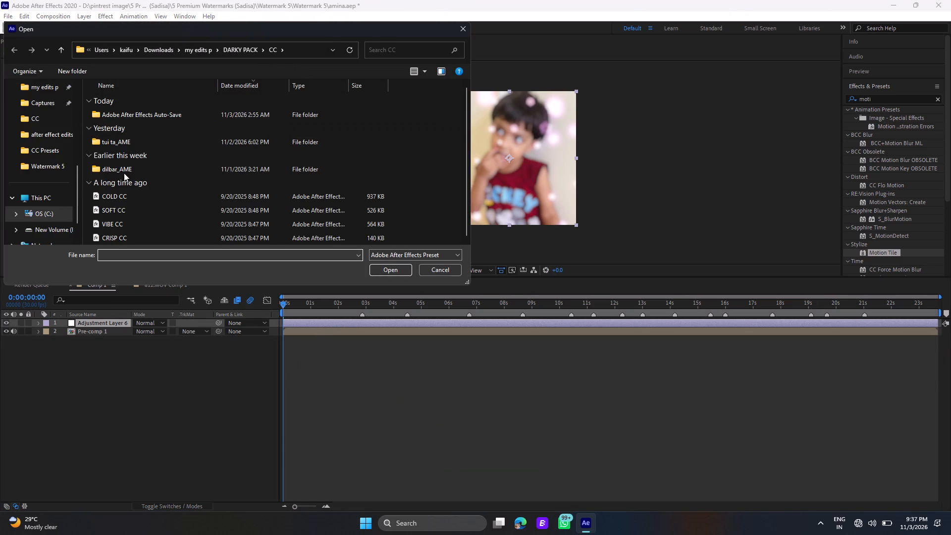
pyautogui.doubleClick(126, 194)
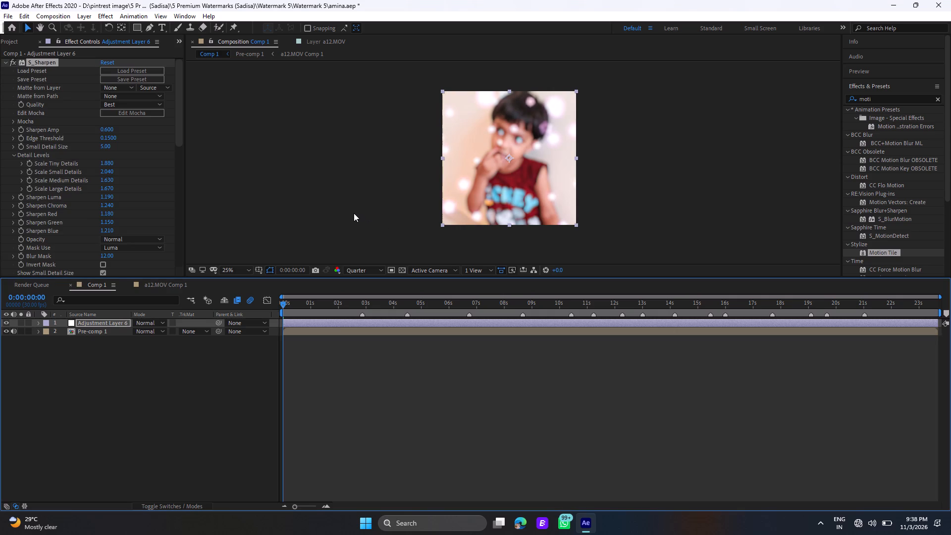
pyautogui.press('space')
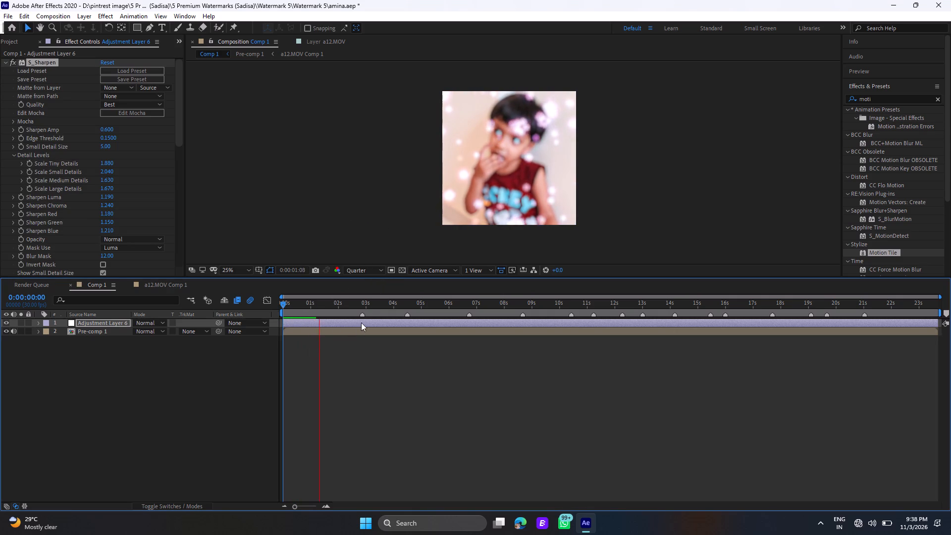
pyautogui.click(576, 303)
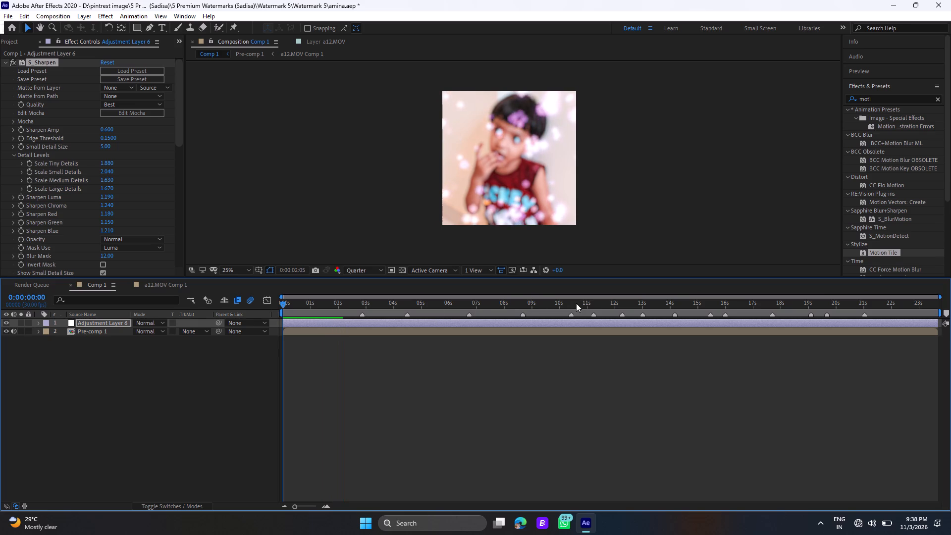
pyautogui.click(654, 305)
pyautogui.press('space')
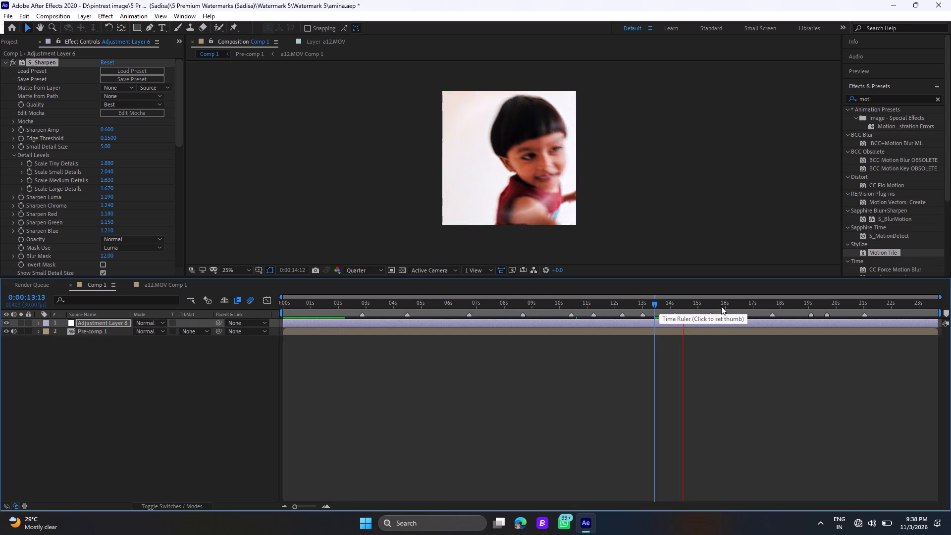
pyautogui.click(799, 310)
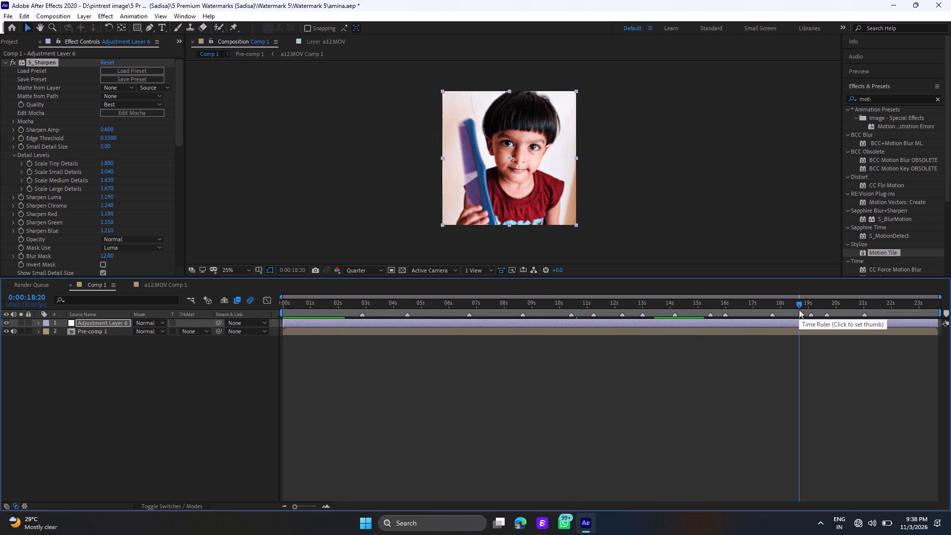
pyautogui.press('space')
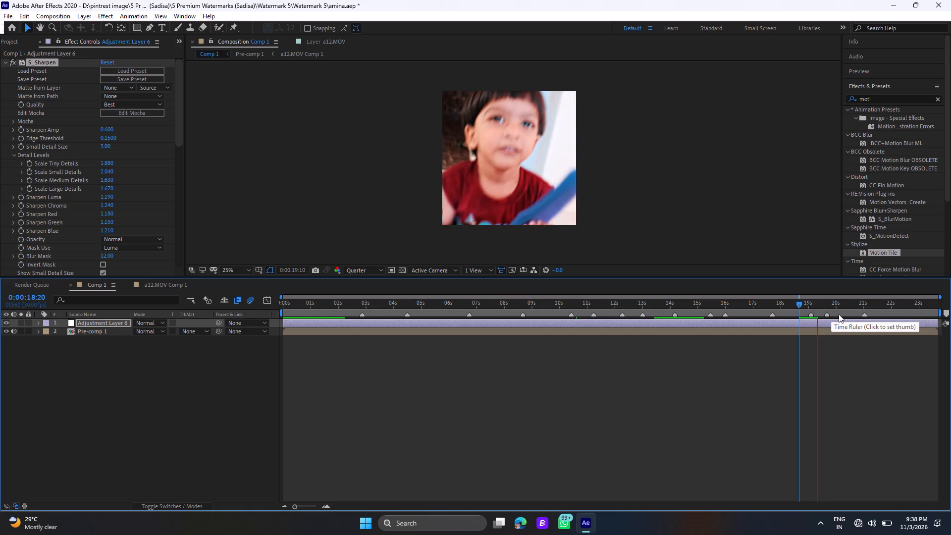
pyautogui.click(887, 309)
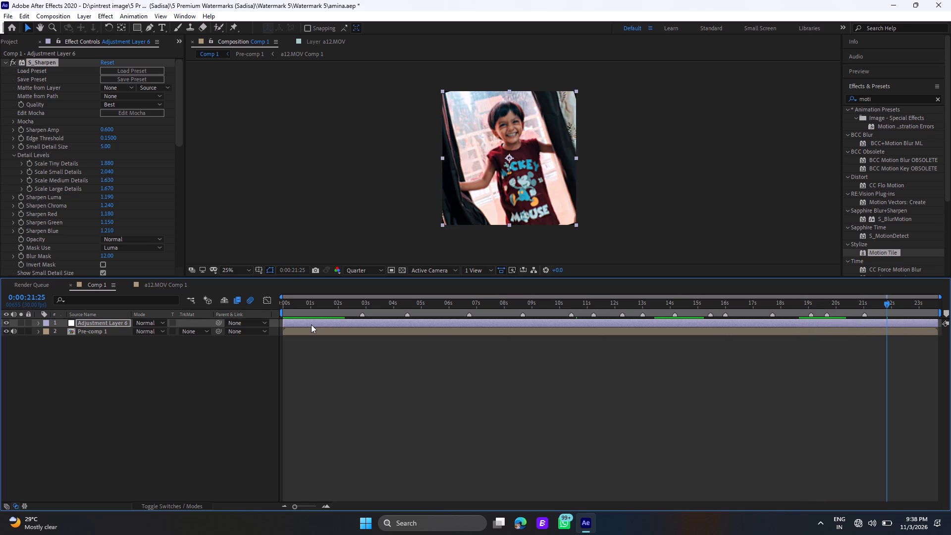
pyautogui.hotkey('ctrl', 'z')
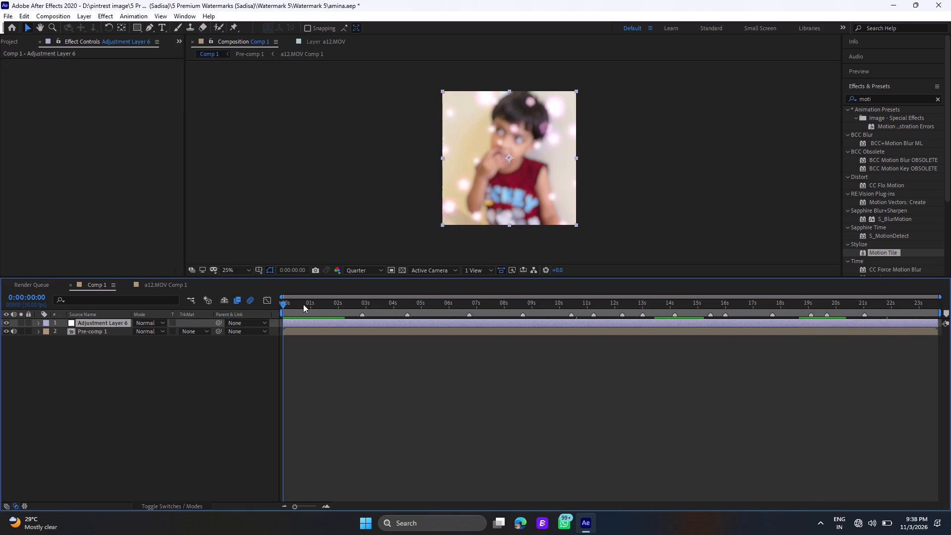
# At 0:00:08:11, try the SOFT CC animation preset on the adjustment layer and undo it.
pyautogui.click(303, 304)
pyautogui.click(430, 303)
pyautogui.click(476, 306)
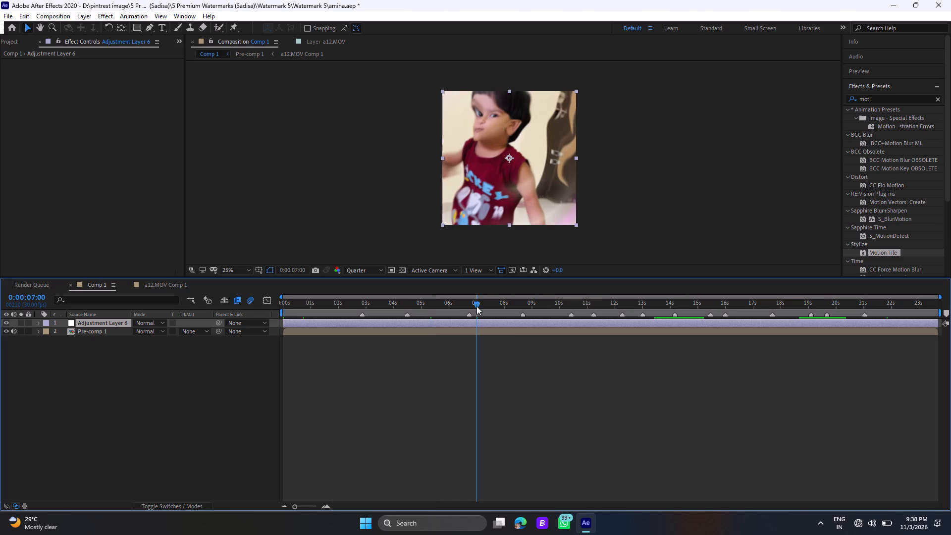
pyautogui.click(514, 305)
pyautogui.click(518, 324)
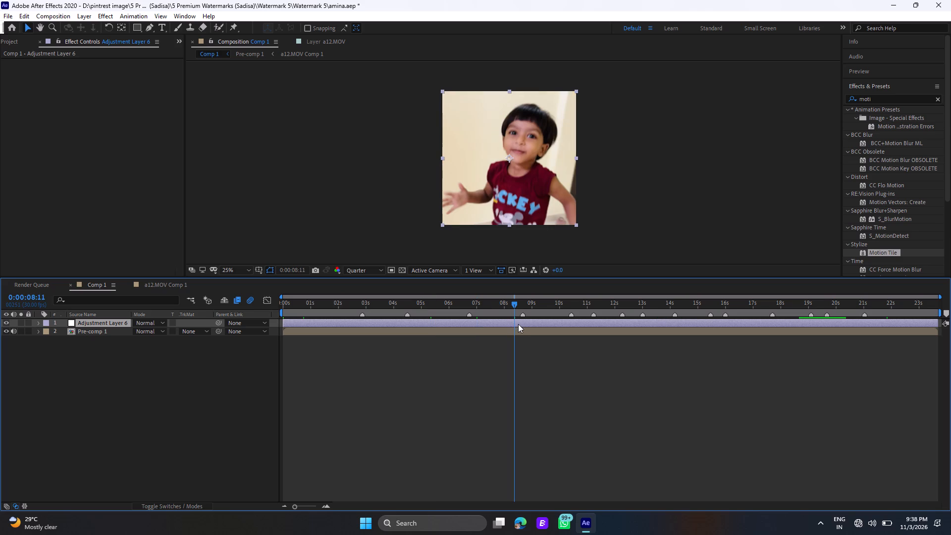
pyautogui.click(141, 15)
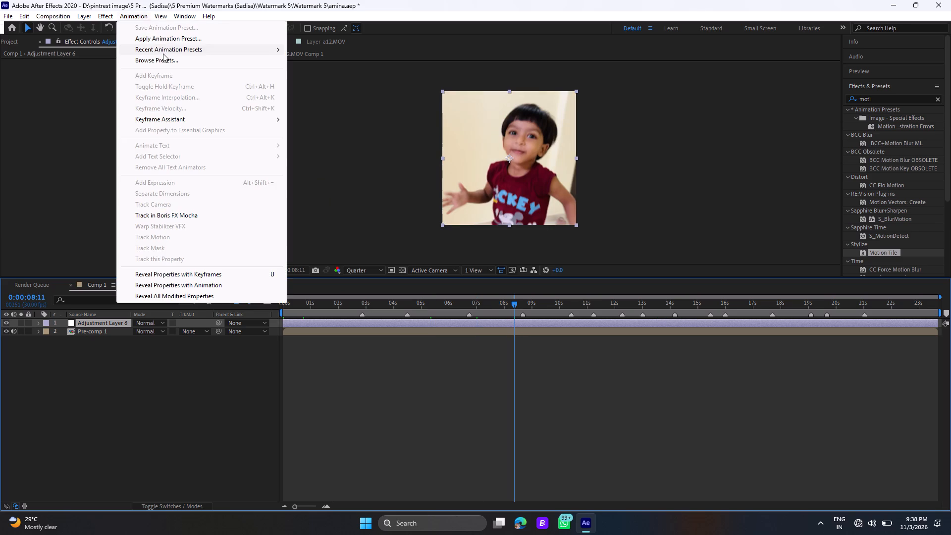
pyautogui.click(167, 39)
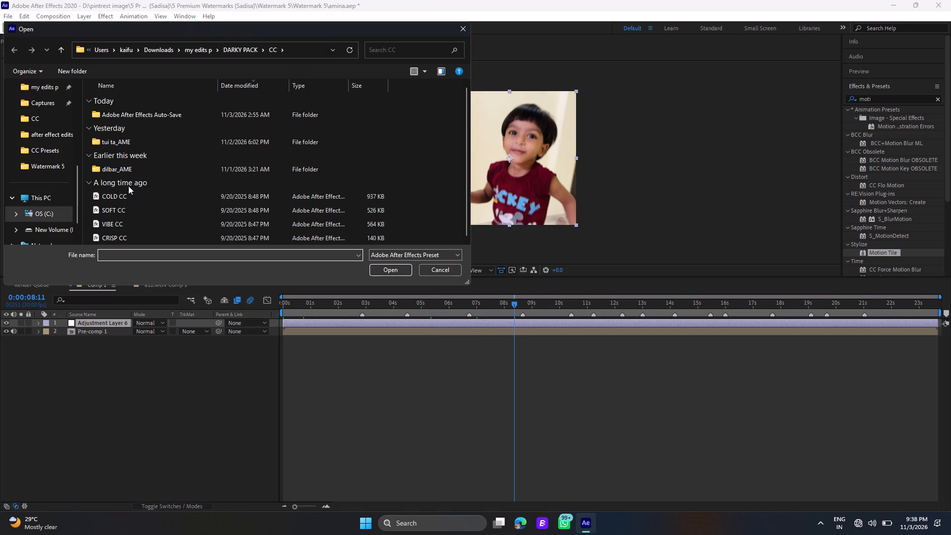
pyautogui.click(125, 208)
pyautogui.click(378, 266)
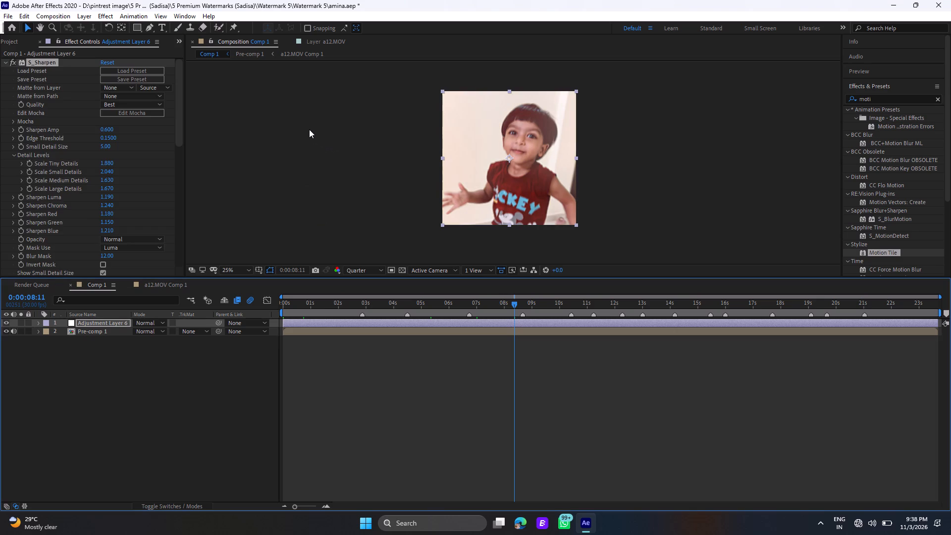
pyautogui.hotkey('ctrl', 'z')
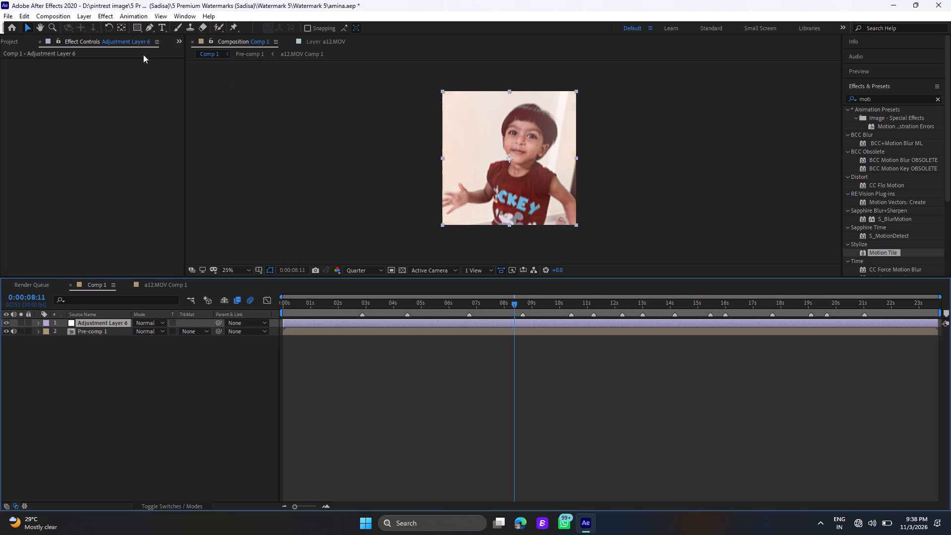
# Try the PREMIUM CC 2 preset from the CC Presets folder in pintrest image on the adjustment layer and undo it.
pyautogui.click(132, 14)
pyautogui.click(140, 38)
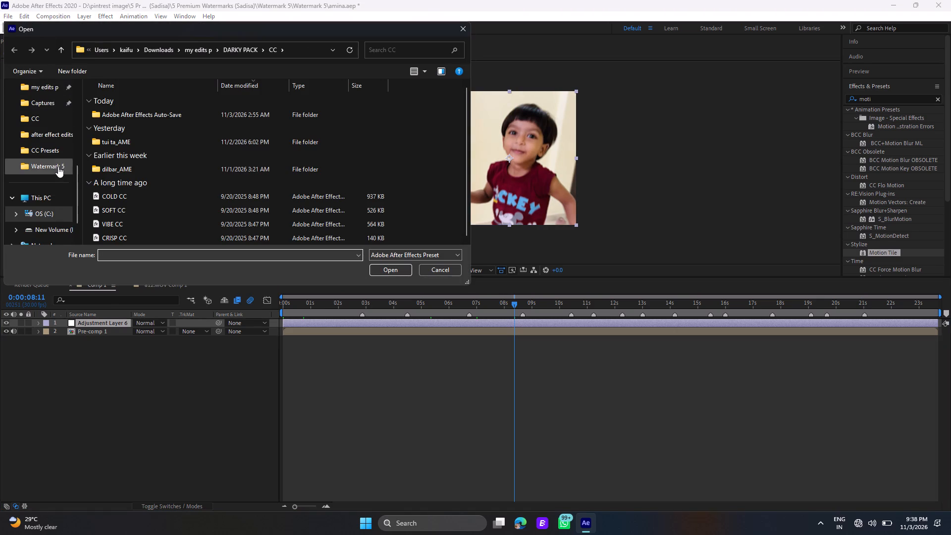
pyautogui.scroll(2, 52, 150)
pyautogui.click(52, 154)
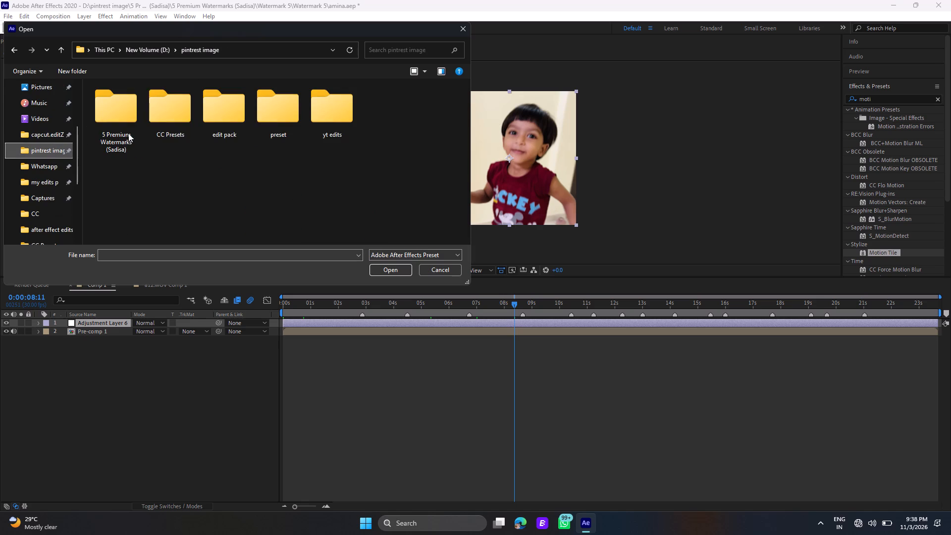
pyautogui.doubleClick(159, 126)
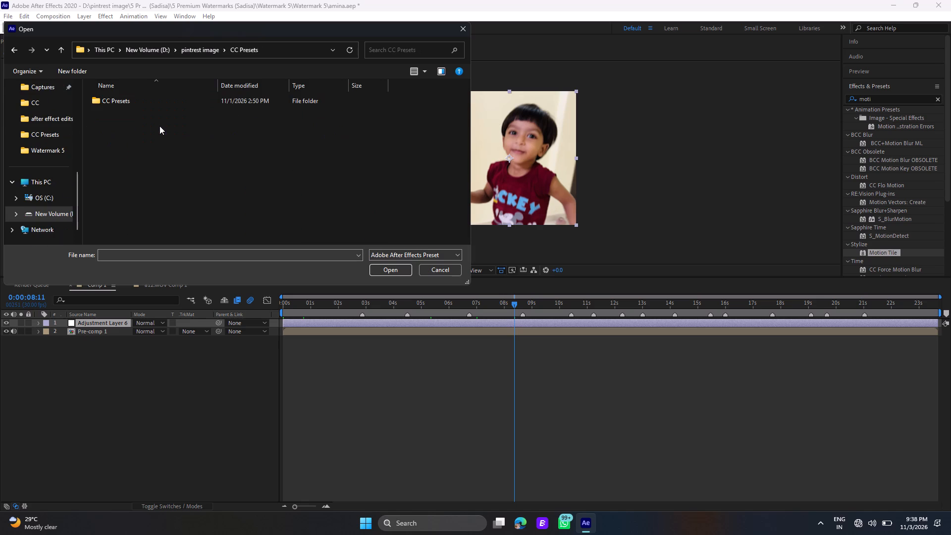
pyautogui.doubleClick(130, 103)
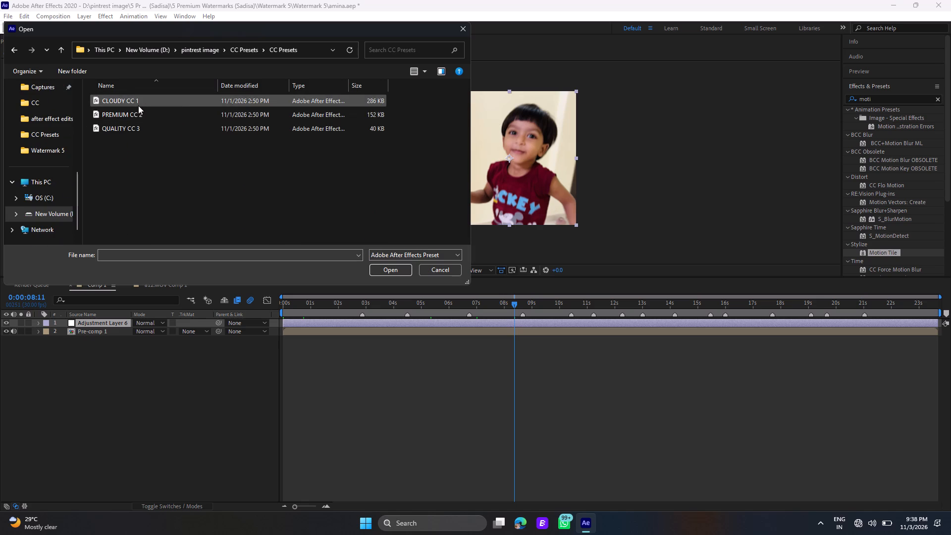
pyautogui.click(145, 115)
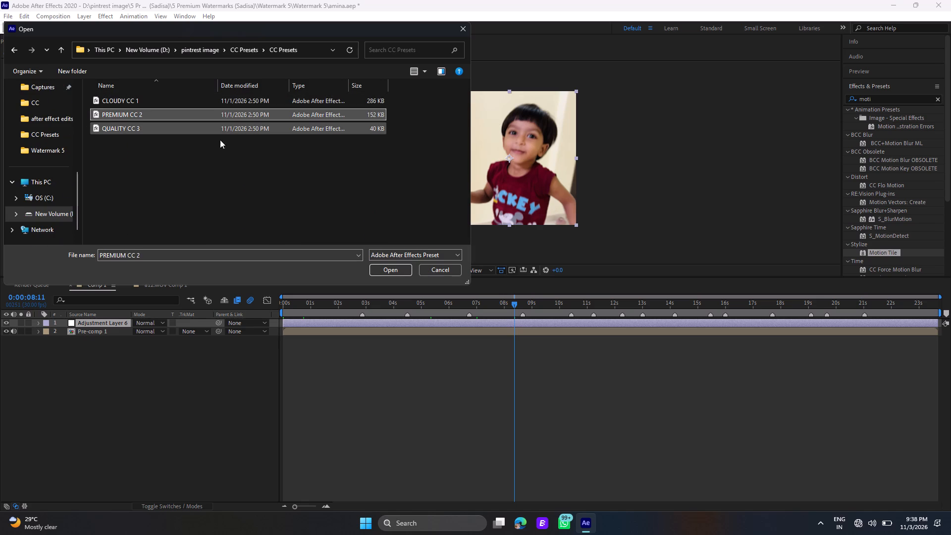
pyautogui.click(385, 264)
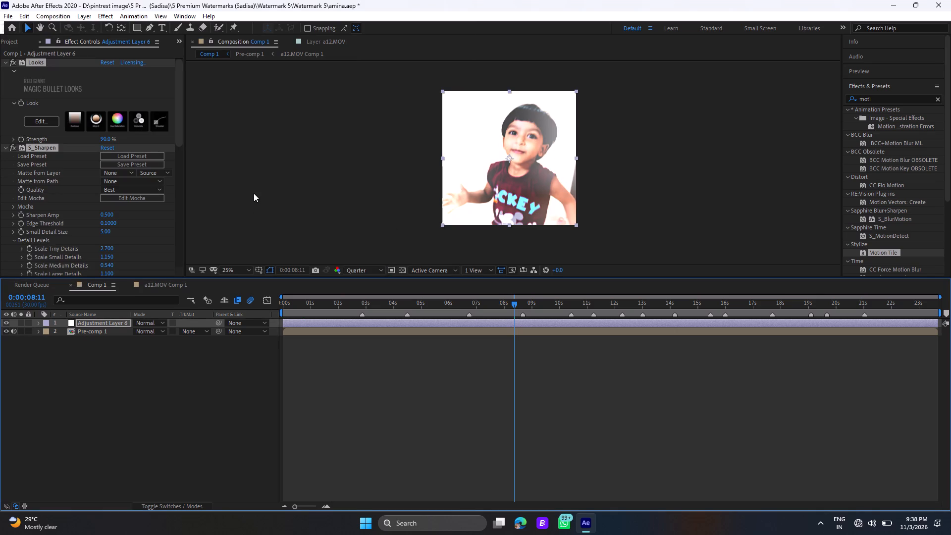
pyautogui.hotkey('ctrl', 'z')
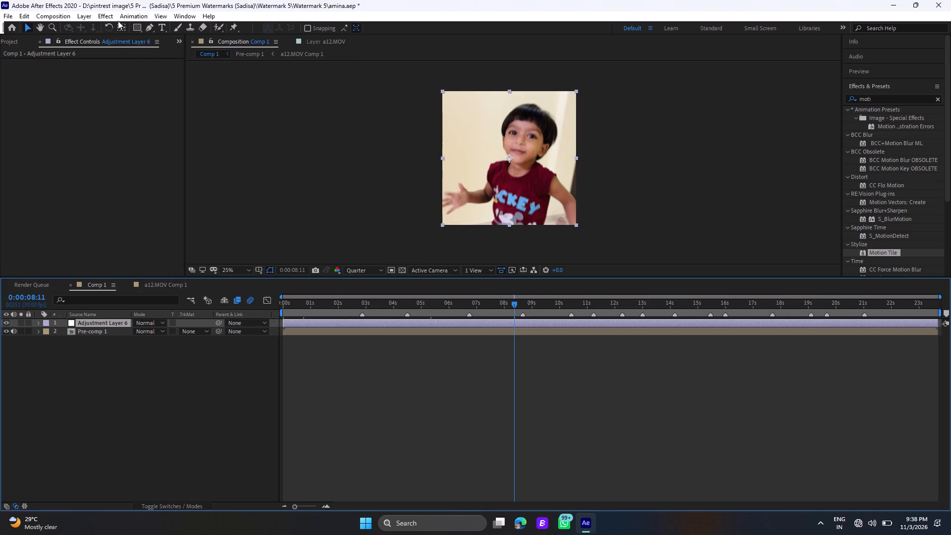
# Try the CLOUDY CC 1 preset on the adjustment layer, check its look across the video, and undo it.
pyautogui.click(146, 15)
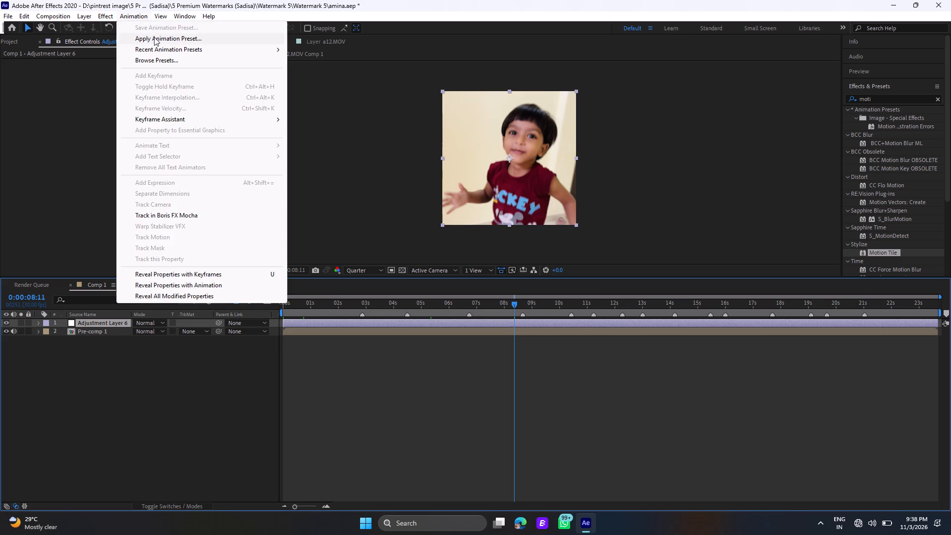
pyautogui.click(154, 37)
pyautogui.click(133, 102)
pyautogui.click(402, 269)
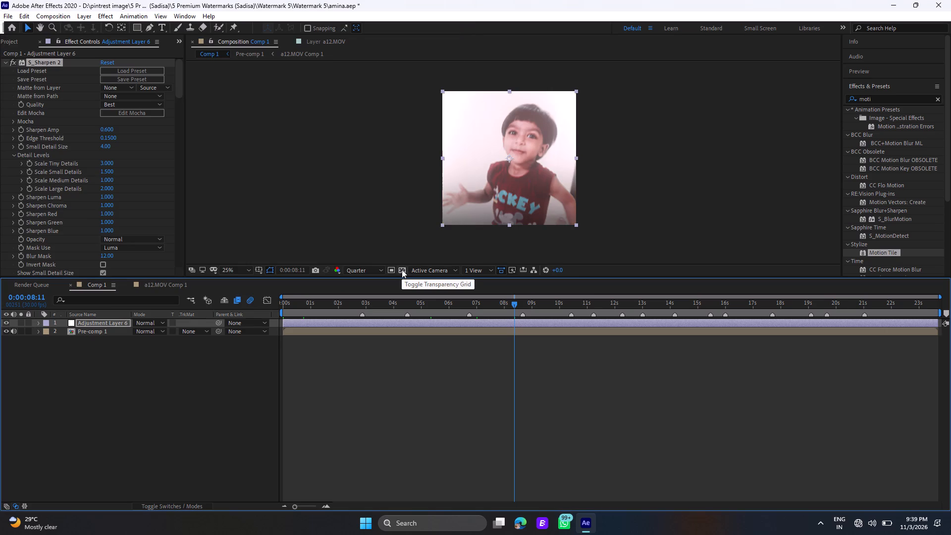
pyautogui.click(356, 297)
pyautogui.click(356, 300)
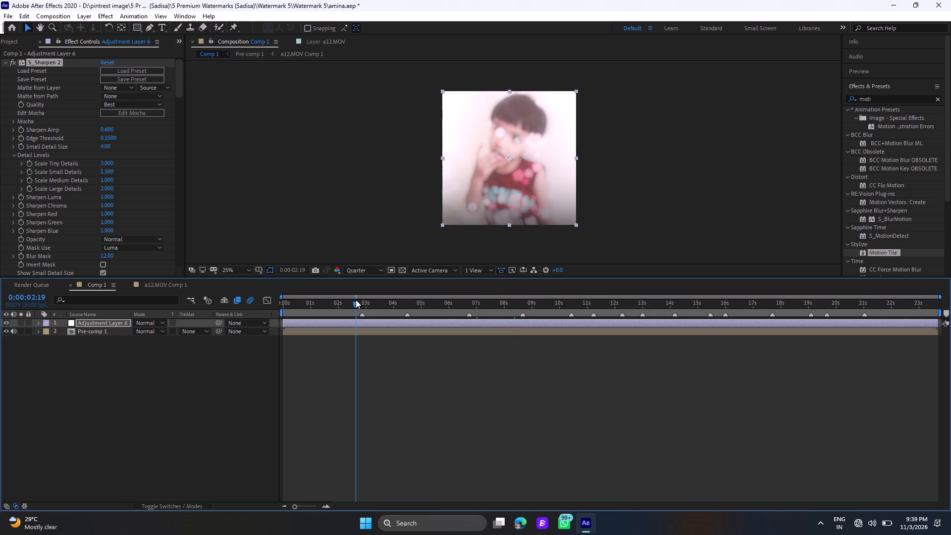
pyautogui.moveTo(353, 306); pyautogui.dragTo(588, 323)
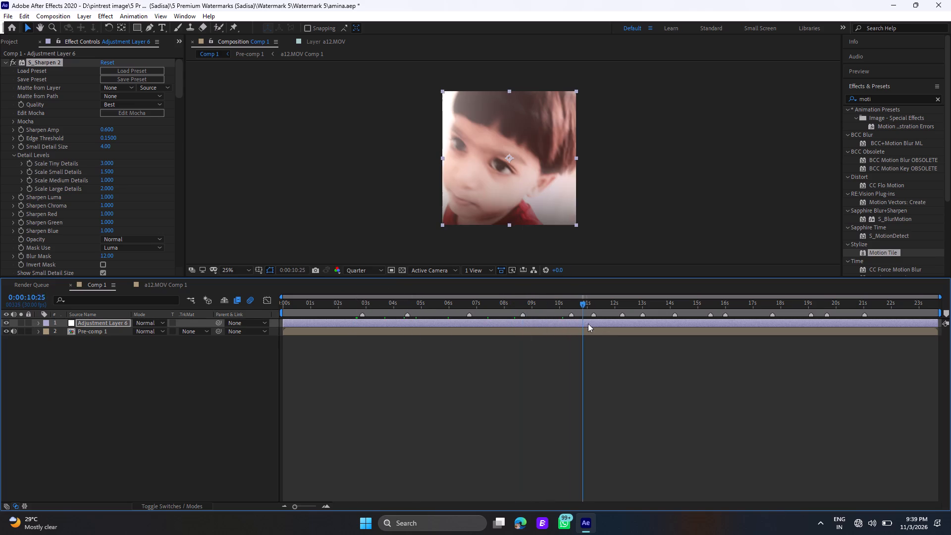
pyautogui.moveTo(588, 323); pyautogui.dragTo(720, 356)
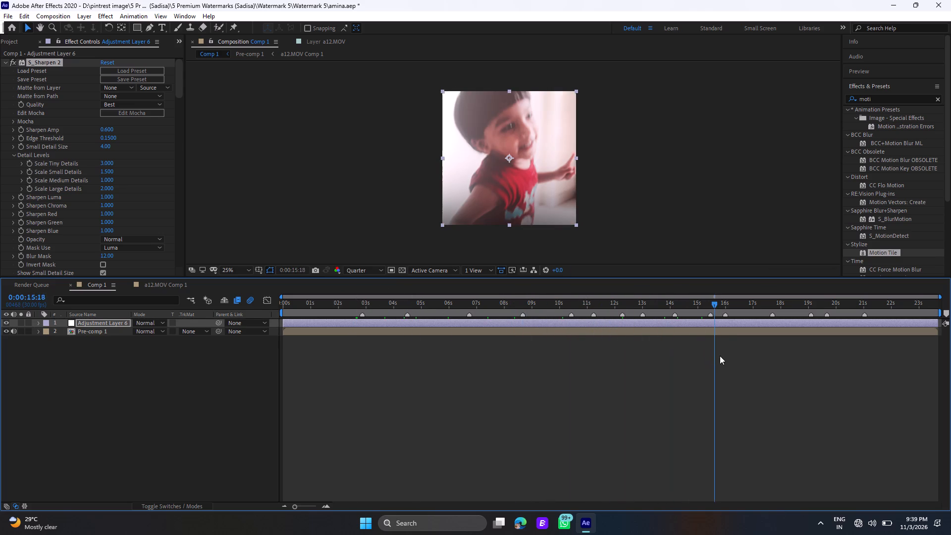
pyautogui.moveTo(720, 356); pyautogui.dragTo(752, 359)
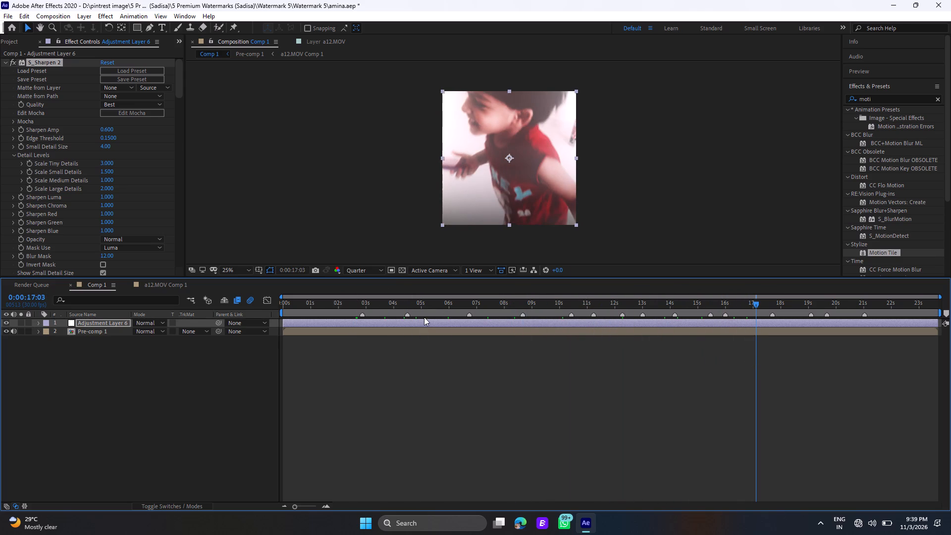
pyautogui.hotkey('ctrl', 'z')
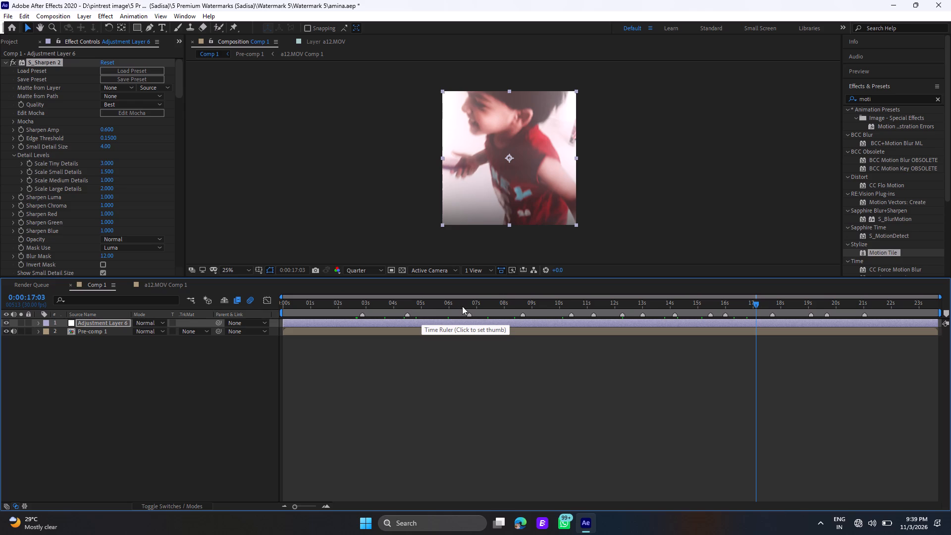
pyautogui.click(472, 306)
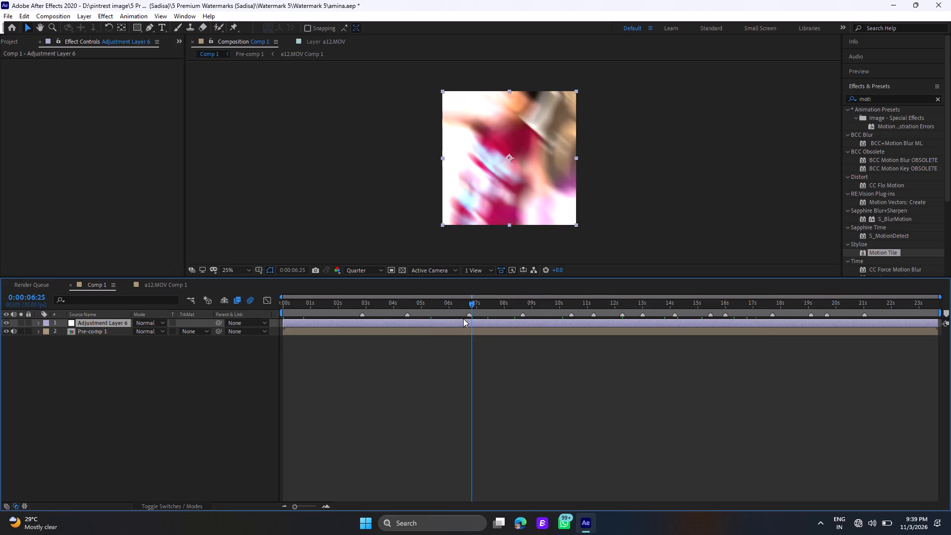
# At 0:00:07:19, apply a recent colour-correction preset that includes S_Sharpen to the adjustment layer and preview the video from the start.
pyautogui.click(452, 306)
pyautogui.click(424, 306)
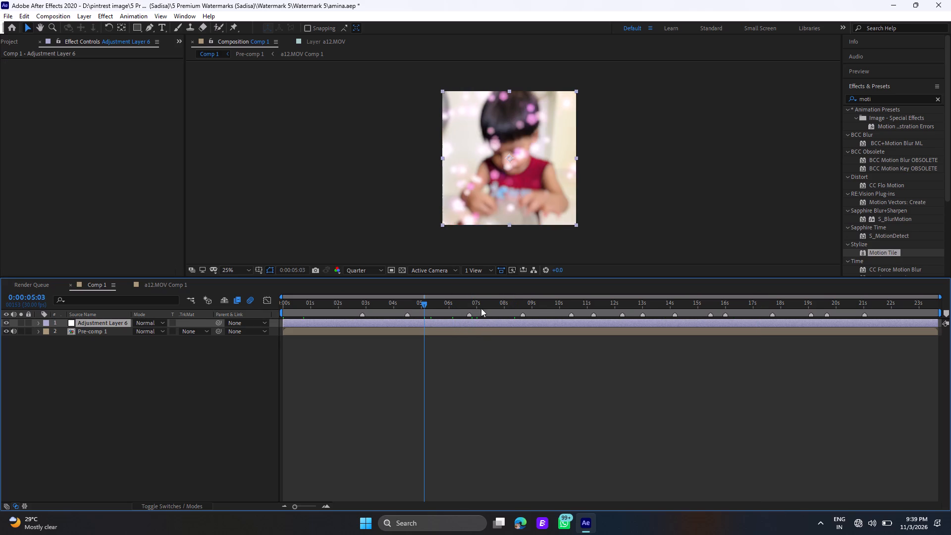
pyautogui.click(494, 304)
pyautogui.click(493, 321)
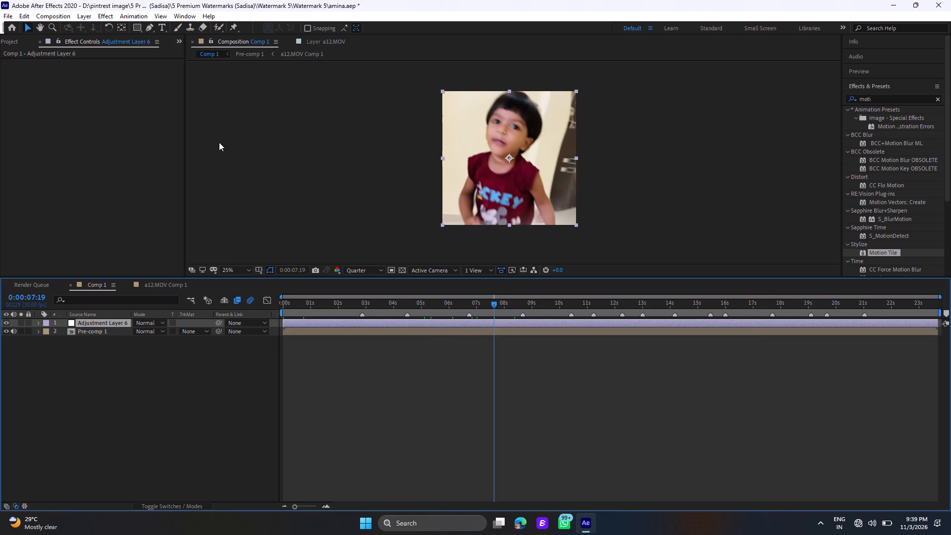
pyautogui.click(120, 16)
pyautogui.click(139, 40)
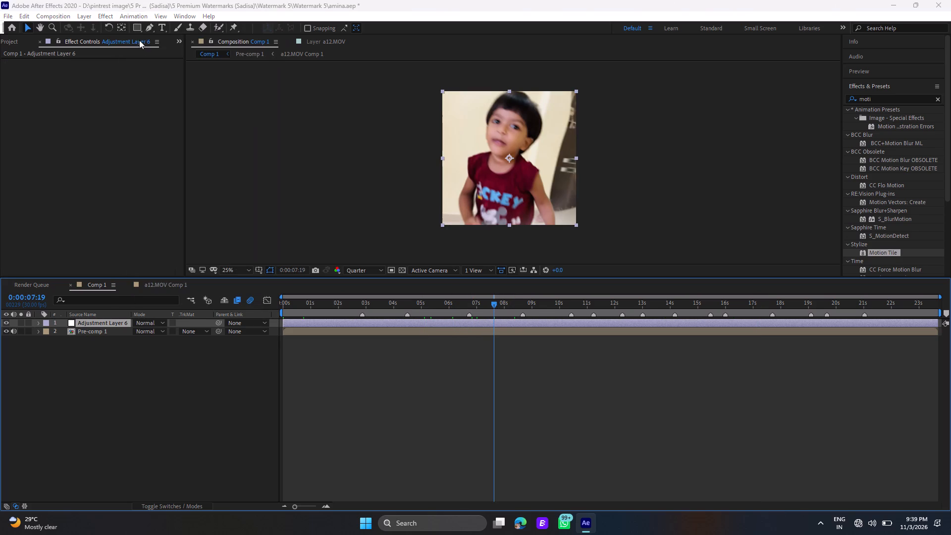
pyautogui.click(143, 126)
pyautogui.click(381, 266)
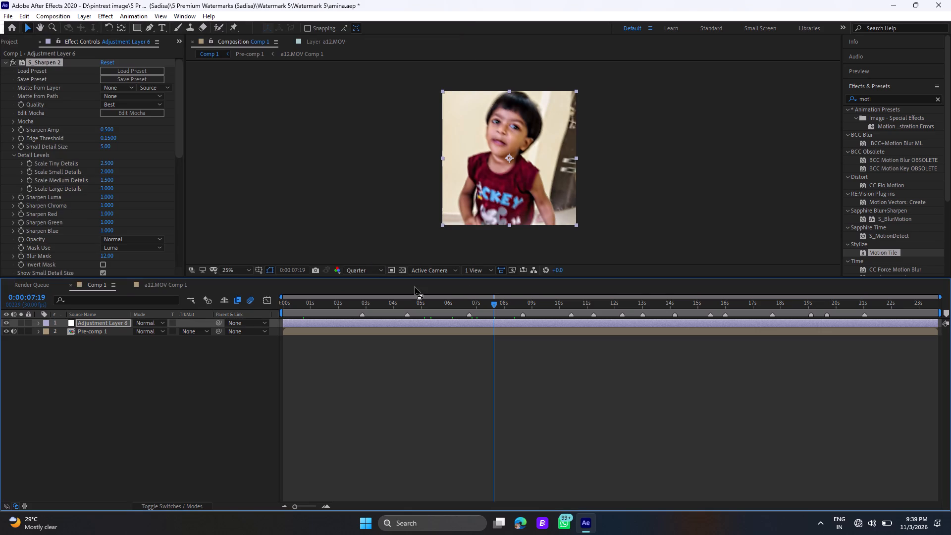
pyautogui.click(286, 307)
pyautogui.moveTo(286, 307); pyautogui.dragTo(275, 307)
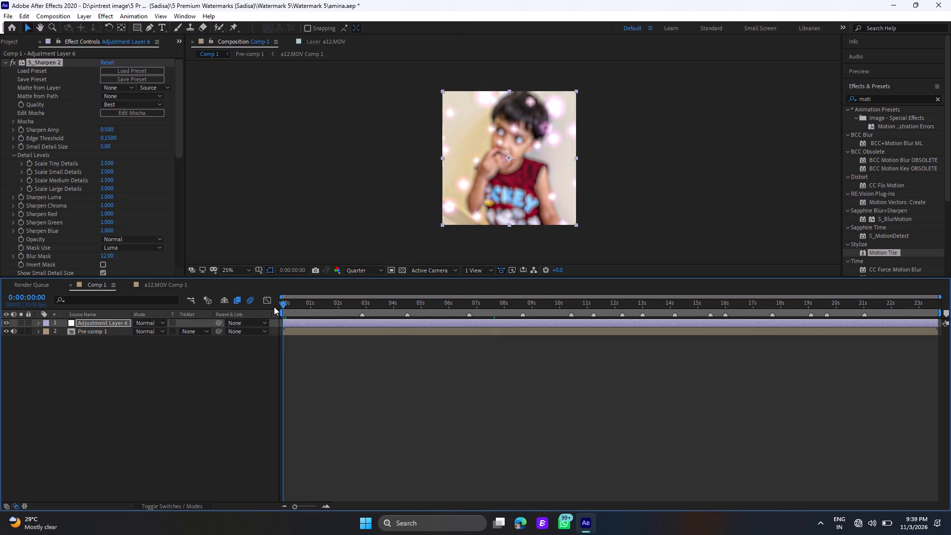
pyautogui.press('space')
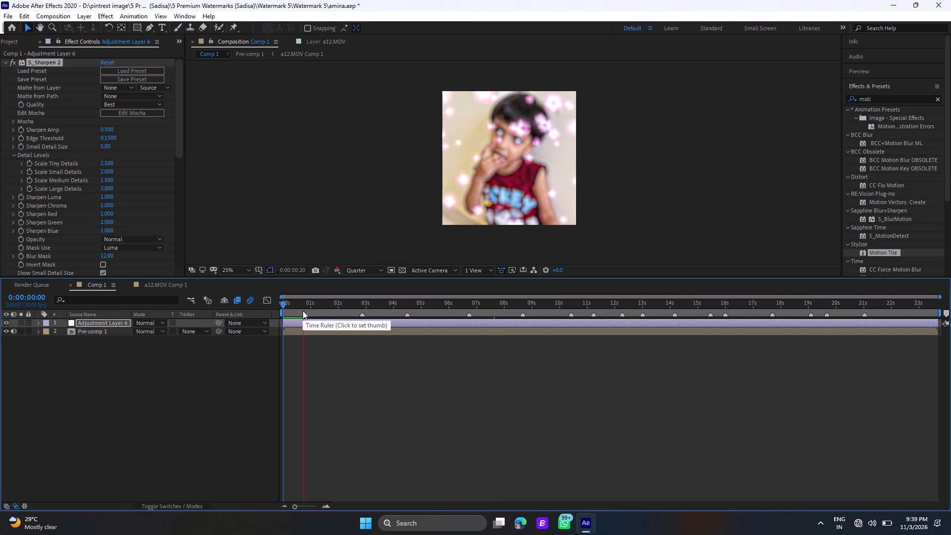
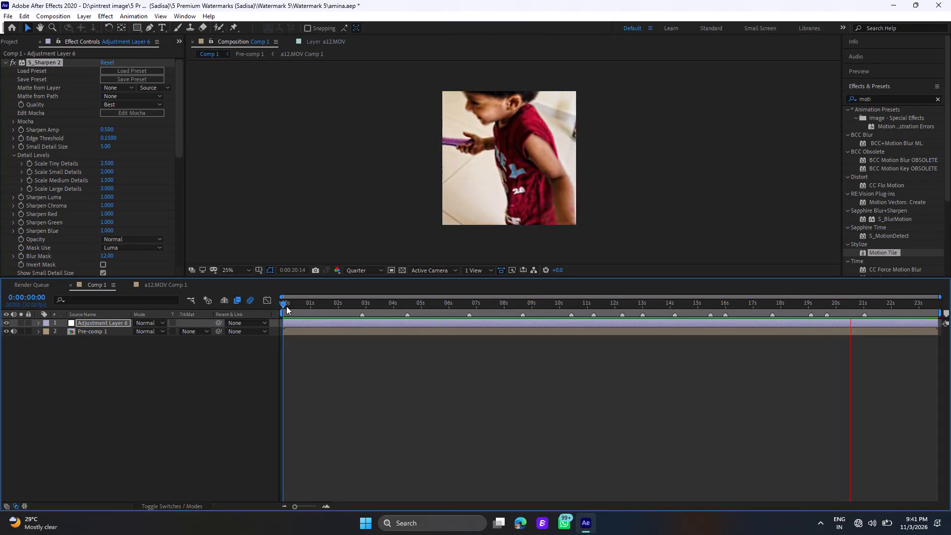
# Pre-compose the adjustment layer and Pre-comp 1 together, moving all attributes into the new composition.
pyautogui.click(286, 306)
pyautogui.moveTo(286, 306); pyautogui.dragTo(278, 306)
pyautogui.click(292, 331)
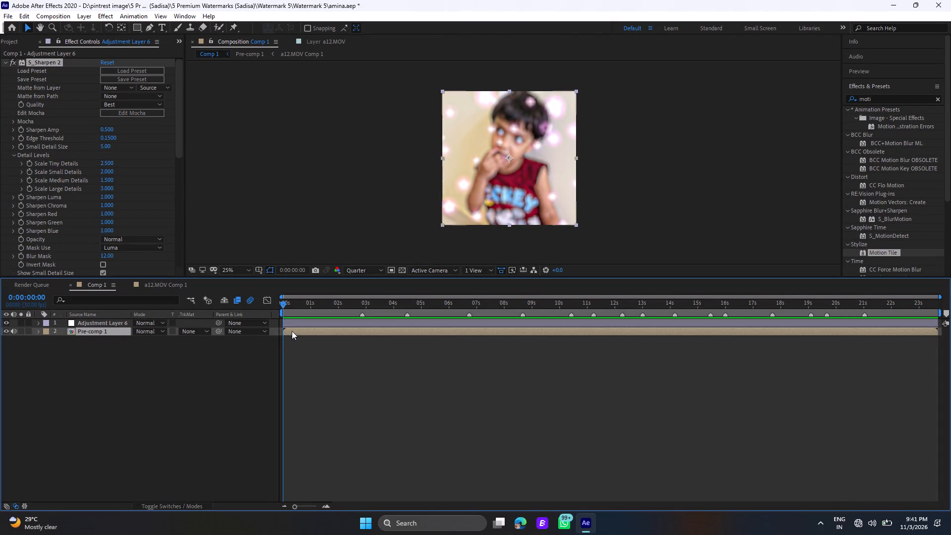
pyautogui.hotkey('ctrl', 'a')
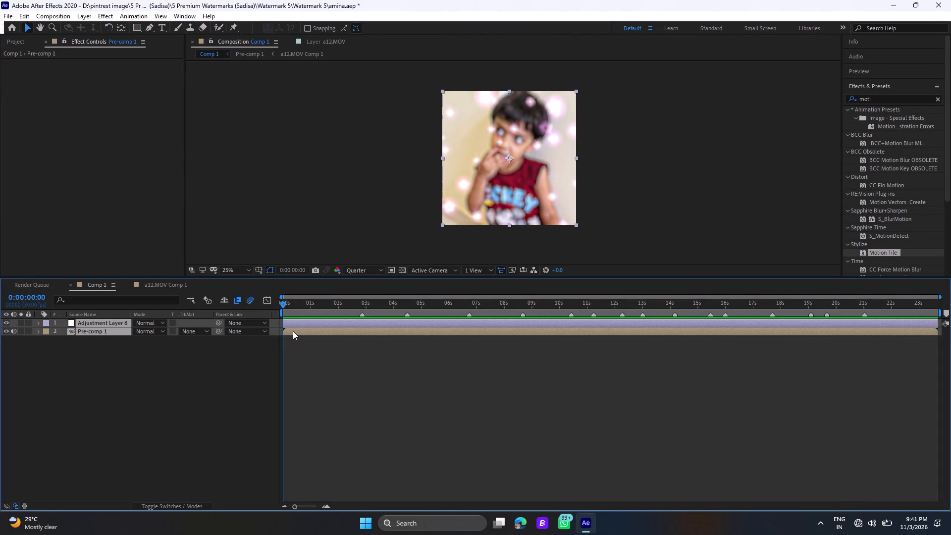
pyautogui.hotkey('ctrl', 'shift', 'c')
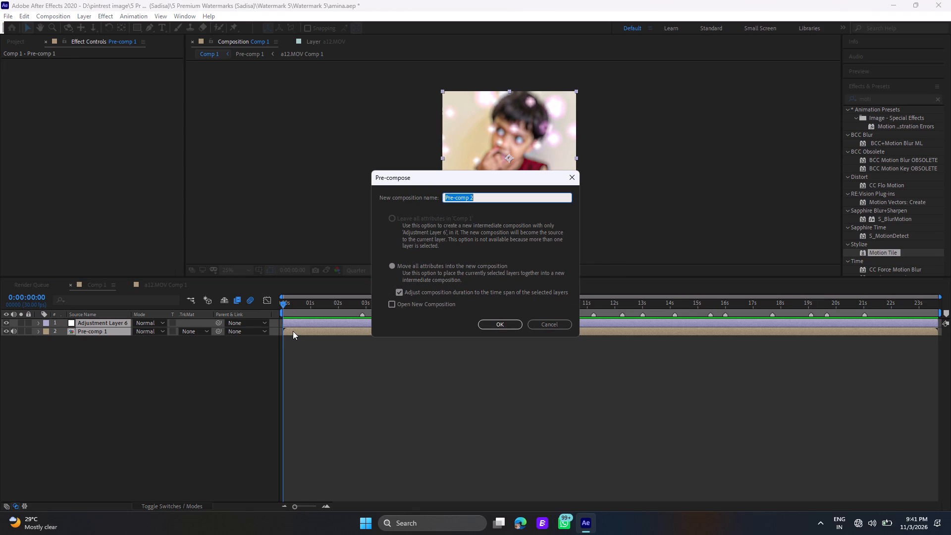
pyautogui.press('Return')
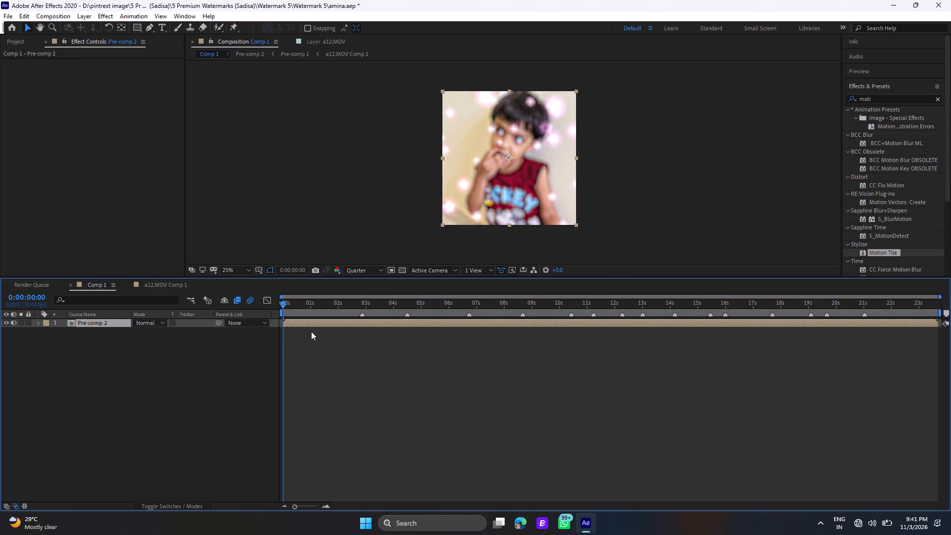
# Add a new adjustment layer above the pre-composed layer in Comp 1, with the playhead at the start.
pyautogui.click(412, 306)
pyautogui.click(444, 305)
pyautogui.click(468, 306)
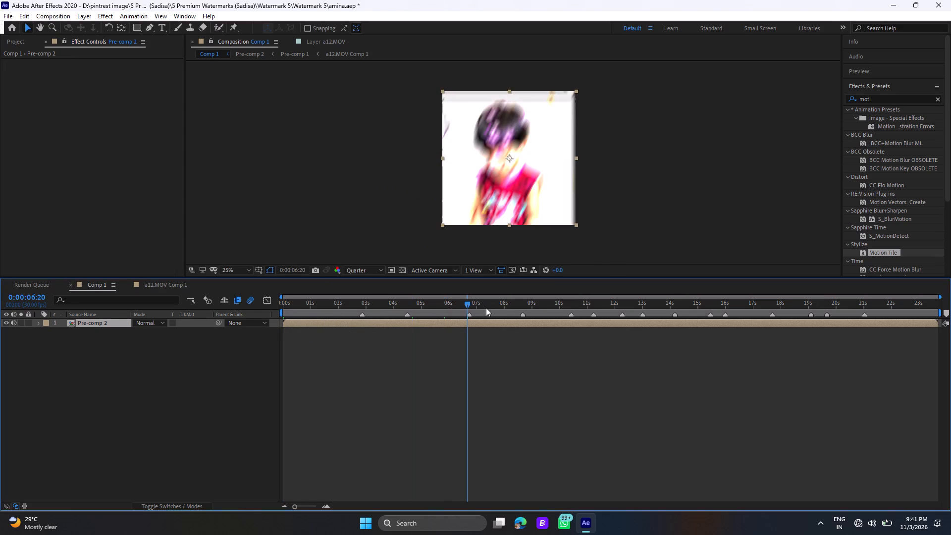
pyautogui.click(486, 308)
pyautogui.click(497, 305)
pyautogui.click(514, 304)
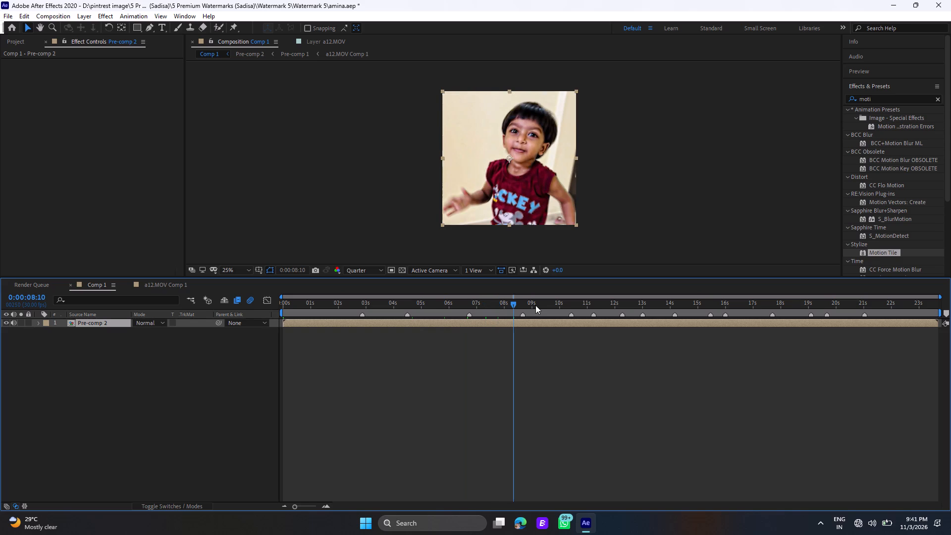
pyautogui.rightClick(431, 346)
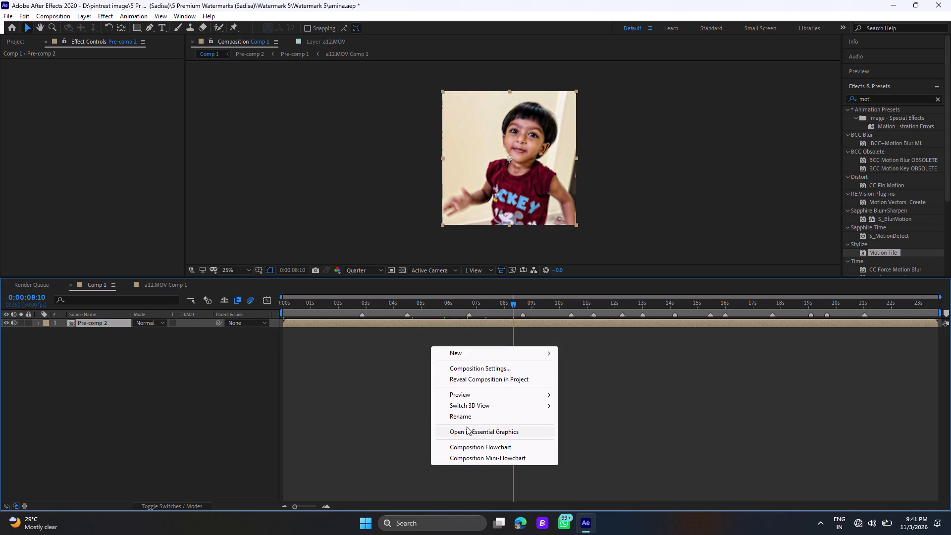
pyautogui.click(284, 306)
pyautogui.moveTo(284, 305); pyautogui.dragTo(276, 305)
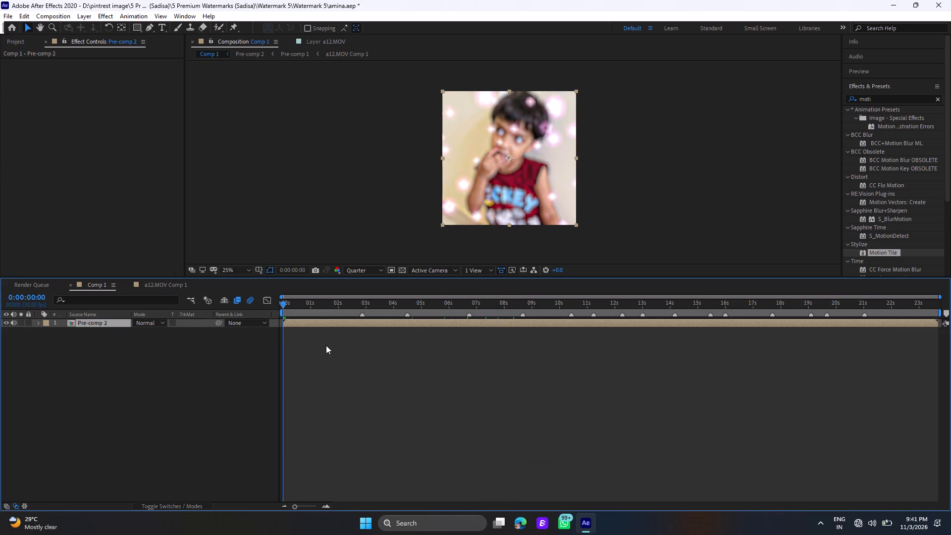
pyautogui.rightClick(337, 352)
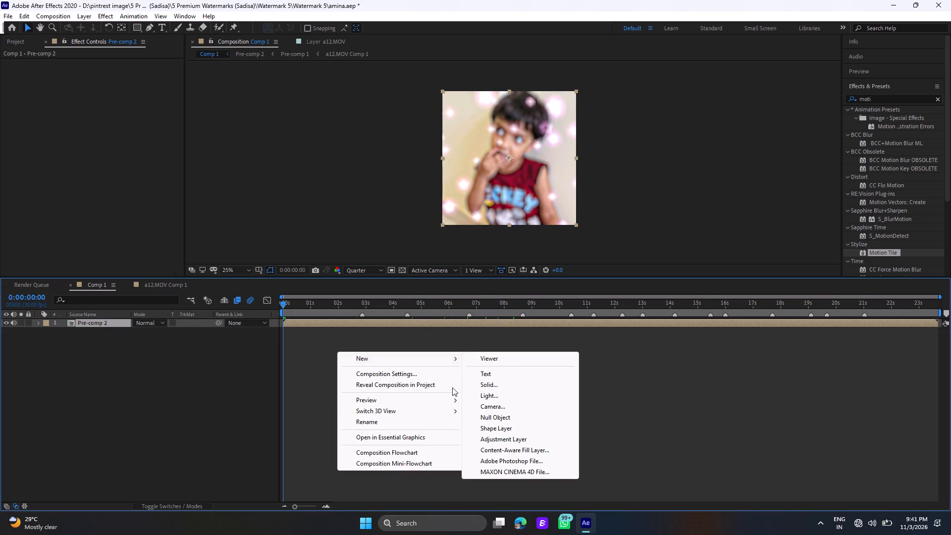
pyautogui.click(492, 439)
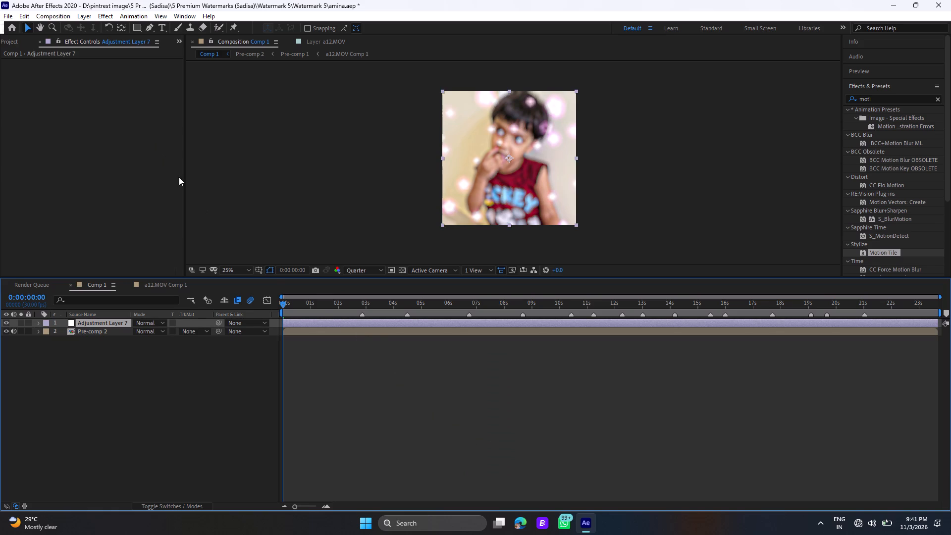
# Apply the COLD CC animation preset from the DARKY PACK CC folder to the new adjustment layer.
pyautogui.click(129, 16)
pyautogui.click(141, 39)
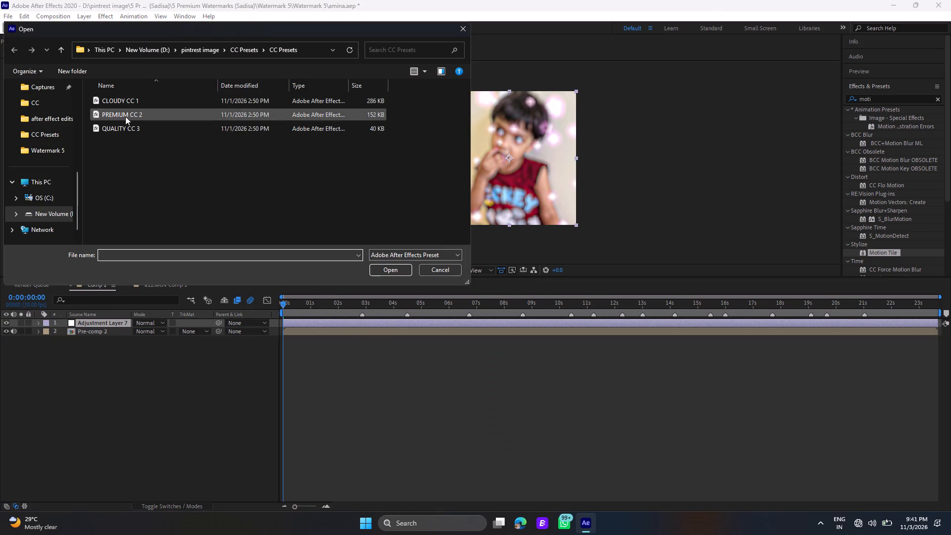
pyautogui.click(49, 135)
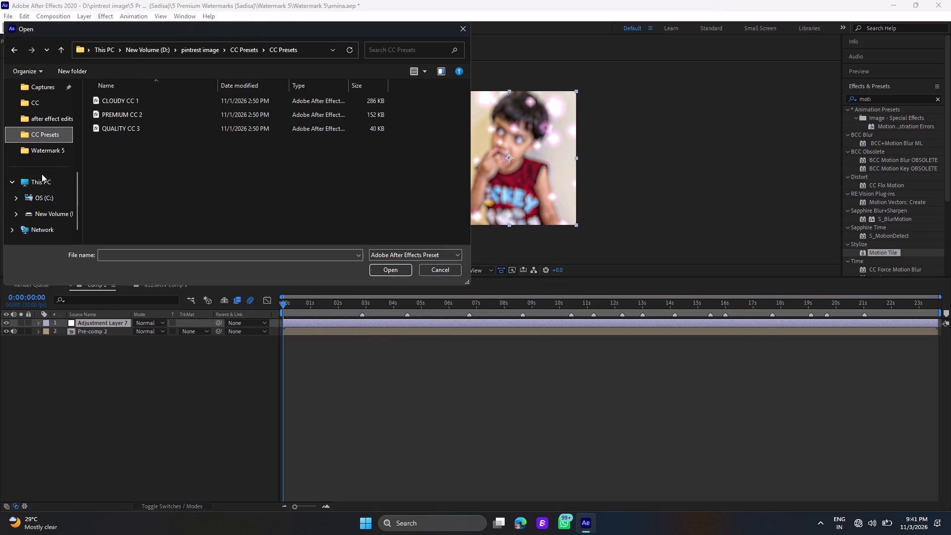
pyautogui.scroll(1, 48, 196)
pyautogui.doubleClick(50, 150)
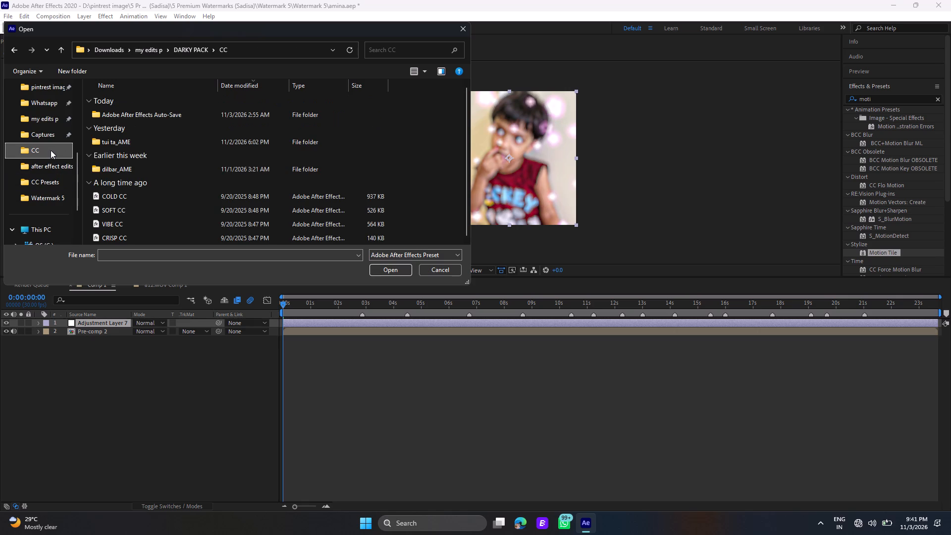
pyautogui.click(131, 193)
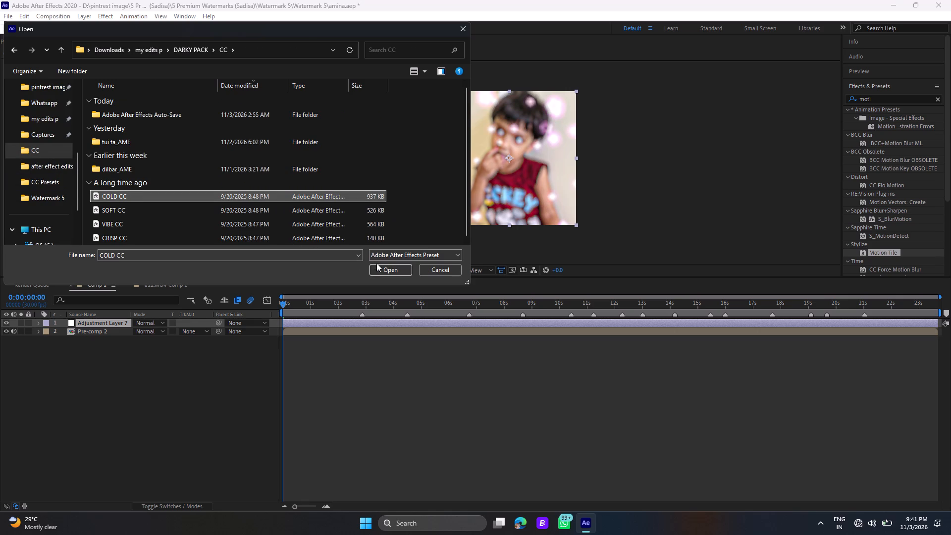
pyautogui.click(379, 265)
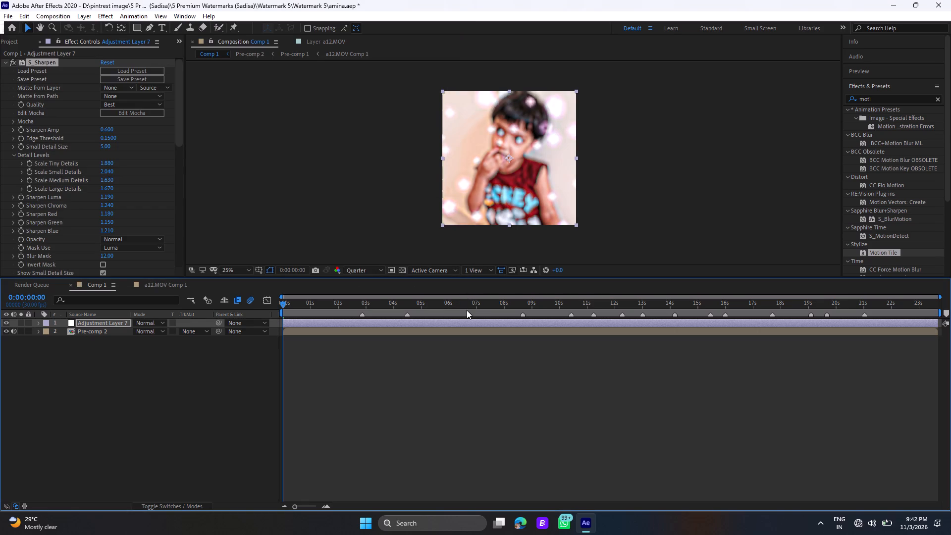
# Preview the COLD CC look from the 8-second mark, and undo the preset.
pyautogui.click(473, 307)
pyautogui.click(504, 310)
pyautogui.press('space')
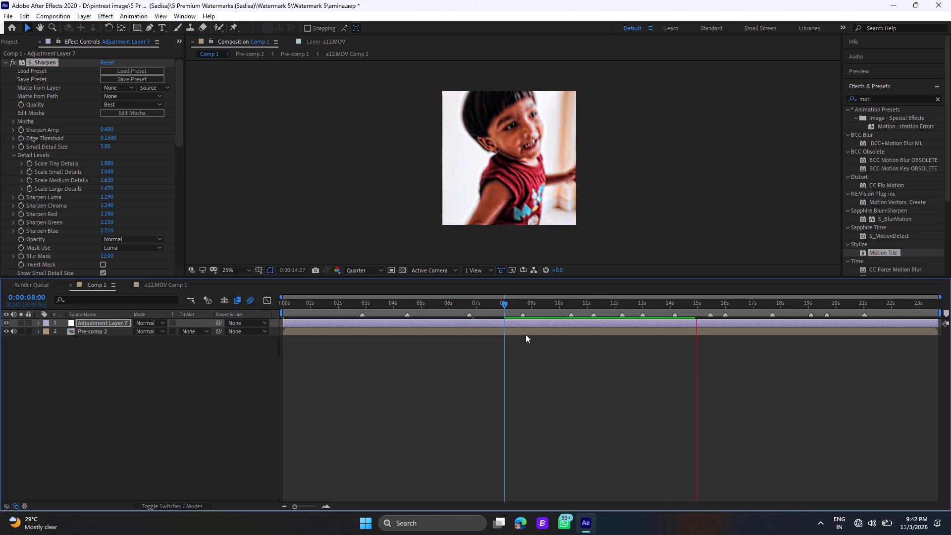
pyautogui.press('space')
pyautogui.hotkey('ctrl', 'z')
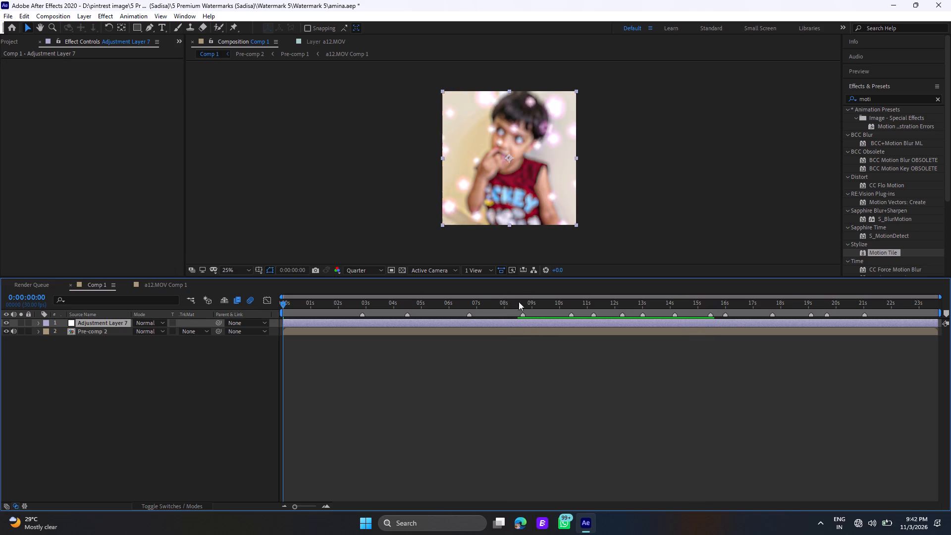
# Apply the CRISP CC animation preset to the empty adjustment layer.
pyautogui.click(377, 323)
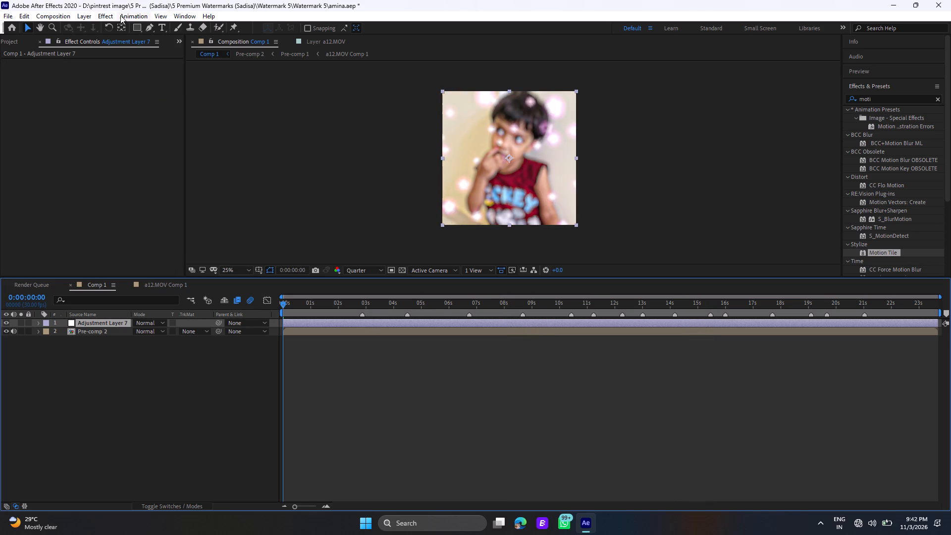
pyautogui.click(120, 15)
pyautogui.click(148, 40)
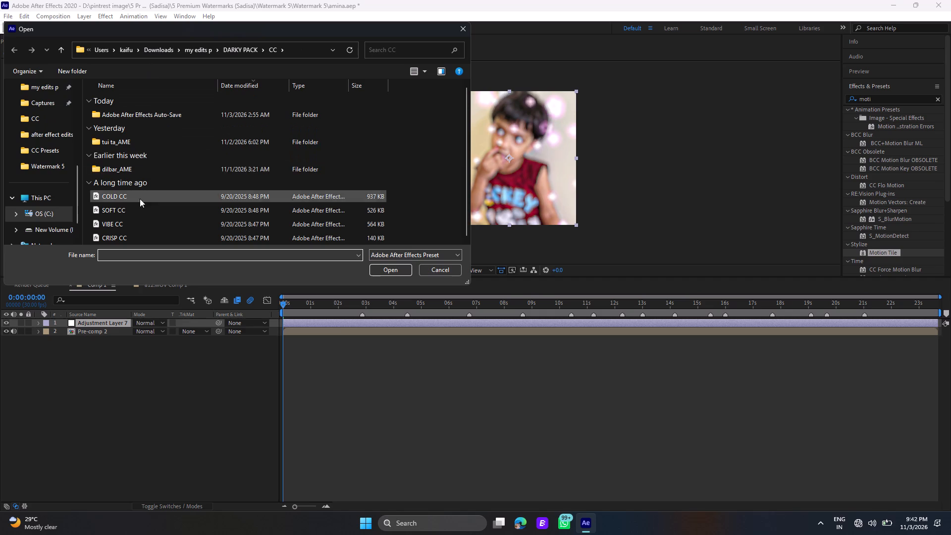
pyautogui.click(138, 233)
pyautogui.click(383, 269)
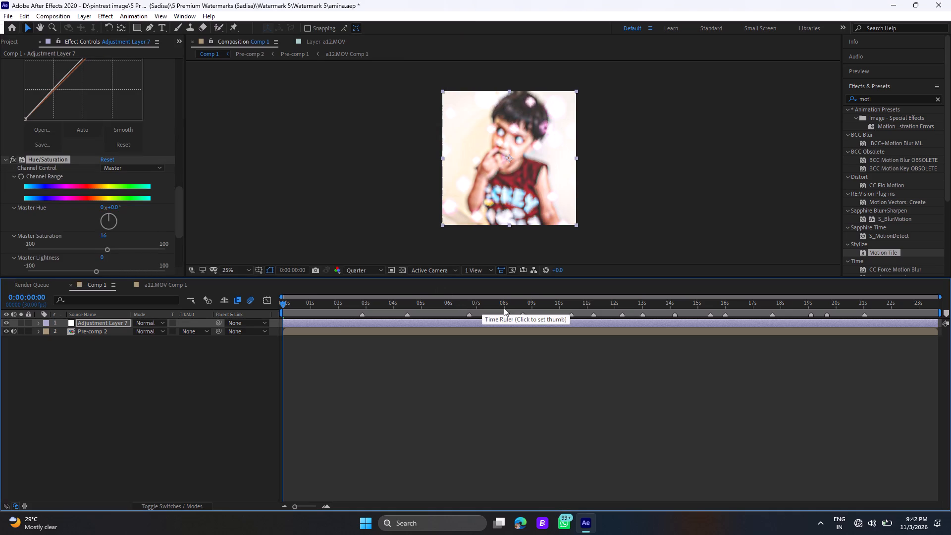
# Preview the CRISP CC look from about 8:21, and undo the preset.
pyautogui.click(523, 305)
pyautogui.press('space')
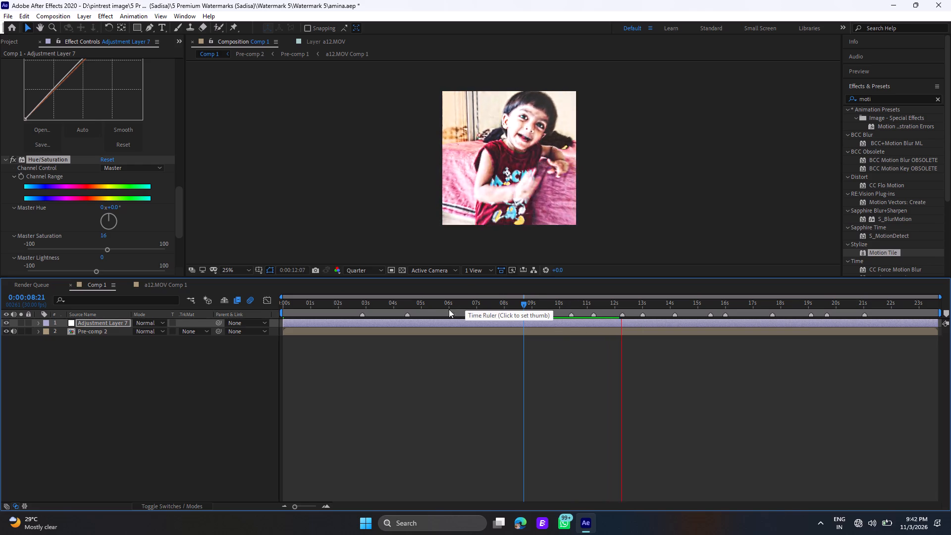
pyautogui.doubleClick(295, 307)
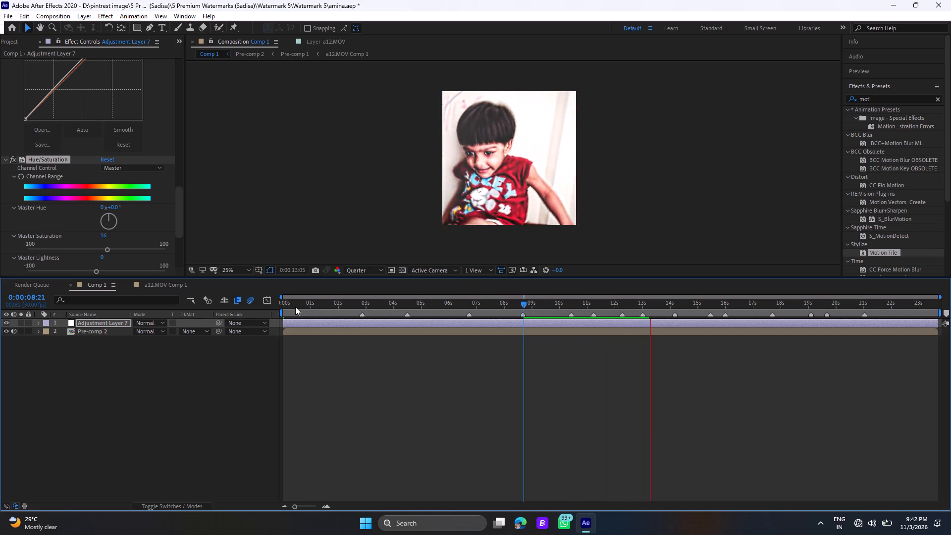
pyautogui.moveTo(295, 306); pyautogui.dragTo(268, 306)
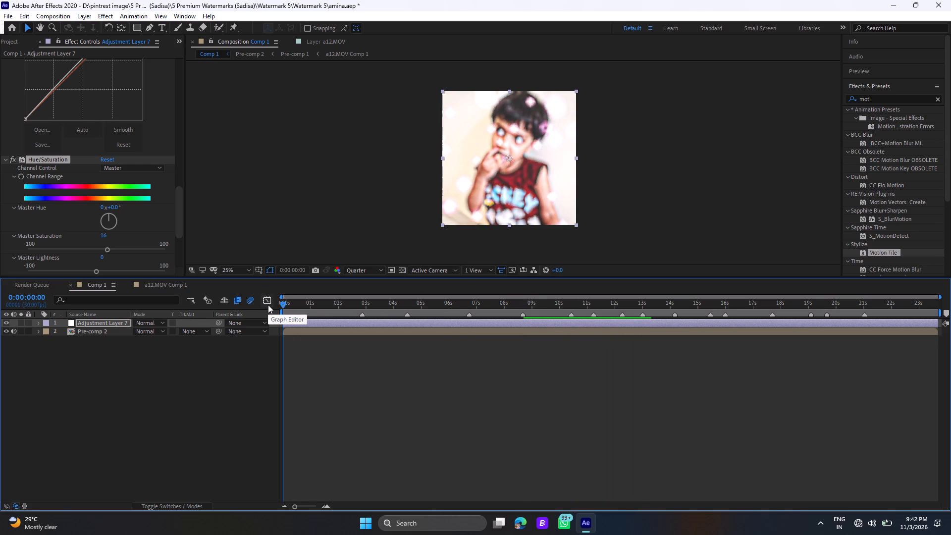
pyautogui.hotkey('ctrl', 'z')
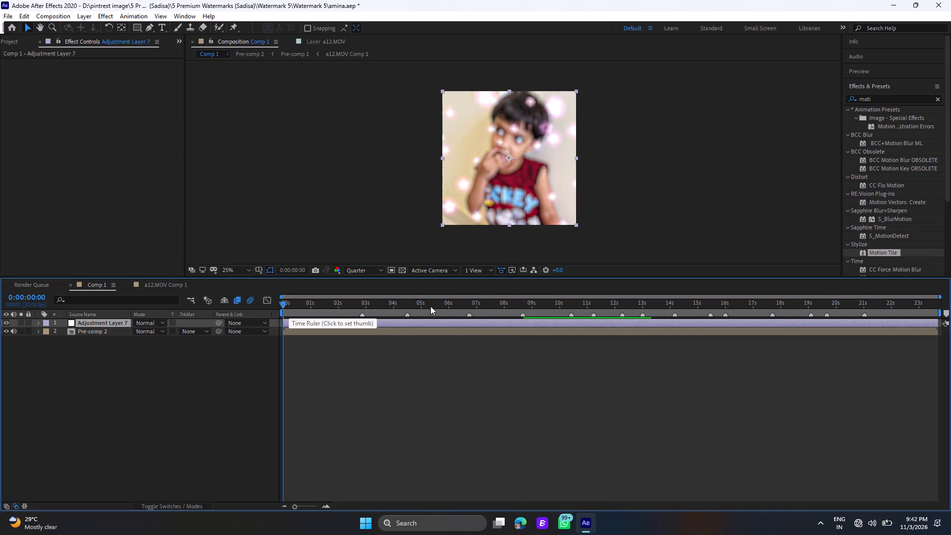
# Examine the footage without a colour preset by scrubbing and playing it between about 6 and 8 seconds.
pyautogui.click(449, 310)
pyautogui.moveTo(449, 306); pyautogui.dragTo(494, 308)
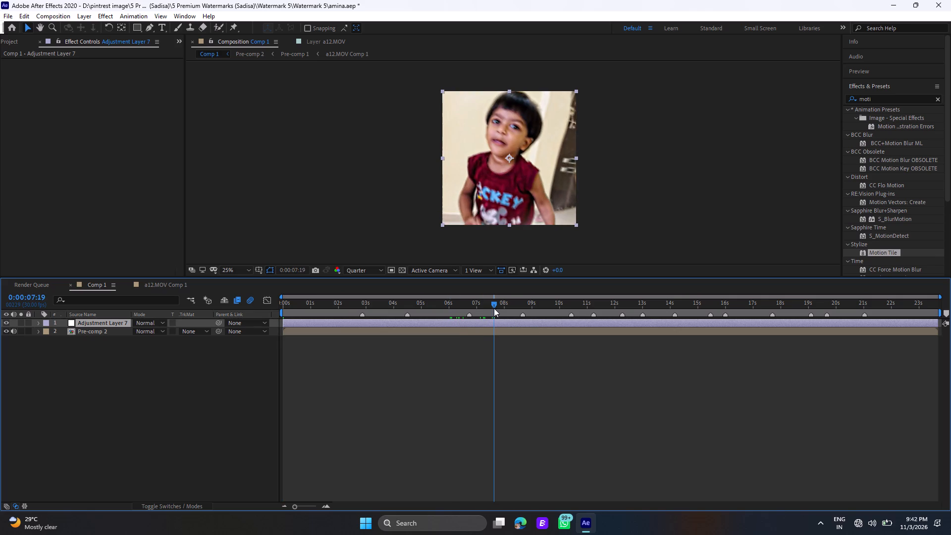
pyautogui.moveTo(494, 308); pyautogui.dragTo(500, 311)
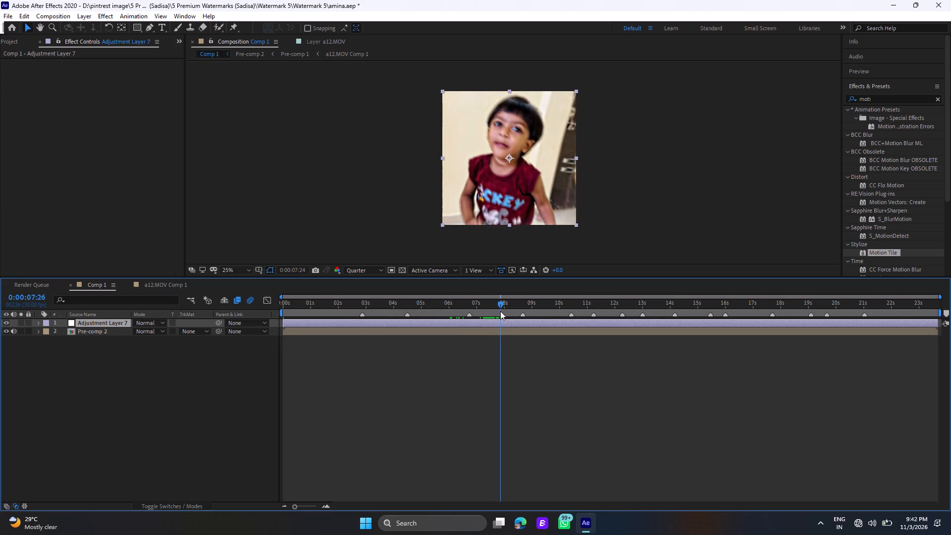
pyautogui.moveTo(500, 311); pyautogui.dragTo(507, 315)
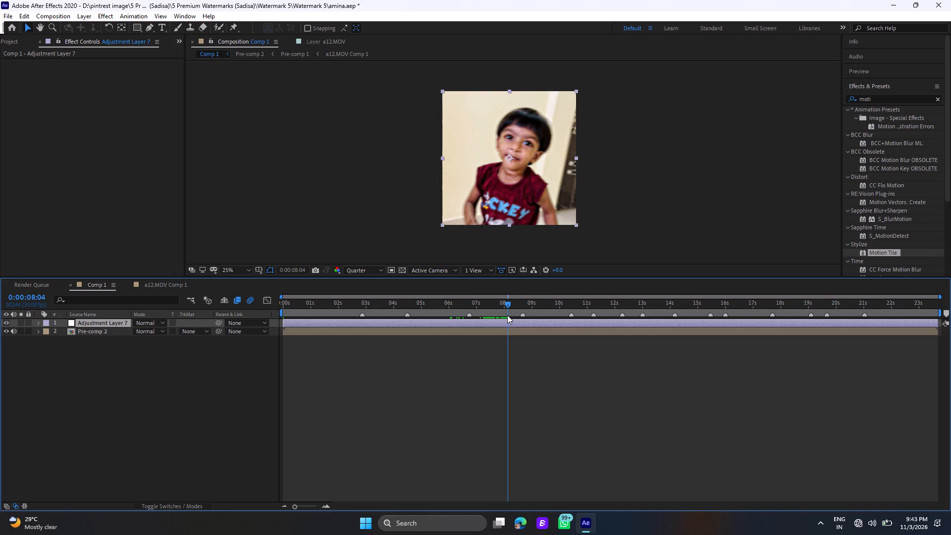
pyautogui.press('space')
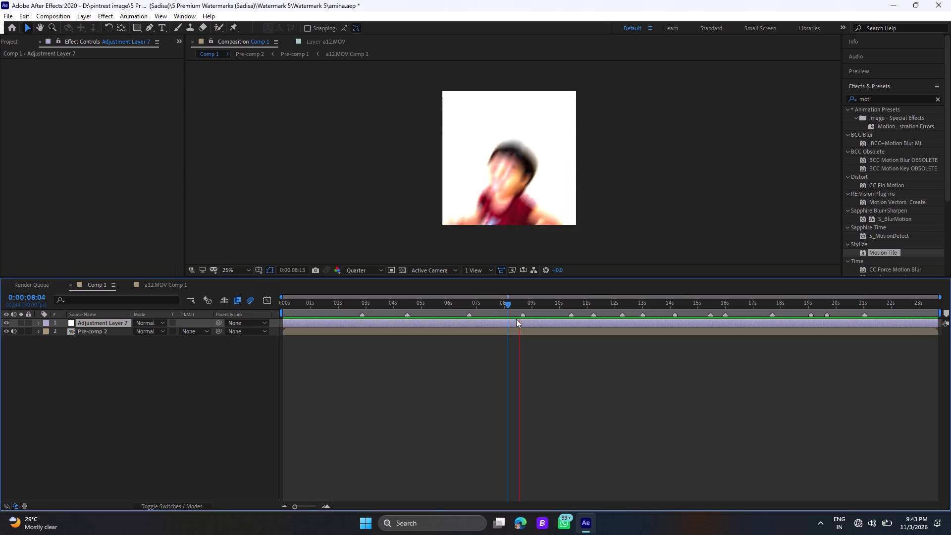
pyautogui.click(290, 308)
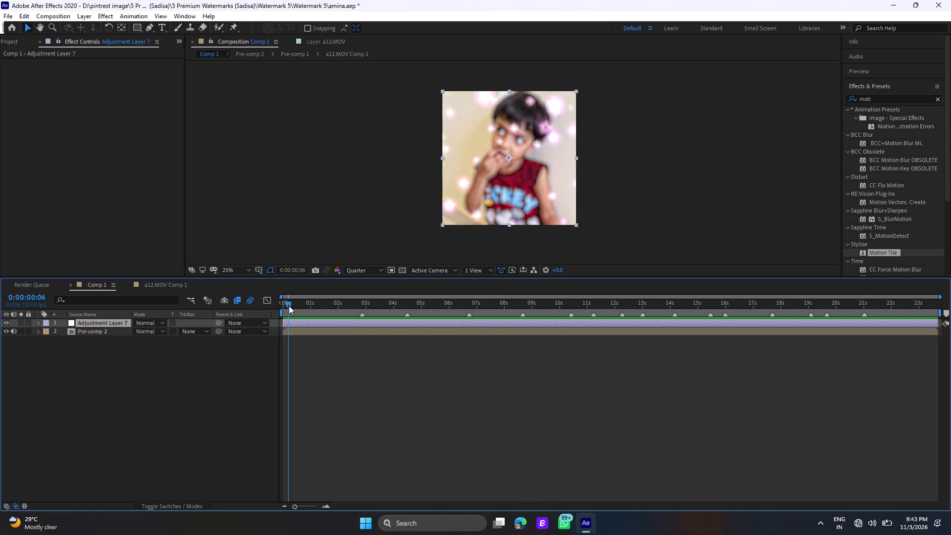
pyautogui.moveTo(289, 306); pyautogui.dragTo(278, 305)
pyautogui.click(502, 300)
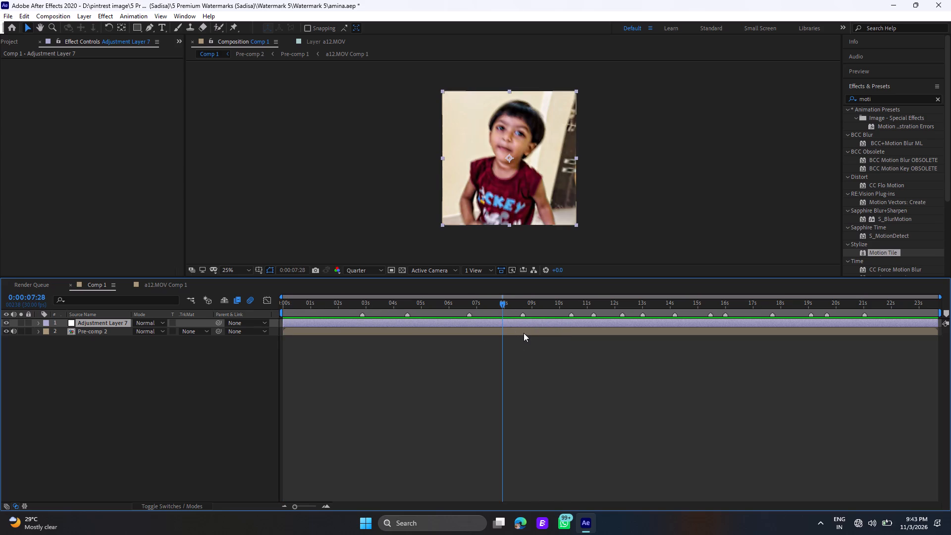
# Search the effects for "lum" and apply Lumetri Color to the top adjustment layer.
pyautogui.click(524, 324)
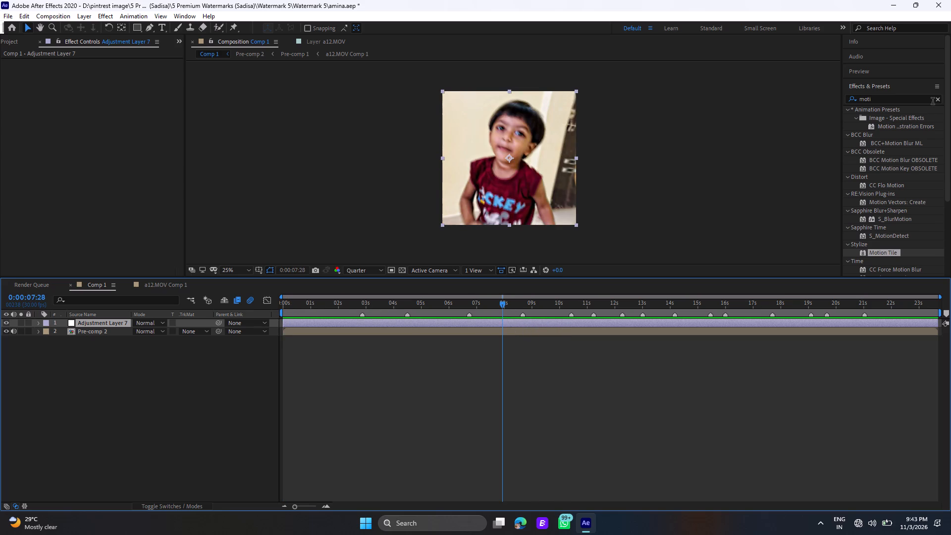
pyautogui.click(939, 99)
pyautogui.click(917, 99)
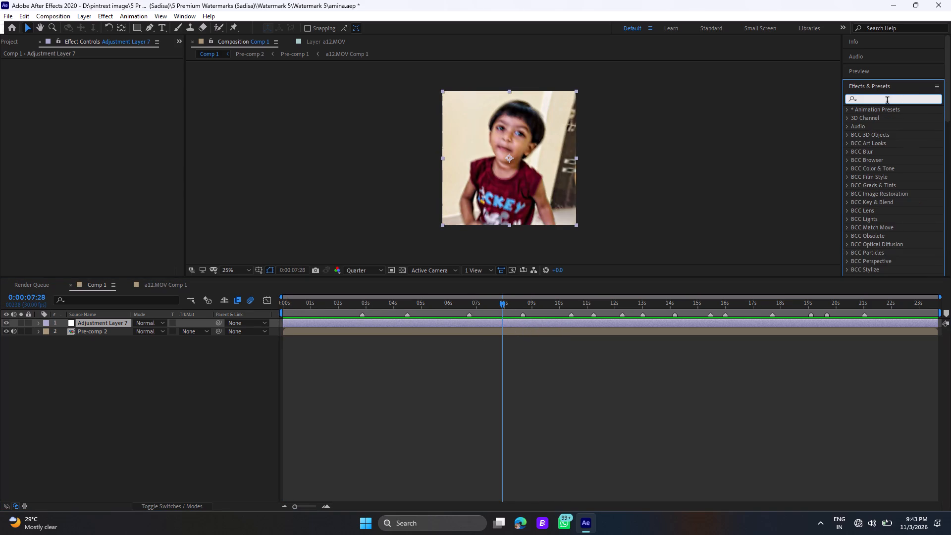
pyautogui.write('lum')
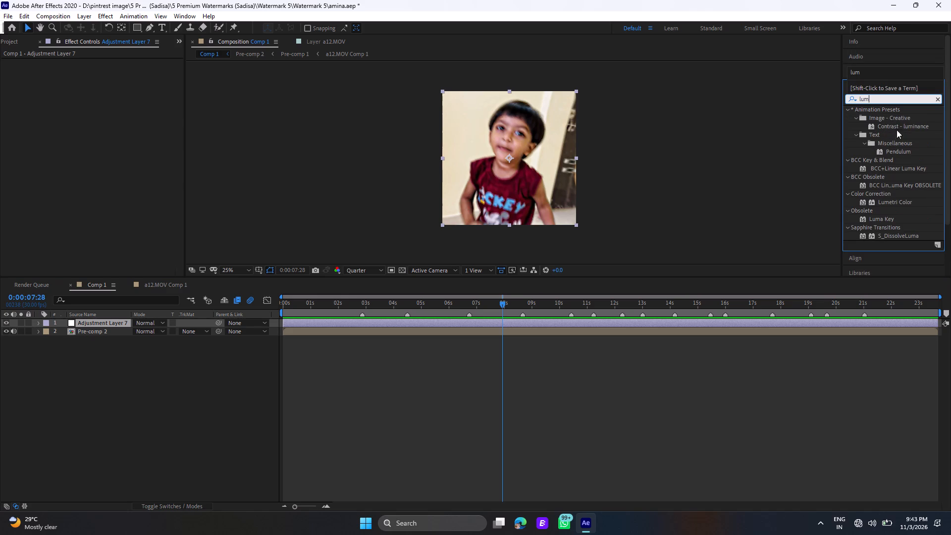
pyautogui.moveTo(897, 200); pyautogui.dragTo(577, 320)
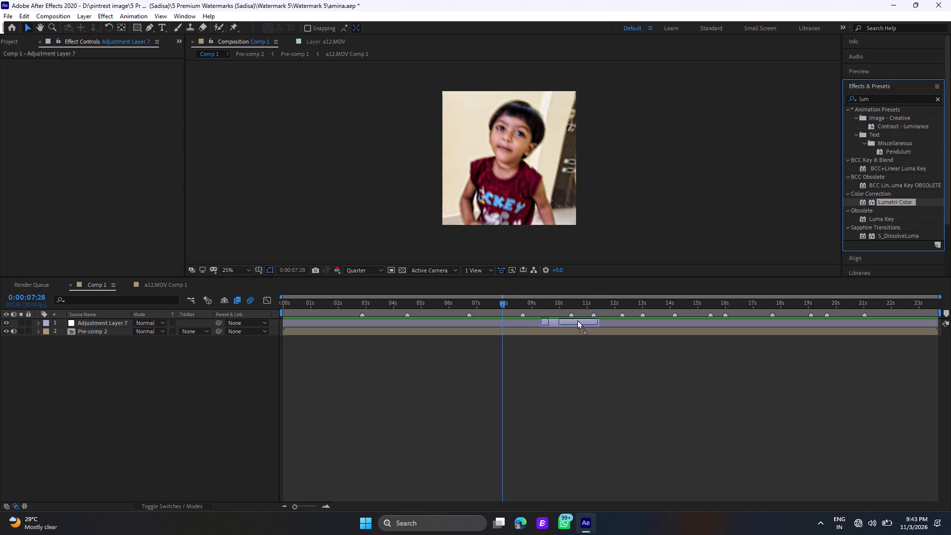
pyautogui.moveTo(577, 320); pyautogui.dragTo(570, 319)
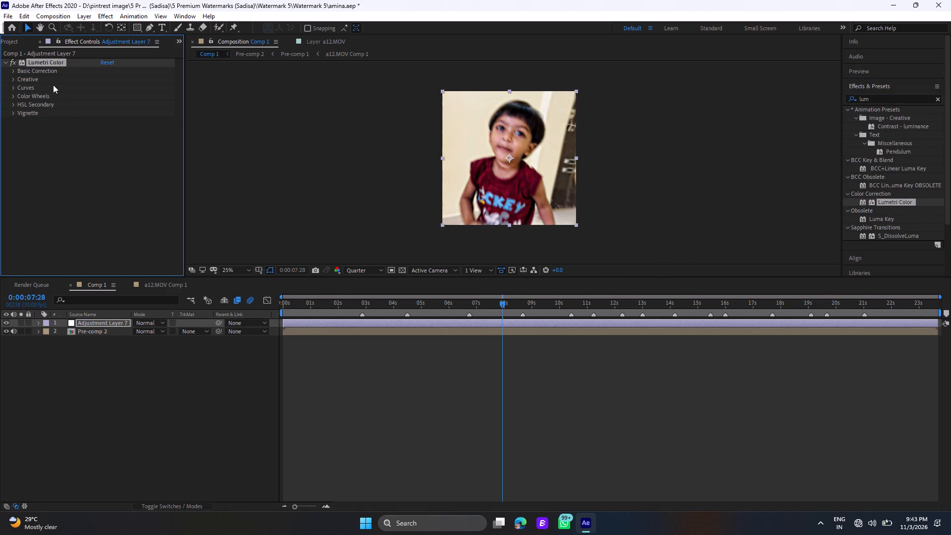
# Cool the white balance by setting Temperature to -11 in Lumetri Color's Basic Correction.
pyautogui.click(15, 72)
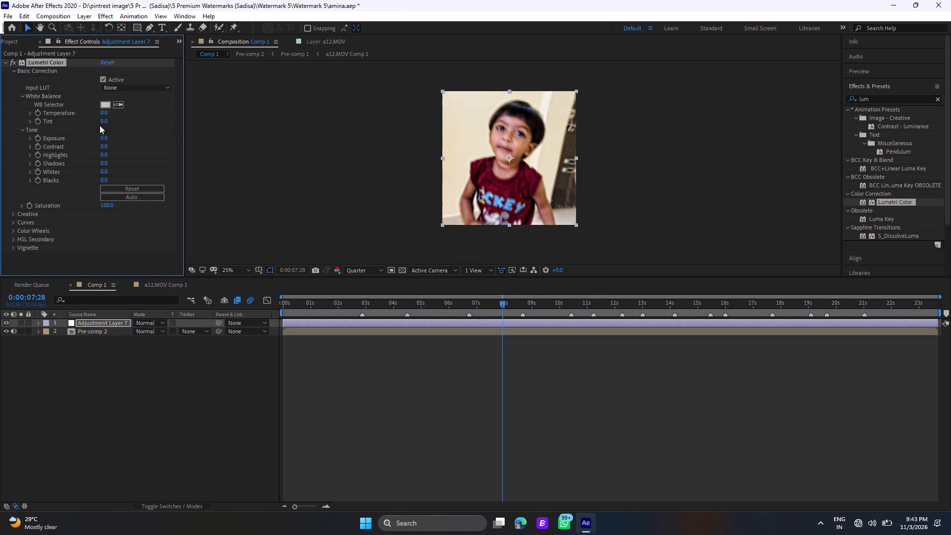
pyautogui.moveTo(104, 113); pyautogui.dragTo(97, 114)
pyautogui.moveTo(97, 114); pyautogui.dragTo(92, 115)
pyautogui.moveTo(92, 115); pyautogui.dragTo(102, 118)
pyautogui.moveTo(102, 118); pyautogui.dragTo(104, 119)
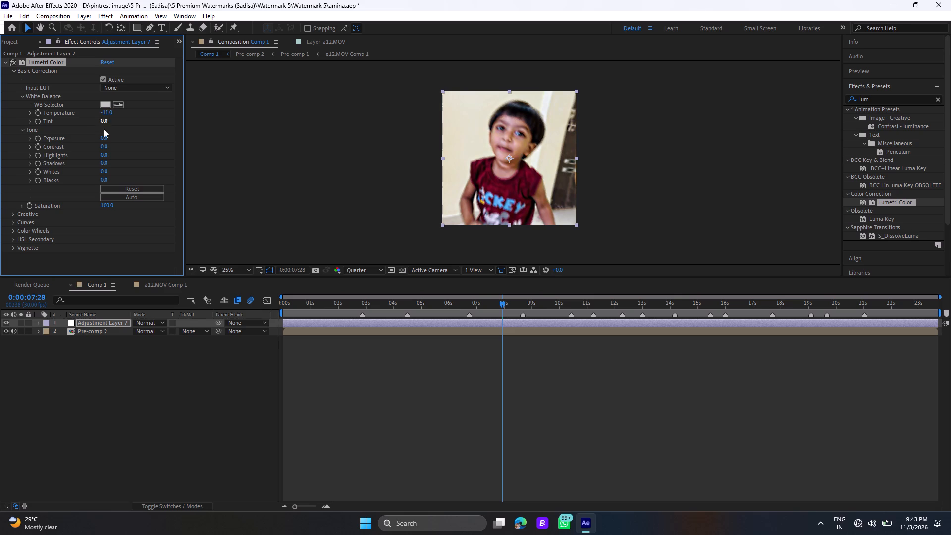
# Set Exposure to 0.3 and raise Saturation to 127 in the Basic Correction settings.
pyautogui.click(104, 141)
pyautogui.press('BackSpace')
pyautogui.write('0.')
pyautogui.press('3')
pyautogui.press('Return')
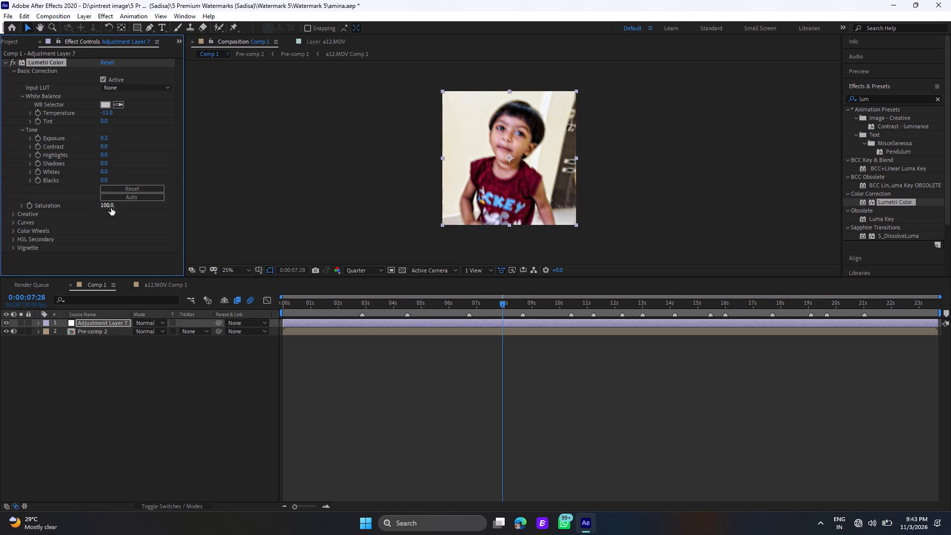
pyautogui.moveTo(111, 208); pyautogui.dragTo(130, 210)
pyautogui.moveTo(130, 210); pyautogui.dragTo(126, 210)
# Shift the Creative split-toning Shadow Tint slightly towards blue.
pyautogui.click(14, 216)
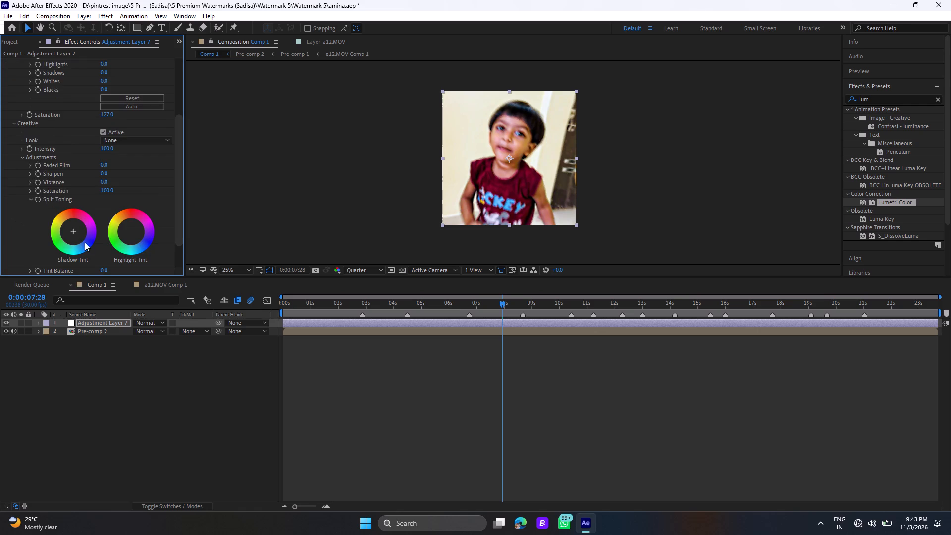
pyautogui.moveTo(75, 232); pyautogui.dragTo(142, 321)
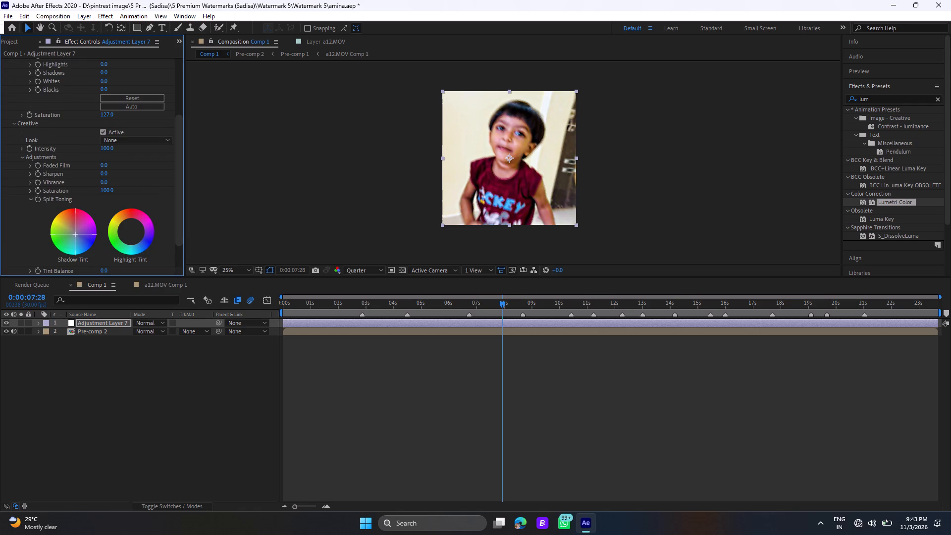
pyautogui.moveTo(142, 321); pyautogui.dragTo(203, 412)
pyautogui.moveTo(203, 412); pyautogui.dragTo(209, 437)
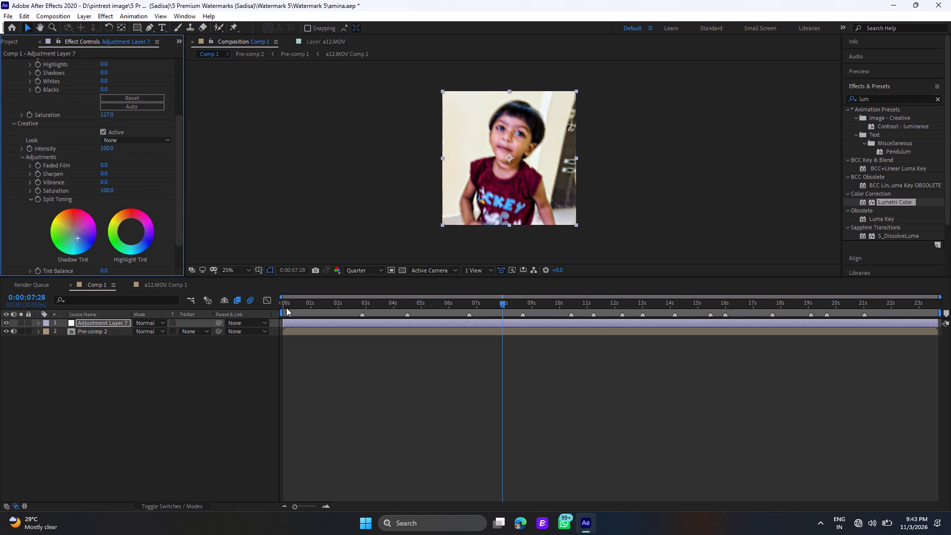
# Preview the graded video from the start of Comp 1 and return to the first frame.
pyautogui.click(286, 308)
pyautogui.moveTo(285, 304); pyautogui.dragTo(272, 304)
pyautogui.press('space')
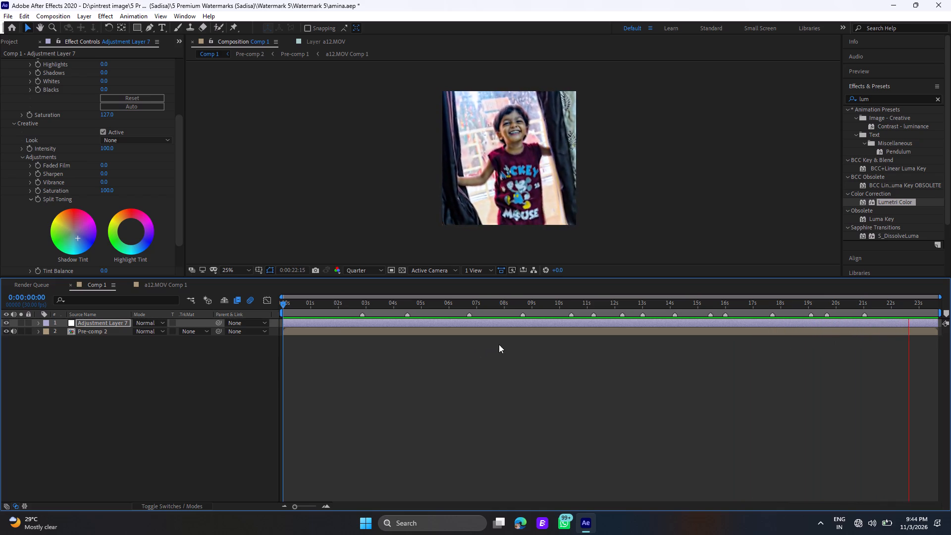
pyautogui.click(291, 305)
pyautogui.moveTo(291, 305); pyautogui.dragTo(273, 305)
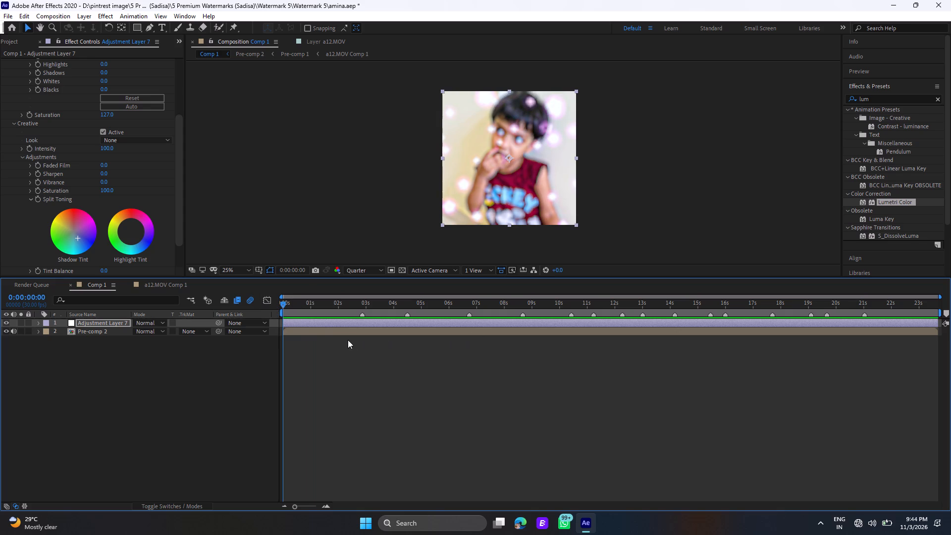
# Pre-compose the Pre-comp 2 layer, moving all attributes into the new composition.
pyautogui.click(324, 340)
pyautogui.click(325, 332)
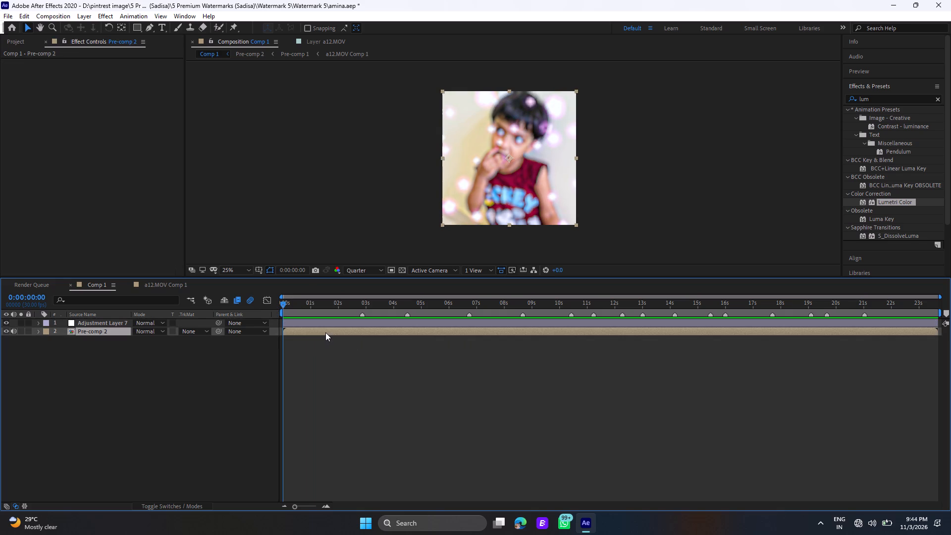
pyautogui.hotkey('ctrl', 'shift', 'c')
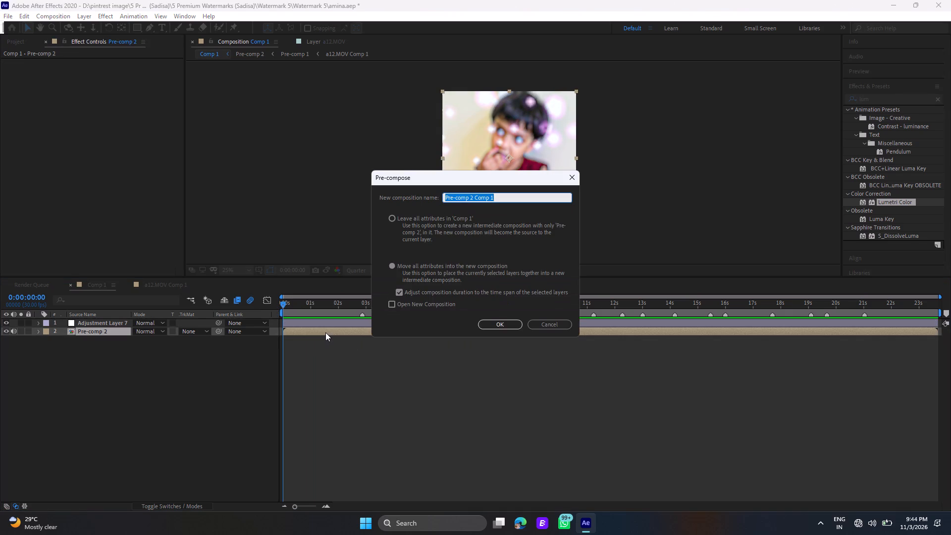
pyautogui.press('Return')
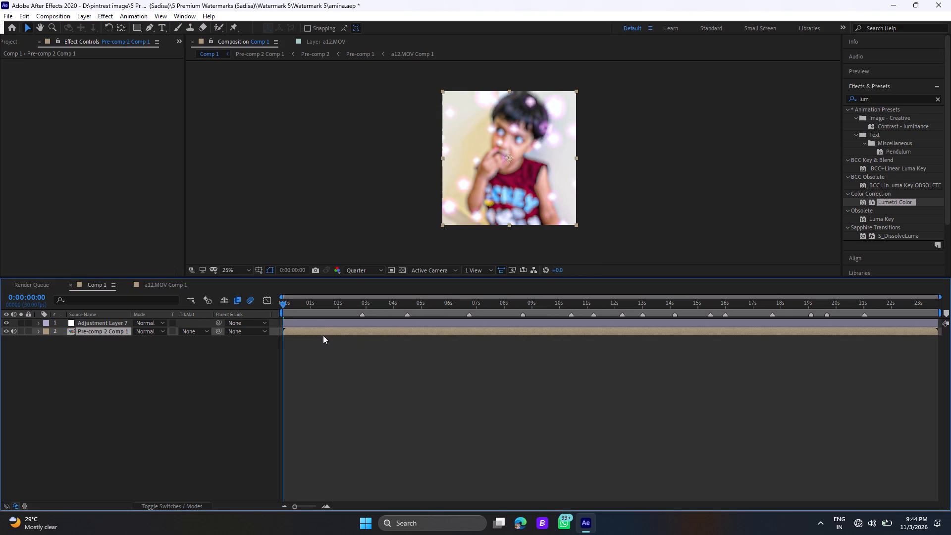
# Open the newly made pre-composition beneath the adjustment layer for editing.
pyautogui.click(318, 328)
pyautogui.click(315, 322)
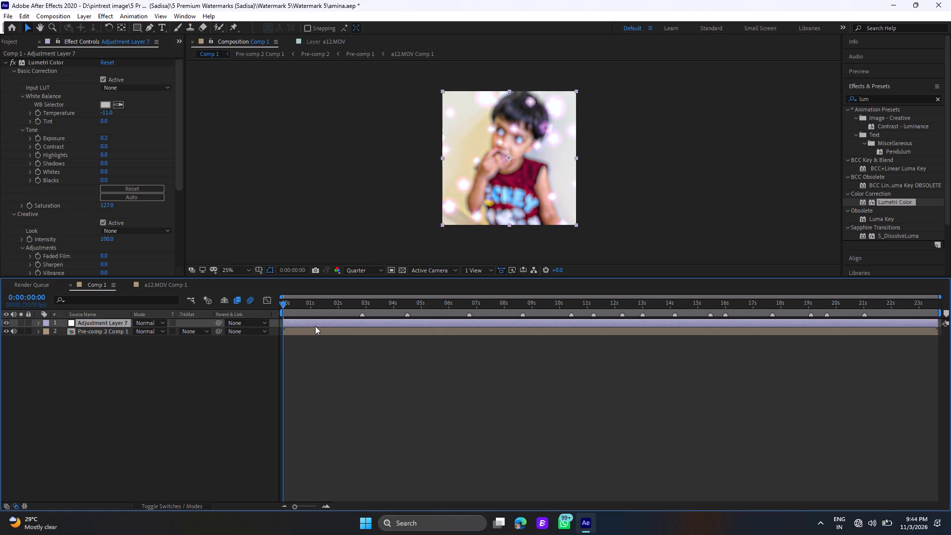
pyautogui.doubleClick(315, 329)
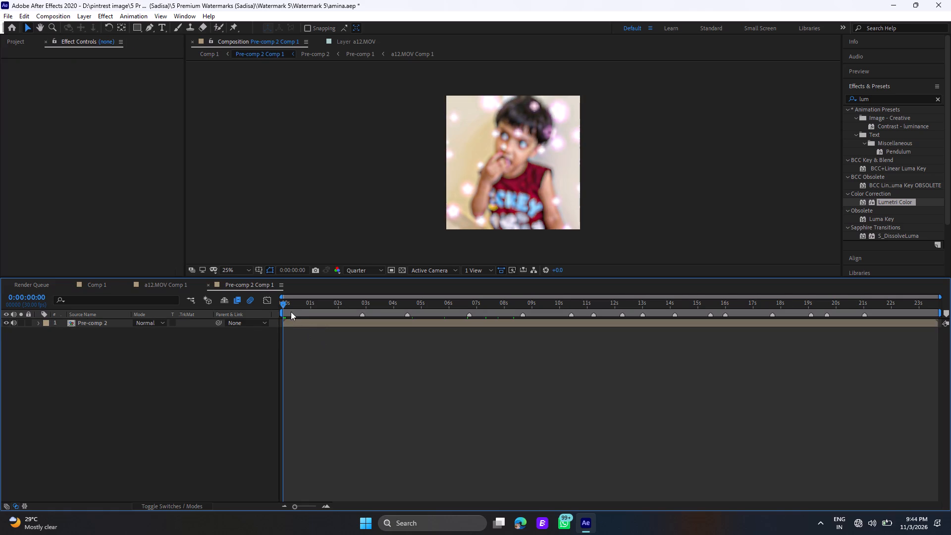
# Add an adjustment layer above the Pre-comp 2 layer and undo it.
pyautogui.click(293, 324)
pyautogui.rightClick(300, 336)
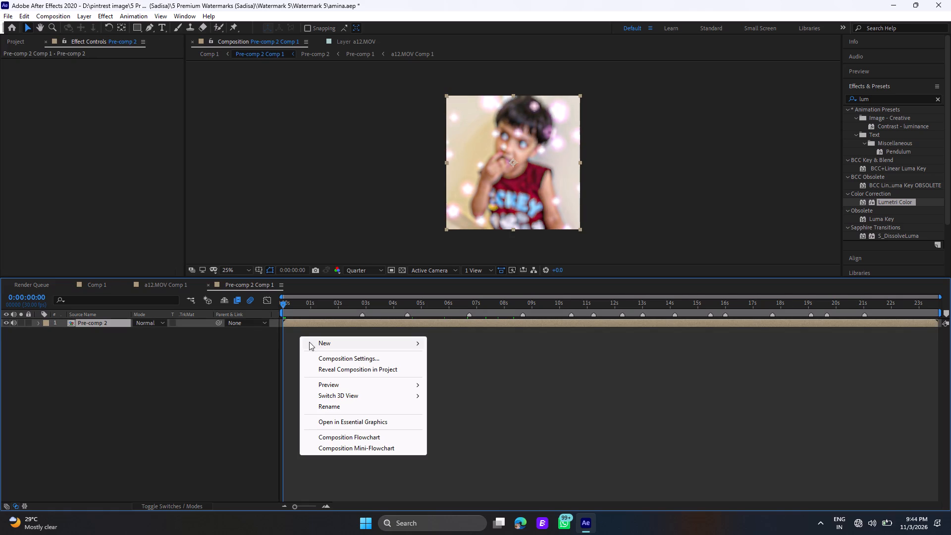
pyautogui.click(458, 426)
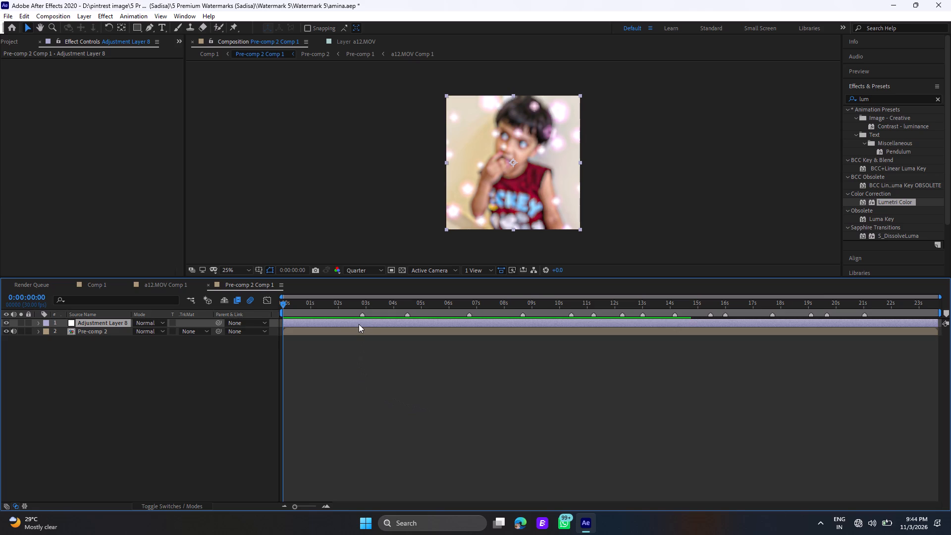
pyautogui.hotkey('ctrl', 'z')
# Add a text layer above Pre-comp 2 reading "oyee mai to lattu ho gya".
pyautogui.rightClick(357, 349)
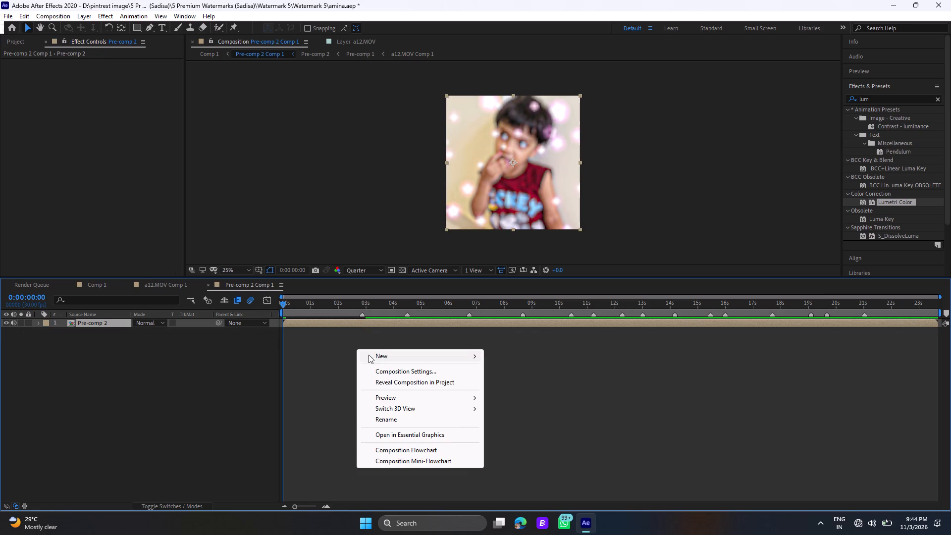
pyautogui.click(502, 373)
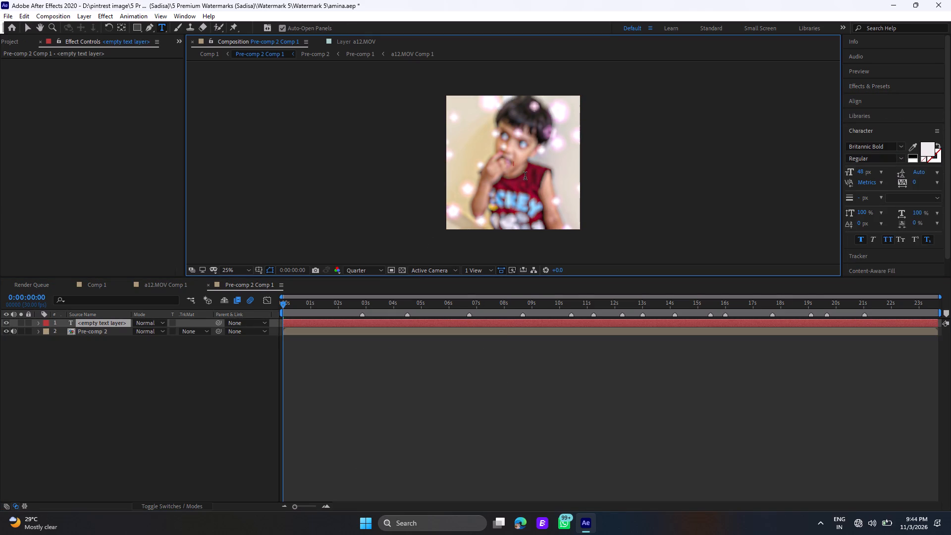
pyautogui.write('oye')
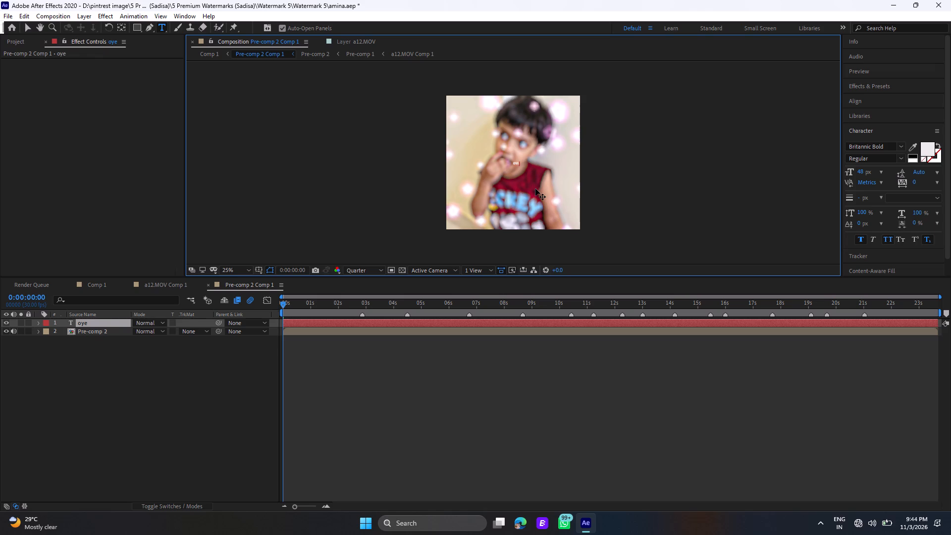
pyautogui.press('e')
pyautogui.press('space')
pyautogui.write('mai')
pyautogui.press('space')
pyautogui.write('to lattu')
pyautogui.press('space')
pyautogui.write('ho gya')
pyautogui.press('space')
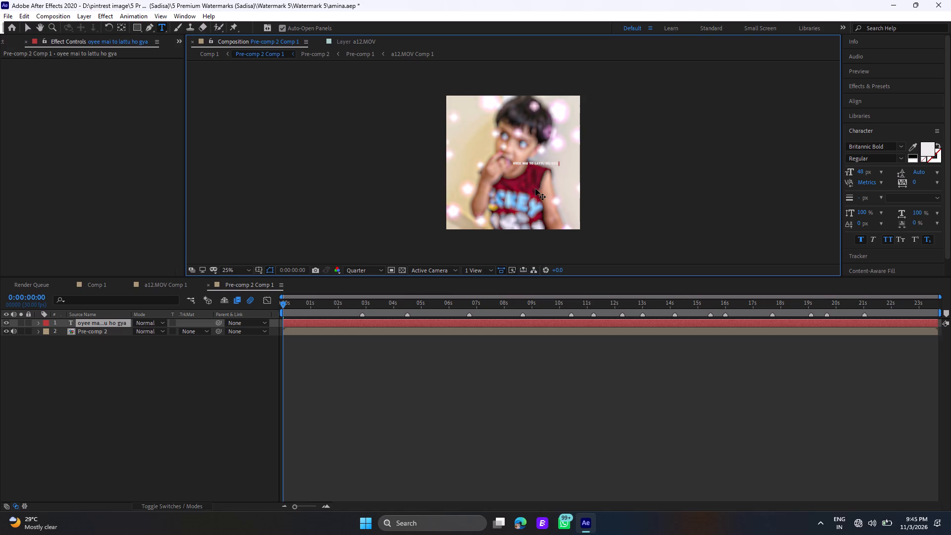
# Centre the text layer horizontally in the composition, with the preview area enlarged.
pyautogui.scroll(1, 595, 207)
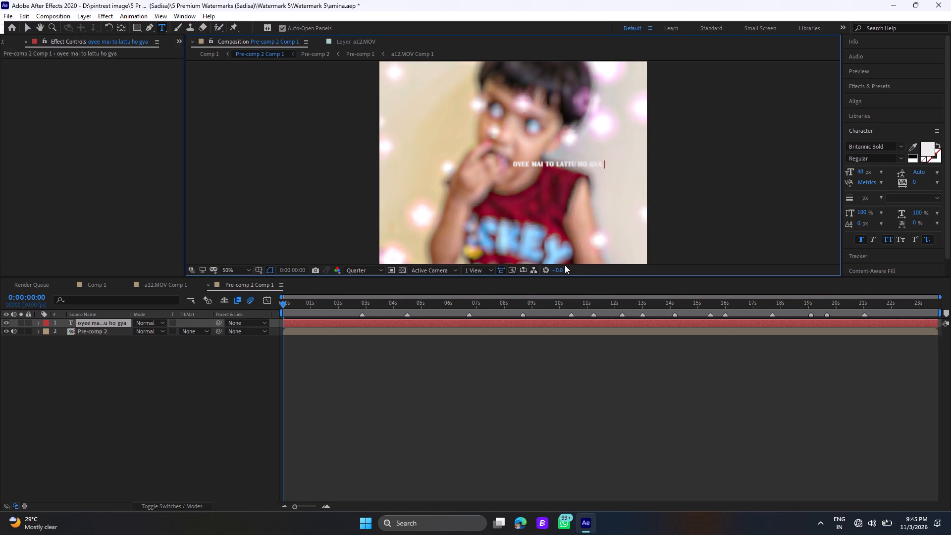
pyautogui.moveTo(573, 277); pyautogui.dragTo(565, 392)
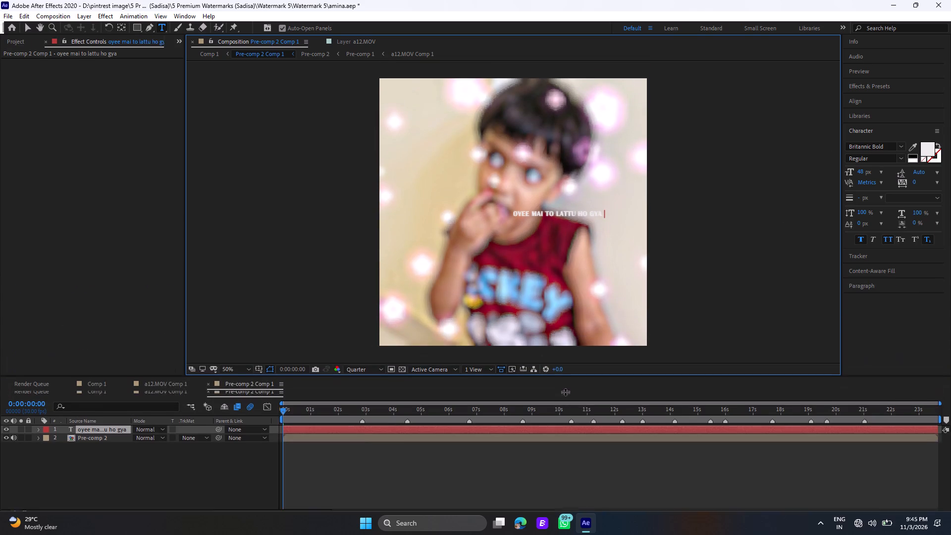
pyautogui.moveTo(565, 392); pyautogui.dragTo(558, 428)
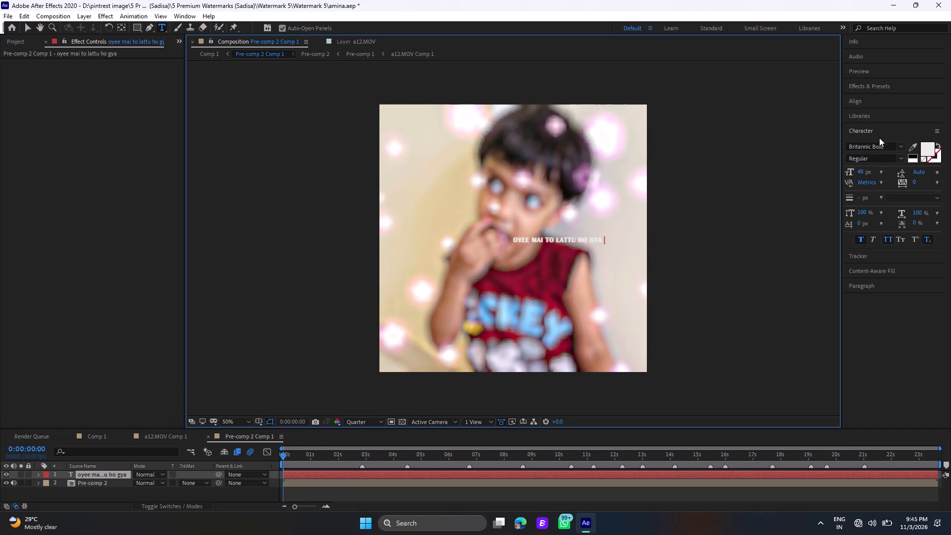
pyautogui.doubleClick(864, 98)
pyautogui.click(867, 123)
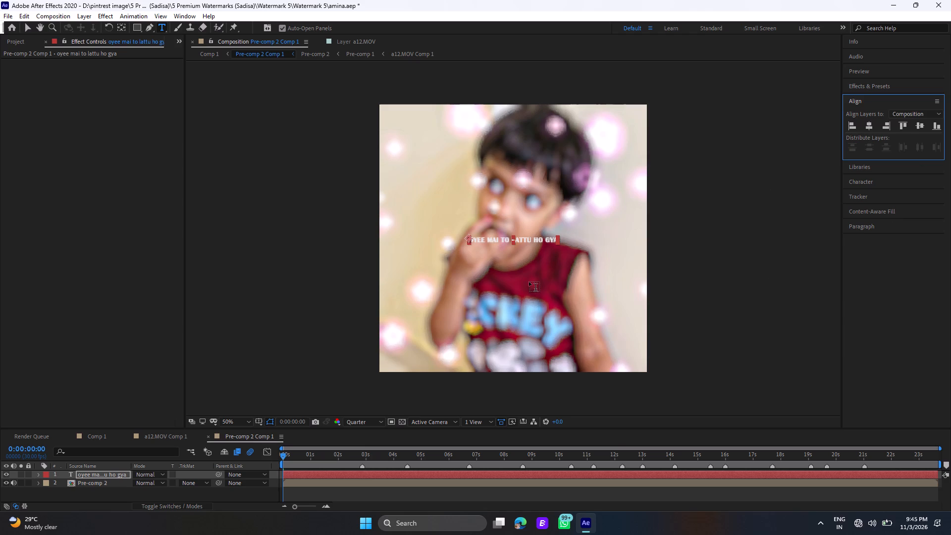
# Nudge the centred text straight down from the child's chin to the upper part of his shirt.
pyautogui.press('Down')
pyautogui.press('Down')
pyautogui.press('Down')
pyautogui.press('Down')
pyautogui.press('Down')
pyautogui.press('Down')
pyautogui.press('Down')
pyautogui.press('Down')
pyautogui.press('Down')
pyautogui.press('Down')
pyautogui.press('Down')
pyautogui.press('Down')
pyautogui.press('Down')
pyautogui.press('Down')
pyautogui.press('Down')
pyautogui.press('Down')
pyautogui.press('Down')
pyautogui.press('Down')
pyautogui.press('Down')
pyautogui.press('Down')
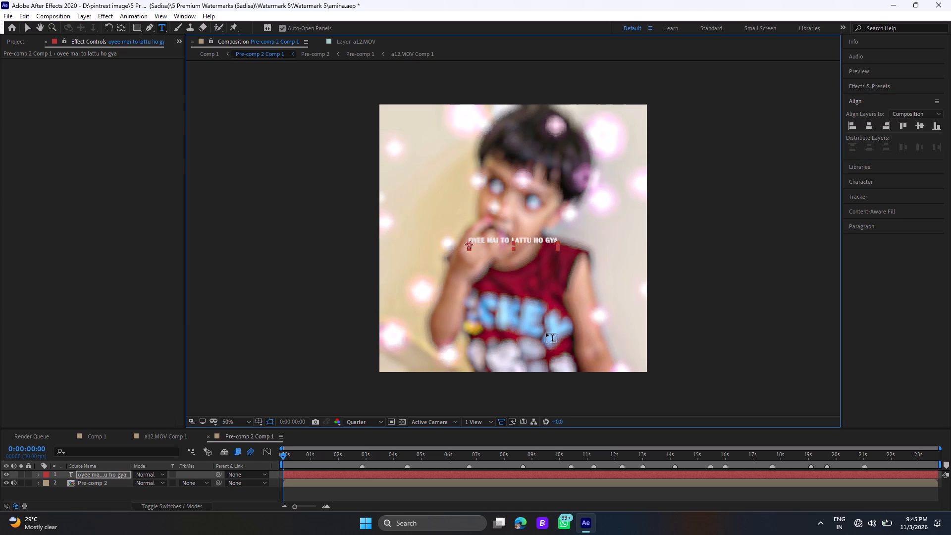
pyautogui.press('Down')
pyautogui.press('Down')
pyautogui.press('Down')
pyautogui.press('Down')
pyautogui.press('Down')
pyautogui.press('Down')
pyautogui.press('Down')
pyautogui.press('Down')
pyautogui.press('Down')
pyautogui.press('Down')
pyautogui.press('Down')
pyautogui.press('Down')
pyautogui.press('Down')
pyautogui.press('Down')
pyautogui.press('Down')
pyautogui.press('Down')
pyautogui.press('Down')
pyautogui.press('Down')
pyautogui.press('Down')
pyautogui.press('Down')
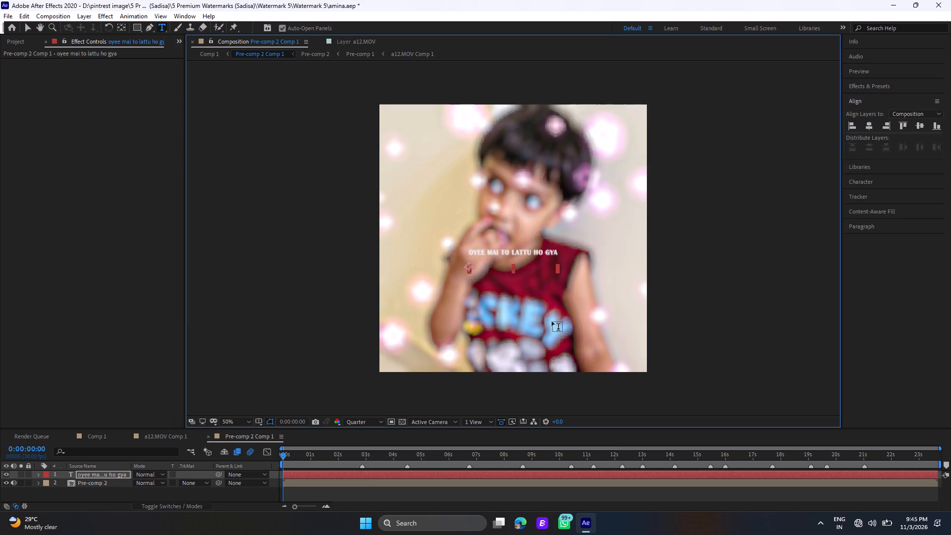
pyautogui.press('Down')
pyautogui.press('Down')
pyautogui.press('Down')
pyautogui.press('Down')
pyautogui.press('Down')
pyautogui.press('Down')
pyautogui.press('Down')
pyautogui.press('Down')
pyautogui.press('Down')
pyautogui.press('Down')
pyautogui.press('Down')
pyautogui.press('Down')
pyautogui.press('Down')
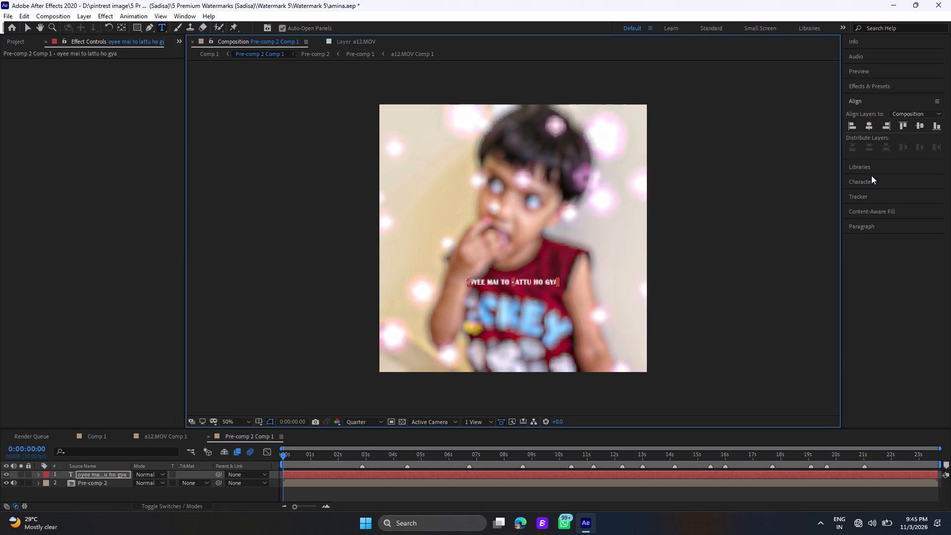
# Set the font of the "oyee mai to lattu ho gya" text layer to Broadway.
pyautogui.click(859, 85)
pyautogui.click(939, 99)
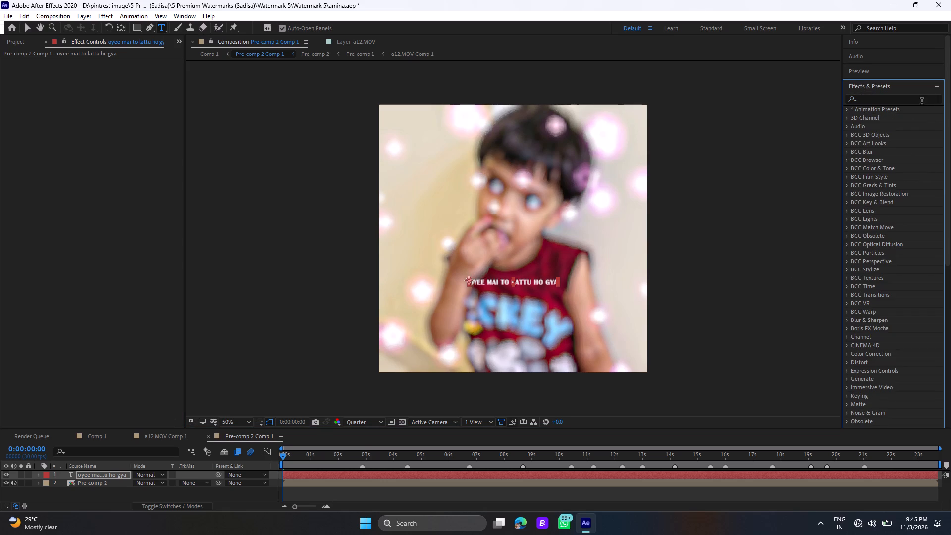
pyautogui.click(865, 70)
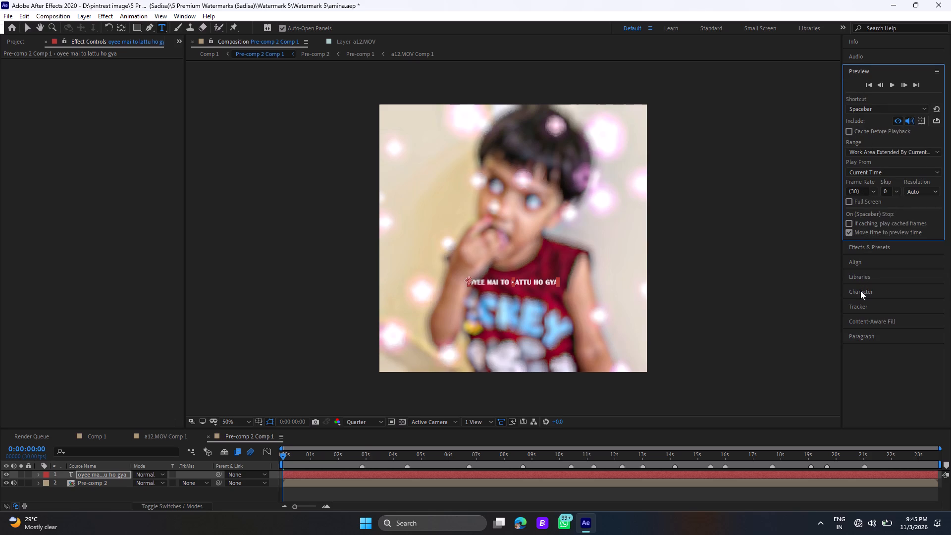
pyautogui.click(860, 291)
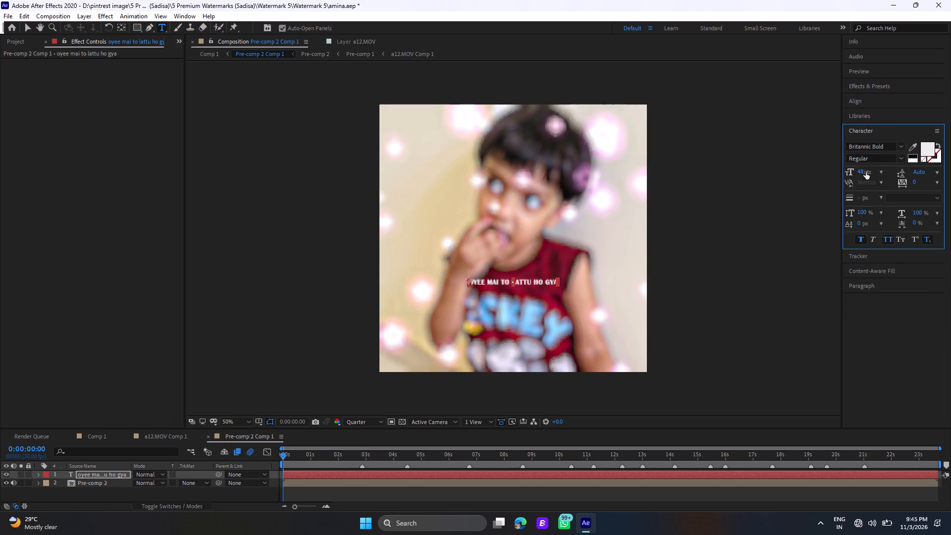
pyautogui.click(900, 148)
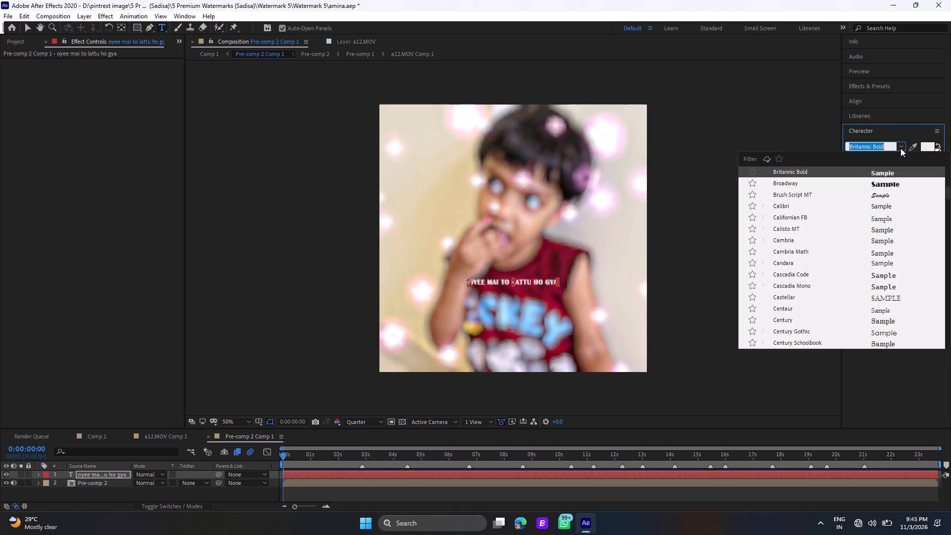
pyautogui.click(888, 181)
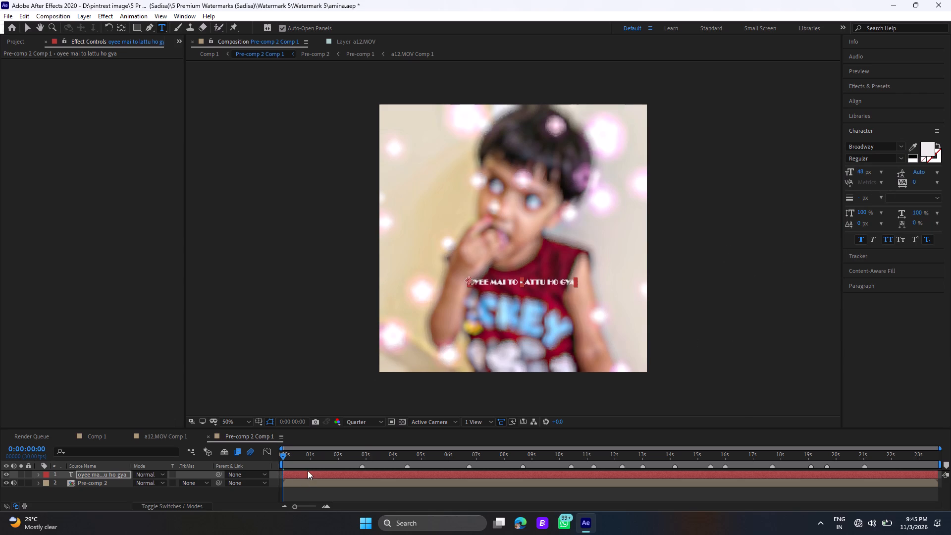
# Preview the composition with the new font and reveal the audio waveform of the Pre-comp 2 layer.
pyautogui.scroll(-1, 361, 472)
pyautogui.press('space')
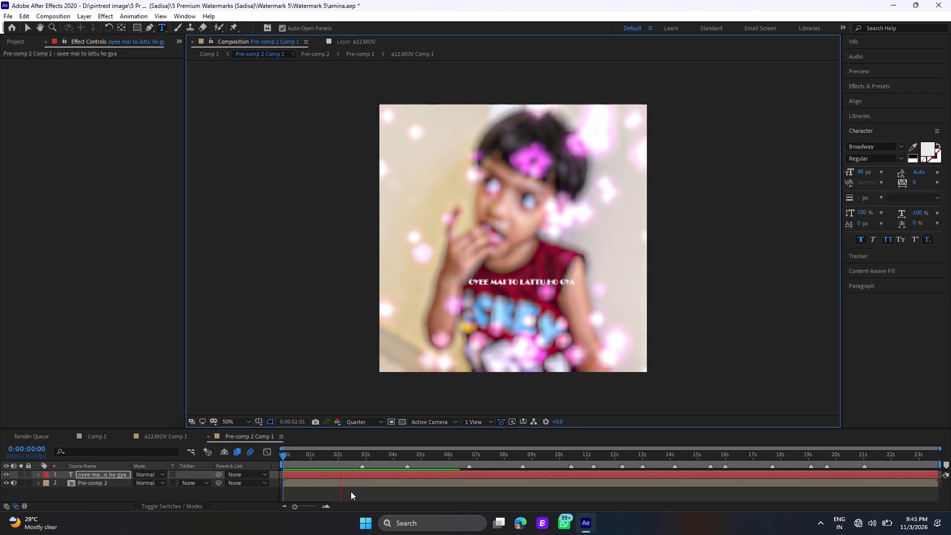
pyautogui.scroll(-2, 351, 488)
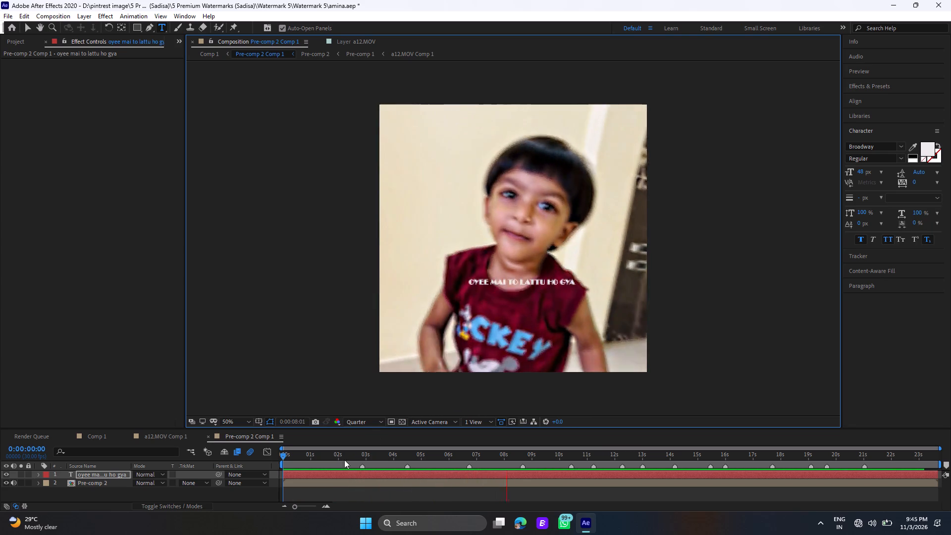
pyautogui.click(331, 459)
pyautogui.scroll(-1, 366, 477)
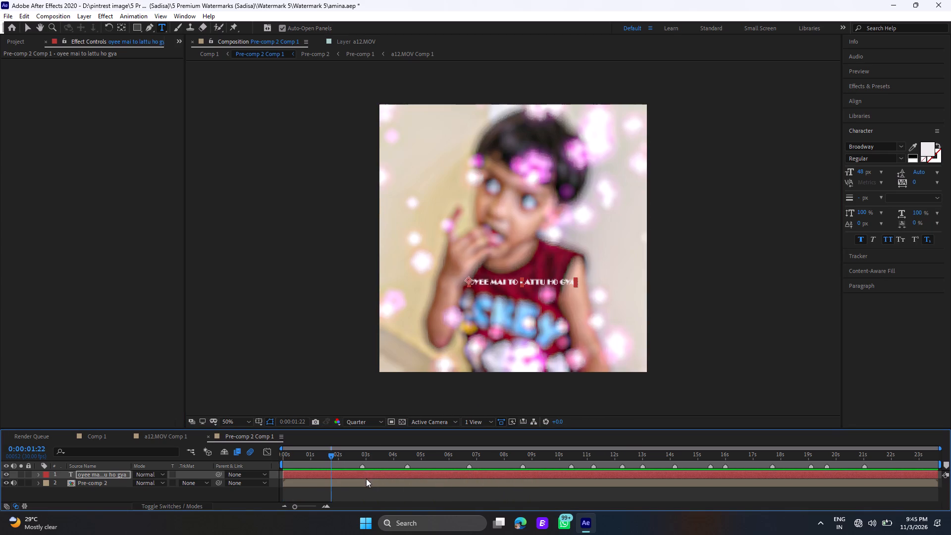
pyautogui.scroll(-1, 366, 479)
pyautogui.click(330, 482)
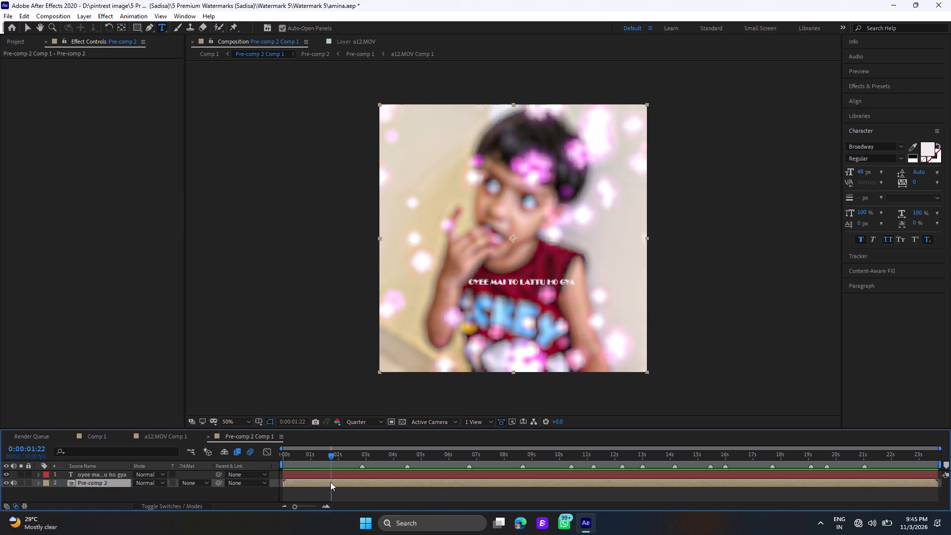
pyautogui.write('ll')
pyautogui.scroll(-2, 345, 480)
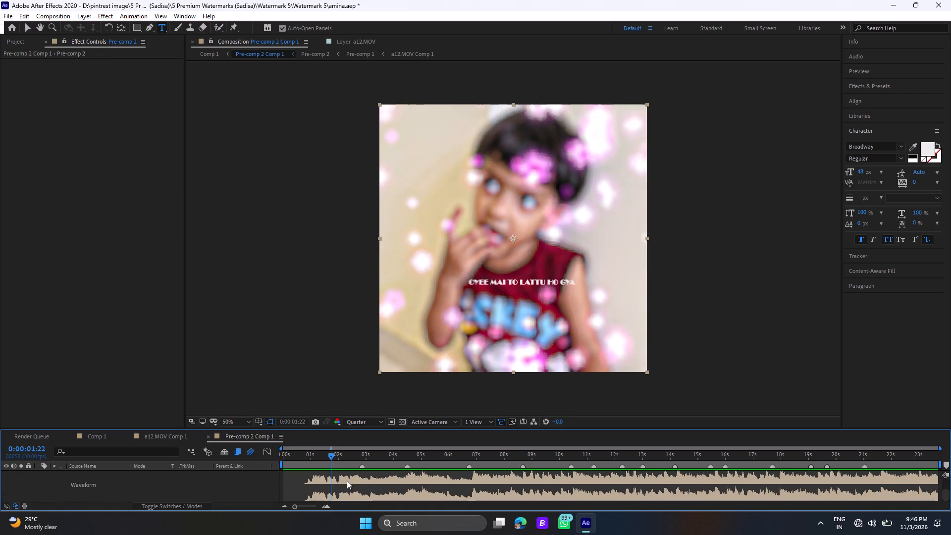
# Split the lyric text layer at 0:00:00:25, where the audio waveform begins, and delete the piece before it.
pyautogui.press('space')
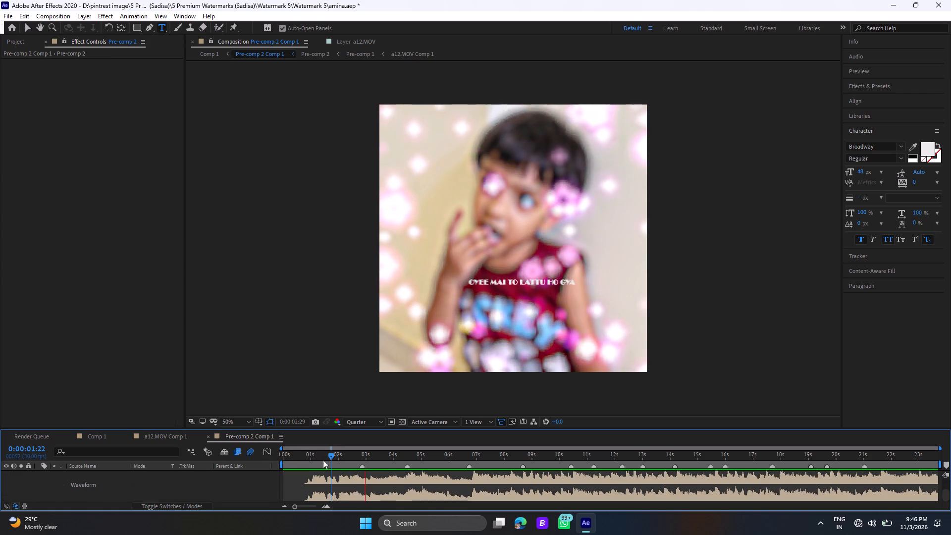
pyautogui.click(306, 450)
pyautogui.click(306, 453)
pyautogui.press('space')
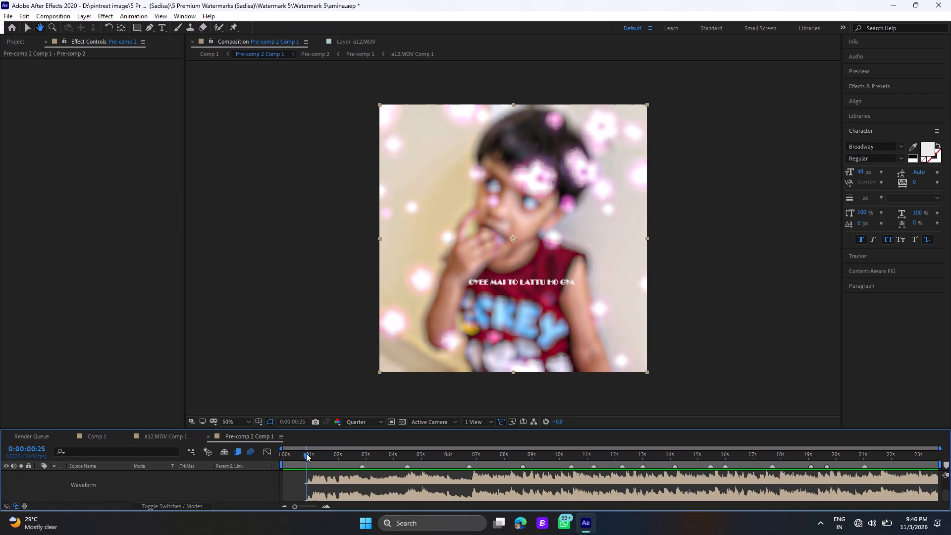
pyautogui.click(305, 453)
pyautogui.click(305, 453)
pyautogui.press('space')
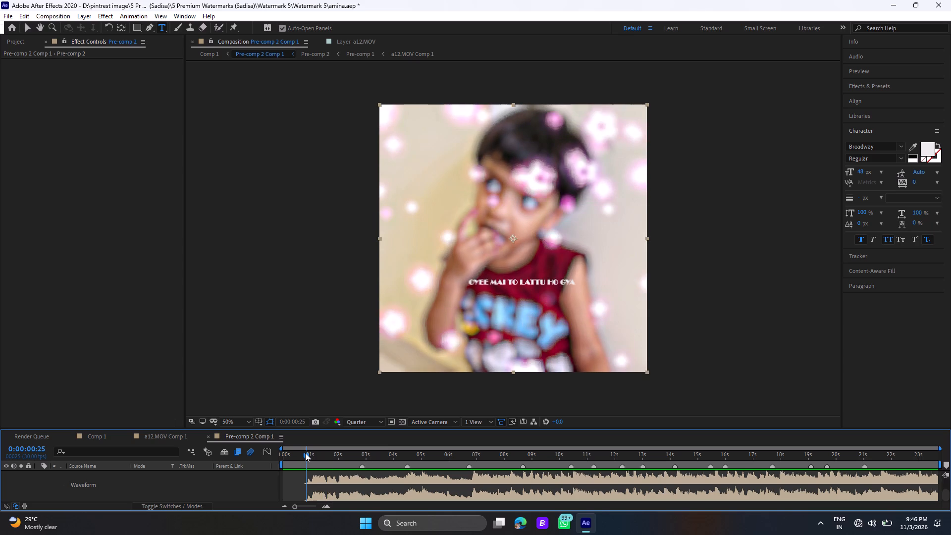
pyautogui.click(305, 453)
pyautogui.scroll(1, 339, 463)
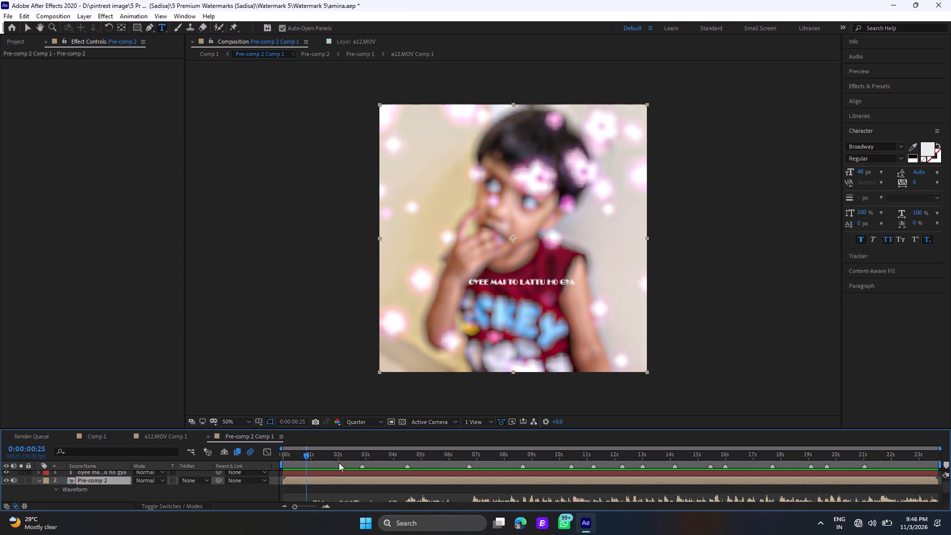
pyautogui.scroll(1, 339, 463)
pyautogui.click(326, 475)
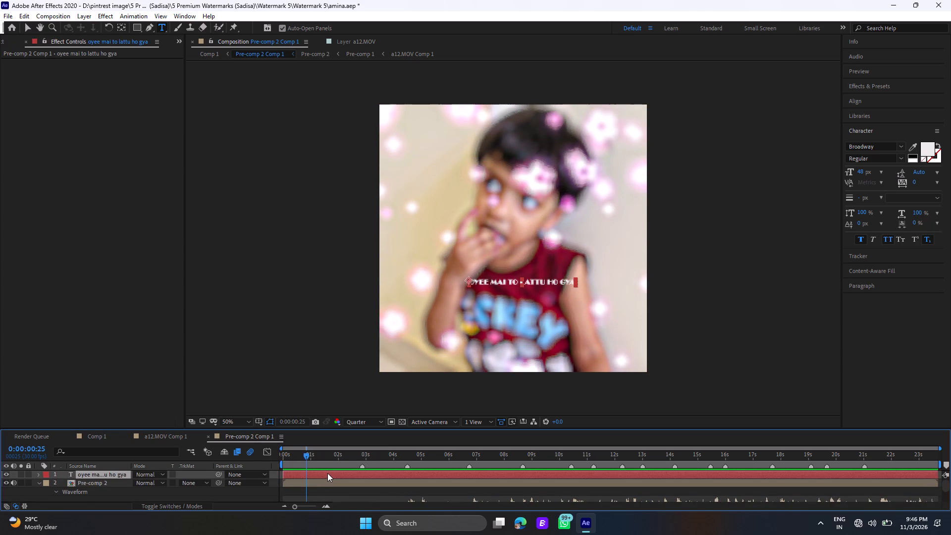
pyautogui.hotkey('ctrl', 'shift', 'd')
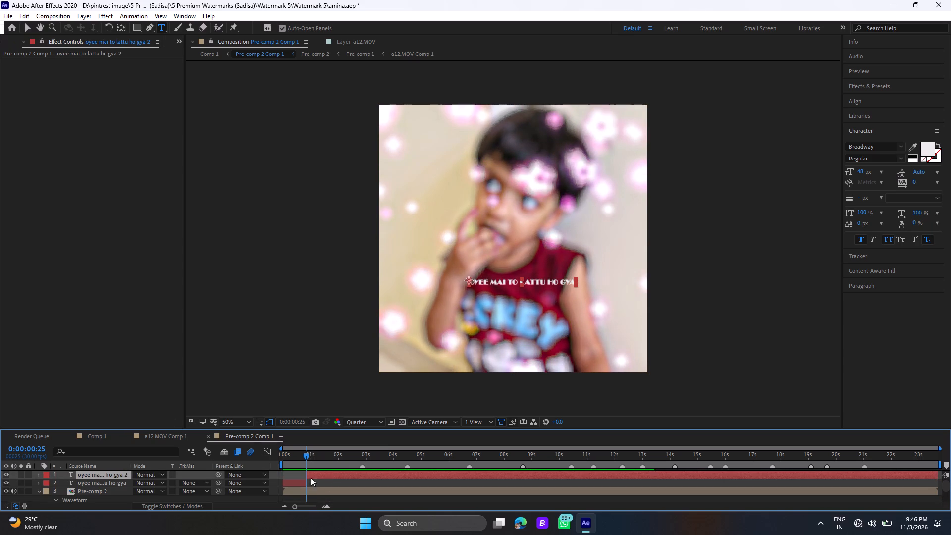
pyautogui.click(299, 484)
pyautogui.press('Delete')
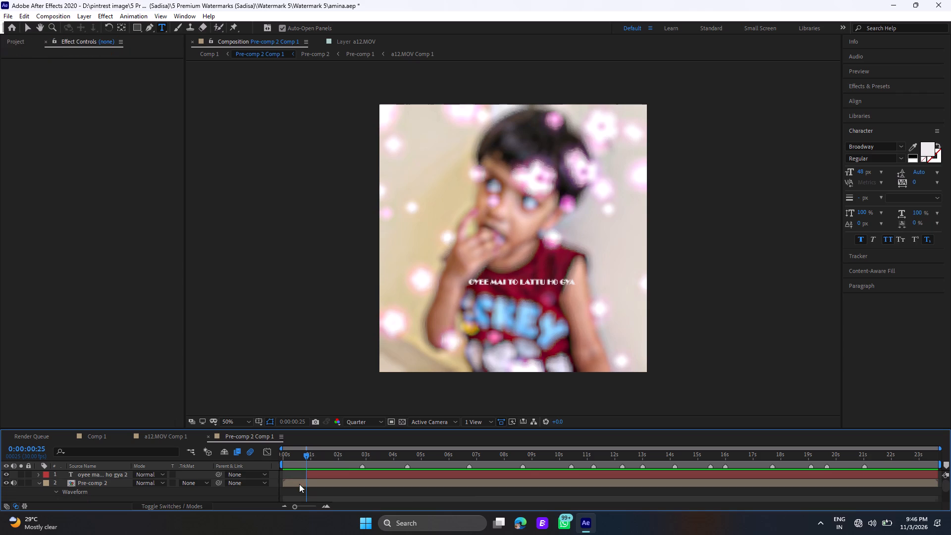
# Play the audio to find the end of the lyric, split the text layer at 0:00:03:04 and delete the piece after it.
pyautogui.click(312, 473)
pyautogui.scroll(-2, 315, 479)
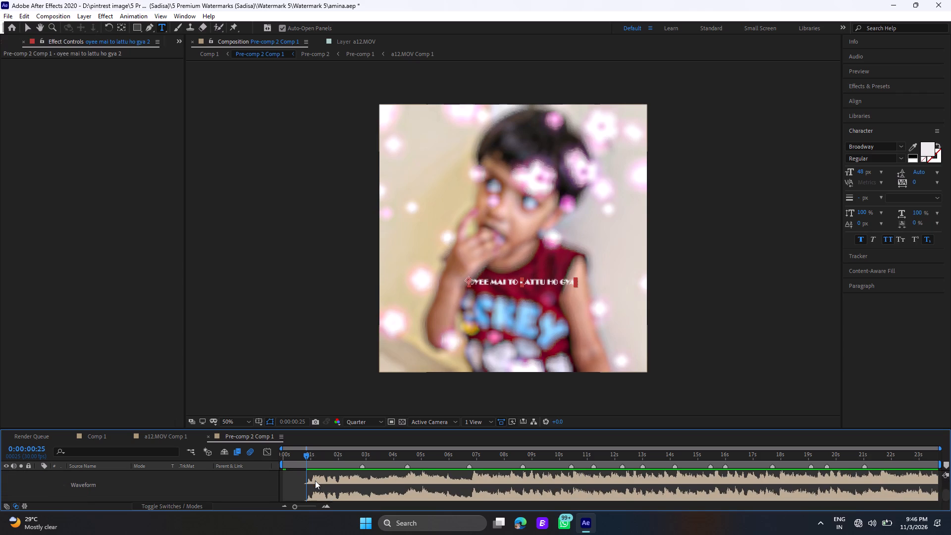
pyautogui.press('space')
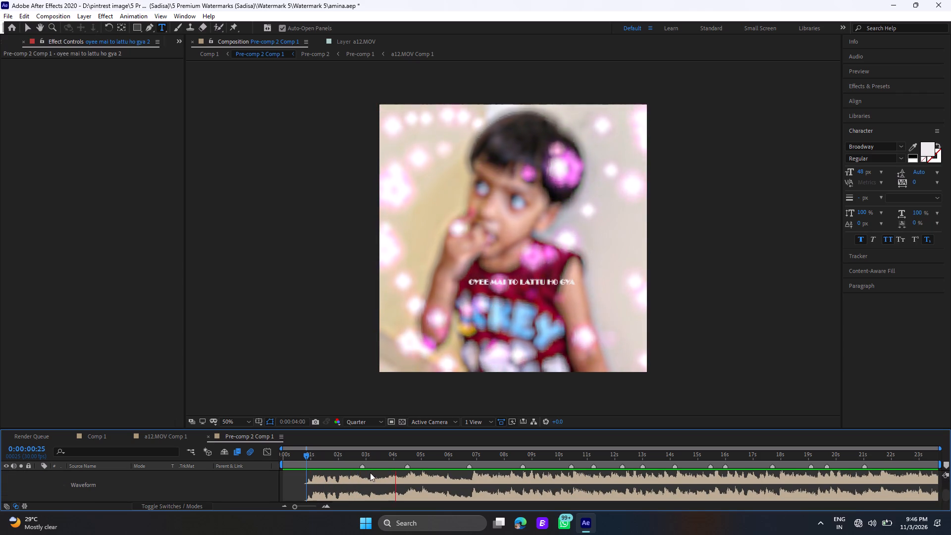
pyautogui.click(372, 455)
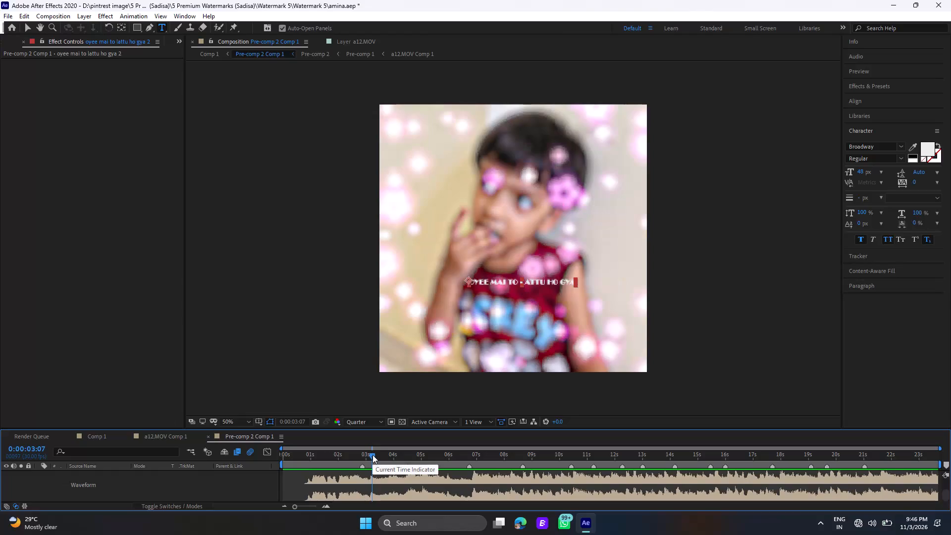
pyautogui.click(372, 455)
pyautogui.press('space')
pyautogui.click(372, 455)
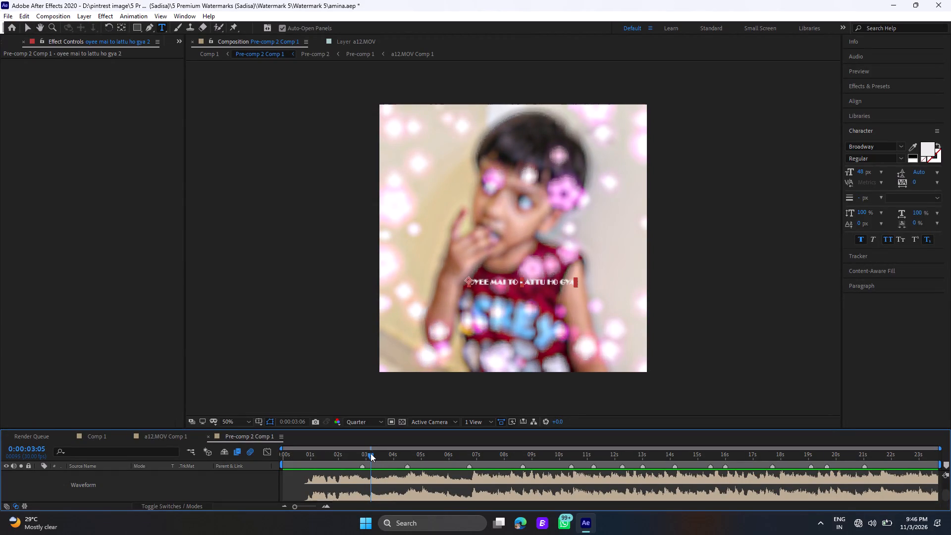
pyautogui.click(370, 453)
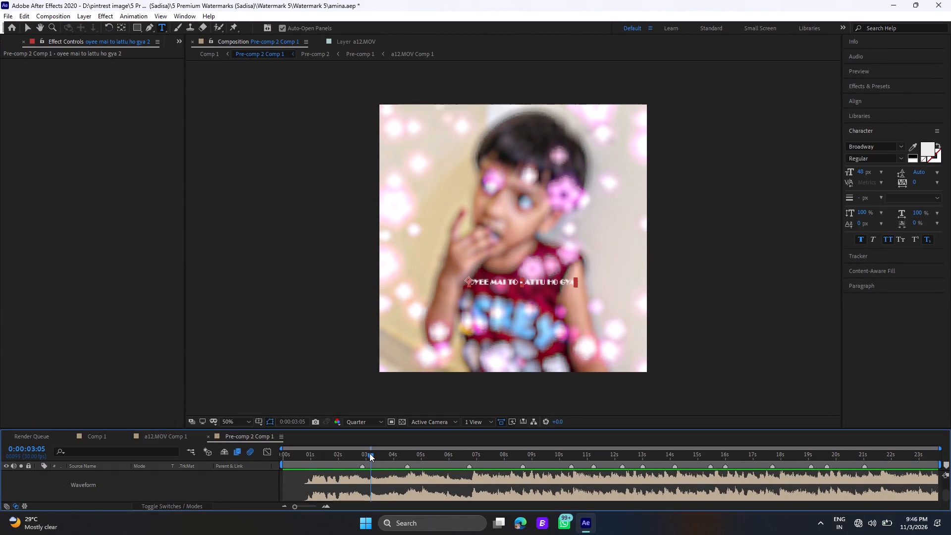
pyautogui.click(369, 453)
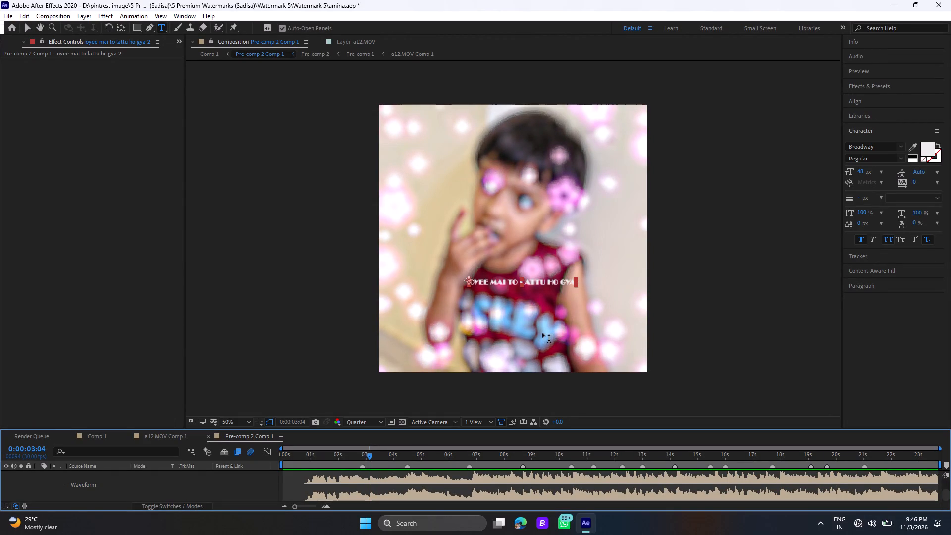
pyautogui.scroll(3, 379, 483)
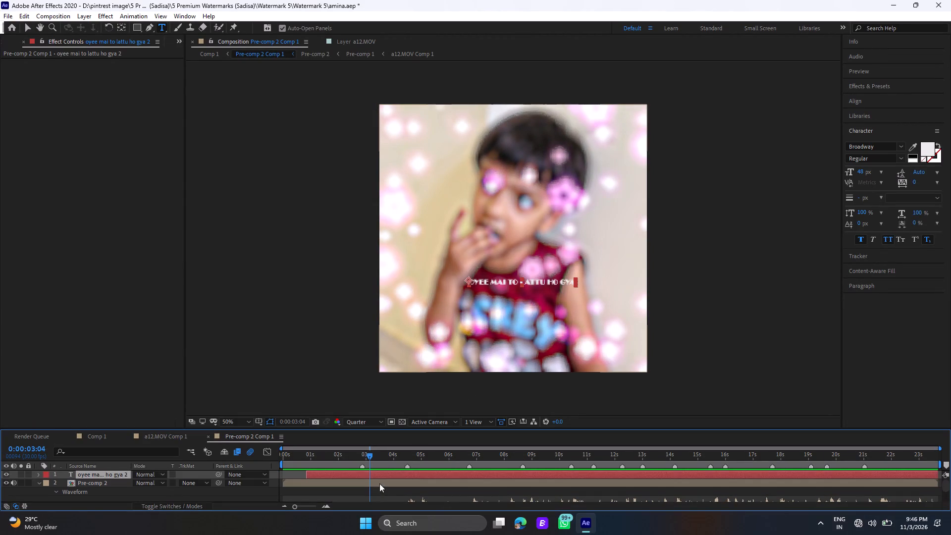
pyautogui.click(387, 473)
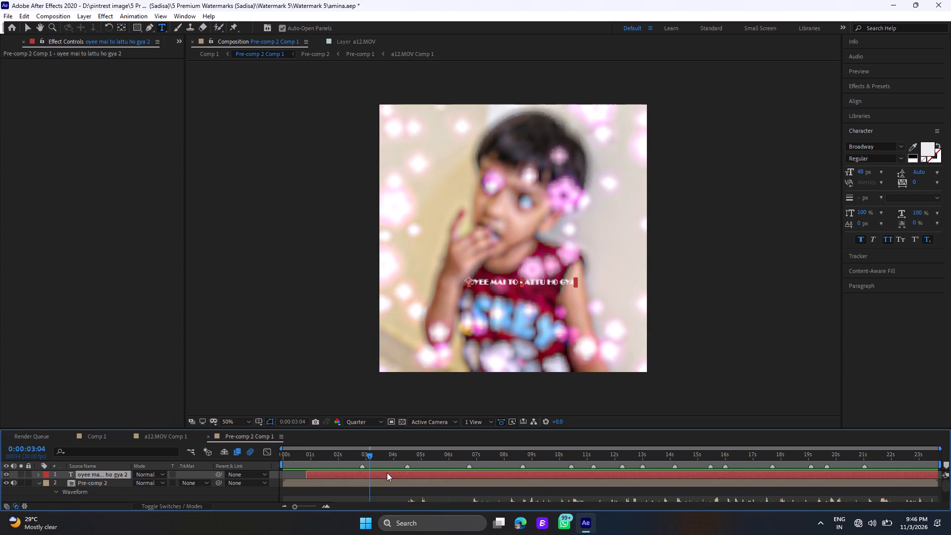
pyautogui.hotkey('ctrl', 'shift', 'd')
pyautogui.press('Delete')
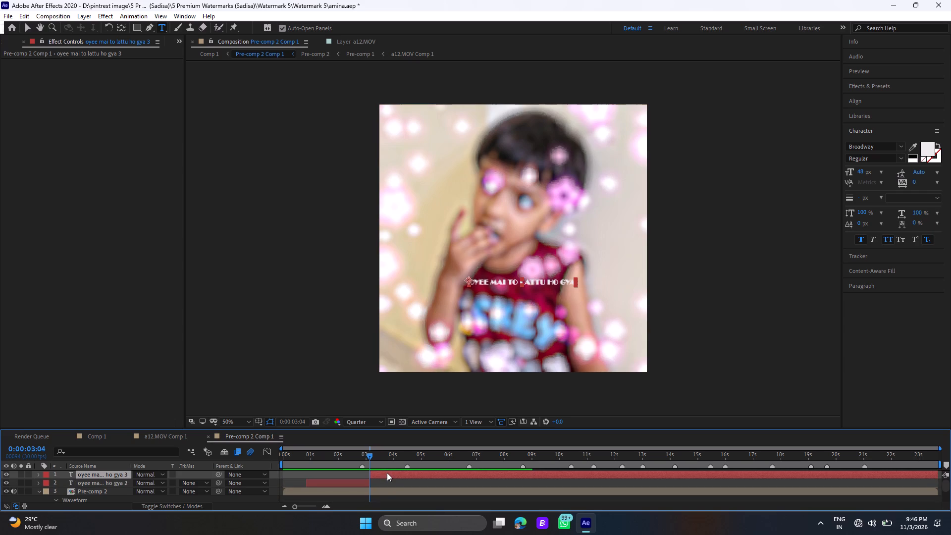
# Find the Fade Up Words text preset and apply it to the trimmed lyric layer with the current time at 0:00:00:25.
pyautogui.click(345, 473)
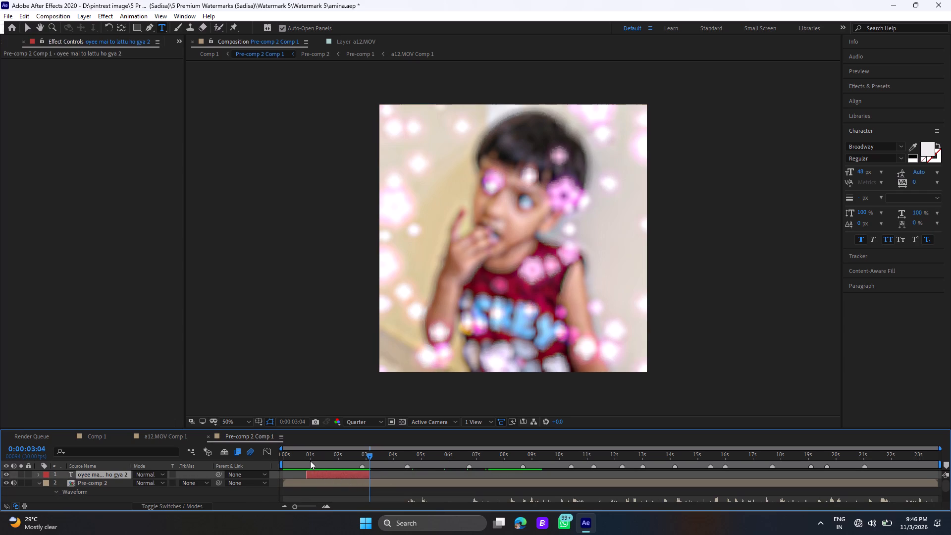
pyautogui.click(310, 460)
pyautogui.click(309, 458)
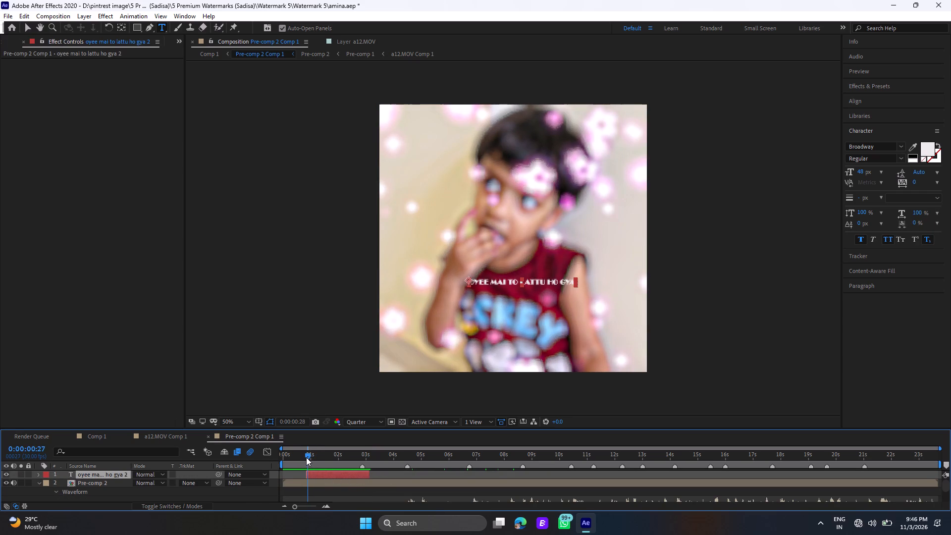
pyautogui.click(319, 475)
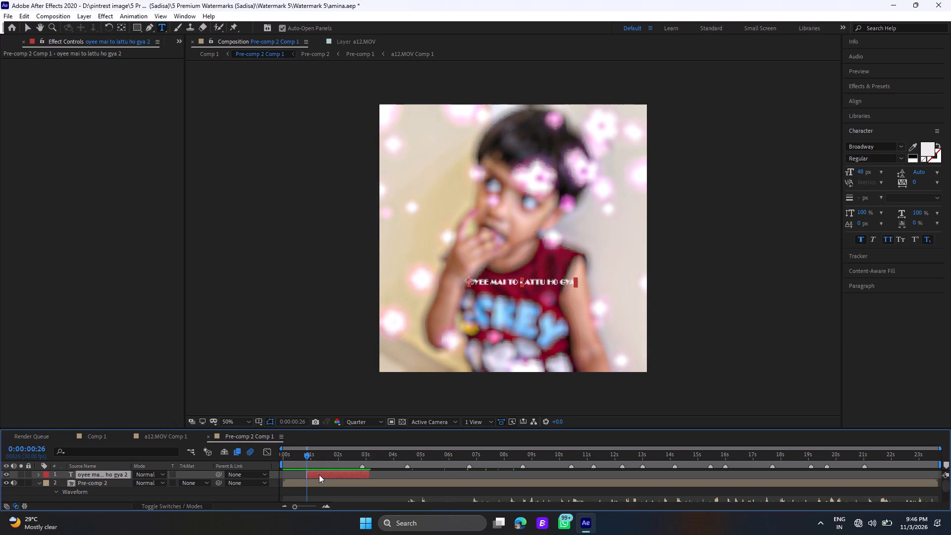
pyautogui.click(306, 452)
pyautogui.click(876, 85)
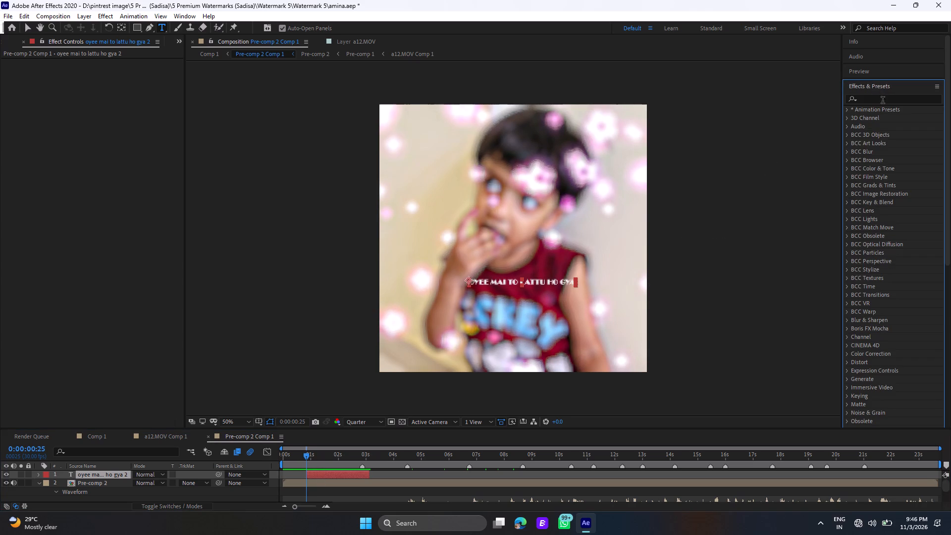
pyautogui.click(883, 101)
pyautogui.write('fade')
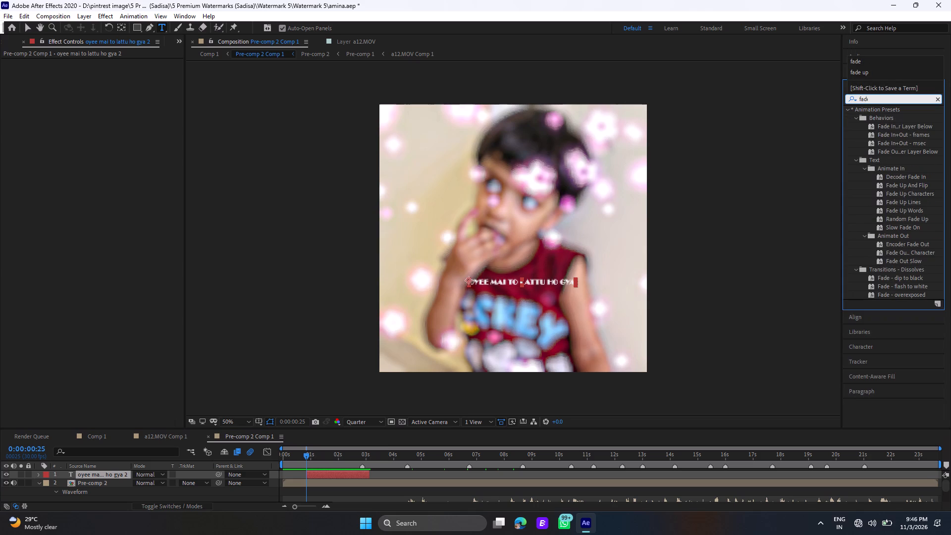
pyautogui.scroll(1, 883, 101)
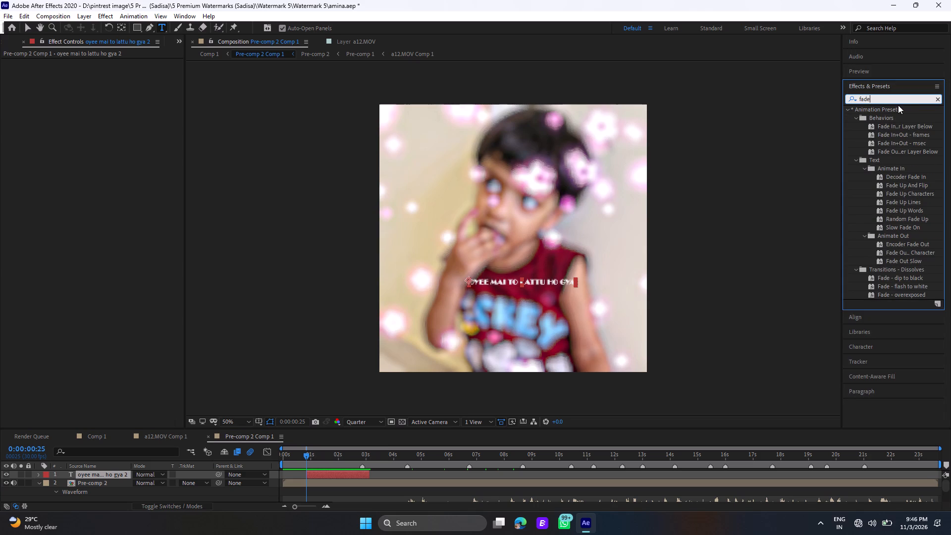
pyautogui.moveTo(905, 209); pyautogui.dragTo(662, 374)
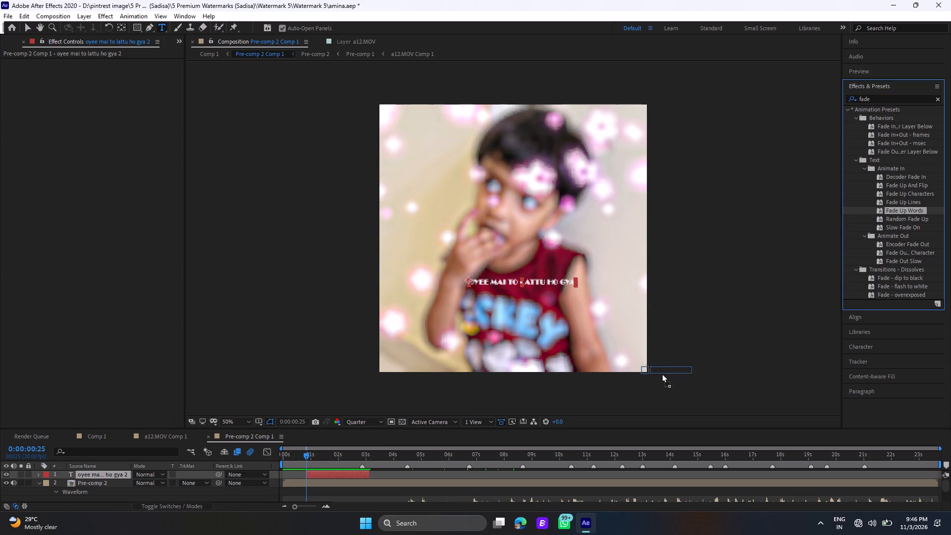
pyautogui.moveTo(662, 374); pyautogui.dragTo(337, 473)
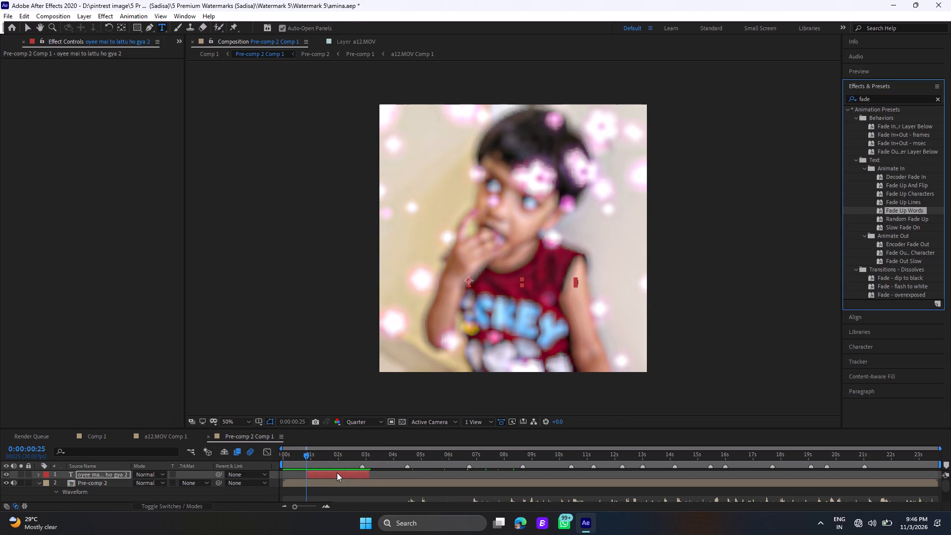
# Preview the Fade Up Words animation on the lyric layer from 0:00:00:25.
pyautogui.press('space')
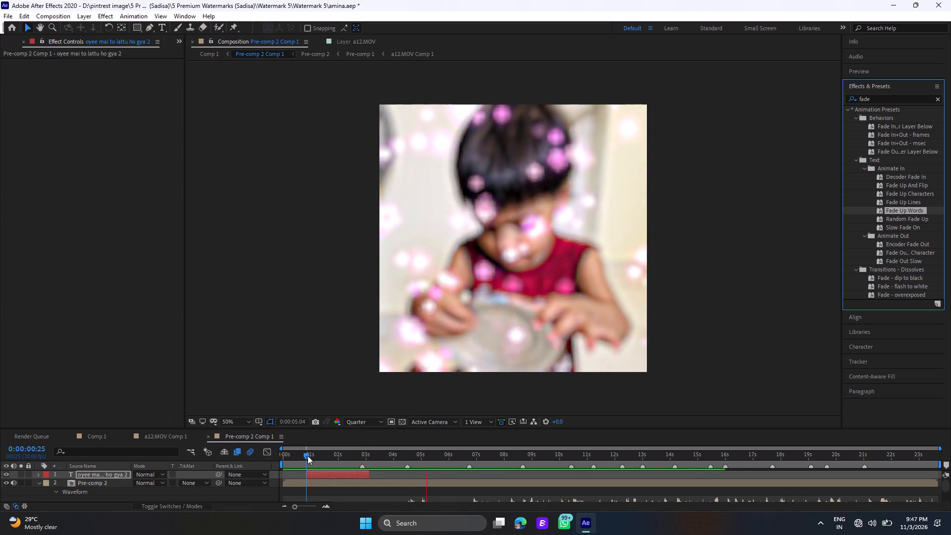
pyautogui.click(308, 456)
pyautogui.press('space')
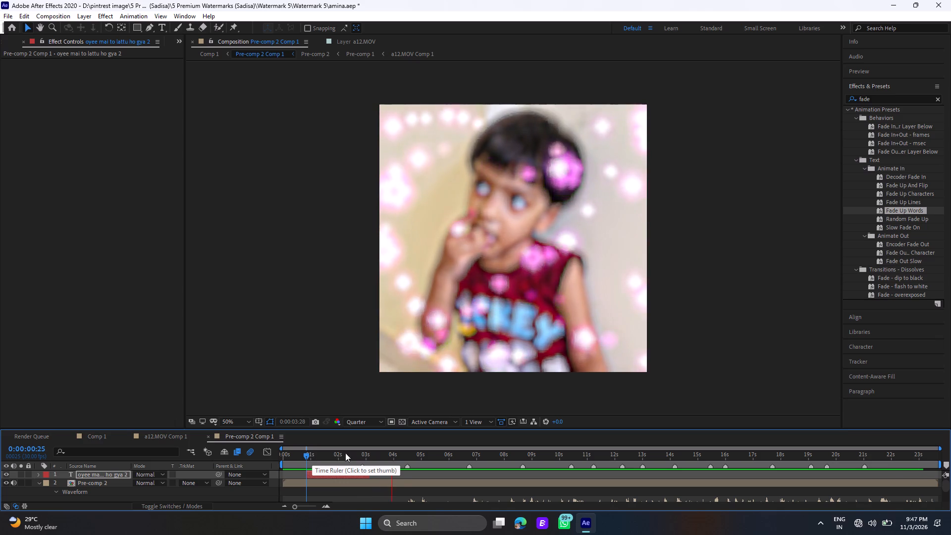
# Fade out the lyric layer by keyframing its Opacity from 100% at 0:00:02:28 to 0% at 0:00:03:04.
pyautogui.click(368, 456)
pyautogui.click(368, 456)
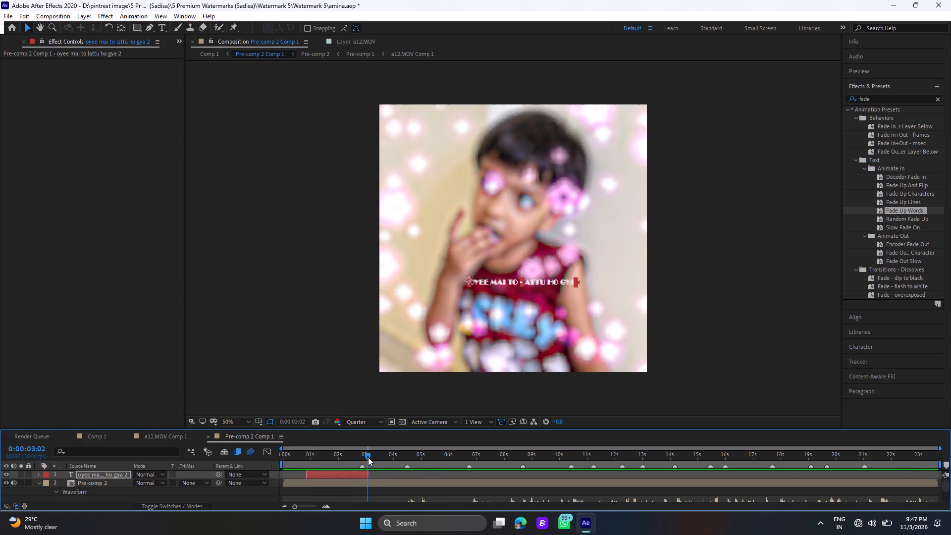
pyautogui.click(369, 458)
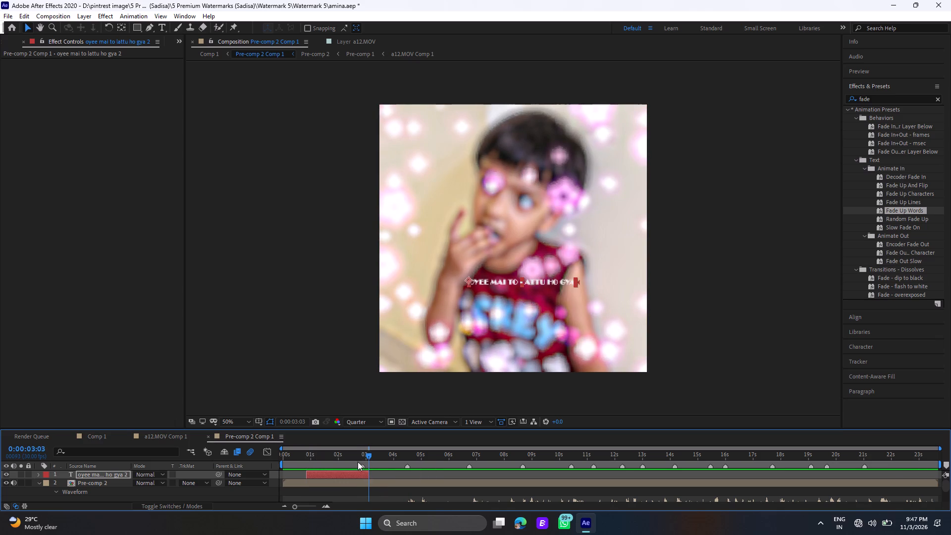
pyautogui.click(355, 459)
pyautogui.click(358, 473)
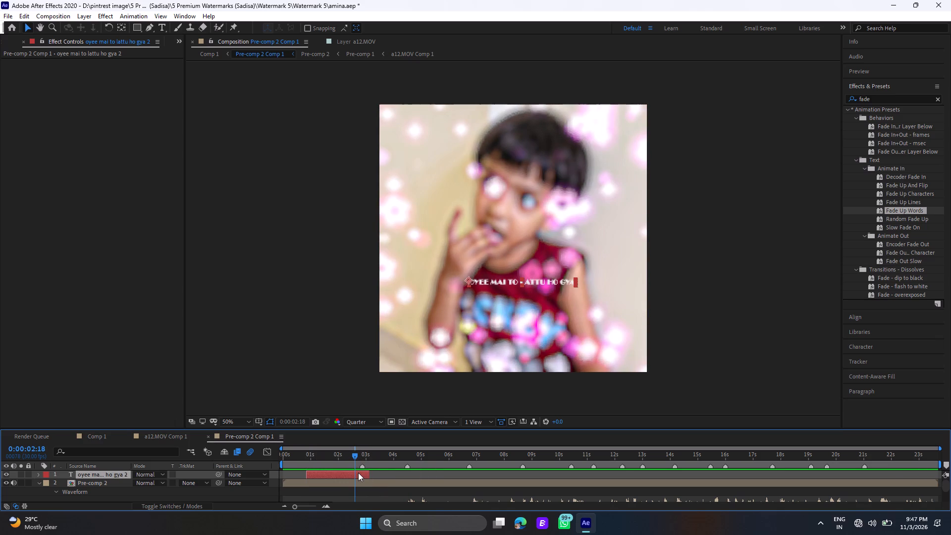
pyautogui.press('t')
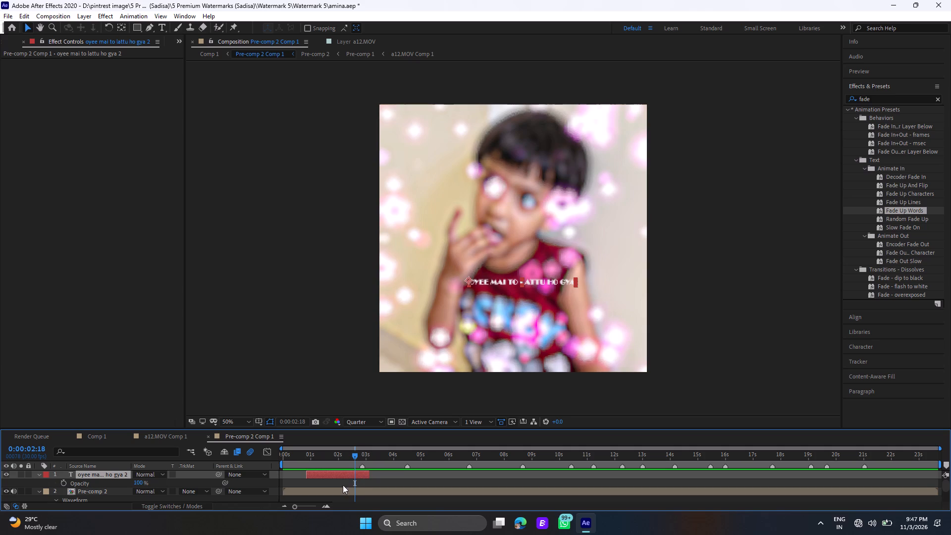
pyautogui.press('space')
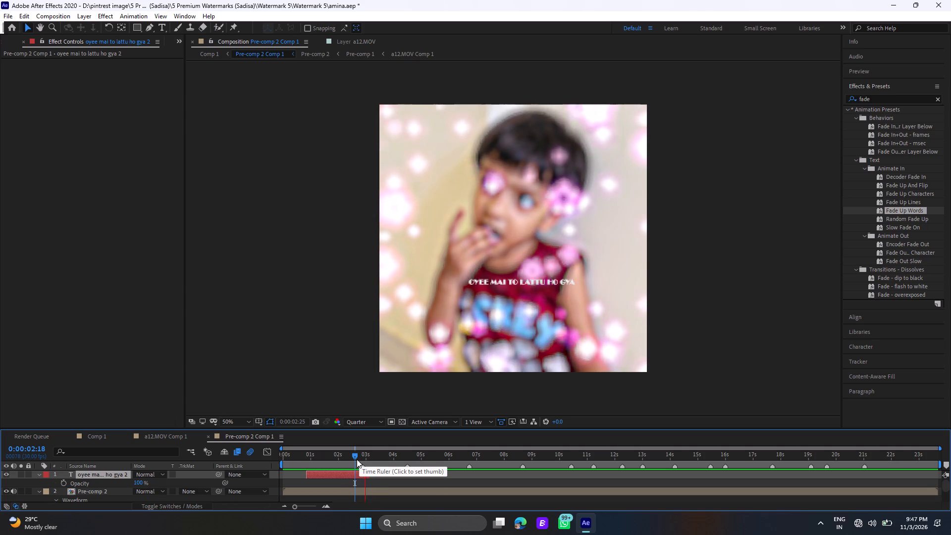
pyautogui.moveTo(354, 457); pyautogui.dragTo(362, 459)
pyautogui.click(363, 460)
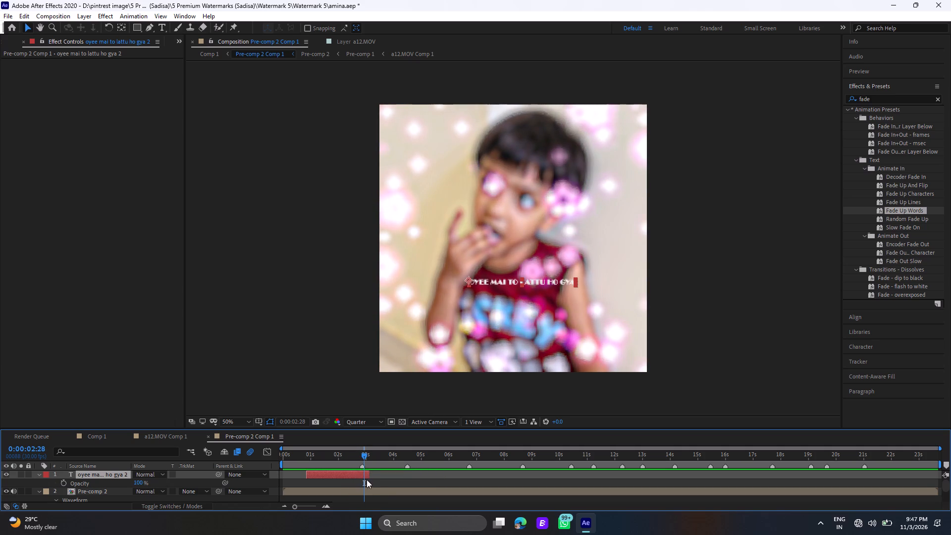
pyautogui.moveTo(299, 506); pyautogui.dragTo(311, 510)
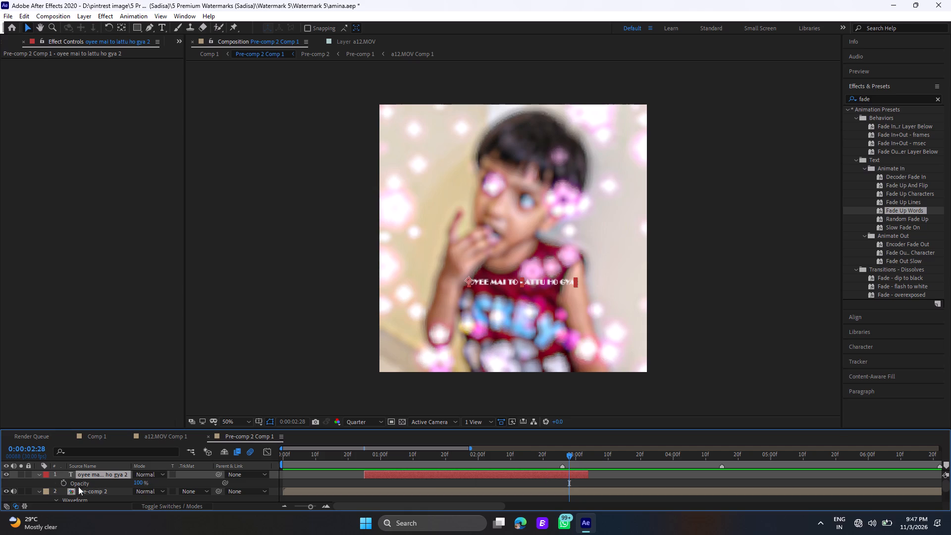
pyautogui.click(61, 485)
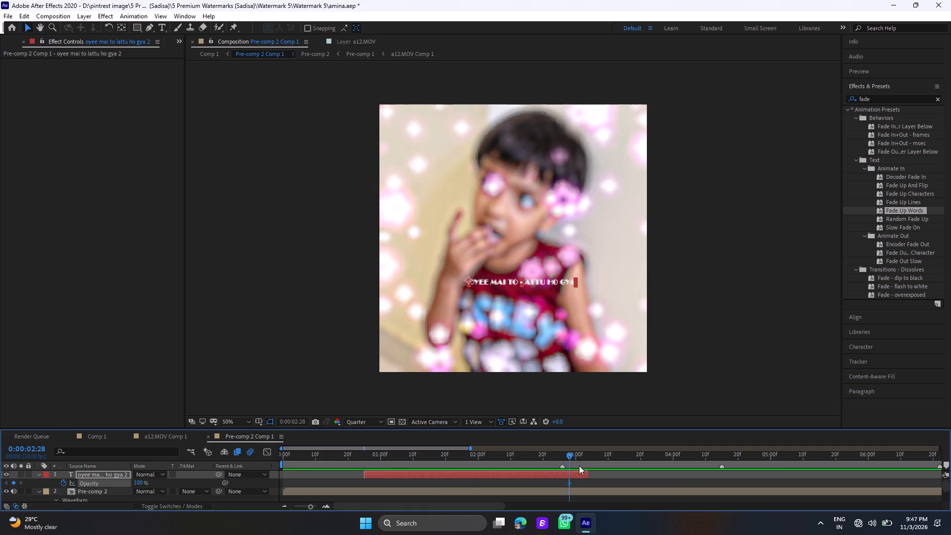
pyautogui.click(587, 458)
pyautogui.click(587, 457)
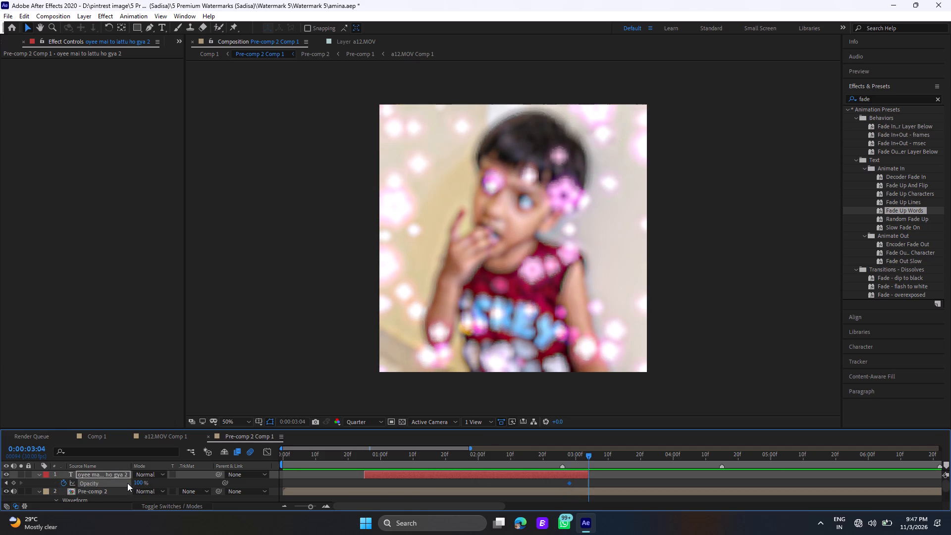
pyautogui.moveTo(137, 481); pyautogui.dragTo(30, 494)
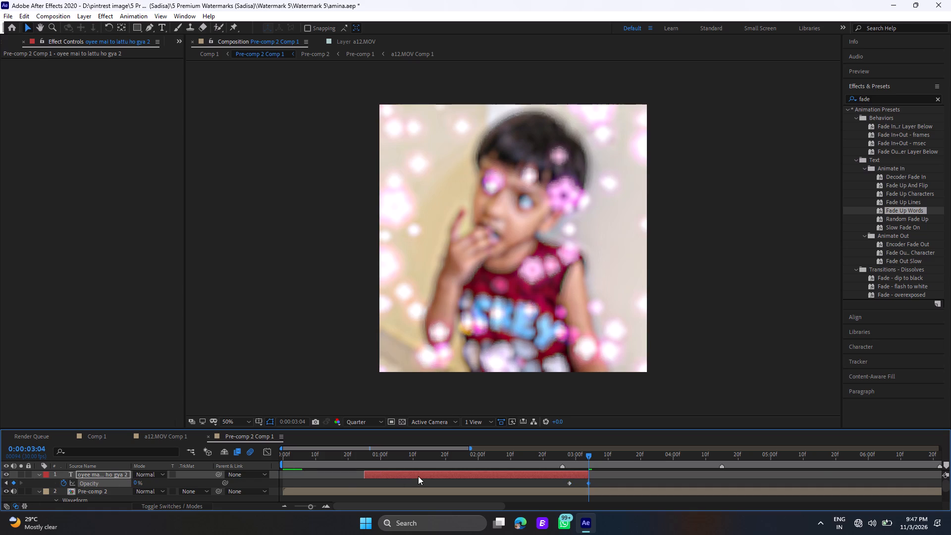
# Play the lyric with its fade-out, and check the audio waveform after it for the start of the next lyric.
pyautogui.click(356, 462)
pyautogui.press('space')
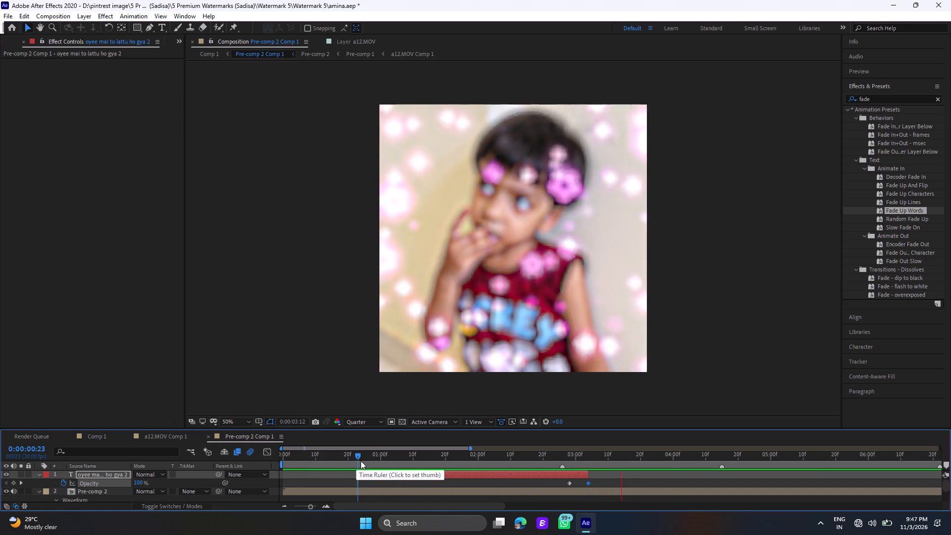
pyautogui.click(352, 459)
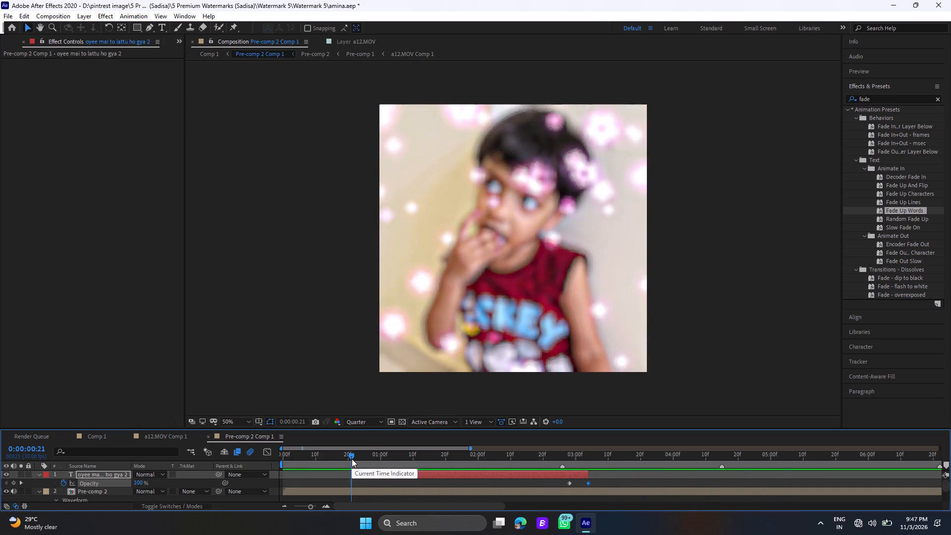
pyautogui.press('space')
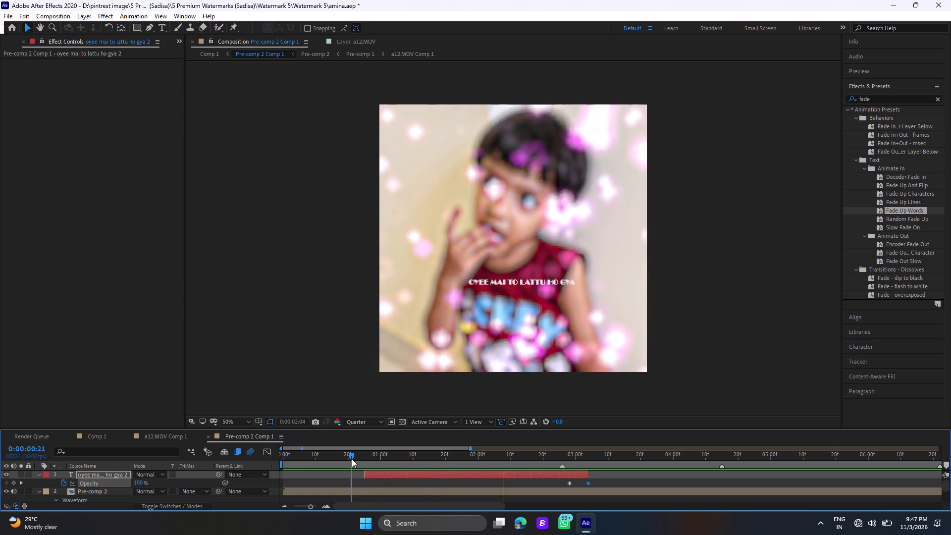
pyautogui.press('space')
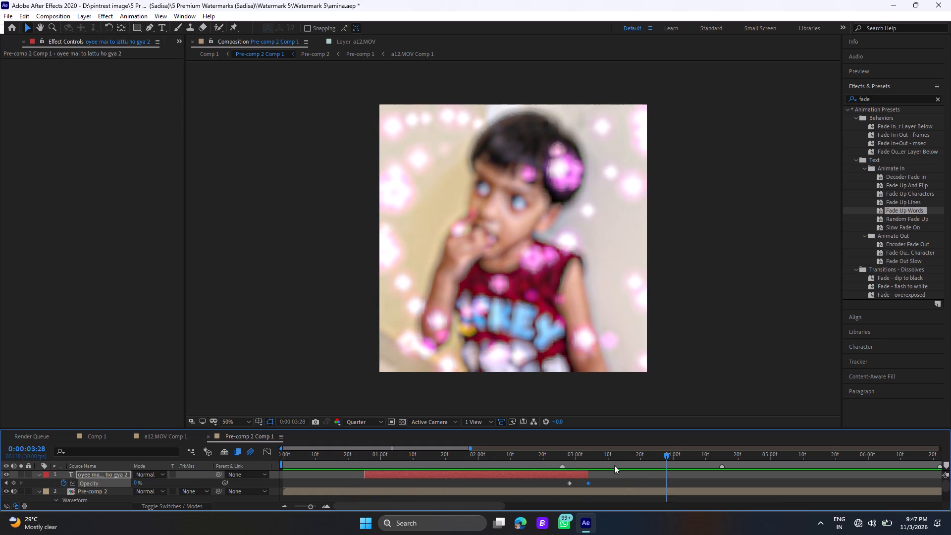
pyautogui.scroll(-2, 618, 462)
pyautogui.click(600, 461)
pyautogui.press('space')
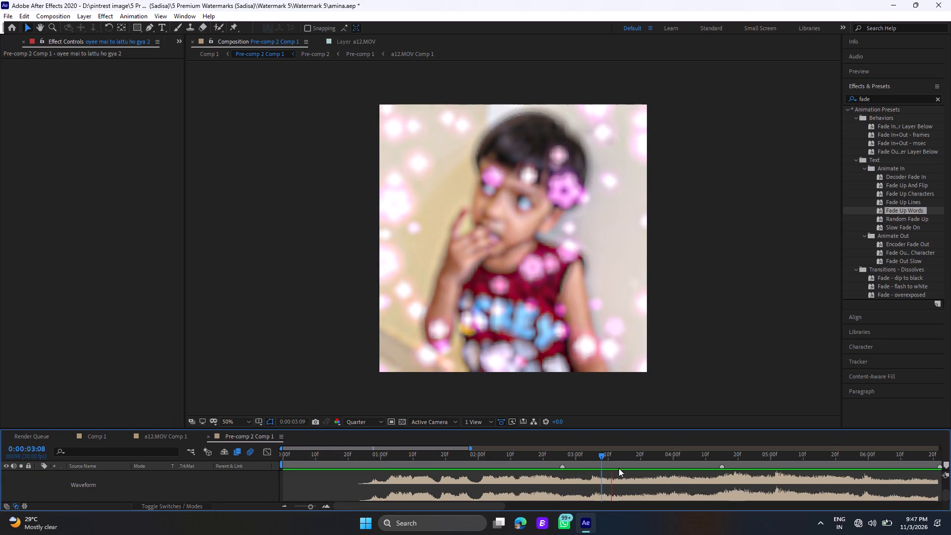
pyautogui.press('space')
pyautogui.click(633, 458)
pyautogui.moveTo(633, 458); pyautogui.dragTo(642, 464)
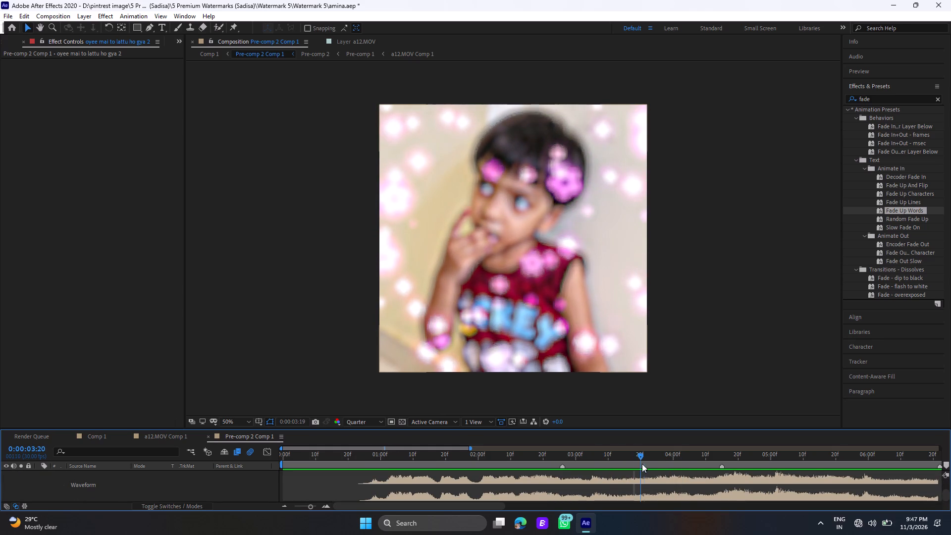
pyautogui.moveTo(642, 464); pyautogui.dragTo(646, 464)
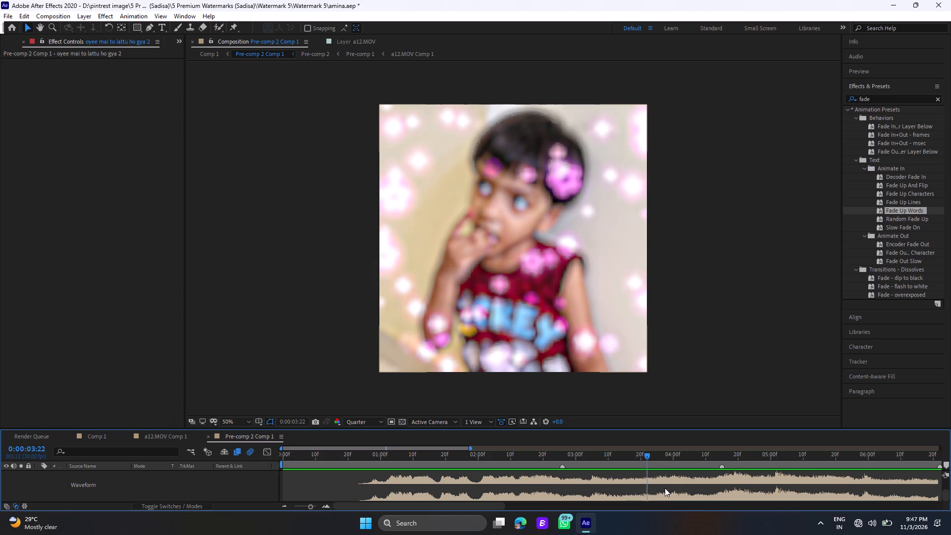
# Collapse the lyric layer's keyframed properties and replay the lyric from 0:00:00:13.
pyautogui.scroll(3, 499, 487)
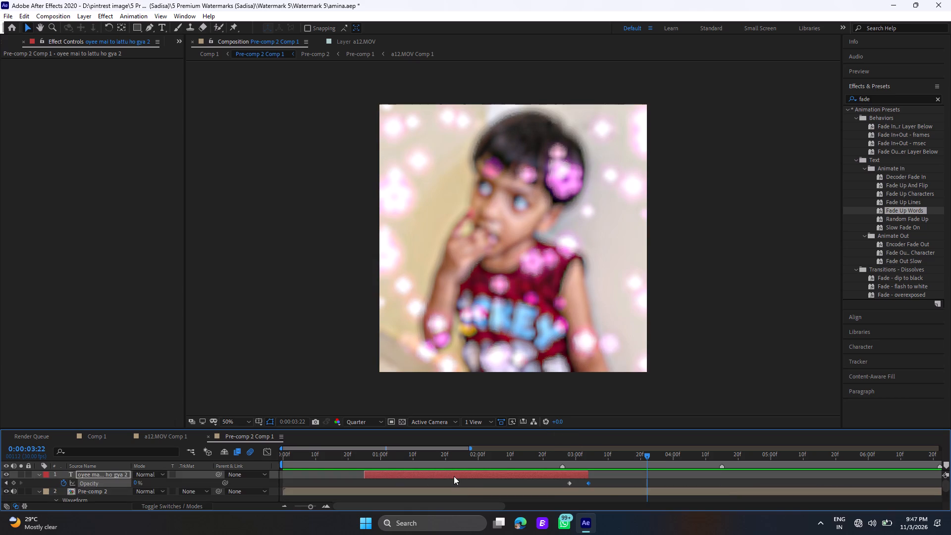
pyautogui.click(454, 475)
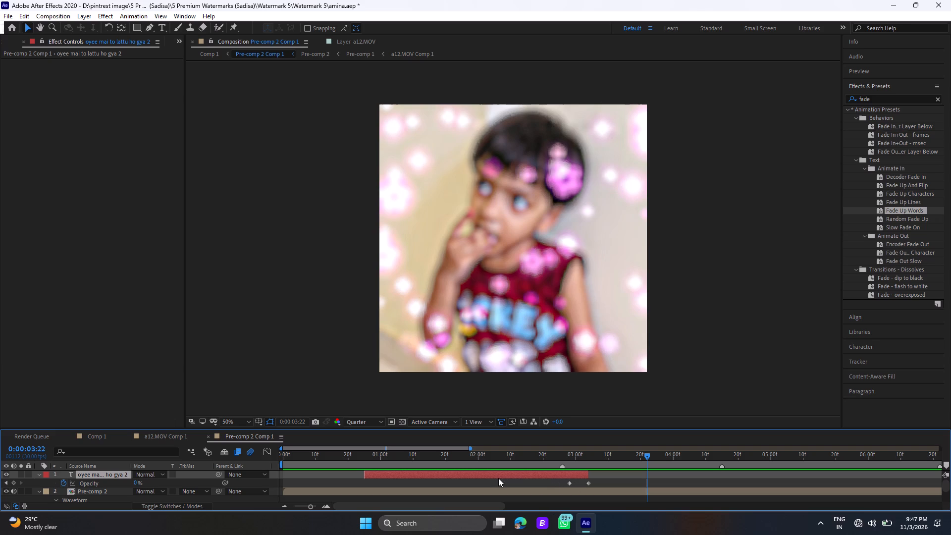
pyautogui.press('u')
pyautogui.press('u')
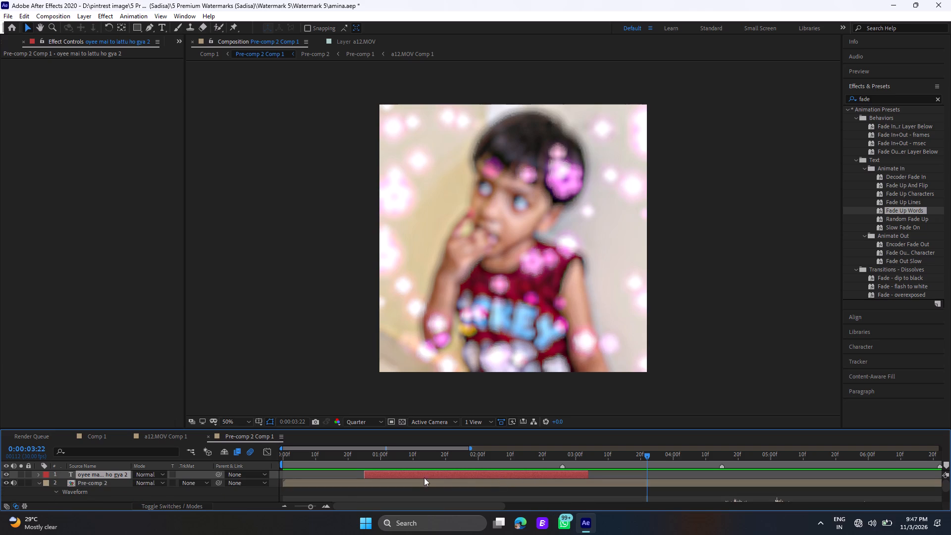
pyautogui.click(304, 505)
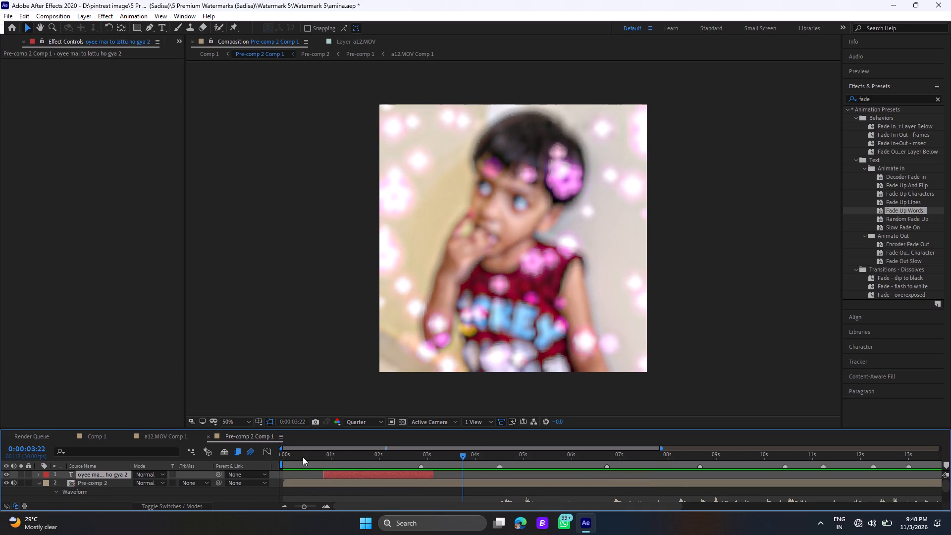
pyautogui.click(303, 457)
pyautogui.press('space')
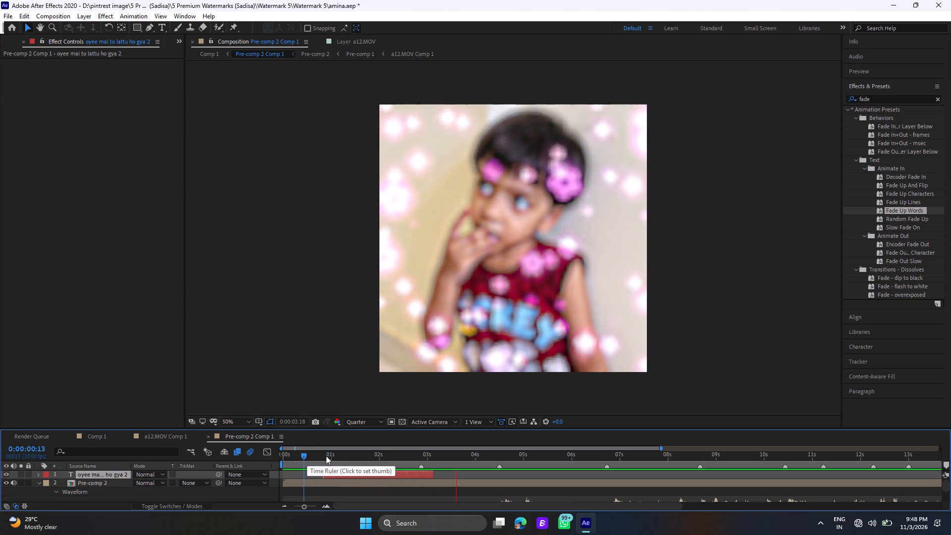
pyautogui.click(326, 456)
pyautogui.click(326, 456)
# Copy the lyric layer, paste it and move the copy to start at 0:00:03:19, where the next lyric begins.
pyautogui.click(334, 474)
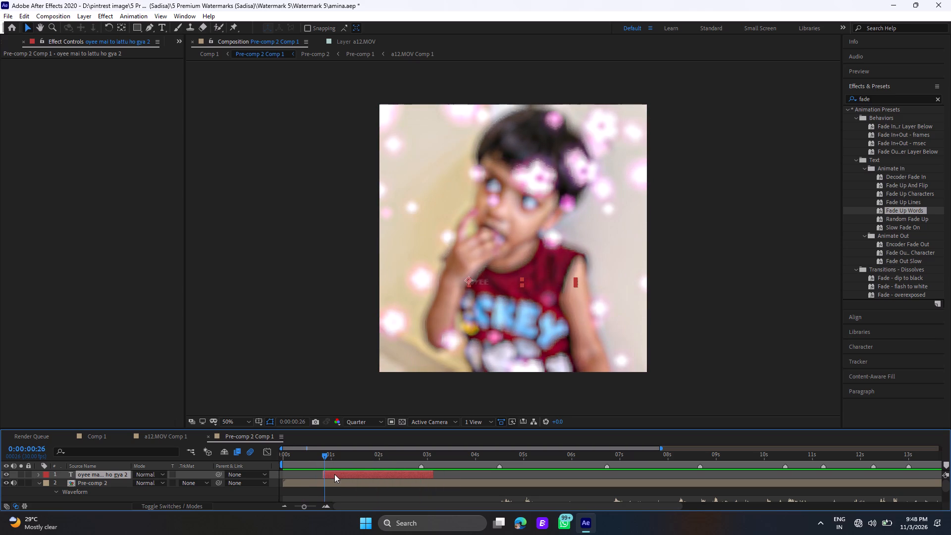
pyautogui.hotkey('ctrl', 'c')
pyautogui.scroll(-1, 483, 478)
pyautogui.click(477, 458)
pyautogui.press('space')
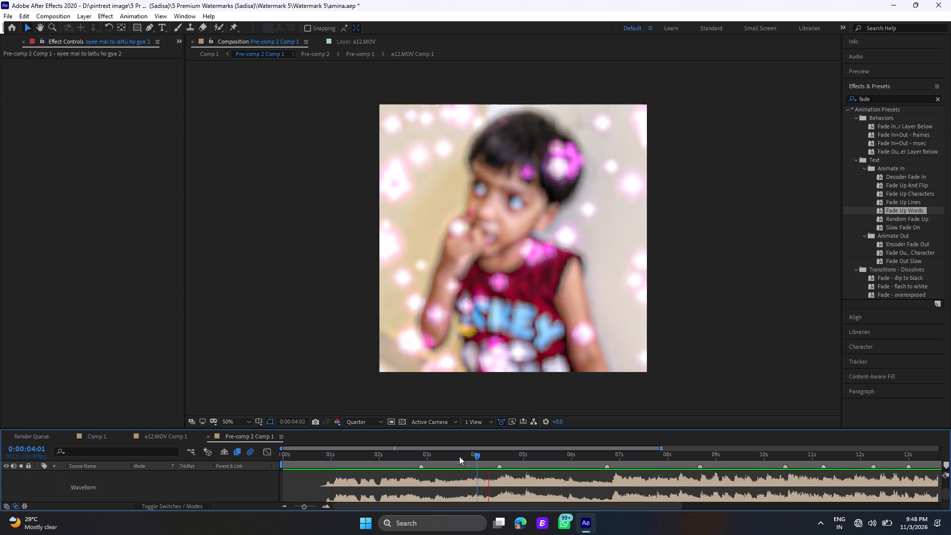
pyautogui.doubleClick(457, 455)
pyautogui.press('space')
pyautogui.click(457, 455)
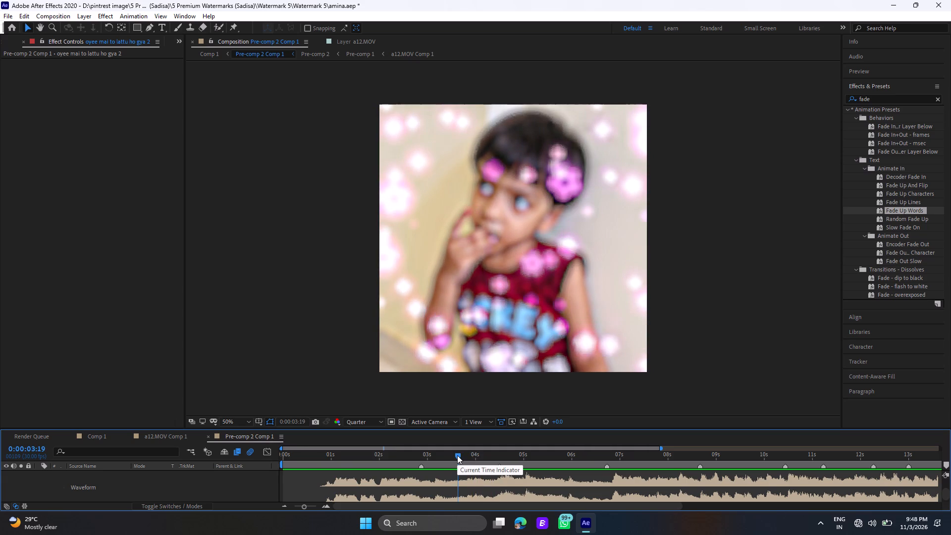
pyautogui.hotkey('ctrl', 'v')
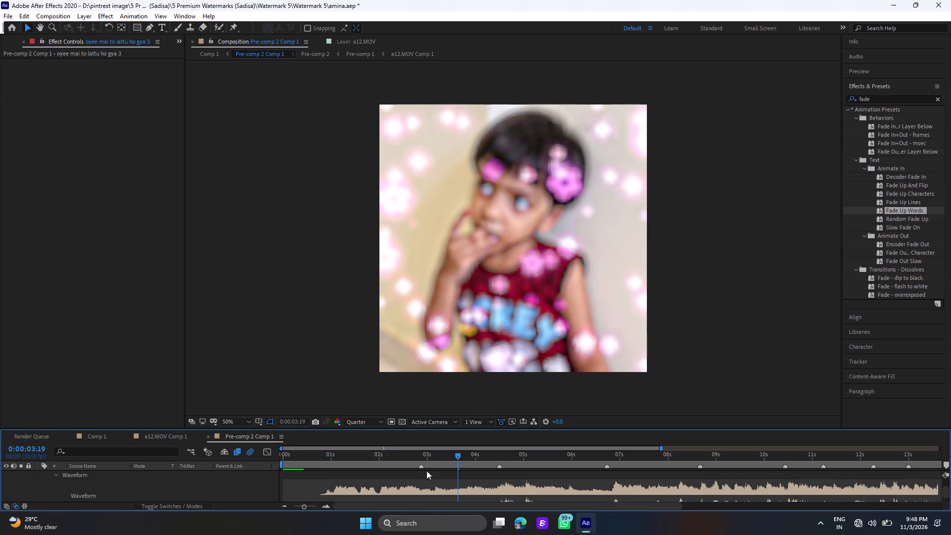
pyautogui.scroll(2, 433, 479)
pyautogui.moveTo(416, 473); pyautogui.dragTo(464, 473)
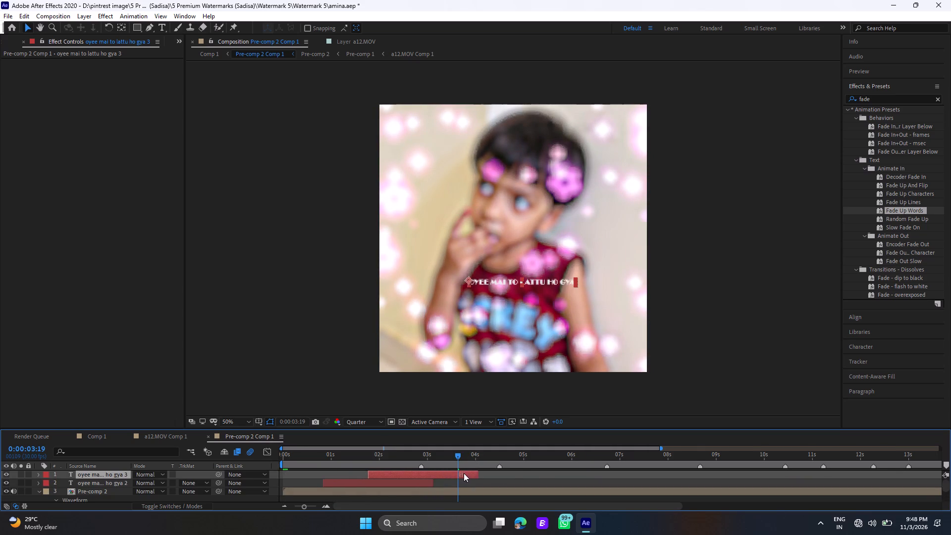
pyautogui.moveTo(464, 473); pyautogui.dragTo(552, 476)
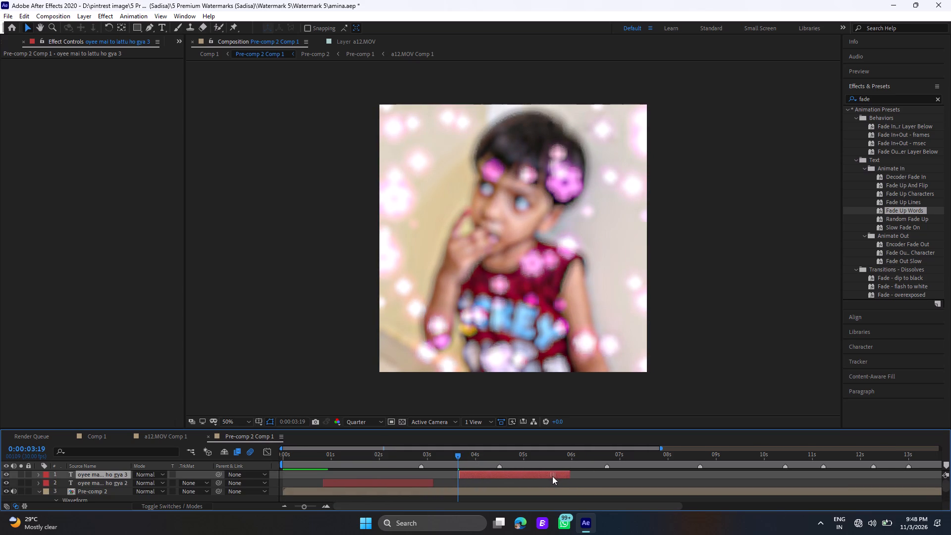
pyautogui.moveTo(552, 476); pyautogui.dragTo(551, 476)
# Play the copied lyric from 0:00:03:19 and replace its text with "she is so cute".
pyautogui.press('space')
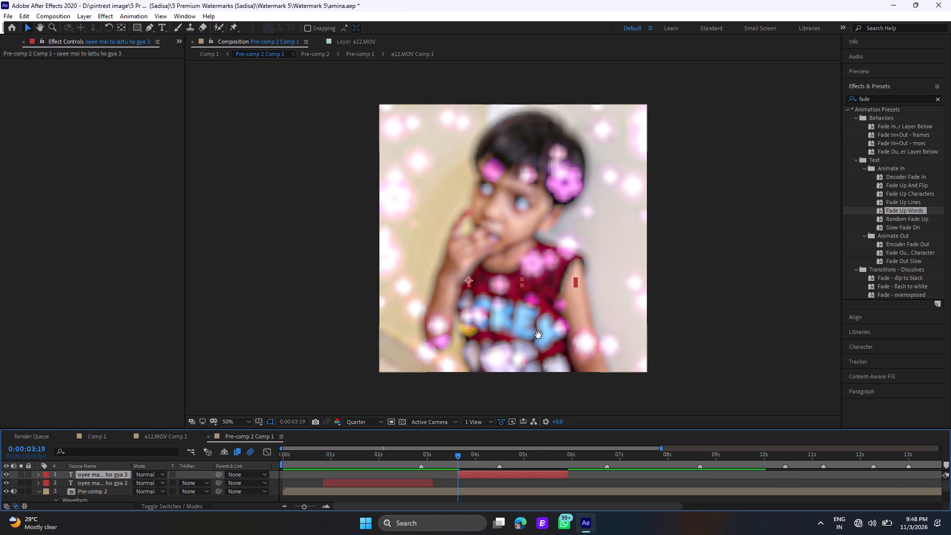
pyautogui.press('space')
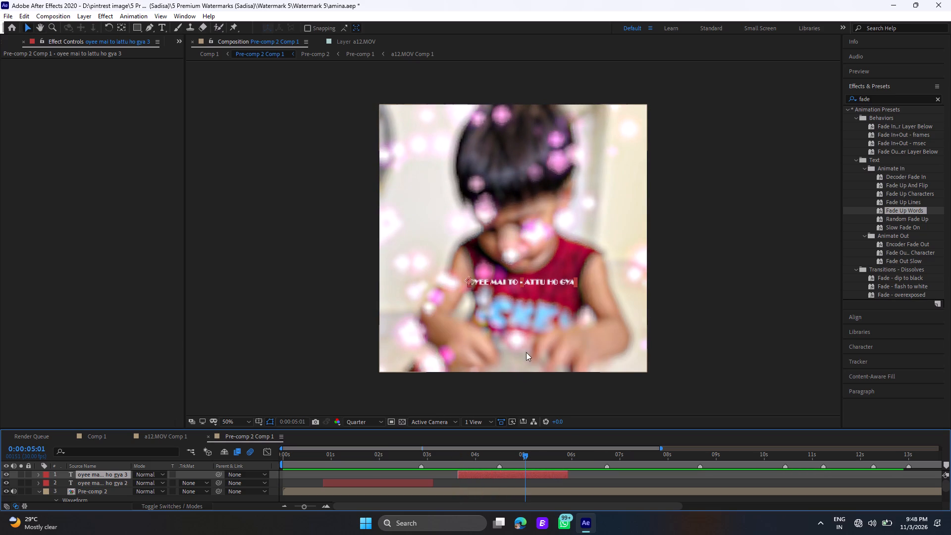
pyautogui.doubleClick(536, 471)
pyautogui.press('BackSpace')
pyautogui.write('she')
pyautogui.press('space')
pyautogui.write('is')
pyautogui.press('space')
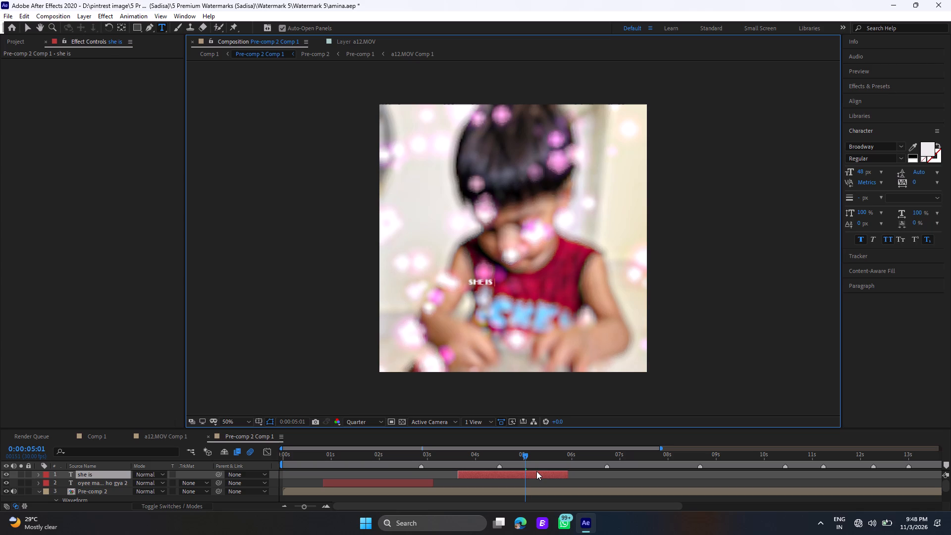
pyautogui.write('so cute')
pyautogui.press('space')
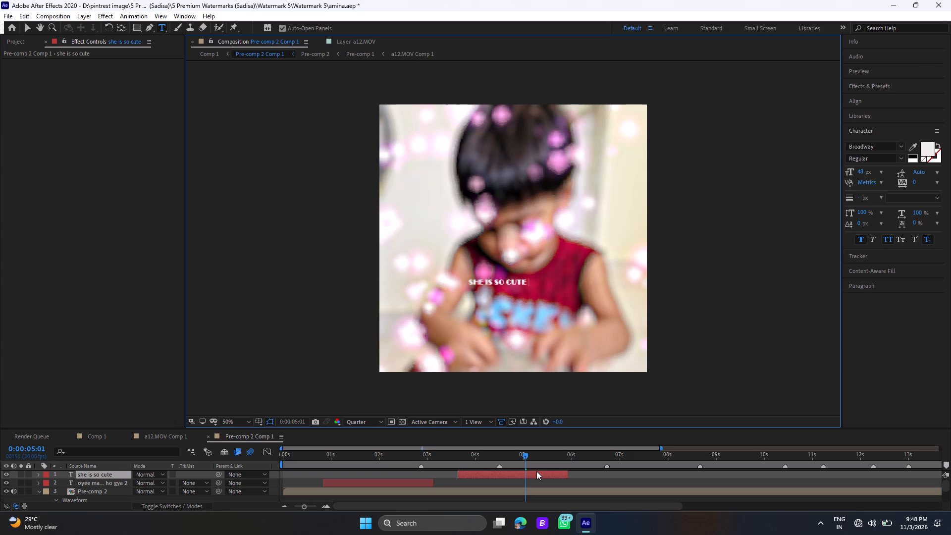
# Centre the "she is so cute" lyric horizontally in the composition.
pyautogui.click(859, 100)
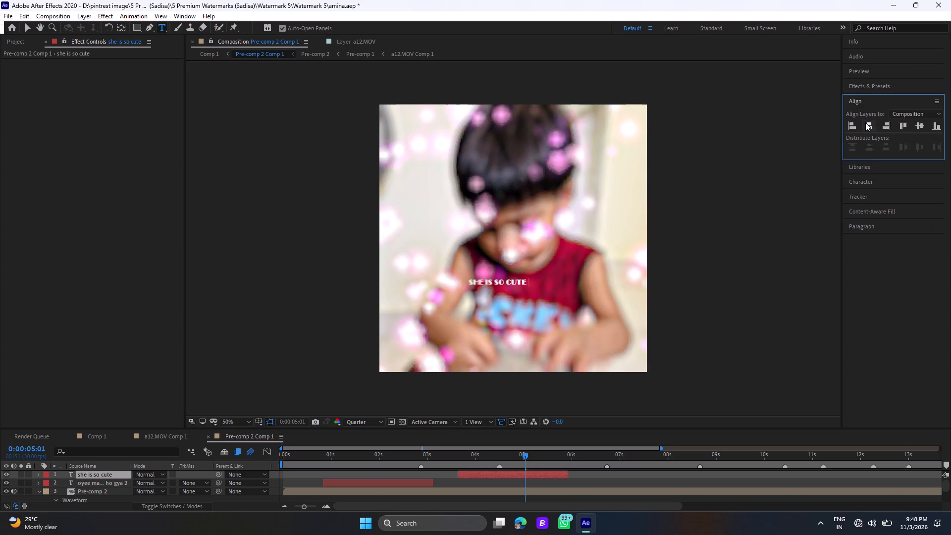
pyautogui.click(866, 124)
# Play the new lyric from 0:00:03:18 and again from 0:00:05:13 to check its timing against the audio.
pyautogui.click(456, 460)
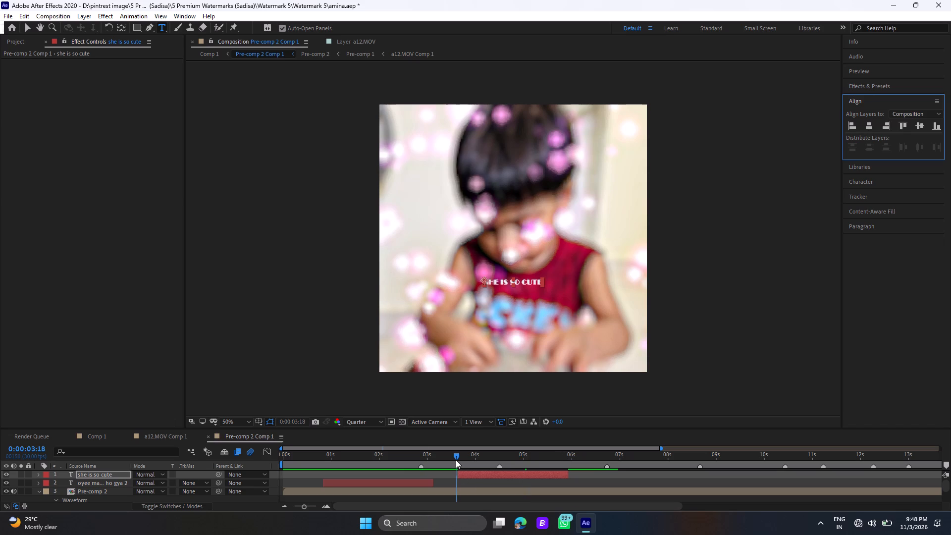
pyautogui.press('space')
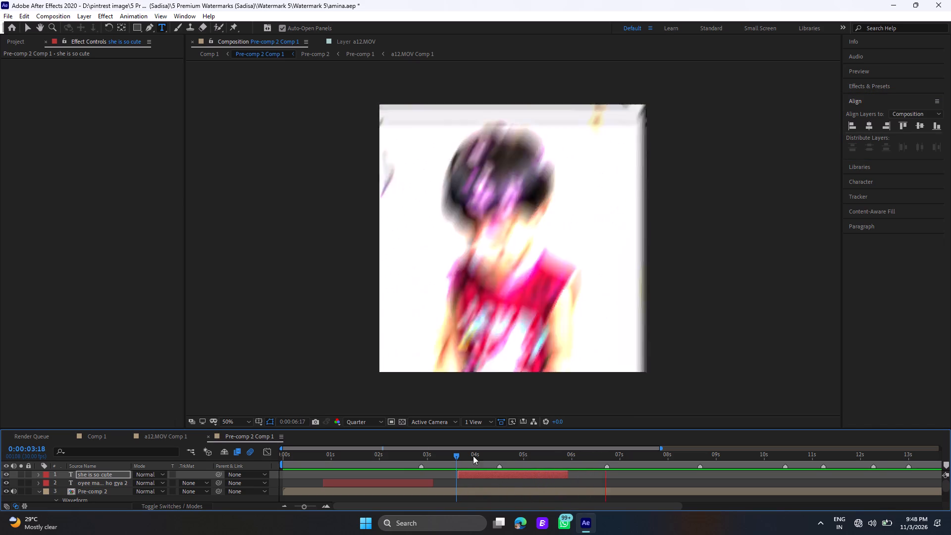
pyautogui.click(457, 454)
pyautogui.press('space')
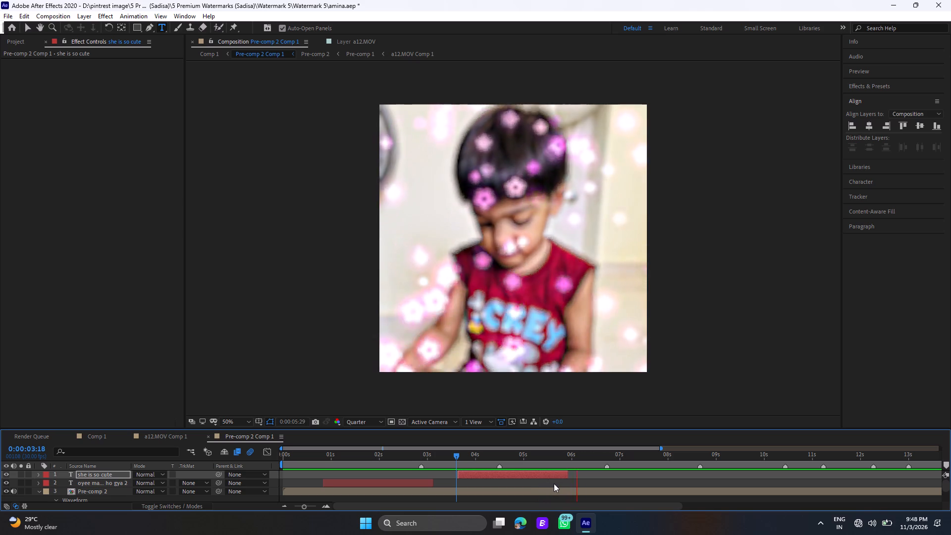
pyautogui.press('space')
pyautogui.click(544, 462)
pyautogui.press('space')
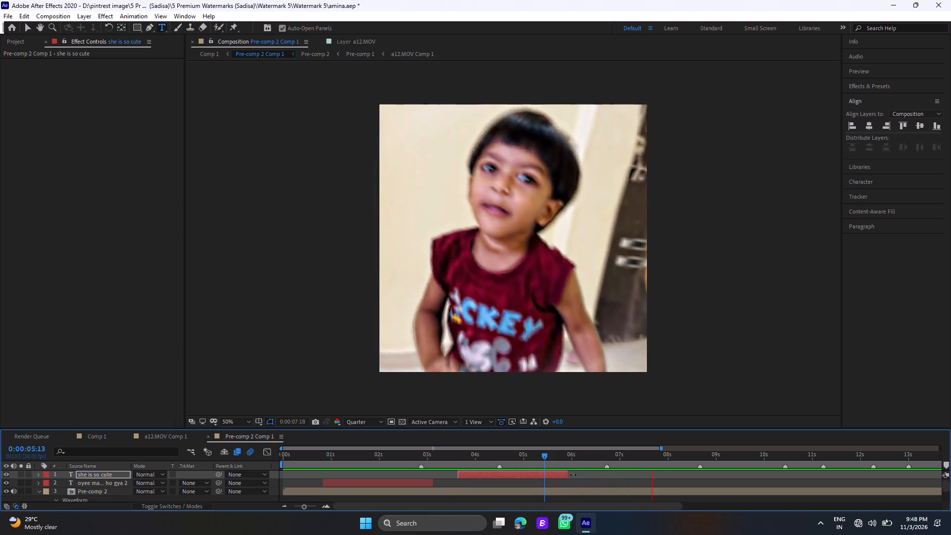
pyautogui.press('space')
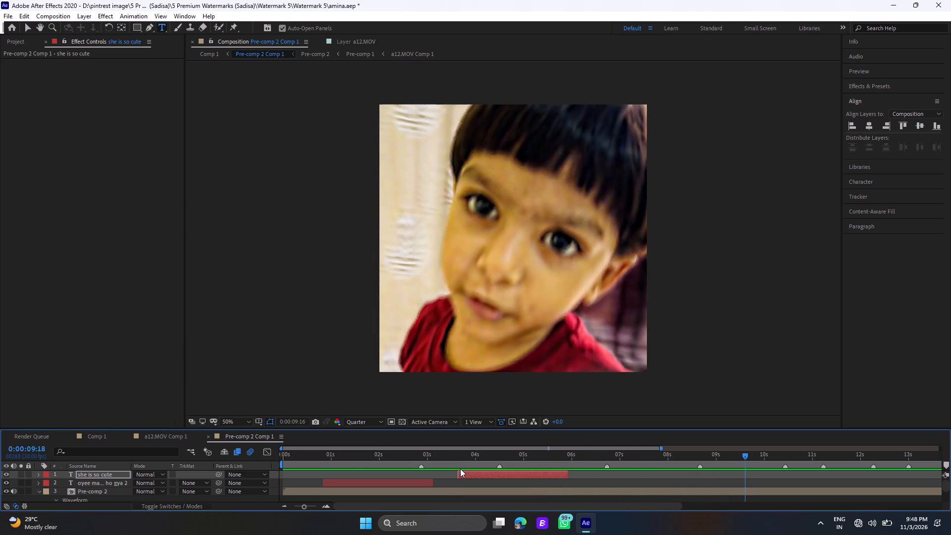
# Apply the GLOW 4 animation preset from DARKY PACK's TEXT GLOWS folder to the "oyee mai to lattu ho gya" lyric at 0:00:00:25 and preview it.
pyautogui.click(326, 457)
pyautogui.click(326, 463)
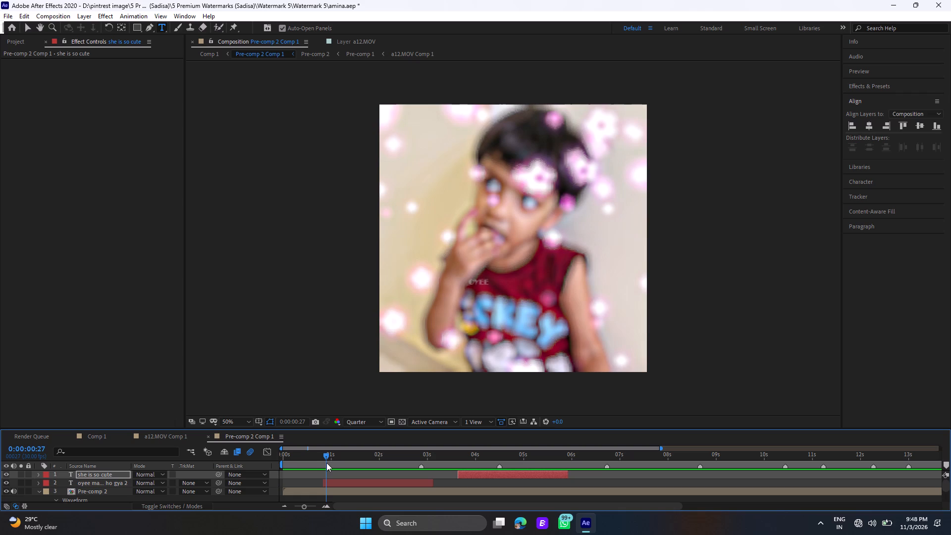
pyautogui.click(336, 484)
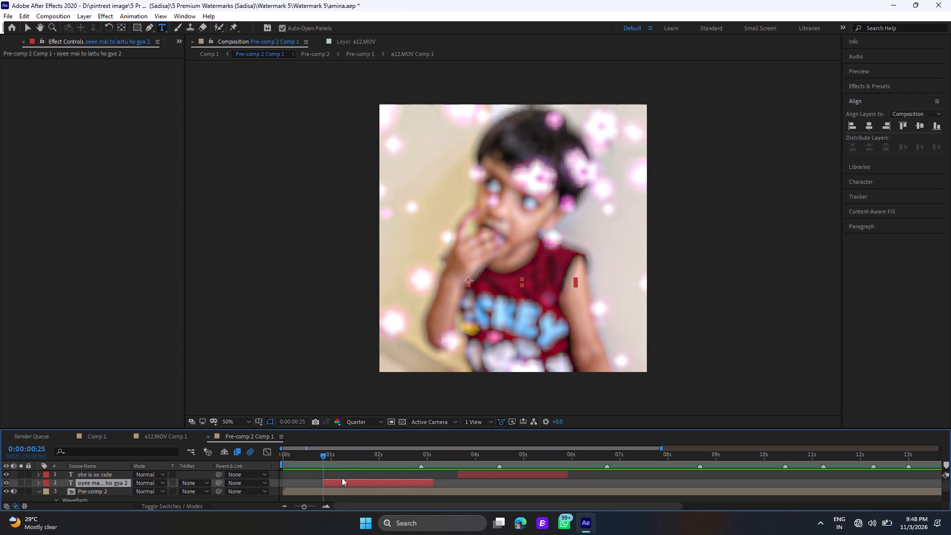
pyautogui.click(135, 19)
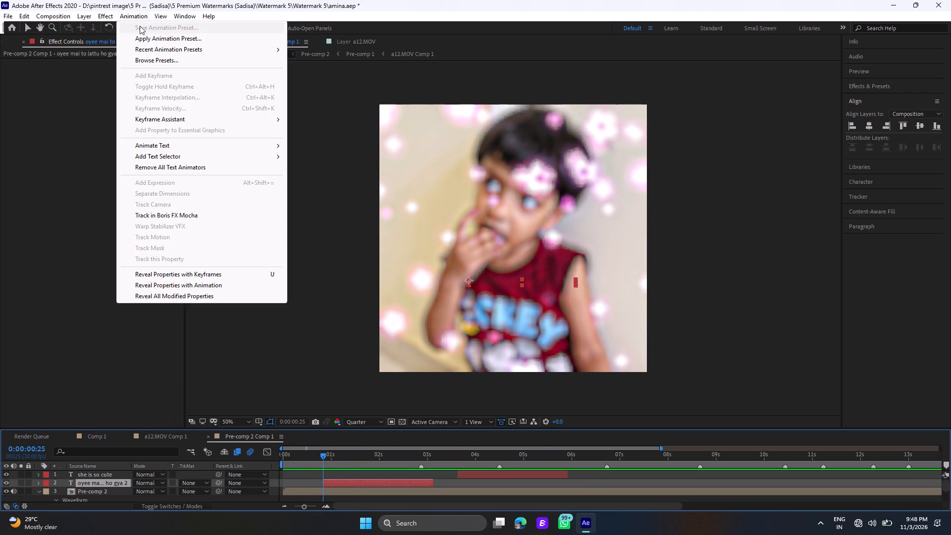
pyautogui.click(144, 36)
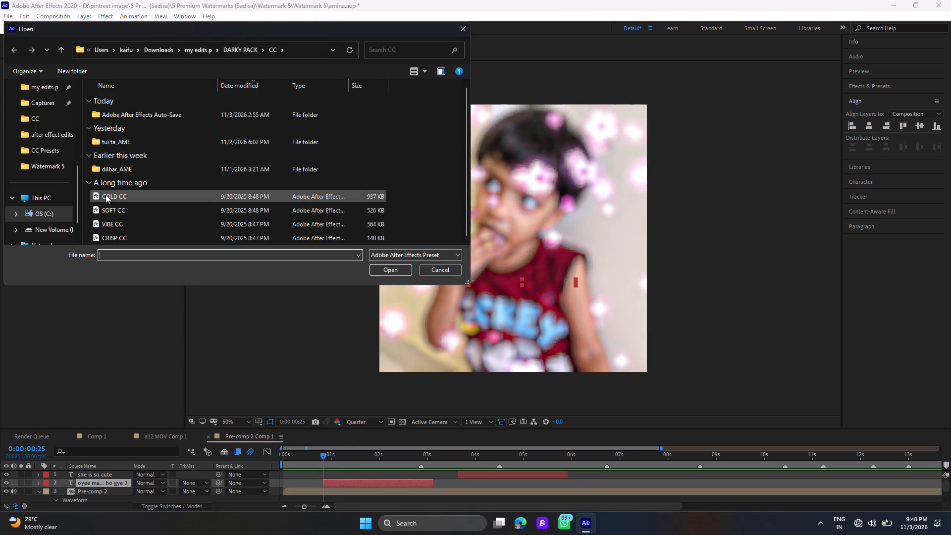
pyautogui.click(67, 53)
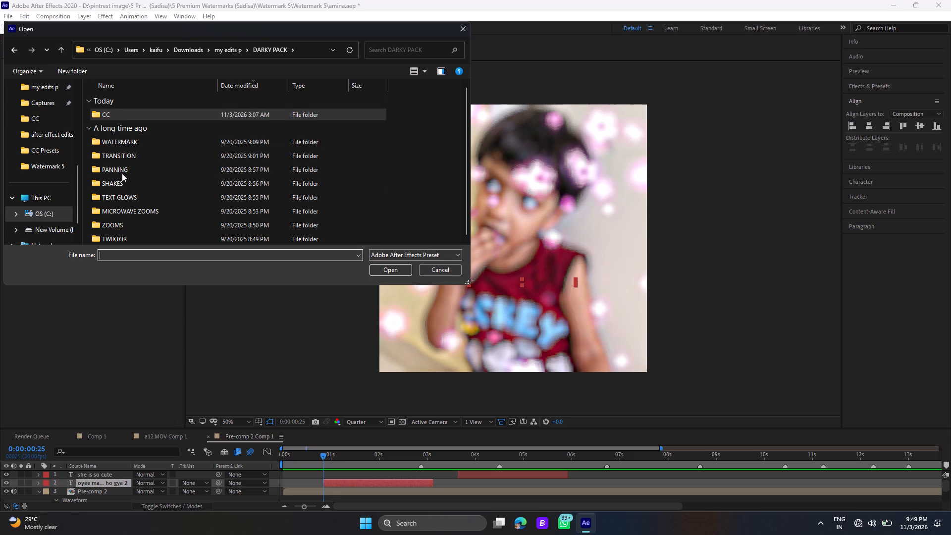
pyautogui.click(122, 196)
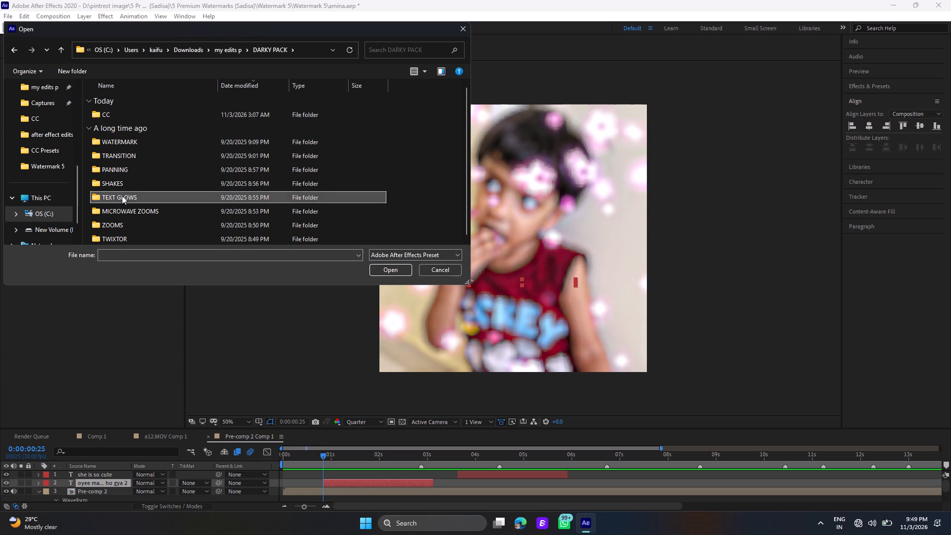
pyautogui.click(122, 196)
pyautogui.click(122, 112)
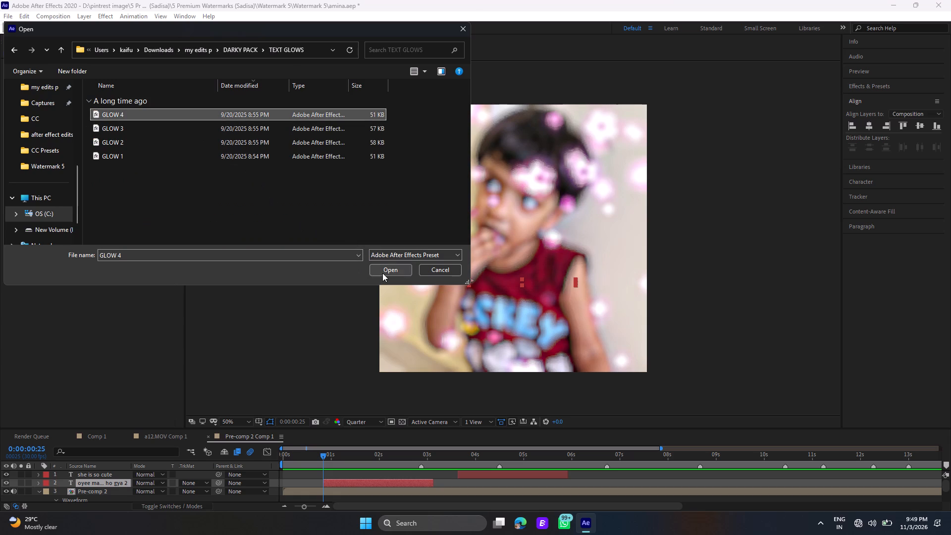
pyautogui.click(382, 273)
pyautogui.press('space')
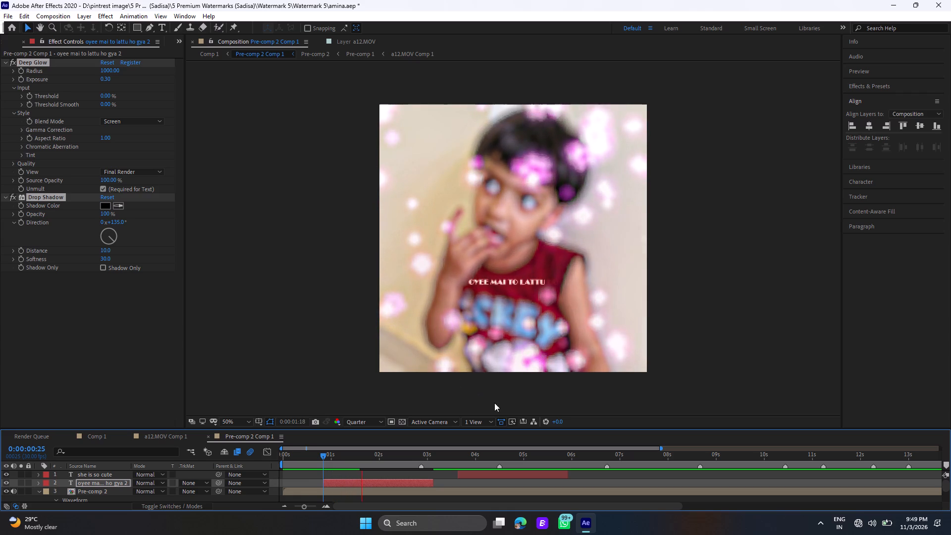
pyautogui.press('space')
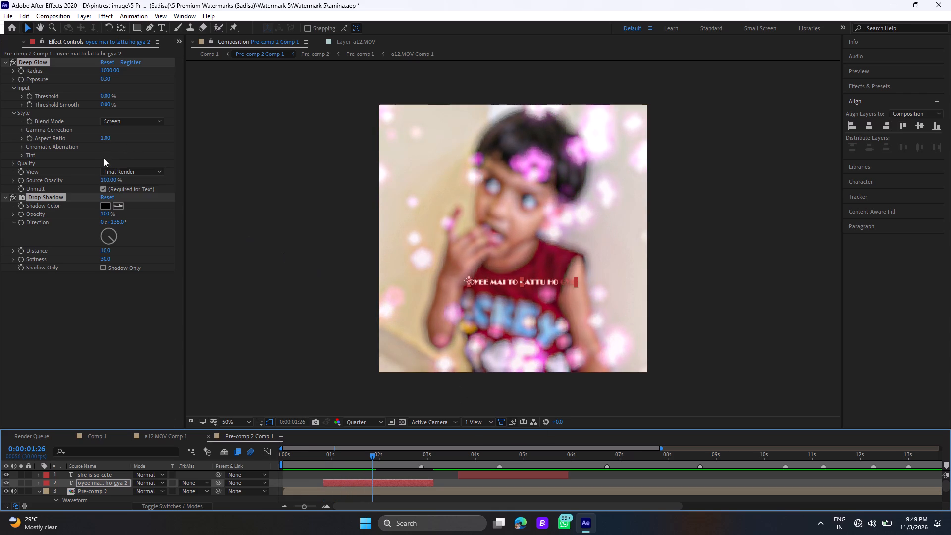
# Set the Tint colour of the first lyric's Deep Glow effect to blue 001EFF.
pyautogui.click(20, 152)
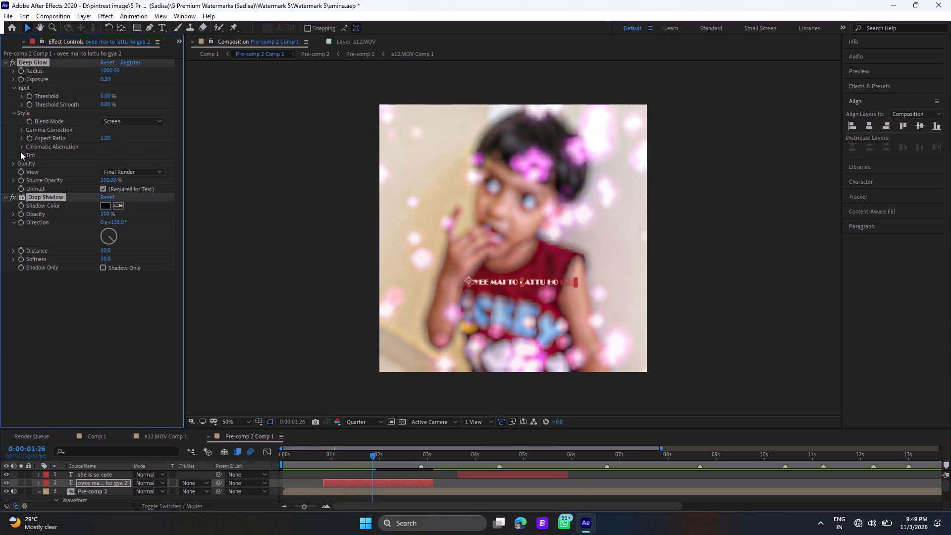
pyautogui.click(105, 172)
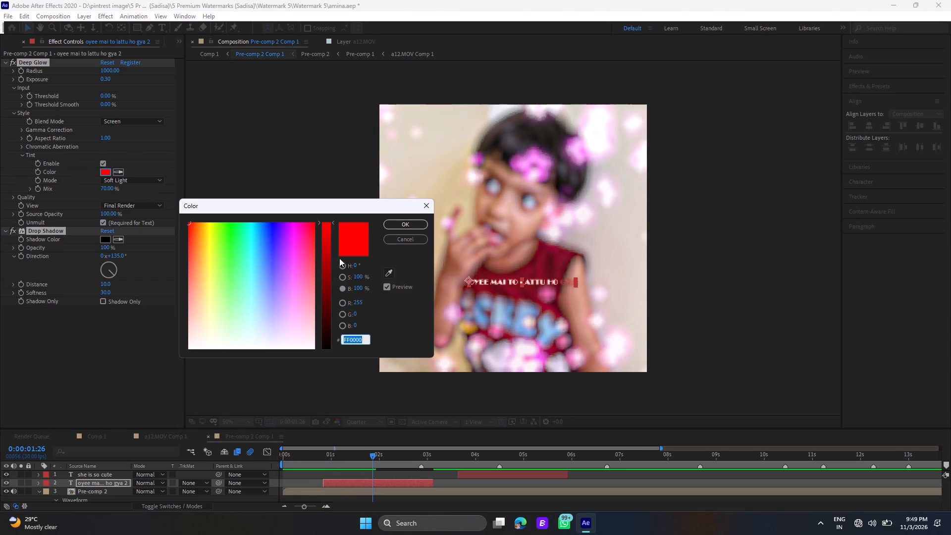
pyautogui.moveTo(301, 233); pyautogui.dragTo(300, 221)
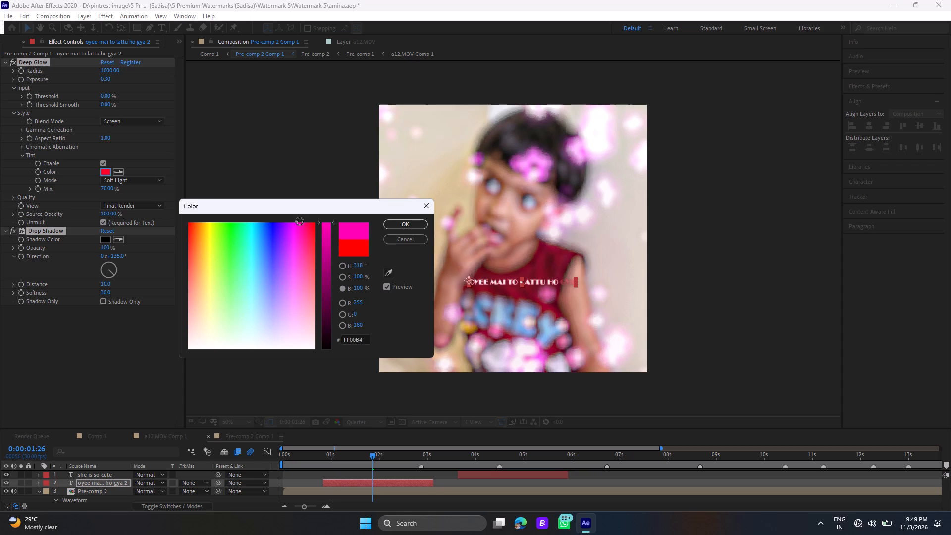
pyautogui.moveTo(300, 221); pyautogui.dragTo(287, 220)
pyautogui.moveTo(286, 219); pyautogui.dragTo(271, 222)
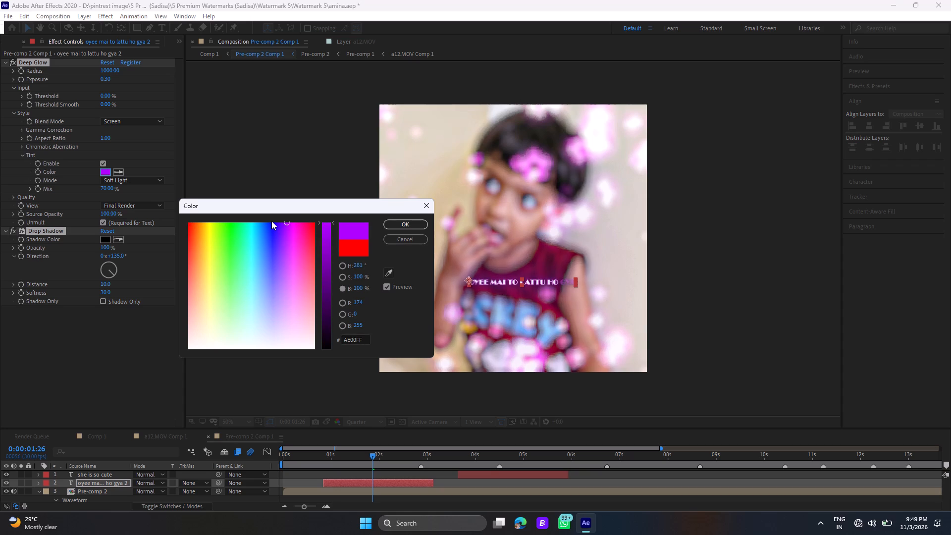
pyautogui.moveTo(287, 224); pyautogui.dragTo(270, 220)
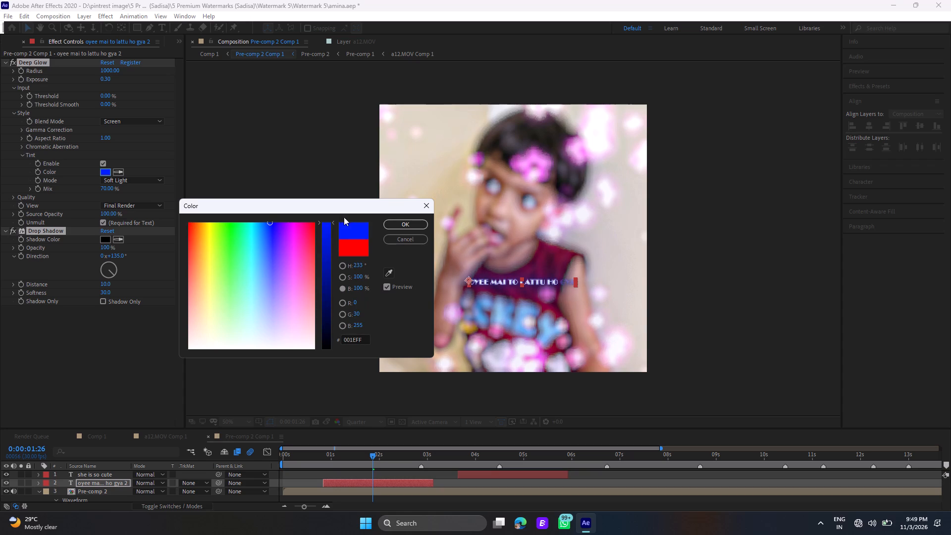
pyautogui.moveTo(326, 224); pyautogui.dragTo(328, 213)
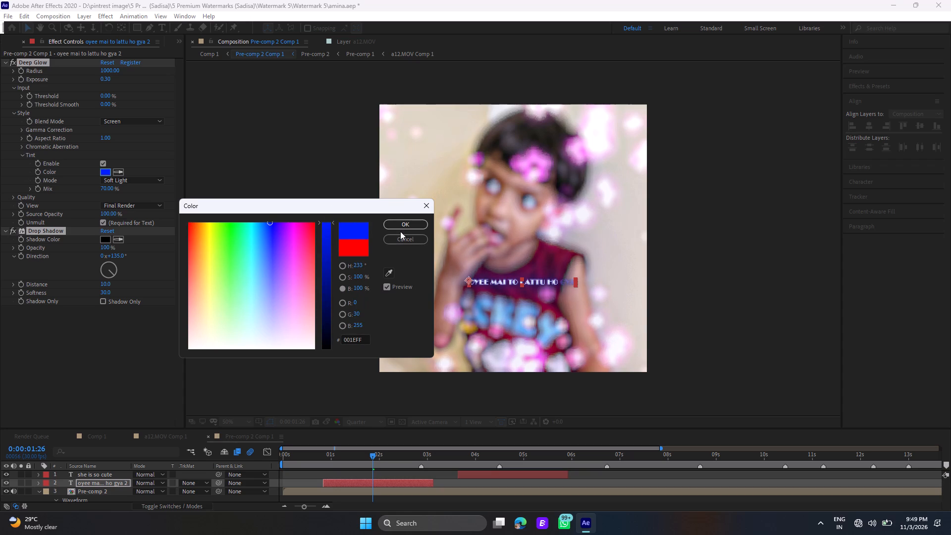
pyautogui.click(405, 227)
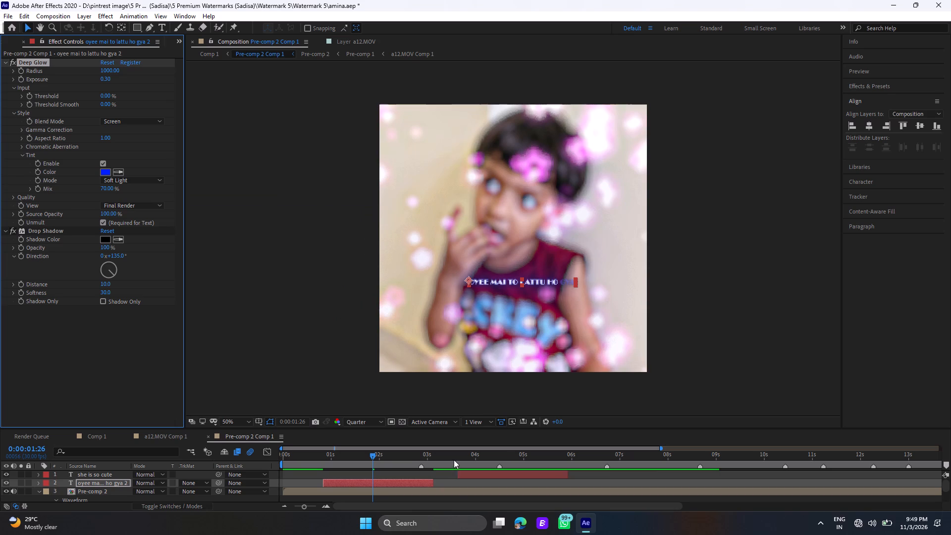
# Copy the Deep Glow and Drop Shadow effects from the first lyric to the "she is so cute" layer at 0:00:03:19.
pyautogui.click(458, 455)
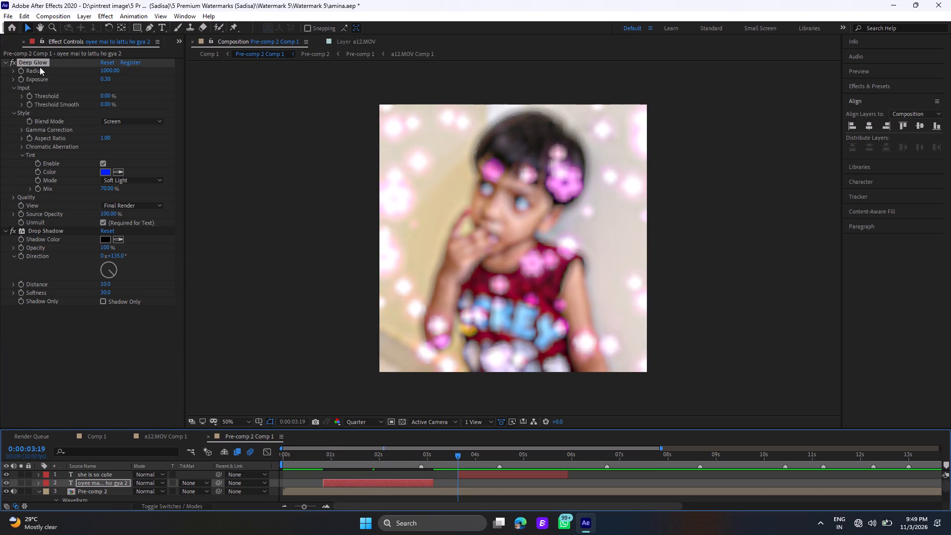
pyautogui.click(39, 63)
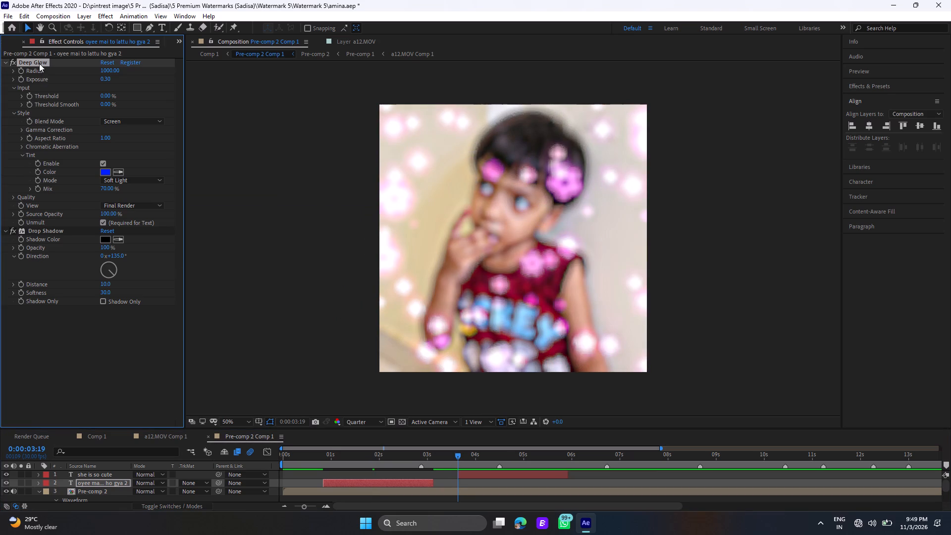
pyautogui.keyDown('ctrl'); pyautogui.click(38, 228); pyautogui.keyUp('ctrl')
pyautogui.hotkey('ctrl', 'c')
pyautogui.click(462, 474)
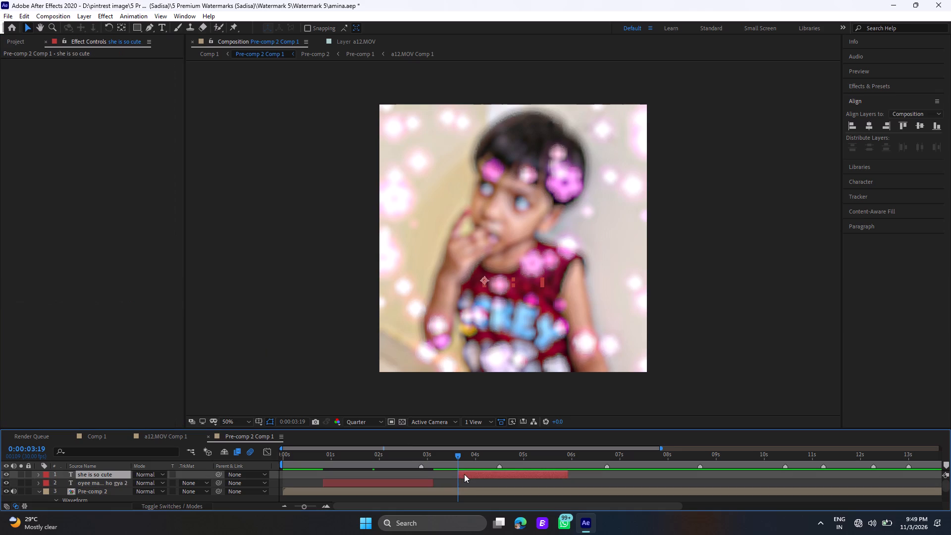
pyautogui.hotkey('ctrl', 'v')
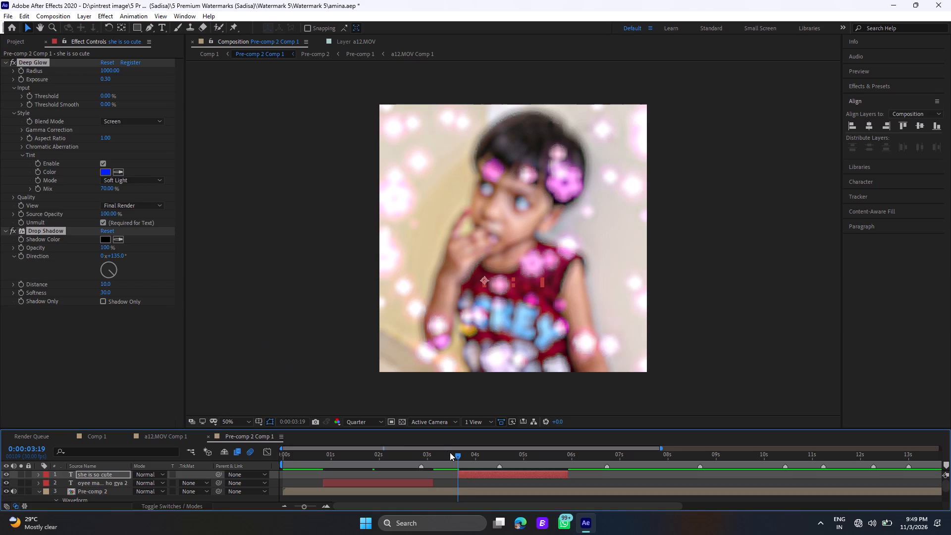
# Play the "she is so cute" lyric with its glow from 0:00:03:19, and return to 0:00:00:12.
pyautogui.press('space')
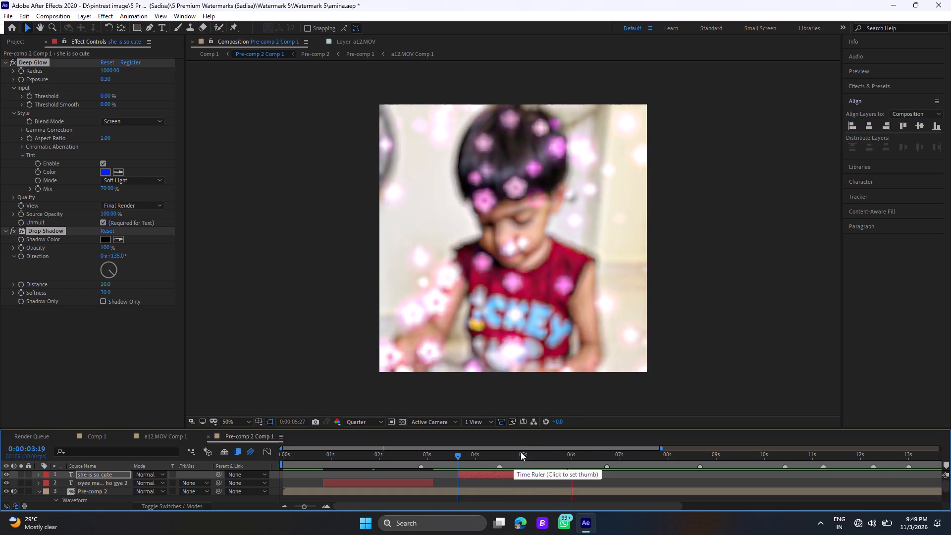
pyautogui.press('space')
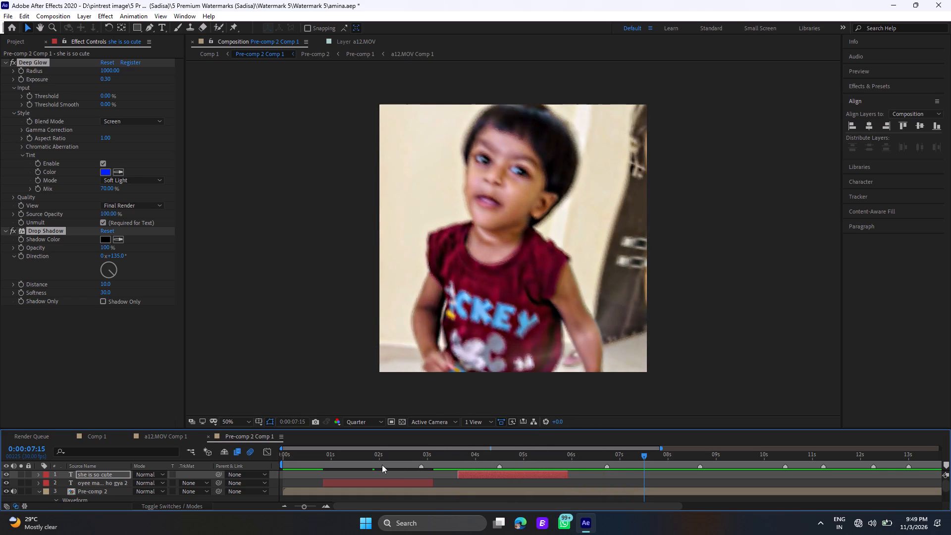
pyautogui.click(302, 457)
pyautogui.moveTo(300, 508); pyautogui.dragTo(284, 508)
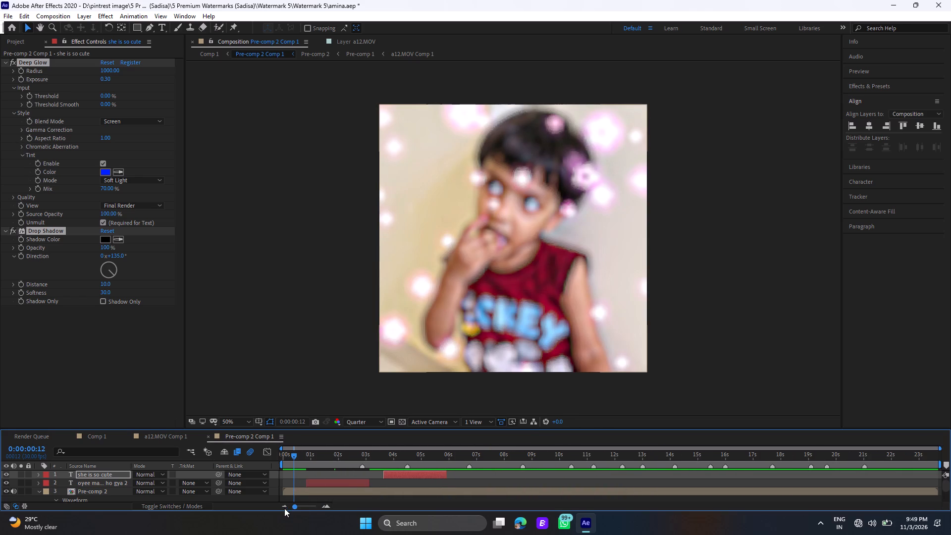
# Preview both glowing lyrics in Pre-comp 2 Comp 1, replaying from the very start to check their placement.
pyautogui.press('space')
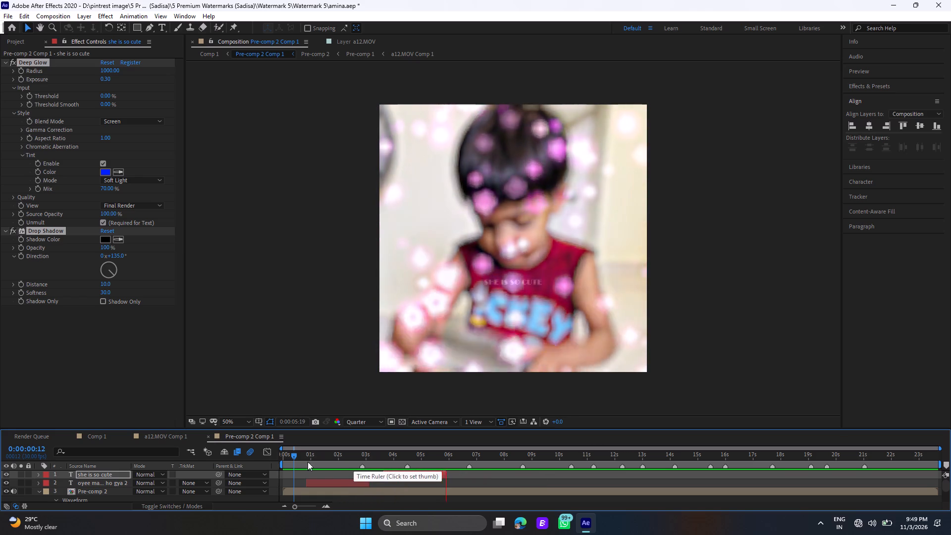
pyautogui.click(287, 454)
pyautogui.moveTo(287, 454); pyautogui.dragTo(275, 454)
pyautogui.press('space')
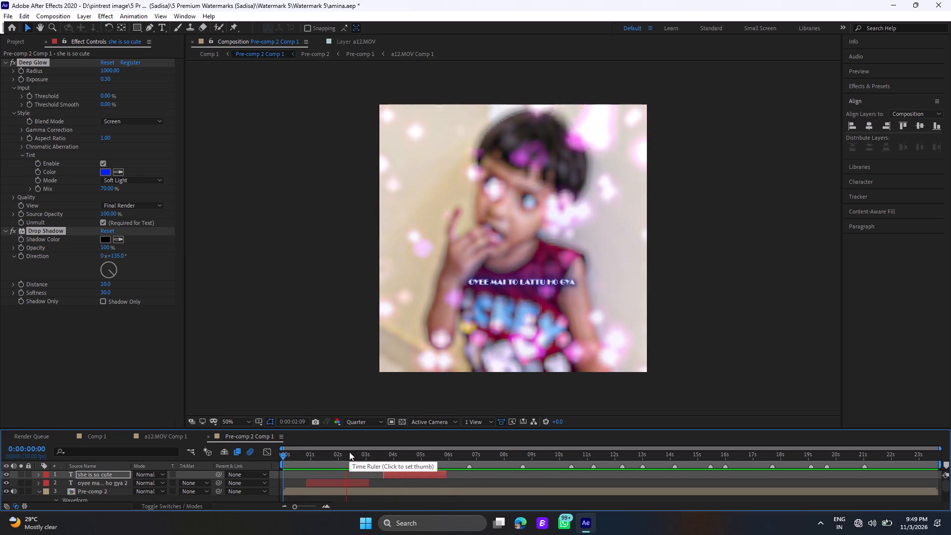
pyautogui.press('space')
# Centre the "oyee mai to lattu ho gya" lyric horizontally in the composition, viewing it at 0:00:01:24.
pyautogui.click(340, 481)
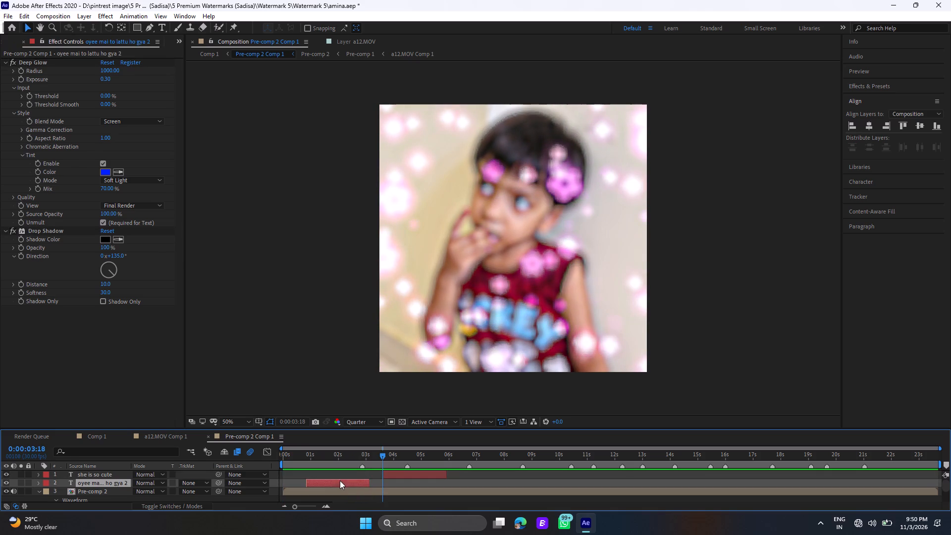
pyautogui.click(333, 455)
pyautogui.click(338, 481)
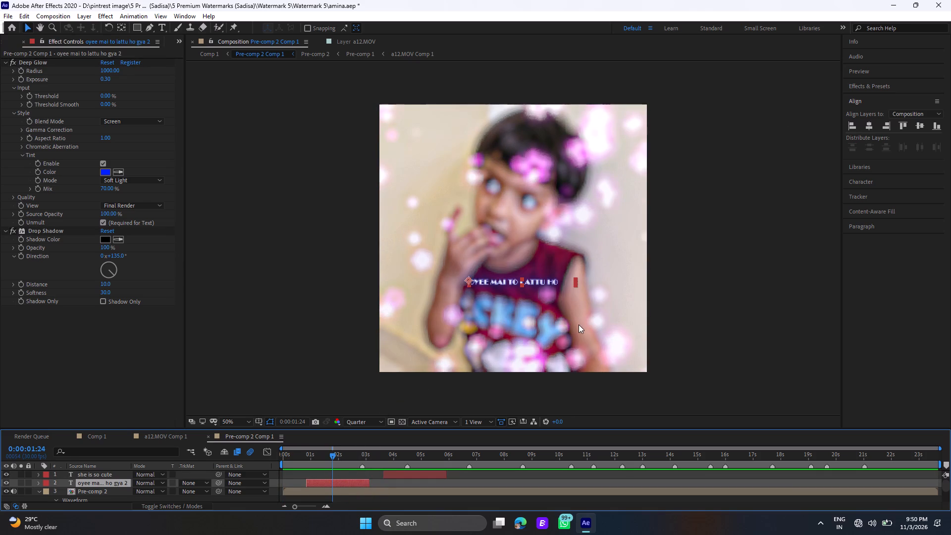
pyautogui.click(869, 126)
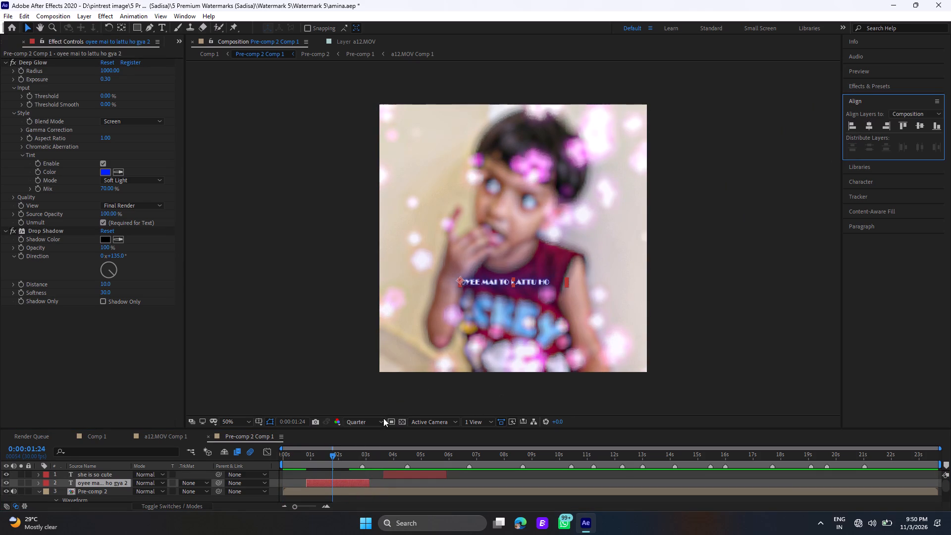
# Play Pre-comp 2 Comp 1 from 0:00:00:00 to review the recentred lyric and the full video.
pyautogui.click(285, 455)
pyautogui.moveTo(285, 455); pyautogui.dragTo(275, 456)
pyautogui.press('space')
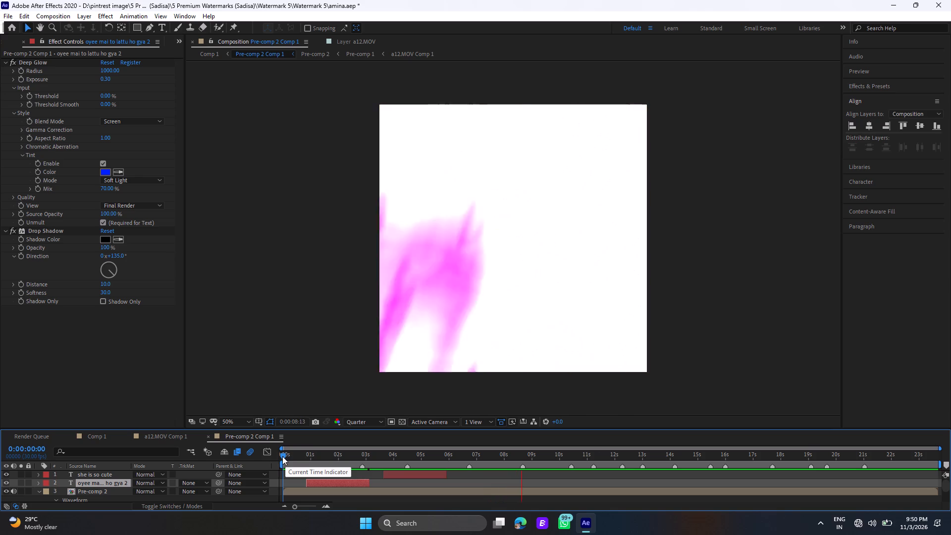
pyautogui.click(281, 456)
pyautogui.press('space')
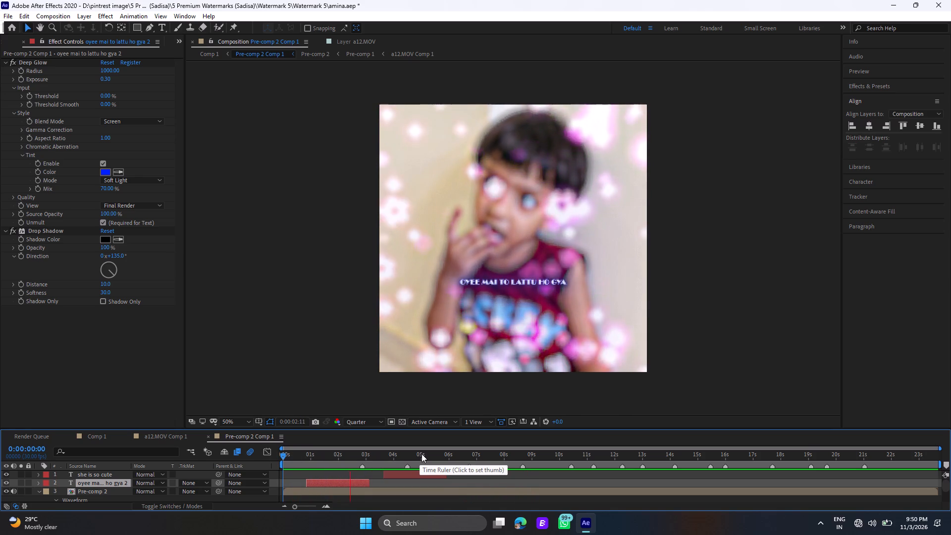
pyautogui.scroll(-1, 777, 199)
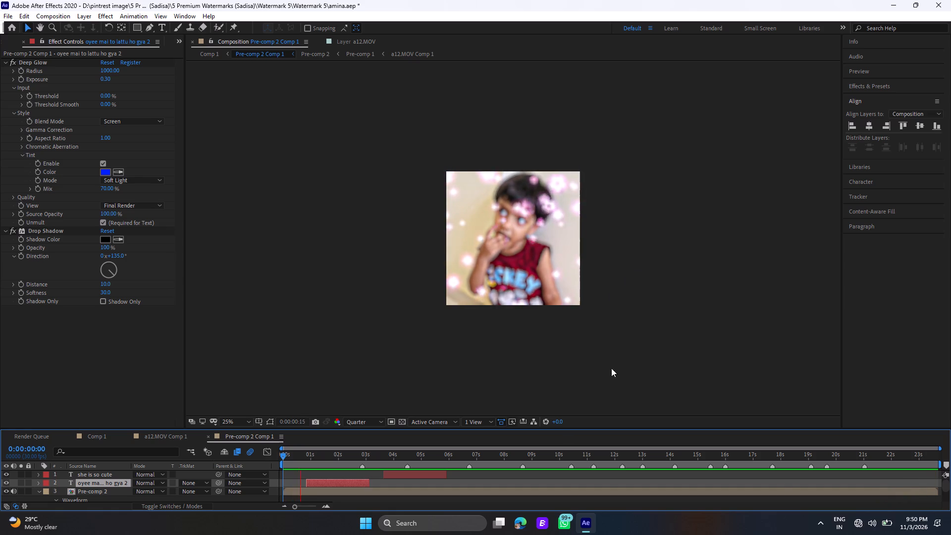
# Review the ending from 0:00:22:08, and add a 100% Opacity keyframe to the Pre-comp 2 layer at 0:00:23:16.
pyautogui.click(926, 455)
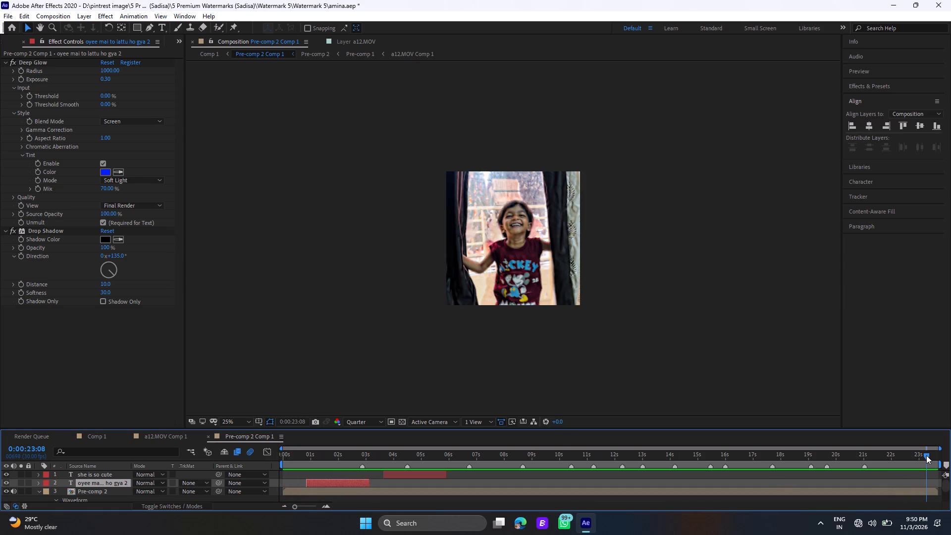
pyautogui.moveTo(926, 455); pyautogui.dragTo(898, 458)
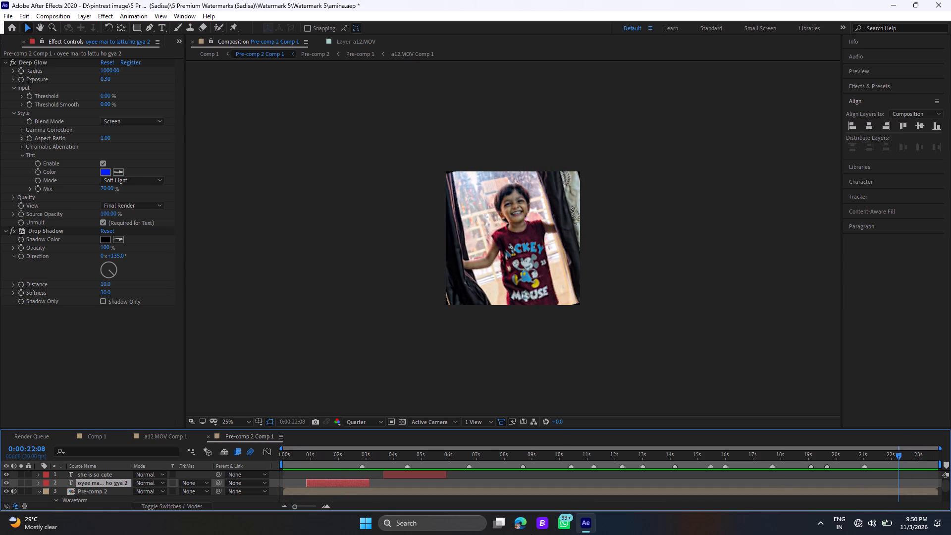
pyautogui.press('space')
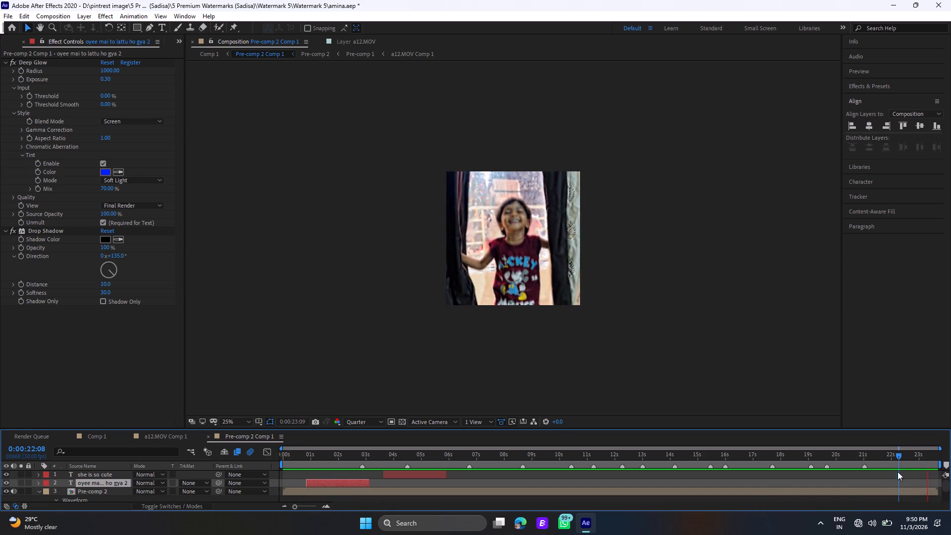
pyautogui.click(924, 450)
pyautogui.click(925, 455)
pyautogui.moveTo(925, 455); pyautogui.dragTo(927, 457)
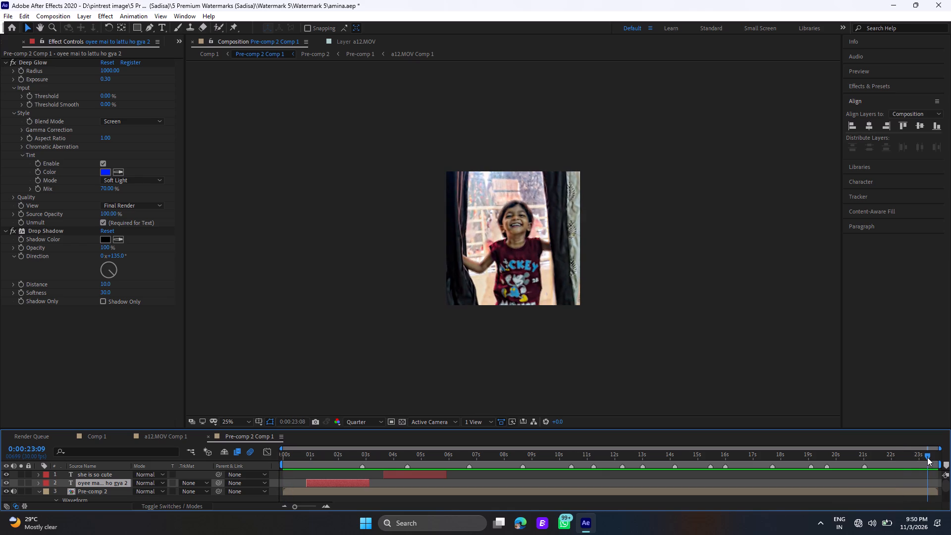
pyautogui.moveTo(927, 457); pyautogui.dragTo(930, 461)
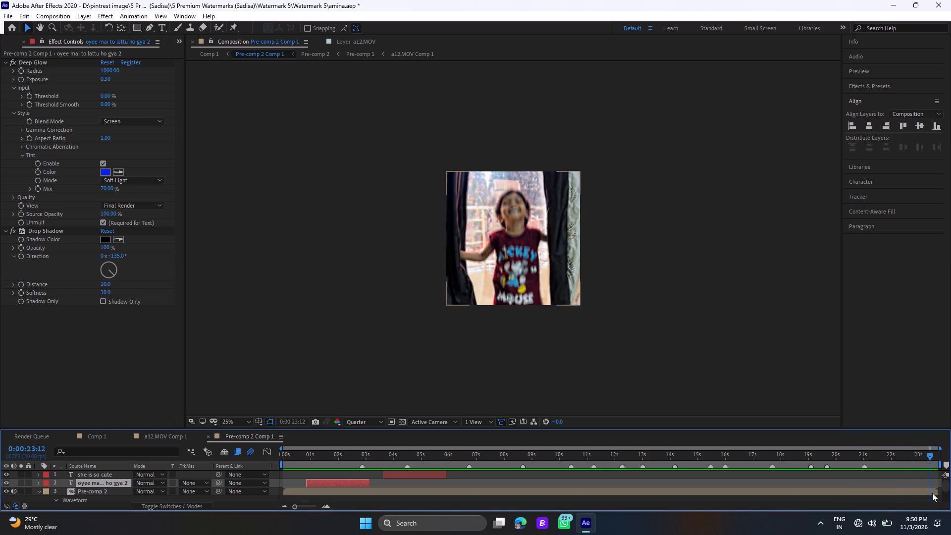
pyautogui.click(932, 493)
pyautogui.click(931, 458)
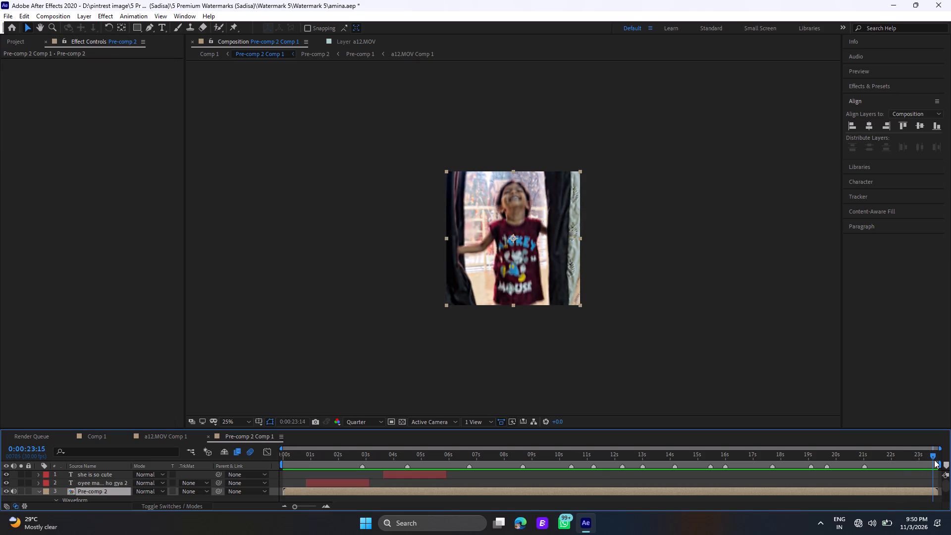
pyautogui.click(929, 492)
pyautogui.press('t')
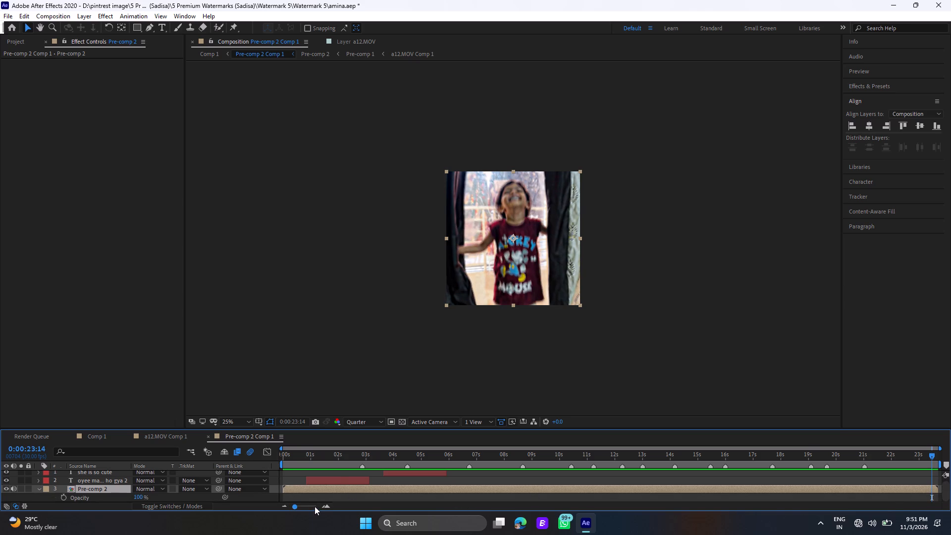
pyautogui.moveTo(315, 506); pyautogui.dragTo(351, 510)
pyautogui.click(810, 463)
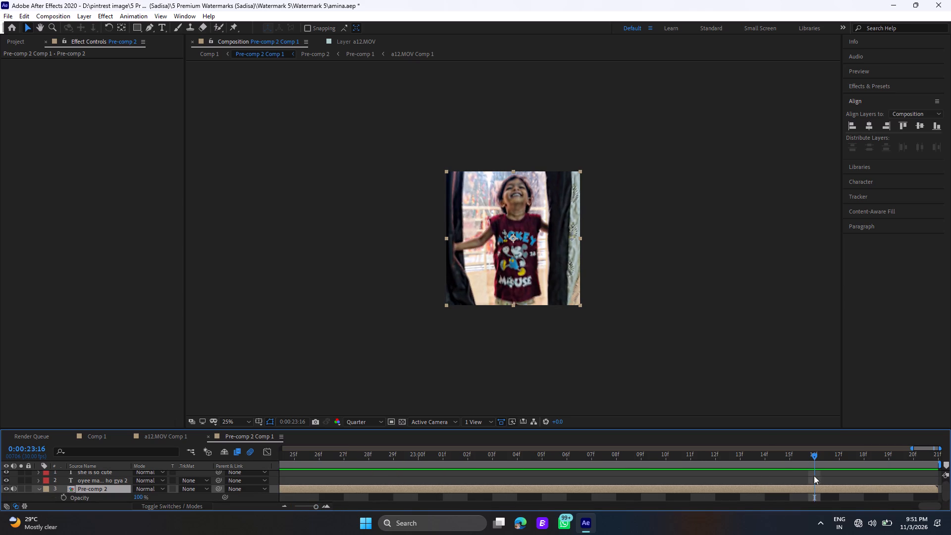
pyautogui.click(816, 485)
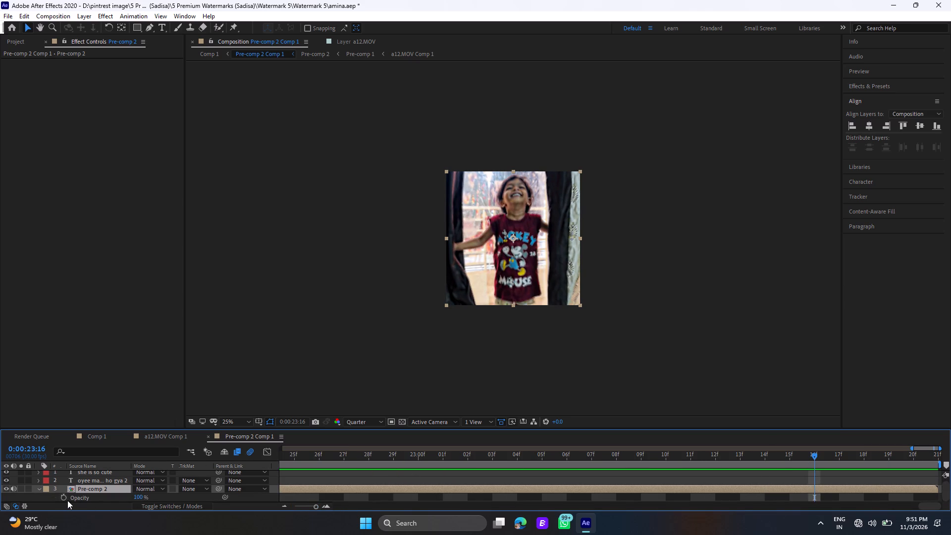
pyautogui.click(62, 497)
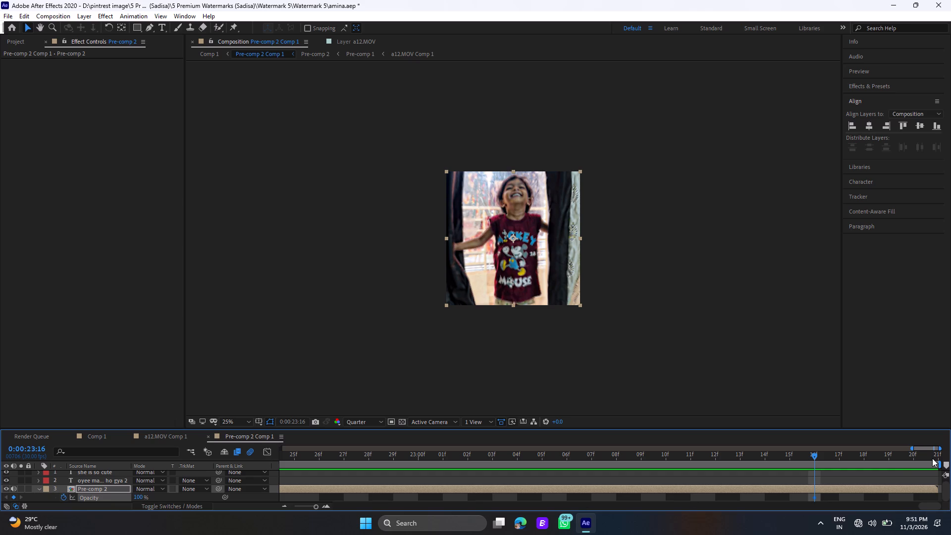
# Set the Pre-comp 2 layer's Opacity to 0% at 0:00:23:20 for a closing fade to black, and collapse its keyframes.
pyautogui.click(935, 453)
pyautogui.click(935, 453)
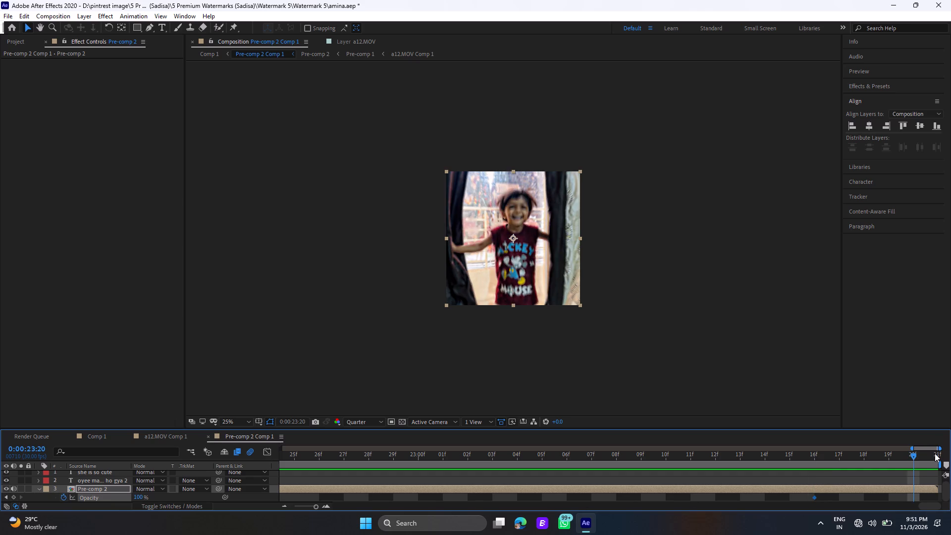
pyautogui.moveTo(140, 495); pyautogui.dragTo(109, 497)
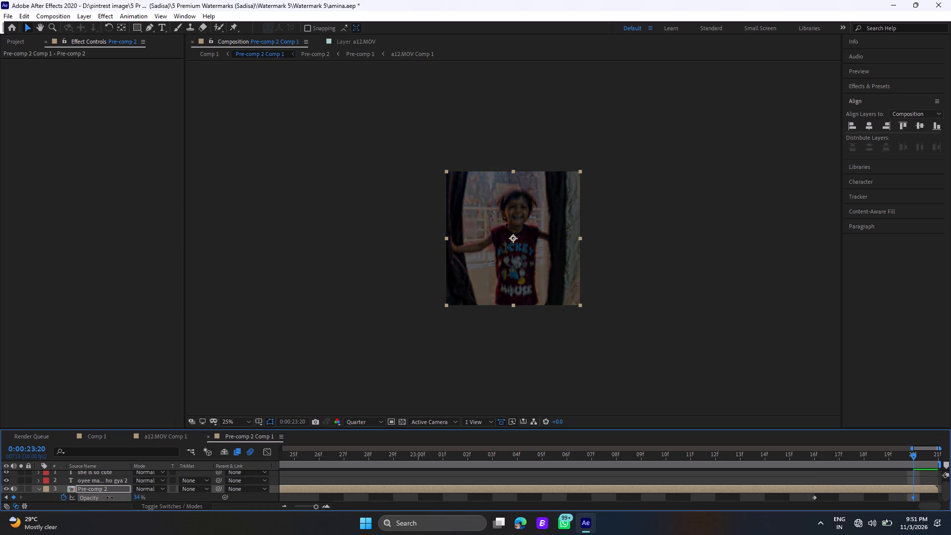
pyautogui.moveTo(109, 497); pyautogui.dragTo(86, 504)
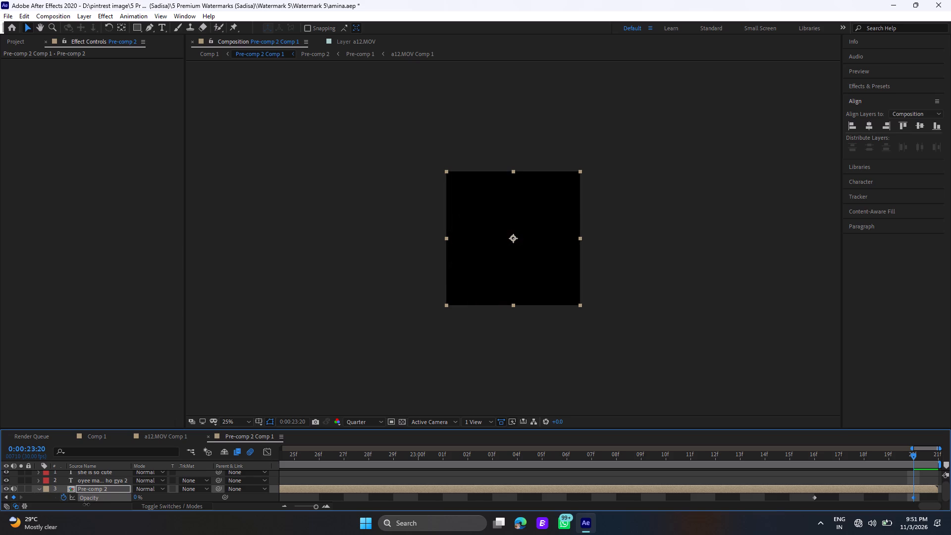
pyautogui.moveTo(86, 504); pyautogui.dragTo(83, 507)
pyautogui.press('u')
# Play Pre-comp 2 Comp 1 from the start with the closing fade, stopping at 0:00:00:15.
pyautogui.moveTo(306, 508); pyautogui.dragTo(268, 509)
pyautogui.click(283, 451)
pyautogui.press('space')
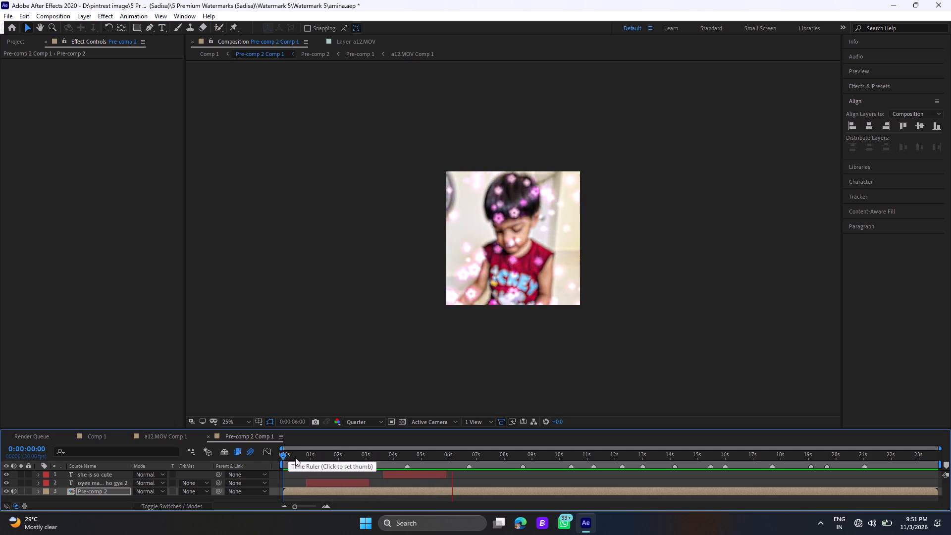
pyautogui.click(297, 457)
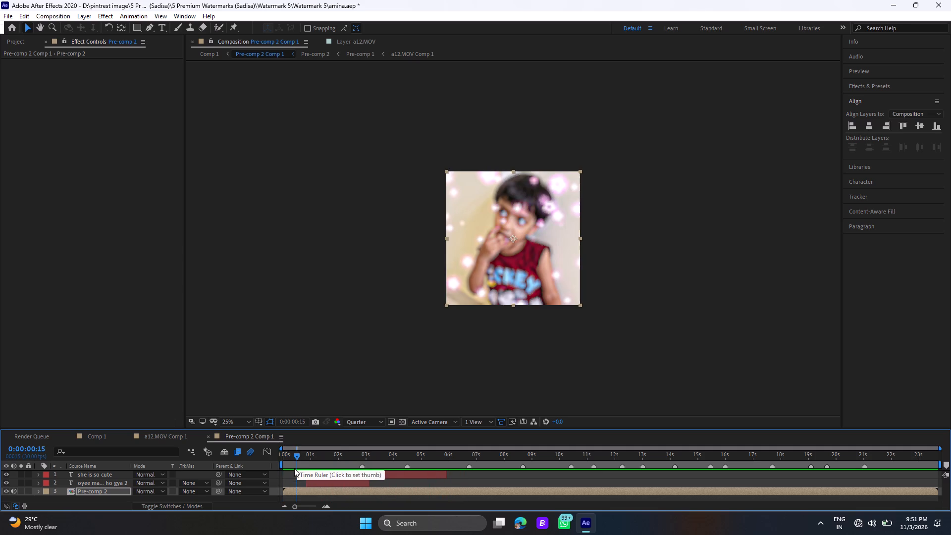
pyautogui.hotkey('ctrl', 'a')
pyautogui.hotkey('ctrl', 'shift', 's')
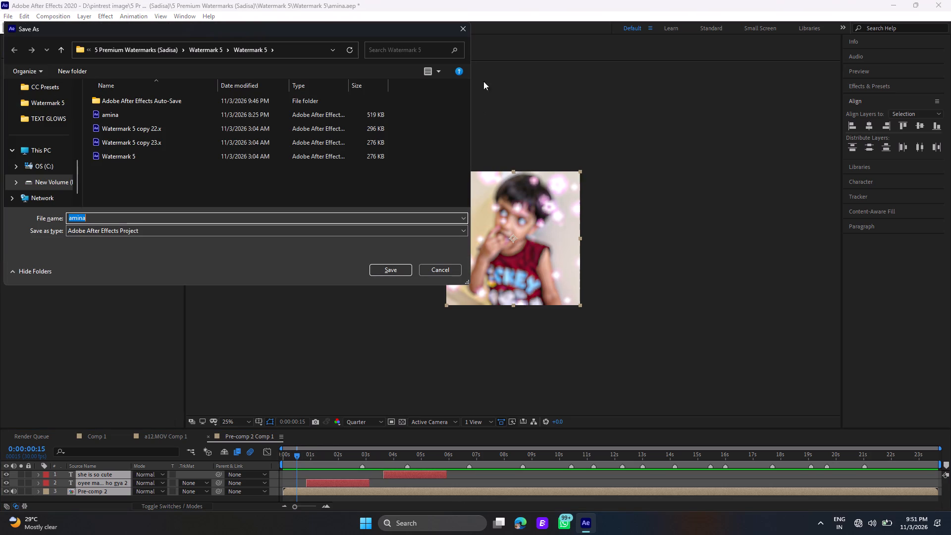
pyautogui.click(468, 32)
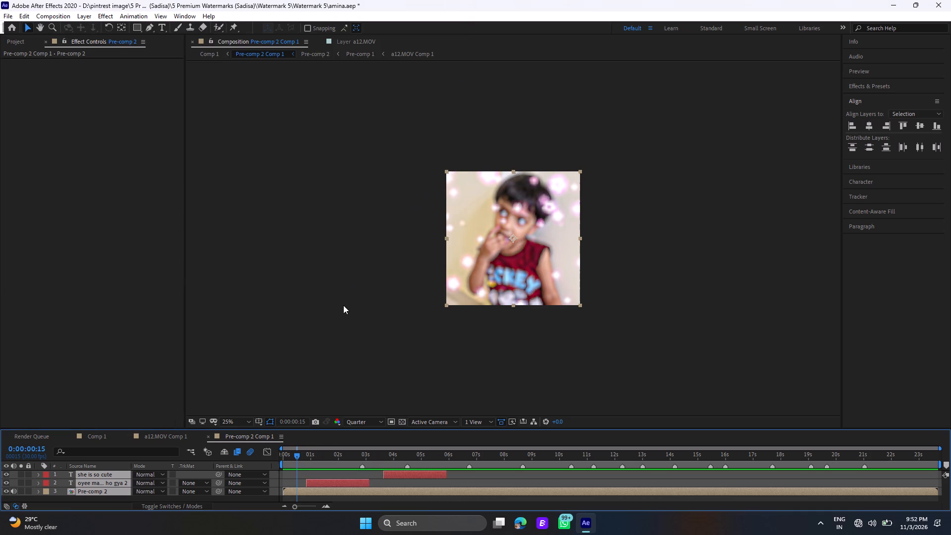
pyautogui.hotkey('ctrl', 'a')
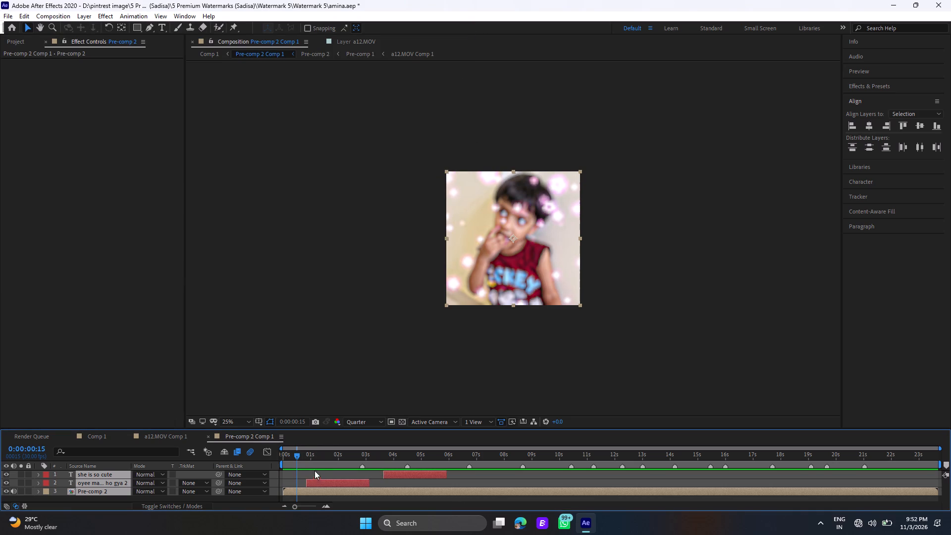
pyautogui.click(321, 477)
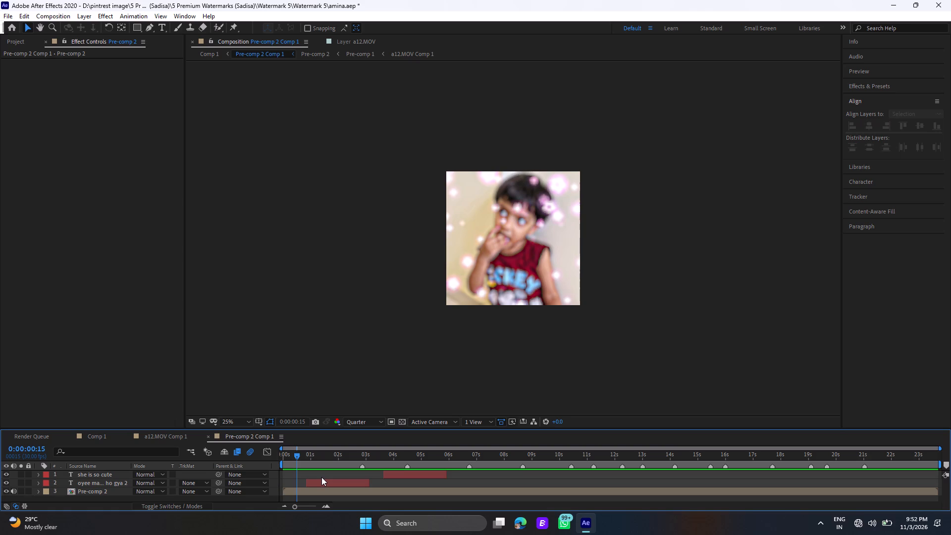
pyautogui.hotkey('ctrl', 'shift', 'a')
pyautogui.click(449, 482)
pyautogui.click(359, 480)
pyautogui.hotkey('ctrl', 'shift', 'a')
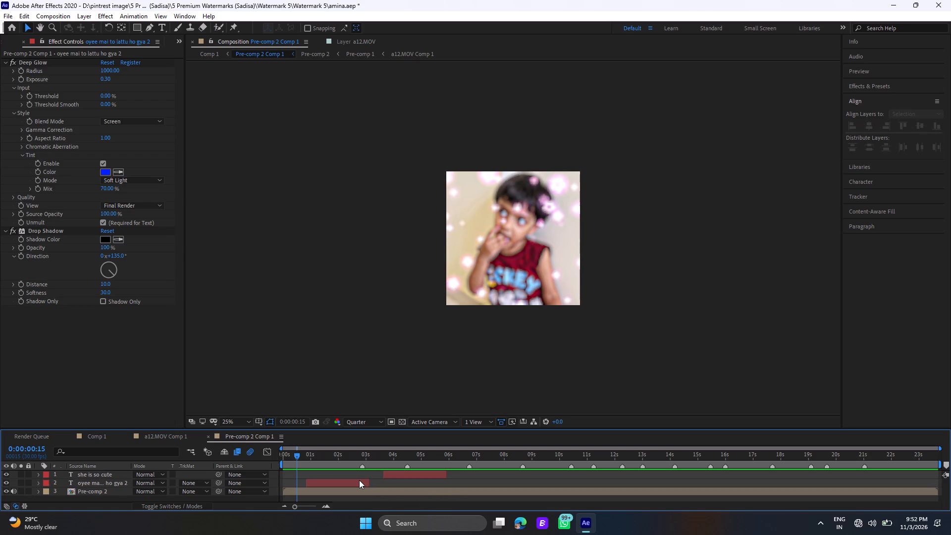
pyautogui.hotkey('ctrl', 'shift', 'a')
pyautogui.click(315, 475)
# Switch to Comp 1 and play the complete graded video from 0:00:00:00.
pyautogui.click(285, 456)
pyautogui.moveTo(285, 456); pyautogui.dragTo(261, 456)
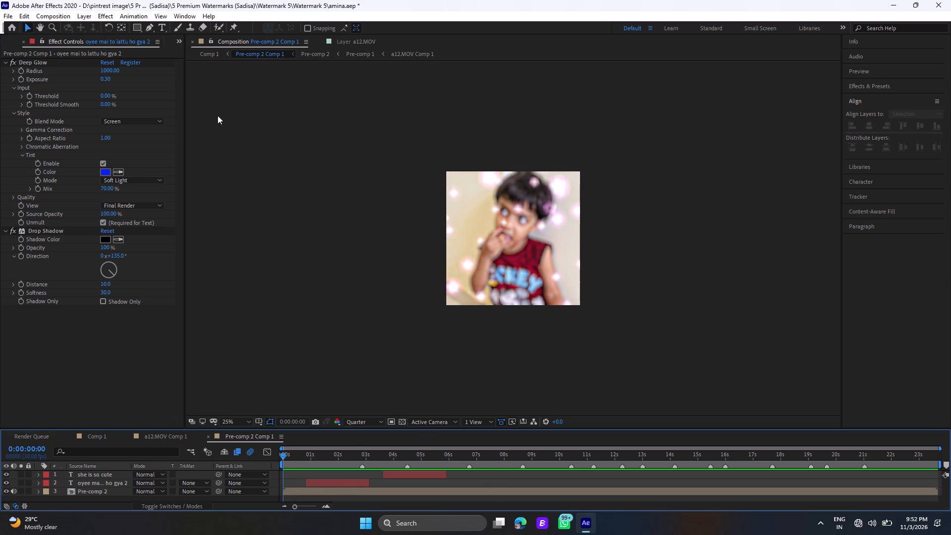
pyautogui.click(209, 56)
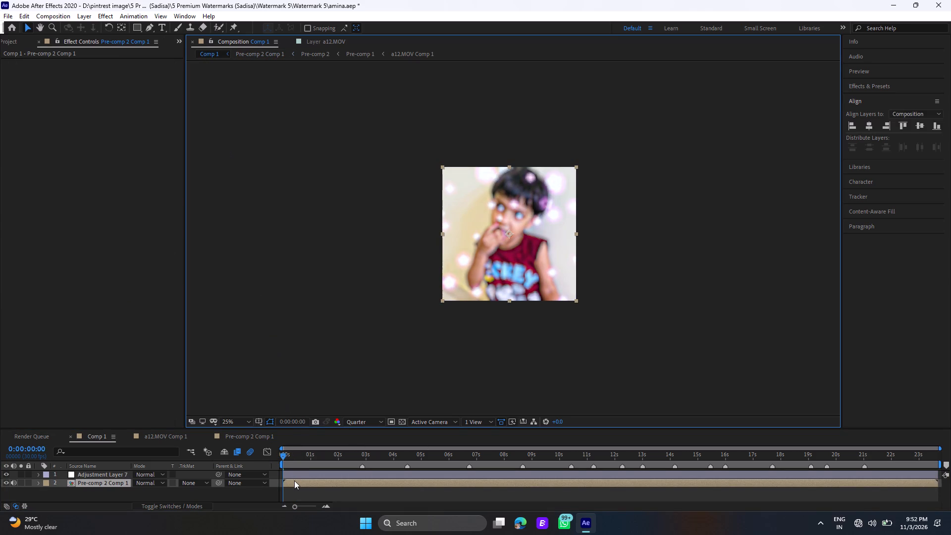
pyautogui.click(294, 481)
pyautogui.press('space')
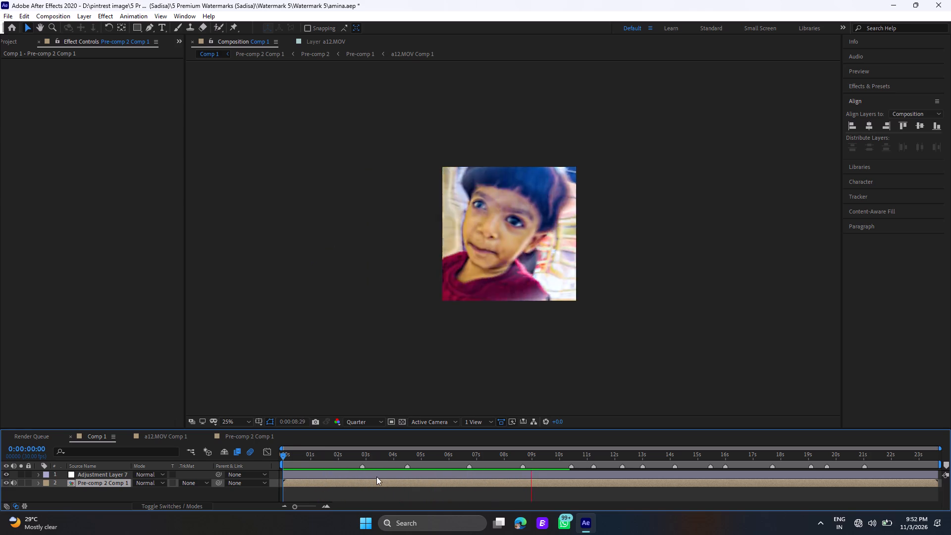
pyautogui.click(289, 457)
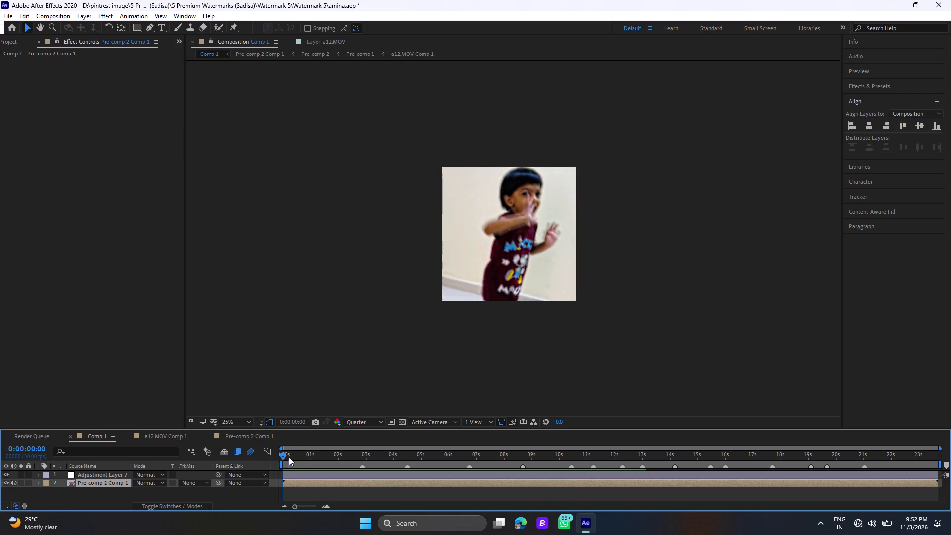
pyautogui.moveTo(289, 457); pyautogui.dragTo(267, 456)
pyautogui.press('space')
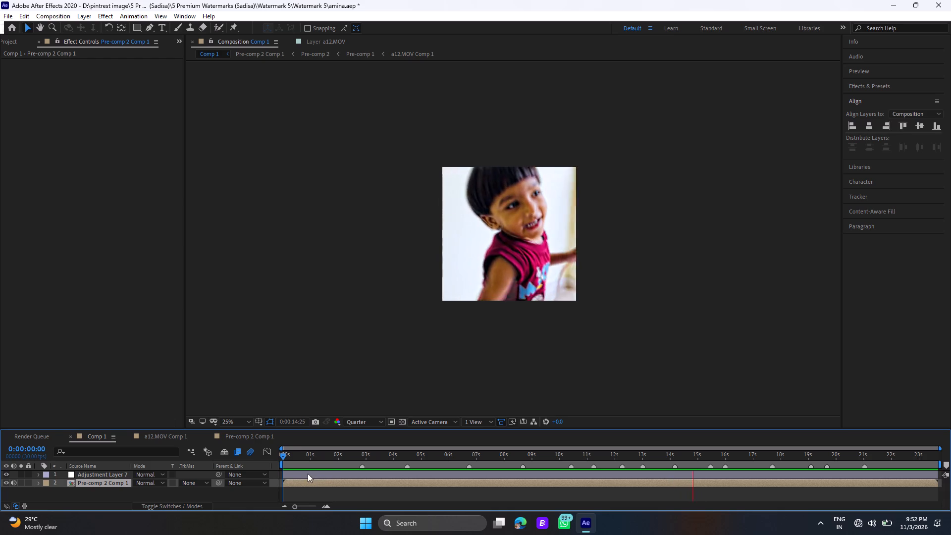
# Stop the playback, return to 0:00:00:00, and pre-compose Adjustment Layer 7 and Pre-comp 2 Comp 1 together in Comp 1.
pyautogui.click(287, 455)
pyautogui.moveTo(287, 455); pyautogui.dragTo(272, 456)
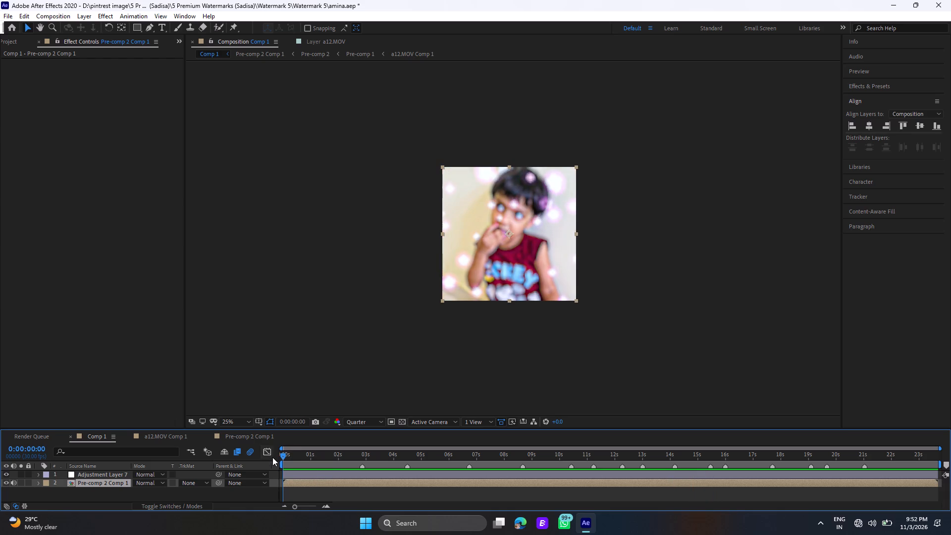
pyautogui.hotkey('ctrl', 'a')
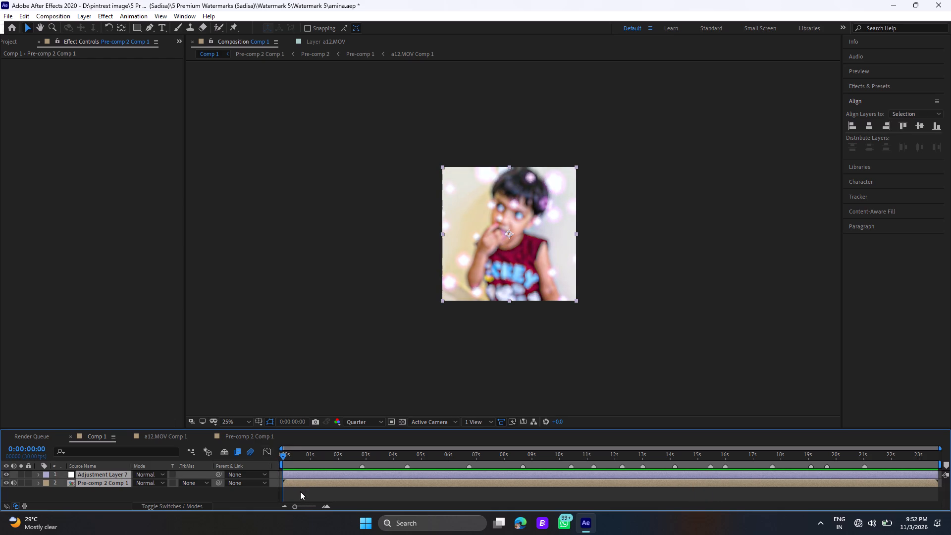
pyautogui.hotkey('ctrl', 'shift', 'c')
pyautogui.press('Return')
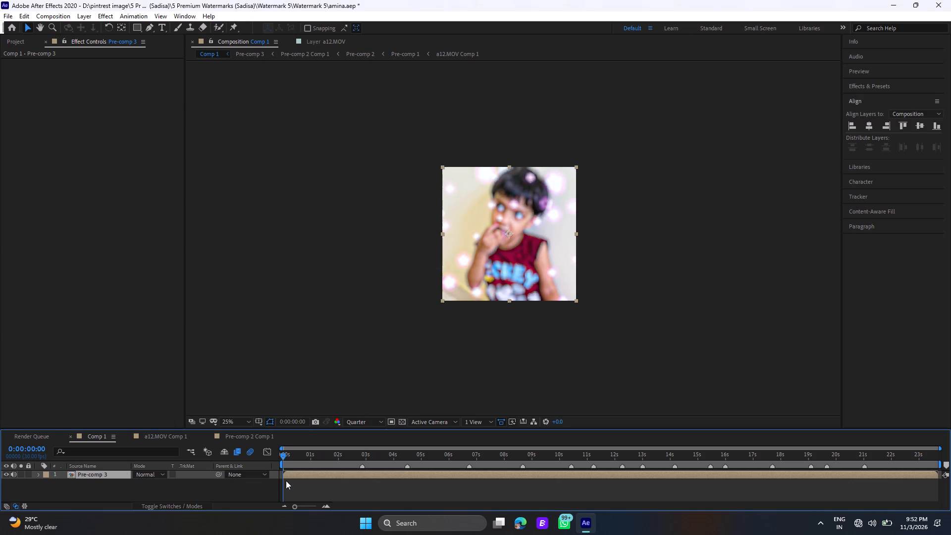
# Start importing a new file into the project and go to the Whatsapp folder on drive D.
pyautogui.click(25, 38)
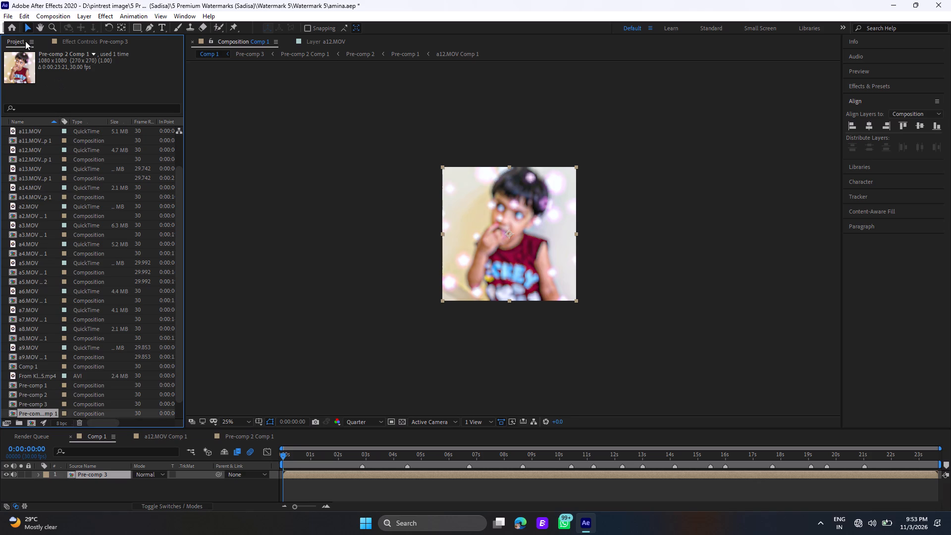
pyautogui.scroll(-12, 124, 262)
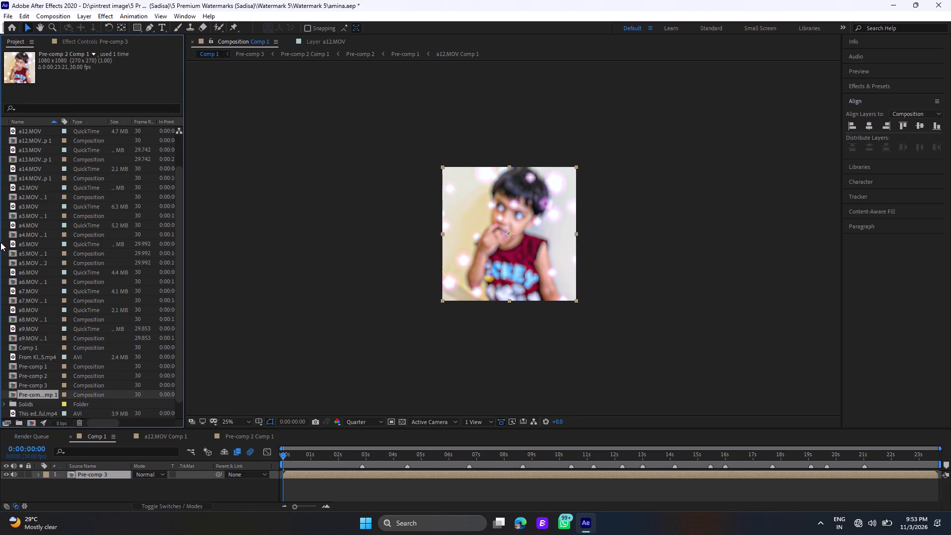
pyautogui.doubleClick(0, 242)
pyautogui.doubleClick(3, 243)
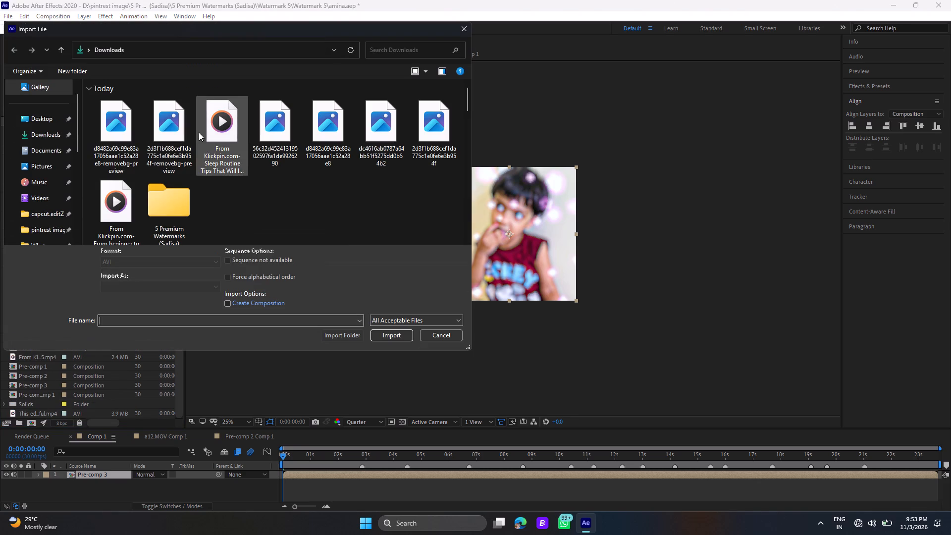
pyautogui.scroll(1, 69, 193)
pyautogui.scroll(-2, 62, 181)
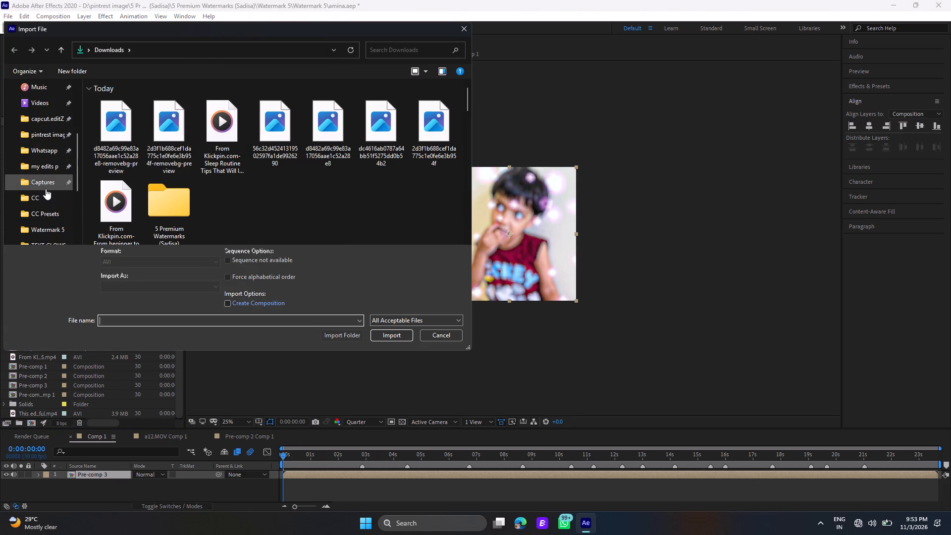
pyautogui.click(48, 158)
# Enlarge the import window and look through the Whatsapp folder's images and videos for the file to import.
pyautogui.scroll(-3, 299, 170)
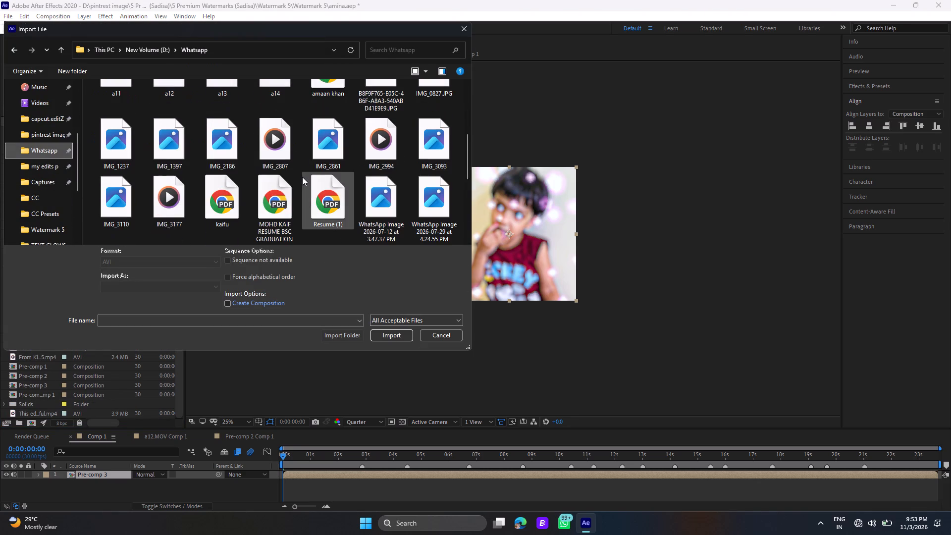
pyautogui.scroll(-4, 302, 177)
pyautogui.scroll(2, 328, 178)
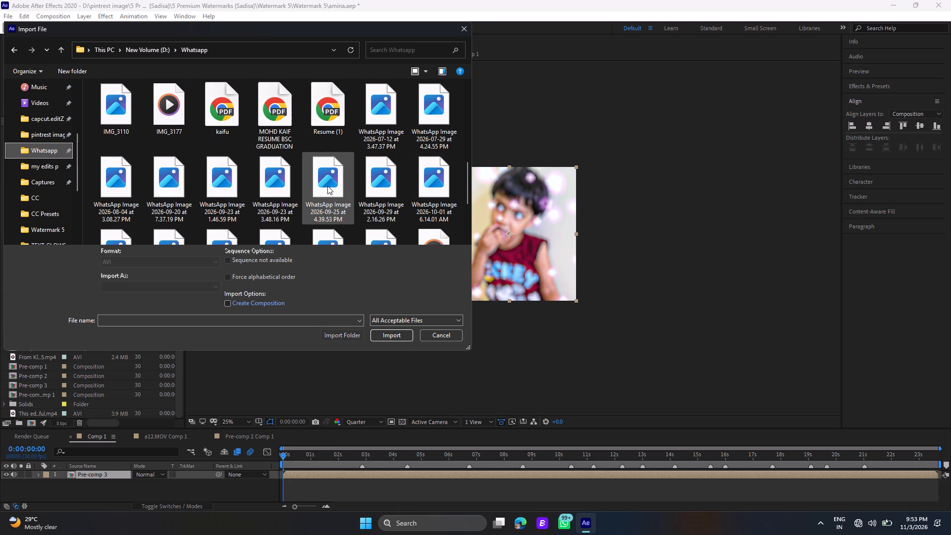
pyautogui.scroll(-1, 327, 186)
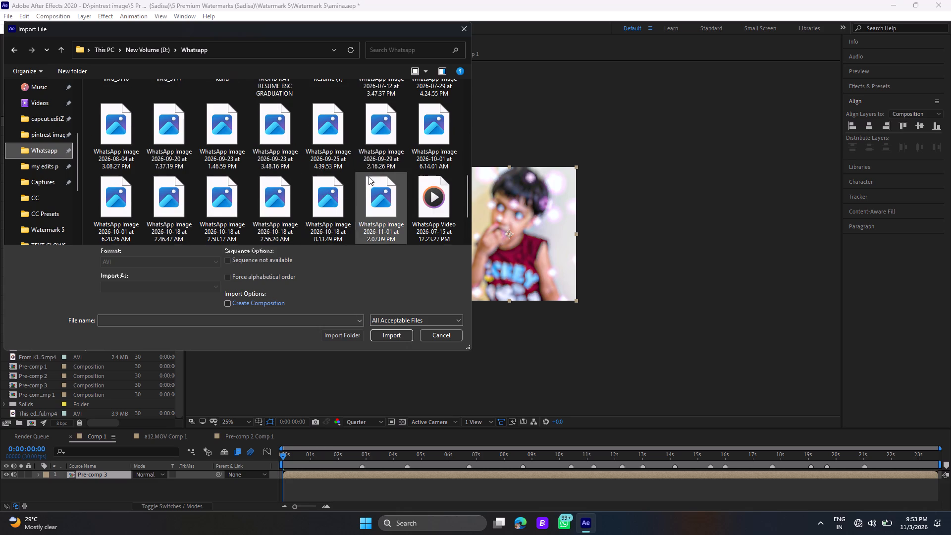
pyautogui.scroll(3, 366, 184)
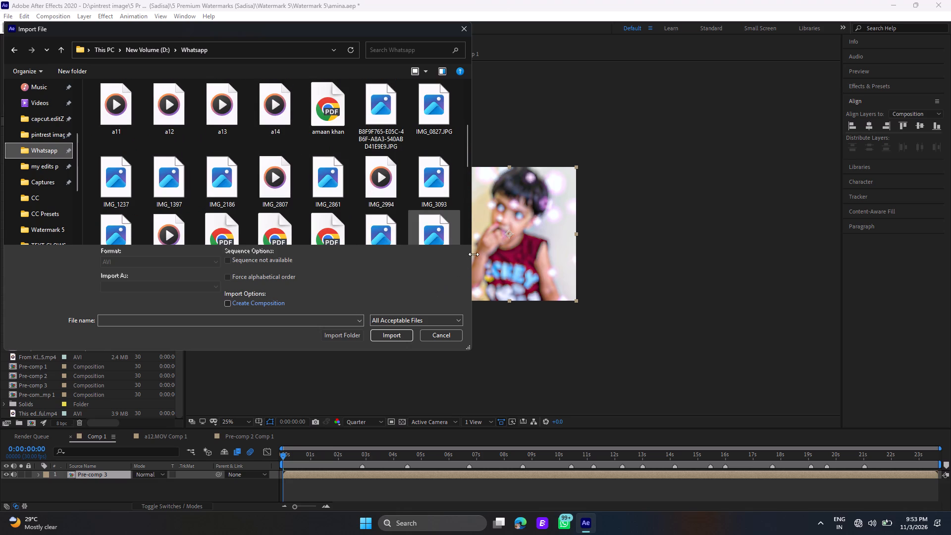
pyautogui.moveTo(473, 241); pyautogui.dragTo(665, 244)
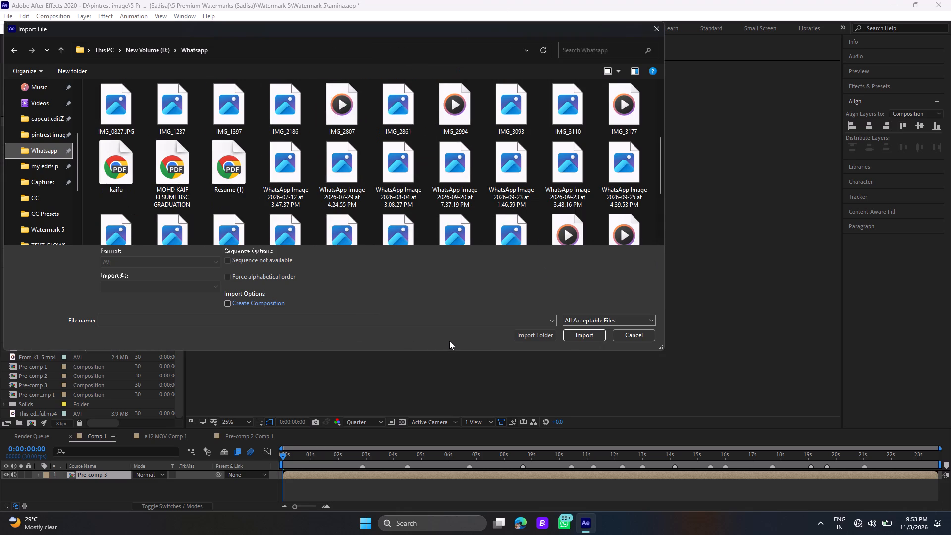
pyautogui.moveTo(438, 351); pyautogui.dragTo(439, 409)
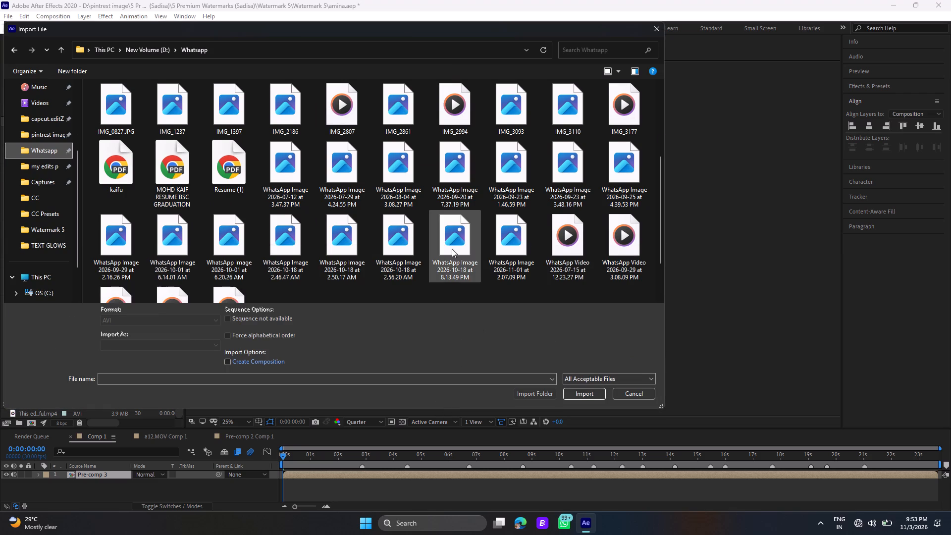
pyautogui.scroll(-2, 452, 249)
pyautogui.scroll(2, 452, 249)
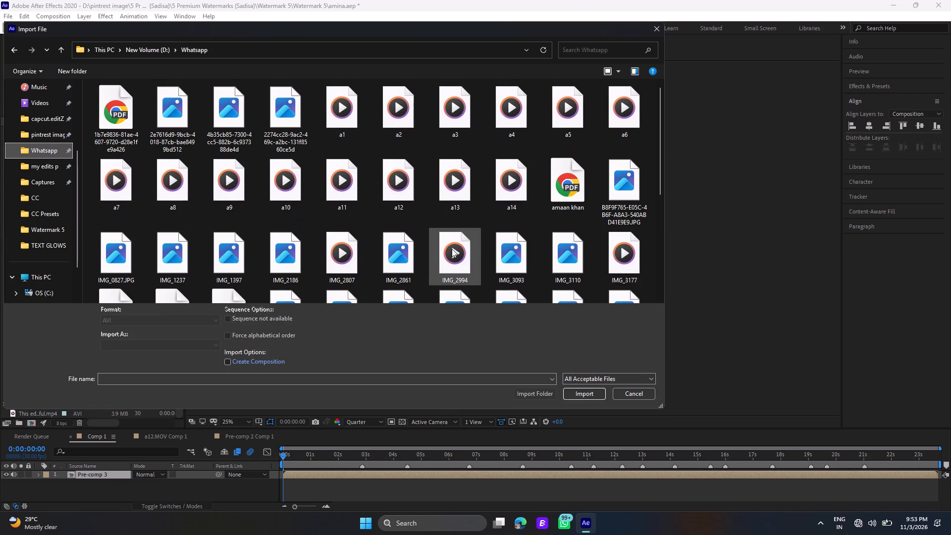
pyautogui.scroll(-1, 488, 241)
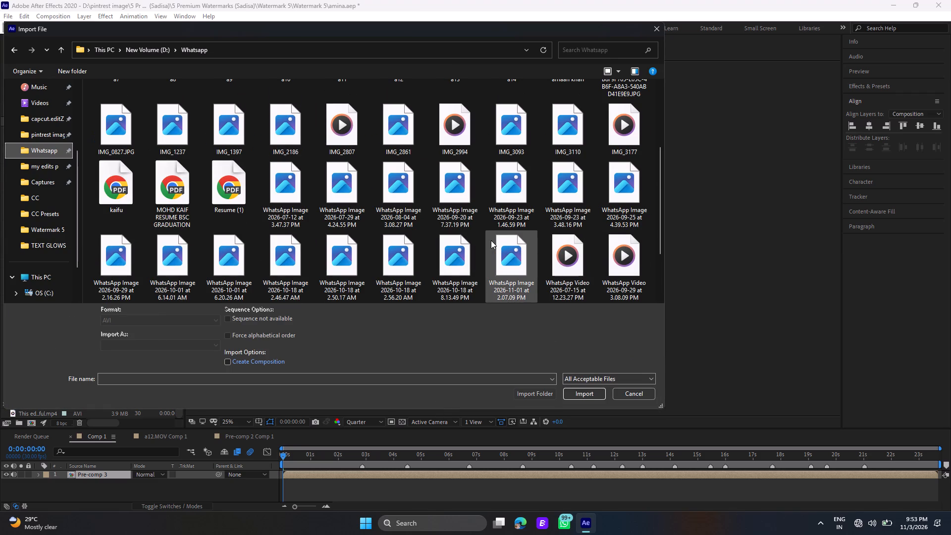
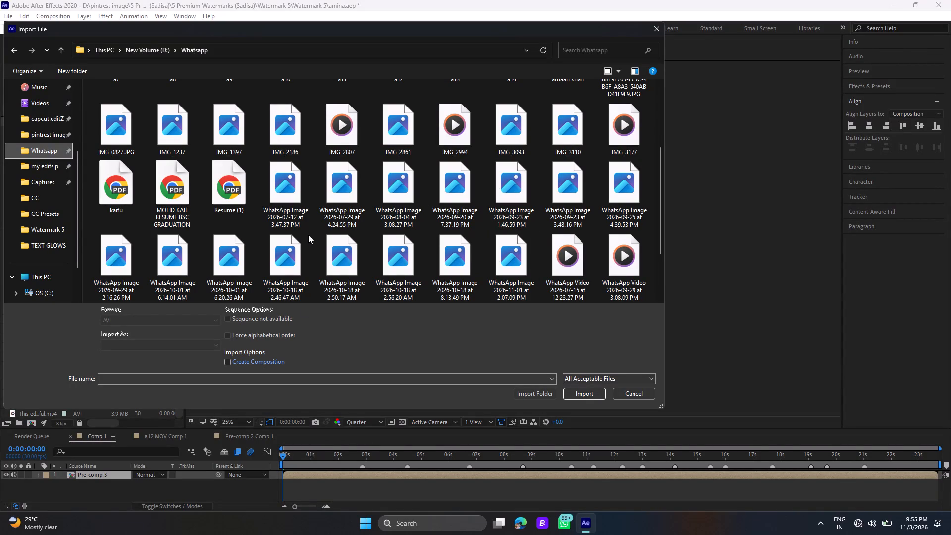
# Look through the images and videos in the Whatsapp folder for the additional file to import.
pyautogui.rightClick(515, 146)
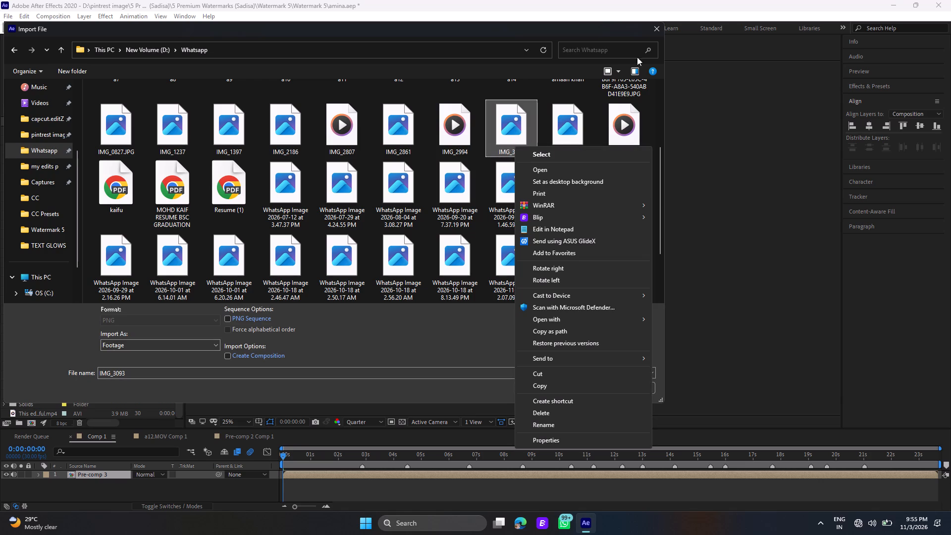
pyautogui.click(680, 84)
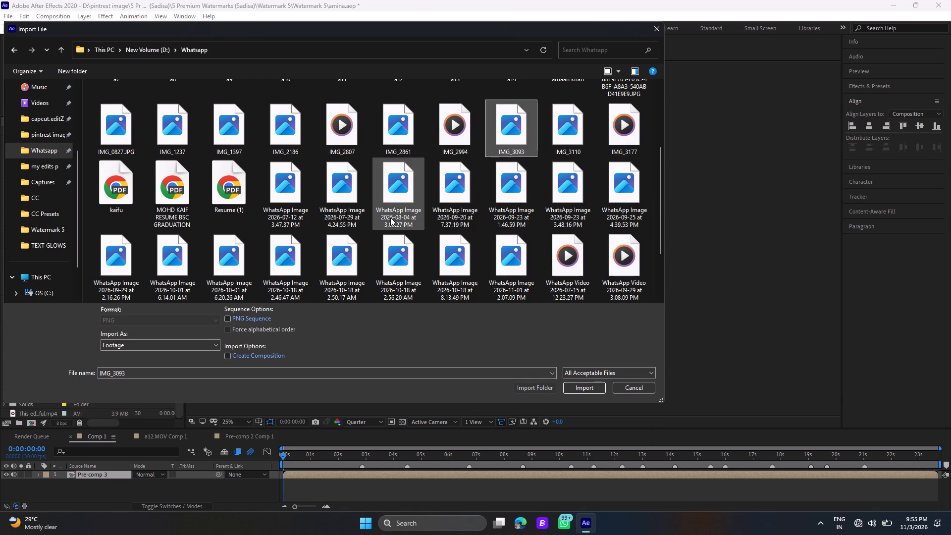
pyautogui.scroll(-1, 390, 217)
pyautogui.scroll(1, 390, 217)
pyautogui.scroll(-4, 390, 217)
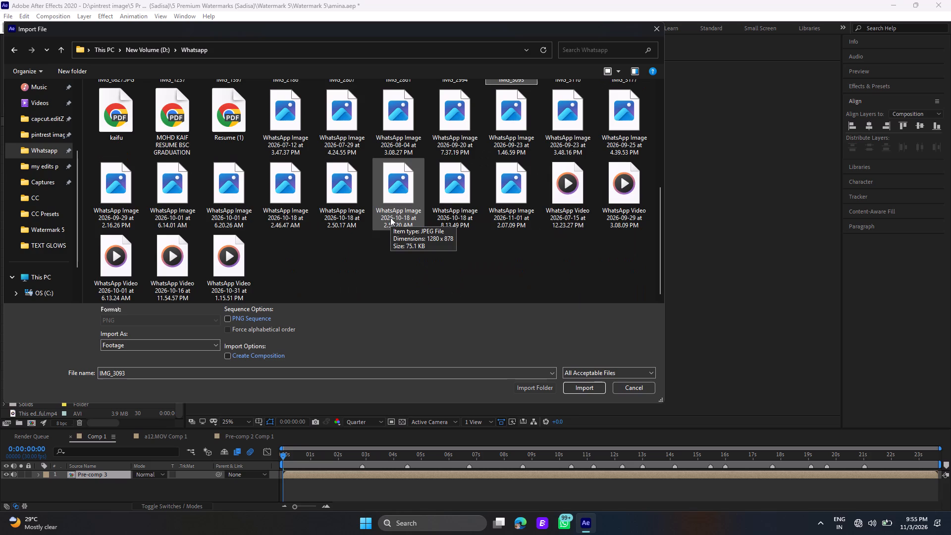
pyautogui.scroll(8, 390, 217)
pyautogui.scroll(-3, 390, 217)
pyautogui.scroll(3, 390, 217)
pyautogui.scroll(-3, 390, 217)
pyautogui.scroll(3, 390, 217)
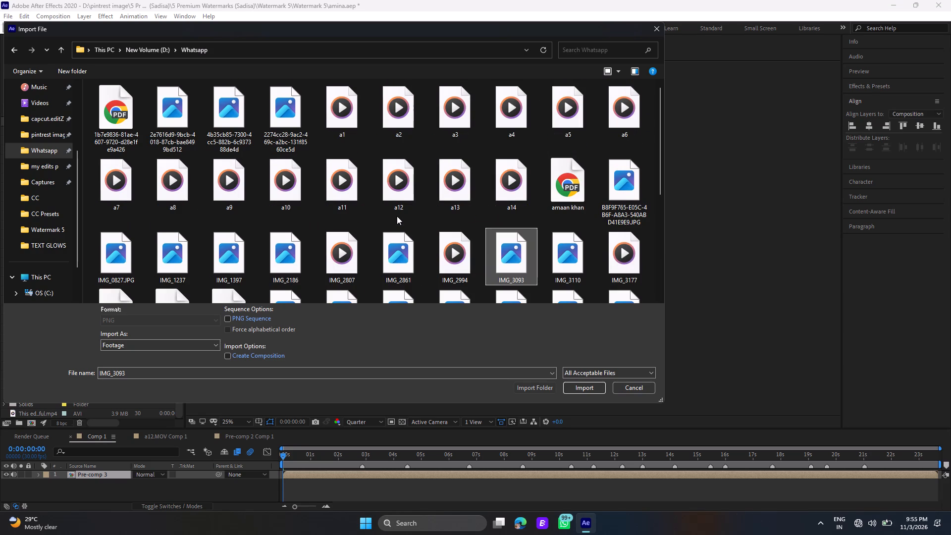
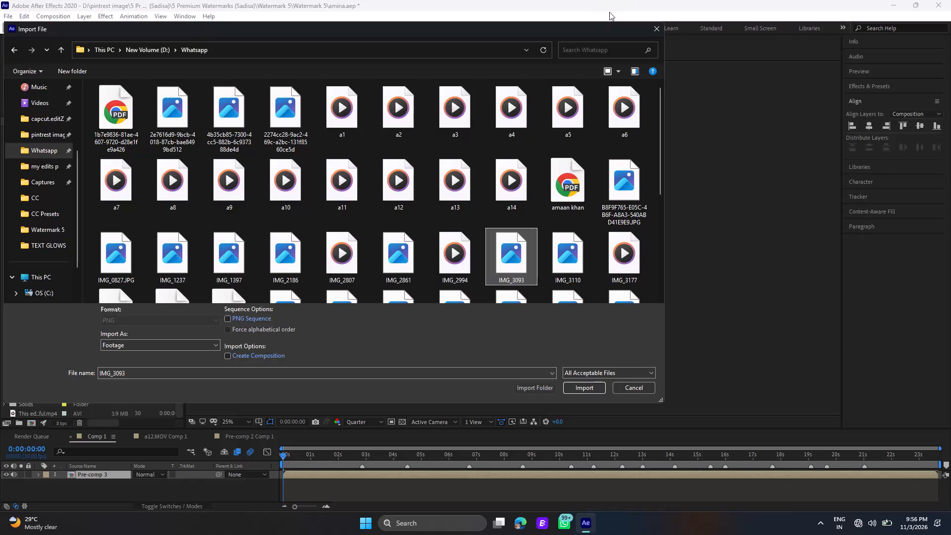
# Dismiss the Import File dialog without importing anything, and restore the Default workspace with Comp 1 open.
pyautogui.doubleClick(659, 28)
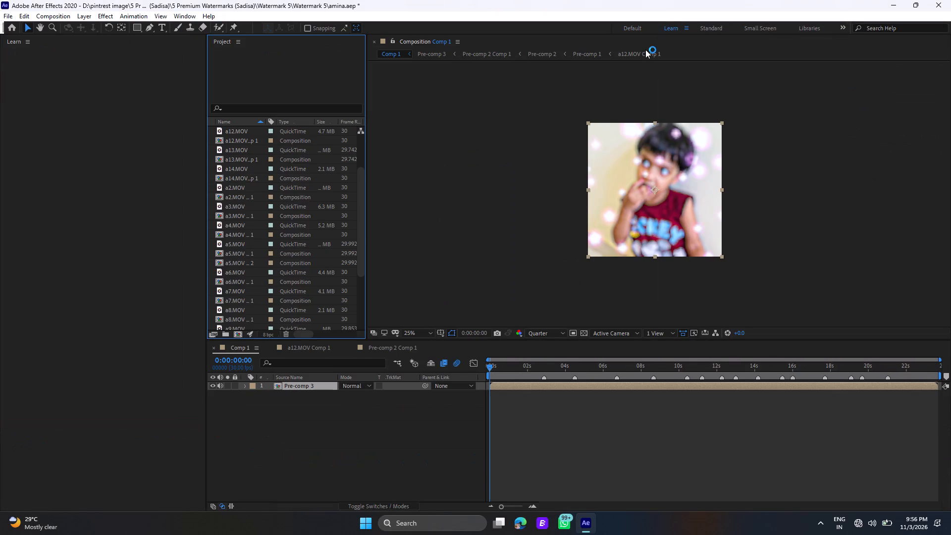
pyautogui.click(396, 60)
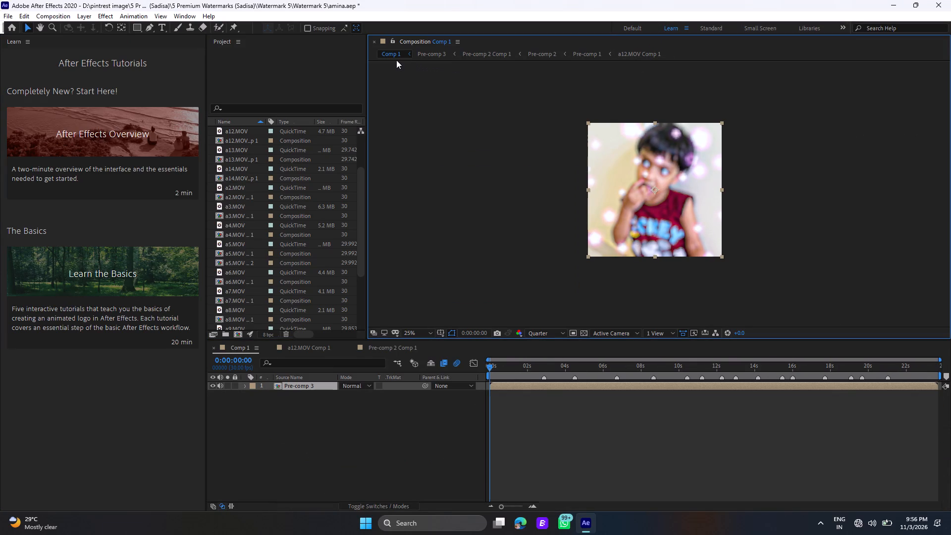
pyautogui.click(396, 57)
pyautogui.click(634, 26)
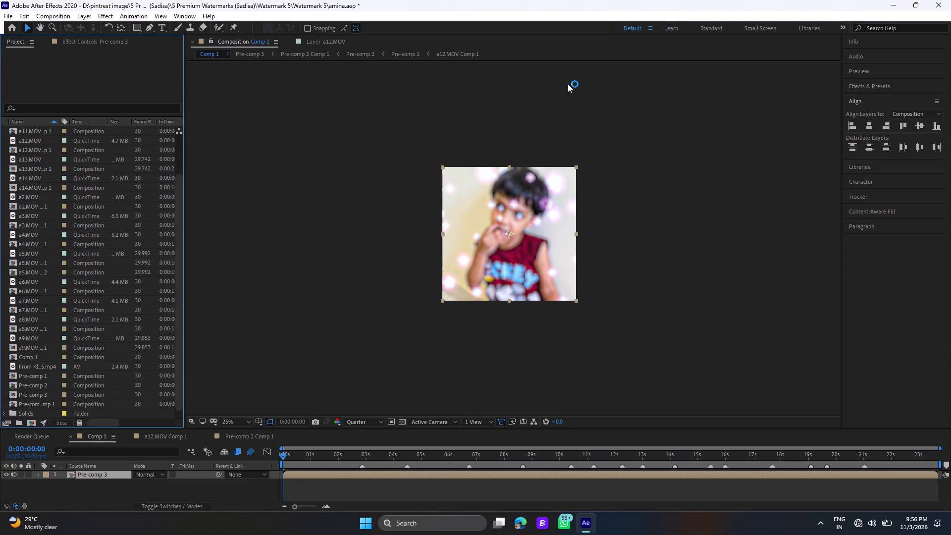
# Play Comp 1 from the start, and return the time indicator to 0:00:00:00.
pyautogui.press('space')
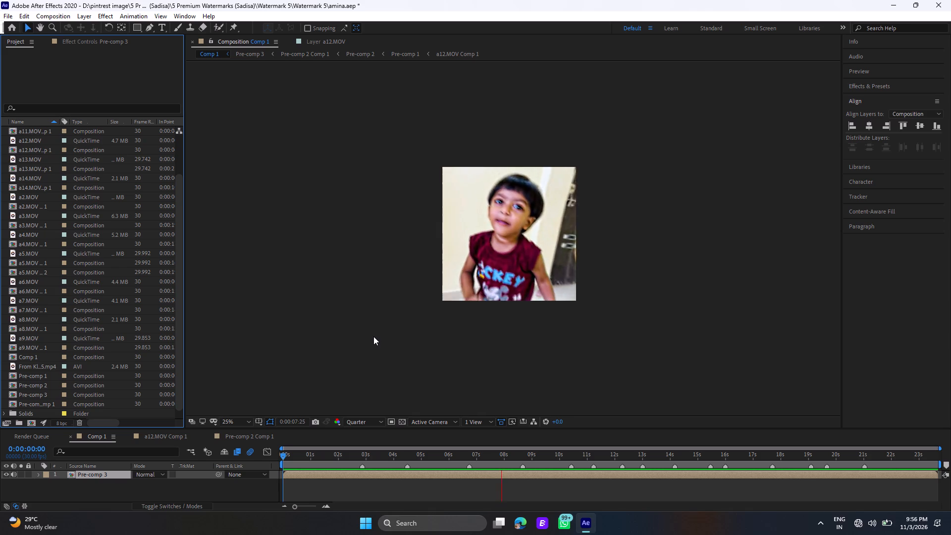
pyautogui.click(290, 455)
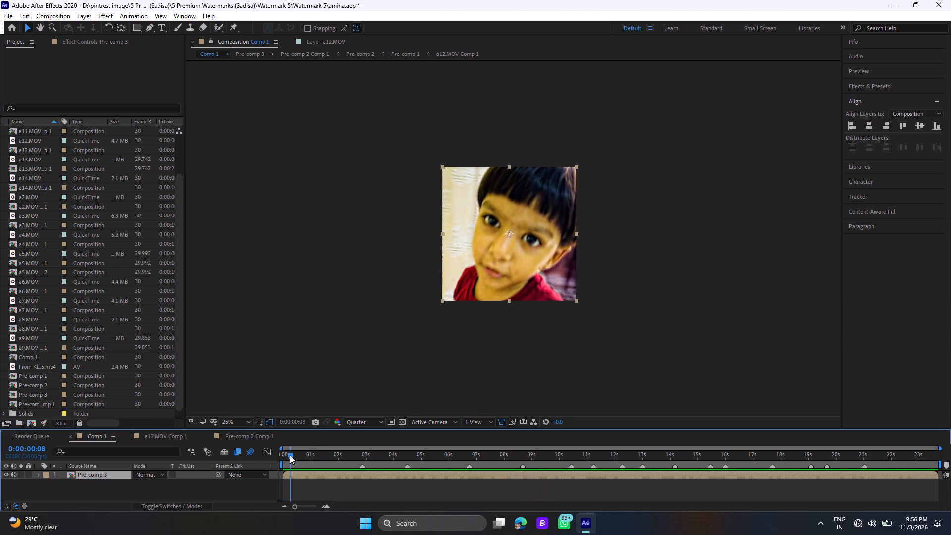
pyautogui.moveTo(290, 455); pyautogui.dragTo(276, 457)
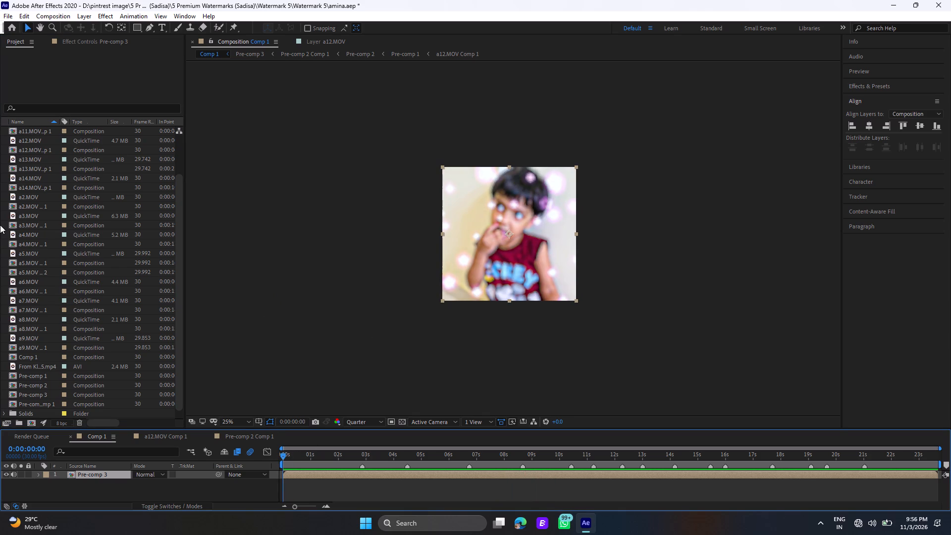
# Open the Import File dialog and look through the Whatsapp folder on drive D for an additional file to import.
pyautogui.tripleClick(0, 226)
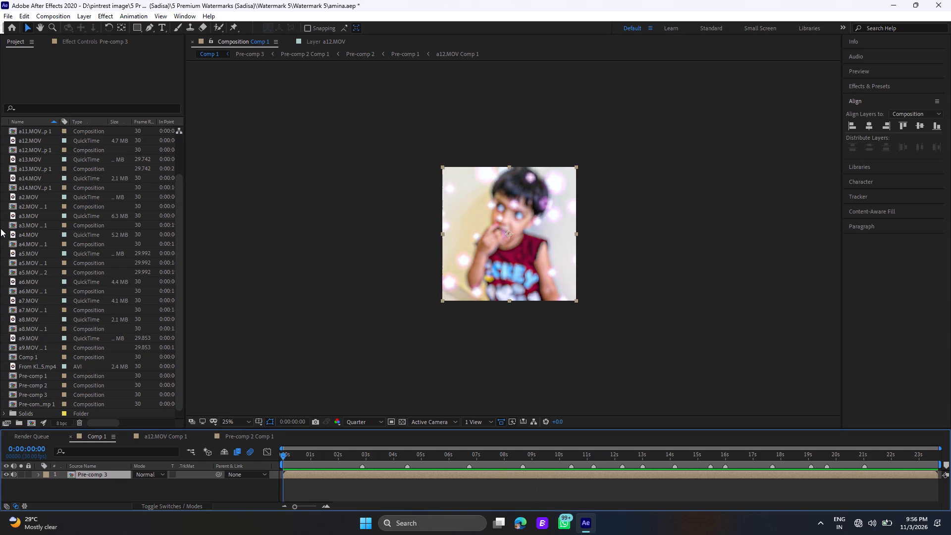
pyautogui.tripleClick(2, 233)
pyautogui.click(2, 233)
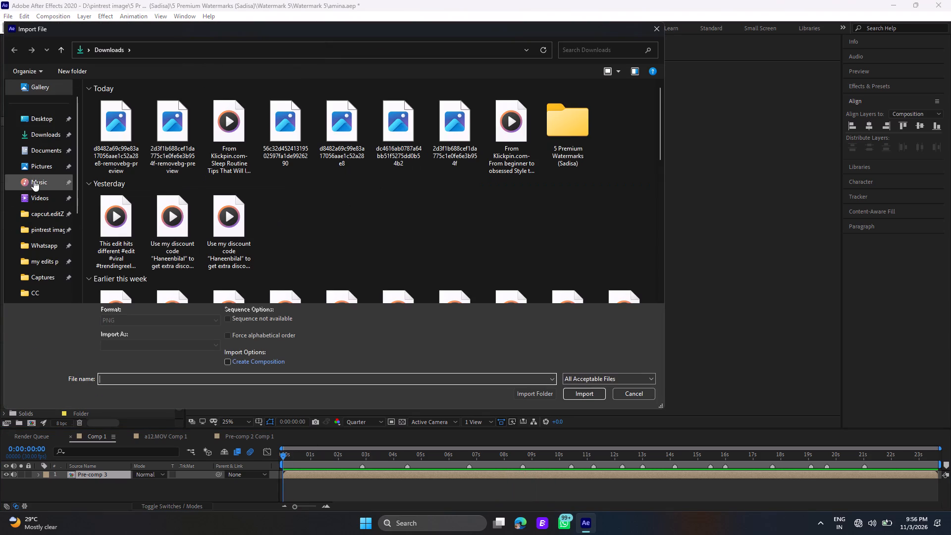
pyautogui.scroll(2, 50, 193)
pyautogui.scroll(-8, 50, 193)
pyautogui.scroll(1, 51, 198)
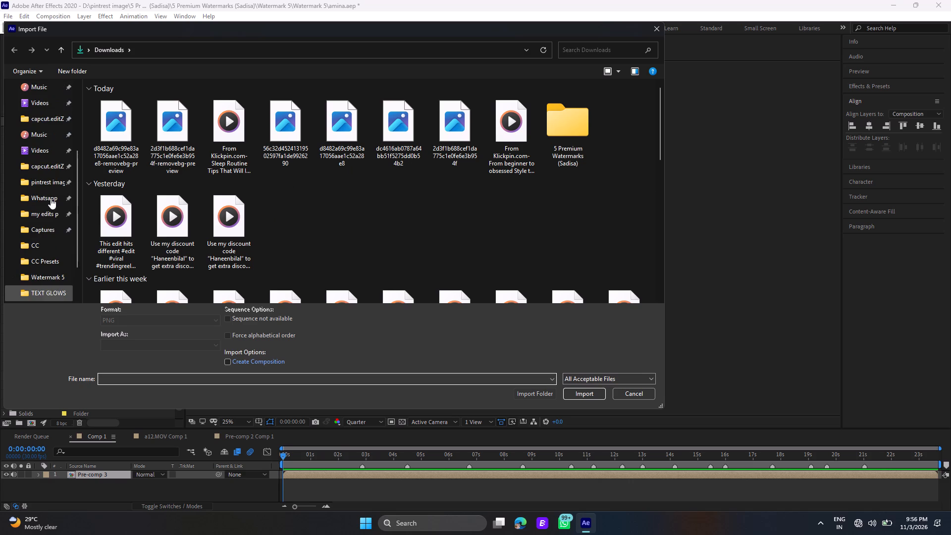
pyautogui.scroll(1, 51, 198)
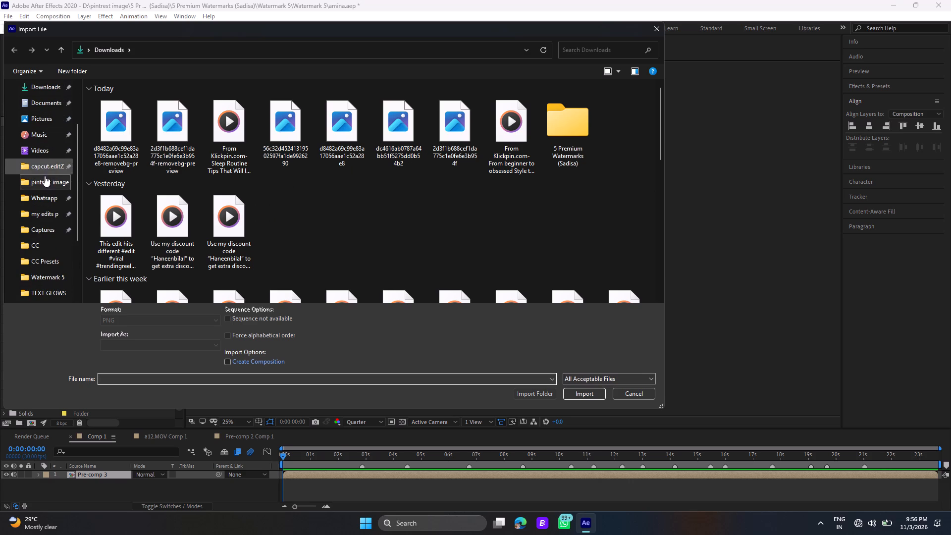
pyautogui.click(50, 203)
pyautogui.scroll(-2, 379, 159)
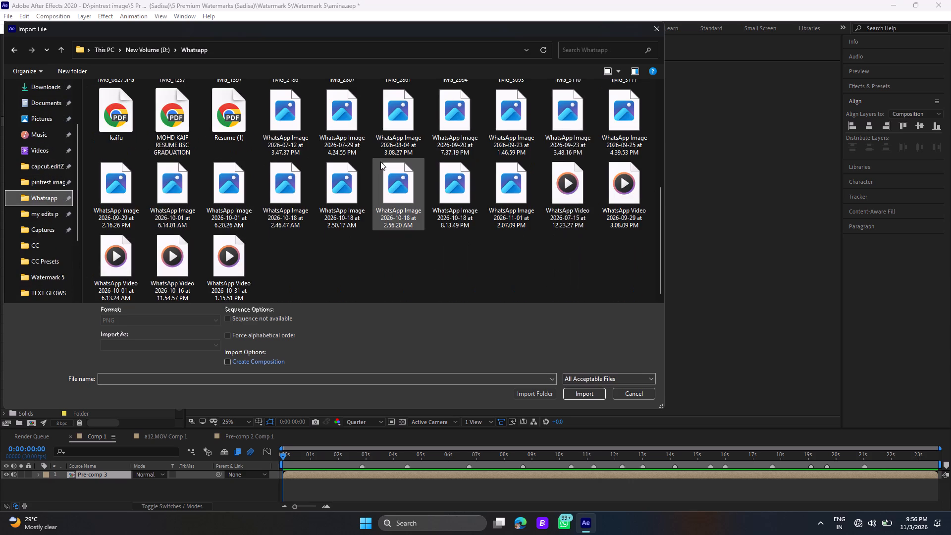
pyautogui.scroll(-1, 380, 161)
pyautogui.scroll(3, 380, 161)
pyautogui.scroll(-2, 380, 162)
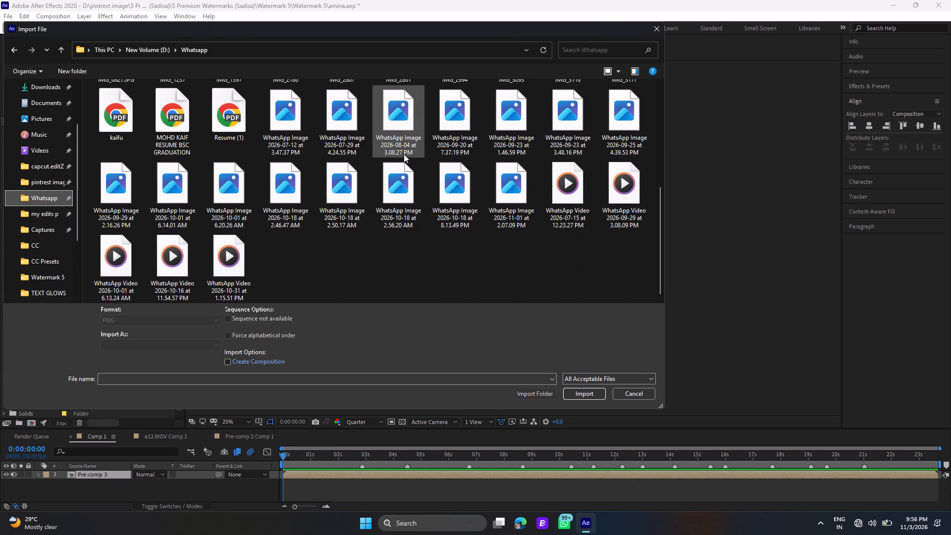
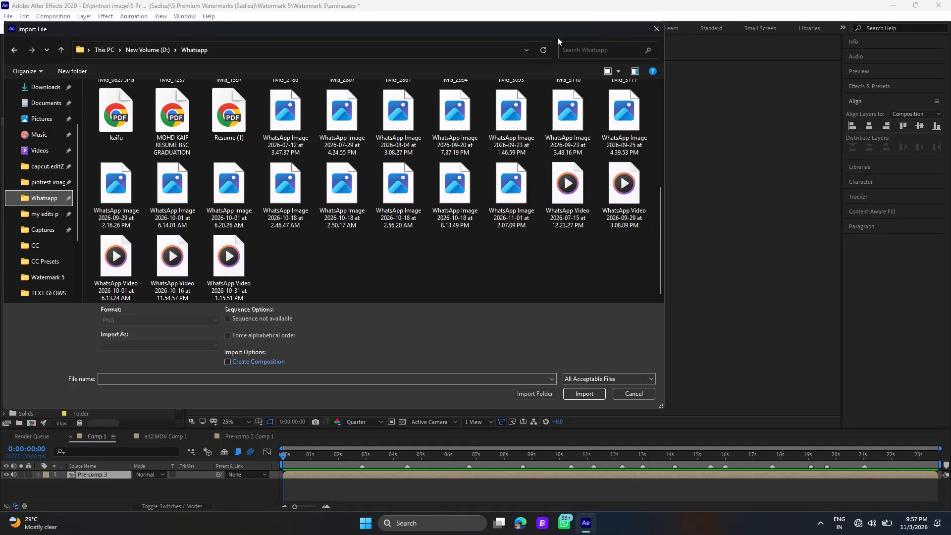
# Close the Import File dialog without importing, and switch to File Explorer with This PC open.
pyautogui.click(657, 31)
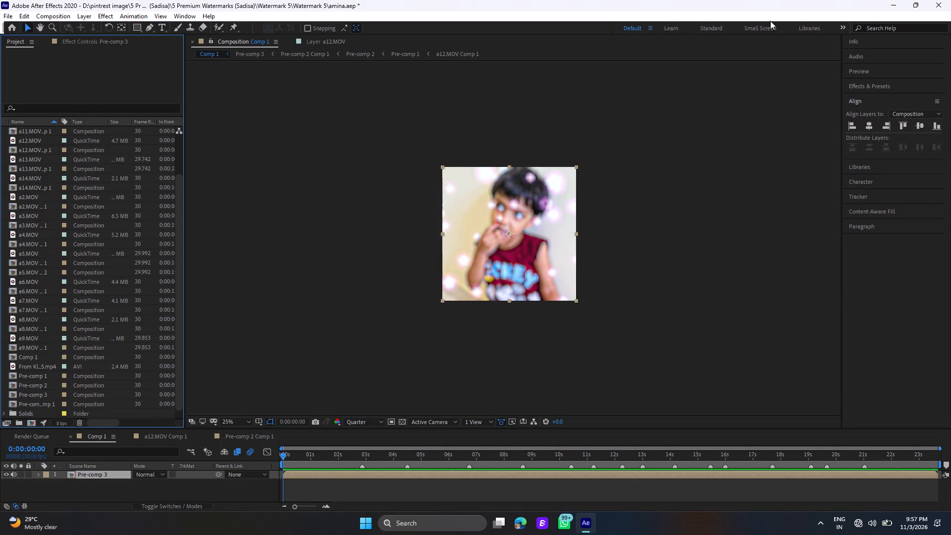
pyautogui.click(899, 2)
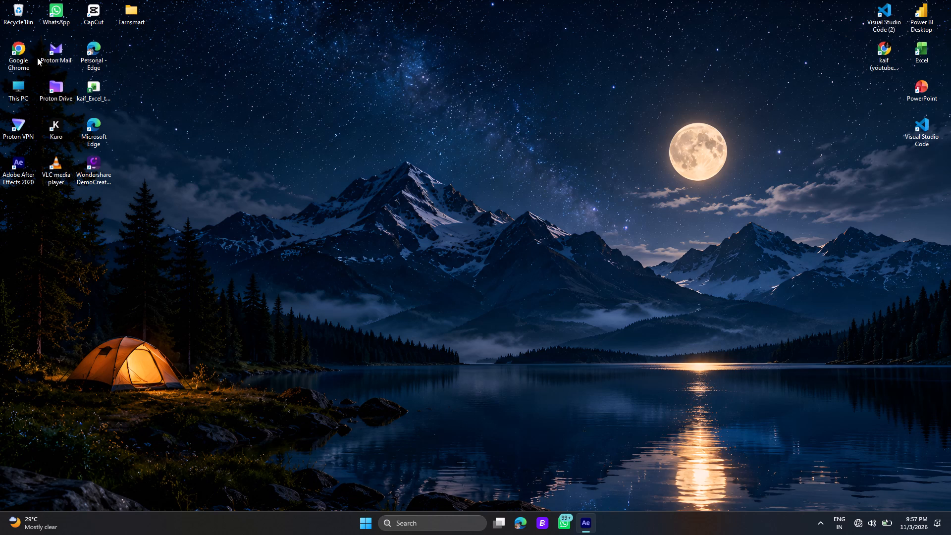
pyautogui.tripleClick(22, 93)
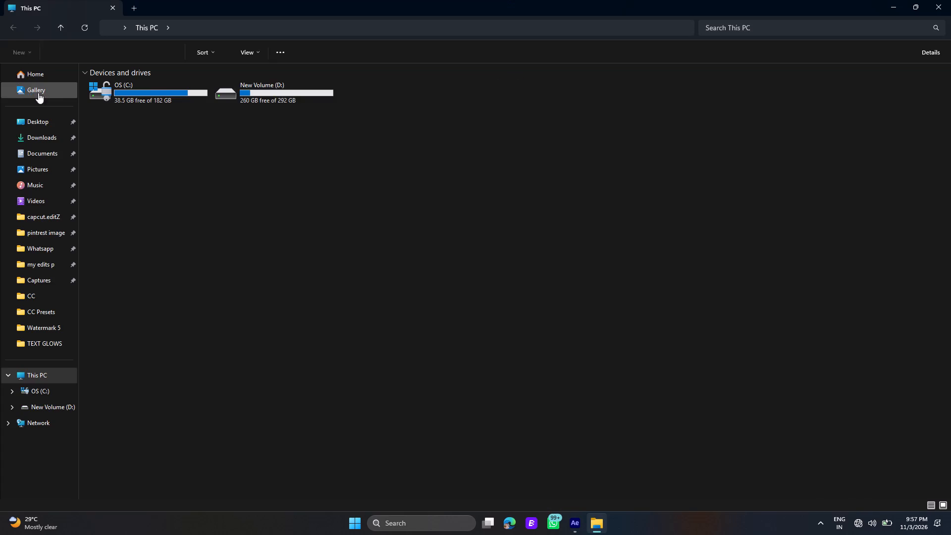
# In Folder Options, choose "Single-click to open an item", turn off "Always show icons, never thumbnails", and apply the changes.
pyautogui.click(290, 53)
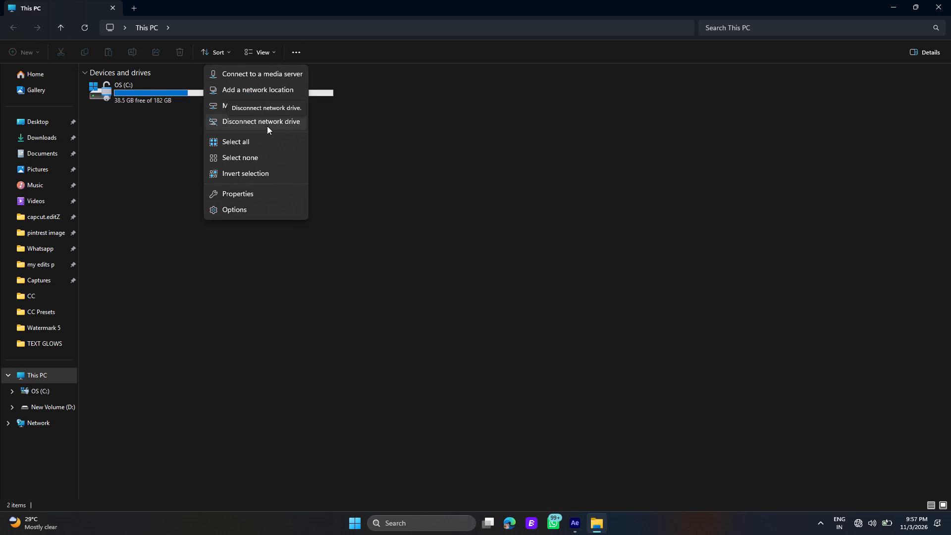
pyautogui.click(244, 204)
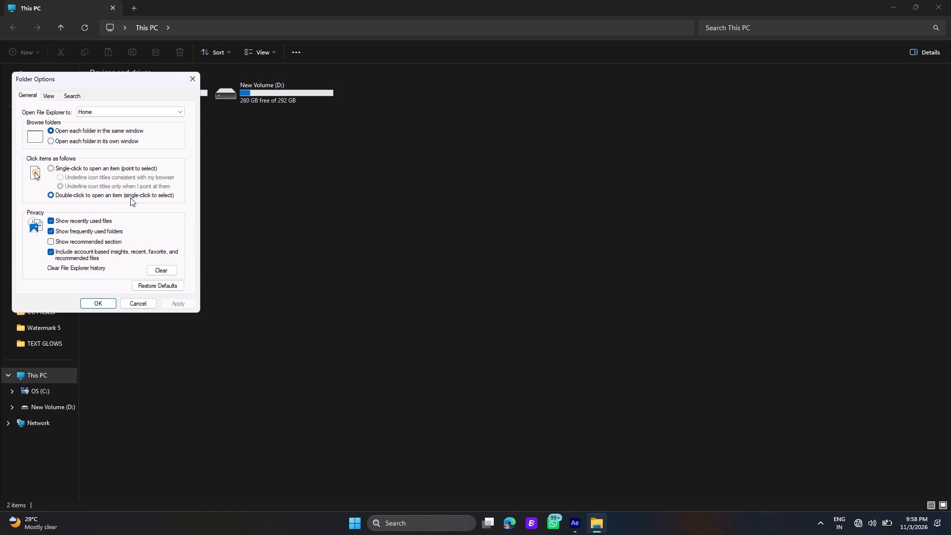
pyautogui.click(52, 169)
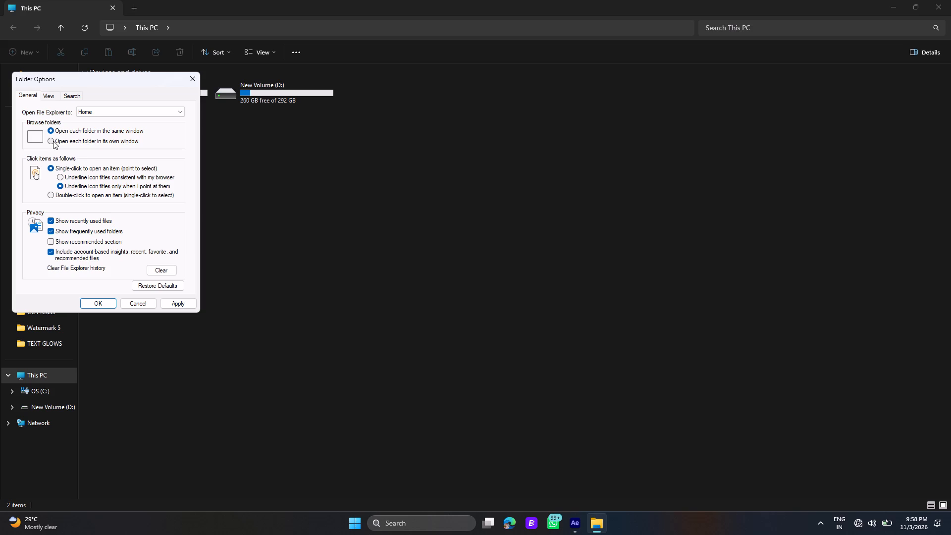
pyautogui.scroll(-1, 121, 233)
pyautogui.click(53, 96)
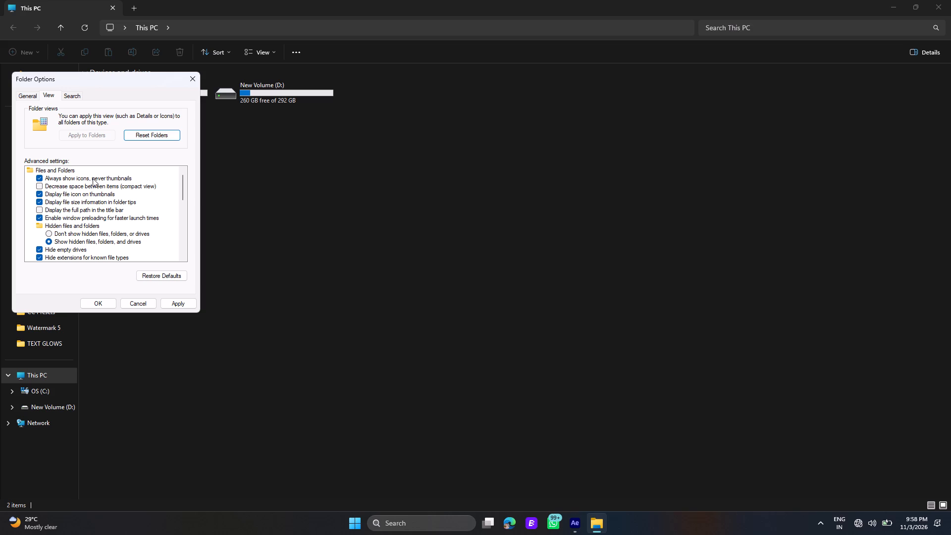
pyautogui.click(42, 177)
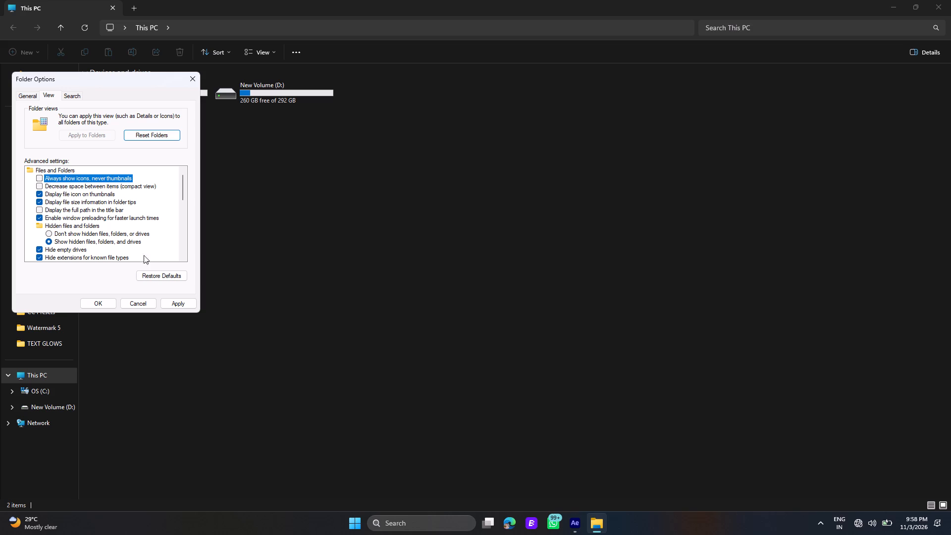
pyautogui.click(165, 305)
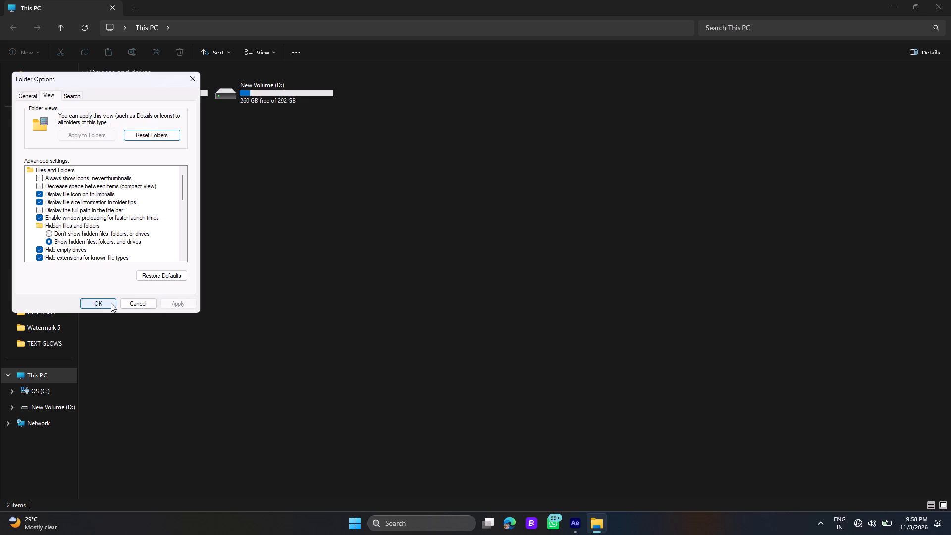
pyautogui.click(106, 301)
# Look through the thumbnails in the Downloads folder, and close the File Explorer window.
pyautogui.click(52, 123)
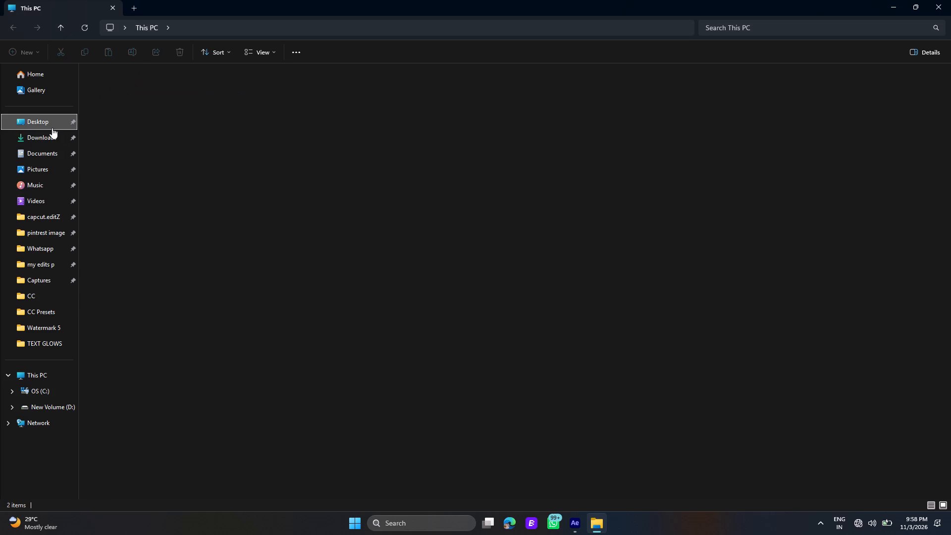
pyautogui.click(52, 138)
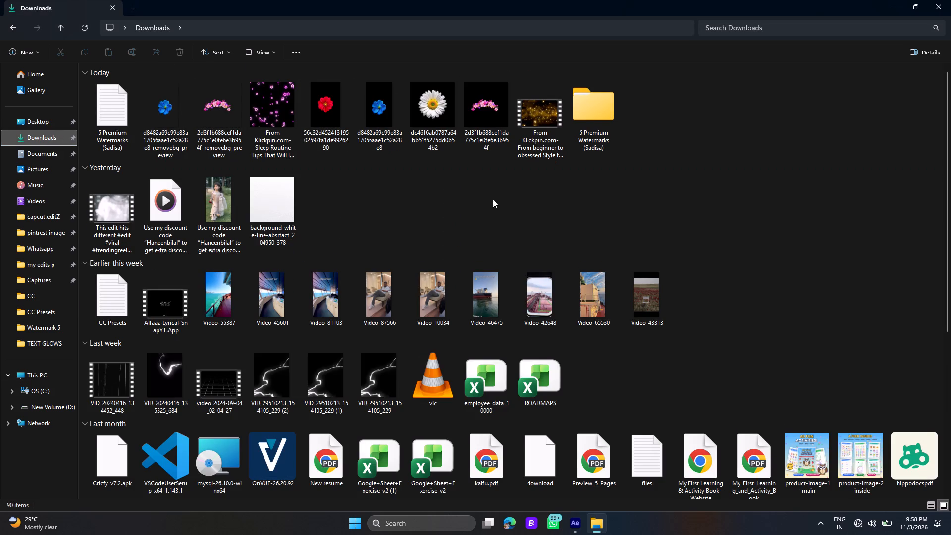
pyautogui.scroll(-1, 338, 224)
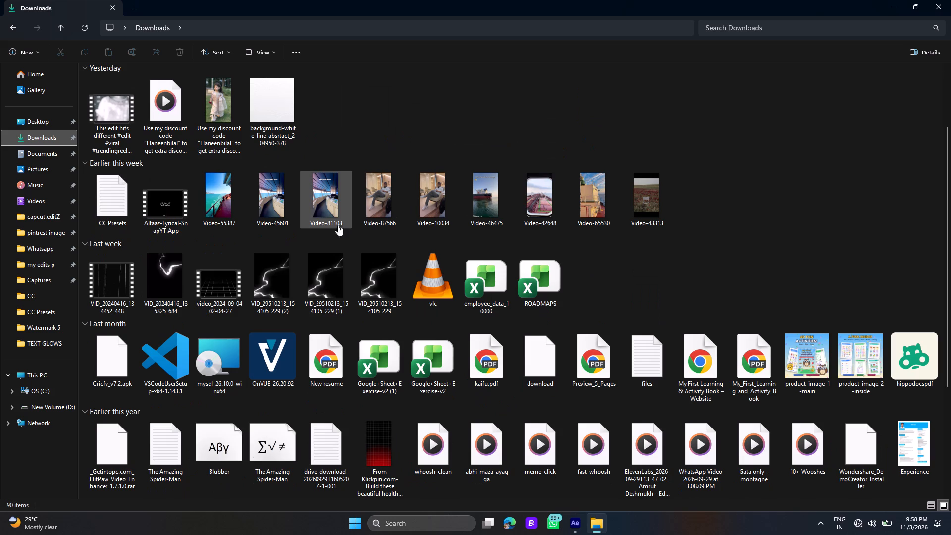
pyautogui.scroll(-3, 533, 286)
pyautogui.scroll(5, 531, 287)
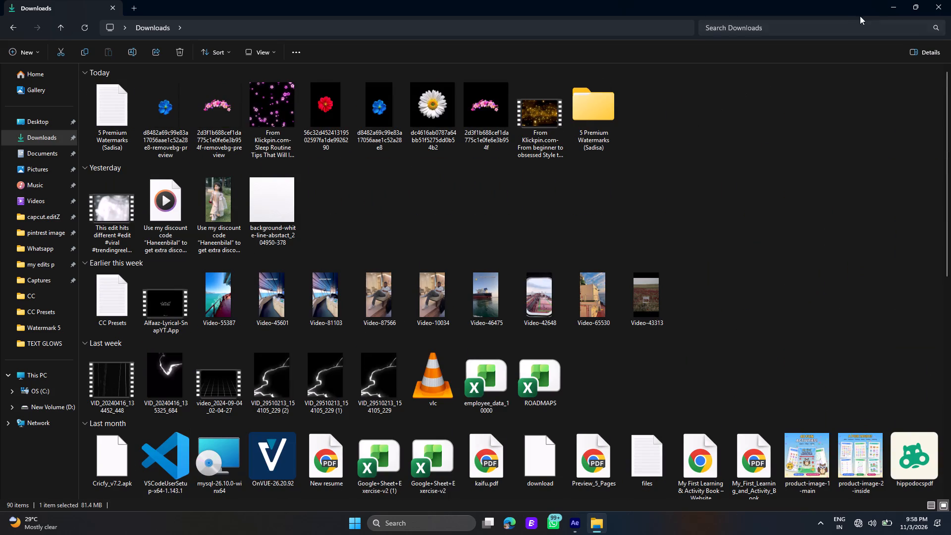
pyautogui.click(934, 7)
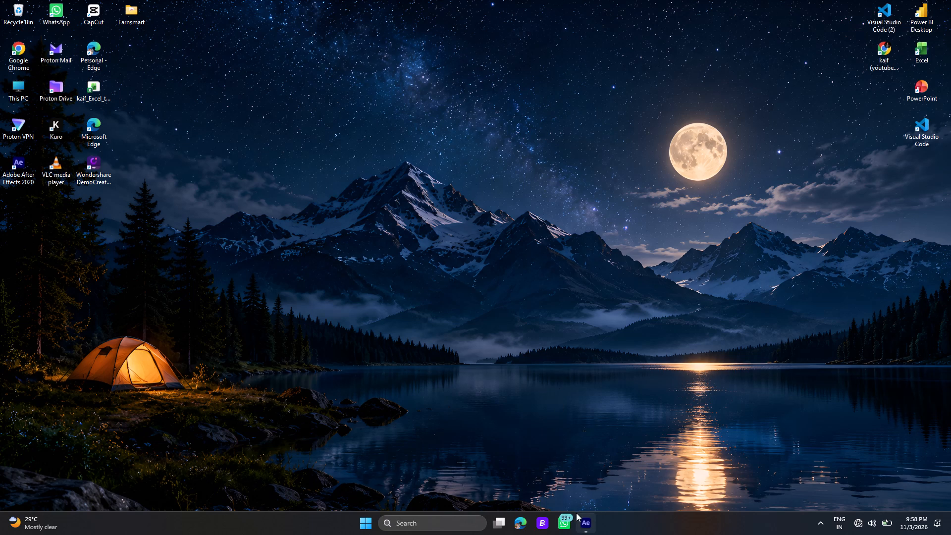
# Switch to After Effects and import the green-background soft_combine EDITZZ image of 2026-07-29 from the Whatsapp folder.
pyautogui.click(576, 513)
pyautogui.doubleClick(2, 182)
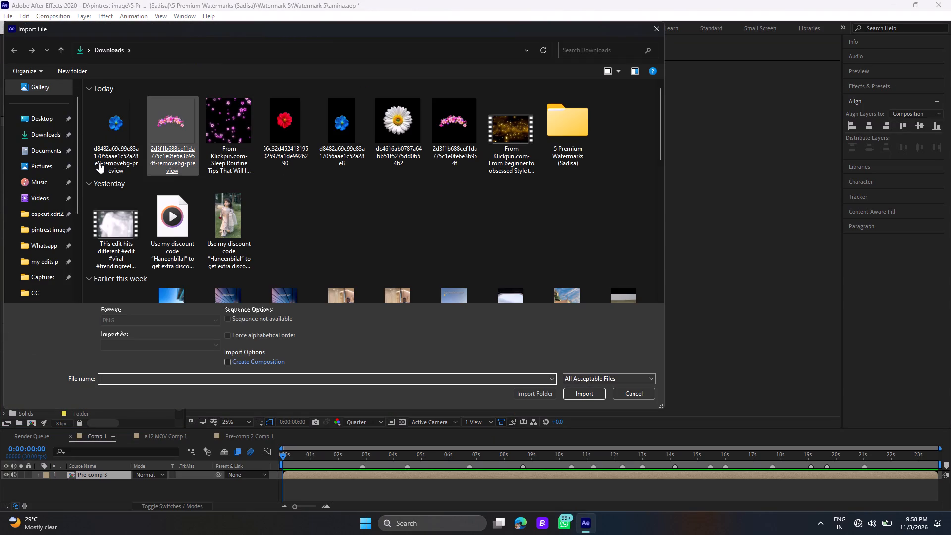
pyautogui.scroll(-1, 48, 198)
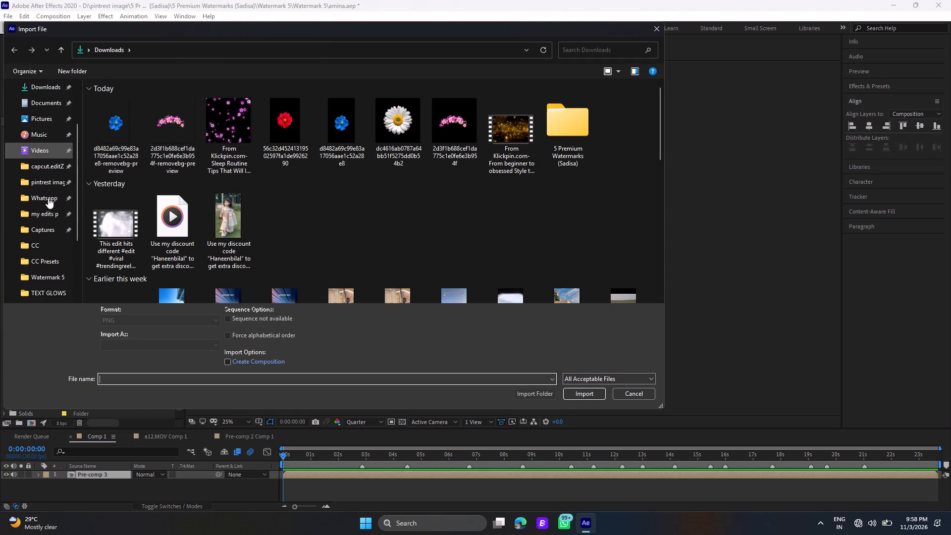
pyautogui.click(51, 184)
pyautogui.click(50, 199)
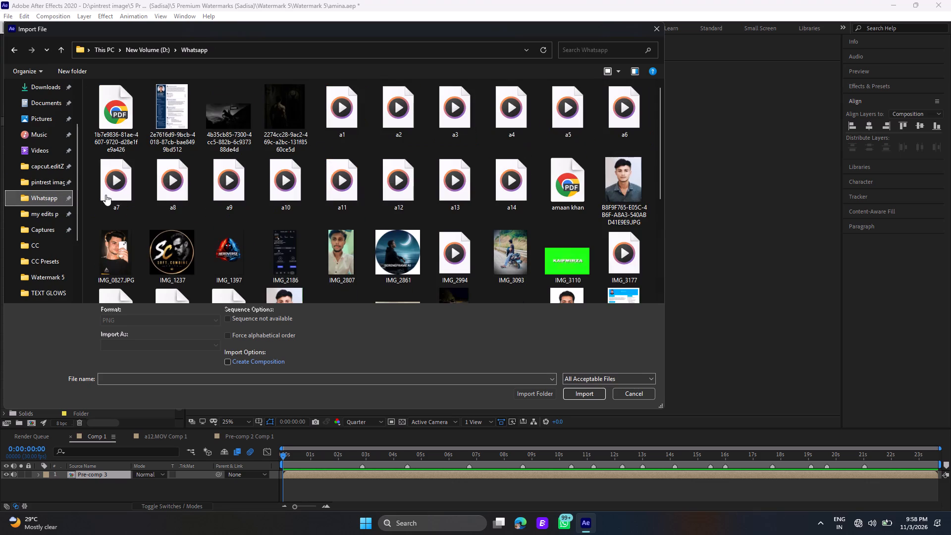
pyautogui.scroll(-1, 442, 211)
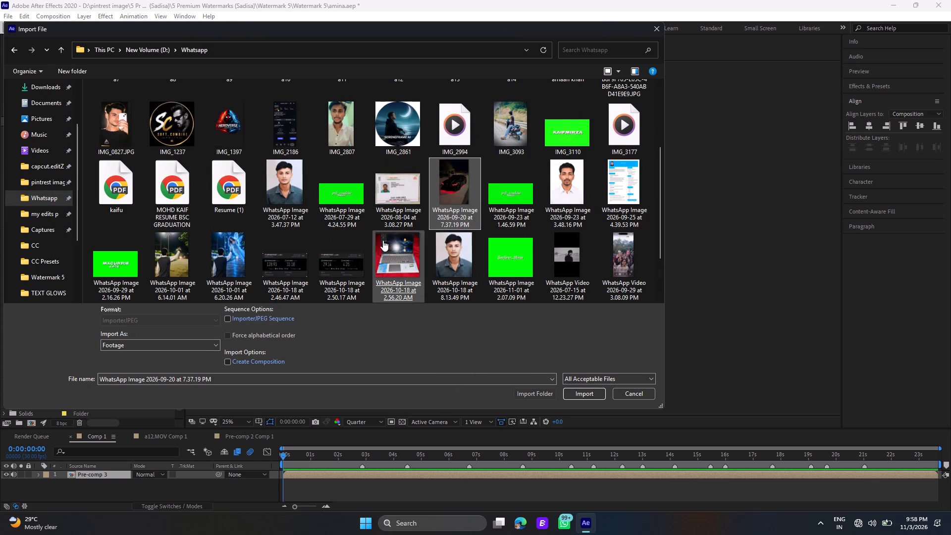
pyautogui.click(351, 212)
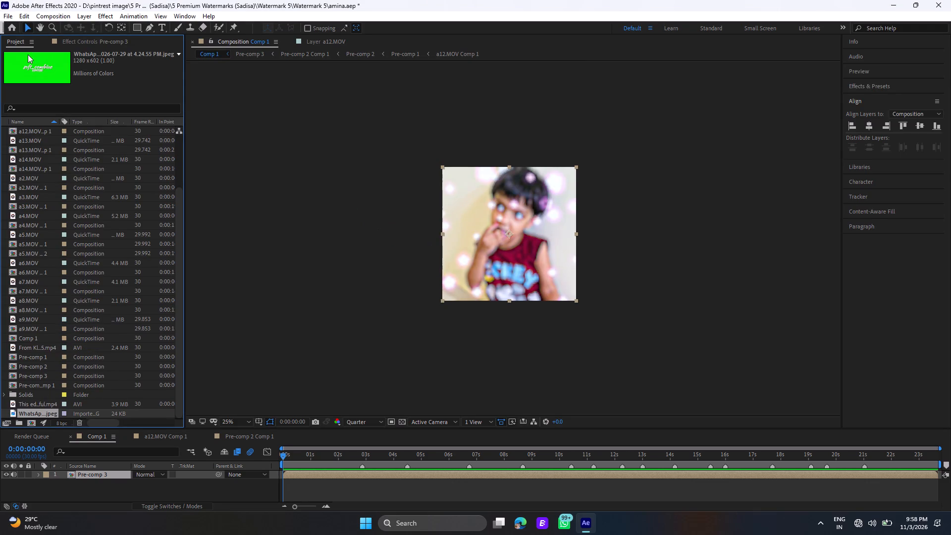
# Place the imported green watermark image at the centre of Comp 1, above Pre-comp 3.
pyautogui.moveTo(31, 68); pyautogui.dragTo(205, 386)
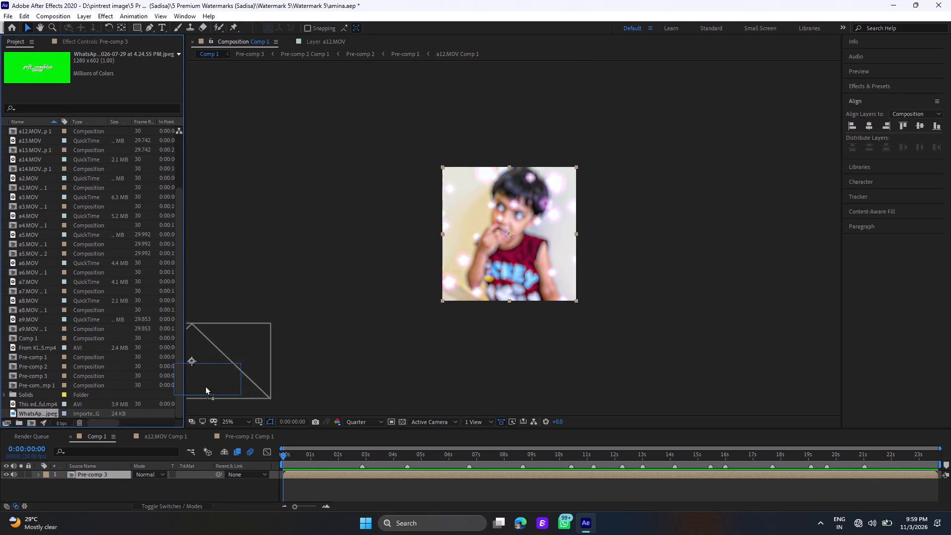
pyautogui.moveTo(205, 386); pyautogui.dragTo(513, 224)
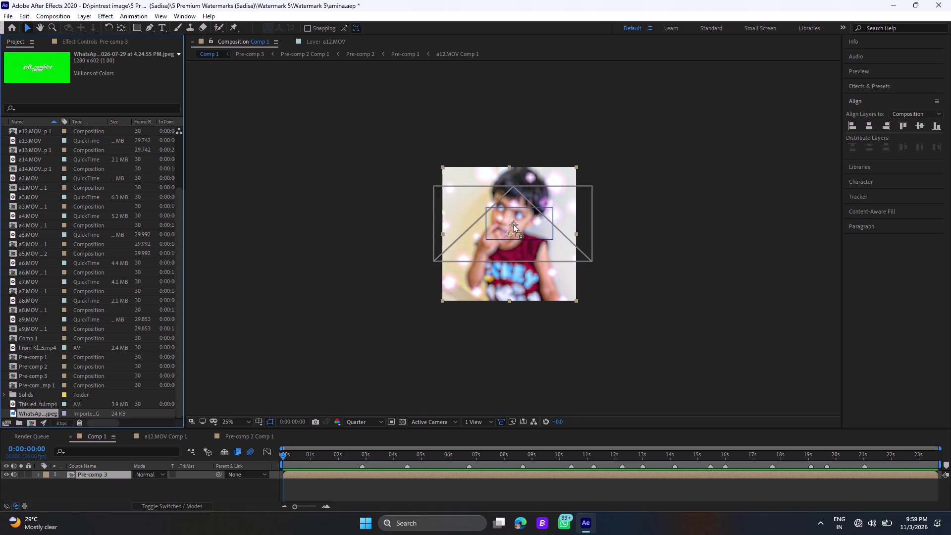
pyautogui.moveTo(513, 224); pyautogui.dragTo(509, 229)
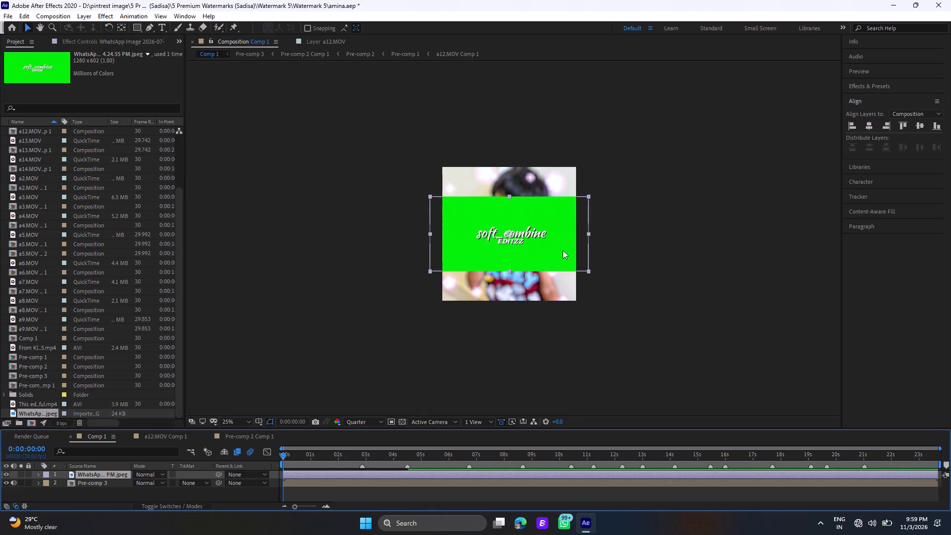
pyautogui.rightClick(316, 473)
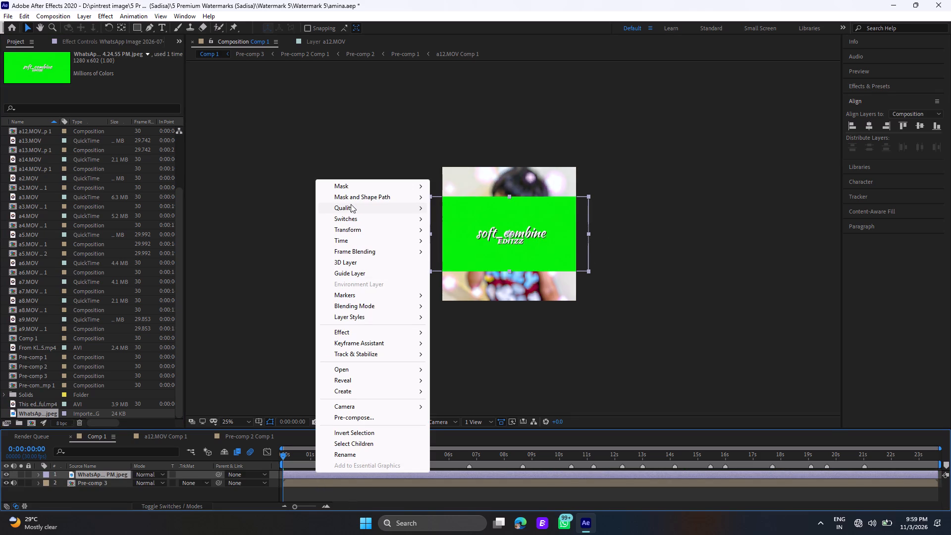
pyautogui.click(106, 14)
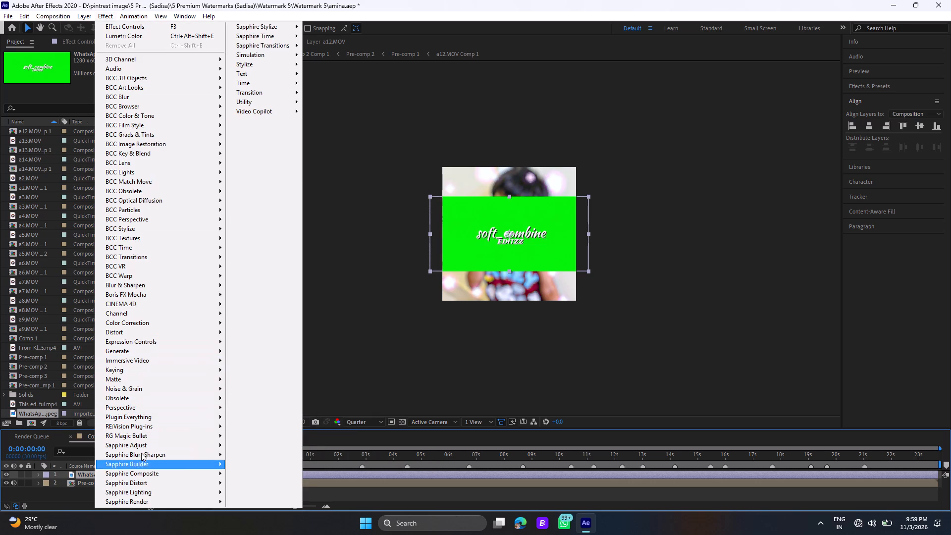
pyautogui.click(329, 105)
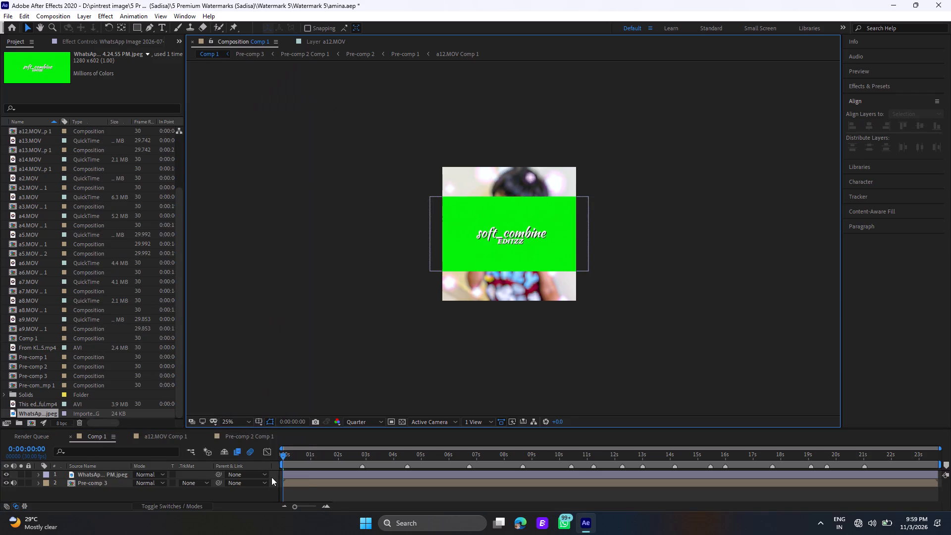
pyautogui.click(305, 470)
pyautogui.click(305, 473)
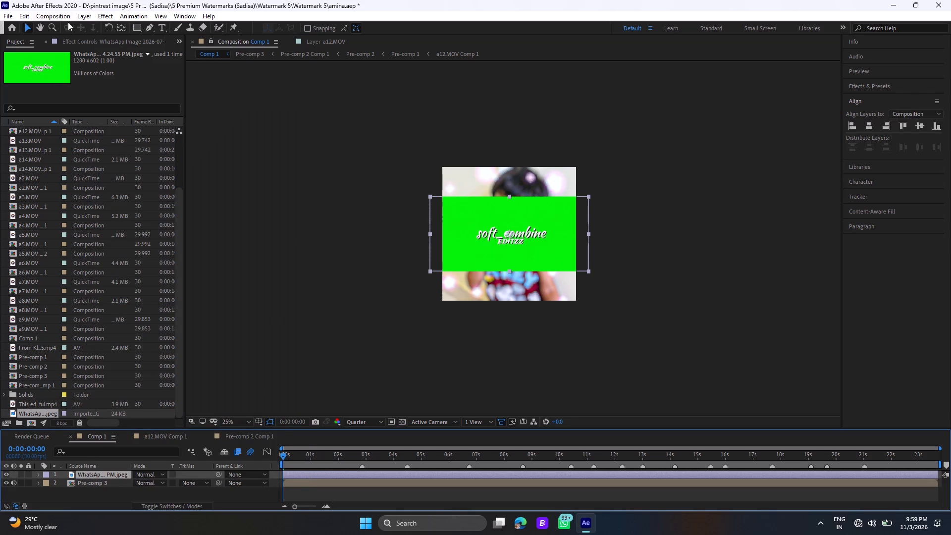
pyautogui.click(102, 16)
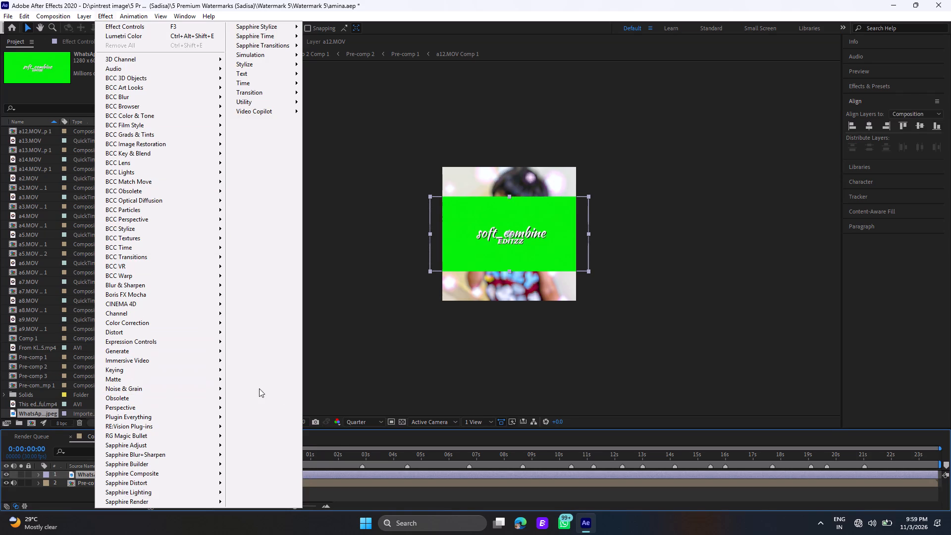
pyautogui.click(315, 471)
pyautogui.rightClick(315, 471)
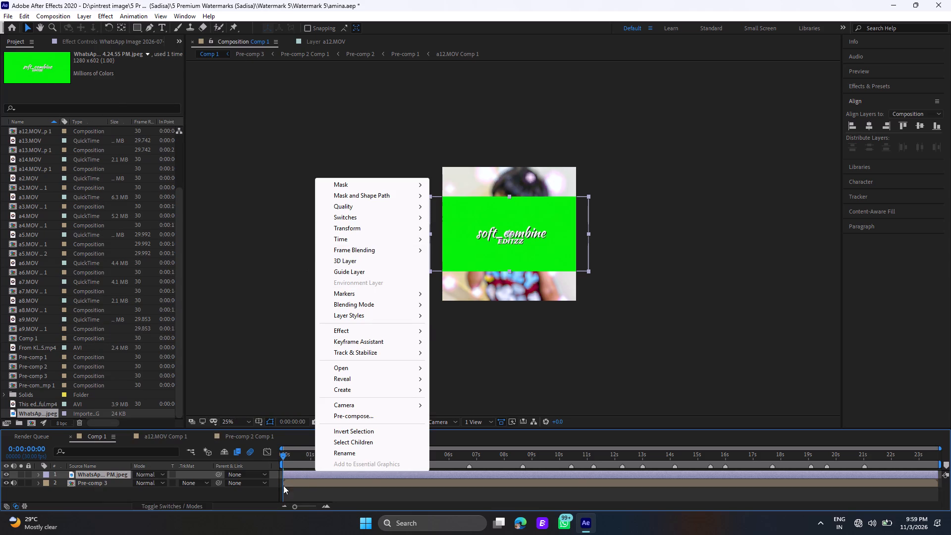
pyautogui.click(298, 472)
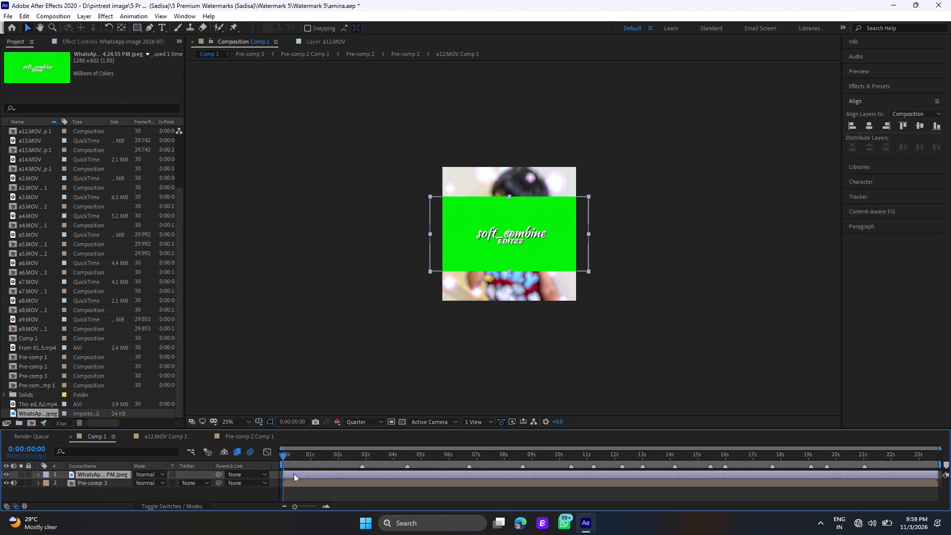
# Apply Keylight (1.2) to the watermark layer and sample its green background as the Screen Colour.
pyautogui.click(294, 474)
pyautogui.click(158, 11)
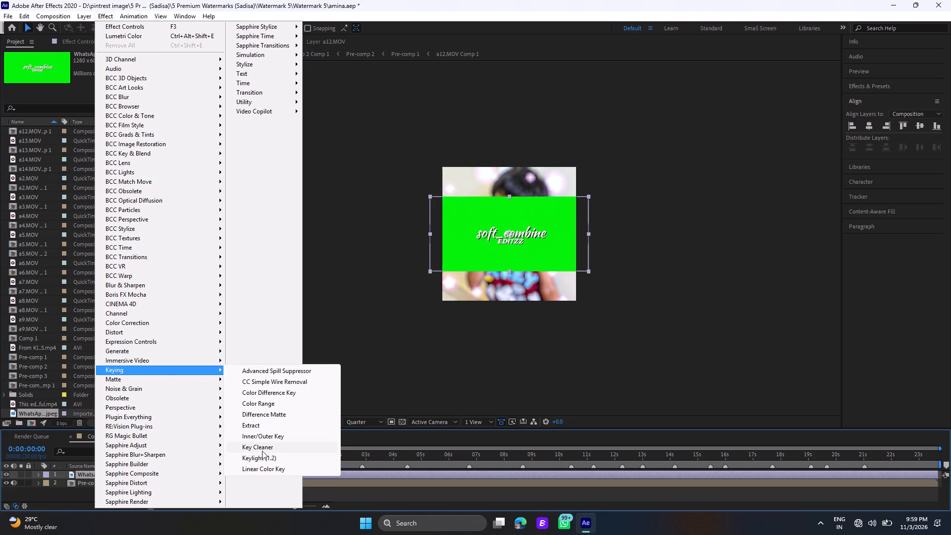
pyautogui.click(264, 458)
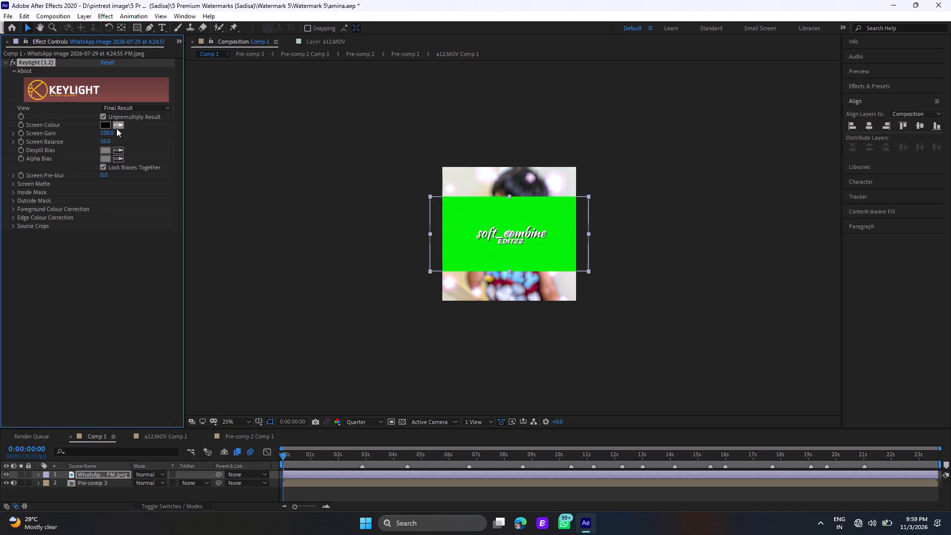
pyautogui.click(116, 126)
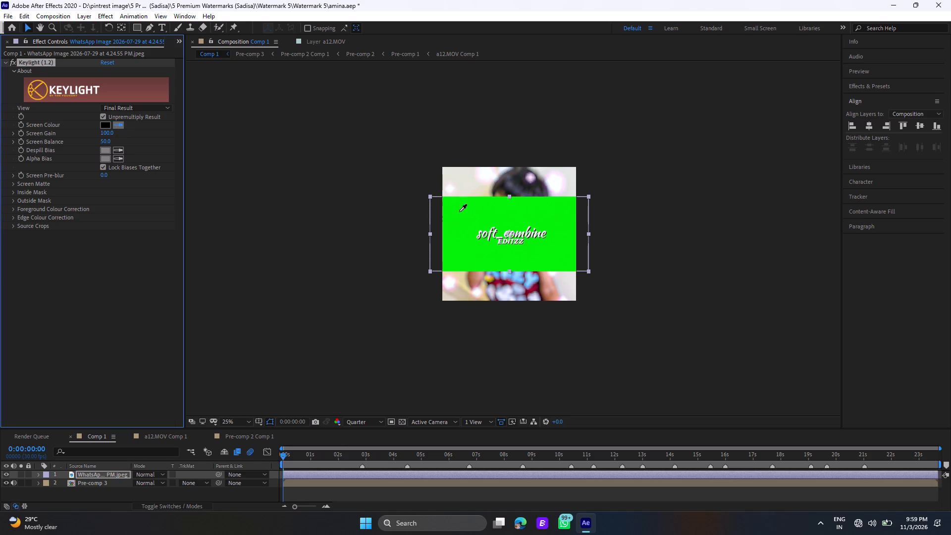
pyautogui.click(467, 216)
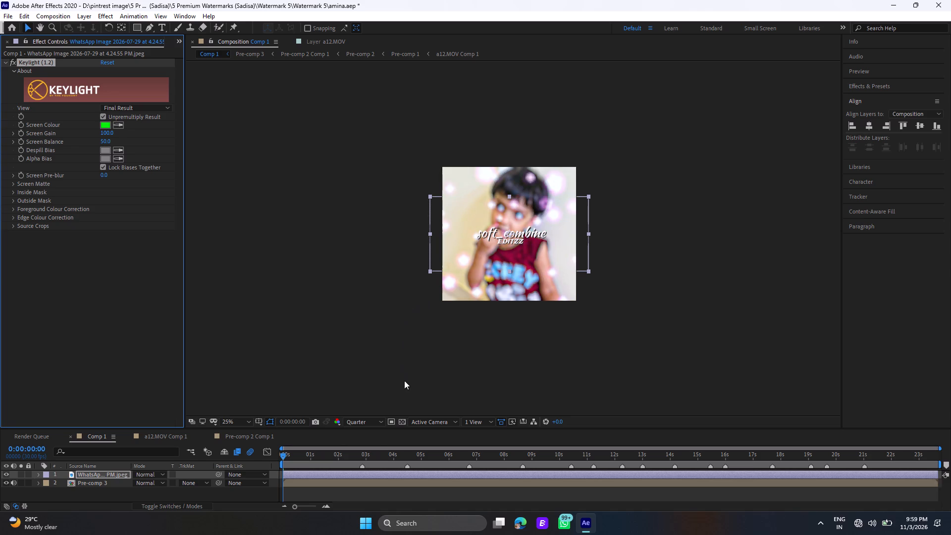
# Set the watermark layer's blending mode to Overlay.
pyautogui.rightClick(306, 476)
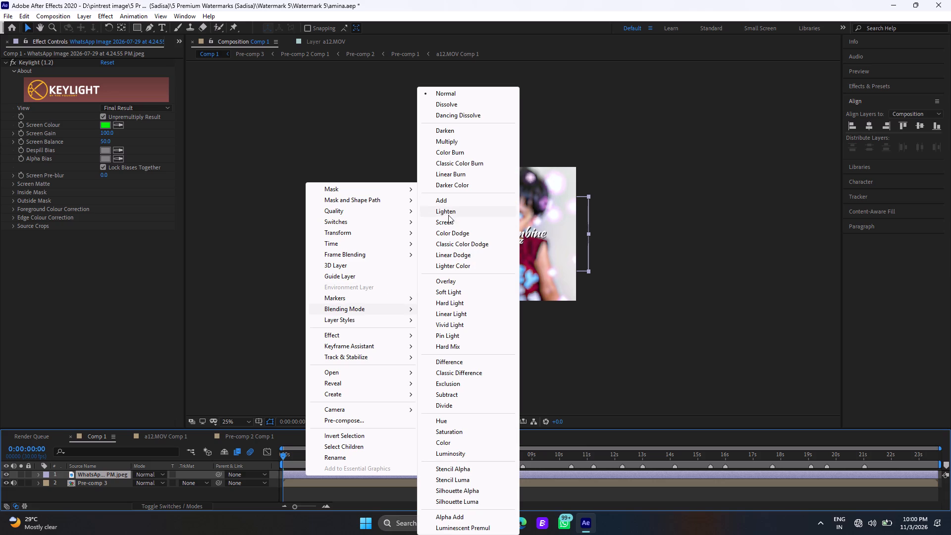
pyautogui.click(454, 281)
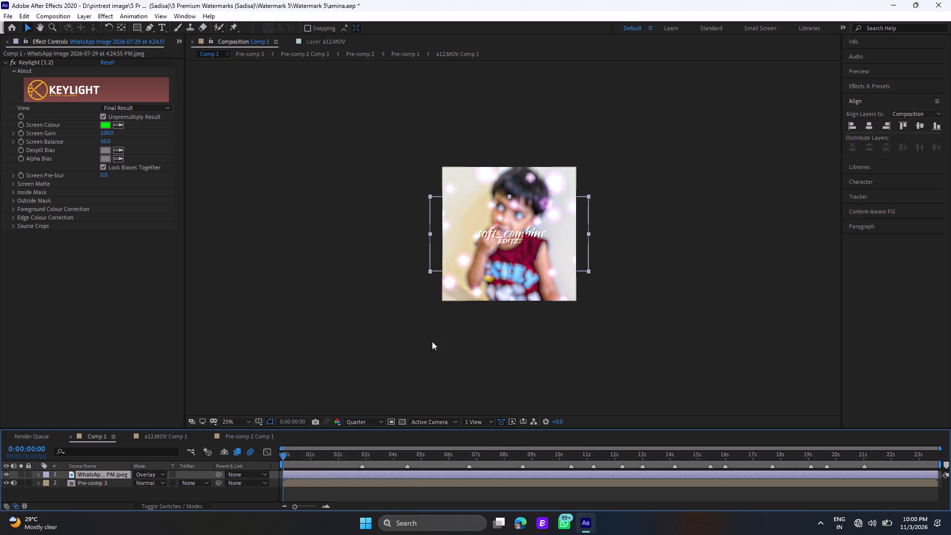
# Scale the watermark layer down to 55%.
pyautogui.press('s')
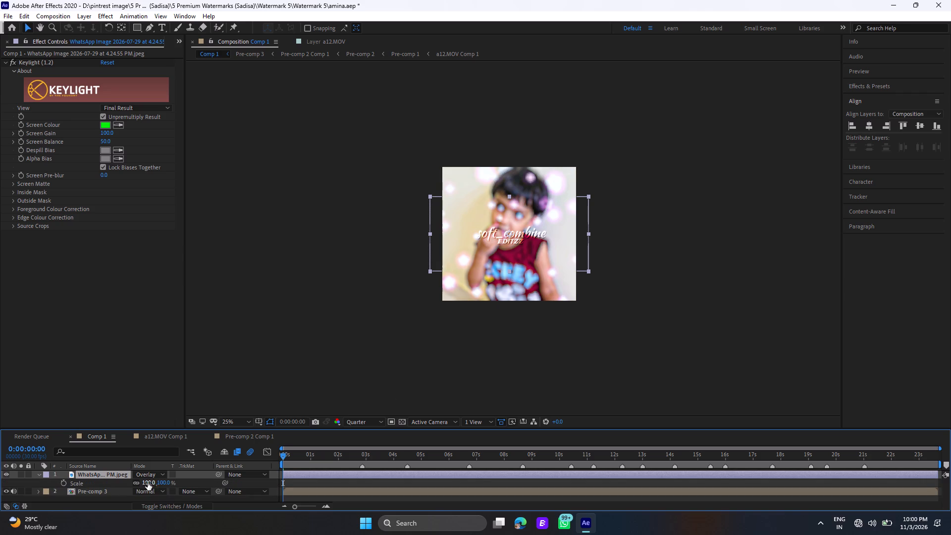
pyautogui.moveTo(148, 483); pyautogui.dragTo(140, 484)
pyautogui.click(140, 484)
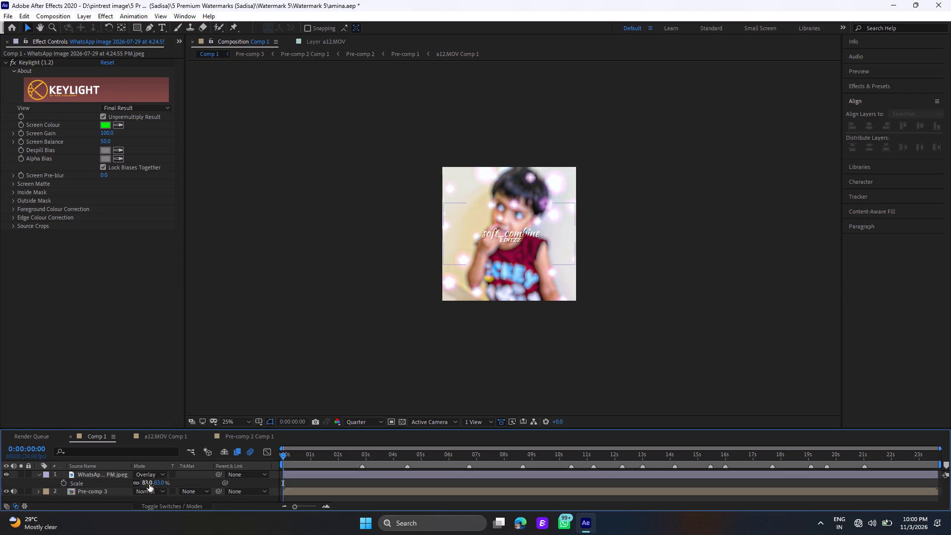
pyautogui.moveTo(149, 484); pyautogui.dragTo(139, 486)
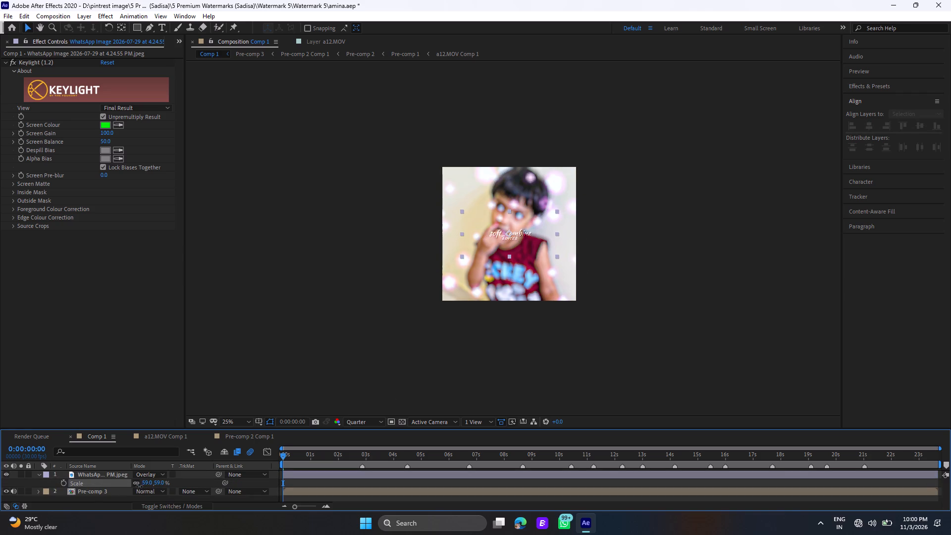
pyautogui.moveTo(139, 486); pyautogui.dragTo(137, 486)
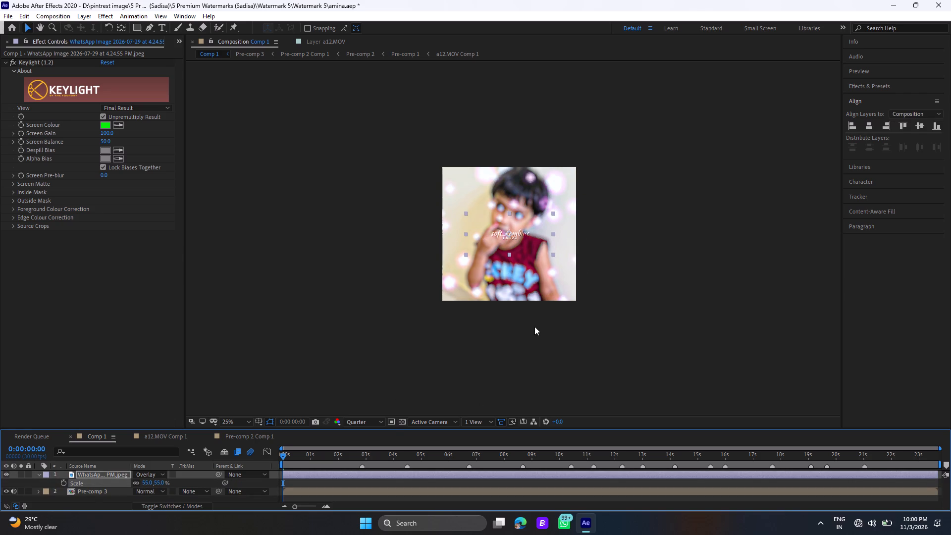
# Nudge the watermark straight down from the frame's centre to near the bottom edge, over the child's shirt.
pyautogui.press('Down')
pyautogui.press('Down')
pyautogui.press('Down')
pyautogui.press('Down')
pyautogui.press('Down')
pyautogui.press('Down')
pyautogui.press('Down')
pyautogui.press('Down')
pyautogui.press('Down')
pyautogui.press('Down')
pyautogui.press('Down')
pyautogui.press('Down')
pyautogui.press('Down')
pyautogui.press('Down')
pyautogui.press('Down')
pyautogui.press('Down')
pyautogui.press('Down')
pyautogui.press('Down')
pyautogui.press('Down')
pyautogui.press('Down')
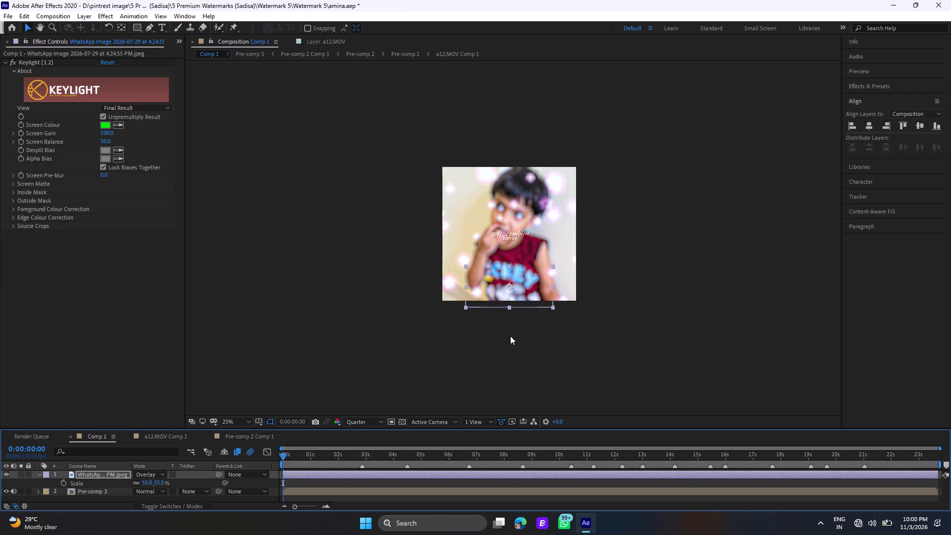
pyautogui.press('Up')
pyautogui.press('Up')
pyautogui.press('Up')
pyautogui.press('Up')
pyautogui.press('Up')
pyautogui.press('Up')
pyautogui.press('Up')
pyautogui.press('Up')
pyautogui.press('Up')
pyautogui.press('Up')
pyautogui.press('Up')
pyautogui.press('Up')
pyautogui.press('Up')
pyautogui.press('Up')
pyautogui.press('Up')
pyautogui.press('Up')
pyautogui.press('Up')
pyautogui.press('Up')
pyautogui.press('Up')
pyautogui.press('Up')
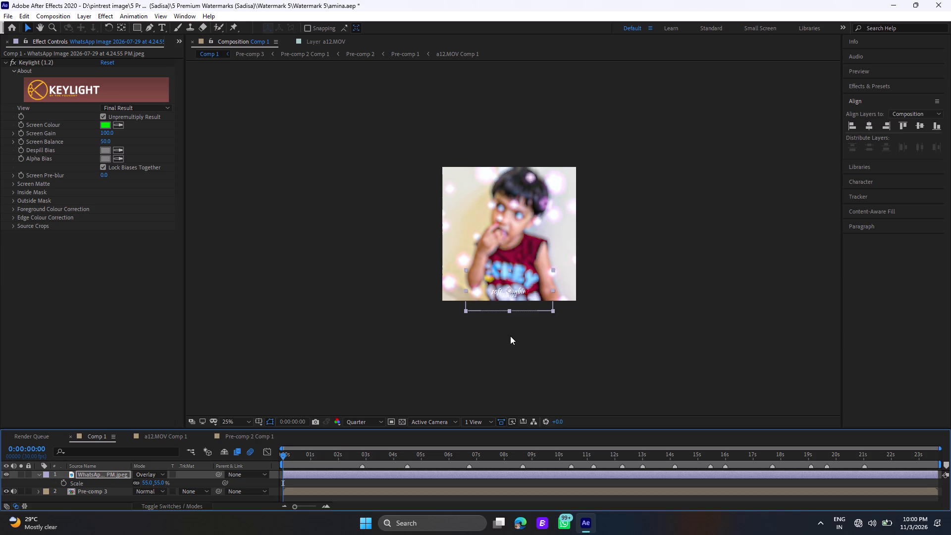
# Play back Comp 1 from the start to check the repositioned watermark over the edit, and return to the first frame.
pyautogui.click(331, 462)
pyautogui.moveTo(329, 459); pyautogui.dragTo(263, 459)
pyautogui.press('space')
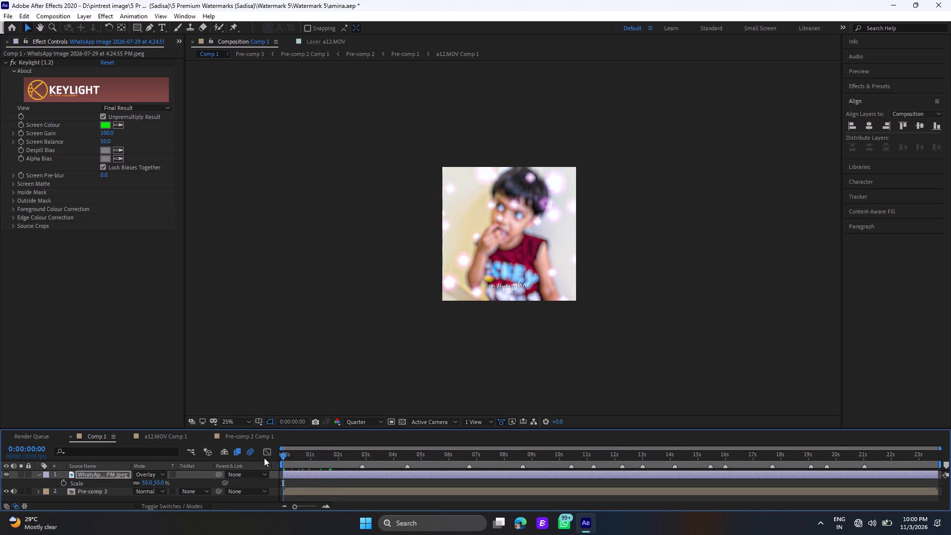
pyautogui.click(297, 482)
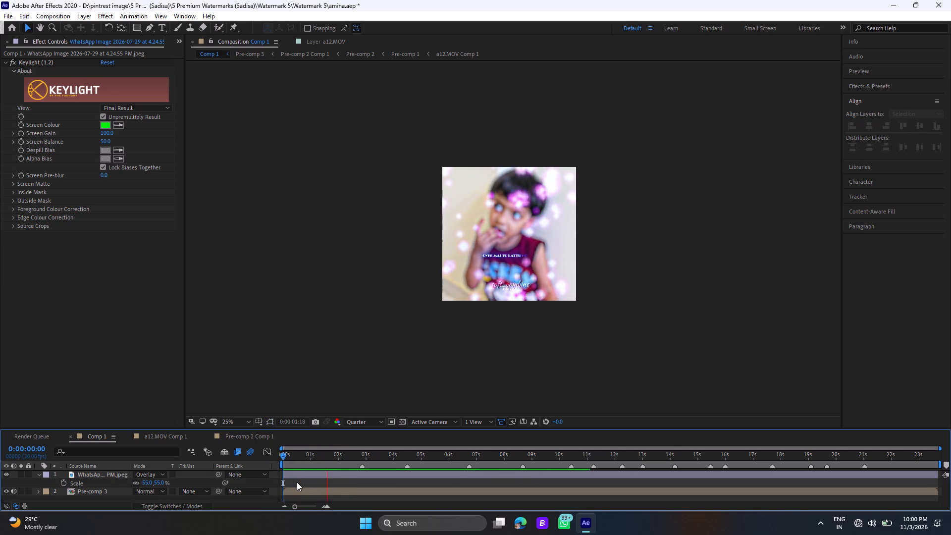
pyautogui.press('s')
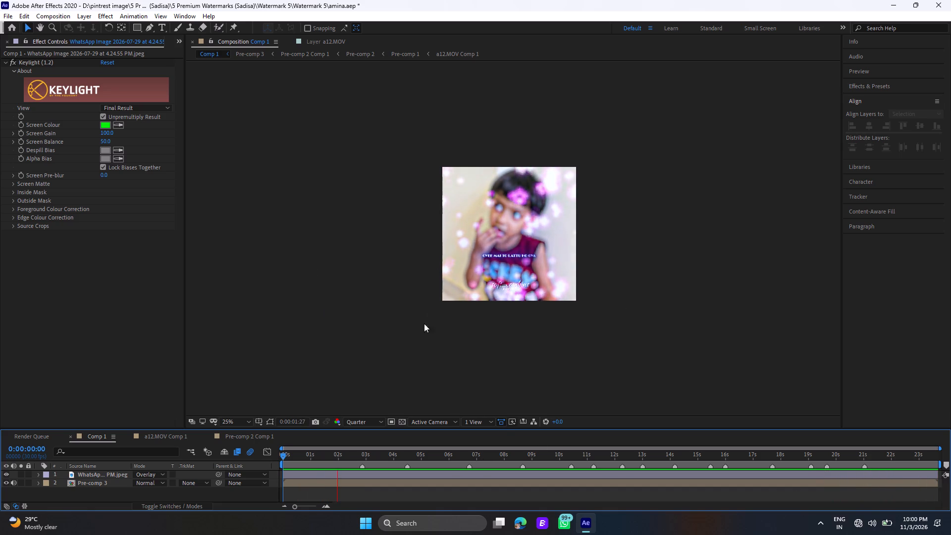
pyautogui.click(300, 457)
pyautogui.moveTo(295, 459); pyautogui.dragTo(289, 460)
pyautogui.moveTo(287, 459); pyautogui.dragTo(282, 459)
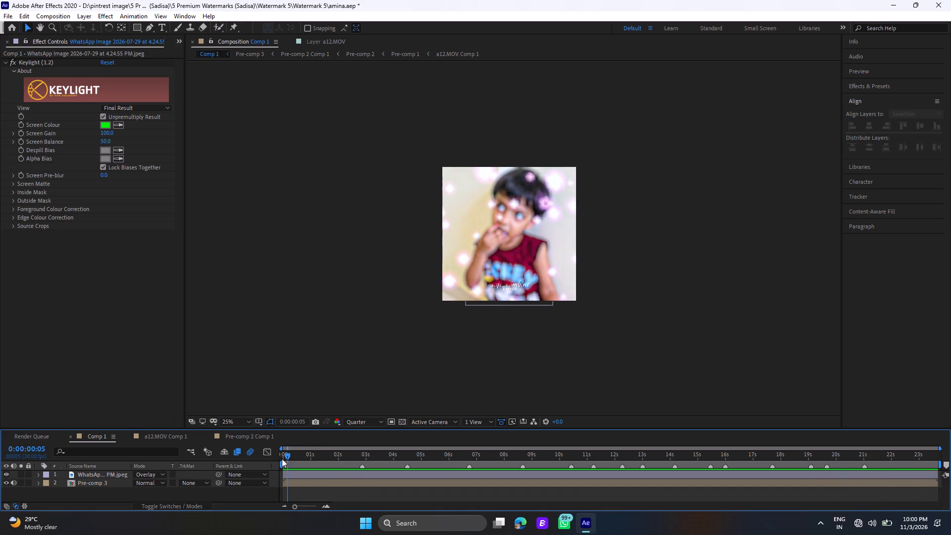
pyautogui.moveTo(282, 459); pyautogui.dragTo(276, 457)
# Pre-compose the watermark layer and Pre-comp 3 together into a single nested composition.
pyautogui.hotkey('ctrl', 'shift', 'c')
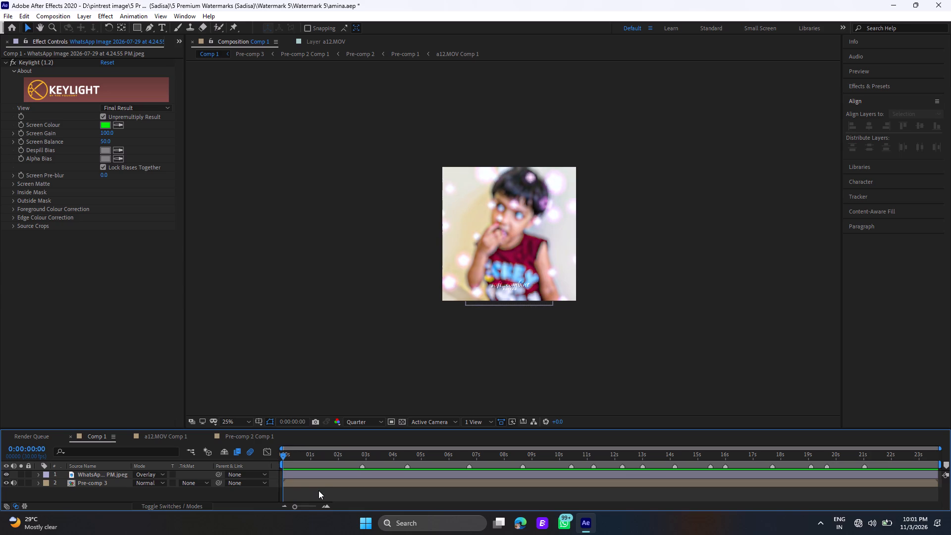
pyautogui.hotkey('ctrl', 'a')
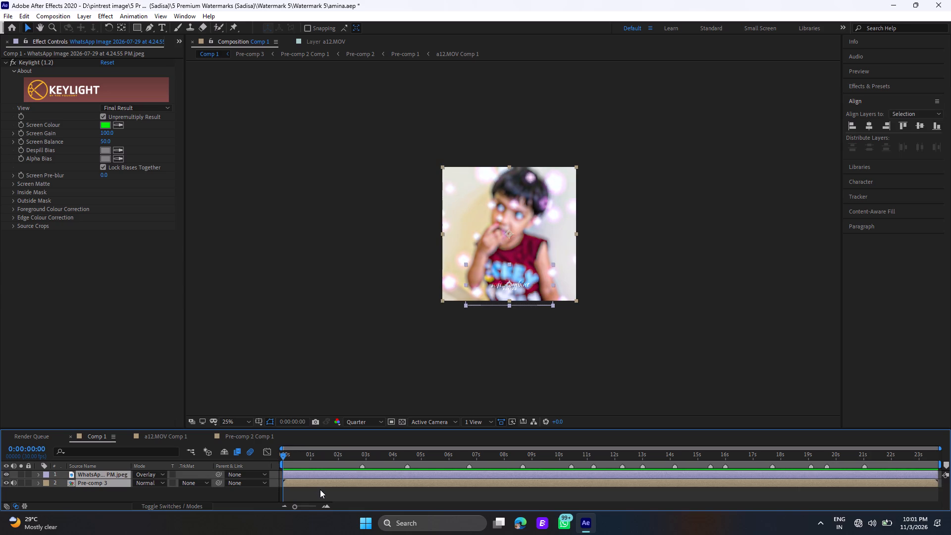
pyautogui.hotkey('ctrl', 'shift', 'c')
pyautogui.click(487, 326)
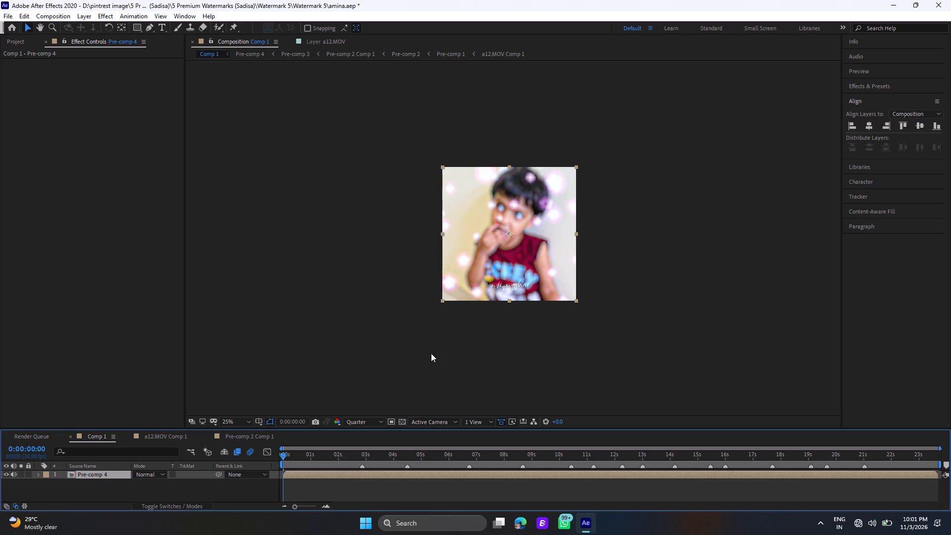
# Examine the watermarked picture enlarged on frames around 12 seconds, comparing Full and Quarter preview resolution.
pyautogui.scroll(1, 431, 353)
pyautogui.click(362, 424)
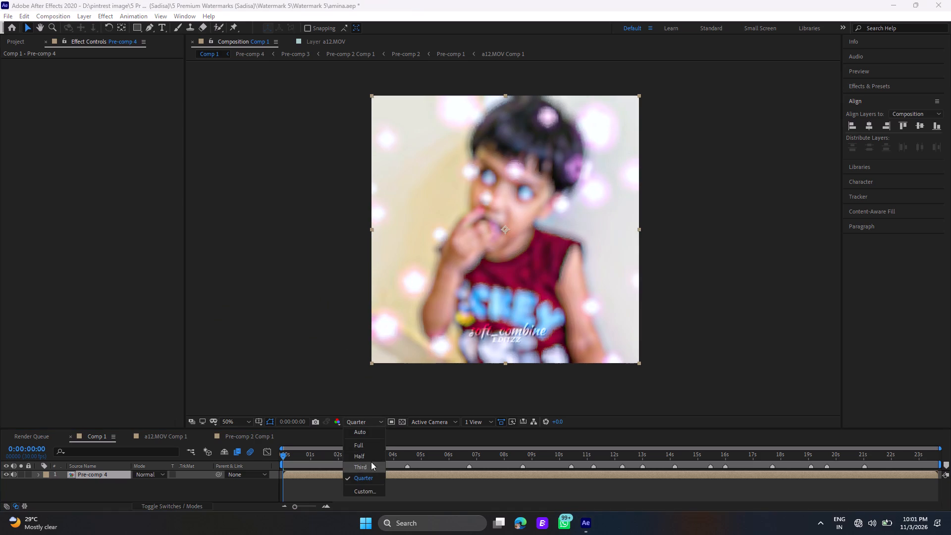
pyautogui.click(368, 449)
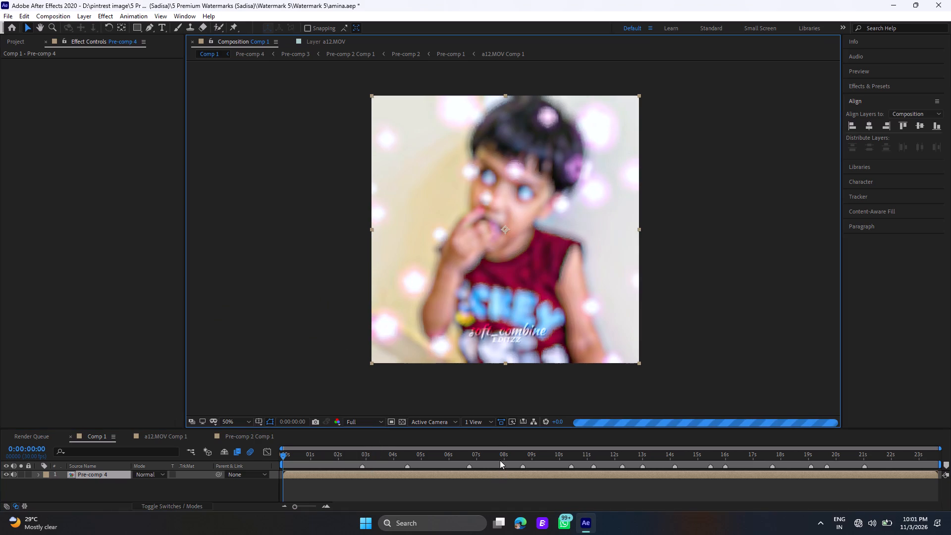
pyautogui.click(499, 459)
pyautogui.click(570, 457)
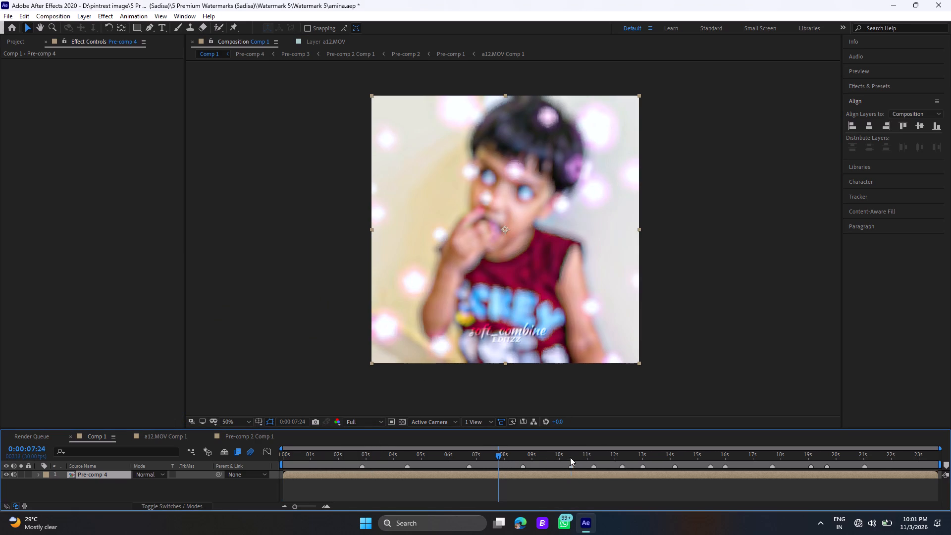
pyautogui.click(619, 459)
pyautogui.click(369, 426)
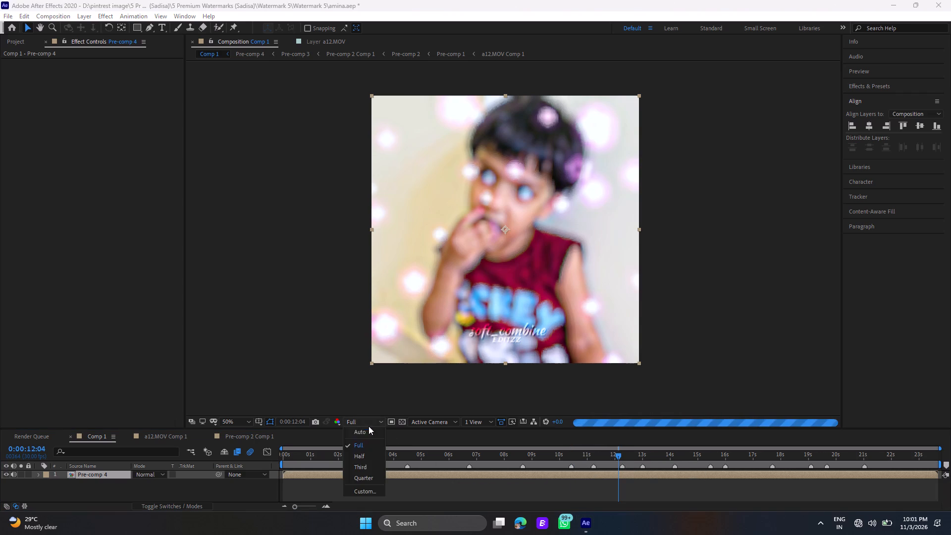
pyautogui.click(368, 476)
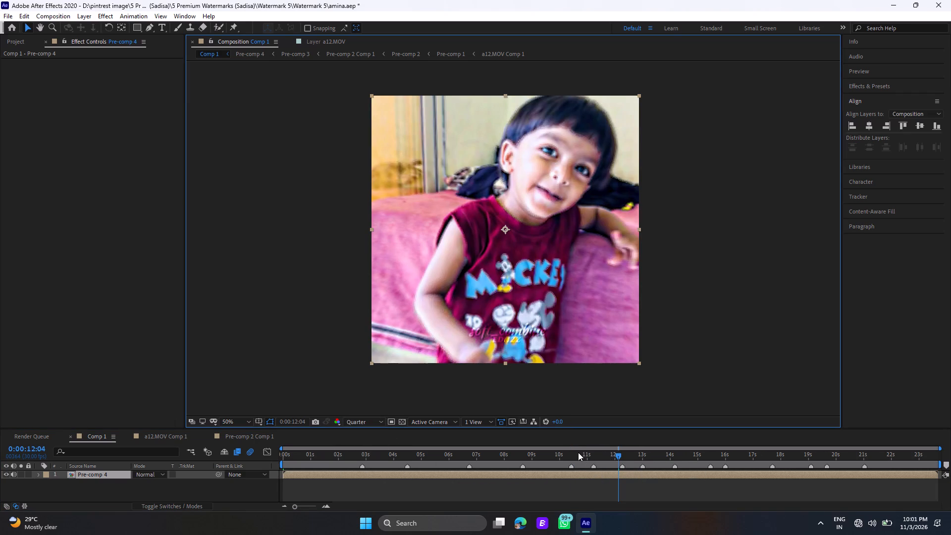
pyautogui.click(578, 452)
pyautogui.doubleClick(618, 453)
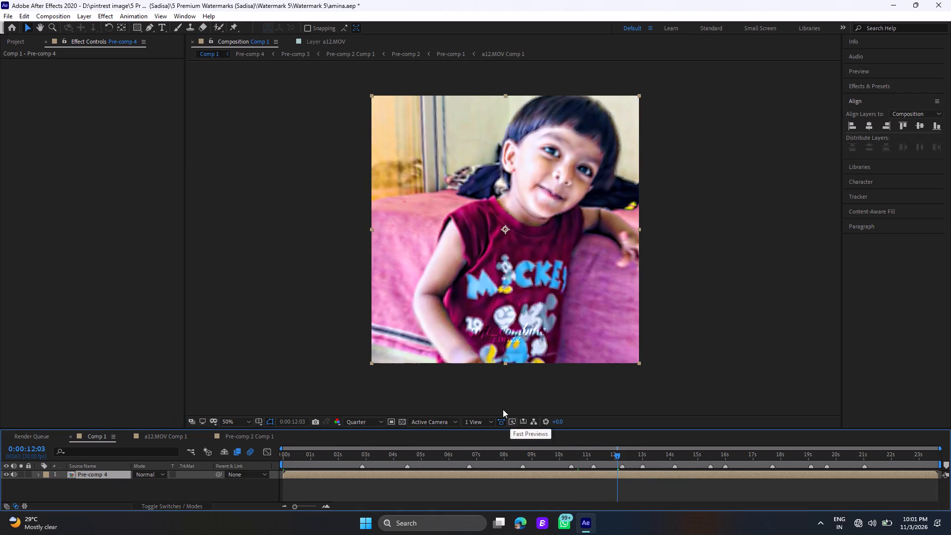
pyautogui.click(628, 451)
pyautogui.click(612, 459)
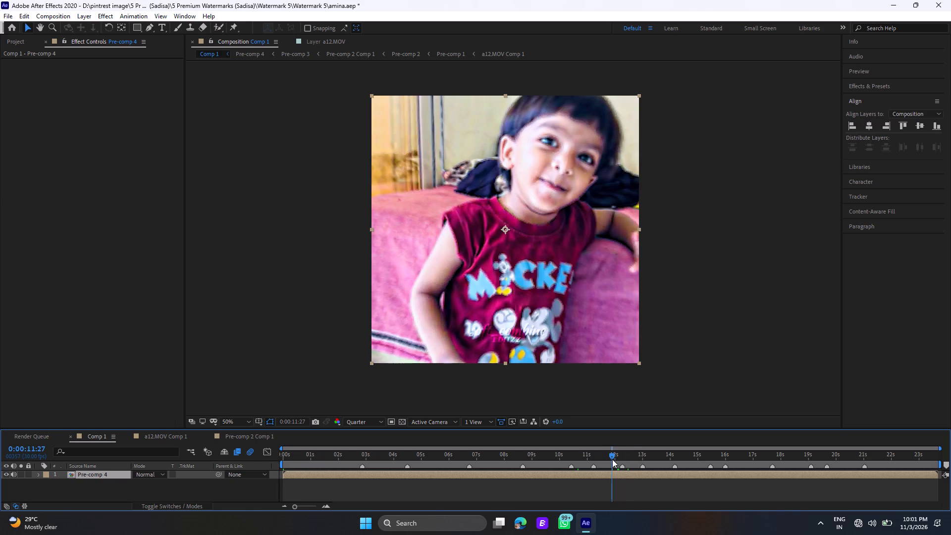
pyautogui.moveTo(612, 459); pyautogui.dragTo(610, 461)
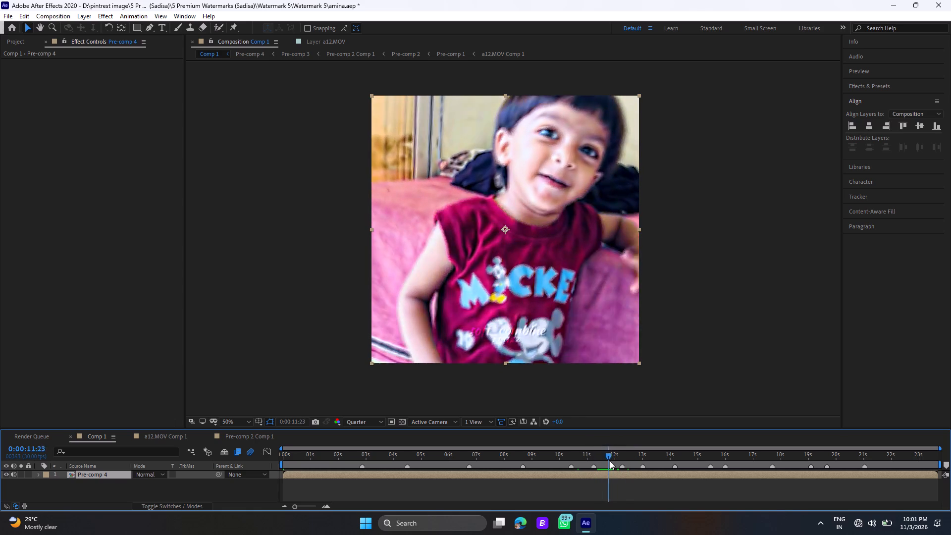
pyautogui.moveTo(610, 461); pyautogui.dragTo(617, 464)
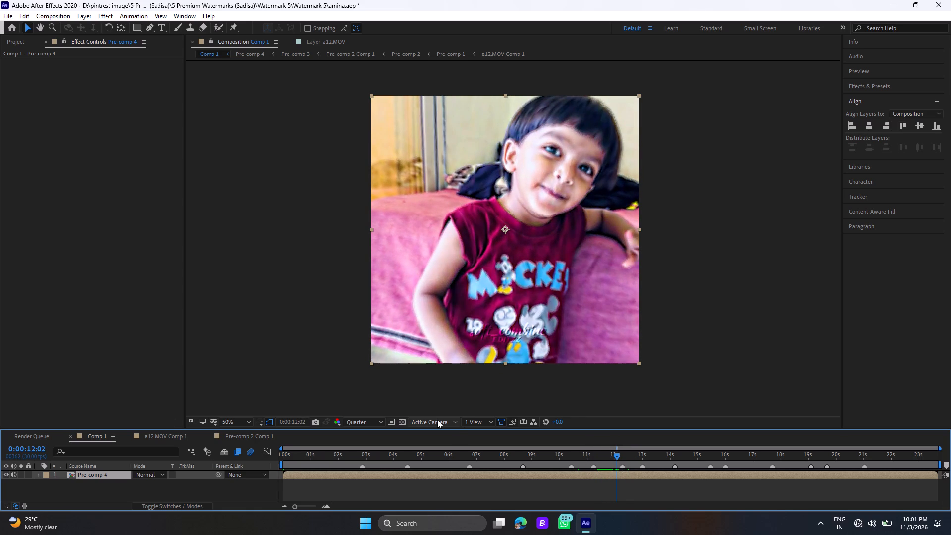
pyautogui.click(437, 420)
pyautogui.click(378, 422)
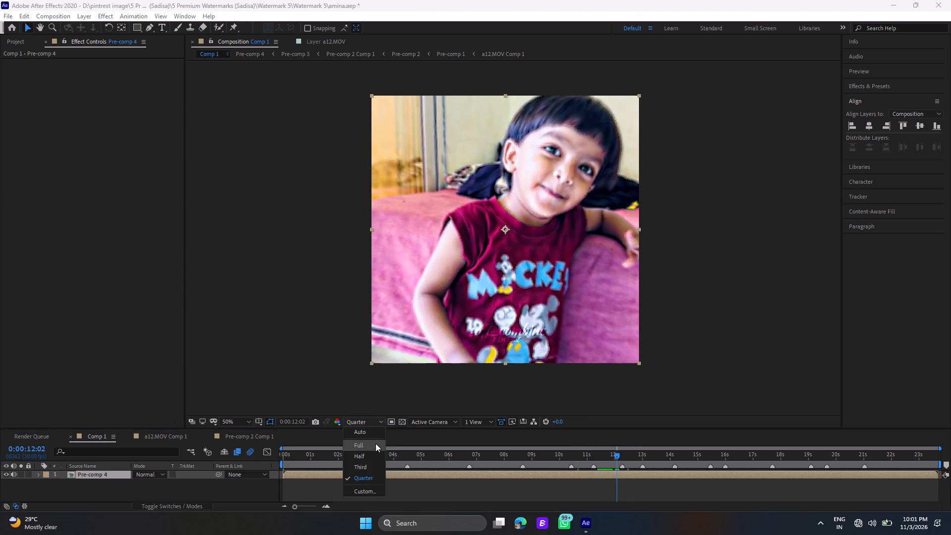
pyautogui.click(375, 443)
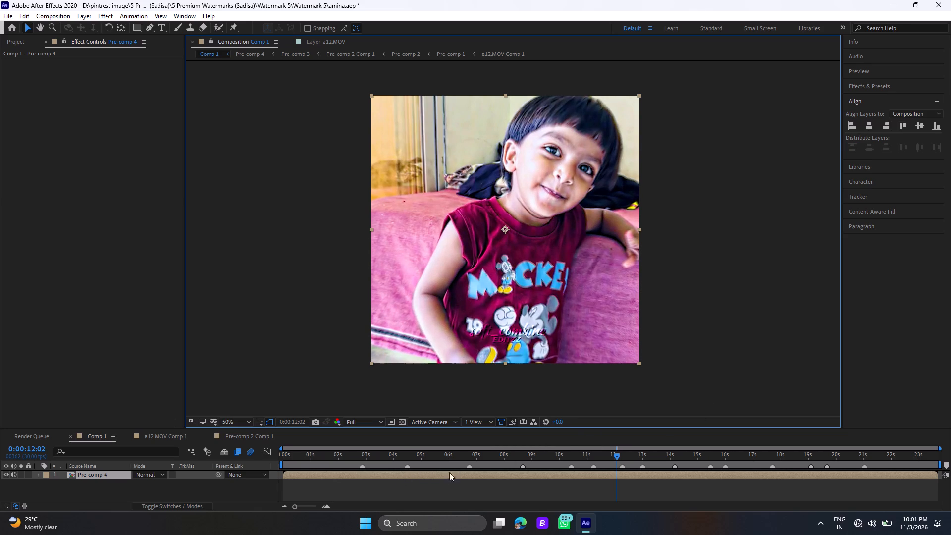
pyautogui.click(368, 420)
pyautogui.click(367, 480)
# Return Comp 1 to its first frame and set the preview resolution to Full.
pyautogui.click(294, 455)
pyautogui.moveTo(294, 455); pyautogui.dragTo(217, 470)
pyautogui.click(368, 423)
pyautogui.click(362, 443)
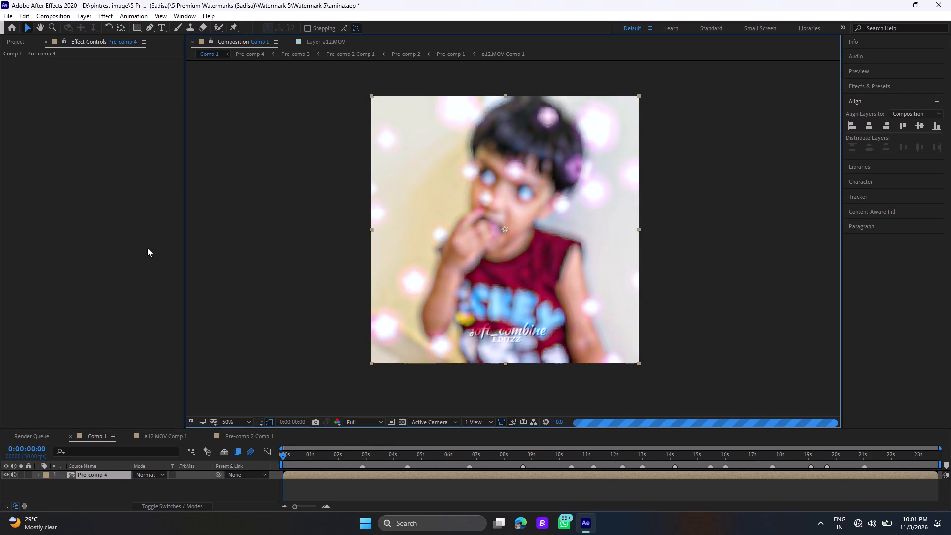
# Export Comp 1 to the Adobe Media Encoder queue.
pyautogui.click(3, 16)
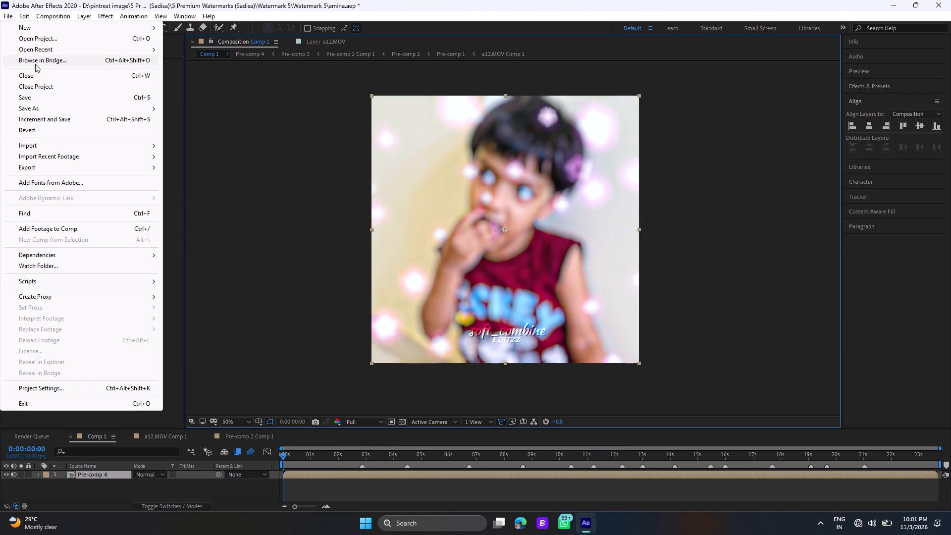
pyautogui.click(185, 164)
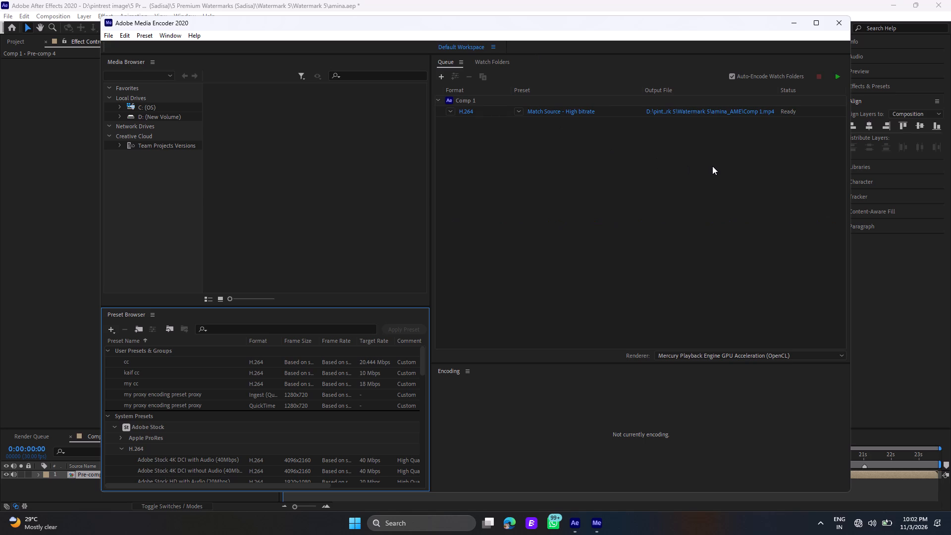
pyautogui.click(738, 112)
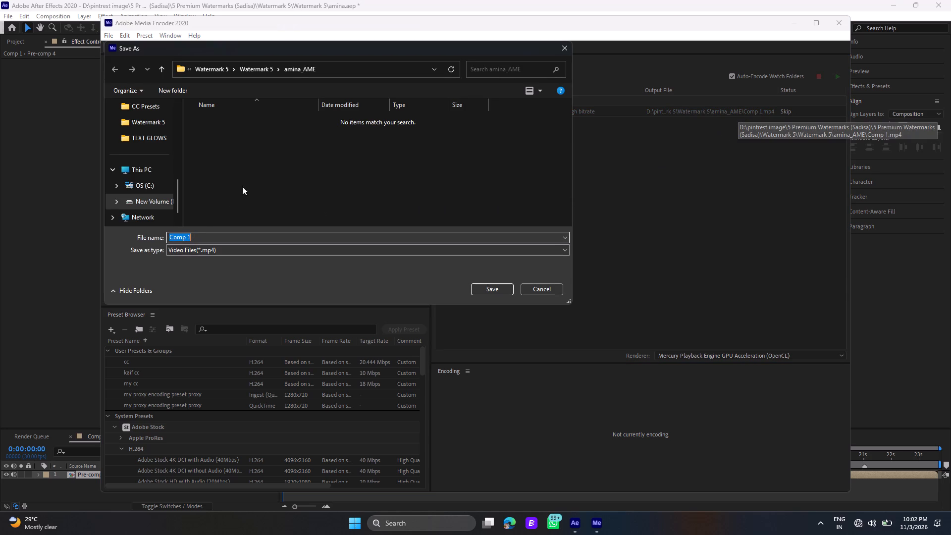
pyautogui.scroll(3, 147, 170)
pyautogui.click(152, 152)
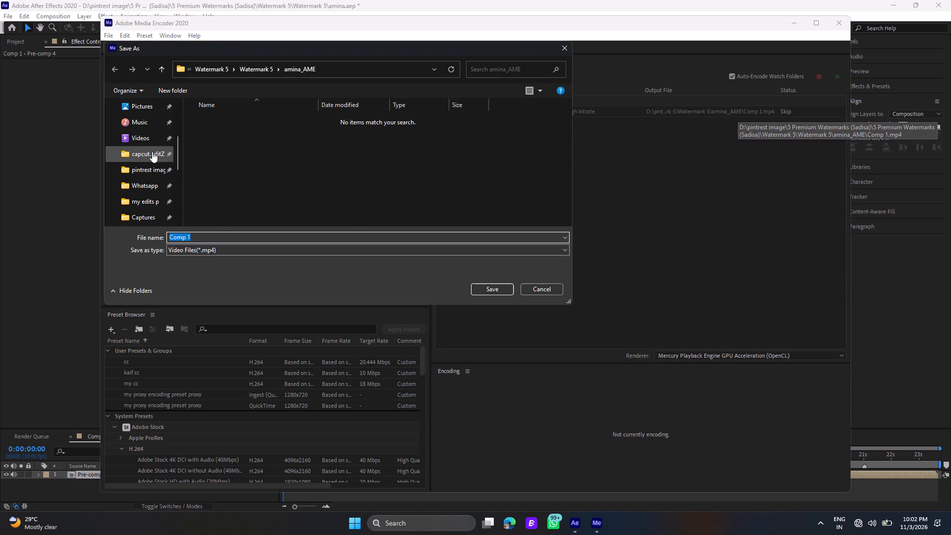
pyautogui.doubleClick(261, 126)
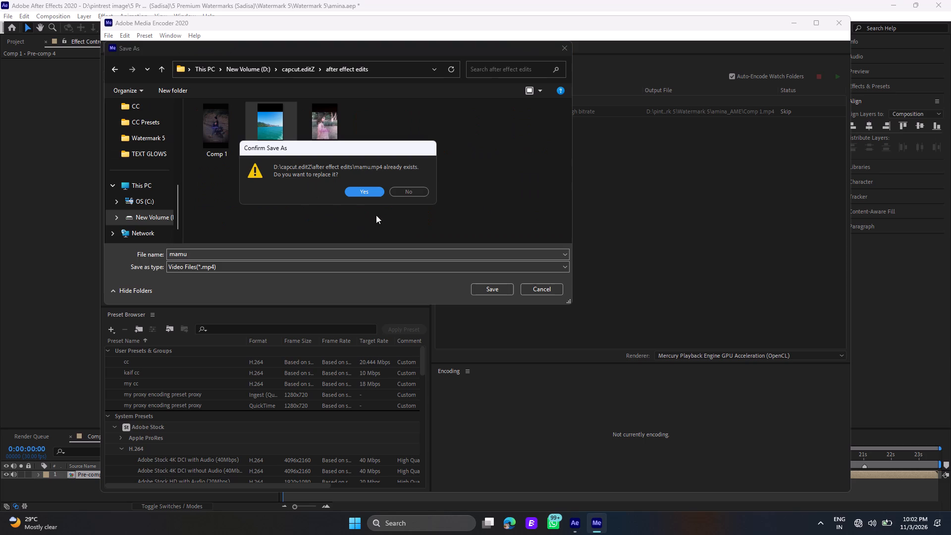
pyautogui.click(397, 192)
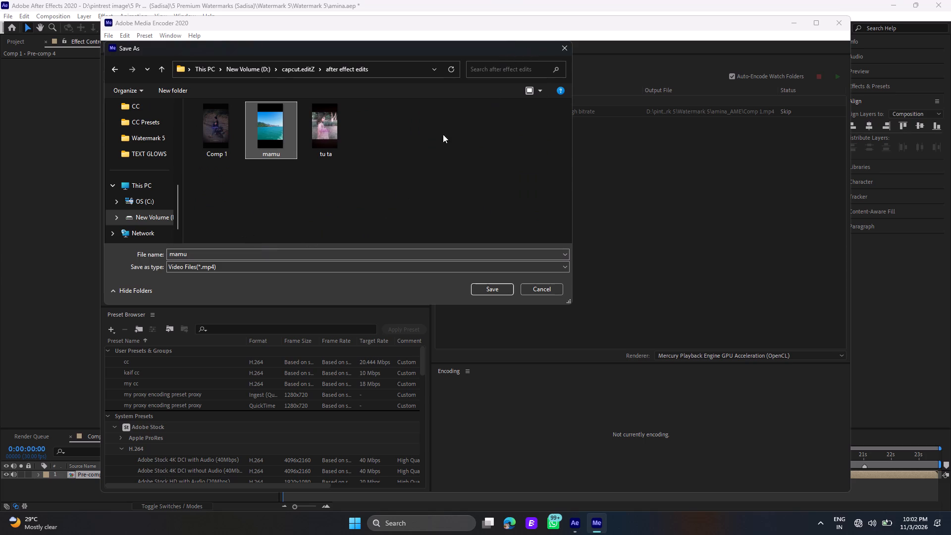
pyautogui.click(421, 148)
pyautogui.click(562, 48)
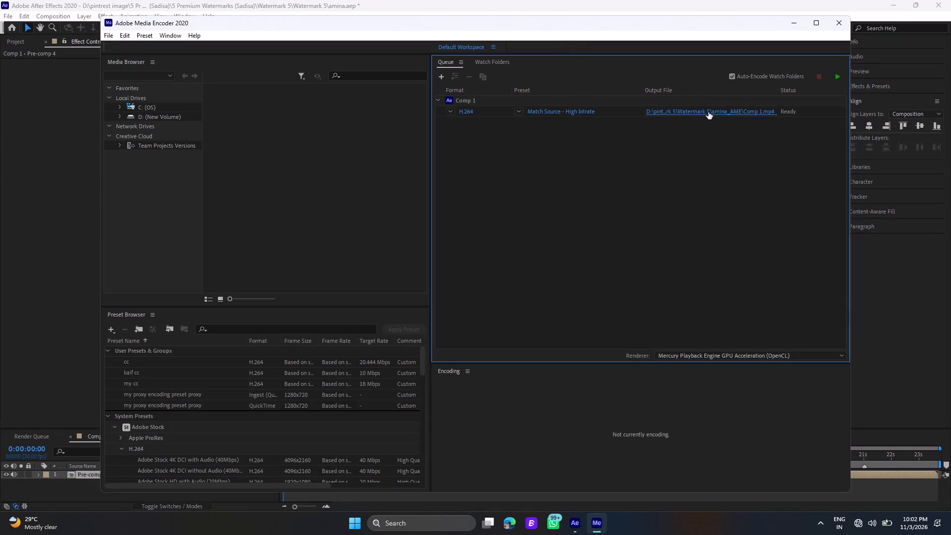
# Set the Comp 1 output file to an MP4 named amina in the after effect edits folder inside capcut.editZ.
pyautogui.click(708, 112)
pyautogui.scroll(3, 163, 200)
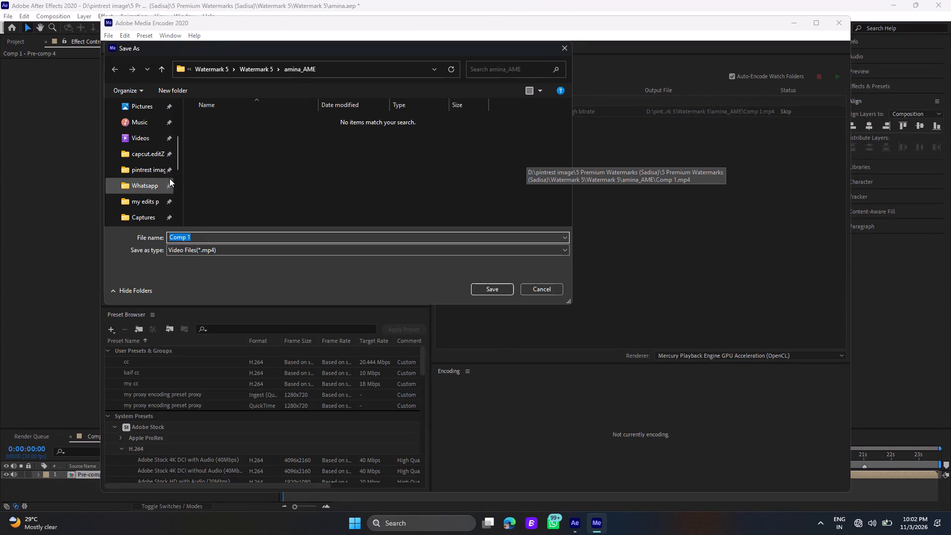
pyautogui.click(155, 157)
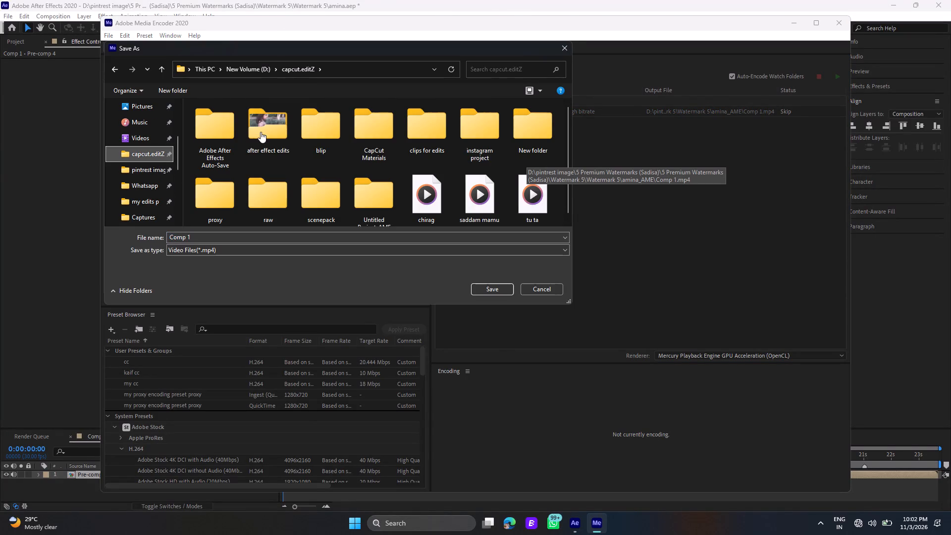
pyautogui.click(261, 132)
pyautogui.moveTo(251, 251); pyautogui.dragTo(243, 253)
pyautogui.press('BackSpace')
pyautogui.write('amina')
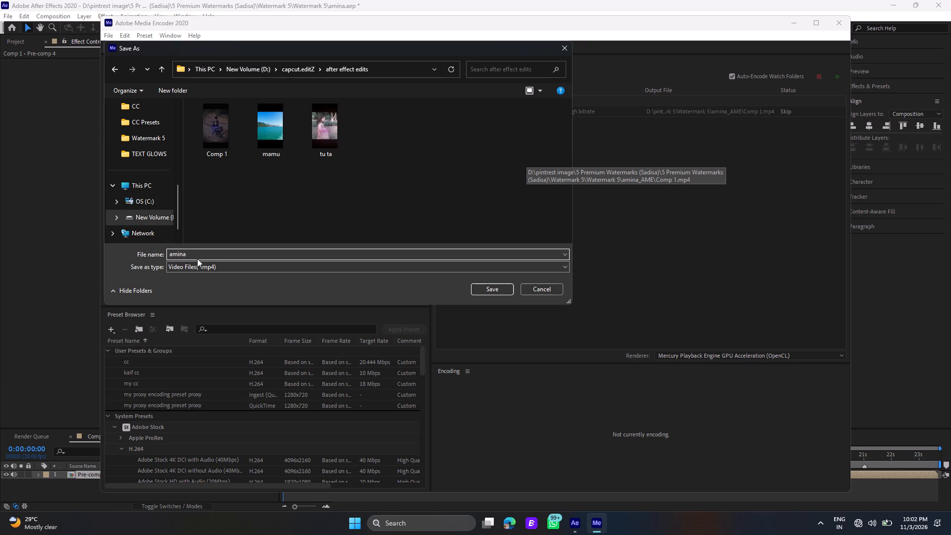
pyautogui.click(488, 294)
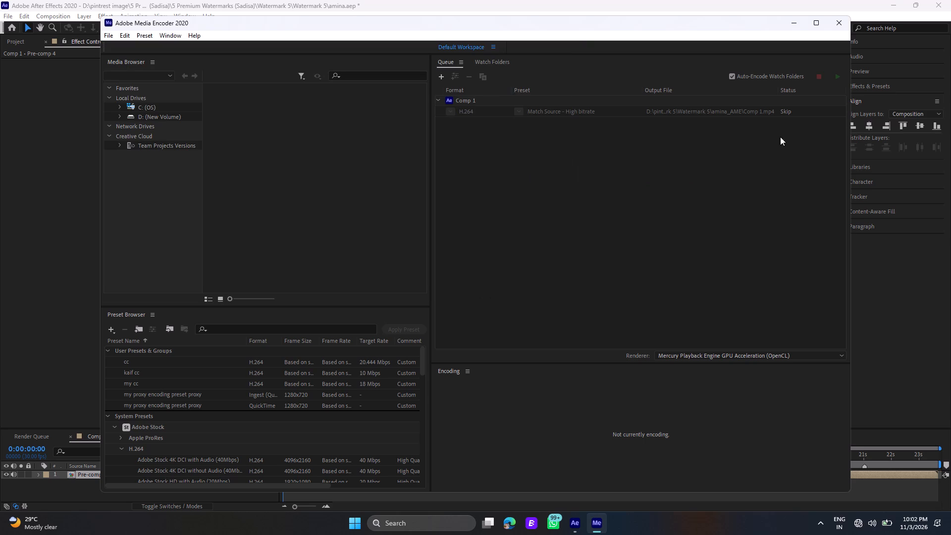
# Start encoding the queued Comp 1 as H.264 with the Match Source - High bitrate preset.
pyautogui.click(838, 80)
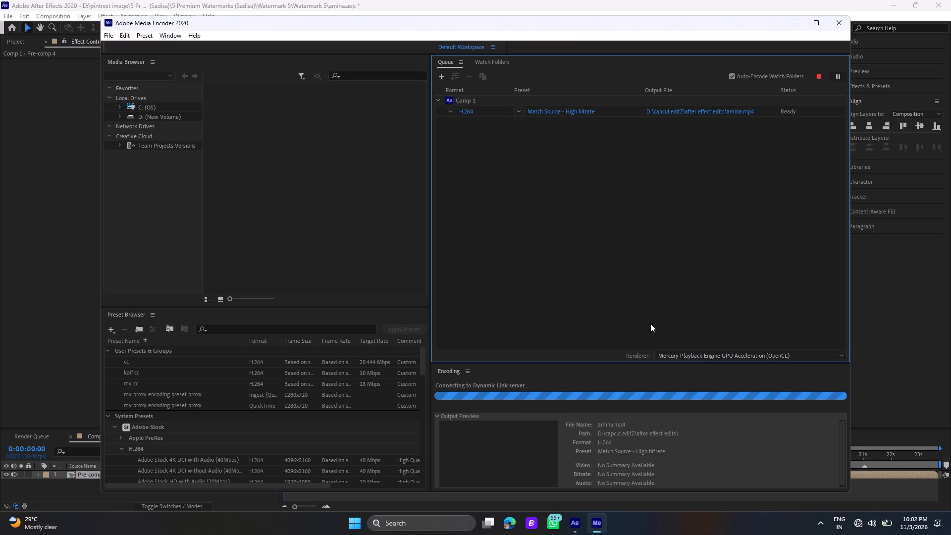